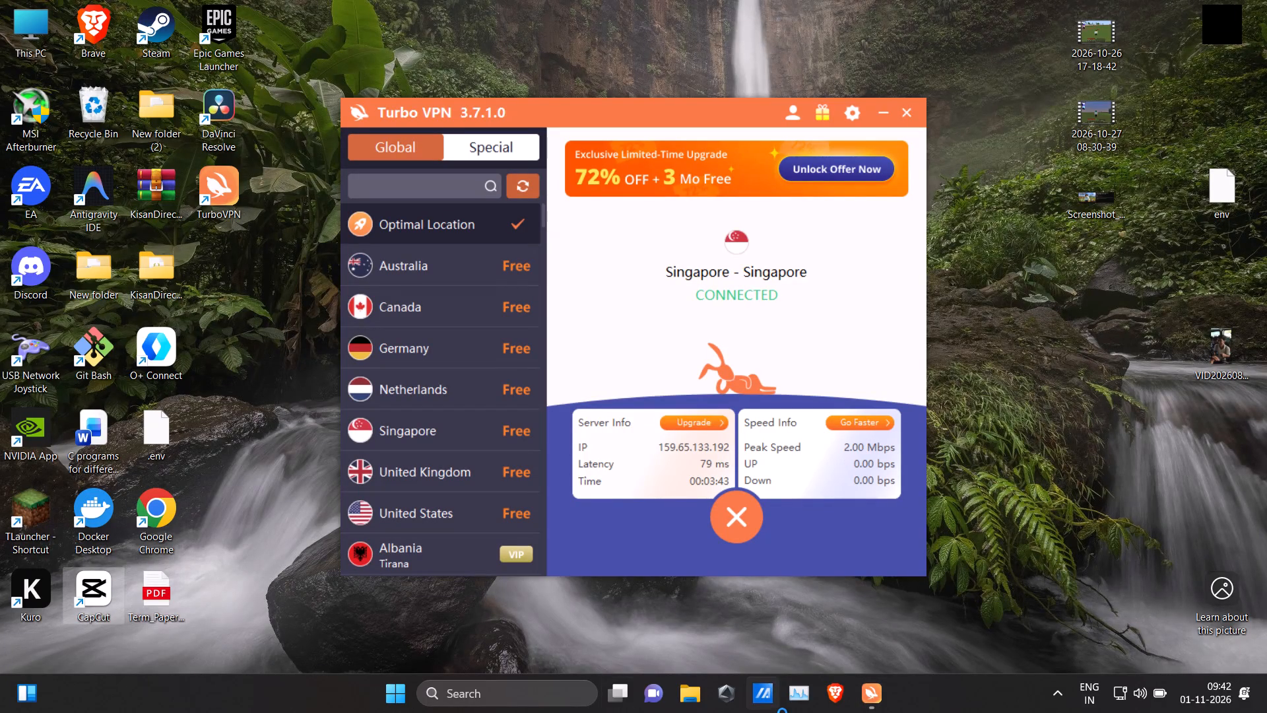
Open the Kuro recorder from the hidden background apps in the system tray.
{"action": "left_click", "coordinate": [1053, 700]}
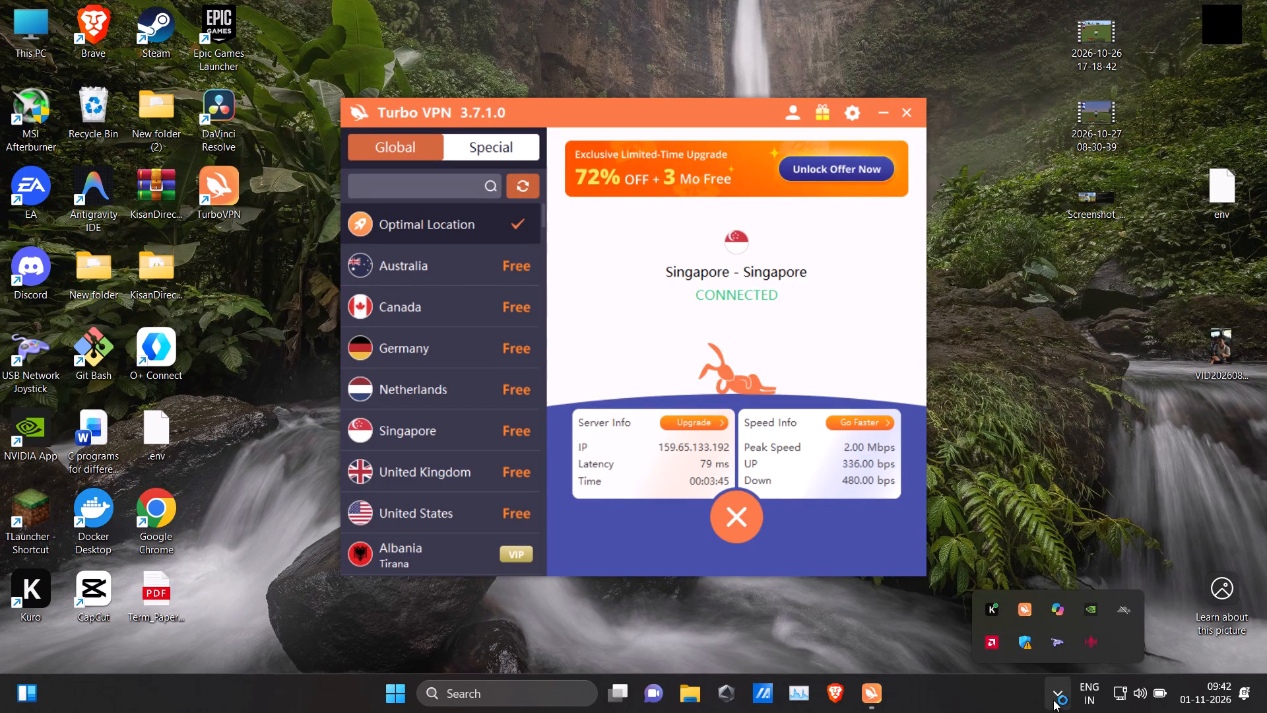
{"action": "left_click", "coordinate": [988, 612]}
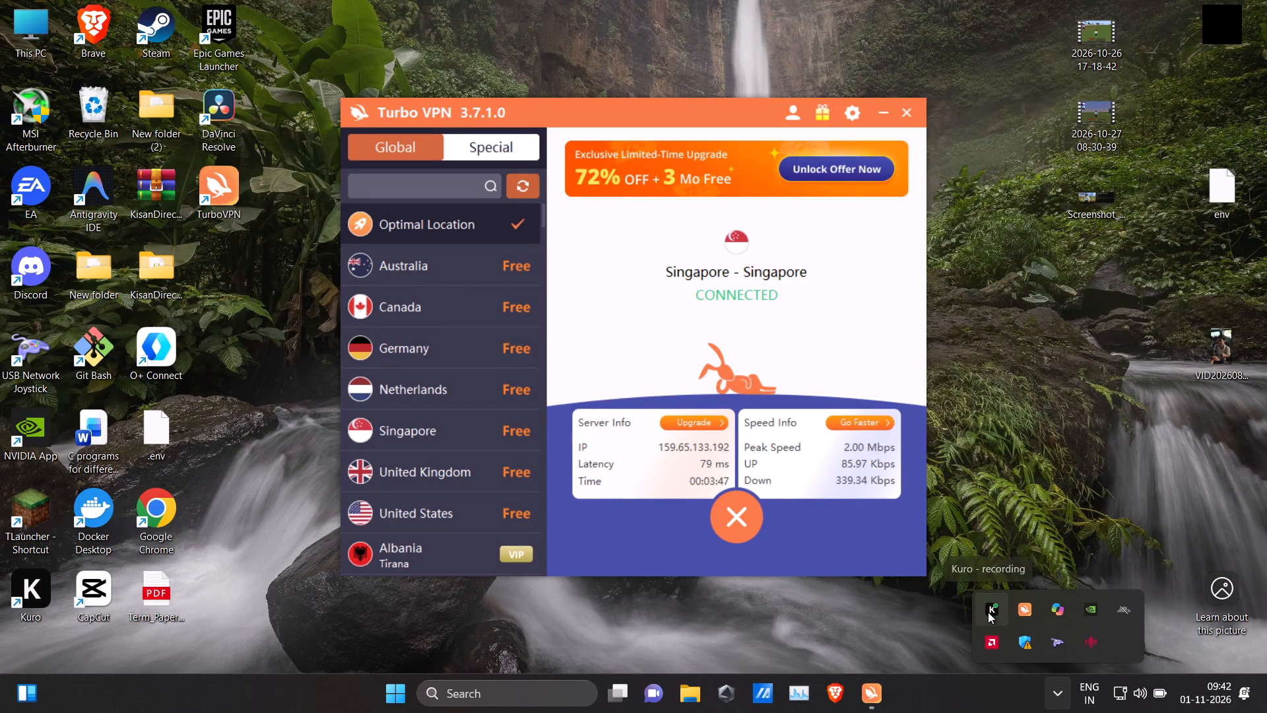
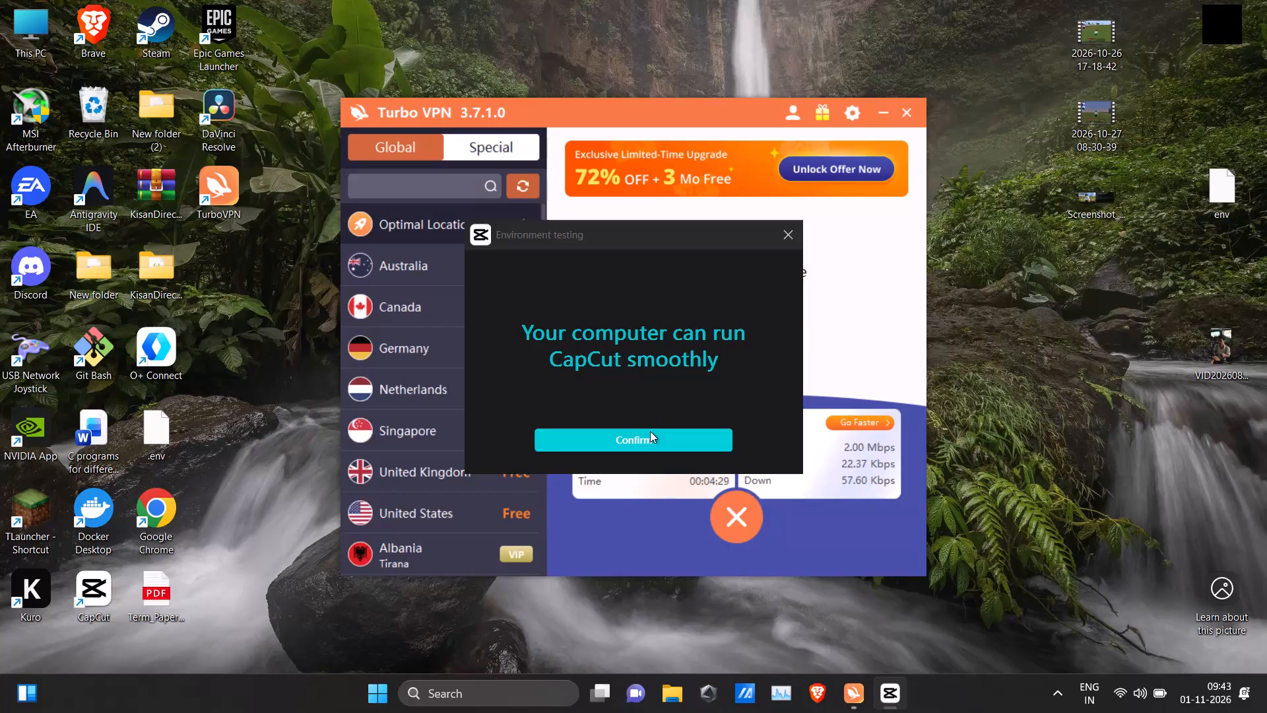
Dismiss CapCut's environment test and Pro trial offer, and open the Minecraft gameplay project 1030 for editing.
{"action": "left_click", "coordinate": [643, 443]}
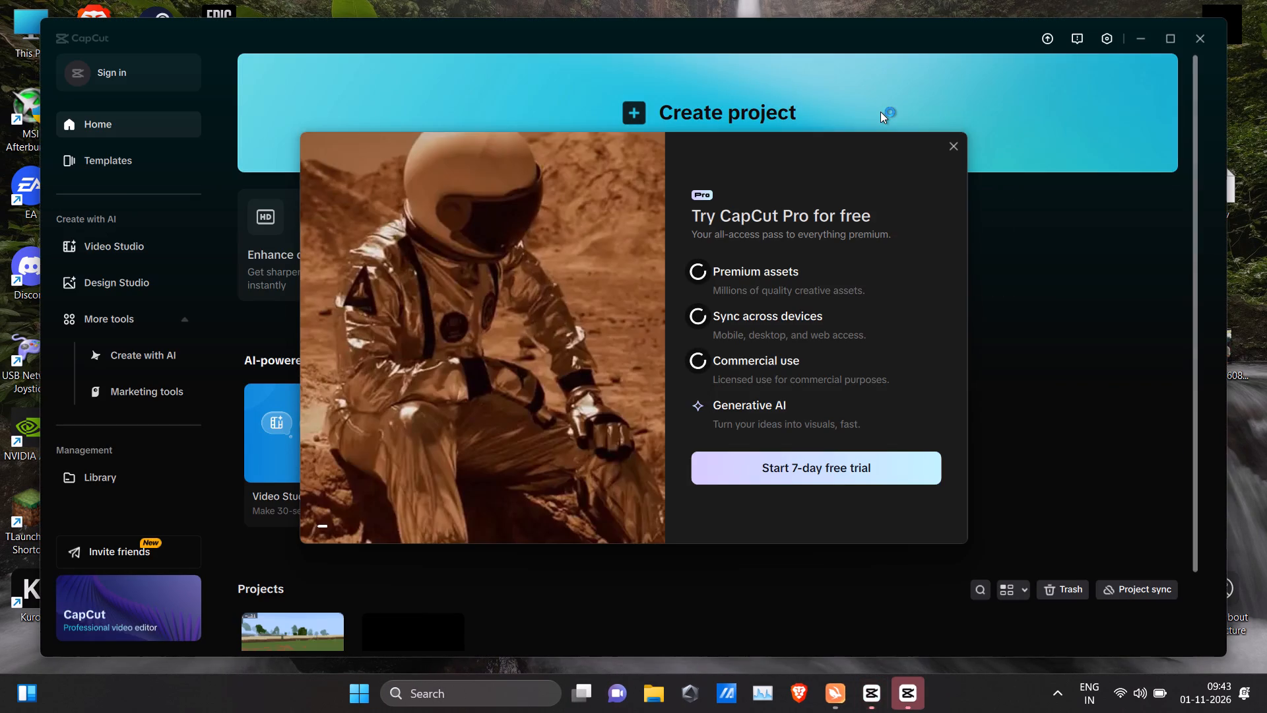
{"action": "left_click", "coordinate": [949, 146]}
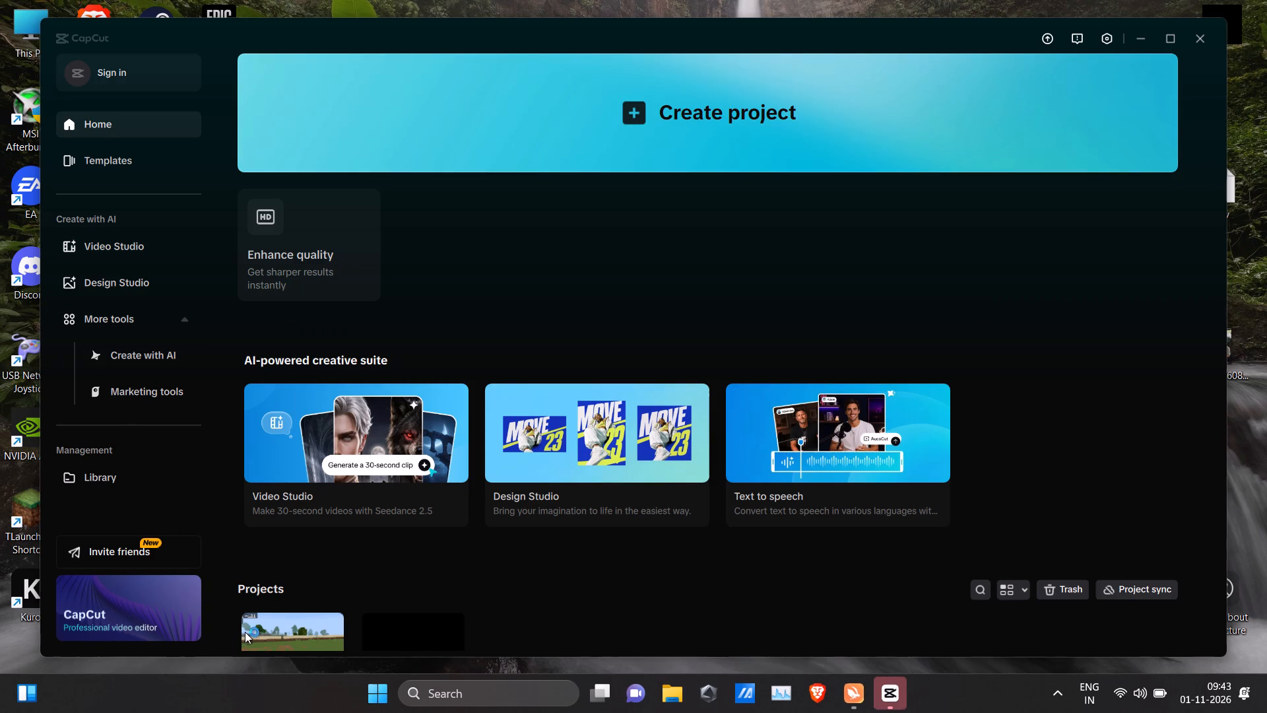
{"action": "double_click", "coordinate": [254, 631]}
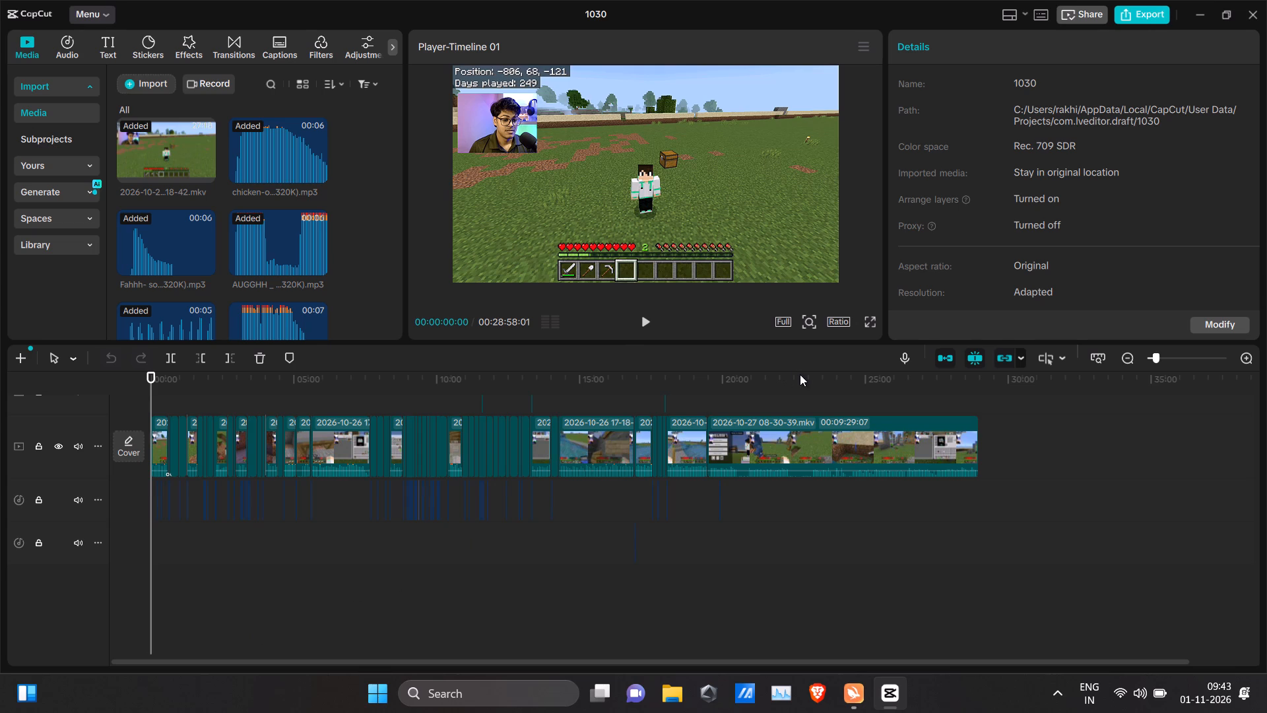
Examine the timeline around 00:19:16, near the join between the 2026-10-26 and 2026-10-27 recordings.
{"action": "scroll", "coordinate": [732, 440], "scroll_direction": "up", "scroll_amount": 4, "text": "ctrl"}
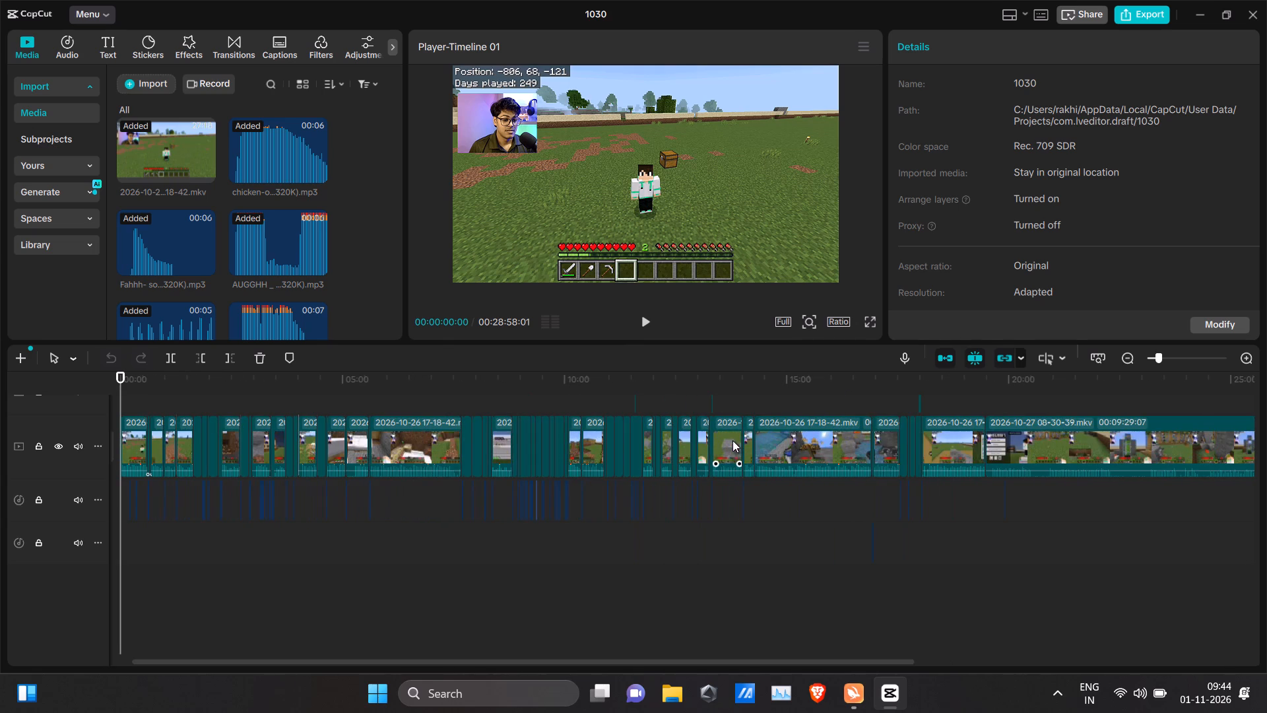
{"action": "left_click_drag", "start_coordinate": [1011, 386], "coordinate": [1010, 386]}
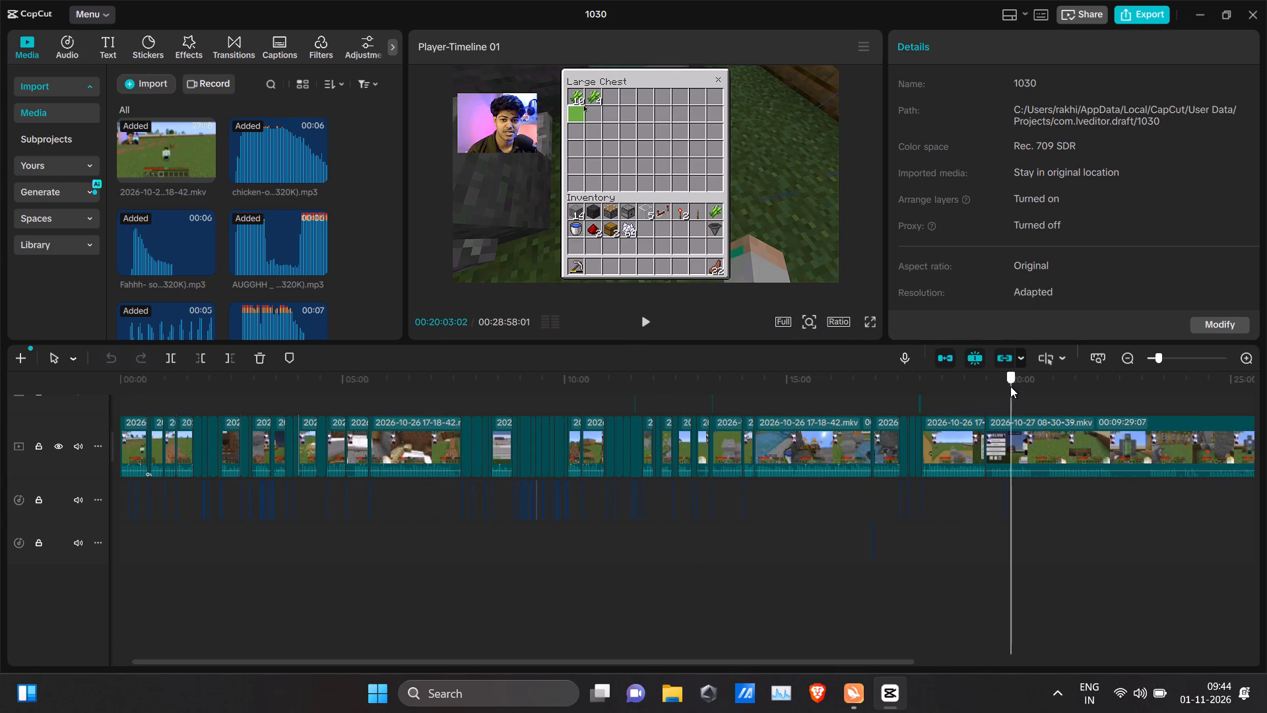
{"action": "left_click_drag", "start_coordinate": [1010, 386], "coordinate": [977, 399]}
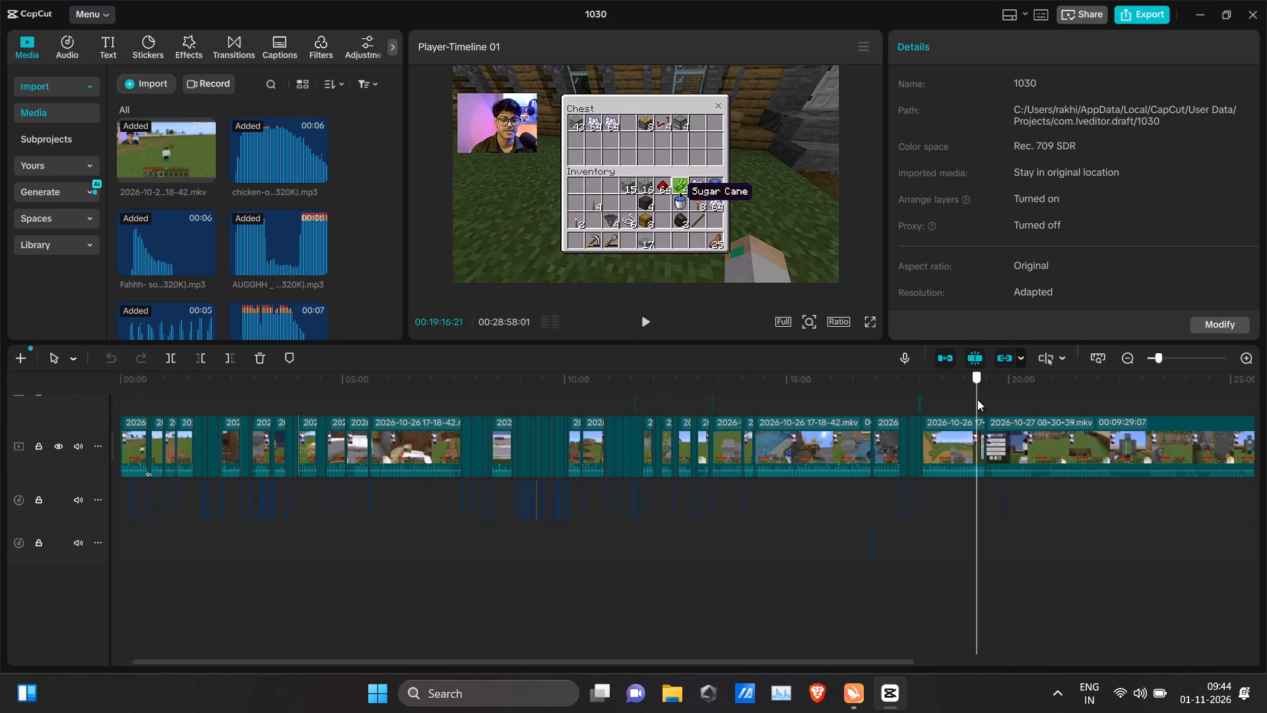
{"action": "left_click_drag", "start_coordinate": [977, 399], "coordinate": [977, 399]}
{"action": "scroll", "coordinate": [977, 399], "scroll_direction": "up", "scroll_amount": 17, "text": "ctrl"}
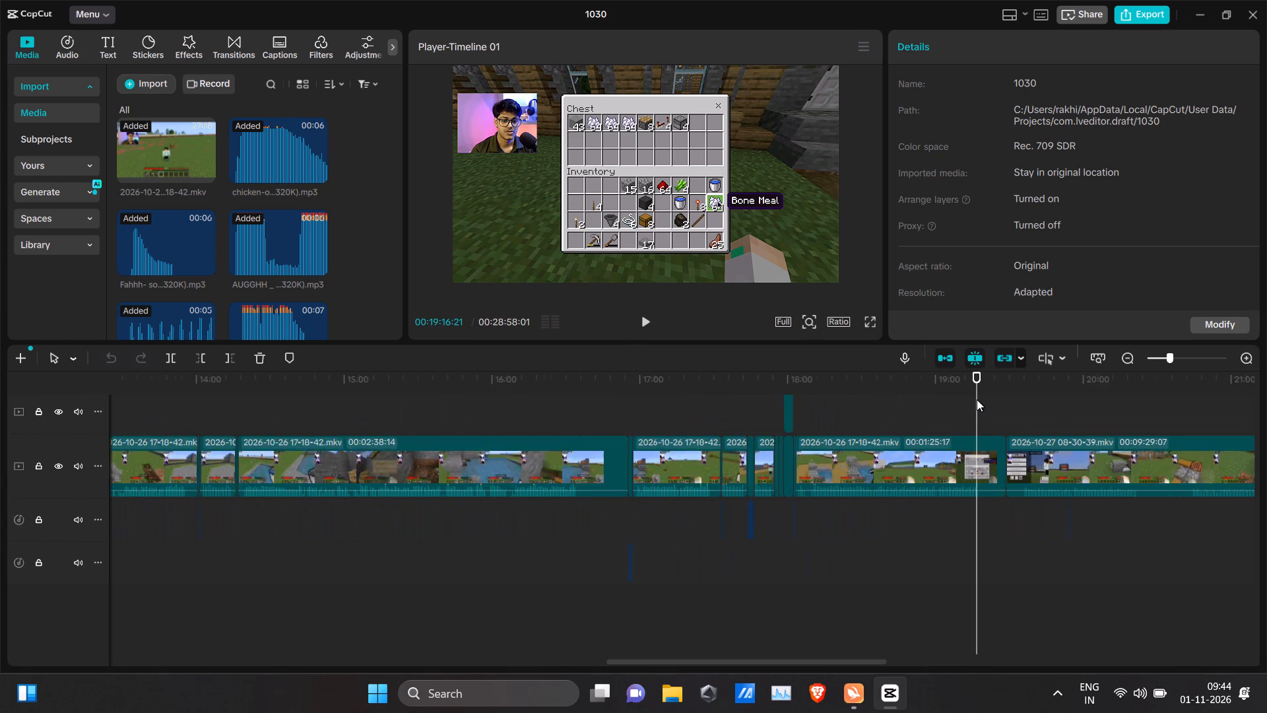
{"action": "scroll", "coordinate": [977, 399], "scroll_direction": "up", "scroll_amount": 8, "text": "ctrl"}
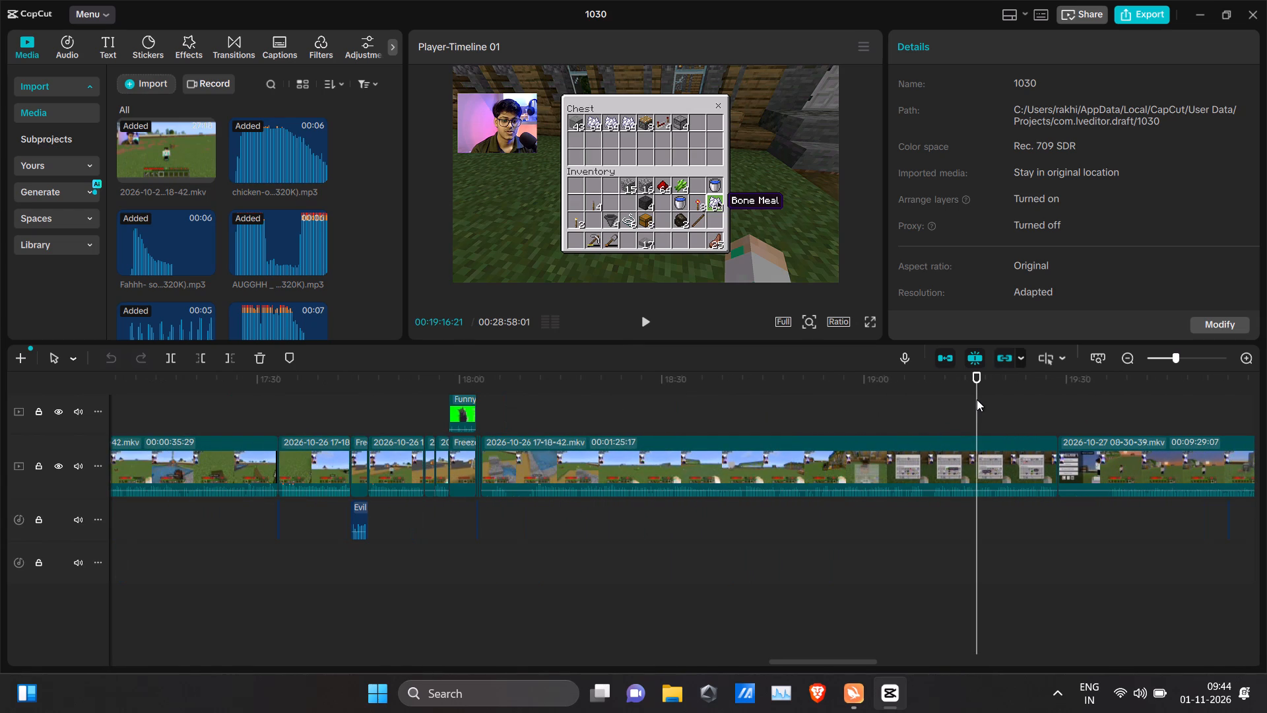
Delete the short sound effect clip just before 00:19:54 on the upper audio track.
{"action": "left_click", "coordinate": [1229, 526]}
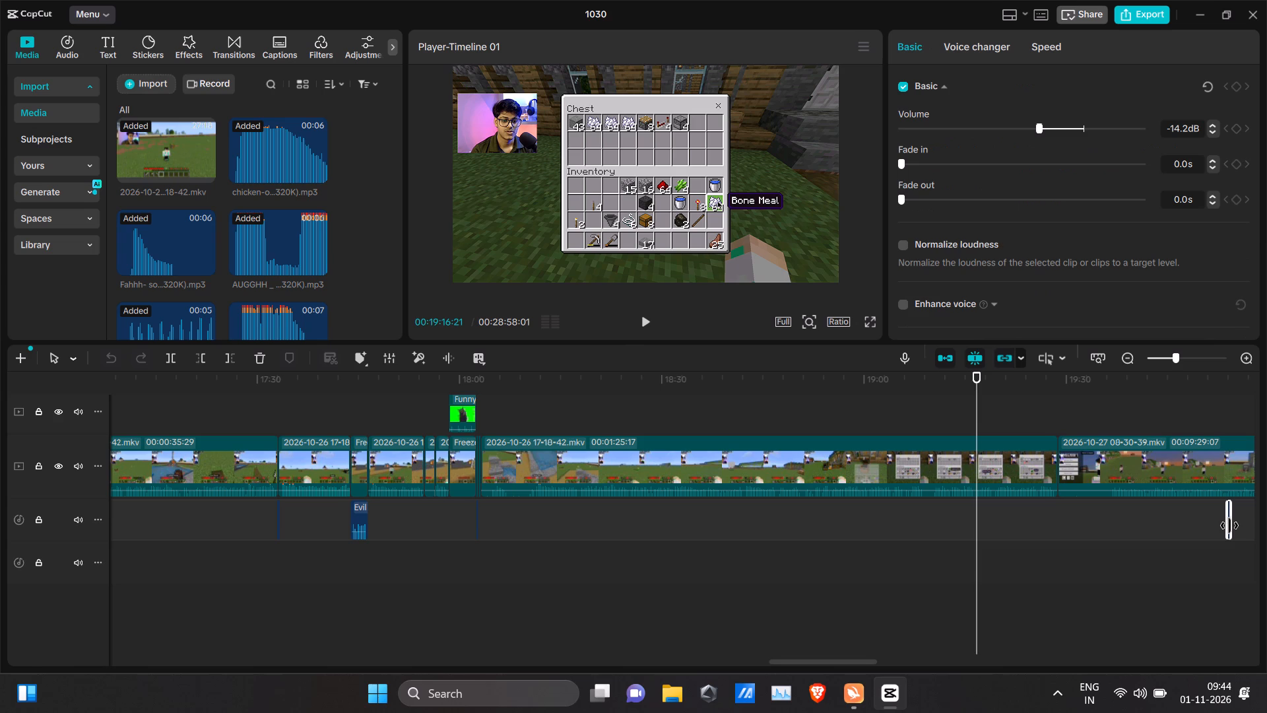
{"action": "left_click", "coordinate": [1228, 392]}
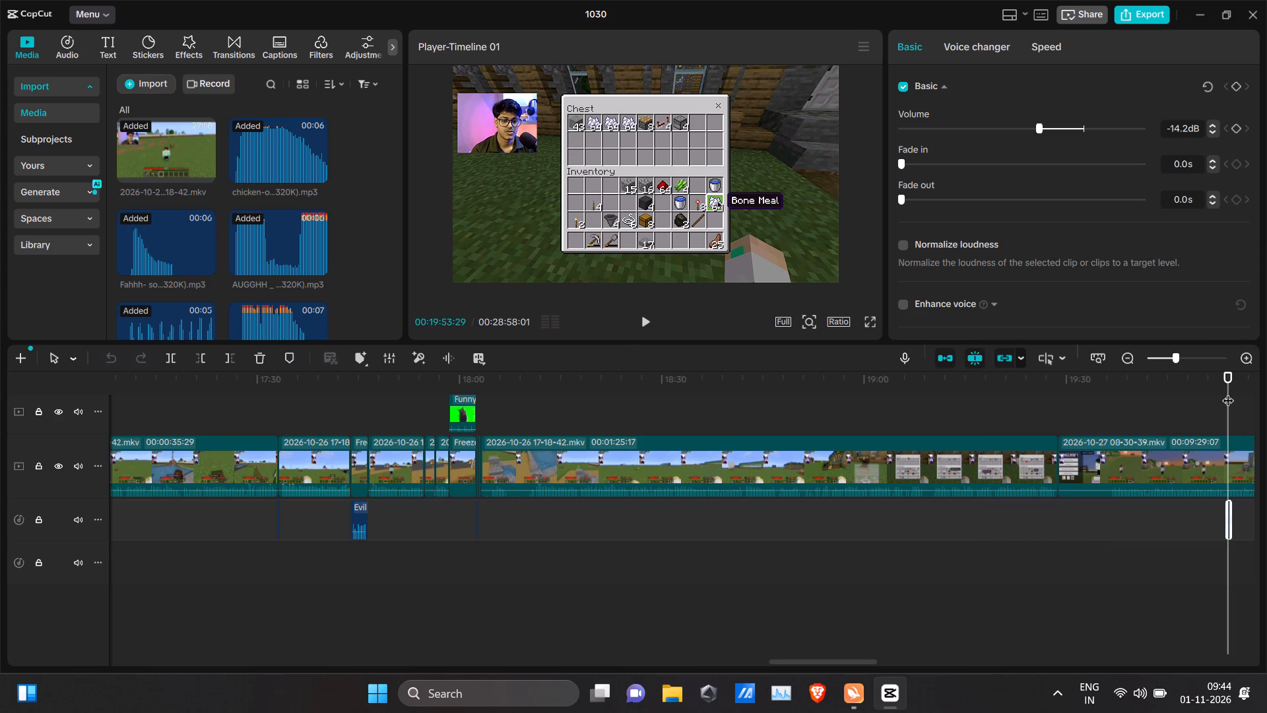
{"action": "scroll", "coordinate": [1228, 392], "scroll_direction": "up", "scroll_amount": 14, "text": "ctrl"}
{"action": "scroll", "coordinate": [1228, 392], "scroll_direction": "up", "scroll_amount": 9, "text": "ctrl"}
{"action": "scroll", "coordinate": [1228, 392], "scroll_direction": "up", "scroll_amount": 18, "text": "ctrl"}
{"action": "scroll", "coordinate": [1228, 392], "scroll_direction": "up", "scroll_amount": 17, "text": "ctrl"}
{"action": "scroll", "coordinate": [1228, 392], "scroll_direction": "up", "scroll_amount": 10, "text": "ctrl"}
{"action": "scroll", "coordinate": [1228, 392], "scroll_direction": "down", "scroll_amount": 8, "text": "ctrl"}
{"action": "scroll", "coordinate": [1228, 392], "scroll_direction": "up", "scroll_amount": 9, "text": "ctrl"}
{"action": "left_click", "coordinate": [1213, 401]}
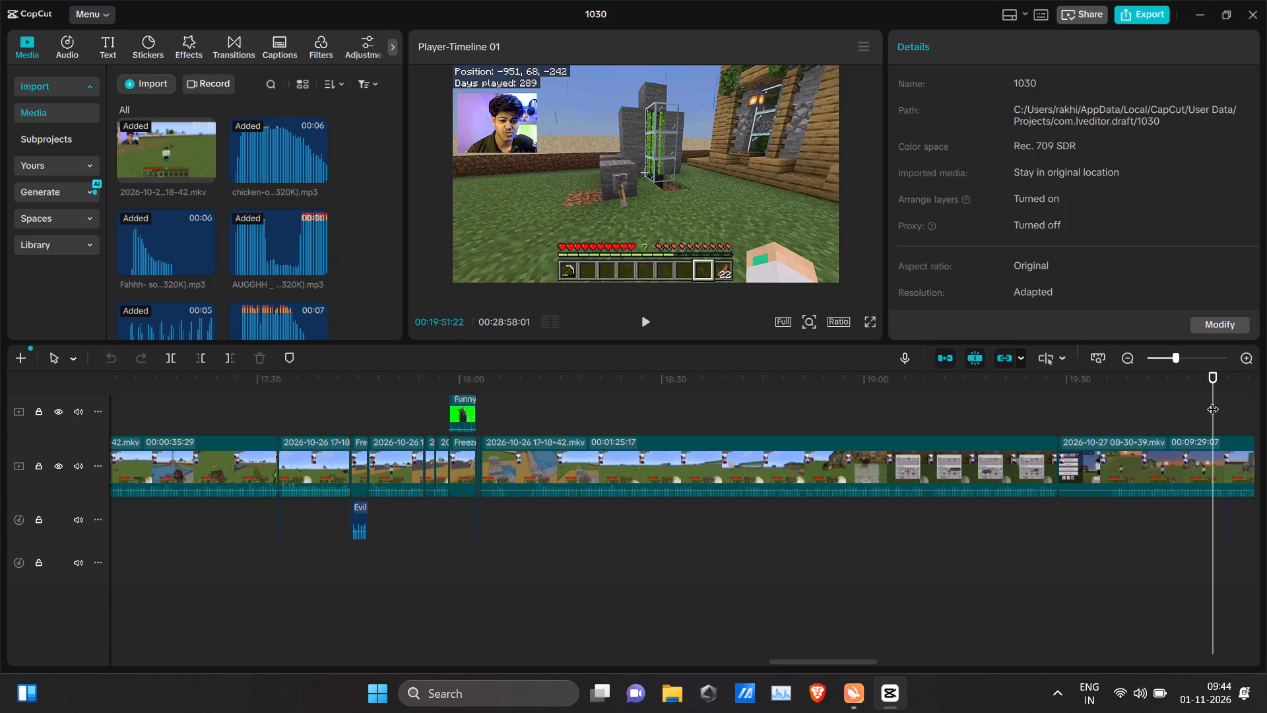
{"action": "left_click", "coordinate": [1237, 398]}
{"action": "left_click", "coordinate": [1235, 398]}
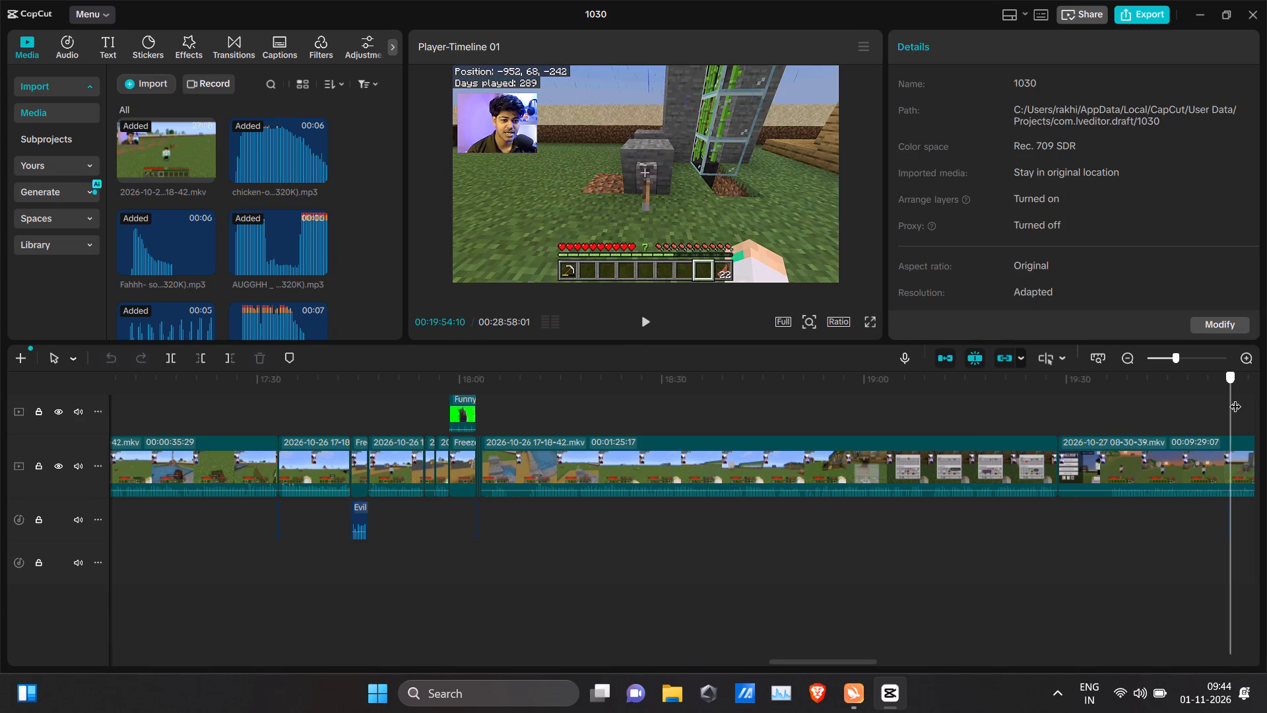
{"action": "scroll", "coordinate": [1235, 398], "scroll_direction": "up", "scroll_amount": 13, "text": "ctrl"}
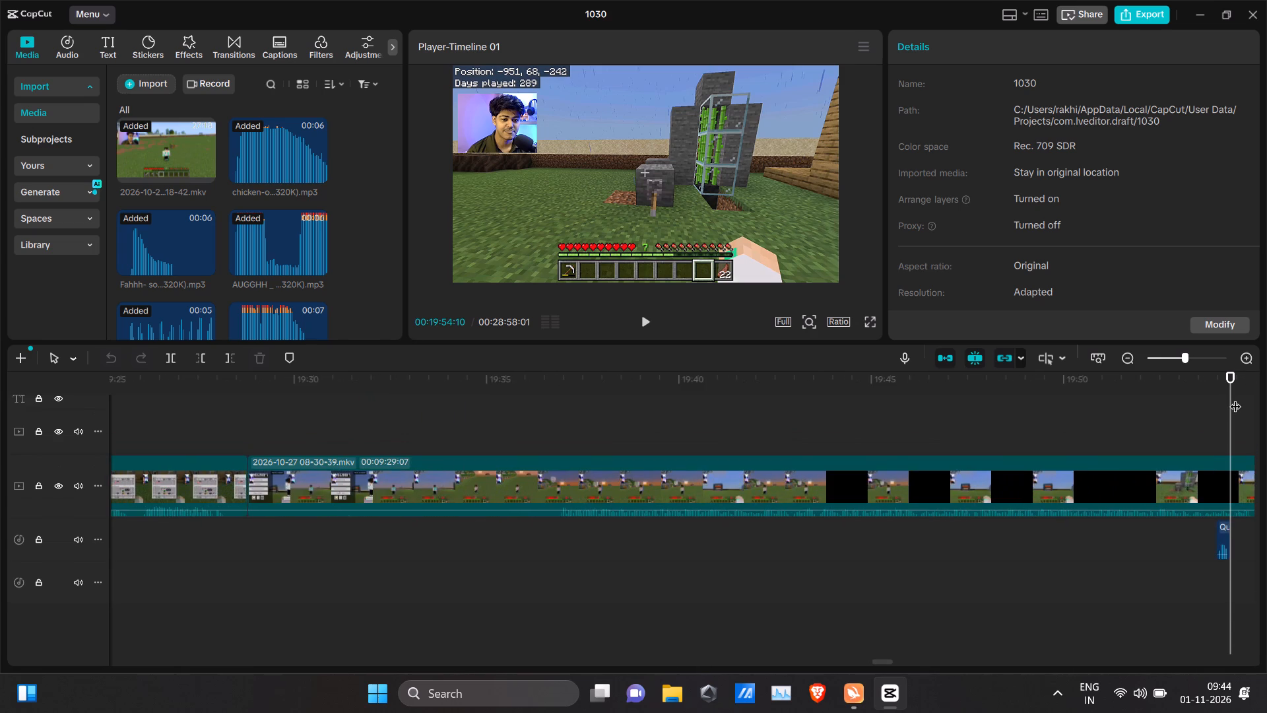
{"action": "scroll", "coordinate": [1235, 398], "scroll_direction": "up", "scroll_amount": 4, "text": "ctrl"}
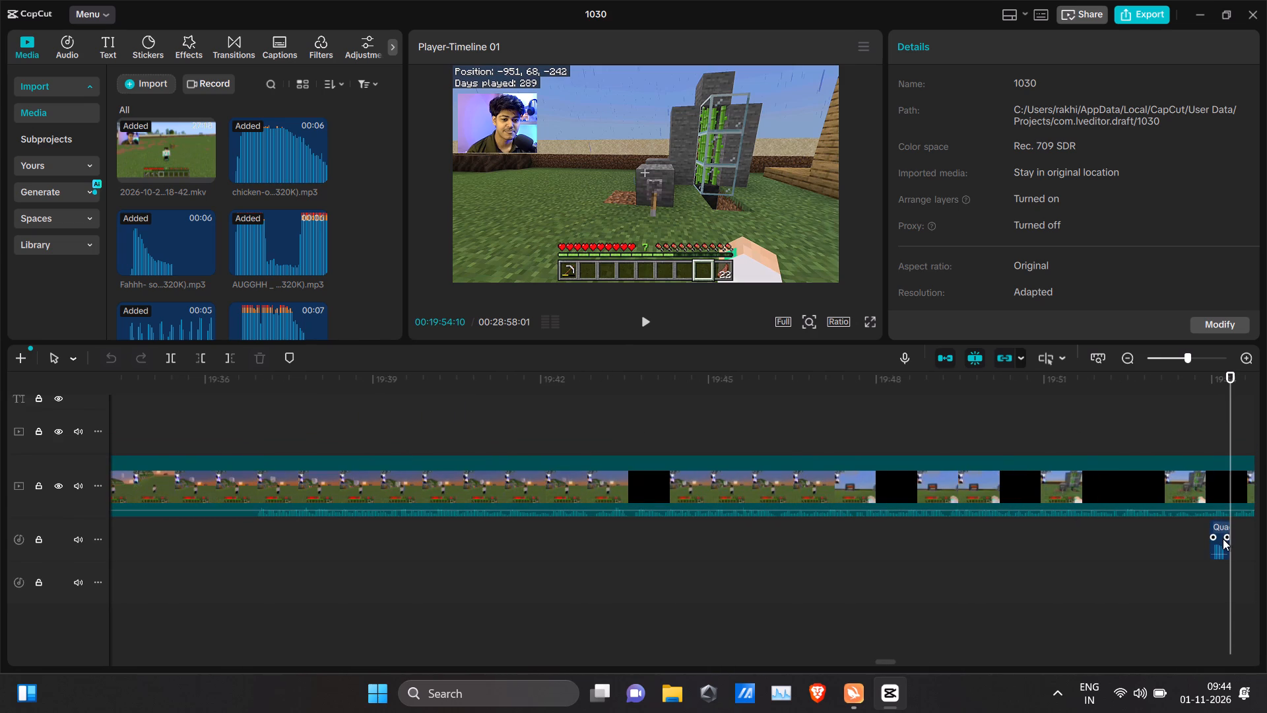
{"action": "left_click", "coordinate": [1222, 538]}
{"action": "key", "text": "Delete"}
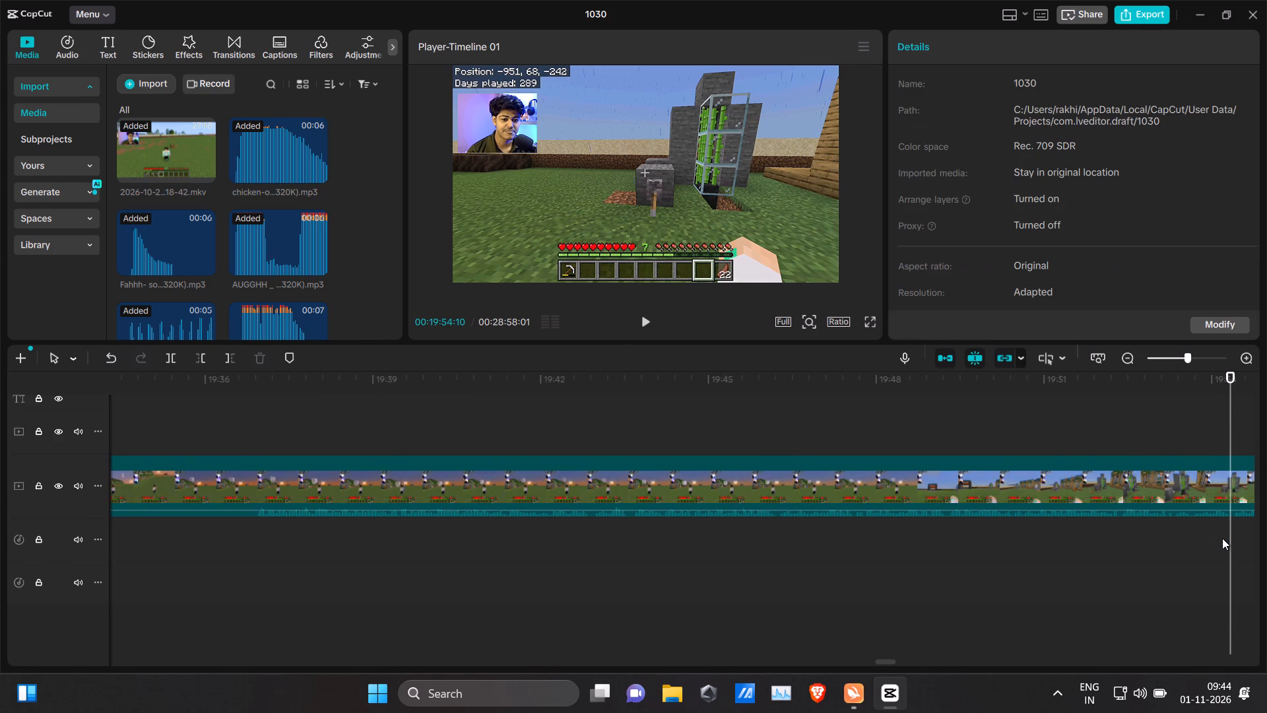
{"action": "scroll", "coordinate": [1222, 538], "scroll_direction": "down", "scroll_amount": 10, "text": "ctrl"}
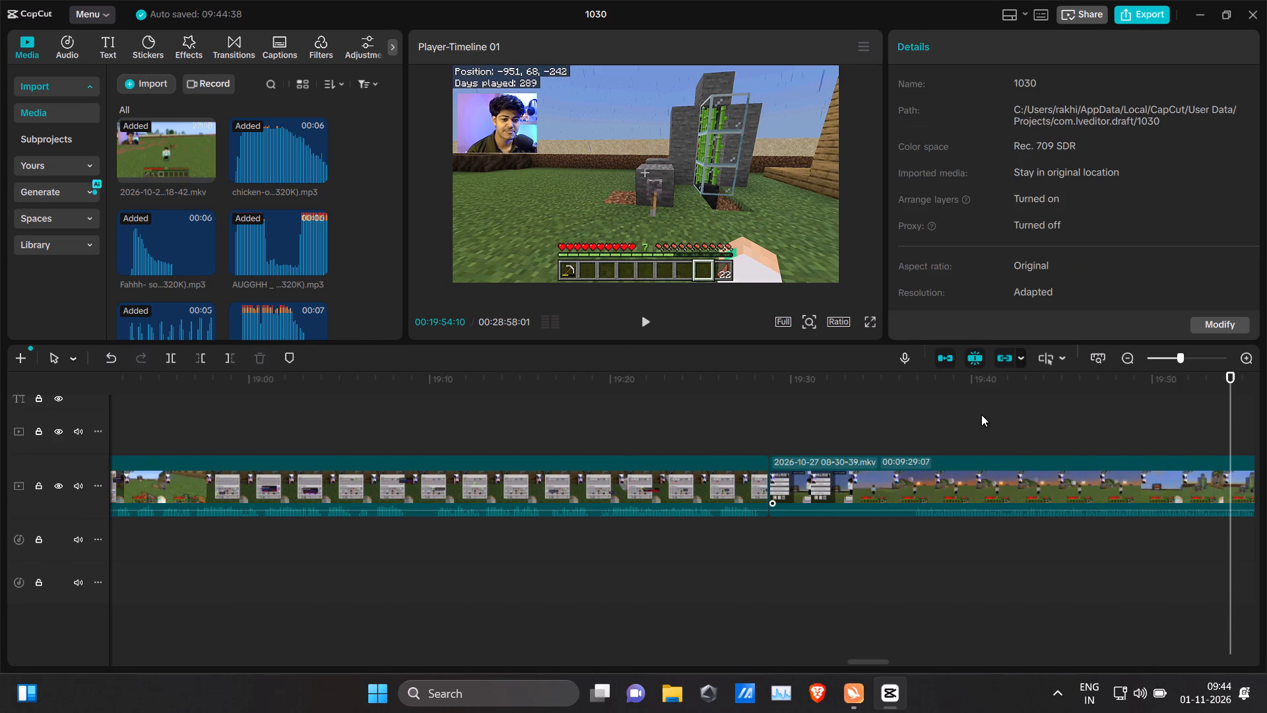
{"action": "left_click", "coordinate": [667, 415]}
{"action": "left_click", "coordinate": [667, 415]}
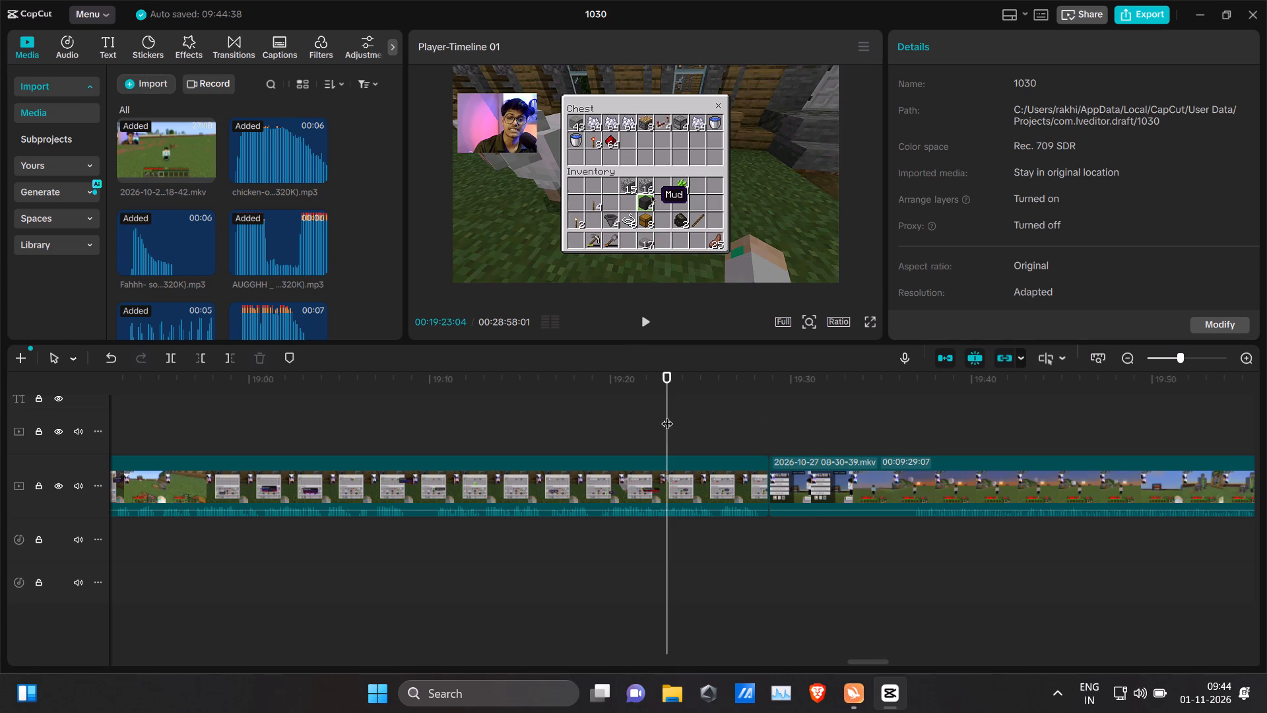
{"action": "key", "text": "space"}
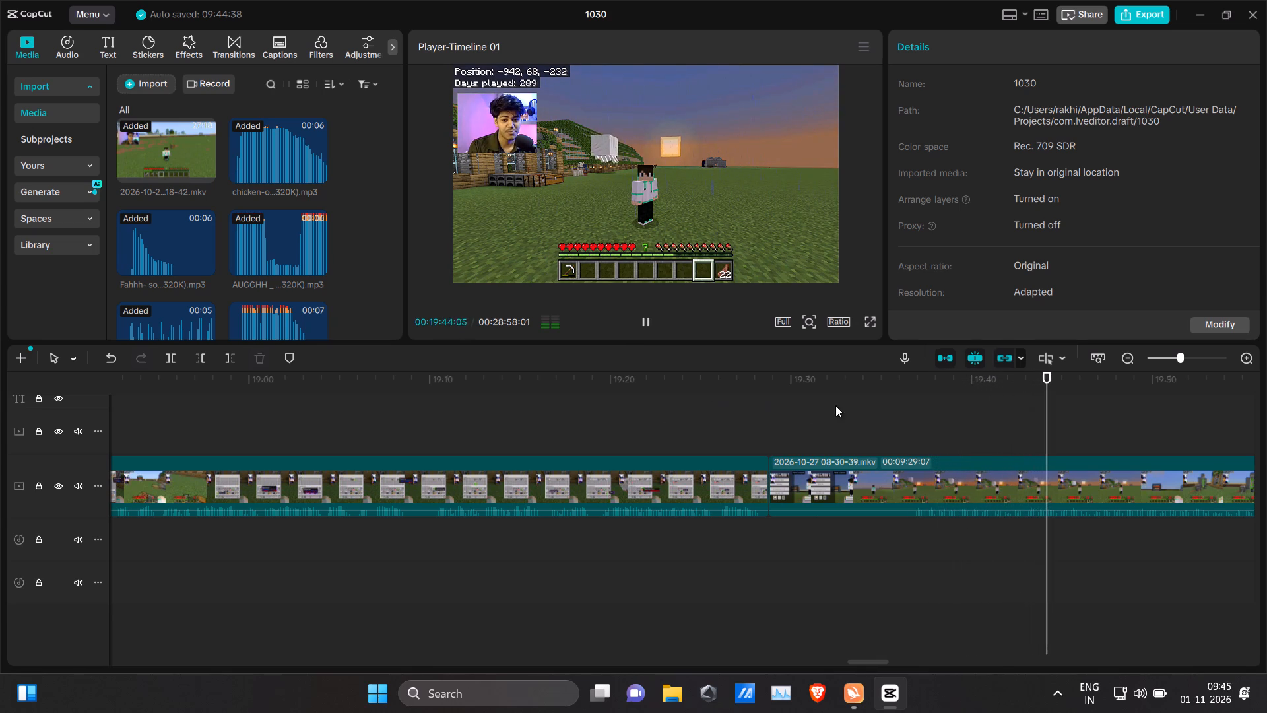
{"action": "left_click", "coordinate": [906, 377]}
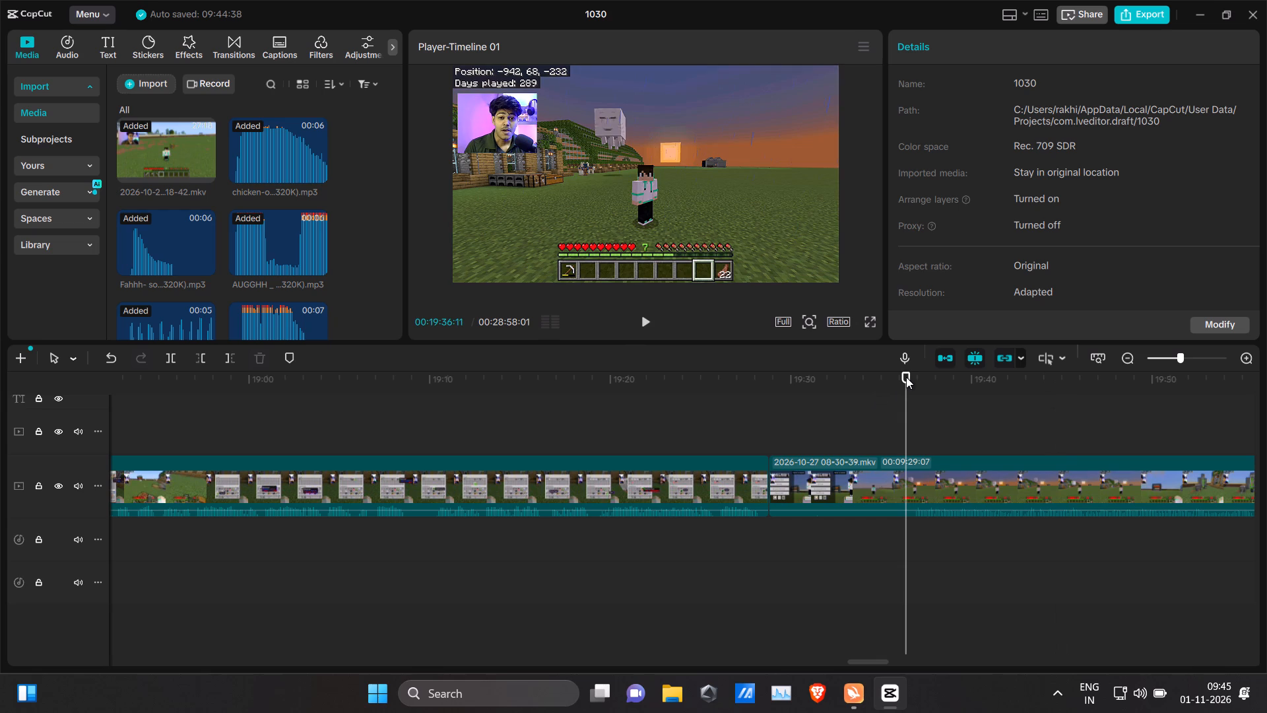
{"action": "left_click", "coordinate": [903, 377]}
{"action": "left_click_drag", "start_coordinate": [903, 377], "coordinate": [892, 377]}
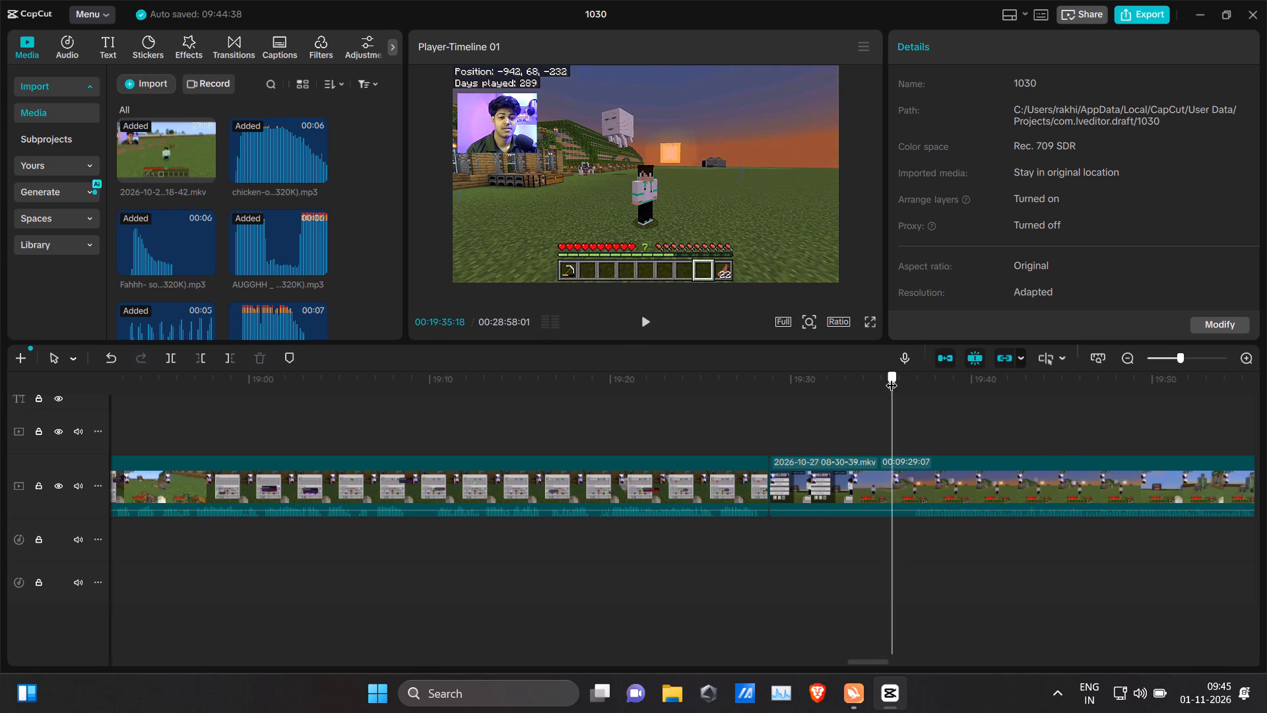
{"action": "left_click_drag", "start_coordinate": [892, 377], "coordinate": [888, 374]}
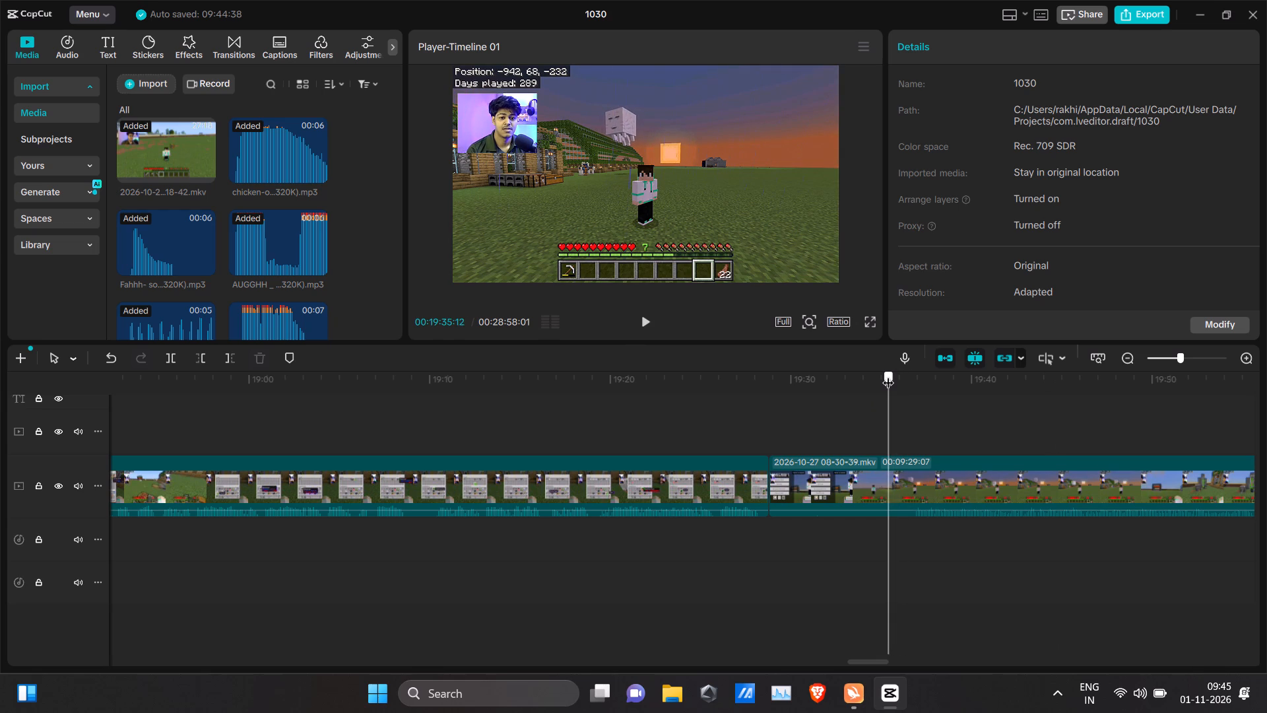
{"action": "left_click_drag", "start_coordinate": [888, 374], "coordinate": [886, 374]}
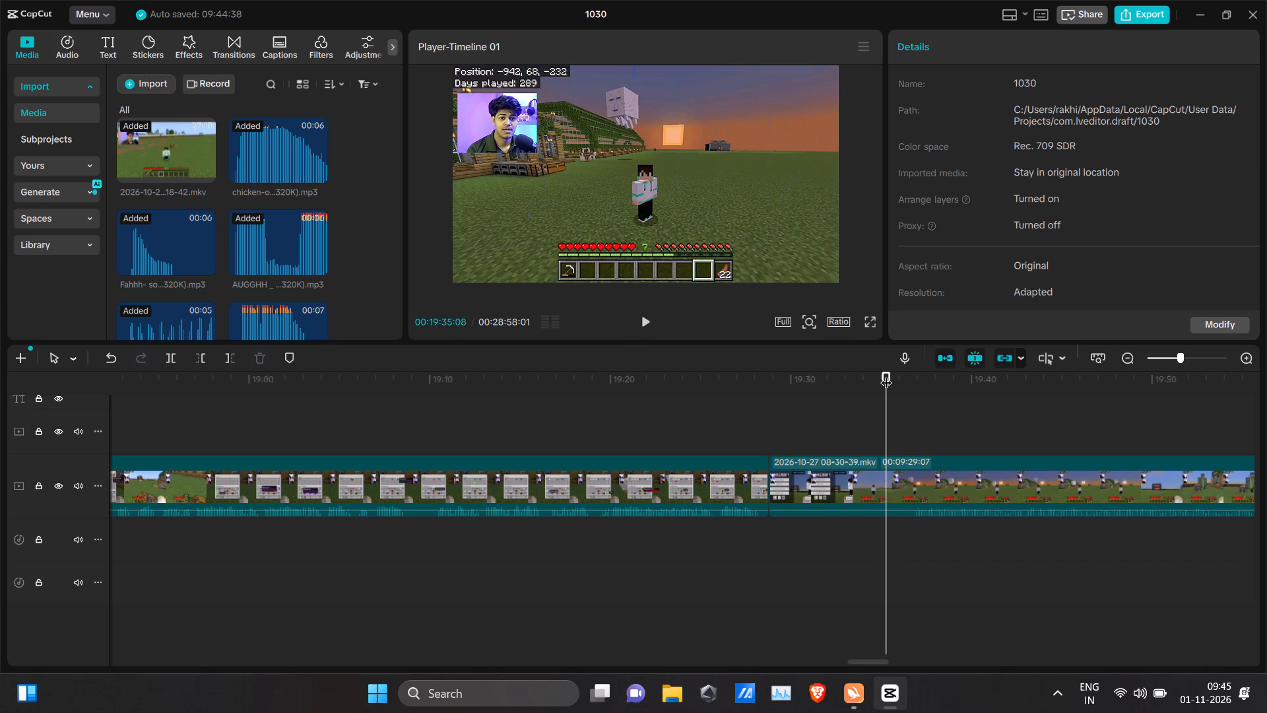
{"action": "left_click", "coordinate": [886, 374]}
{"action": "left_click", "coordinate": [888, 472]}
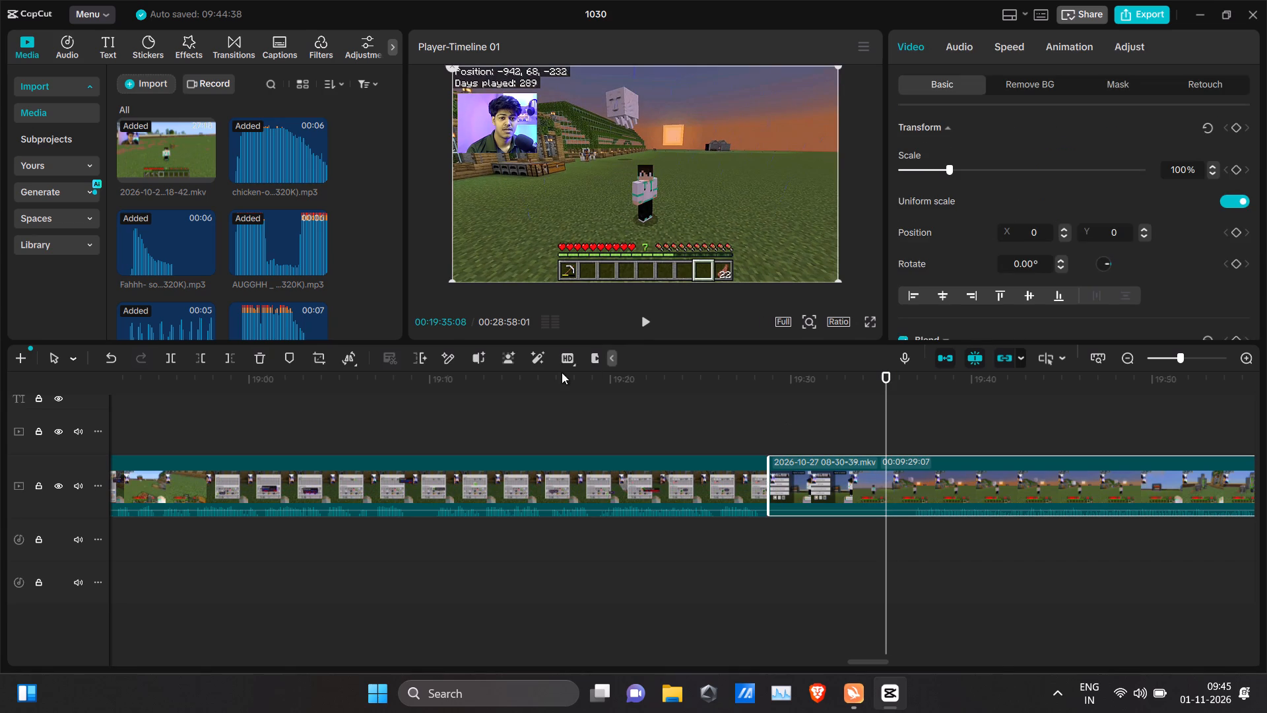
{"action": "left_click", "coordinate": [201, 351]}
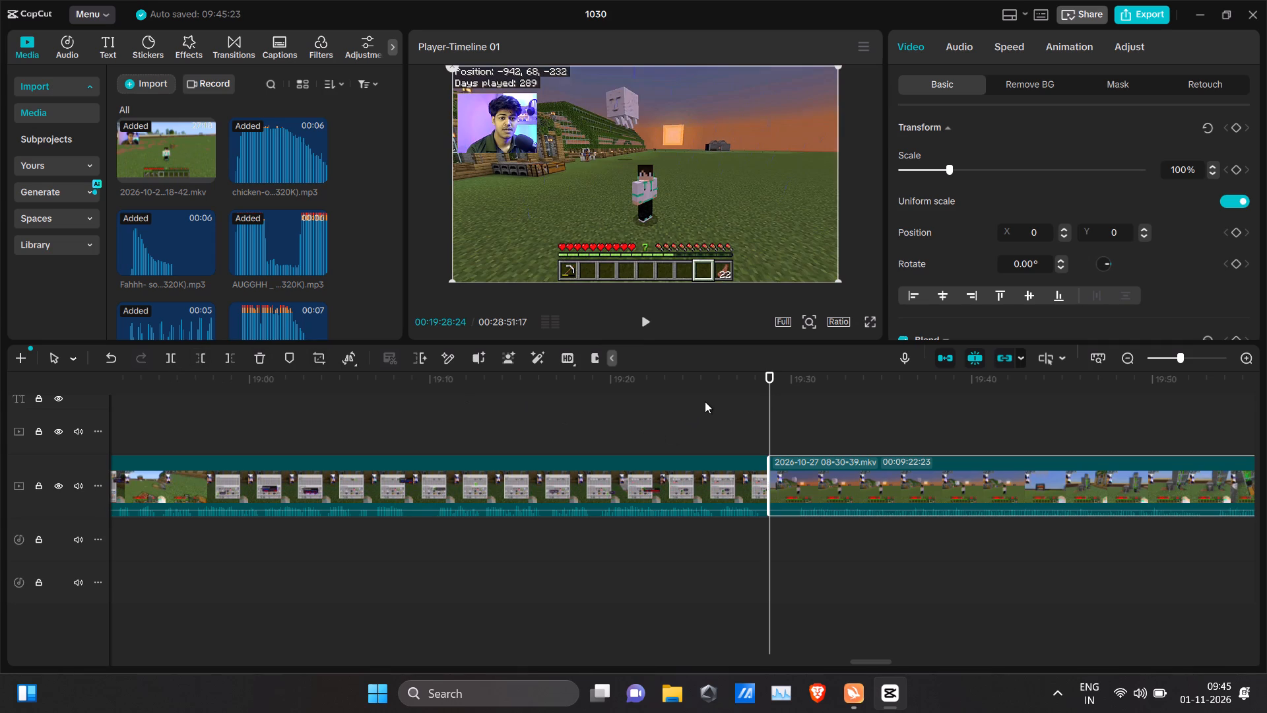
Play back the trimmed 2026-10-27 clip from its new start at 00:19:28:24 to check the cut.
{"action": "left_click", "coordinate": [767, 401]}
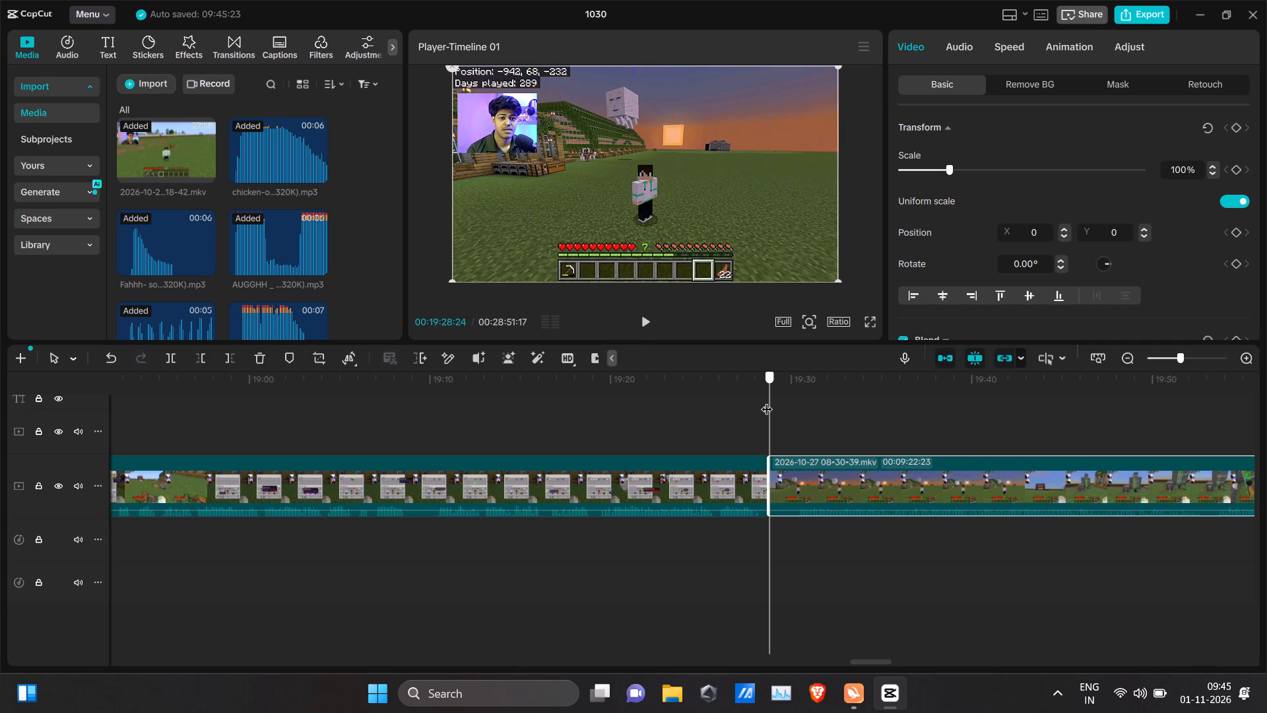
{"action": "left_click", "coordinate": [767, 401]}
{"action": "key", "text": "space"}
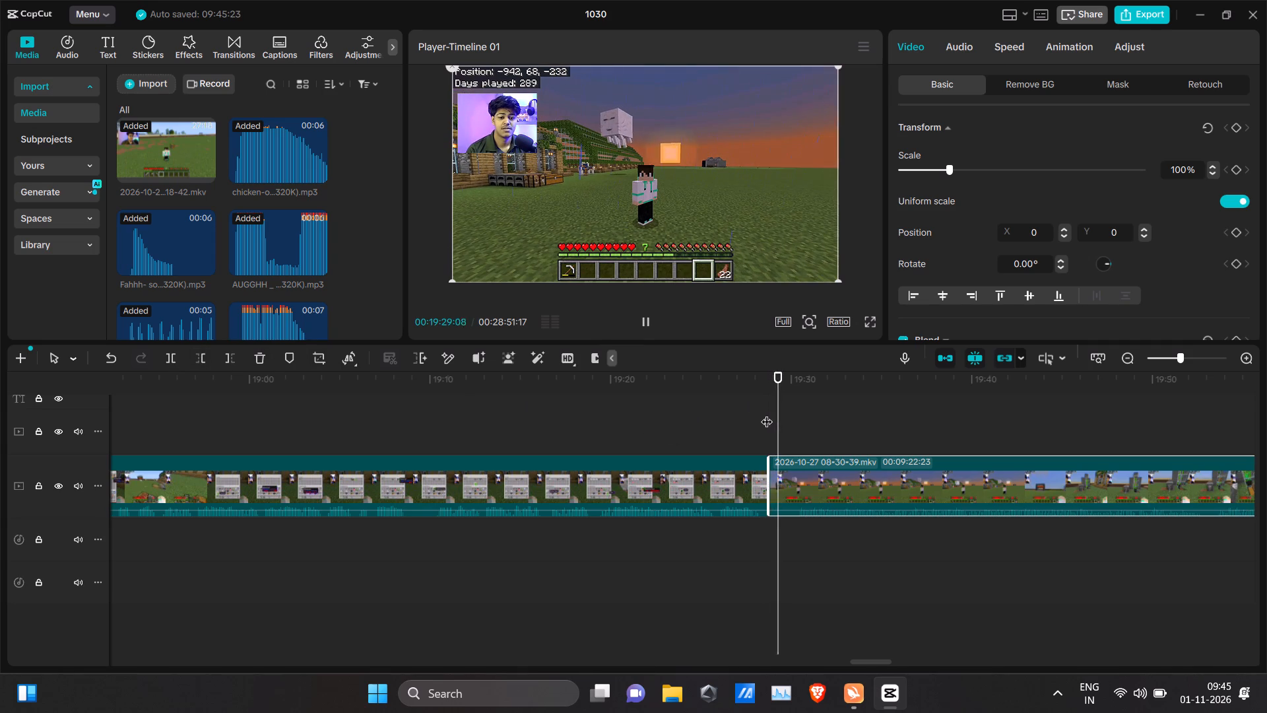
{"action": "left_click", "coordinate": [767, 413]}
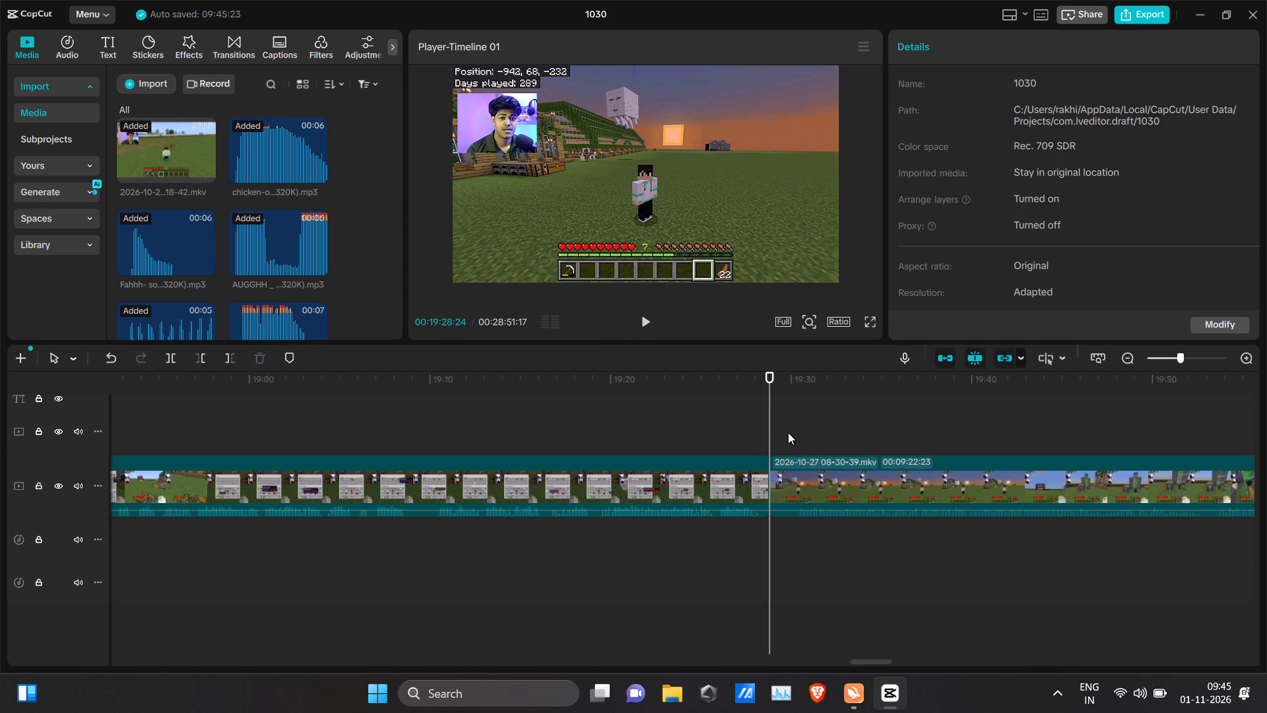
{"action": "key", "text": "space"}
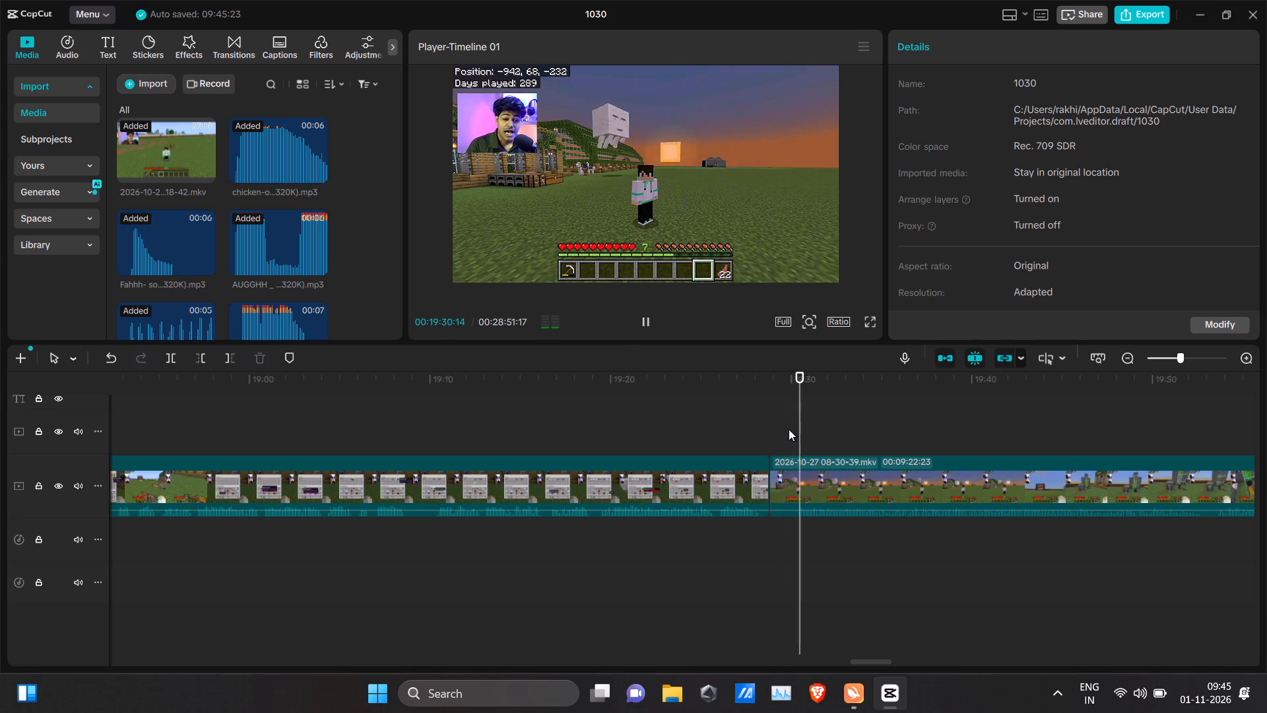
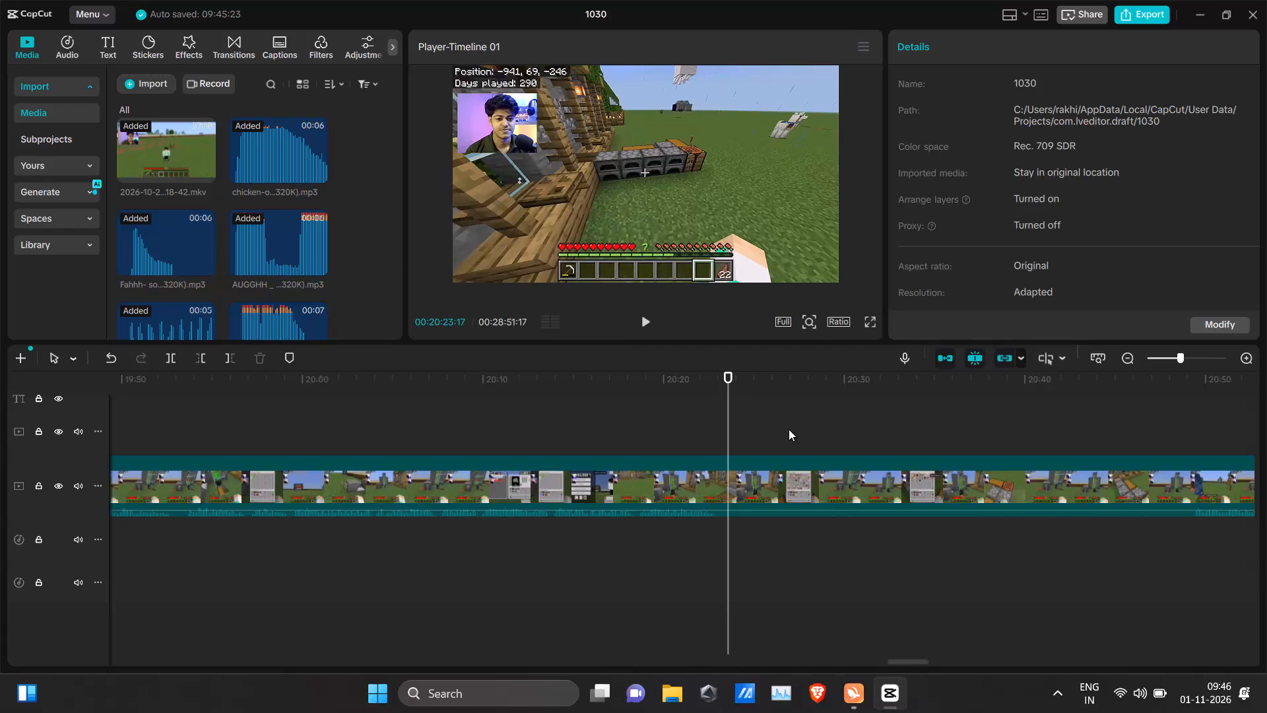
{"action": "left_click", "coordinate": [730, 427]}
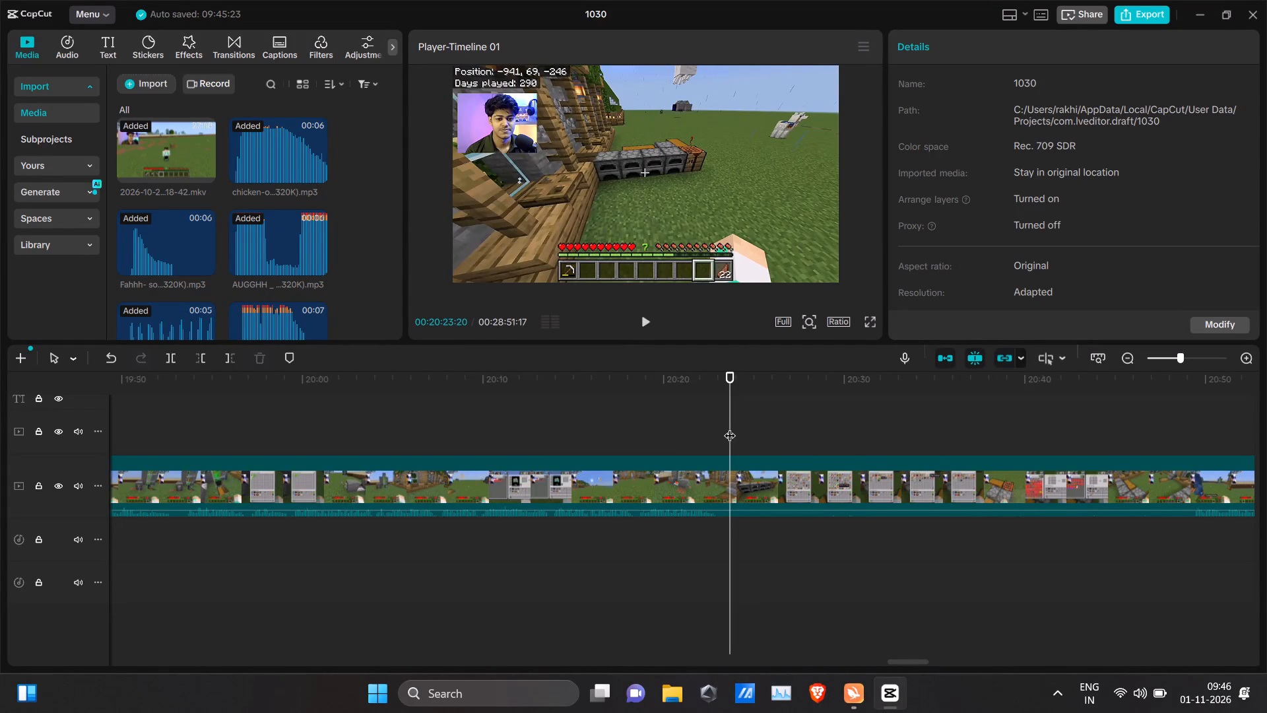
{"action": "left_click_drag", "start_coordinate": [730, 427], "coordinate": [719, 427]}
{"action": "key", "text": "space"}
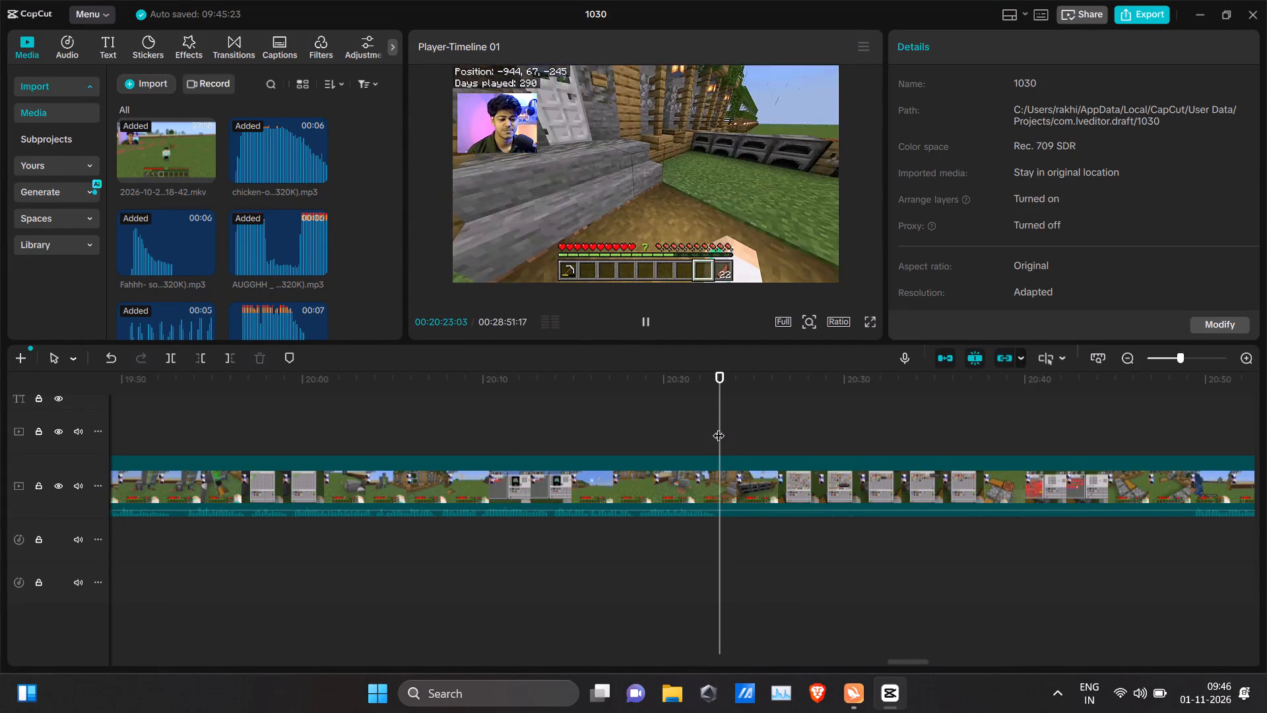
{"action": "key", "text": "space"}
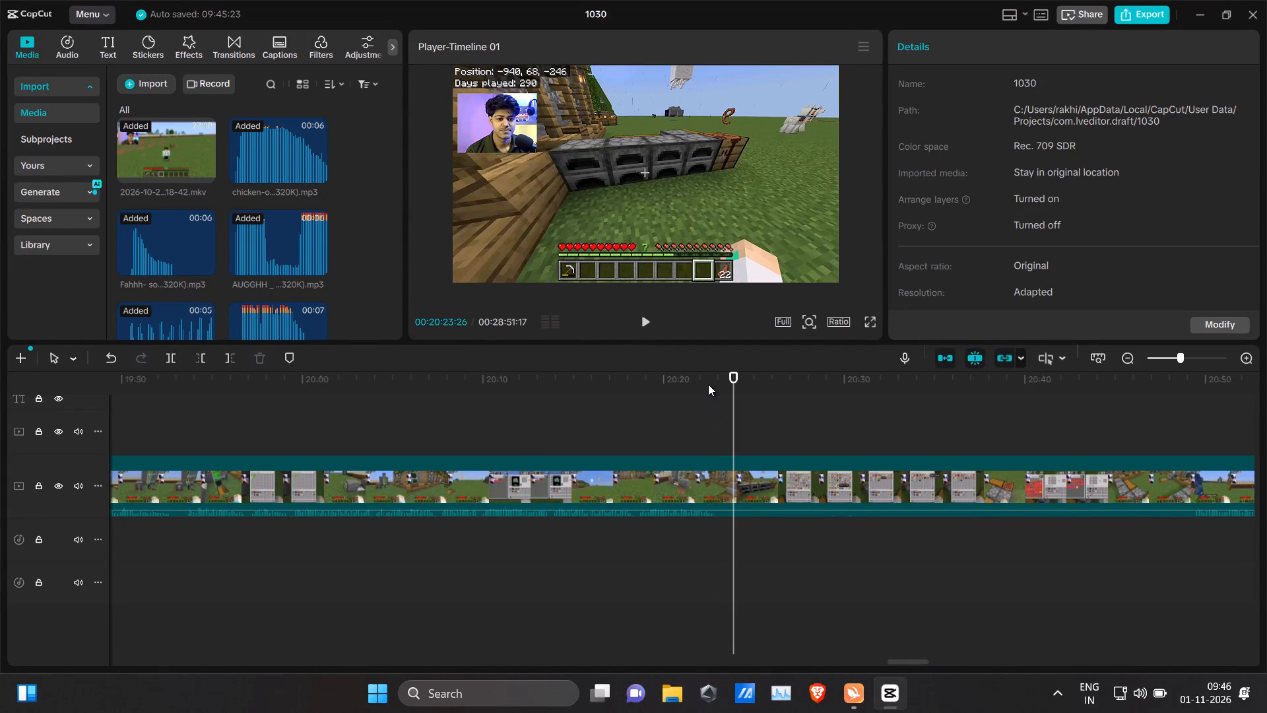
{"action": "left_click", "coordinate": [681, 385]}
{"action": "key", "text": "space"}
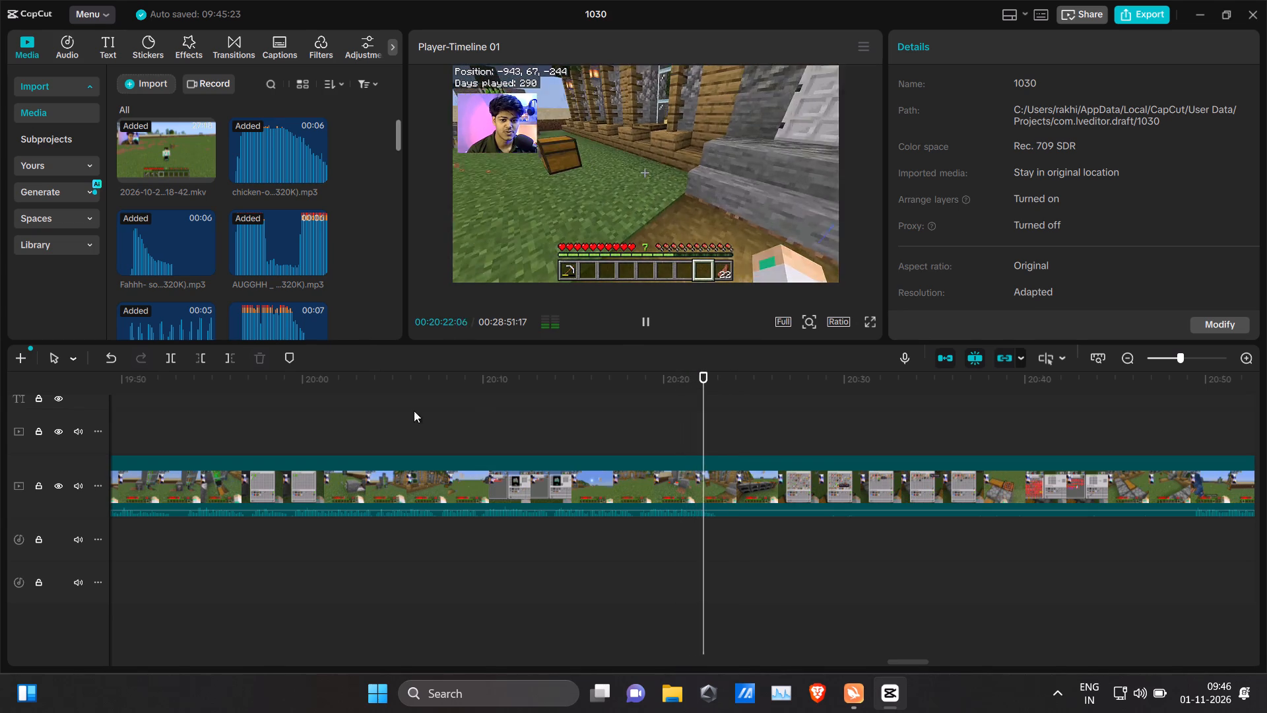
{"action": "key", "text": "space"}
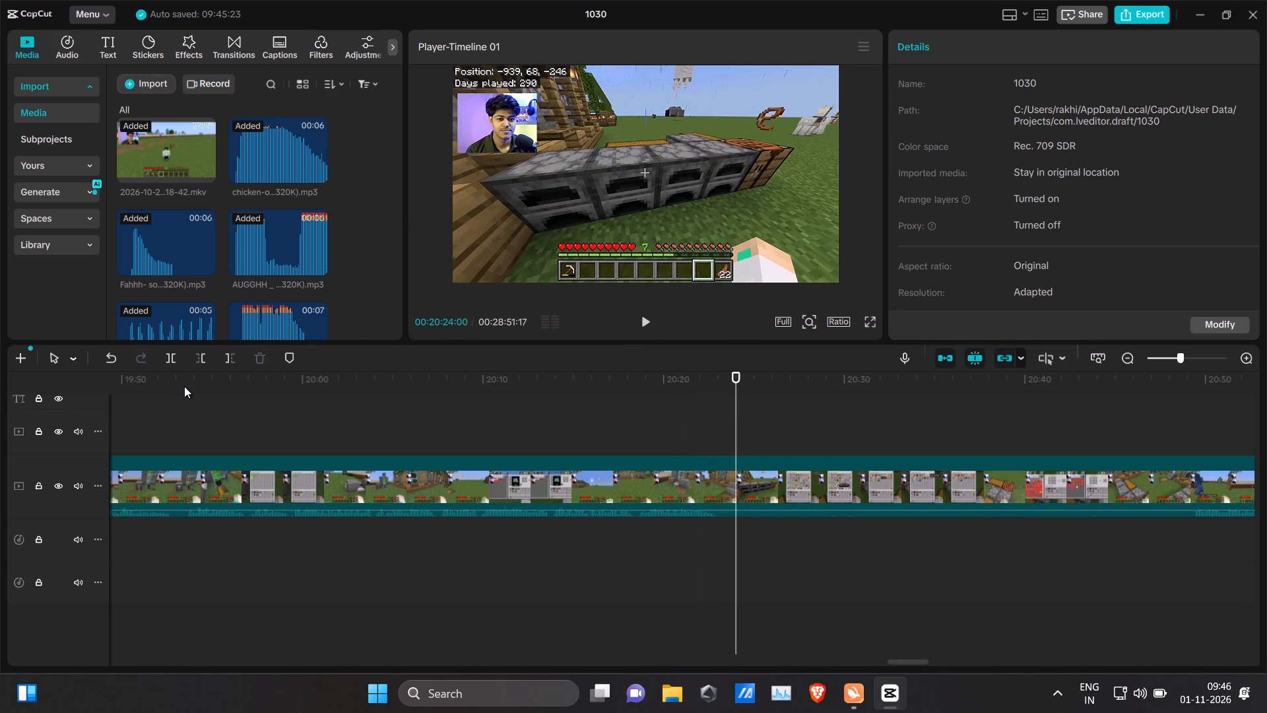
{"action": "left_click", "coordinate": [177, 360]}
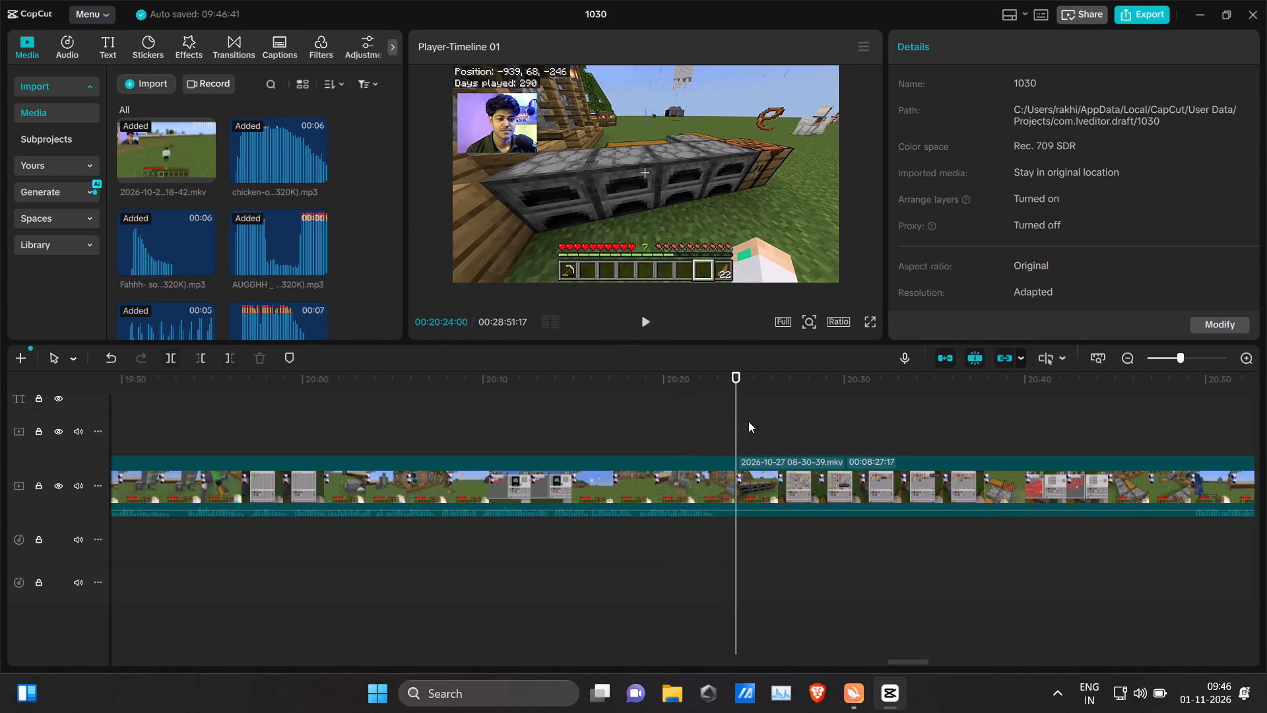
Review the footage after the 00:20:24:00 split and trim away the start of the second clip up to 00:20:48:14.
{"action": "key", "text": "space"}
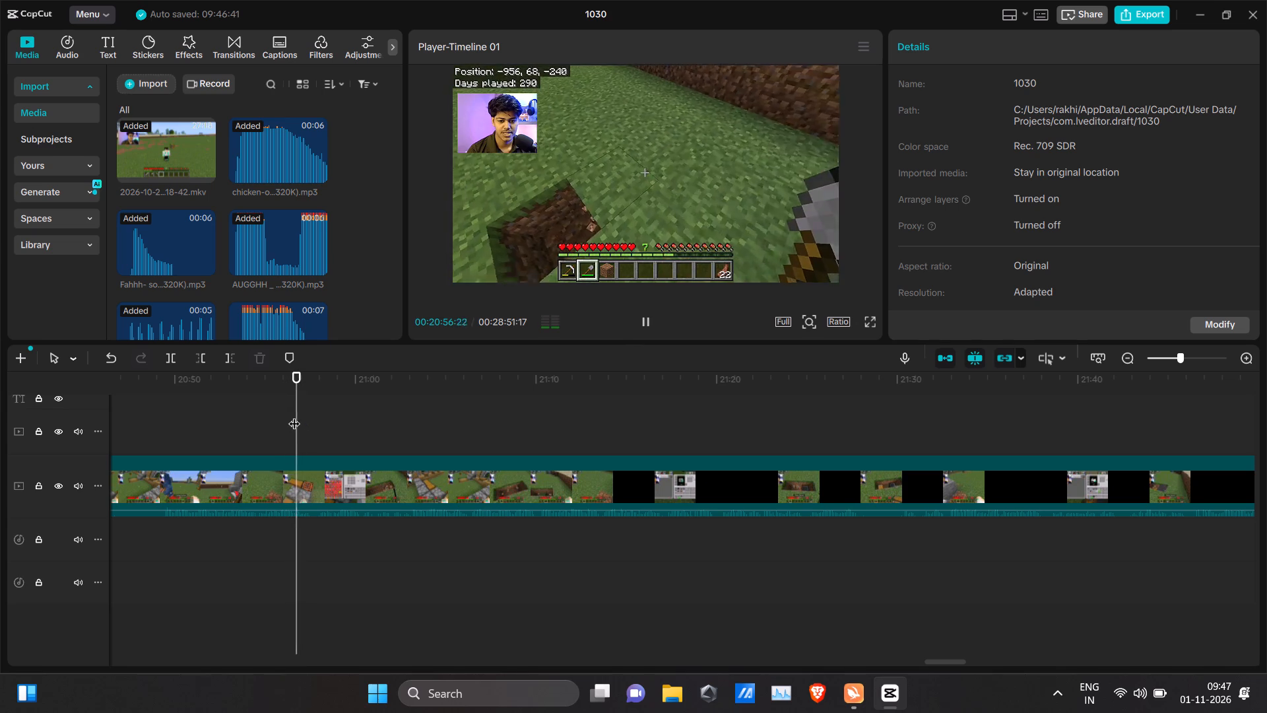
{"action": "left_click_drag", "start_coordinate": [294, 415], "coordinate": [266, 405]}
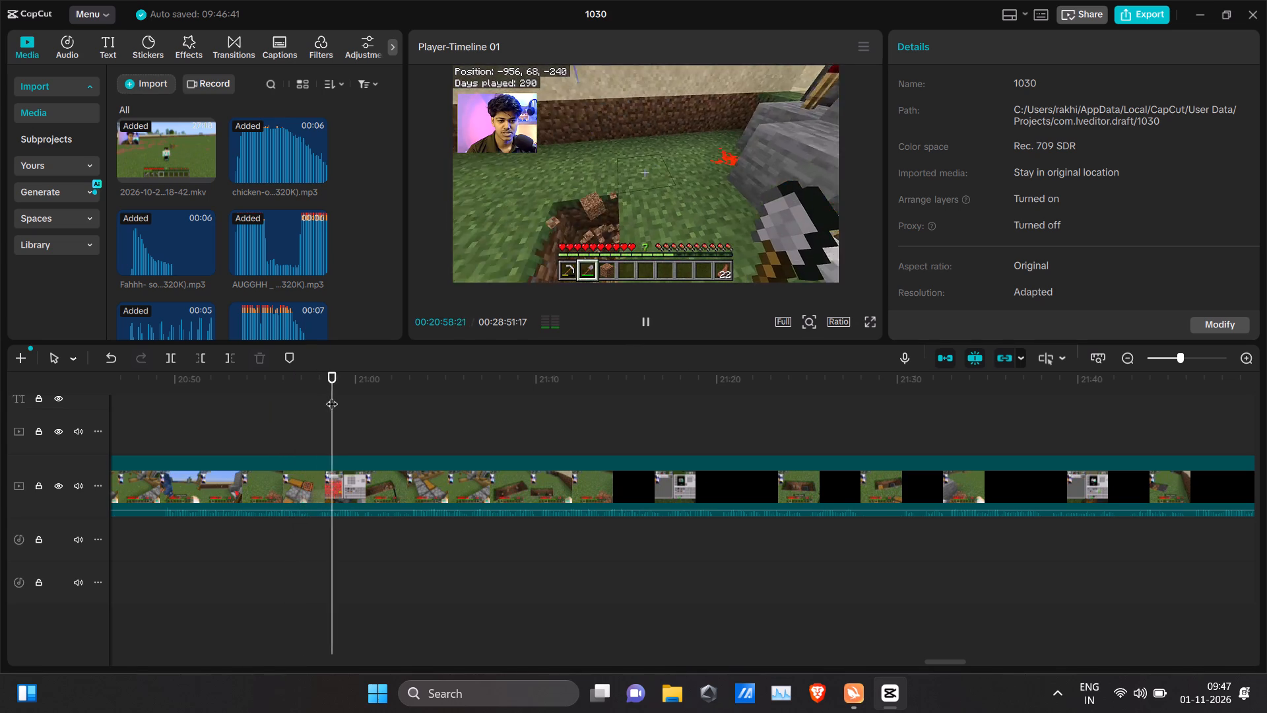
{"action": "left_click_drag", "start_coordinate": [339, 395], "coordinate": [159, 399]}
{"action": "left_click_drag", "start_coordinate": [159, 399], "coordinate": [289, 386]}
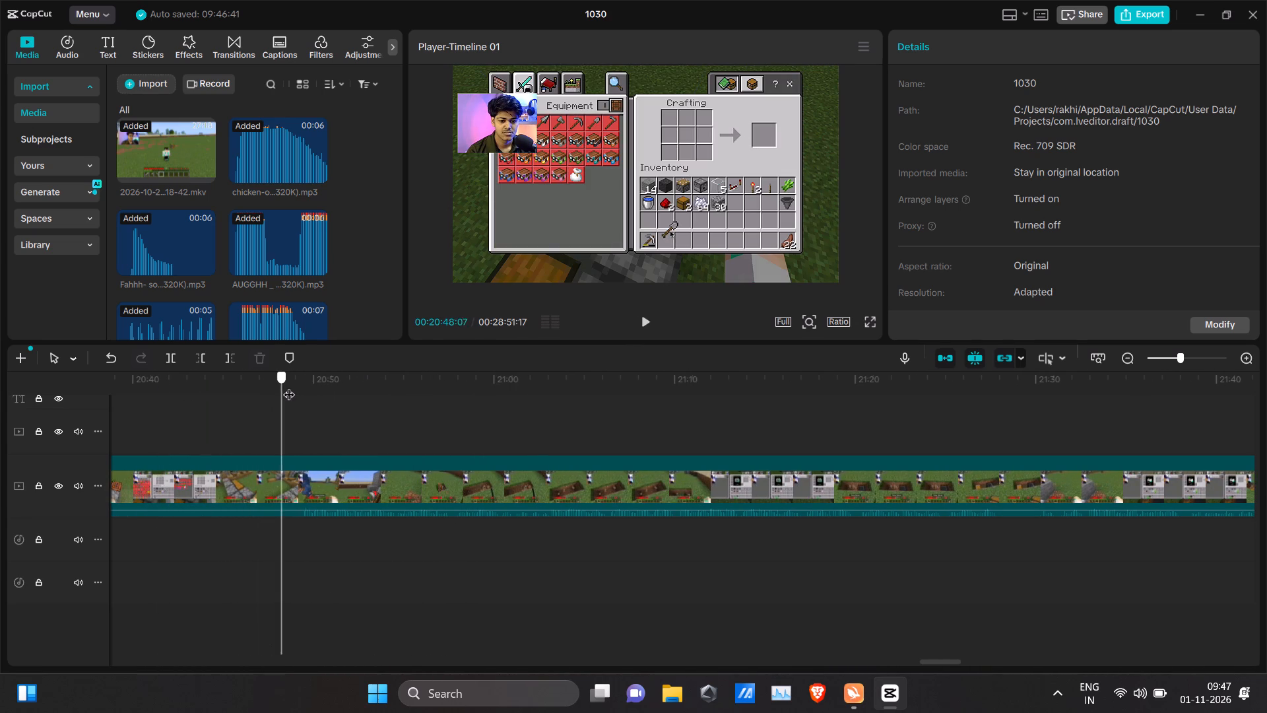
{"action": "left_click_drag", "start_coordinate": [289, 386], "coordinate": [286, 387]}
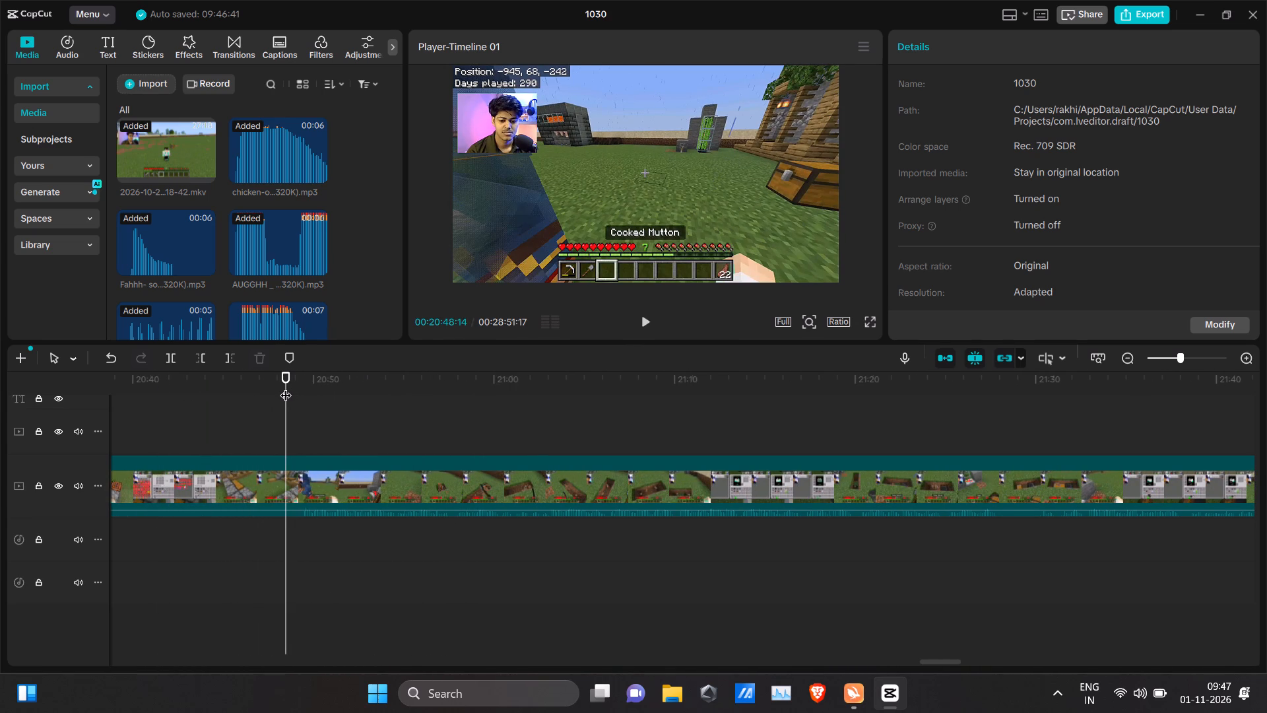
{"action": "key", "text": "space"}
{"action": "key", "text": "space"}
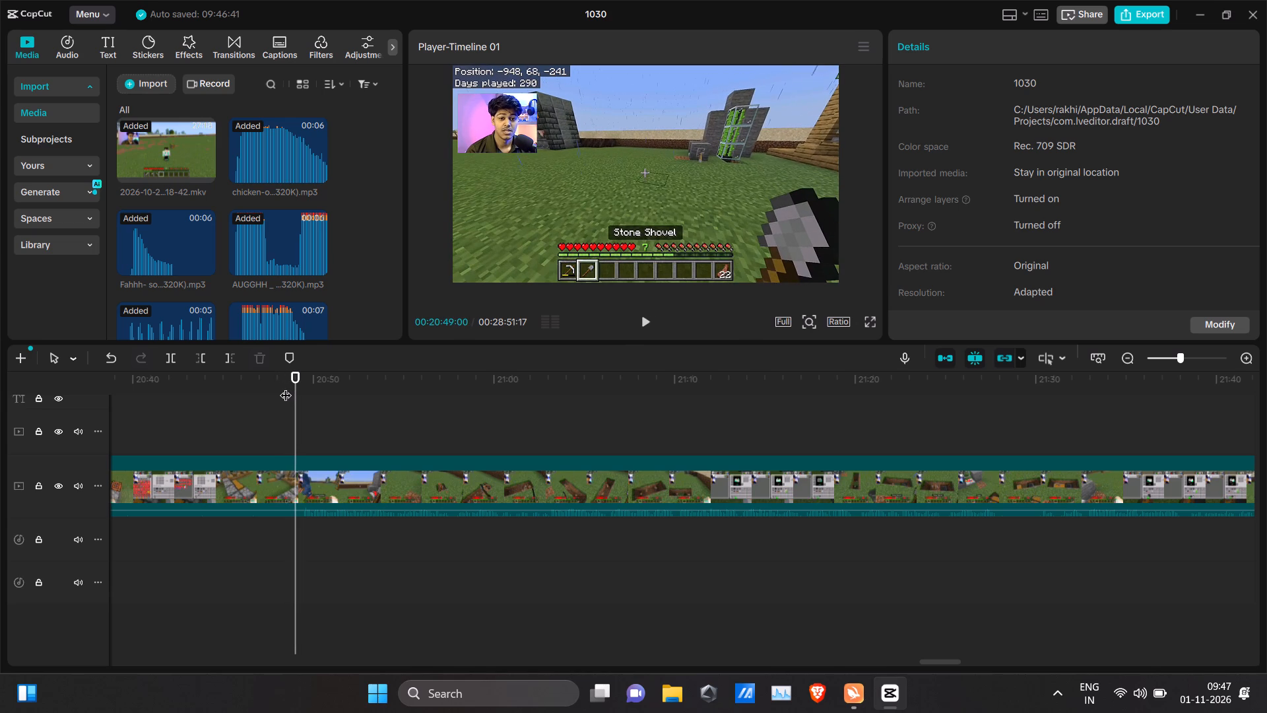
{"action": "left_click", "coordinate": [286, 387]}
{"action": "left_click", "coordinate": [286, 387]}
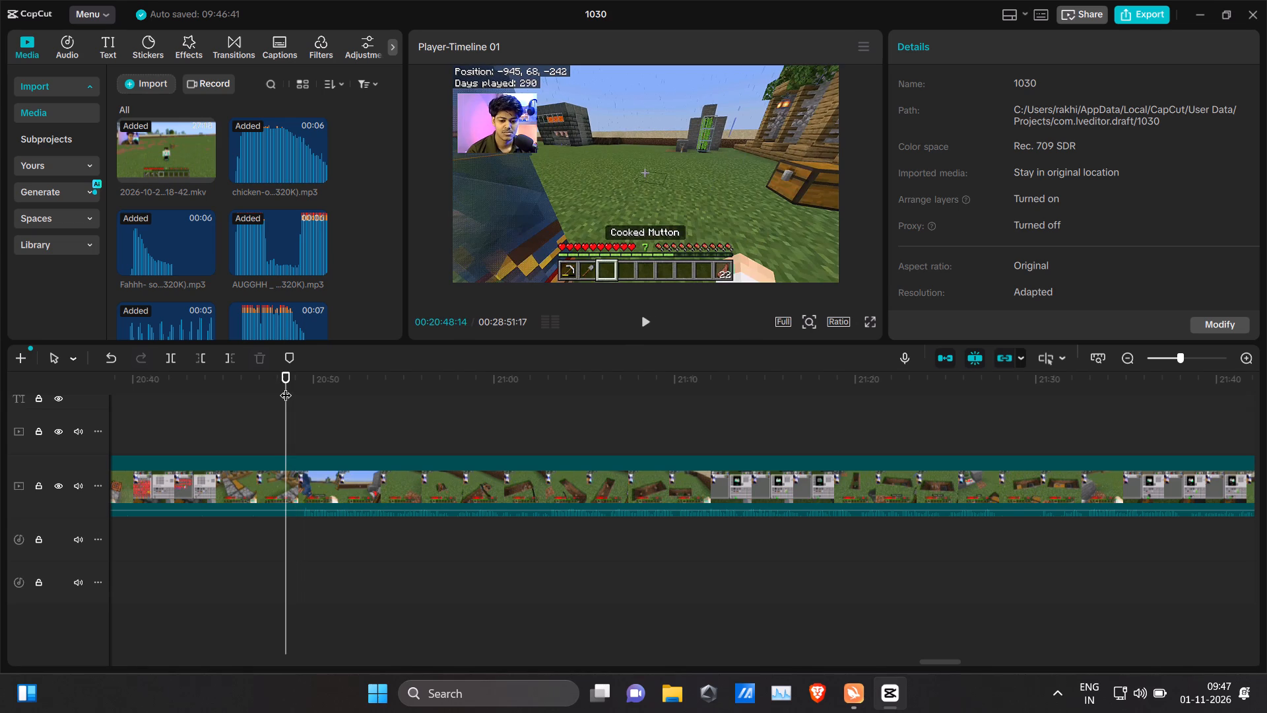
{"action": "left_click", "coordinate": [280, 461]}
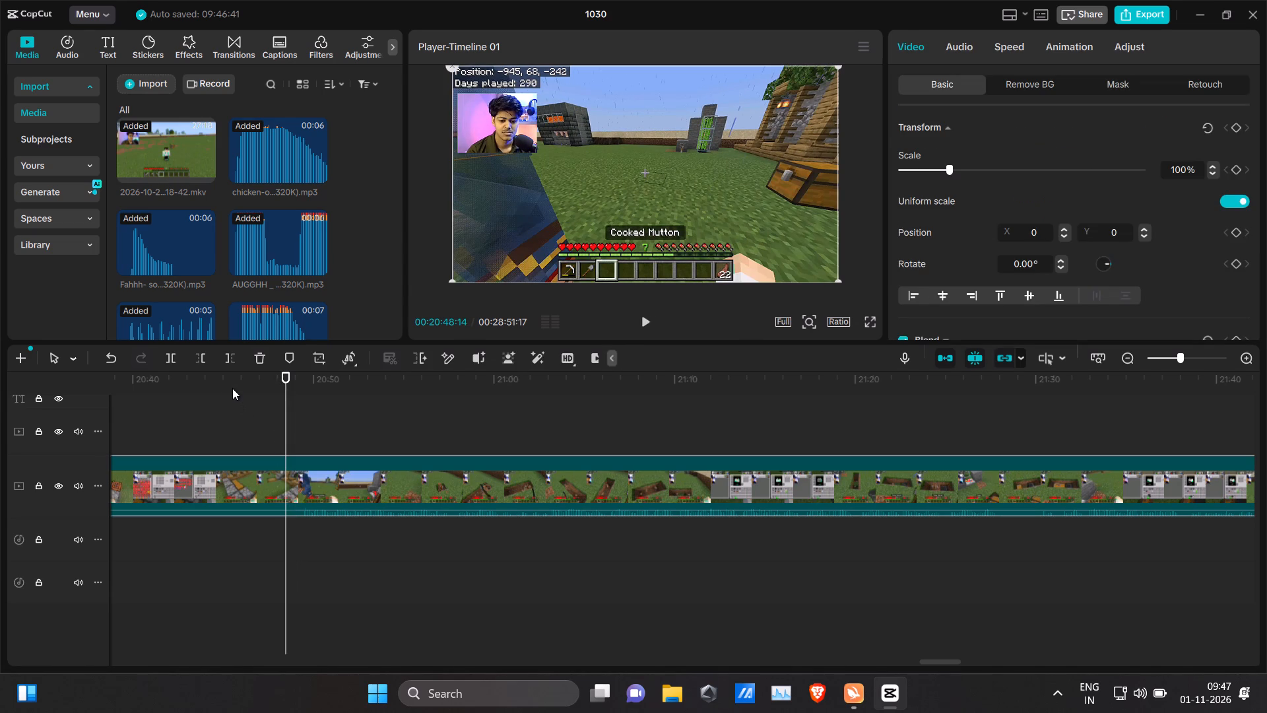
{"action": "left_click", "coordinate": [204, 356]}
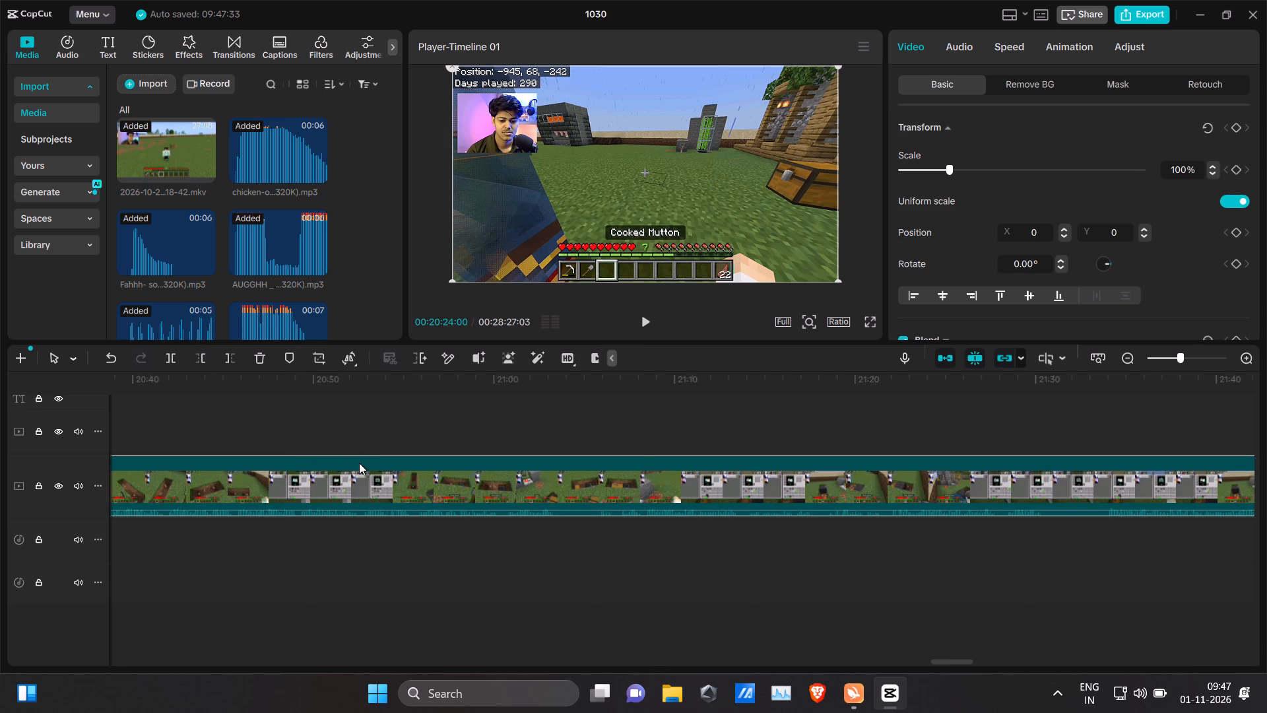
Play back the trimmed clip from its new start at 00:20:24:00 to check the cut.
{"action": "scroll", "coordinate": [359, 463], "scroll_direction": "right", "scroll_amount": 5}
{"action": "scroll", "coordinate": [648, 414], "scroll_direction": "left", "scroll_amount": 1}
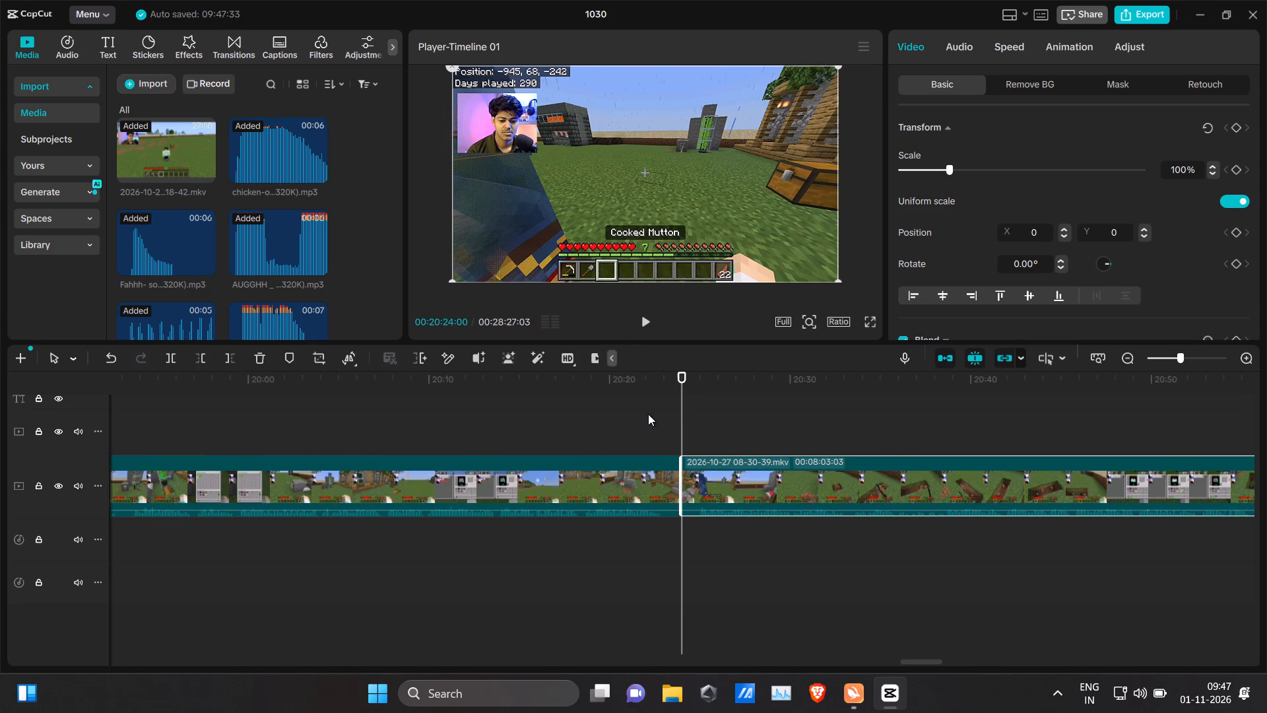
{"action": "scroll", "coordinate": [648, 414], "scroll_direction": "left", "scroll_amount": 1}
{"action": "key", "text": "space"}
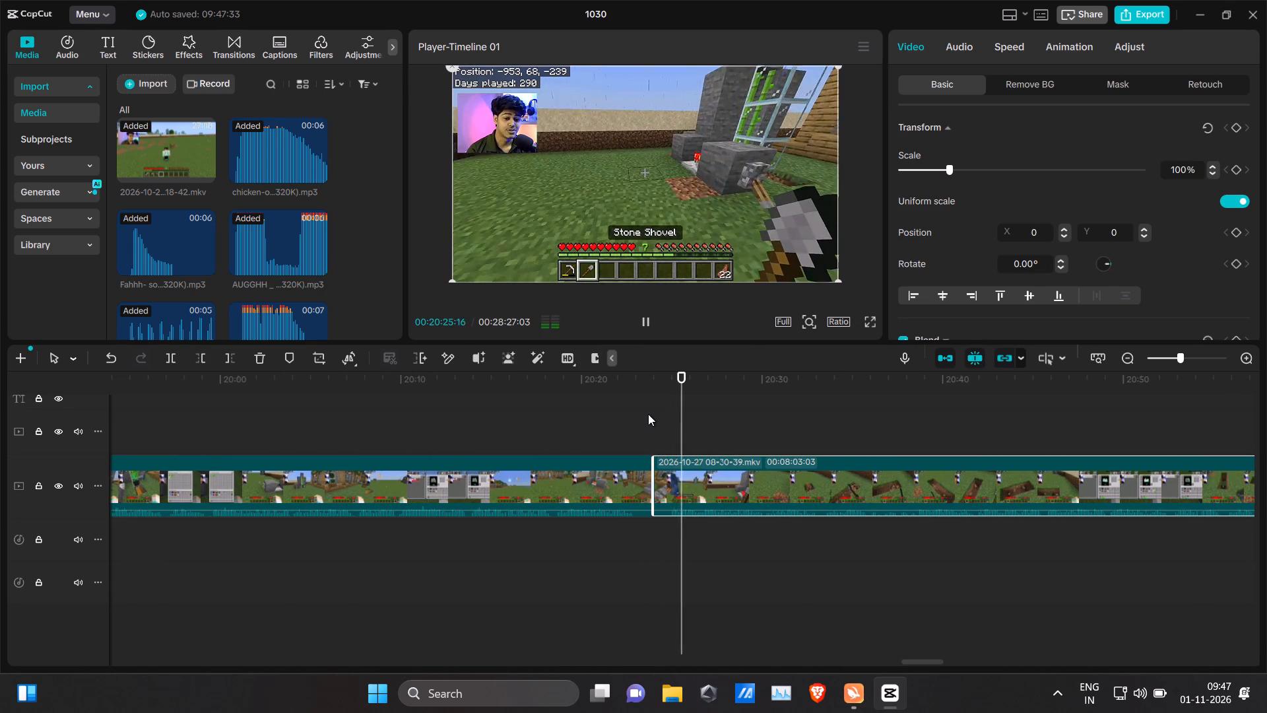
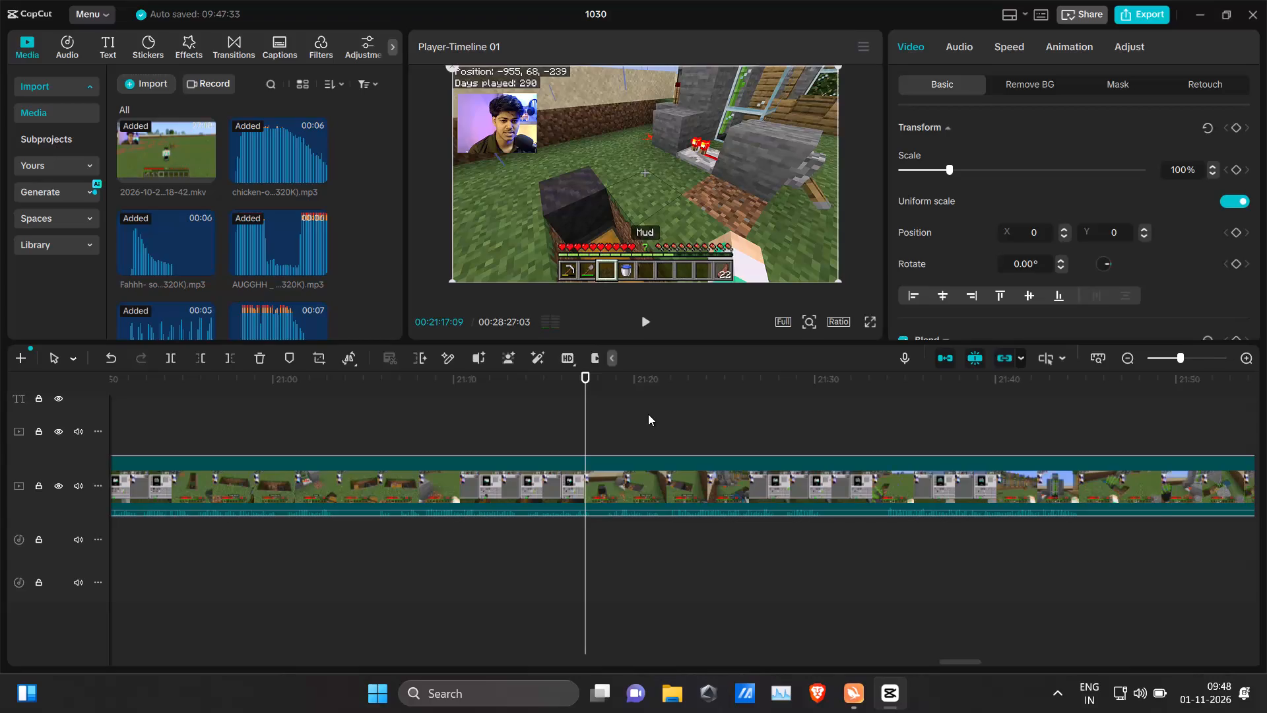
{"action": "key", "text": "space"}
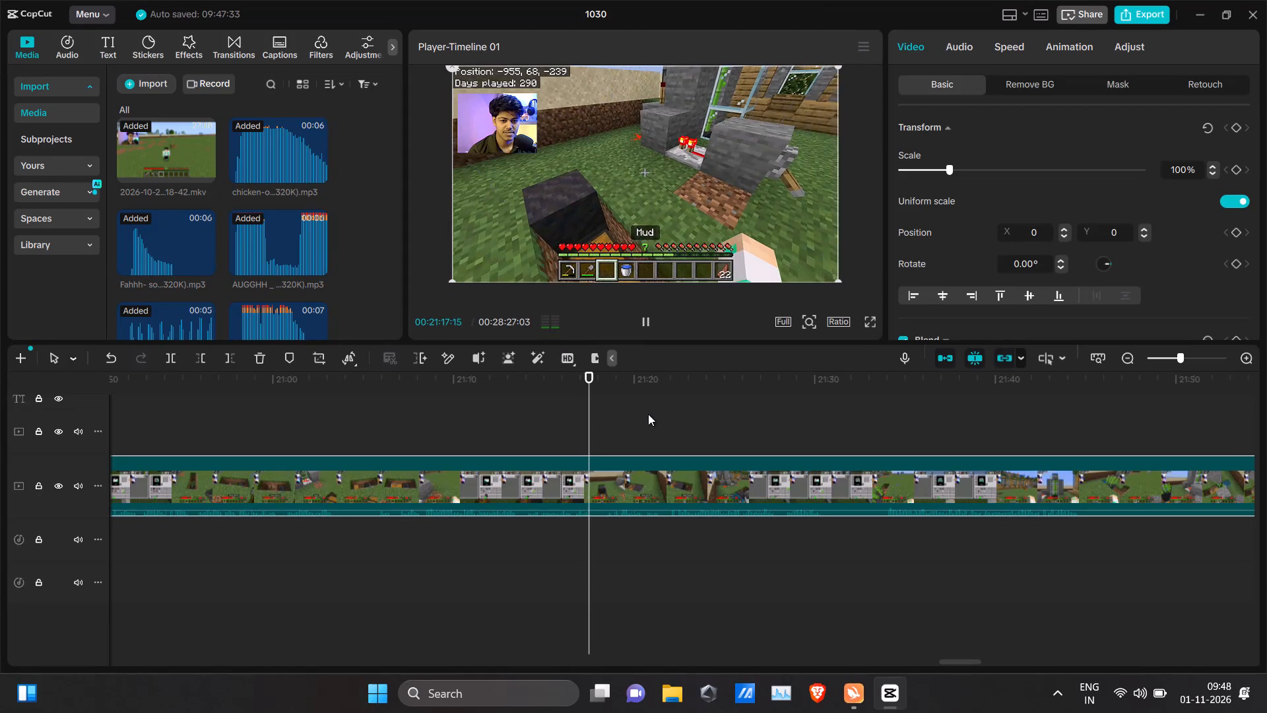
{"action": "key", "text": "space"}
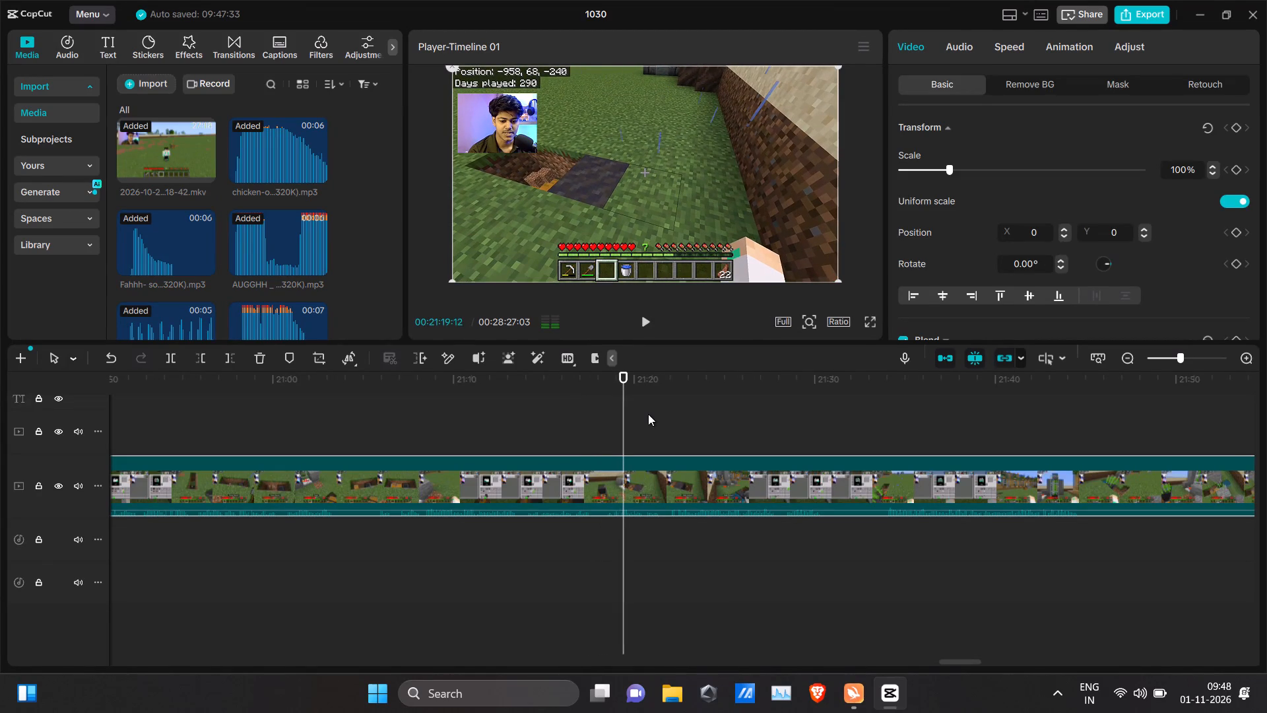
{"action": "key", "text": "space"}
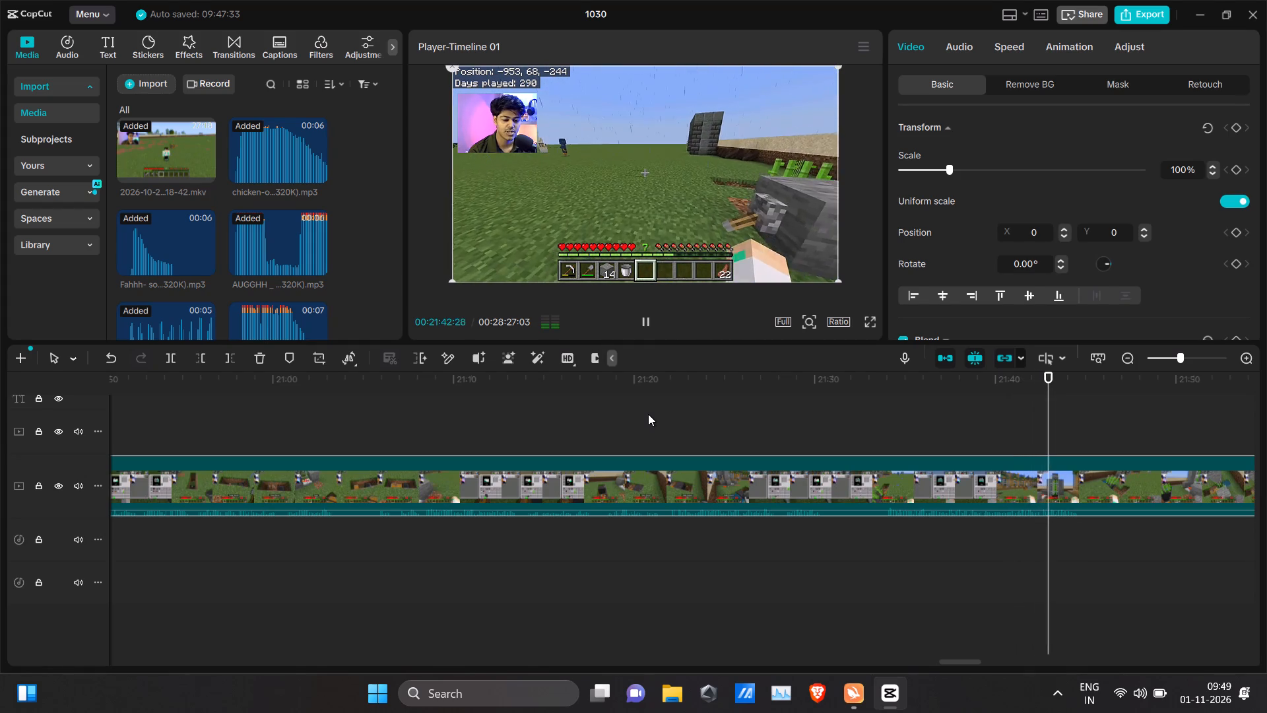
{"action": "key", "text": "space"}
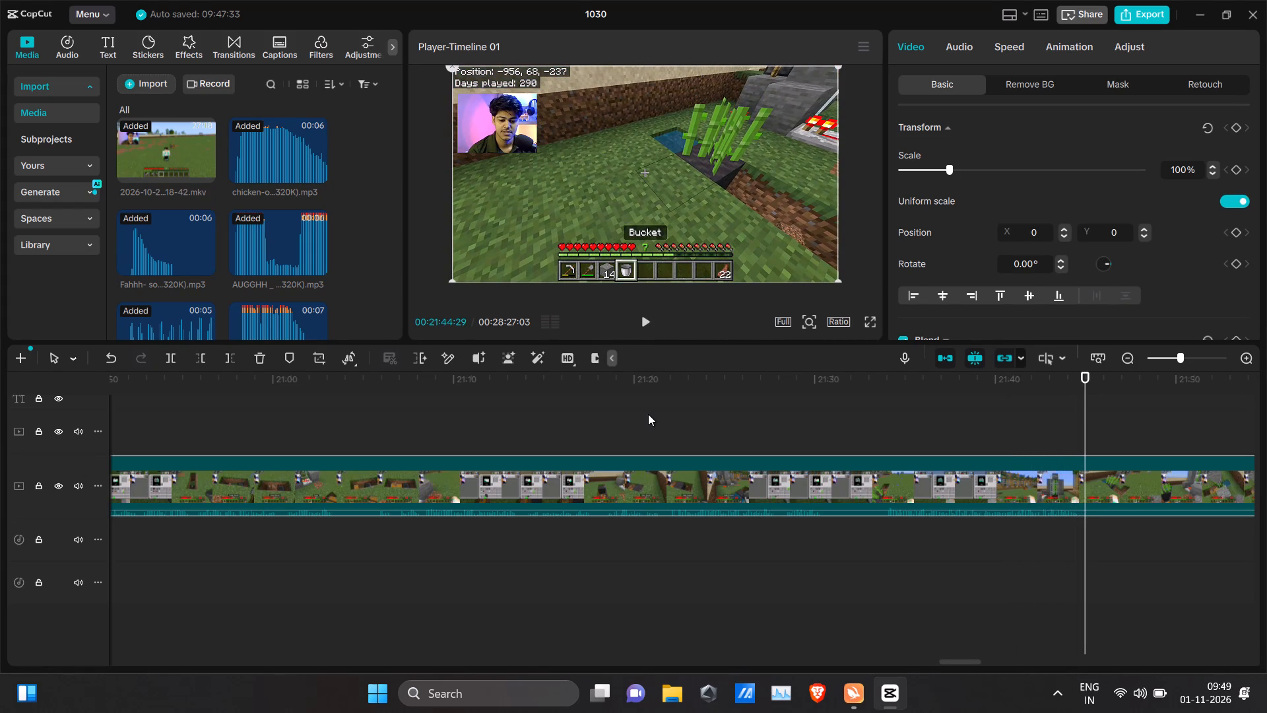
{"action": "key", "text": "space"}
{"action": "key", "text": "space"}
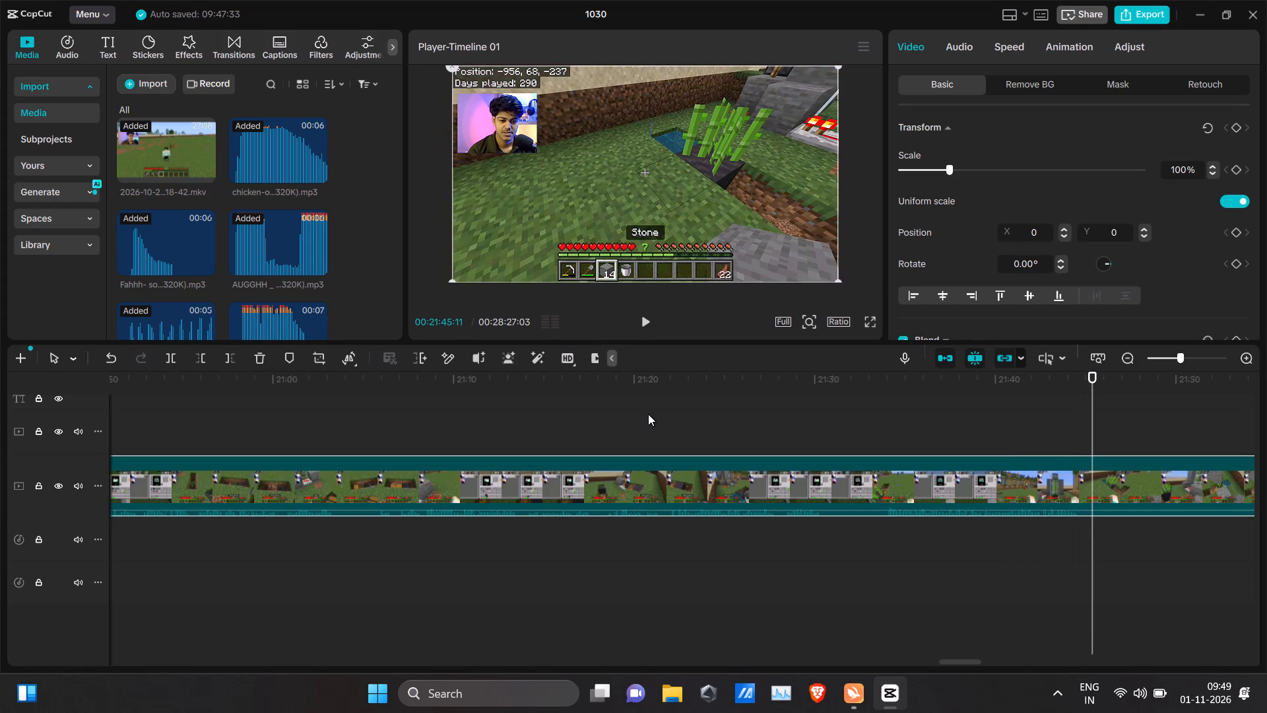
{"action": "left_click", "coordinate": [1043, 374]}
{"action": "key", "text": "space"}
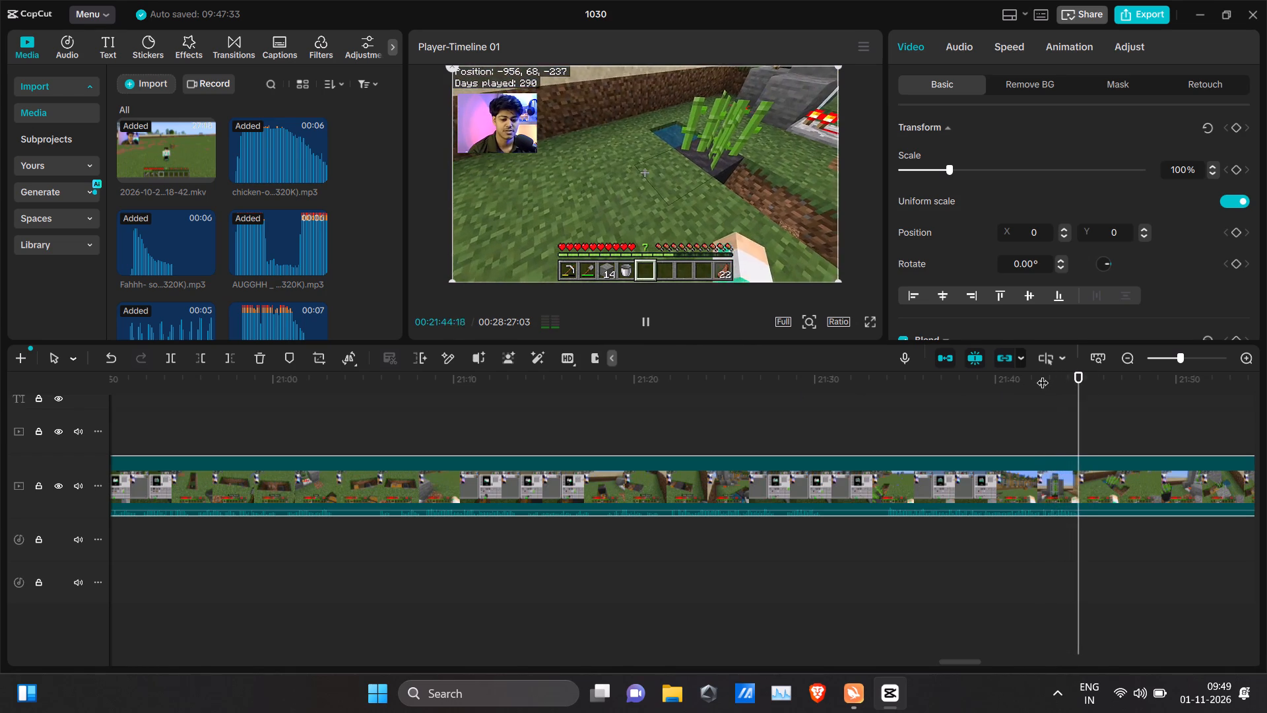
{"action": "key", "text": "space"}
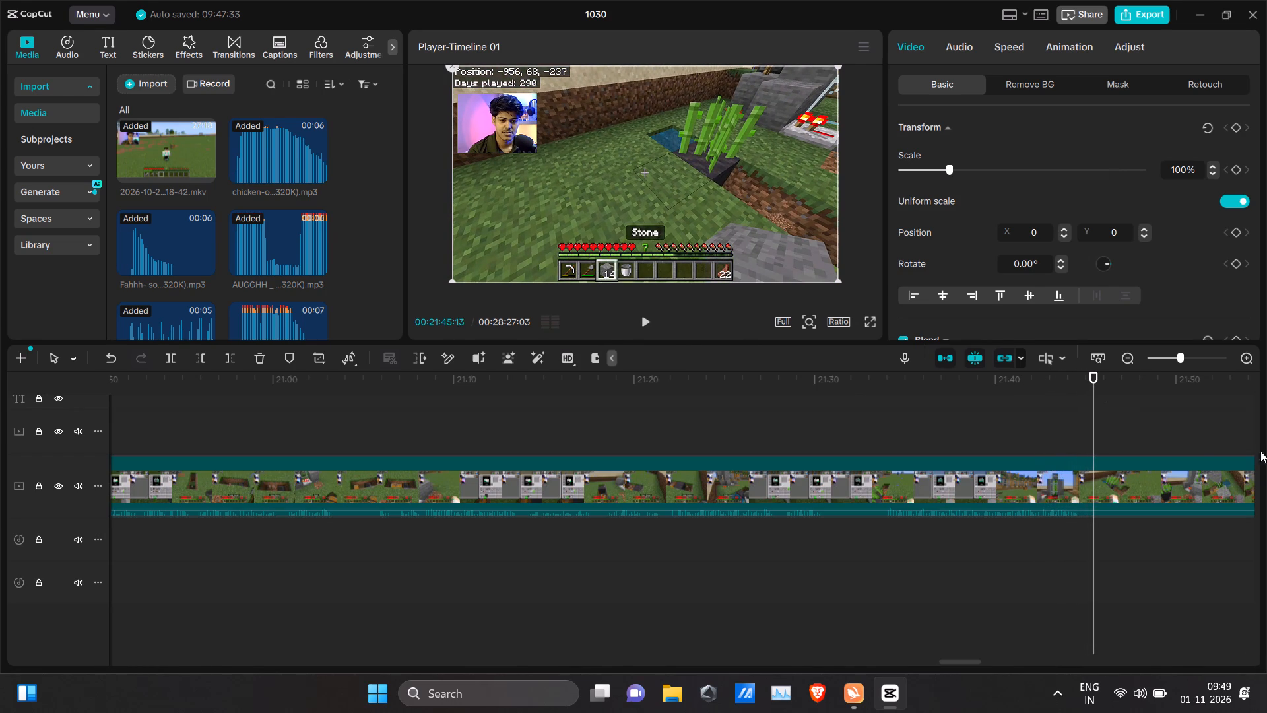
{"action": "left_click", "coordinate": [171, 354]}
Play back the footage after the 00:21:45:13 split to review the stone block placement beside the sugar cane.
{"action": "key", "text": "space"}
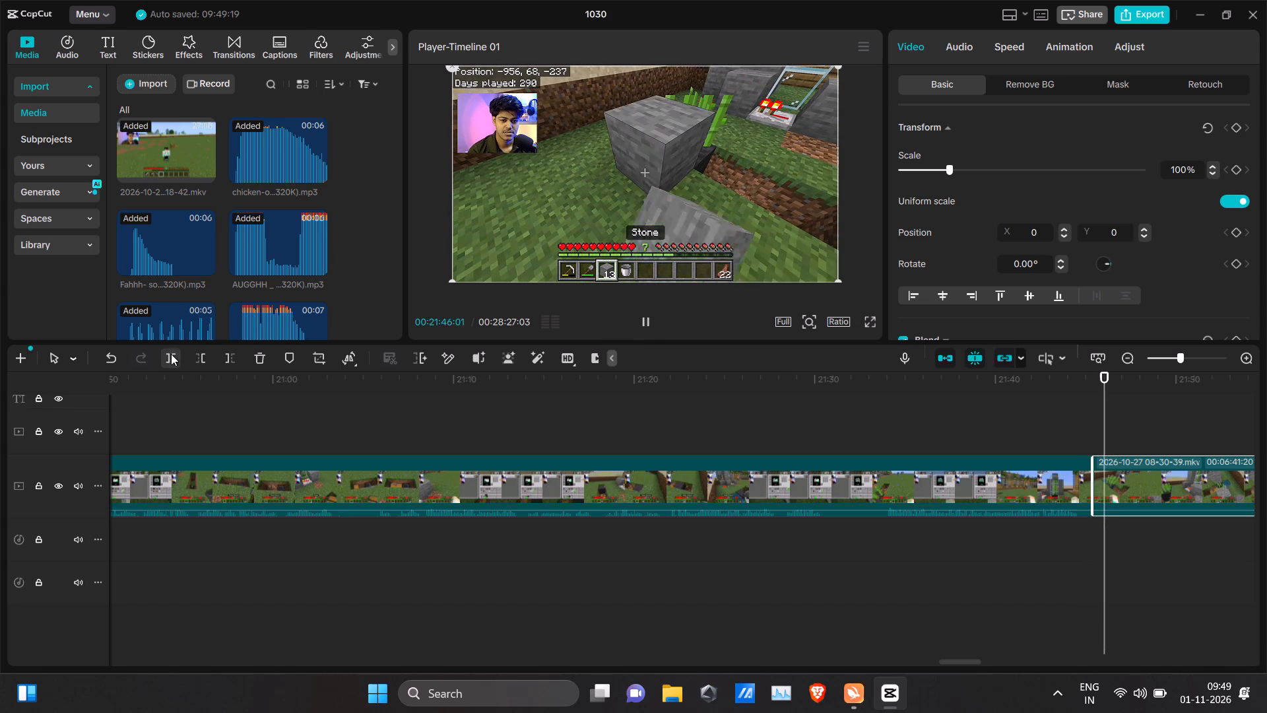
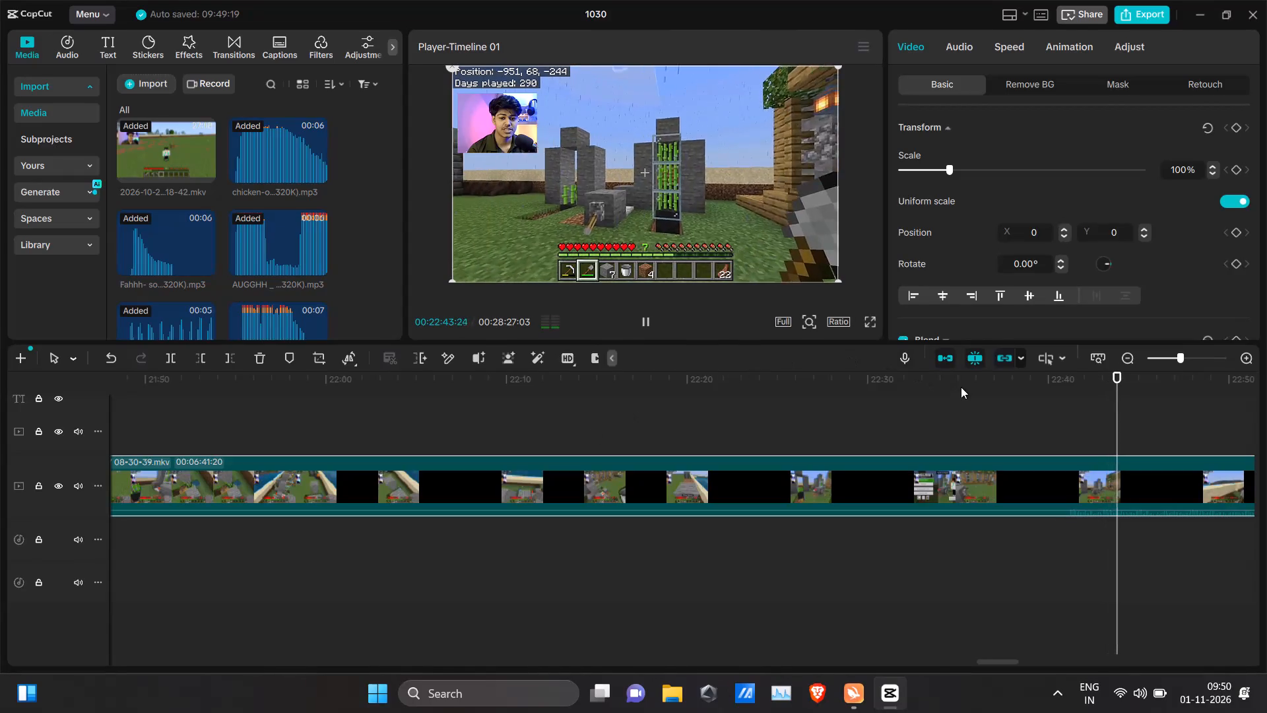
Turn off auto snapping and remove the stone block footage from the 00:21:45:13 split up to 00:22:40:17, closing the gap.
{"action": "left_click_drag", "start_coordinate": [1136, 407], "coordinate": [1135, 407]}
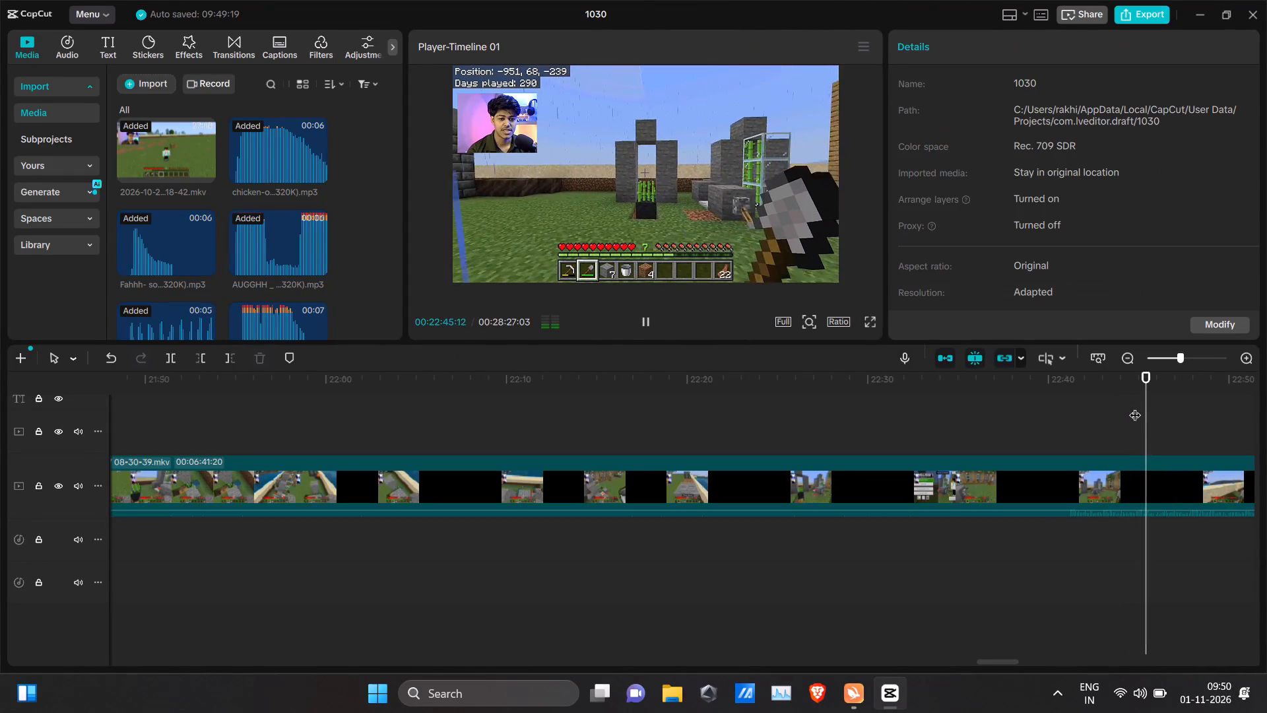
{"action": "left_click_drag", "start_coordinate": [1135, 407], "coordinate": [1055, 390]}
{"action": "left_click", "coordinate": [1055, 390]}
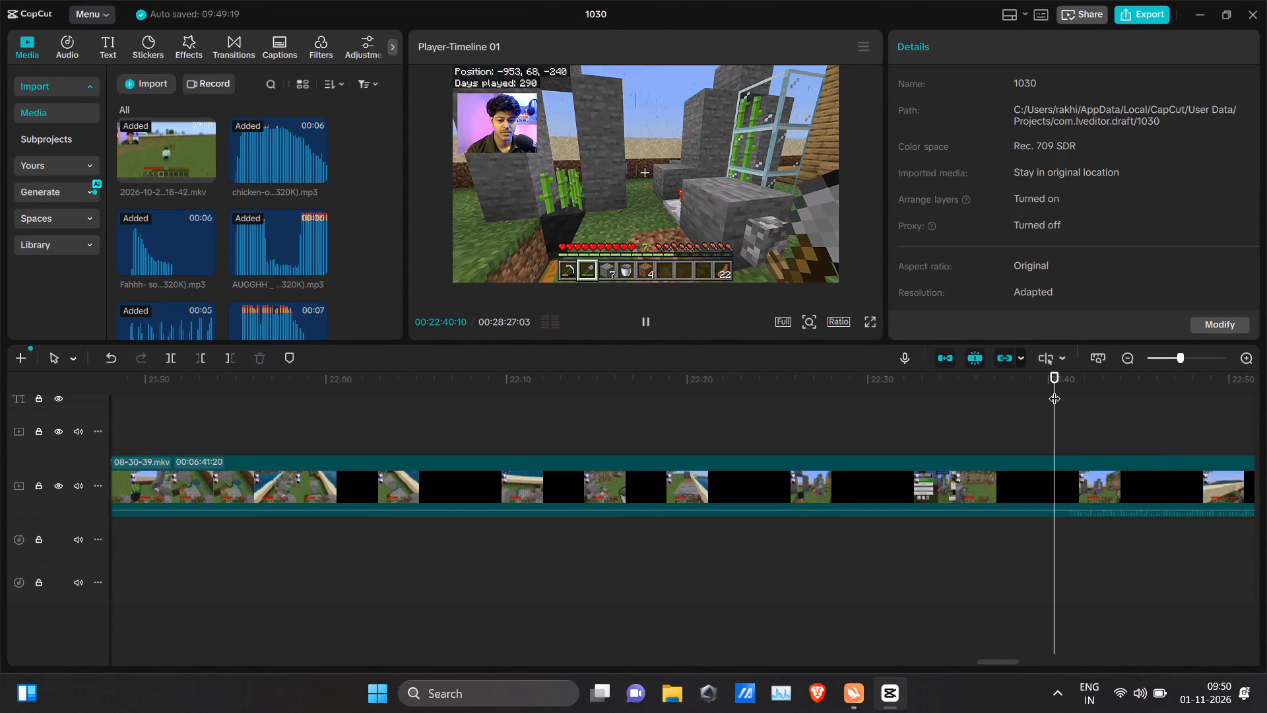
{"action": "key", "text": "n"}
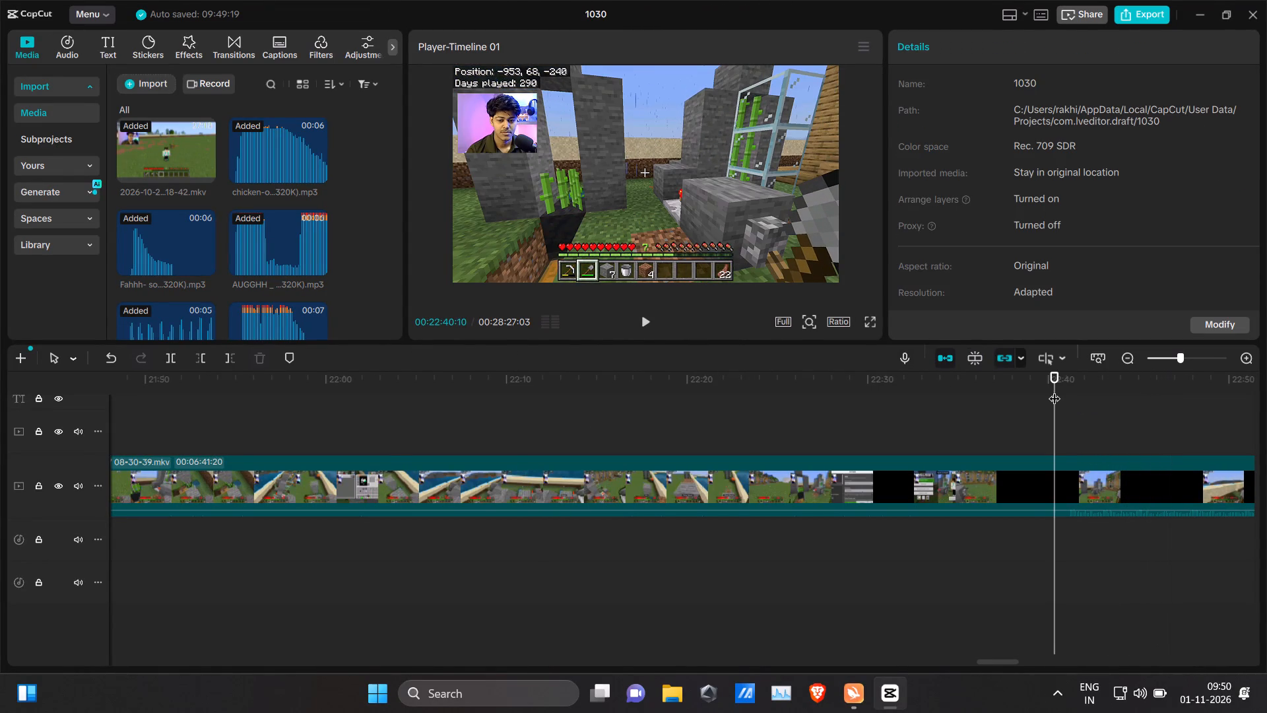
{"action": "key", "text": "space"}
{"action": "key", "text": "space"}
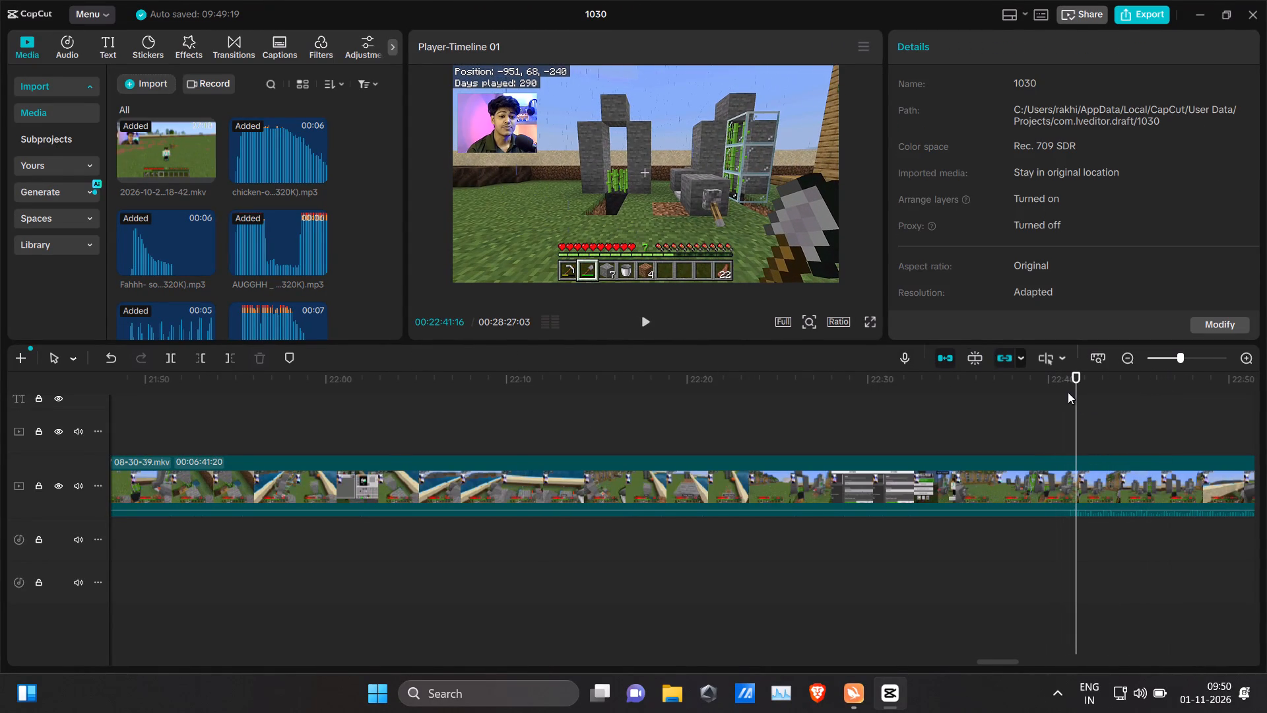
{"action": "left_click", "coordinate": [1058, 382]}
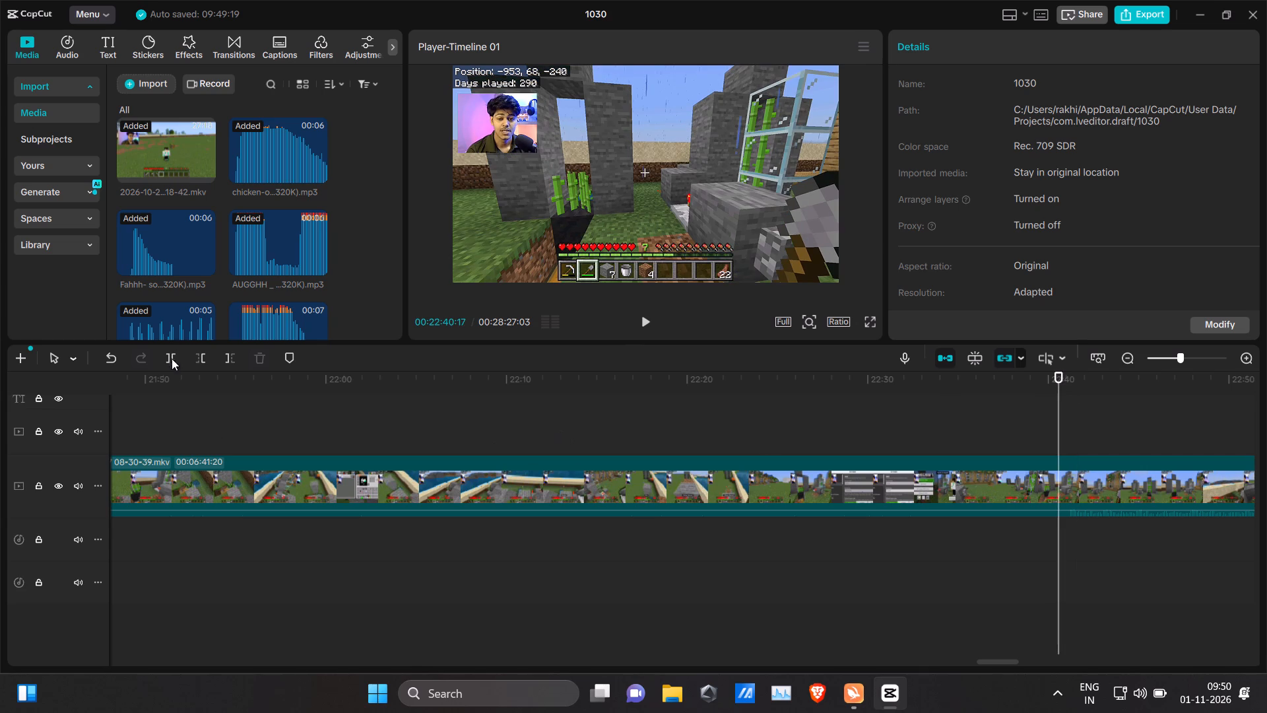
{"action": "left_click", "coordinate": [199, 351]}
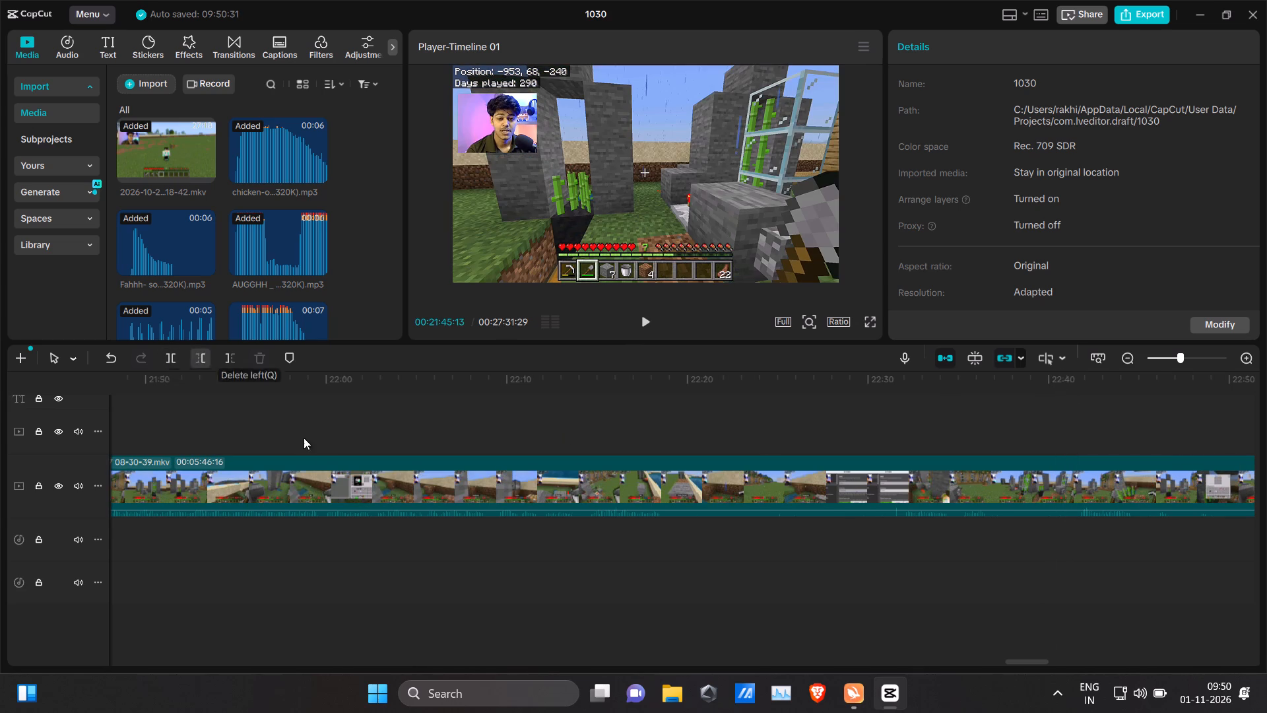
Play back the timeline from just before 00:21:45:13 to check the transition across the new cut.
{"action": "scroll", "coordinate": [331, 479], "scroll_direction": "right", "scroll_amount": 5}
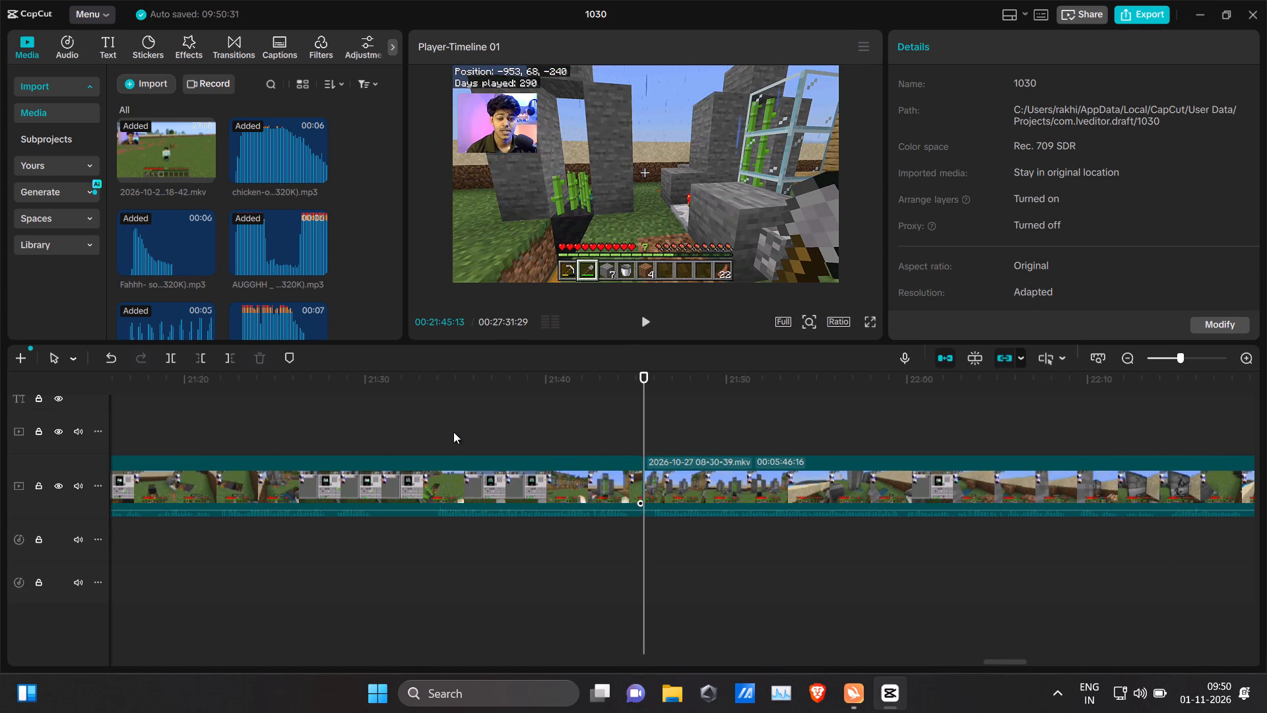
{"action": "left_click", "coordinate": [623, 378]}
{"action": "key", "text": "space"}
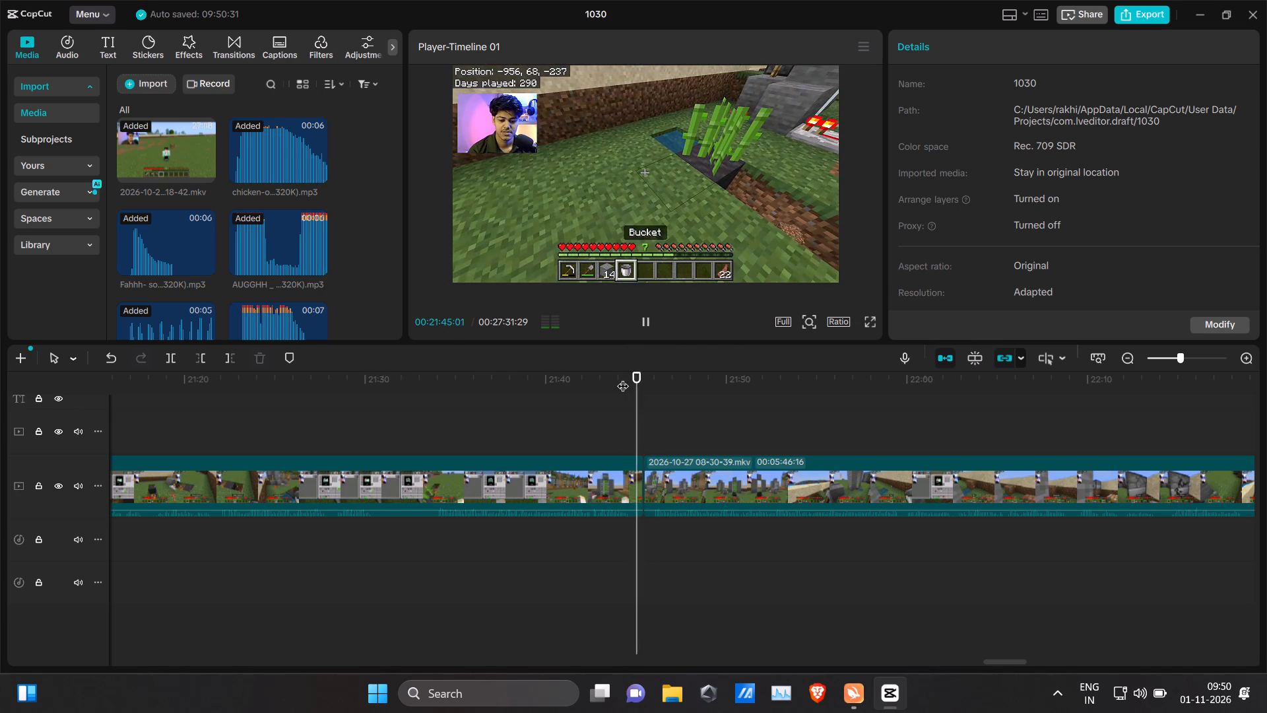
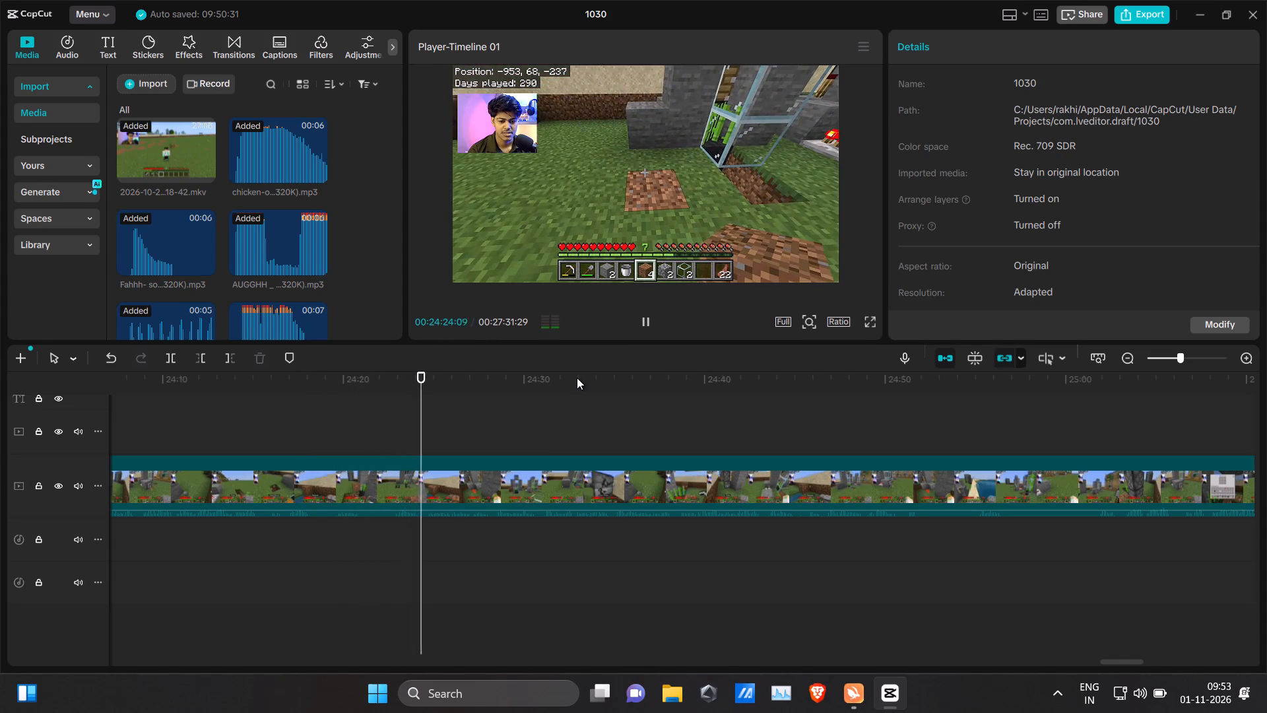
Review the gameplay footage from about 00:24:24 to beyond 00:24:54, pausing along the way to check for unneeded sections or sounds.
{"action": "key", "text": "space"}
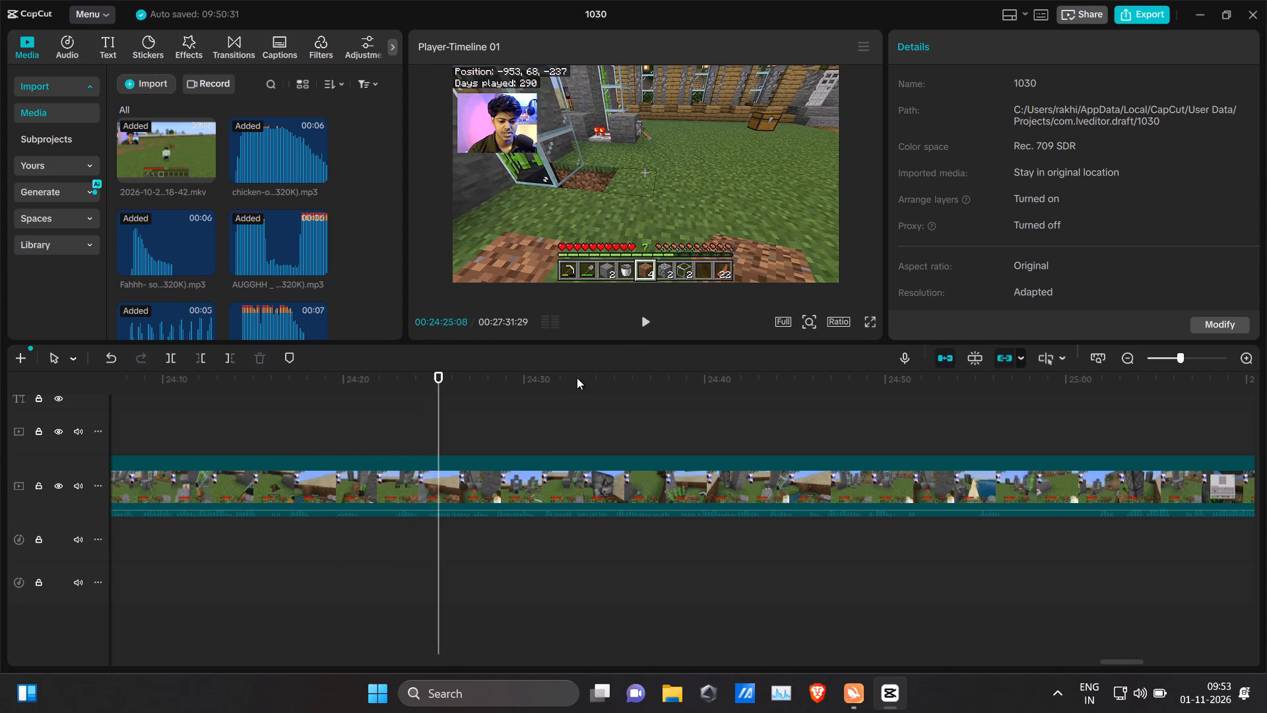
{"action": "key", "text": "space"}
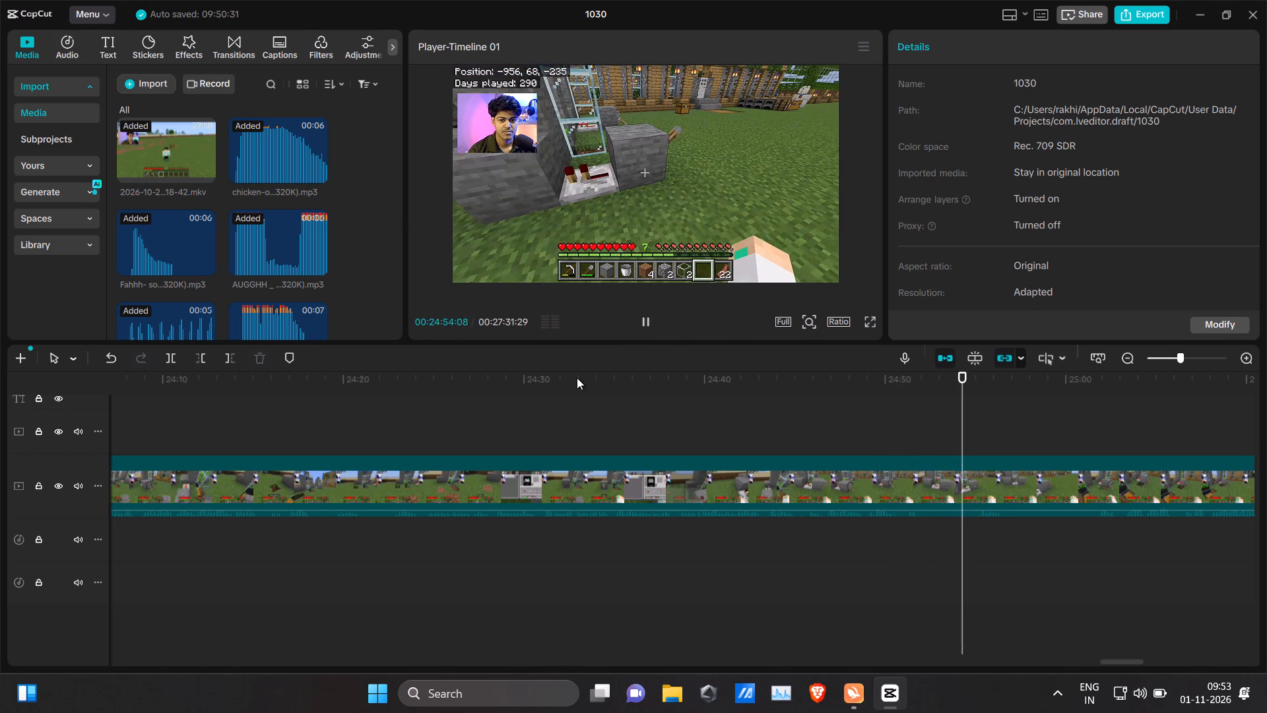
{"action": "key", "text": "space"}
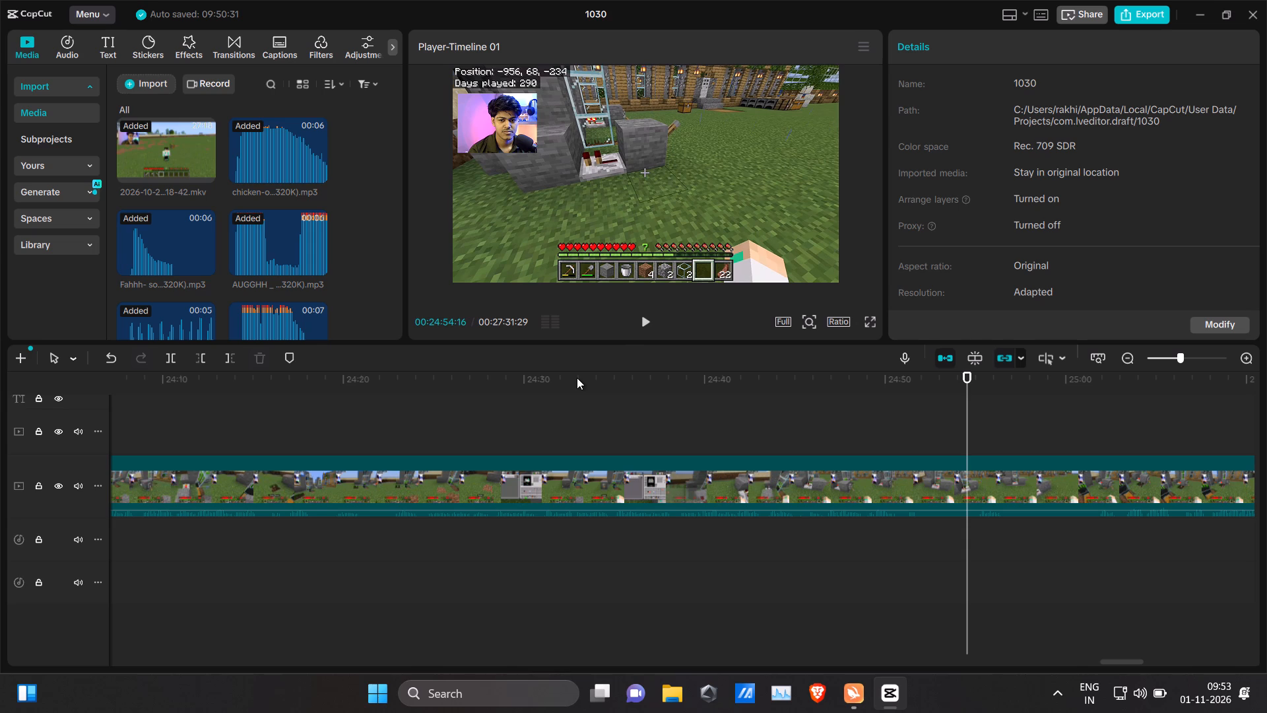
{"action": "key", "text": "space"}
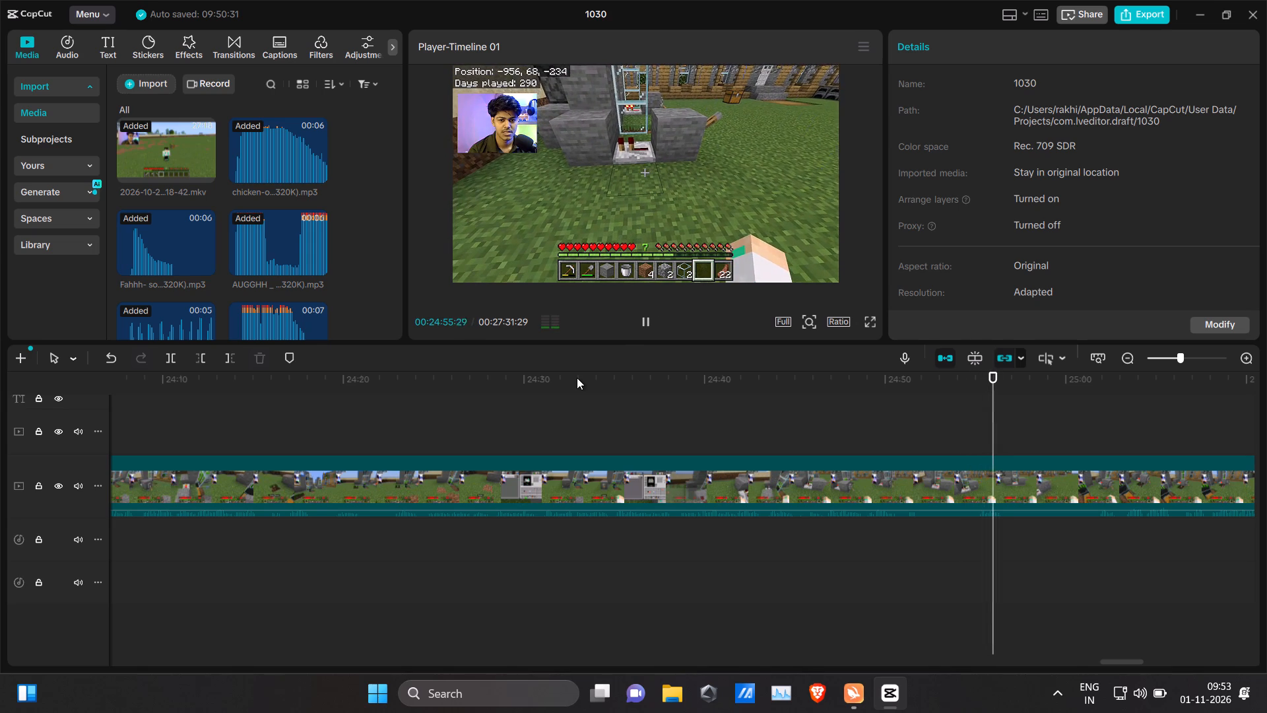
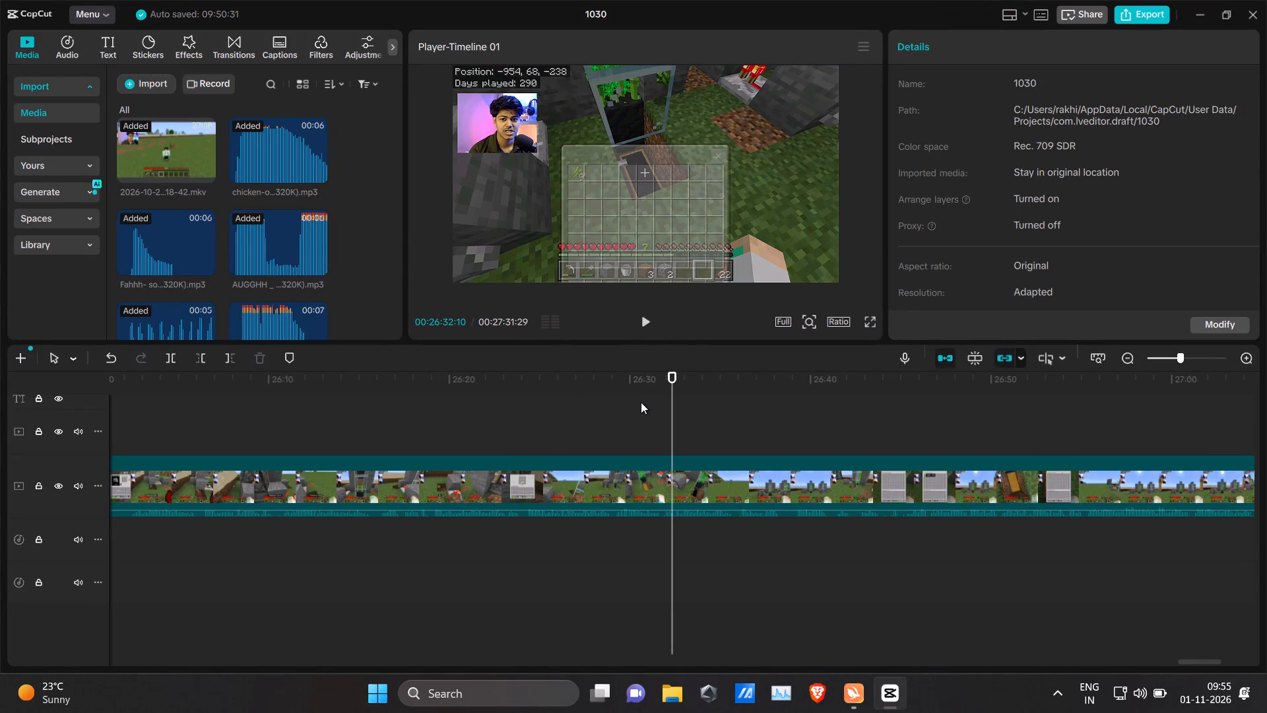
Go back to the start of the last 2026-10-27 clip and review the footage from about 00:21:46 to 00:22:13.
{"action": "scroll", "coordinate": [641, 402], "scroll_direction": "down", "scroll_amount": 5, "text": "ctrl"}
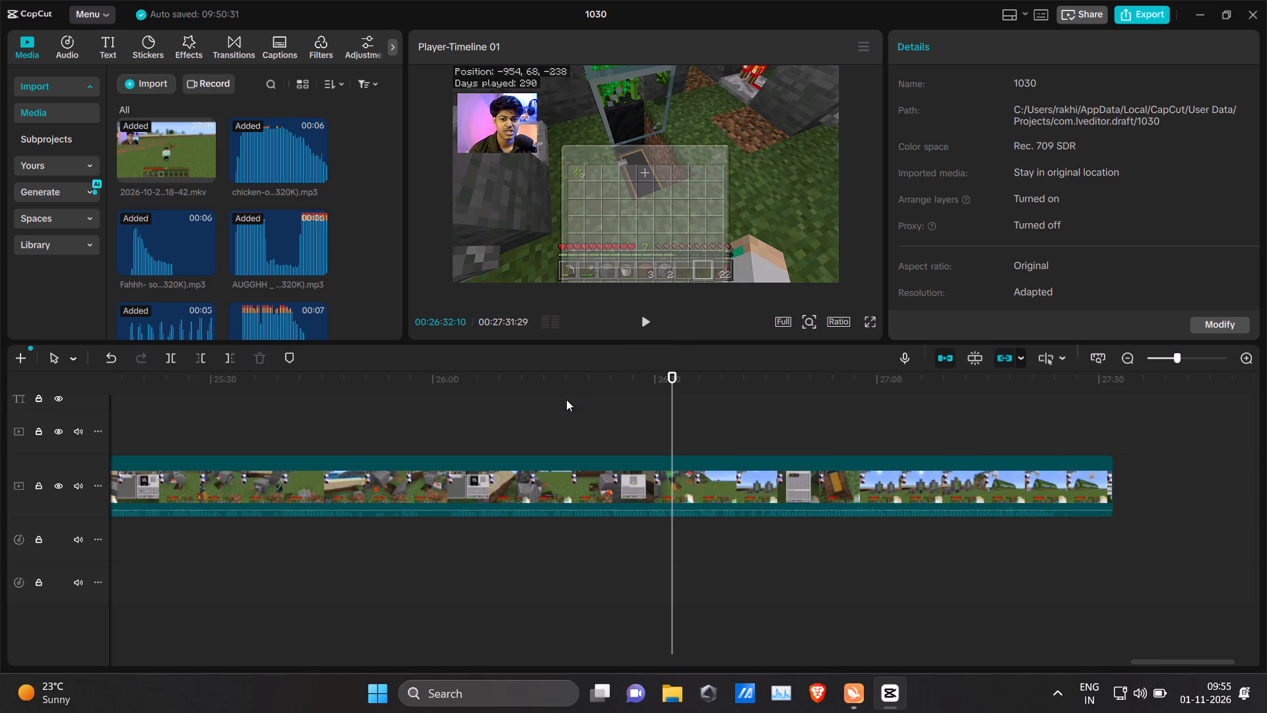
{"action": "scroll", "coordinate": [512, 445], "scroll_direction": "right", "scroll_amount": 3}
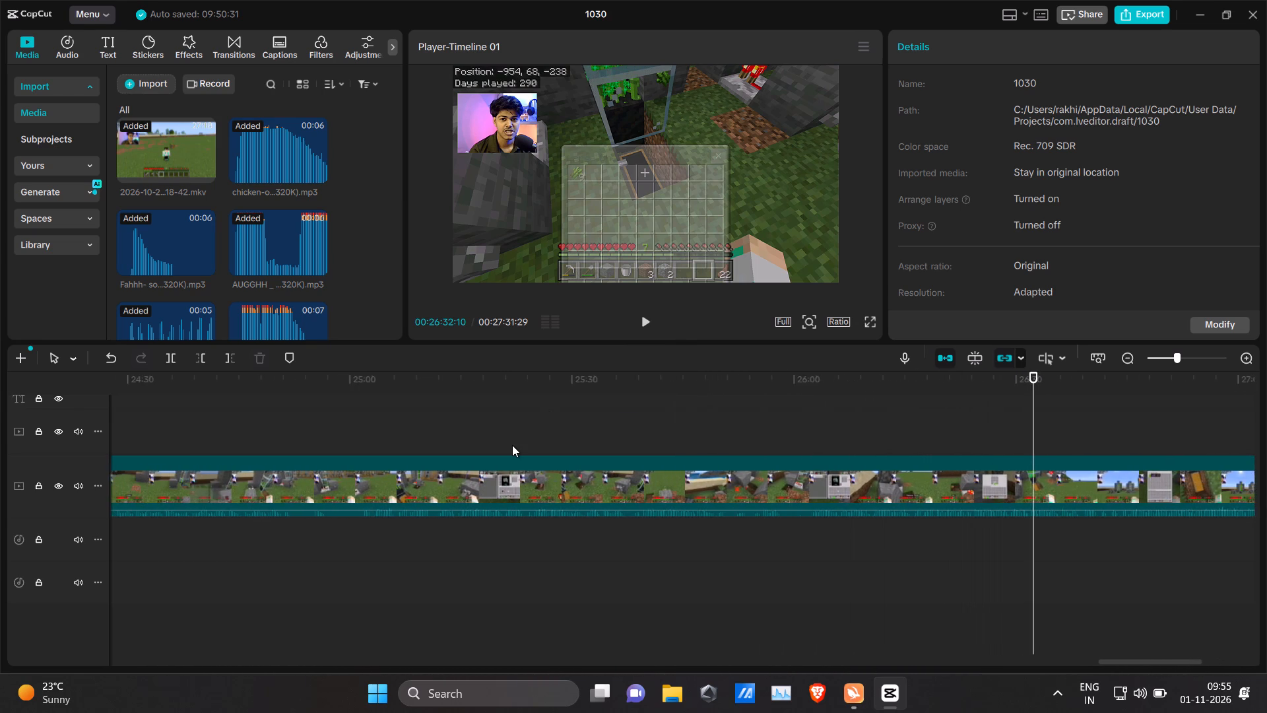
{"action": "scroll", "coordinate": [512, 445], "scroll_direction": "right", "scroll_amount": 5}
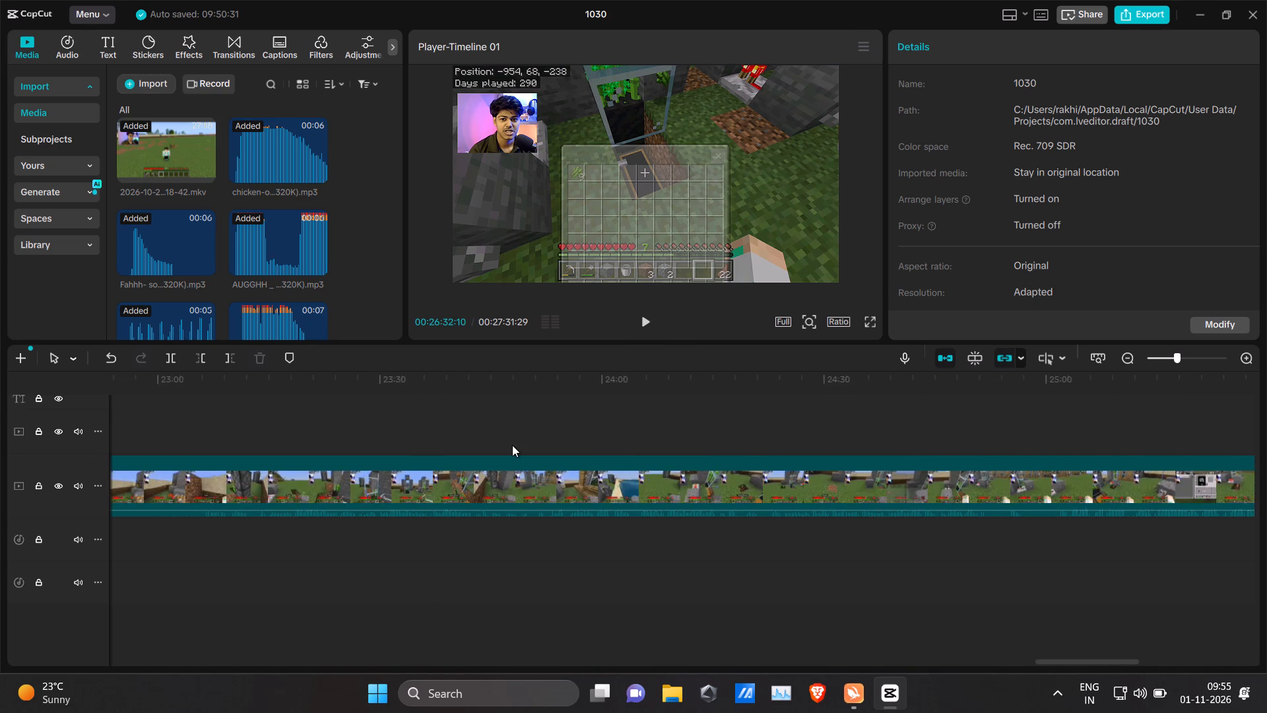
{"action": "scroll", "coordinate": [512, 445], "scroll_direction": "right", "scroll_amount": 4}
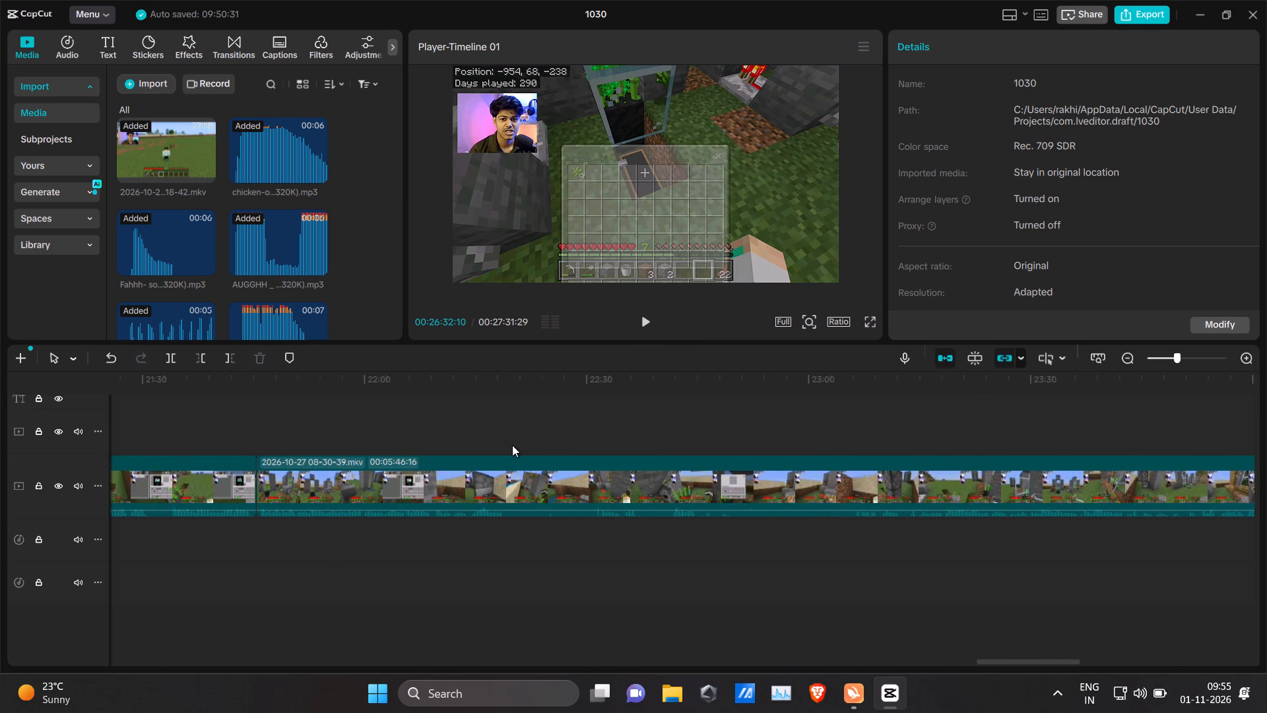
{"action": "scroll", "coordinate": [512, 445], "scroll_direction": "right", "scroll_amount": 2}
{"action": "left_click", "coordinate": [500, 403]}
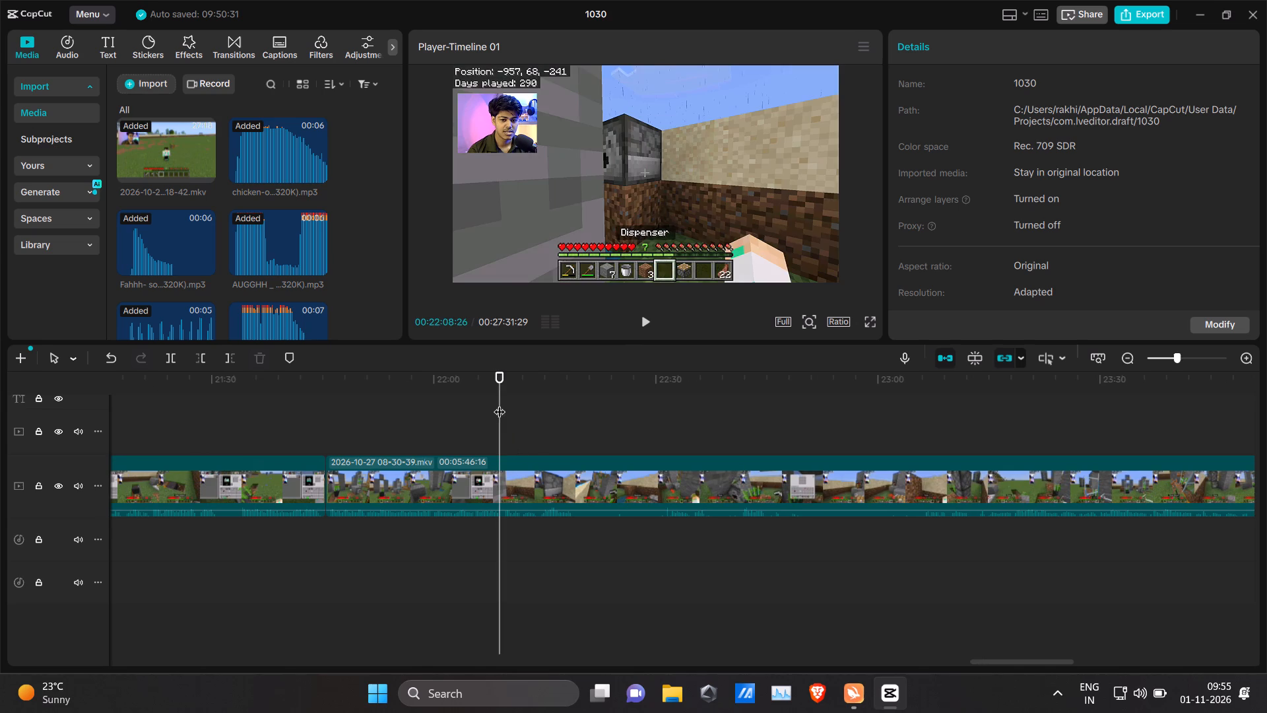
{"action": "key", "text": "space"}
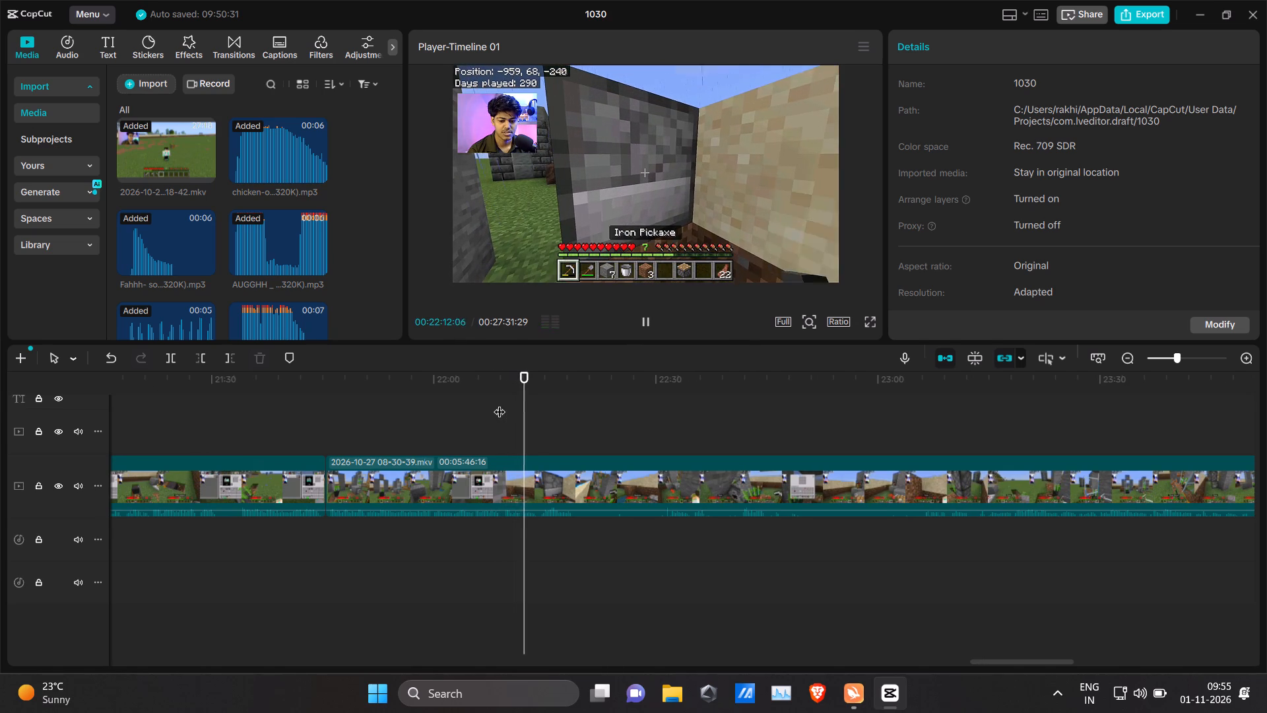
{"action": "key", "text": "space"}
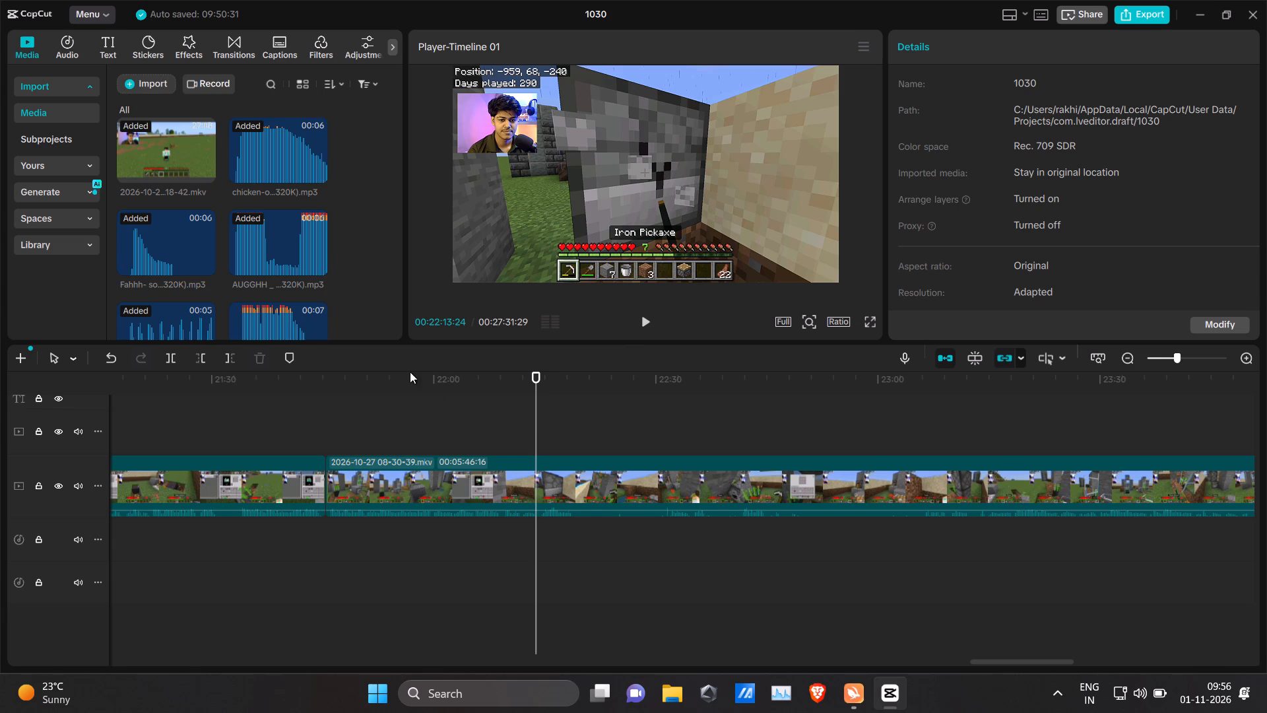
{"action": "left_click", "coordinate": [377, 386]}
{"action": "key", "text": "space"}
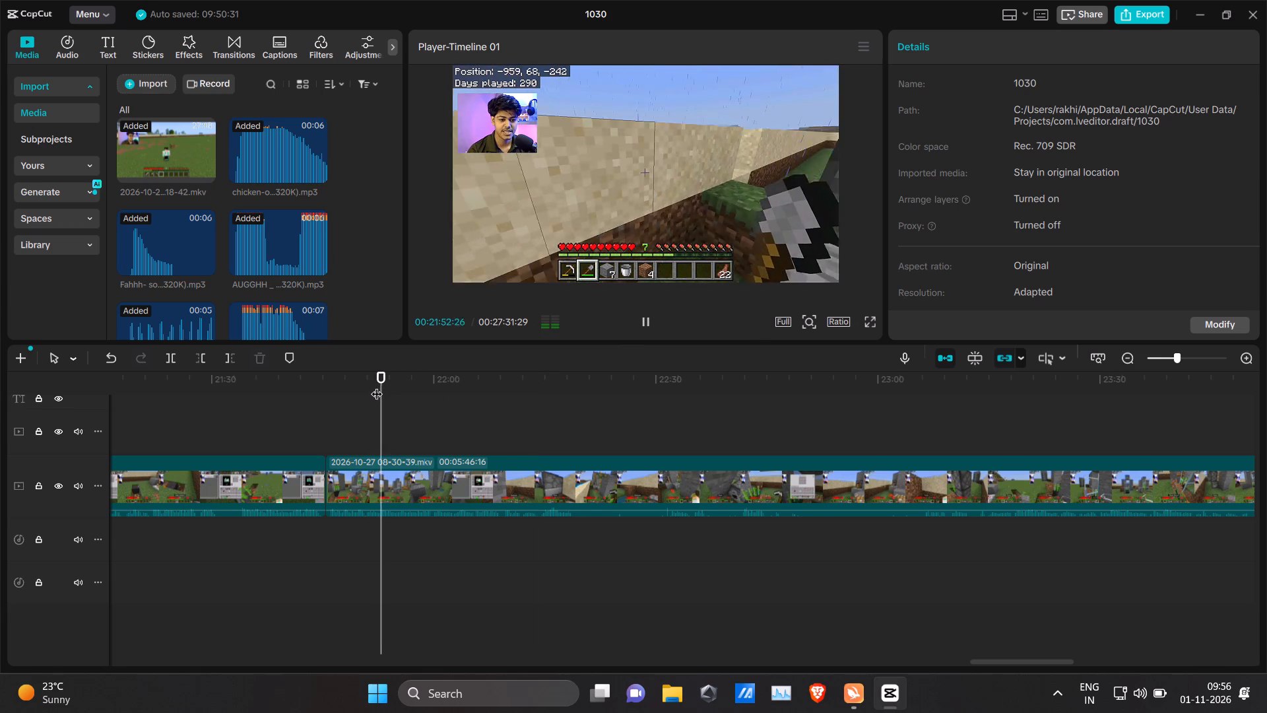
{"action": "left_click", "coordinate": [333, 382]}
{"action": "key", "text": "space"}
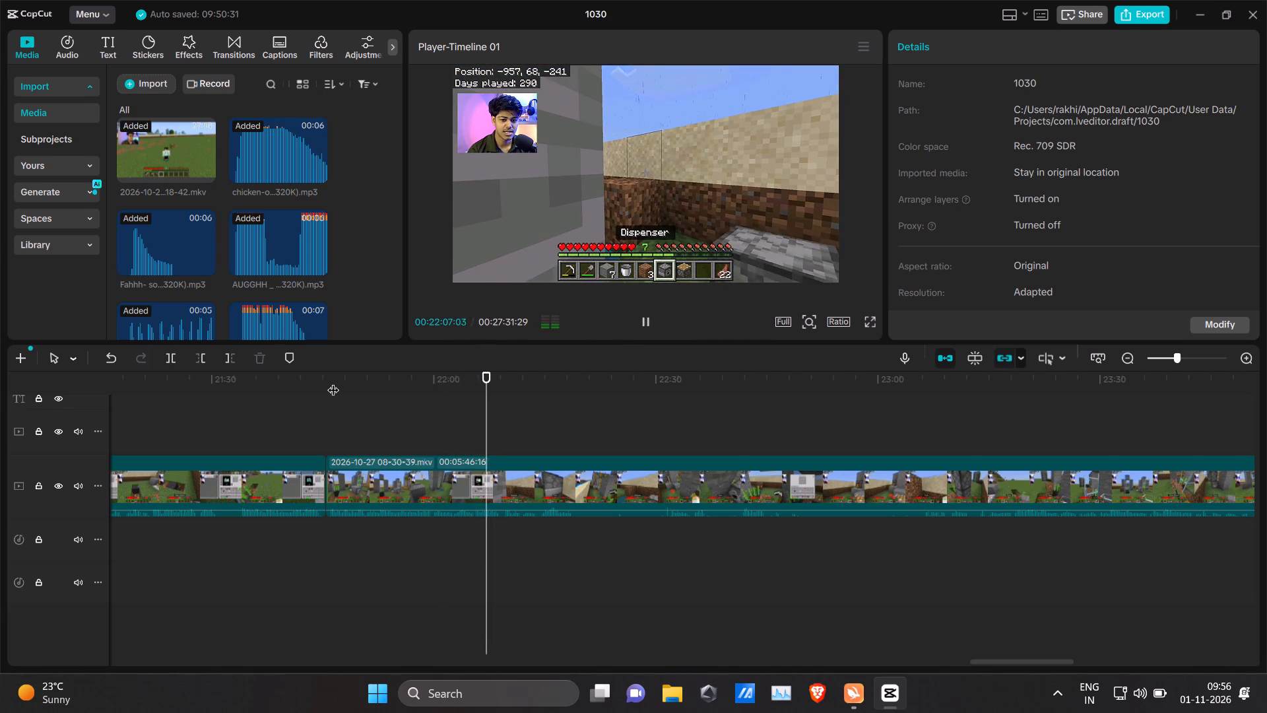
{"action": "key", "text": "space"}
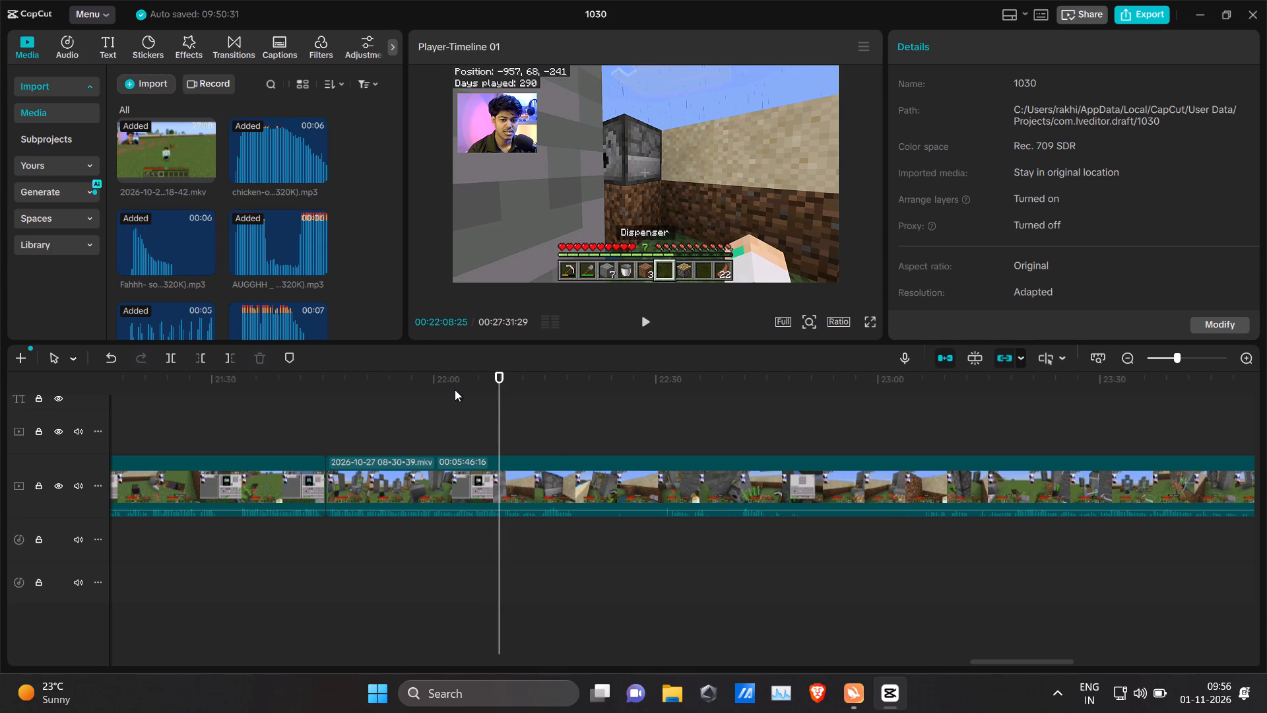
Scrub ahead from about 00:22:13 to 00:22:45 and watch the footage through to about 00:23:12.
{"action": "left_click", "coordinate": [533, 384]}
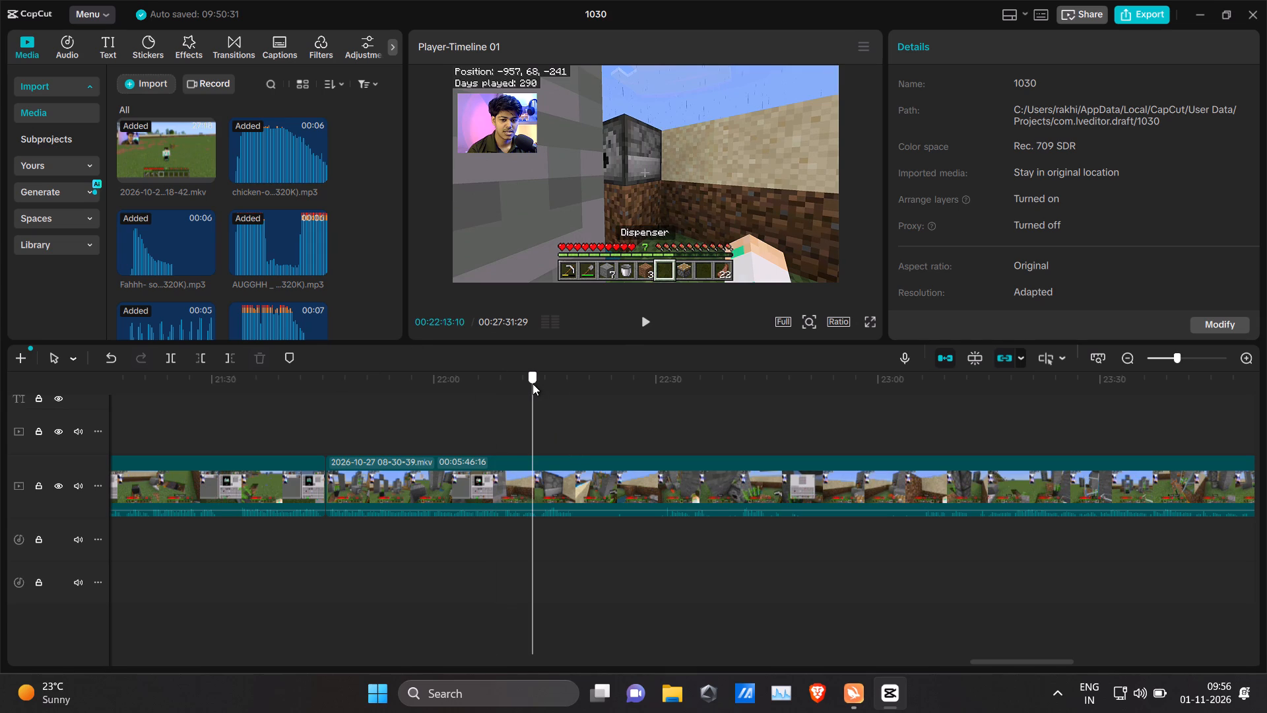
{"action": "left_click_drag", "start_coordinate": [533, 383], "coordinate": [602, 393]}
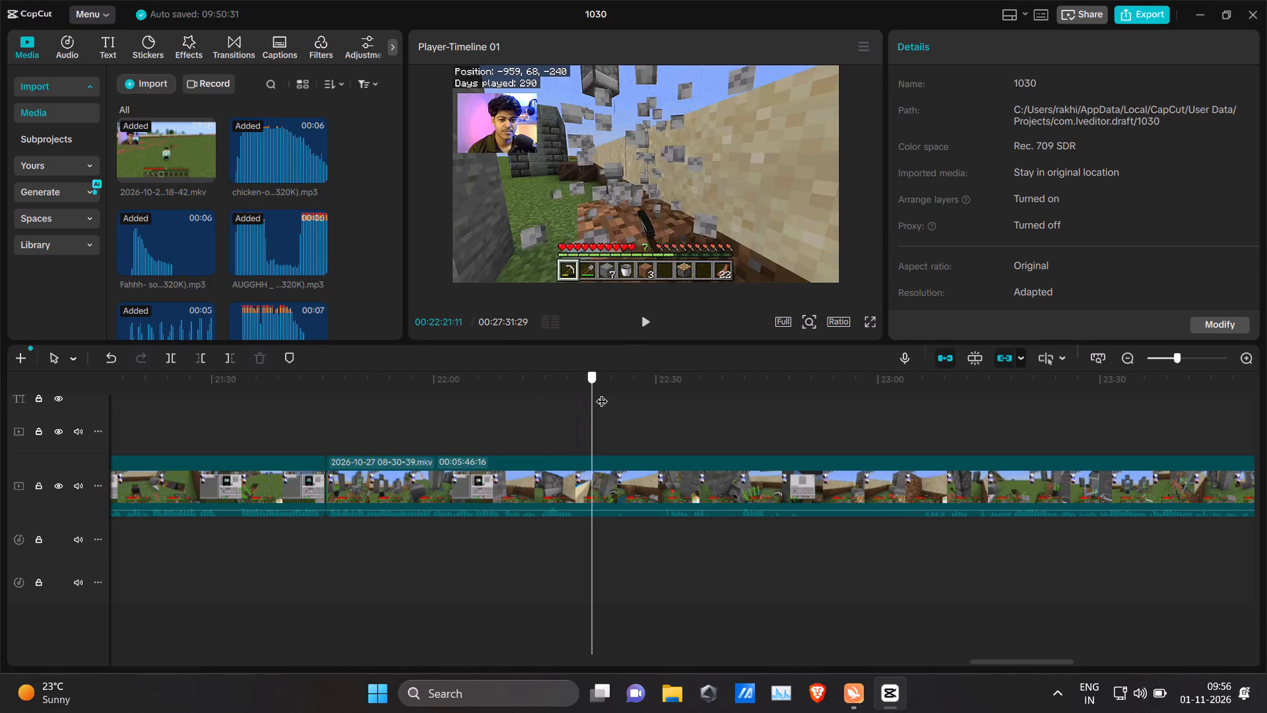
{"action": "left_click_drag", "start_coordinate": [602, 393], "coordinate": [689, 407]}
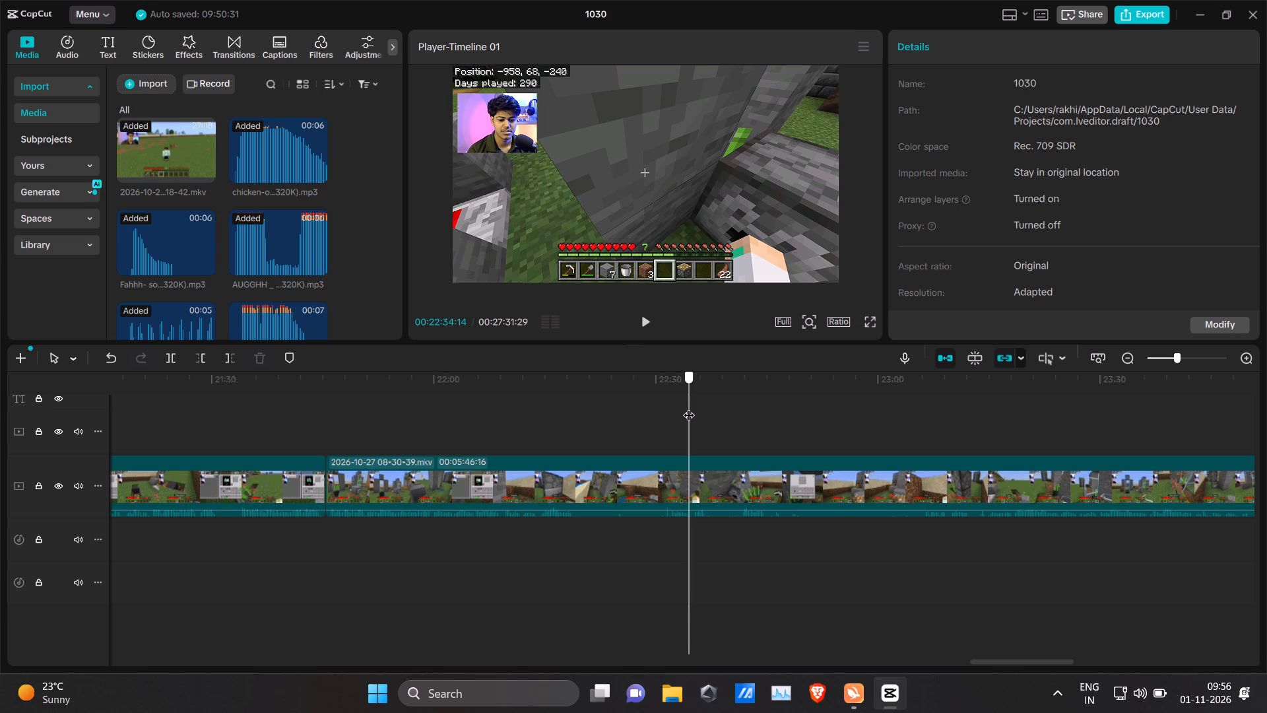
{"action": "left_click_drag", "start_coordinate": [689, 407], "coordinate": [732, 401]}
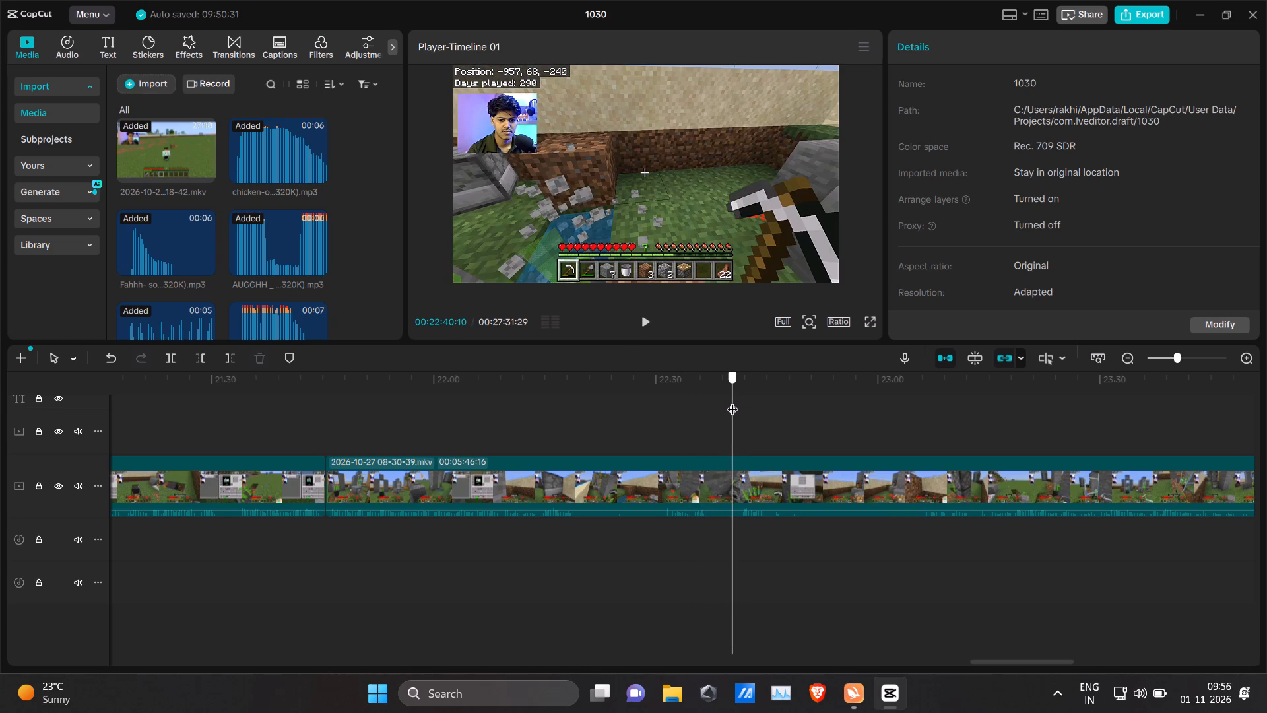
{"action": "left_click_drag", "start_coordinate": [732, 401], "coordinate": [740, 398]}
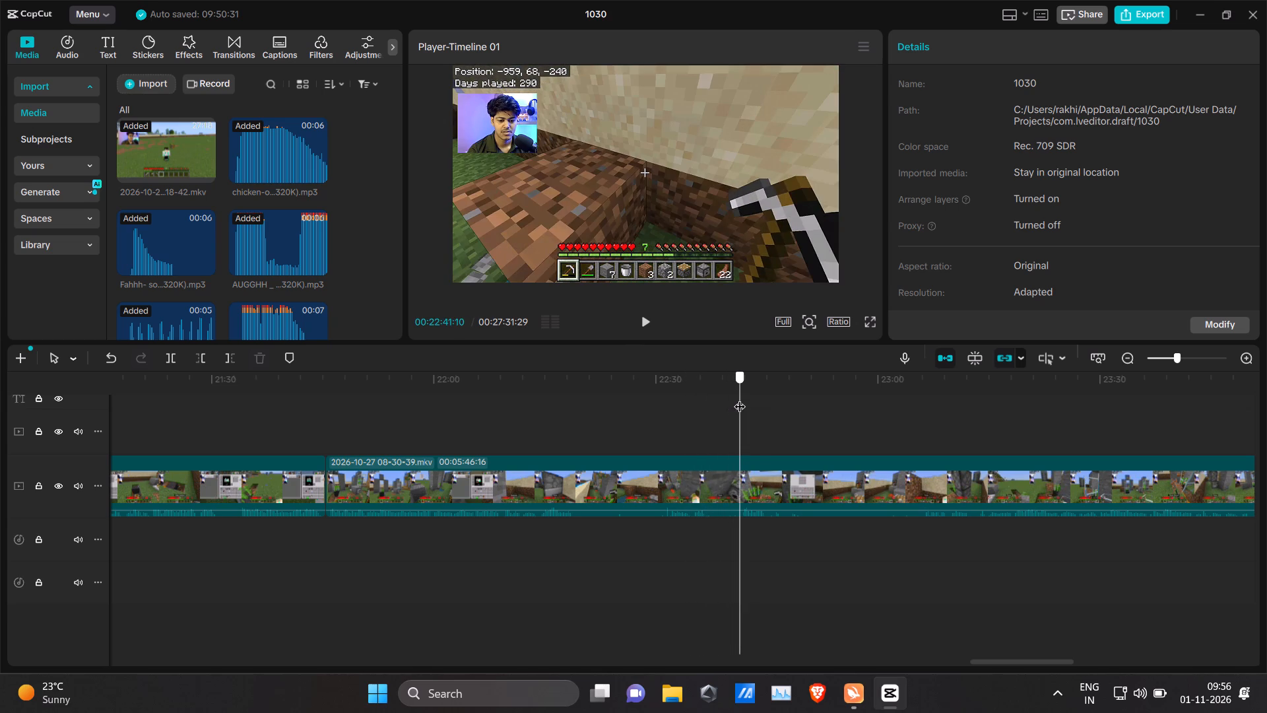
{"action": "left_click_drag", "start_coordinate": [740, 398], "coordinate": [768, 393]}
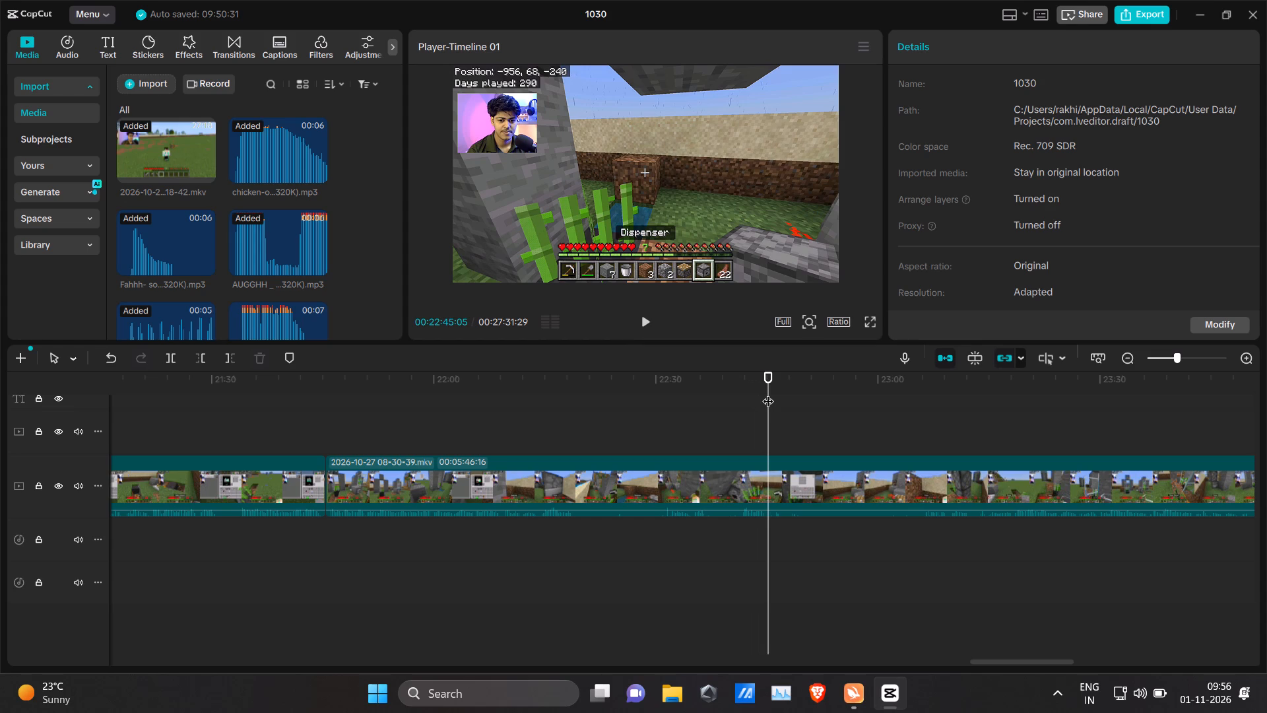
{"action": "key", "text": "space"}
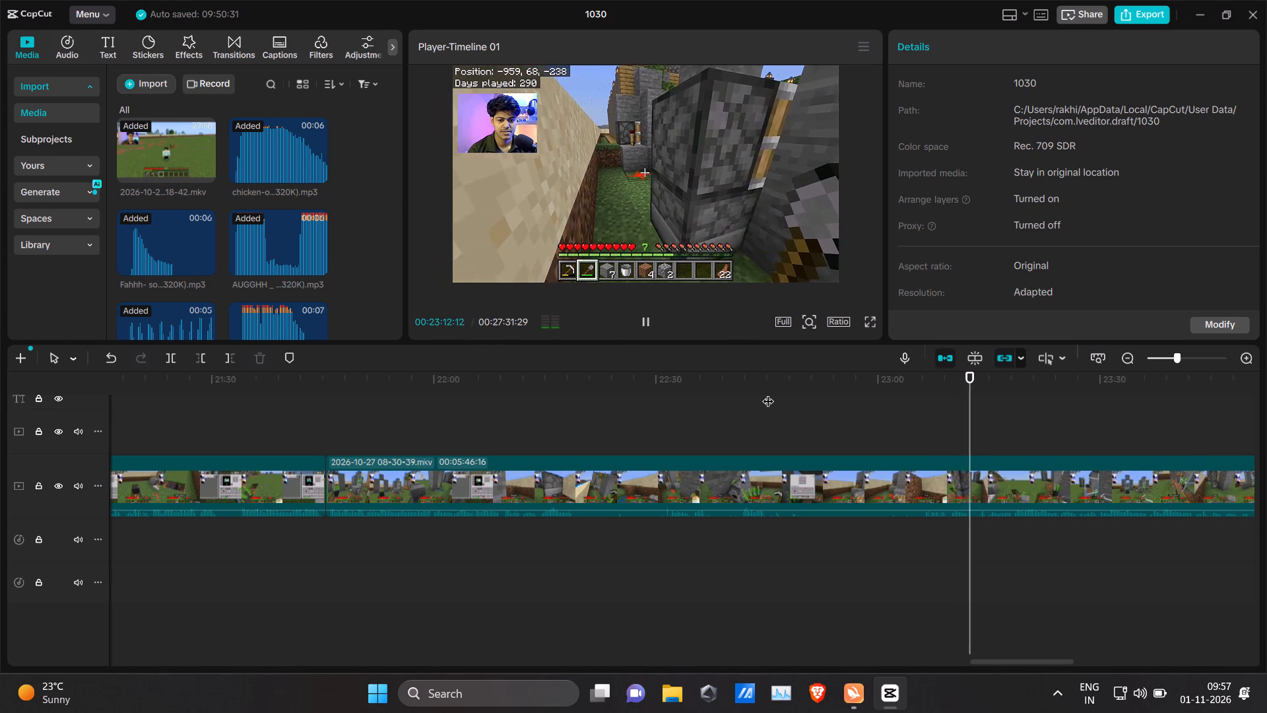
Scrub back to about 00:21:54 and repeatedly replay the footage between about 00:21:52 and 00:22:09.
{"action": "left_click", "coordinate": [812, 397]}
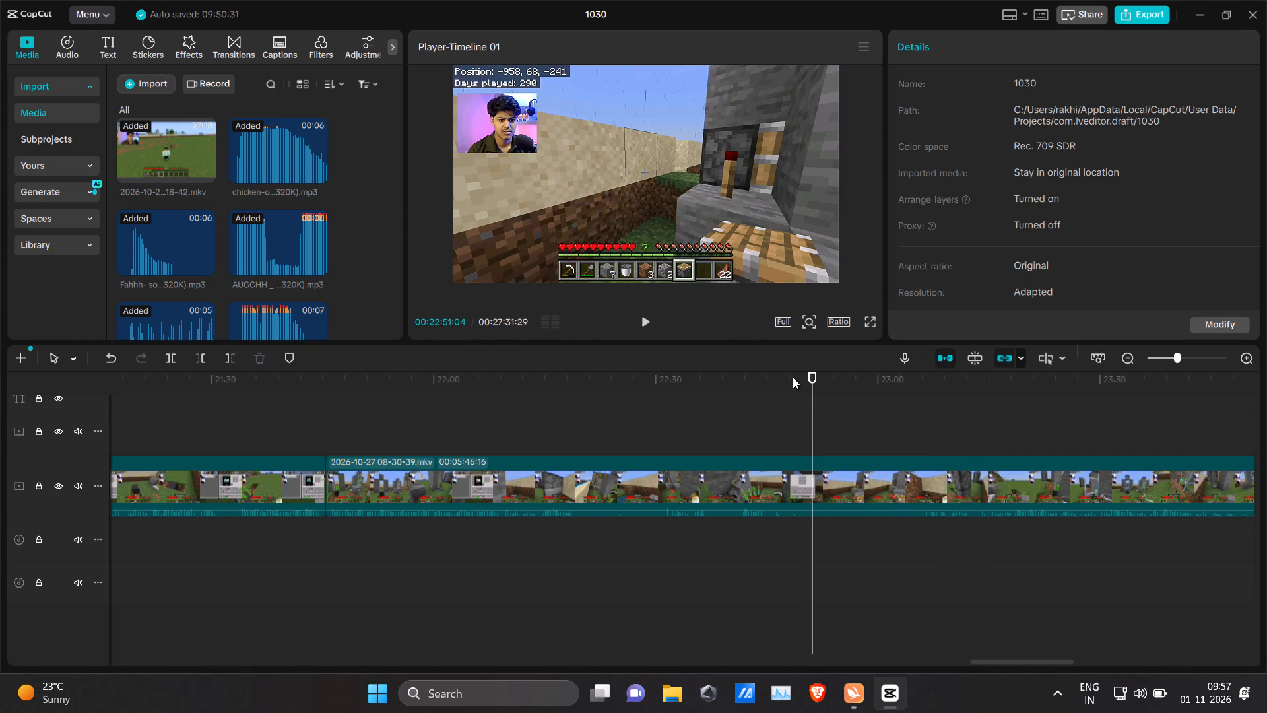
{"action": "left_click_drag", "start_coordinate": [798, 383], "coordinate": [589, 403]}
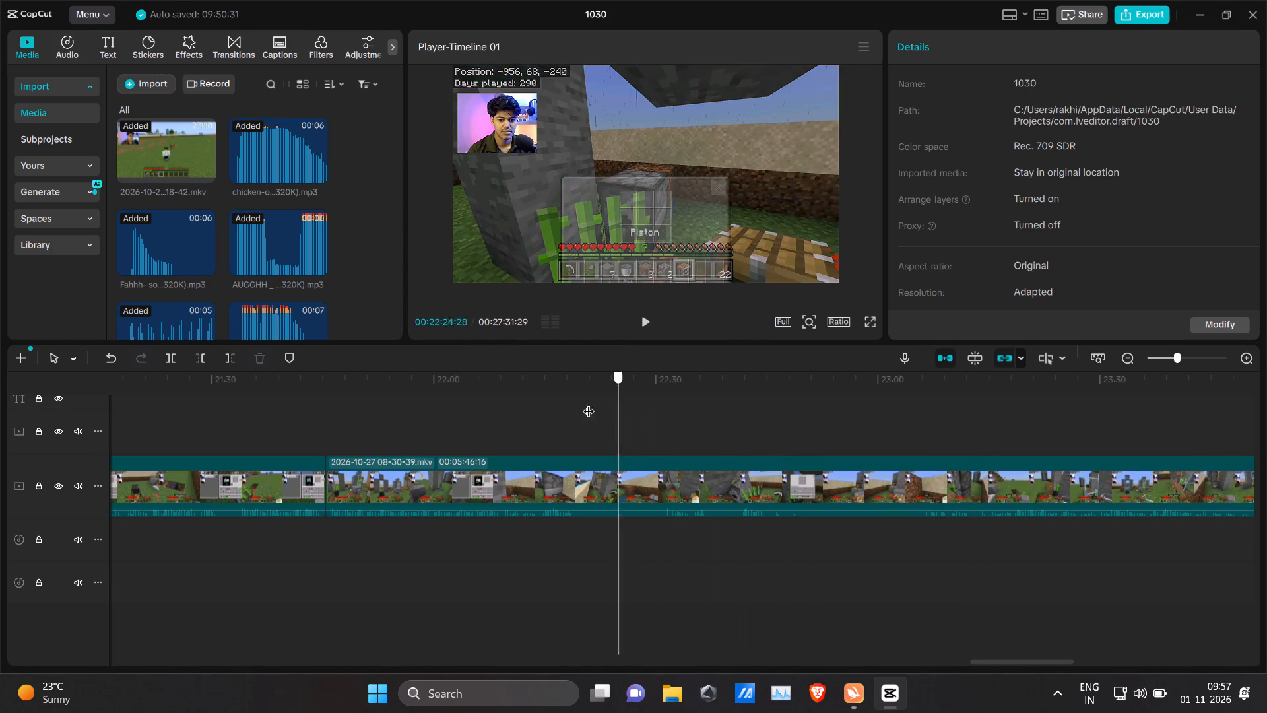
{"action": "left_click_drag", "start_coordinate": [589, 403], "coordinate": [391, 382]}
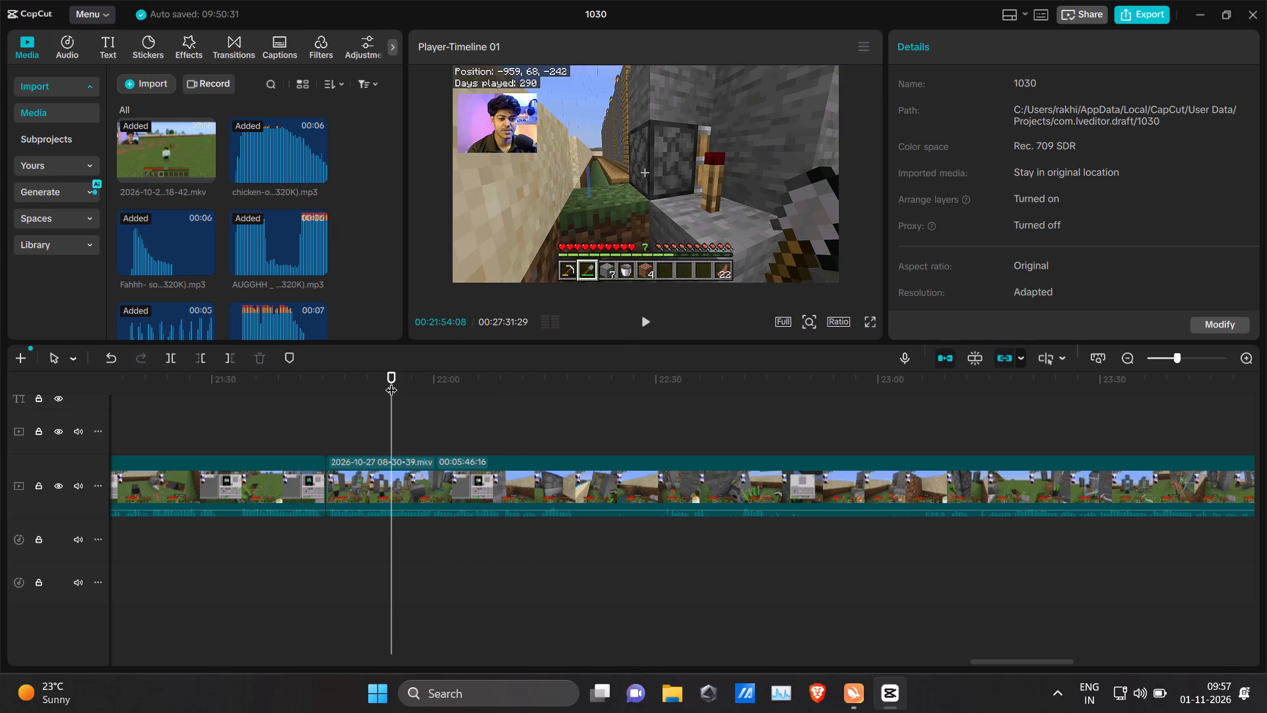
{"action": "key", "text": "space"}
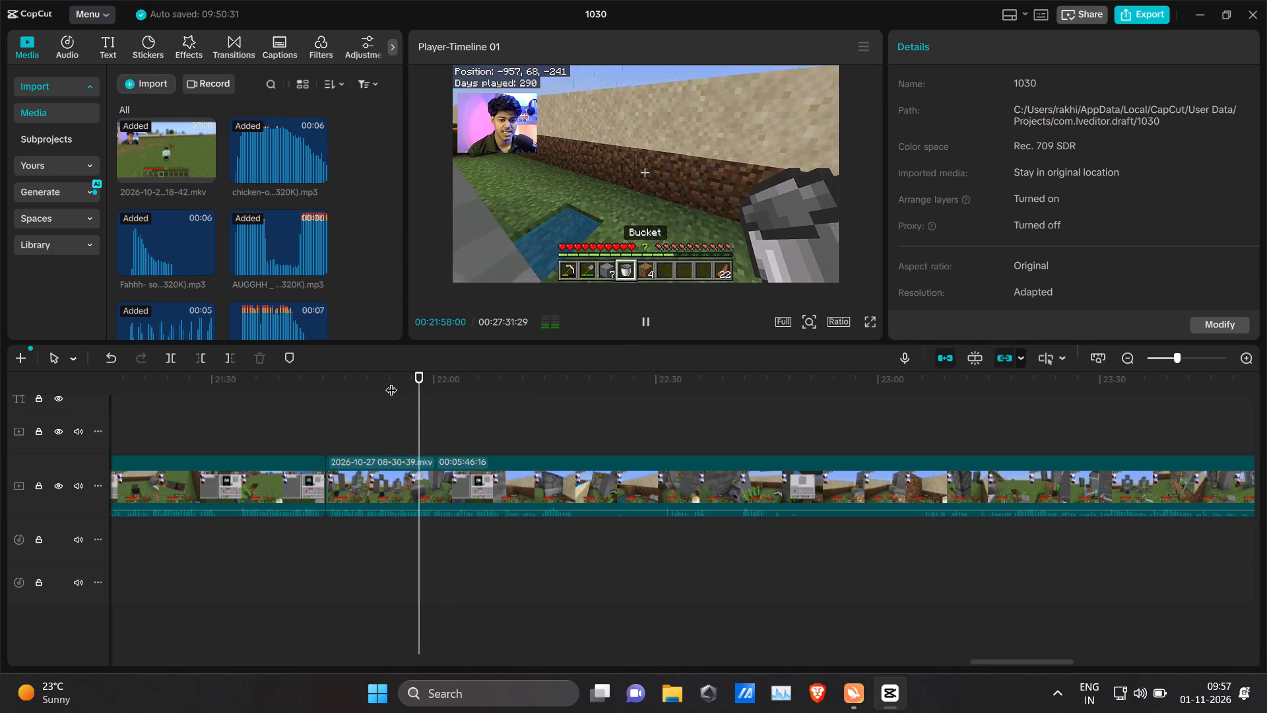
{"action": "left_click", "coordinate": [391, 382]}
{"action": "key", "text": "space"}
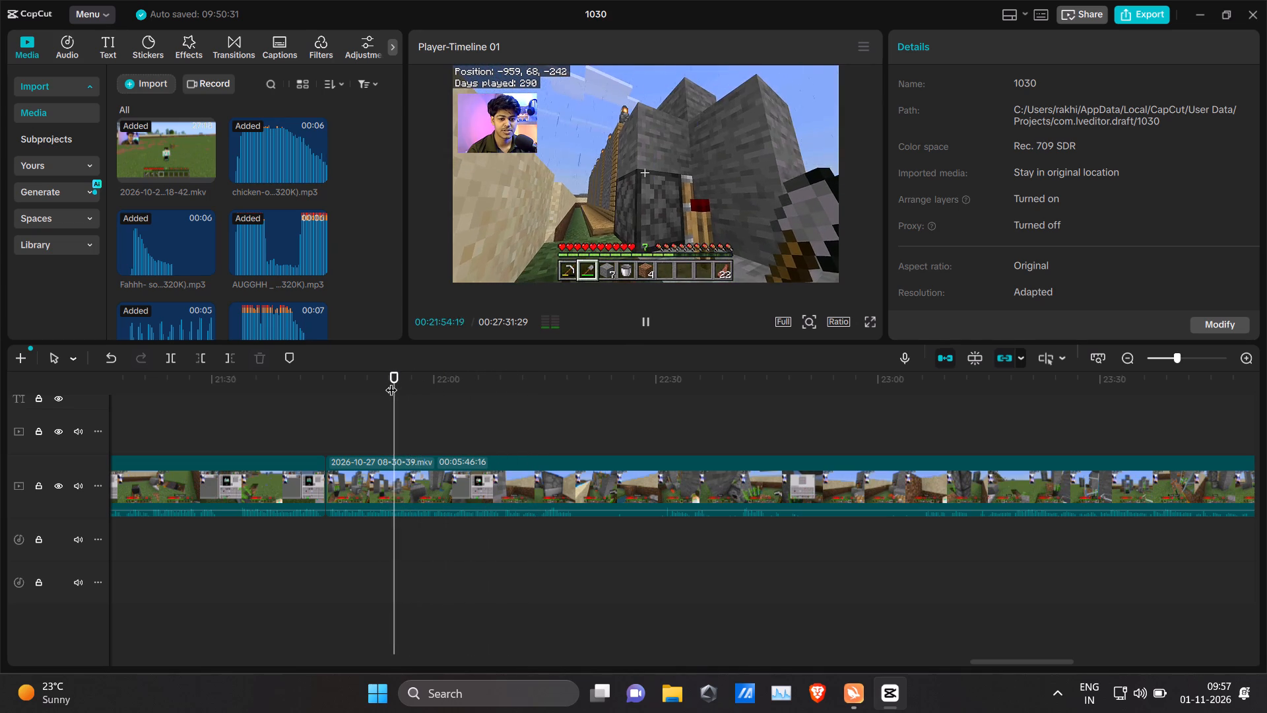
{"action": "left_click", "coordinate": [391, 382]}
{"action": "key", "text": "space"}
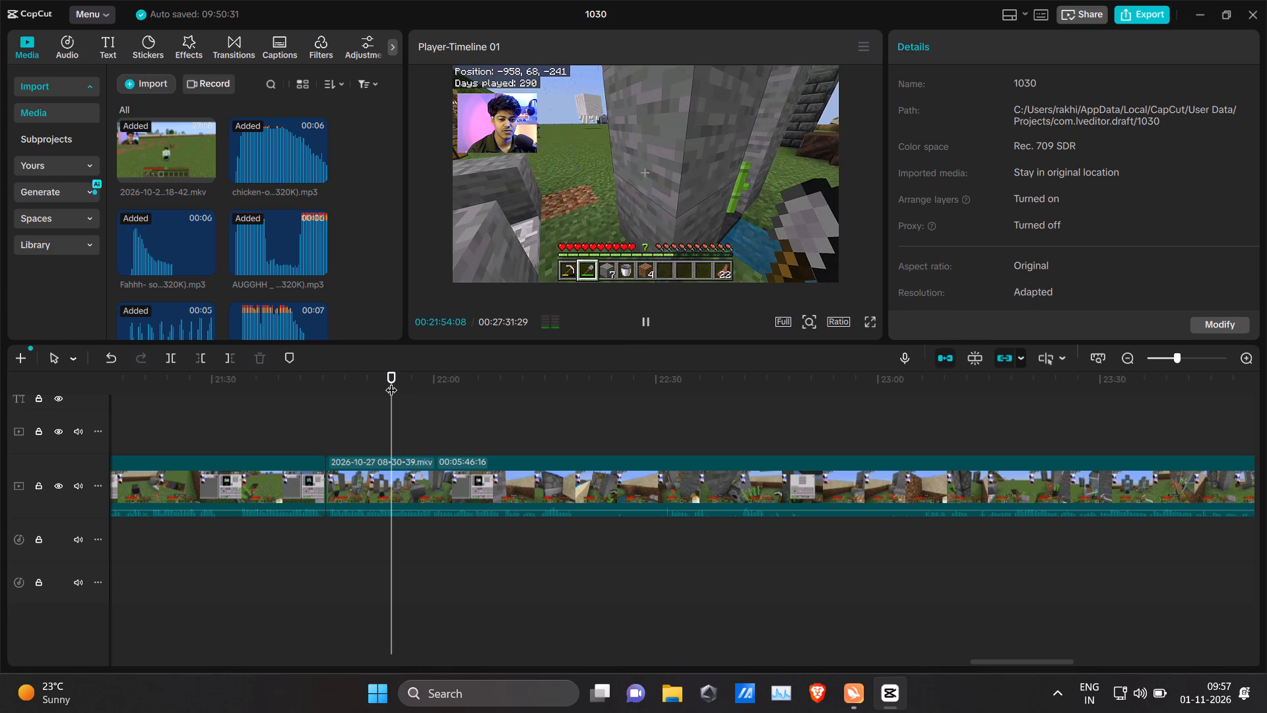
{"action": "key", "text": "space"}
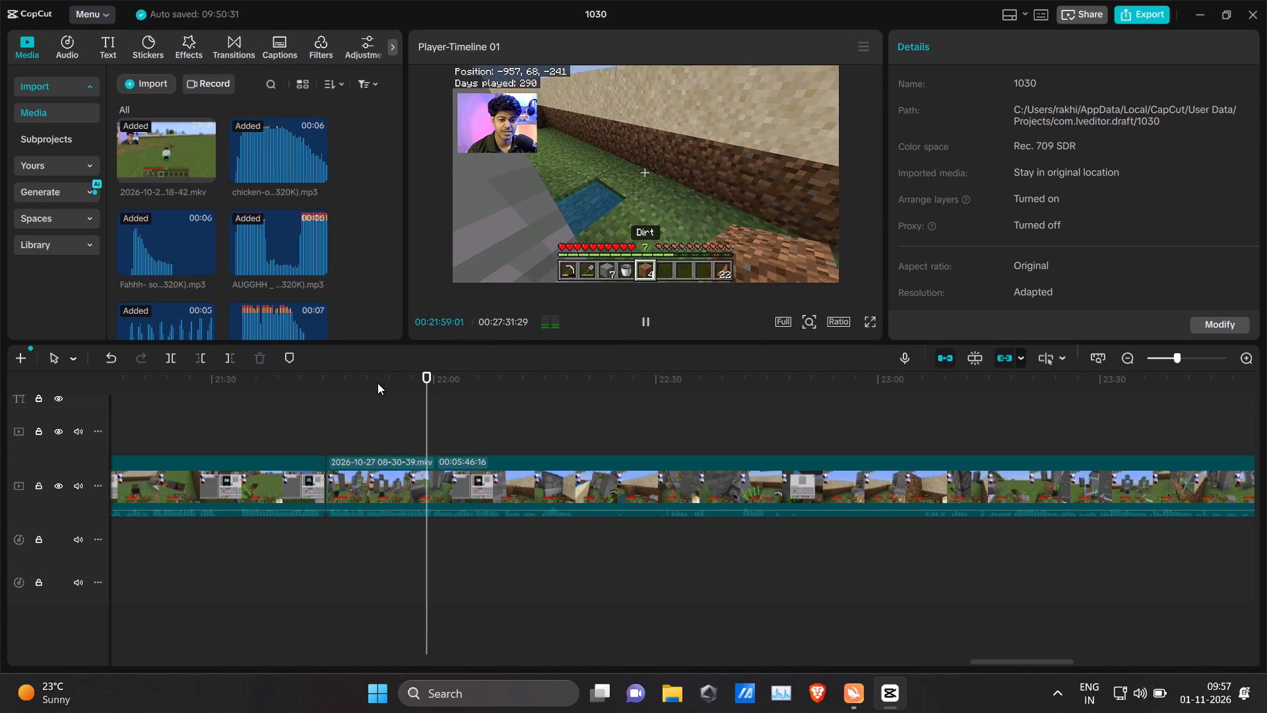
{"action": "left_click", "coordinate": [377, 383]}
{"action": "key", "text": "space"}
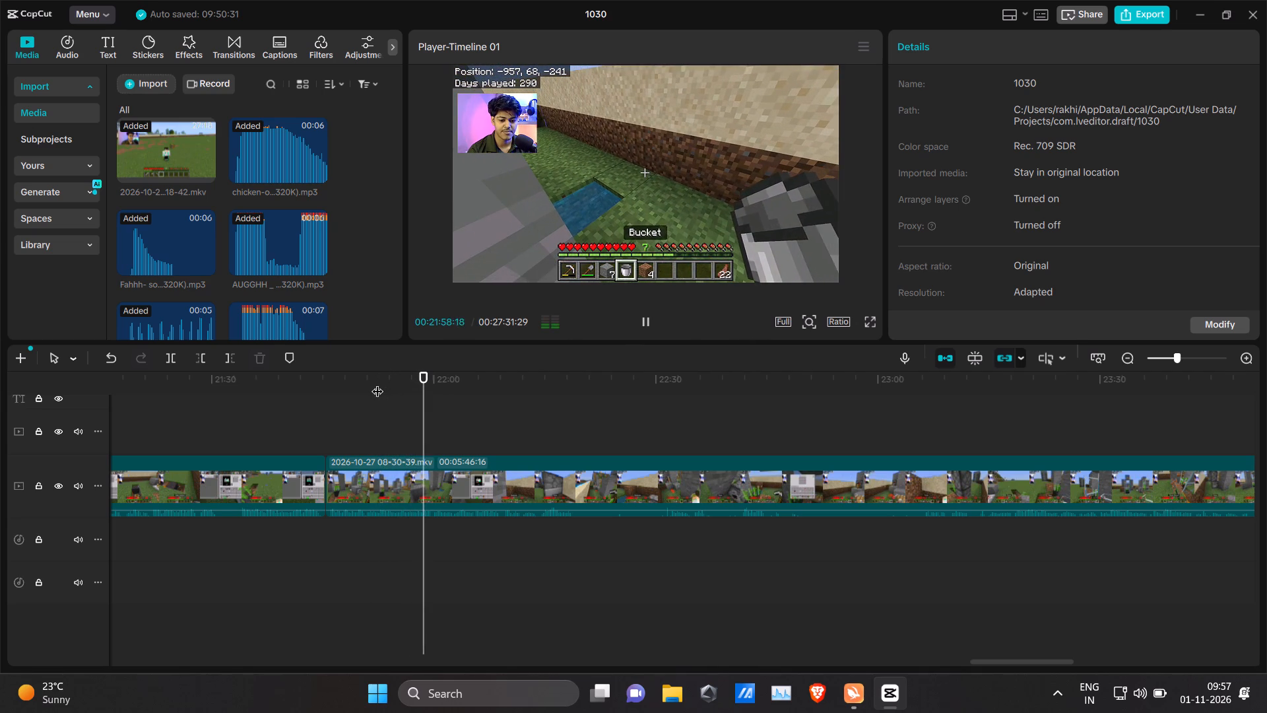
{"action": "key", "text": "space"}
{"action": "key", "text": "space"}
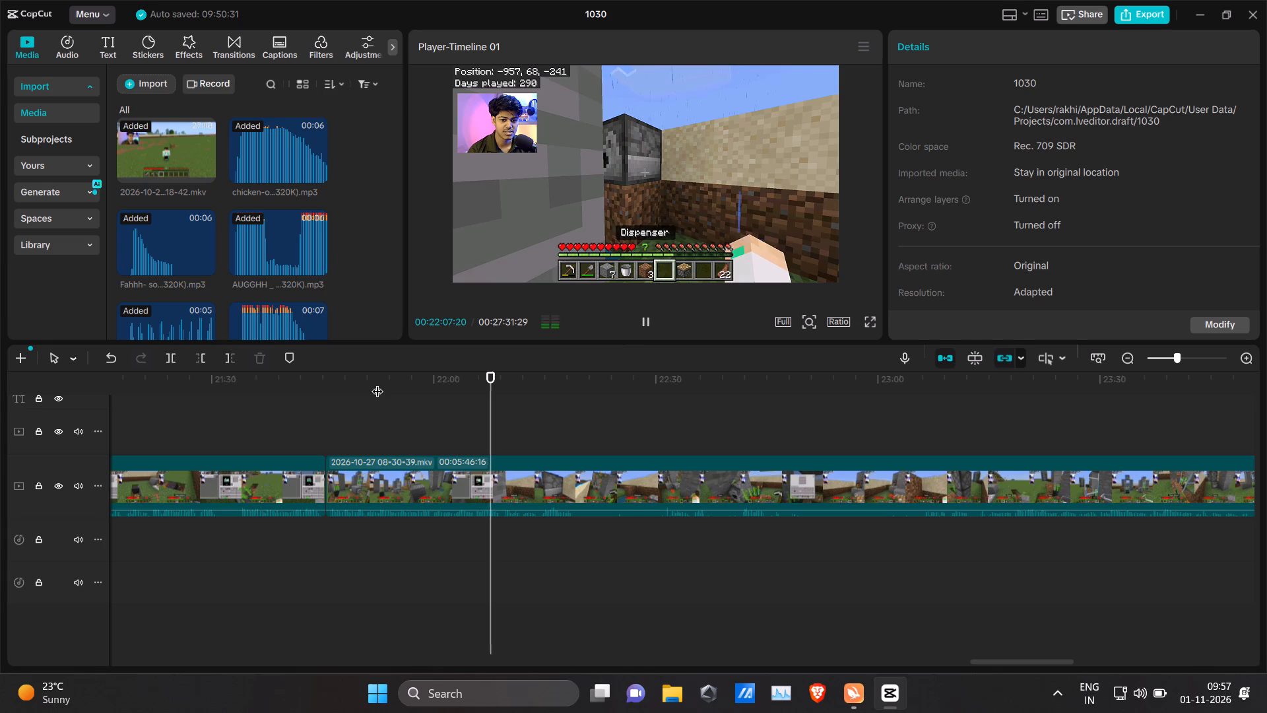
Replay the footage between about 00:22:02 and 00:22:13 and split the 2026-10-27 clip at 00:22:10:25.
{"action": "left_click", "coordinate": [453, 382]}
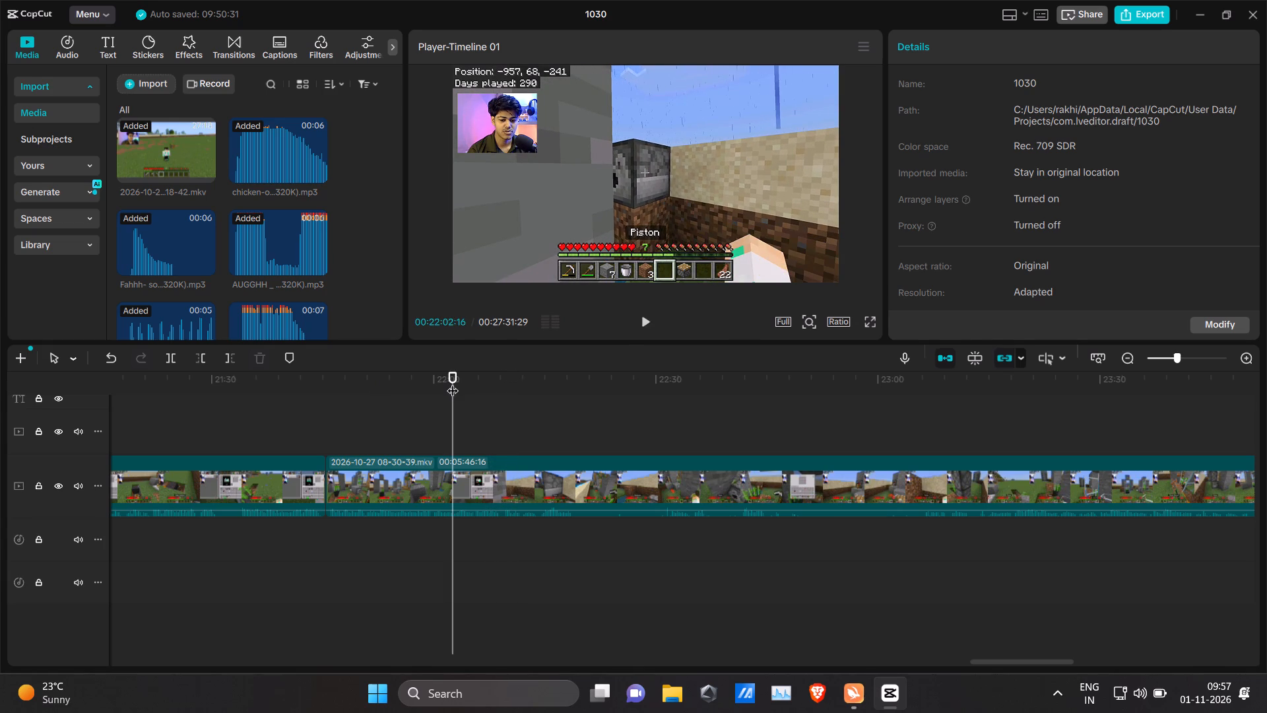
{"action": "key", "text": "space"}
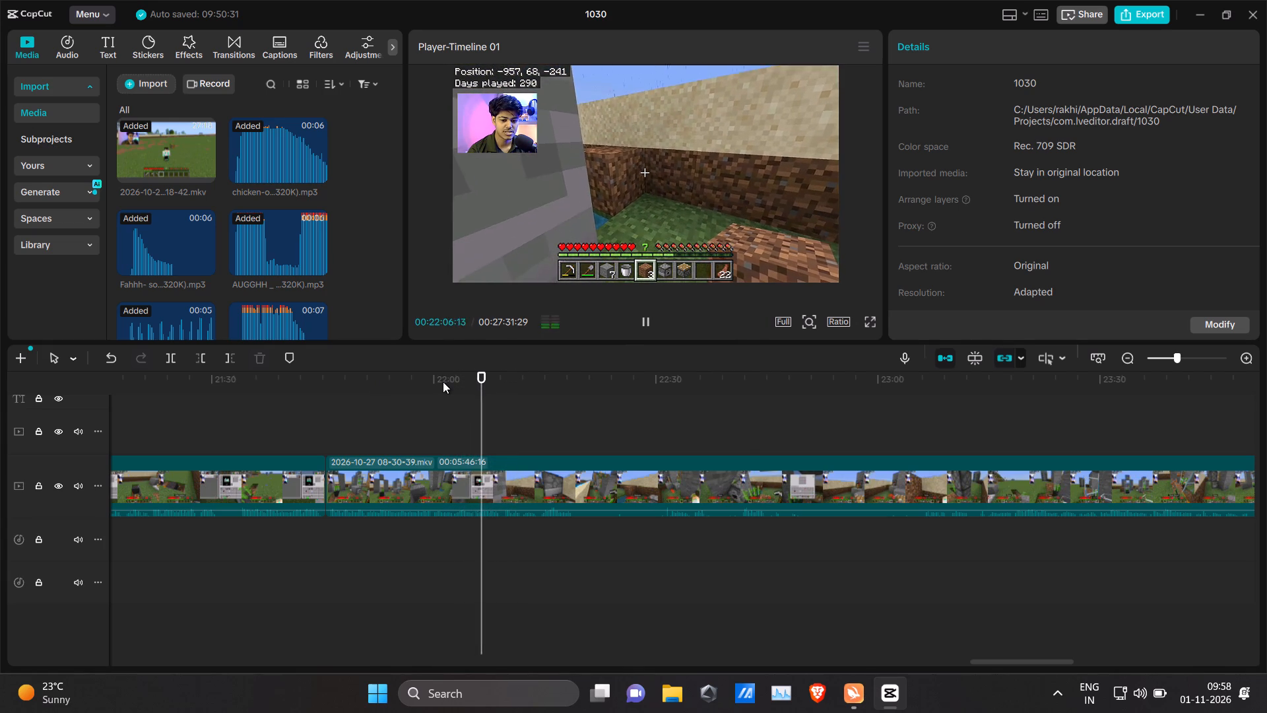
{"action": "left_click", "coordinate": [443, 382]}
{"action": "key", "text": "space"}
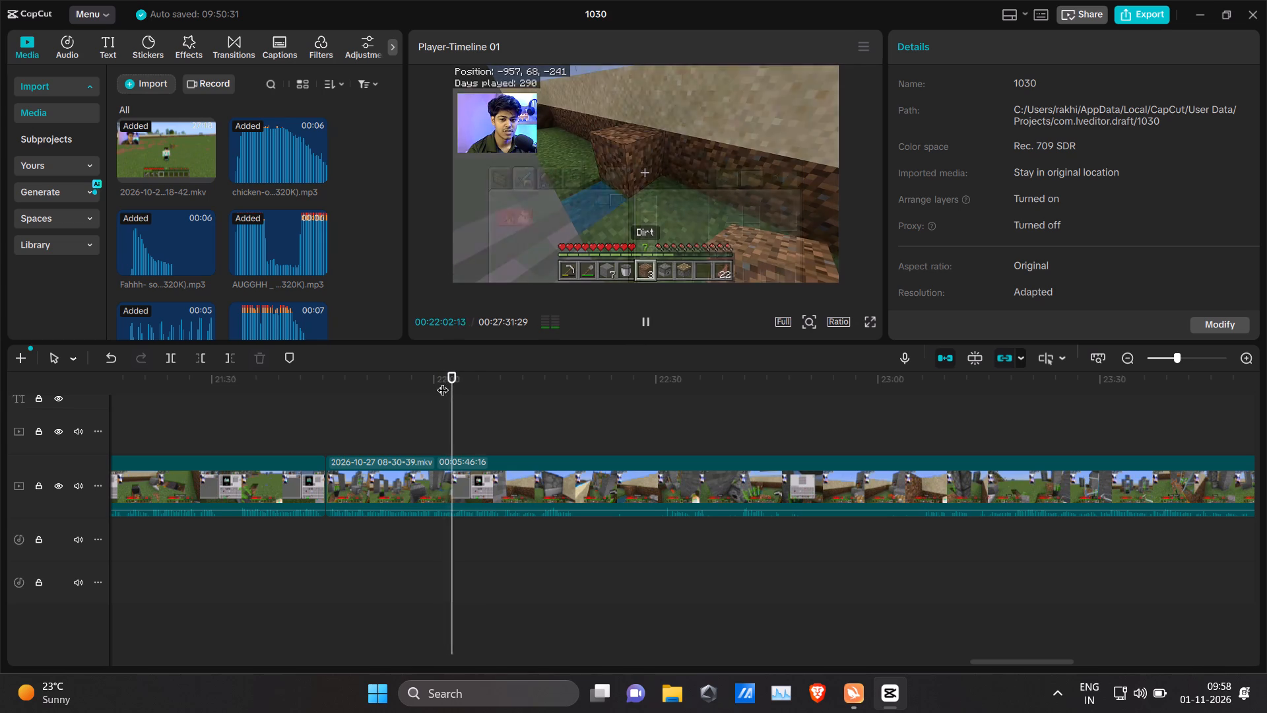
{"action": "key", "text": "space"}
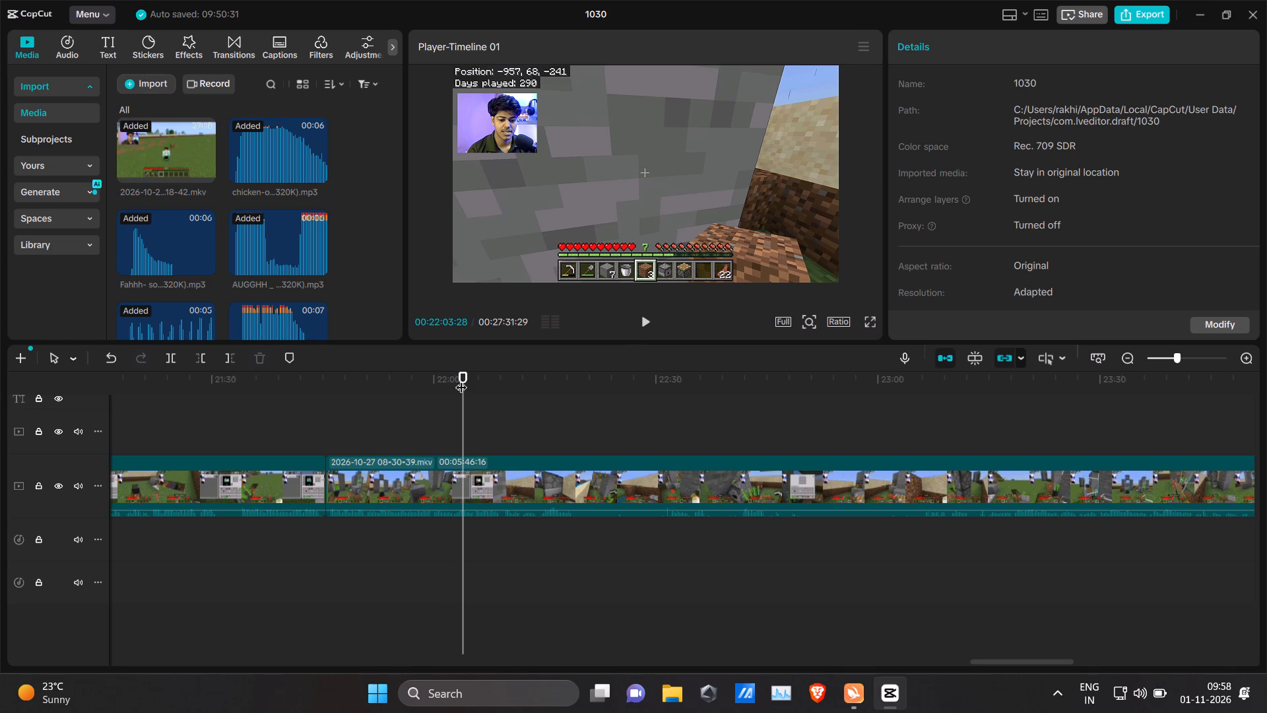
{"action": "key", "text": "space"}
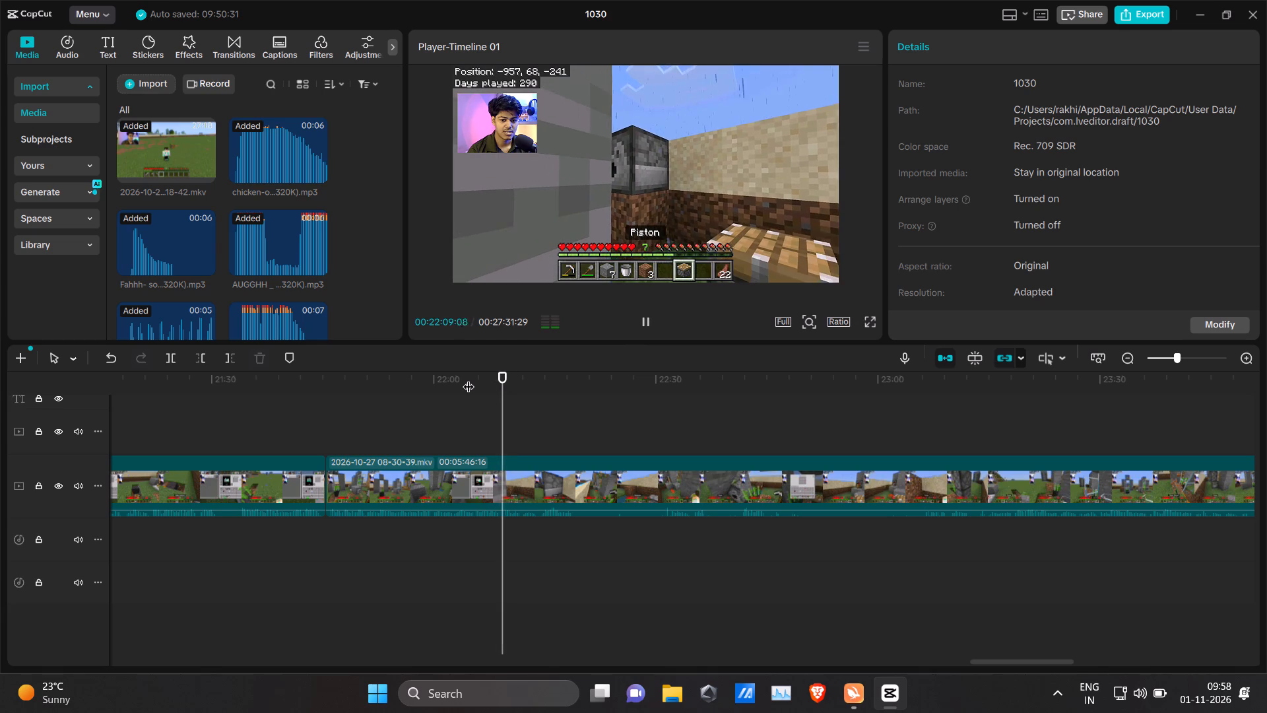
{"action": "key", "text": "space"}
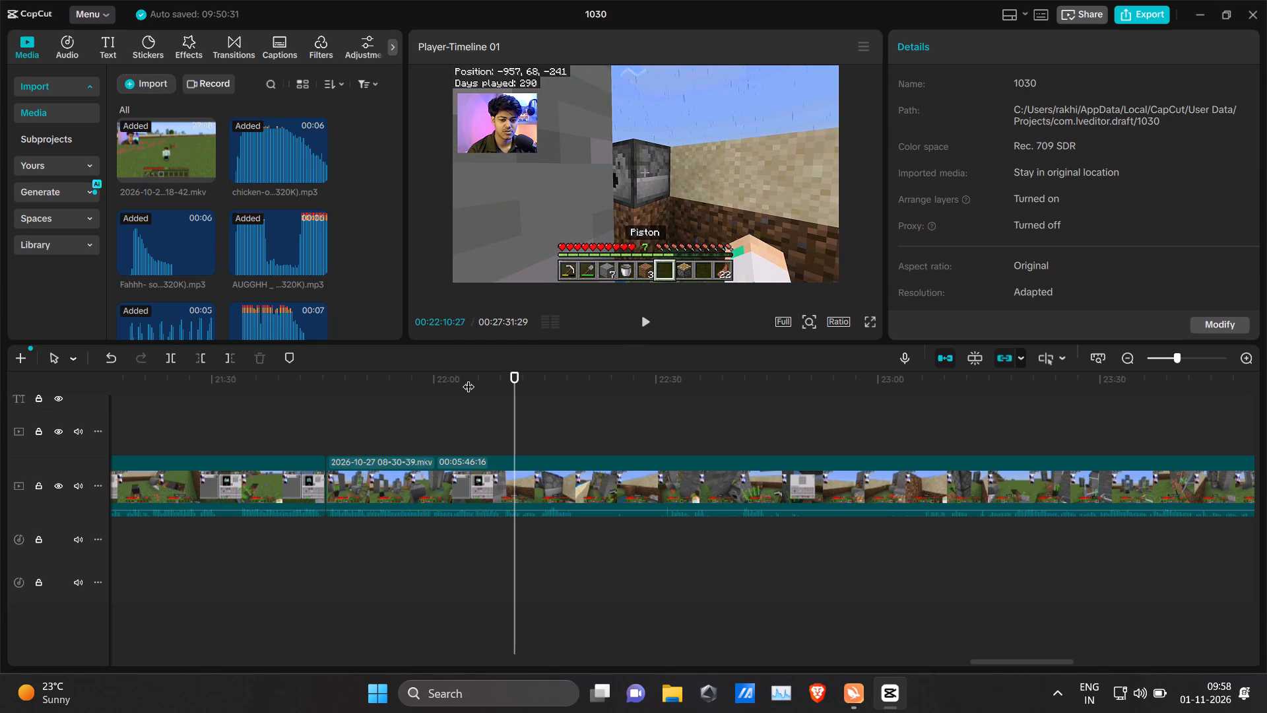
{"action": "key", "text": "space"}
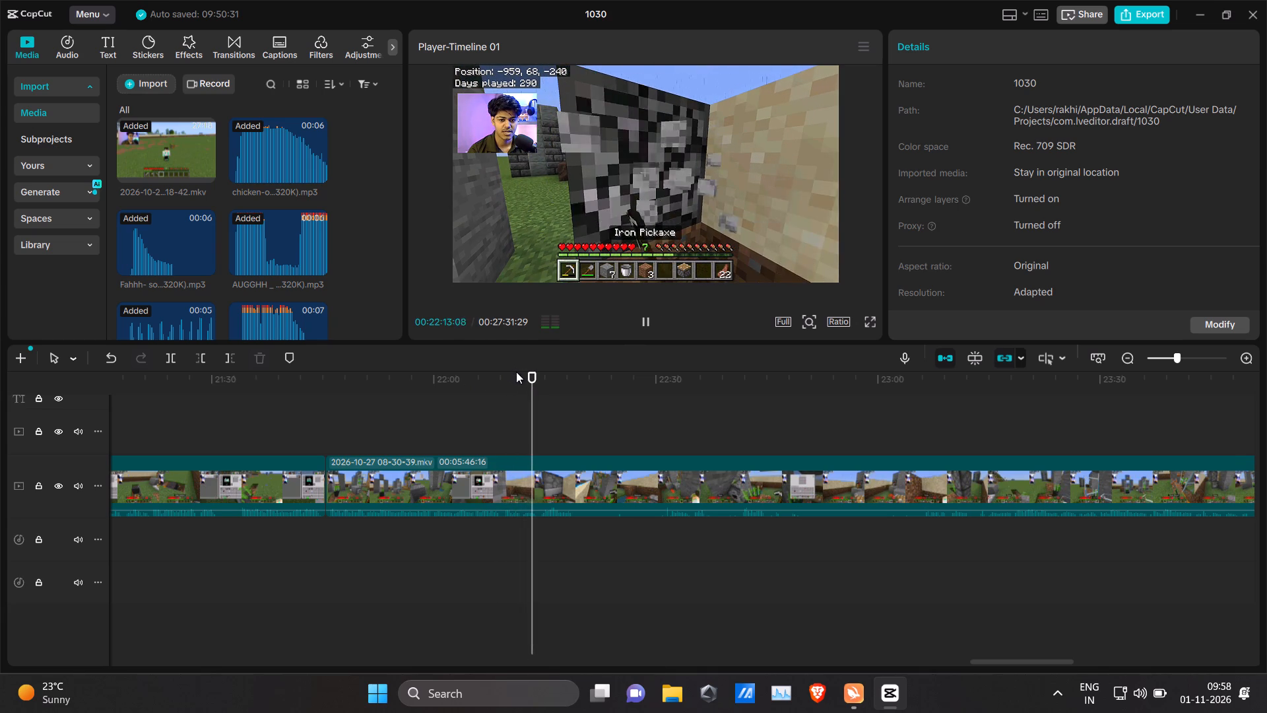
{"action": "left_click", "coordinate": [516, 372]}
{"action": "left_click", "coordinate": [516, 372]}
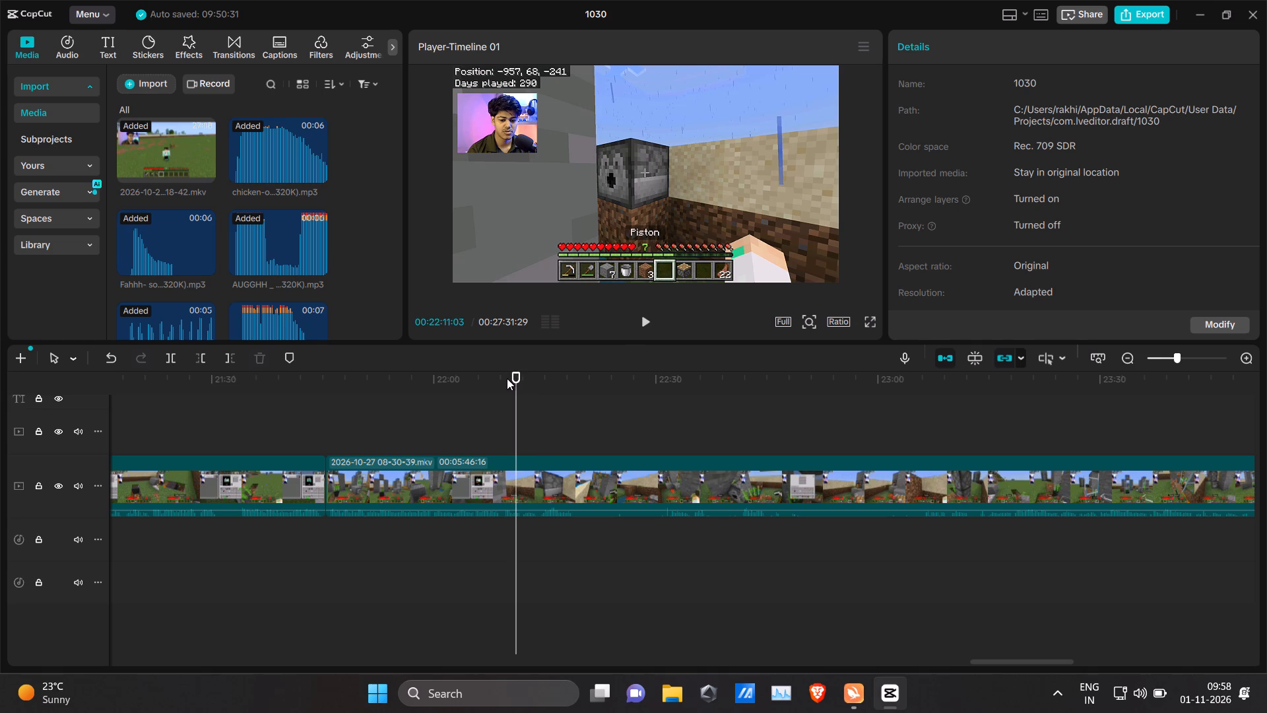
{"action": "left_click", "coordinate": [507, 378]}
{"action": "key", "text": "space"}
{"action": "key", "text": "space"}
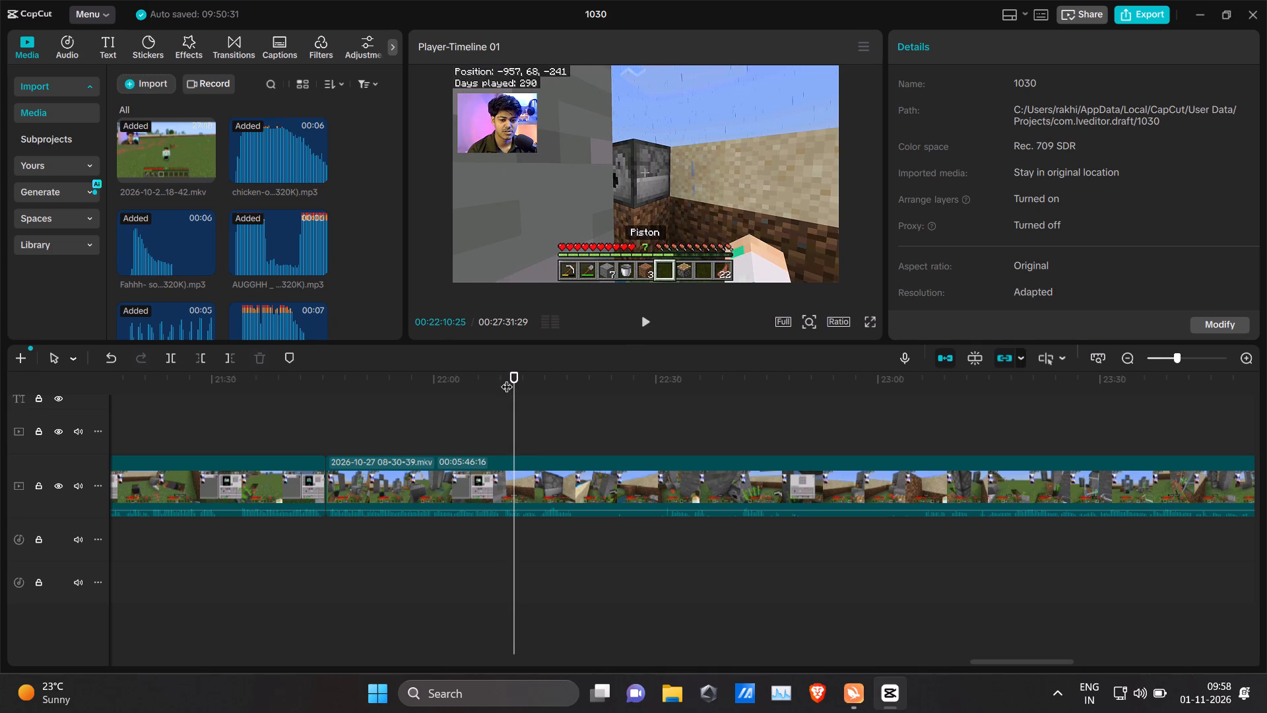
{"action": "left_click", "coordinate": [615, 481]}
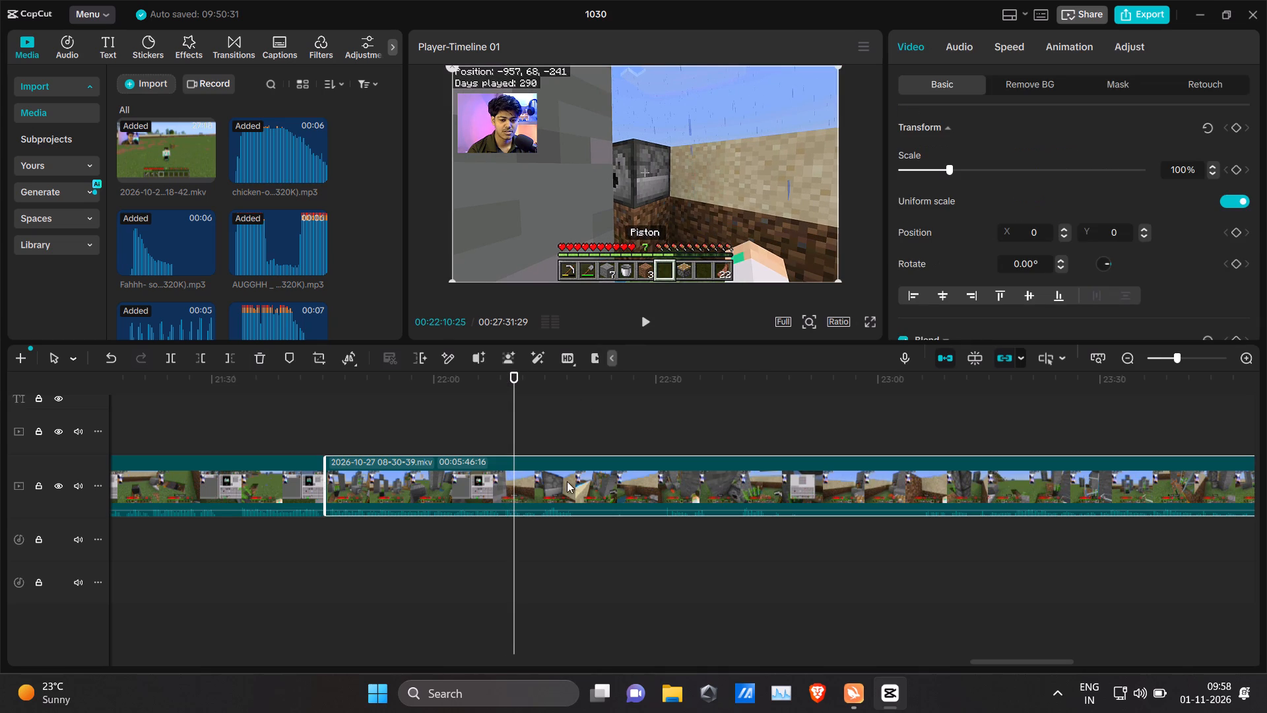
{"action": "left_click", "coordinate": [168, 358]}
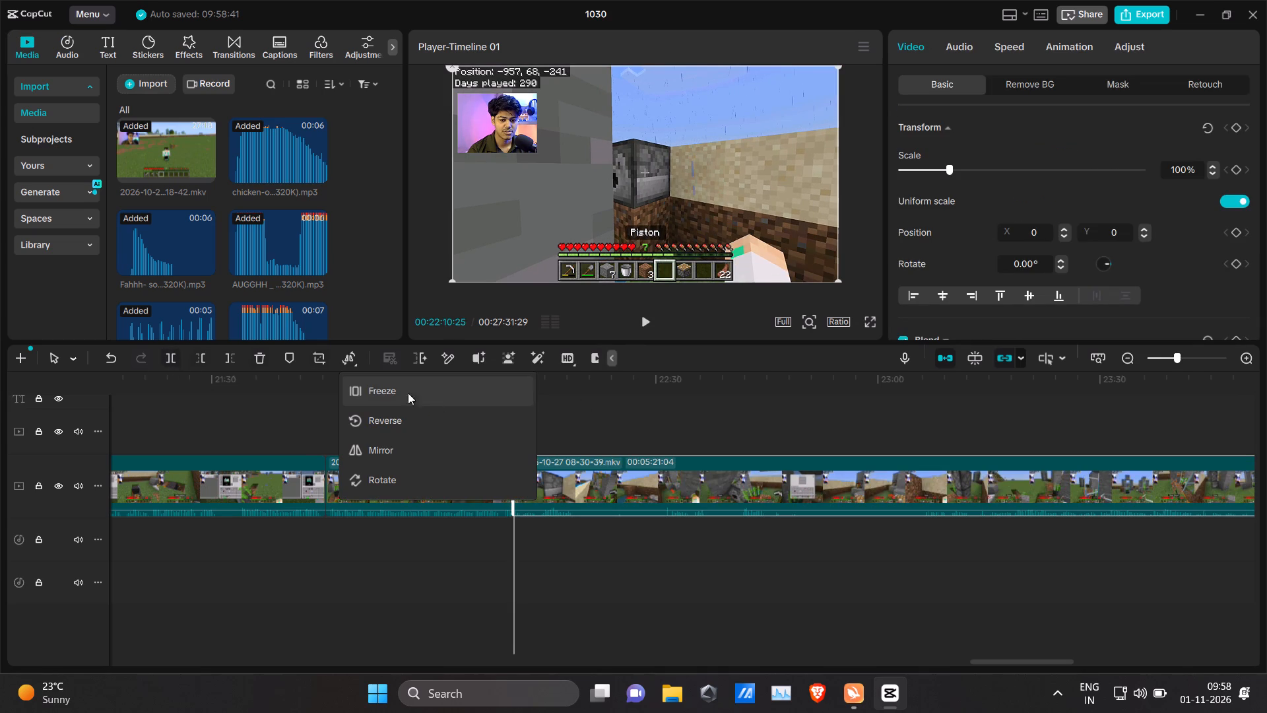
Review the footage after the split and trim away everything from the split up to 00:22:44:21, just after the dispenser is selected.
{"action": "key", "text": "space"}
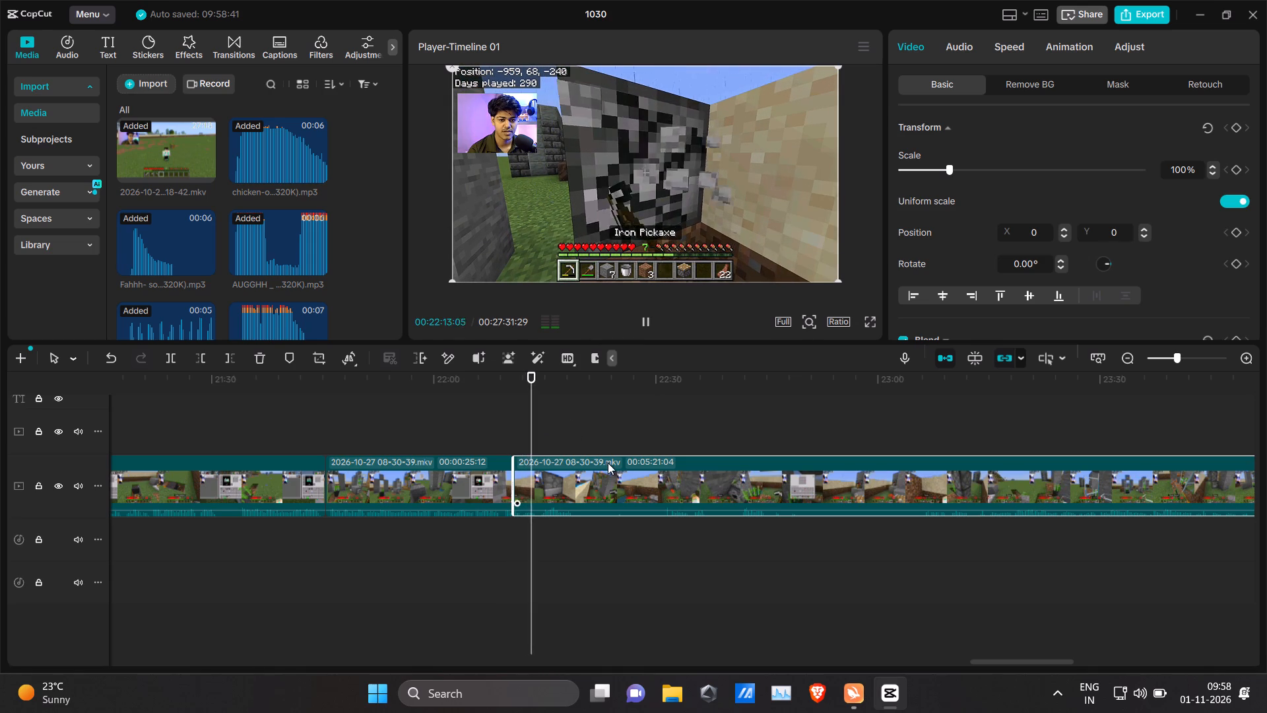
{"action": "left_click_drag", "start_coordinate": [655, 399], "coordinate": [568, 397]}
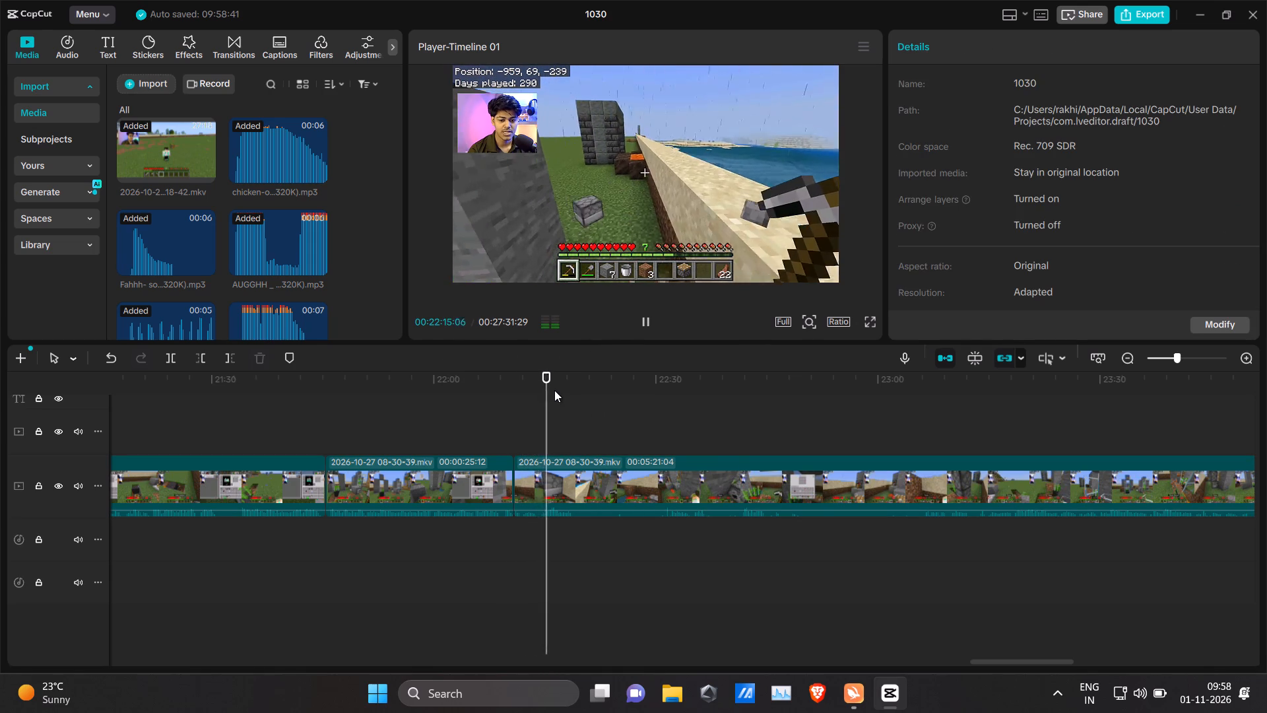
{"action": "left_click_drag", "start_coordinate": [554, 390], "coordinate": [694, 368]}
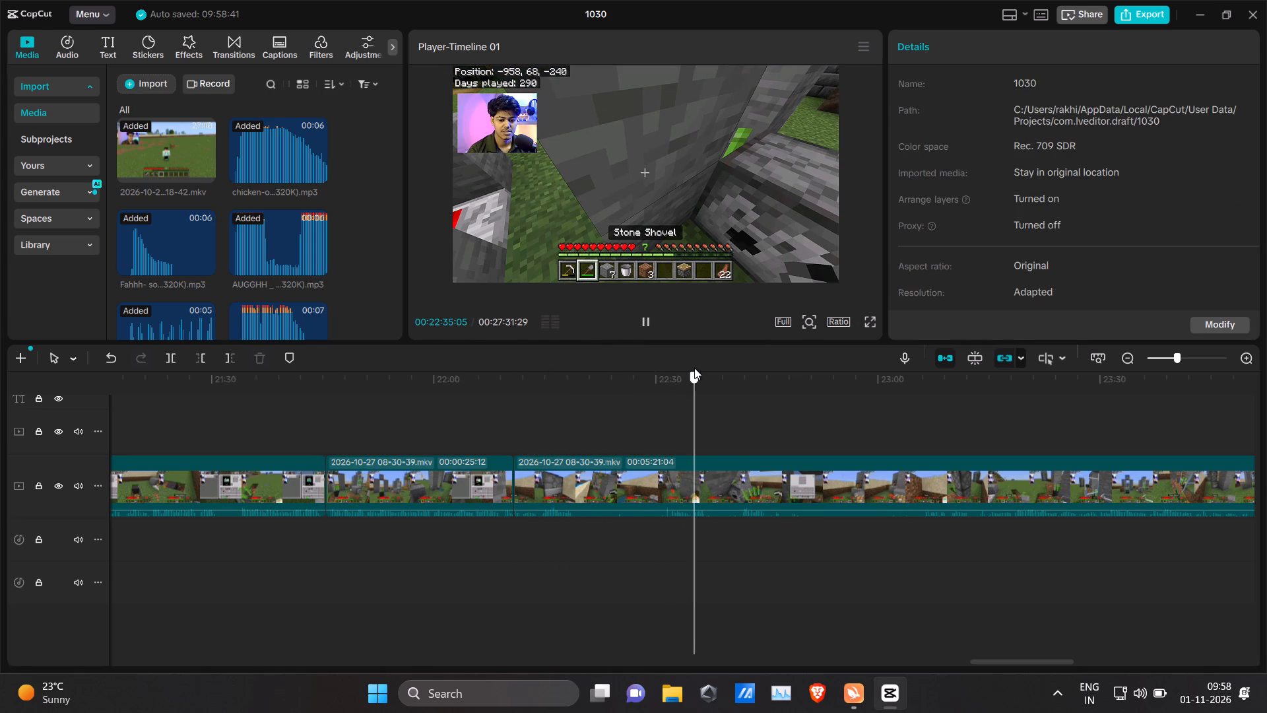
{"action": "left_click_drag", "start_coordinate": [694, 368], "coordinate": [746, 366]}
{"action": "key", "text": "space"}
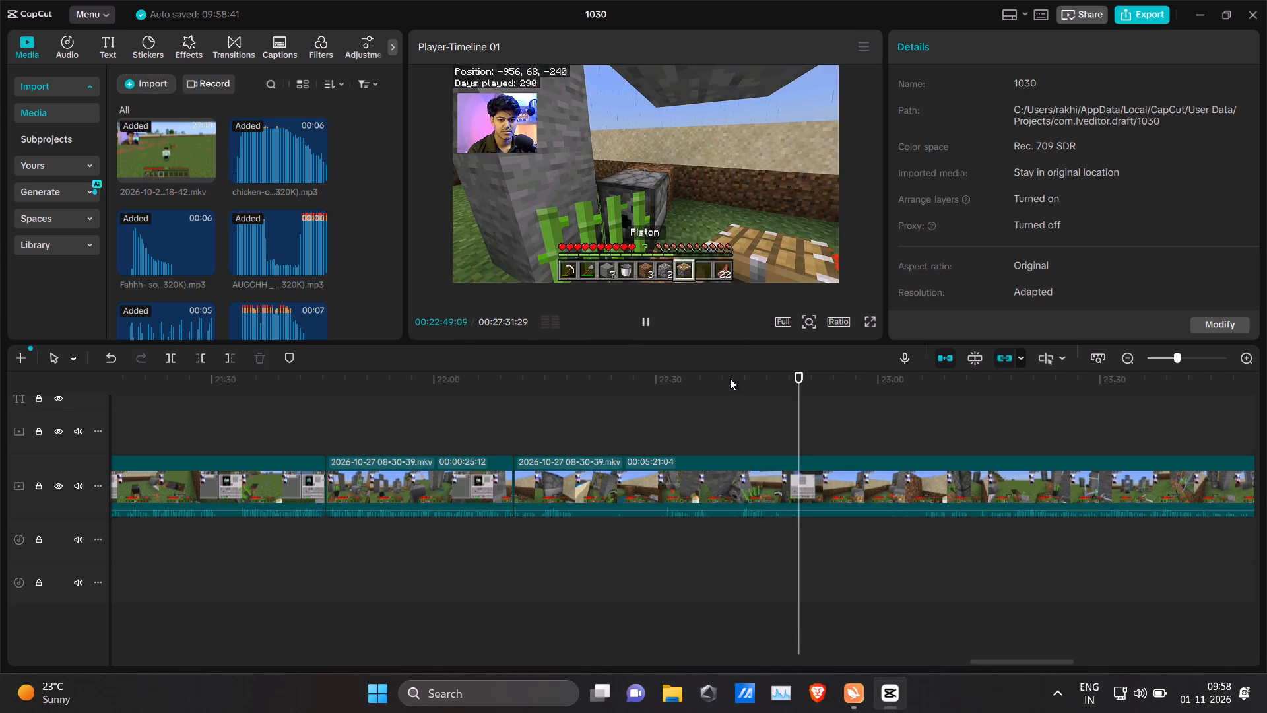
{"action": "left_click", "coordinate": [730, 378]}
{"action": "key", "text": "space"}
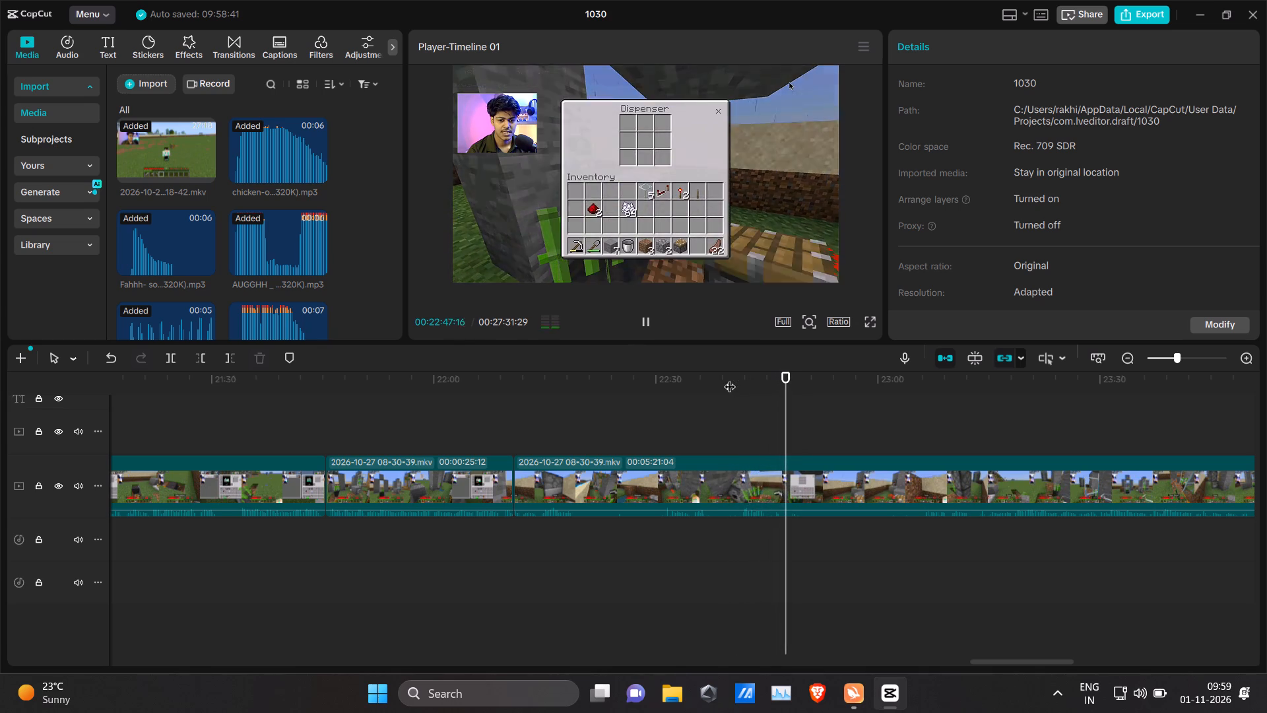
{"action": "left_click", "coordinate": [739, 374]}
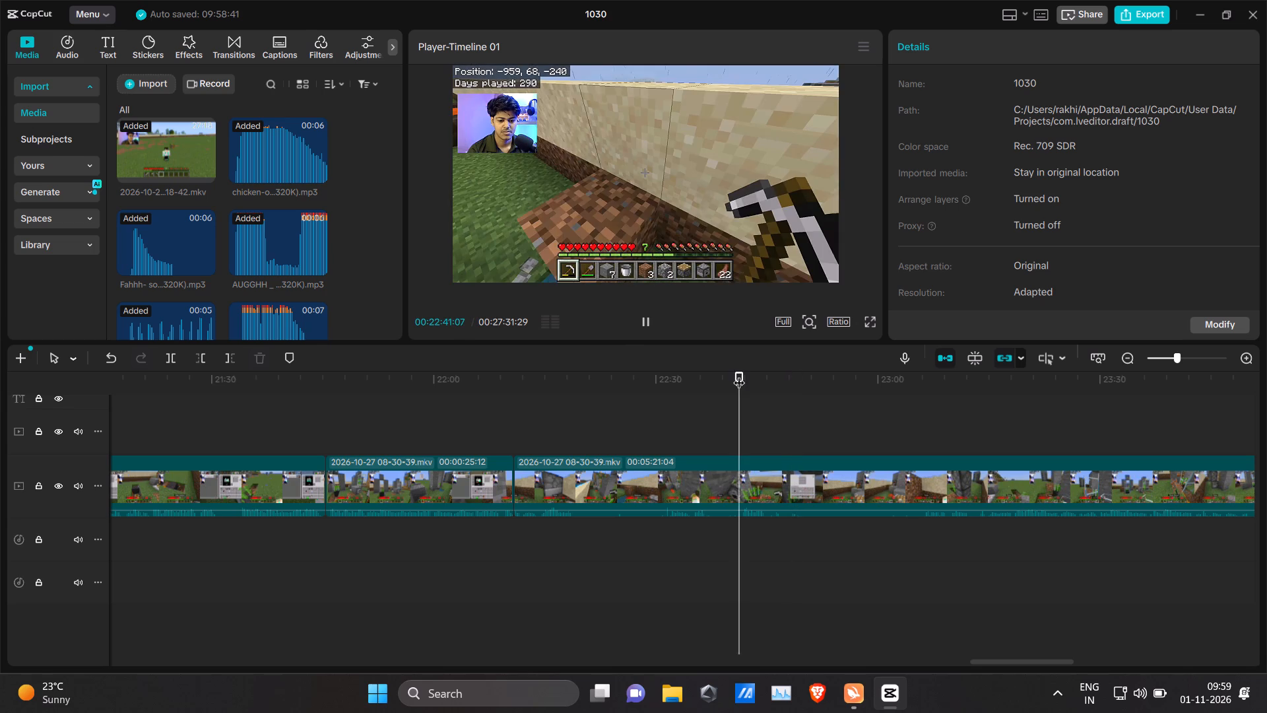
{"action": "key", "text": "space"}
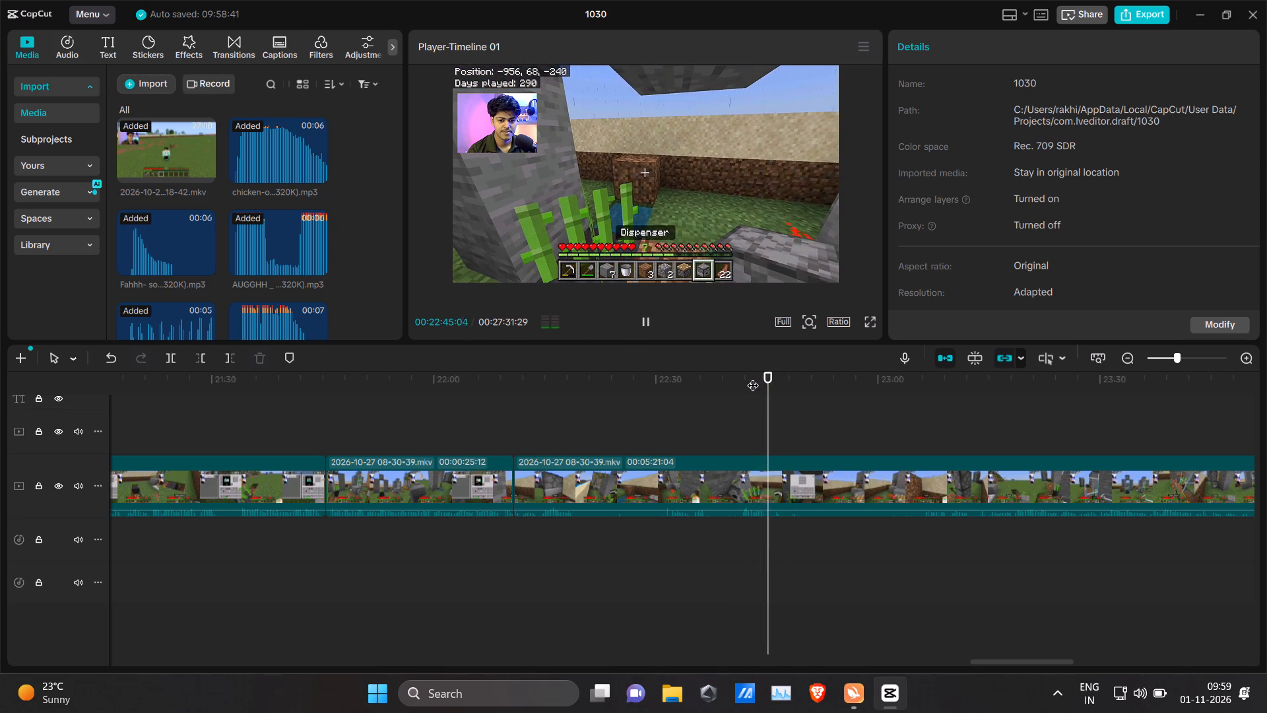
{"action": "left_click", "coordinate": [763, 378]}
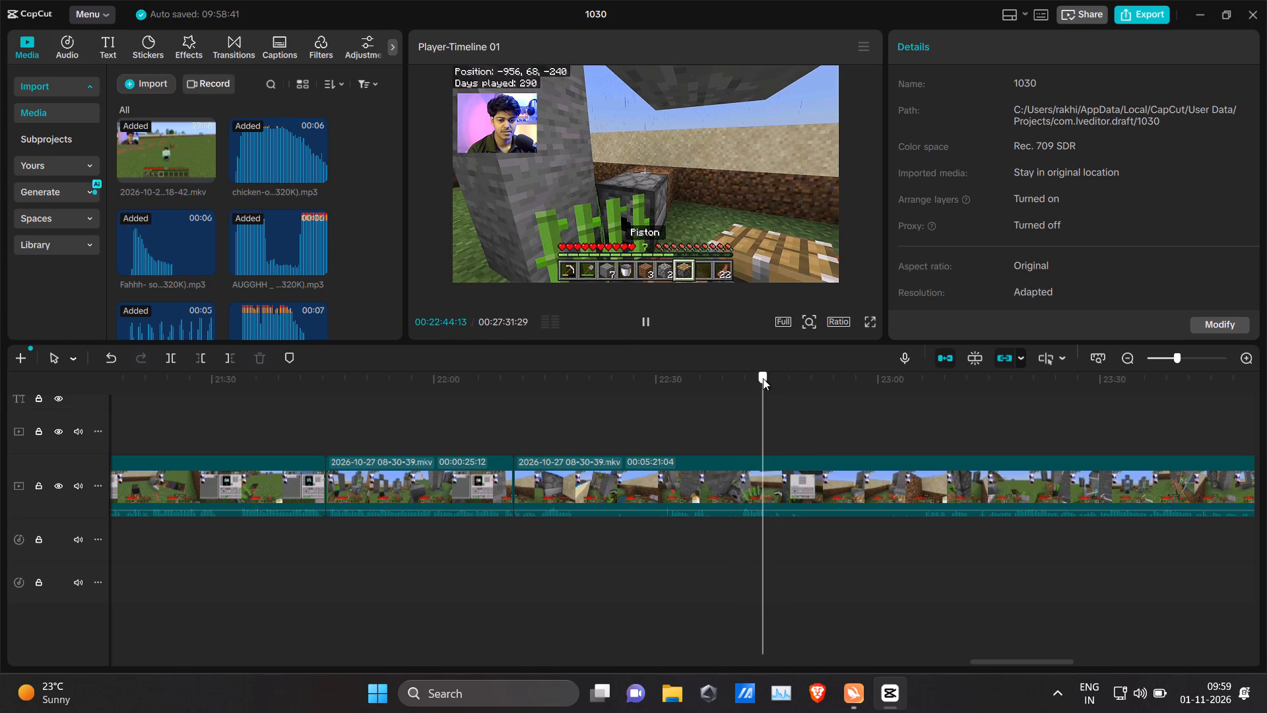
{"action": "key", "text": "space"}
{"action": "key", "text": "space"}
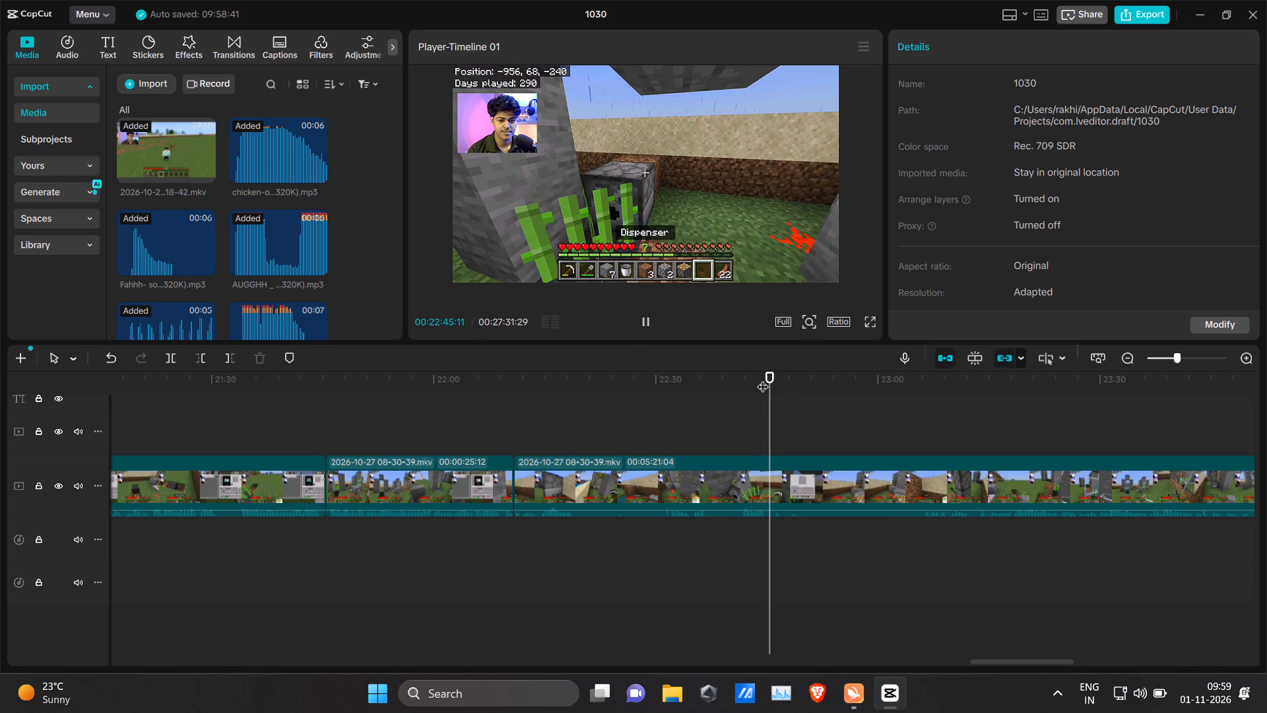
{"action": "left_click", "coordinate": [765, 378]}
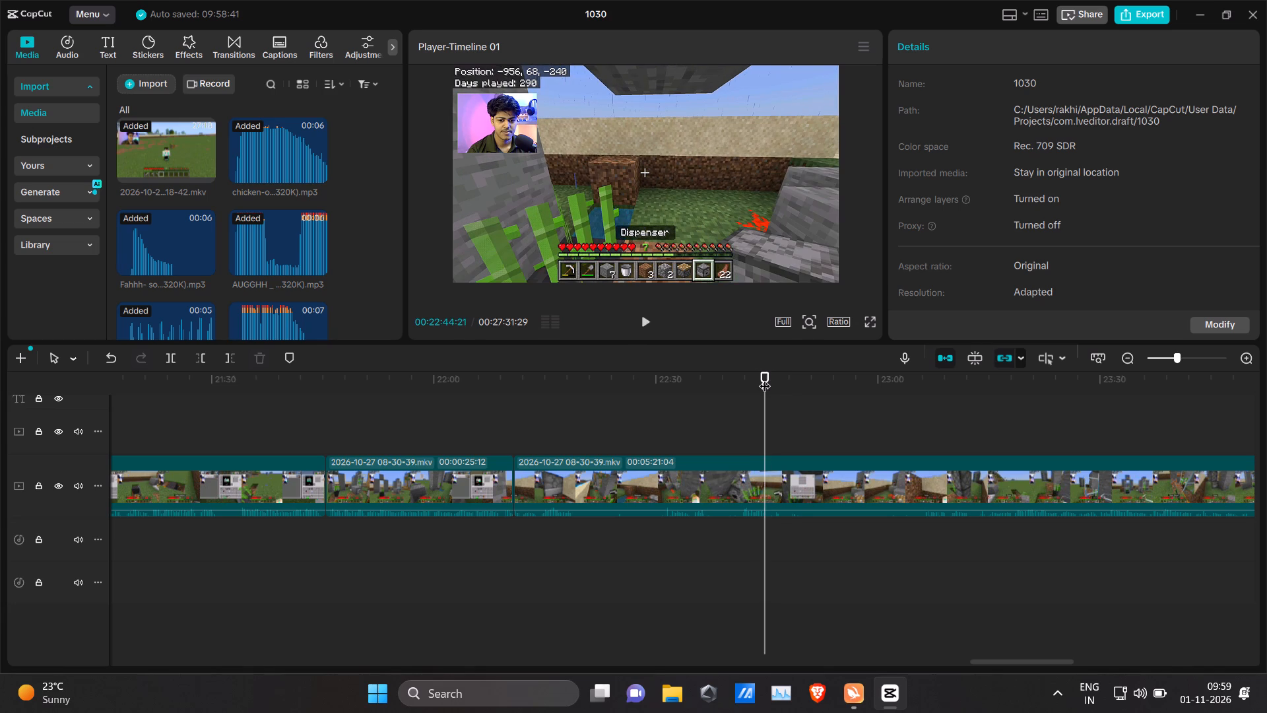
{"action": "key", "text": "space"}
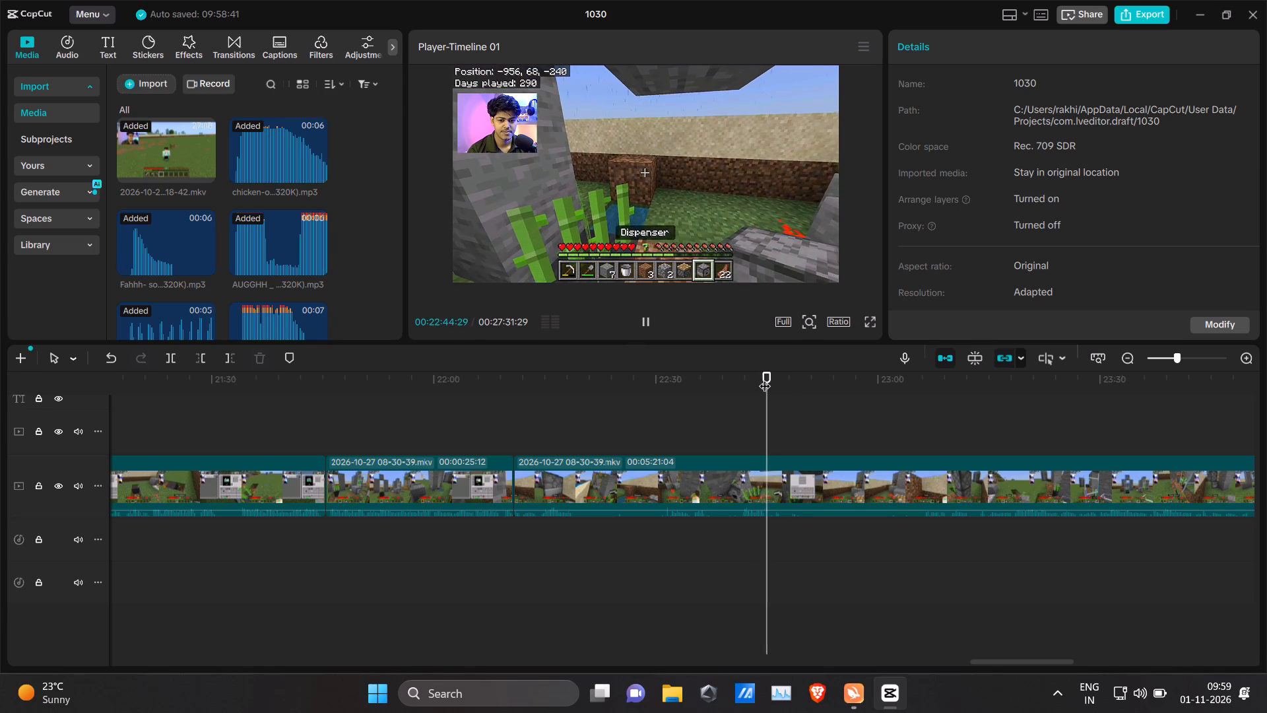
{"action": "key", "text": "space"}
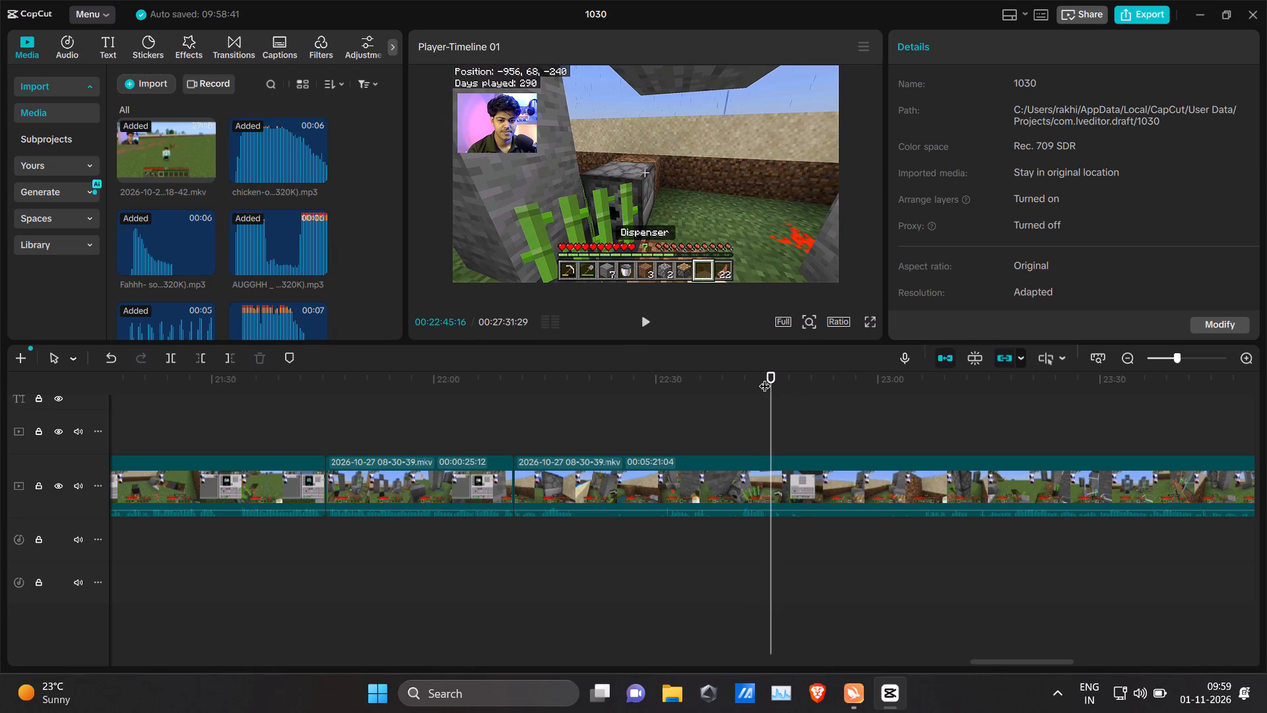
{"action": "left_click", "coordinate": [765, 378]}
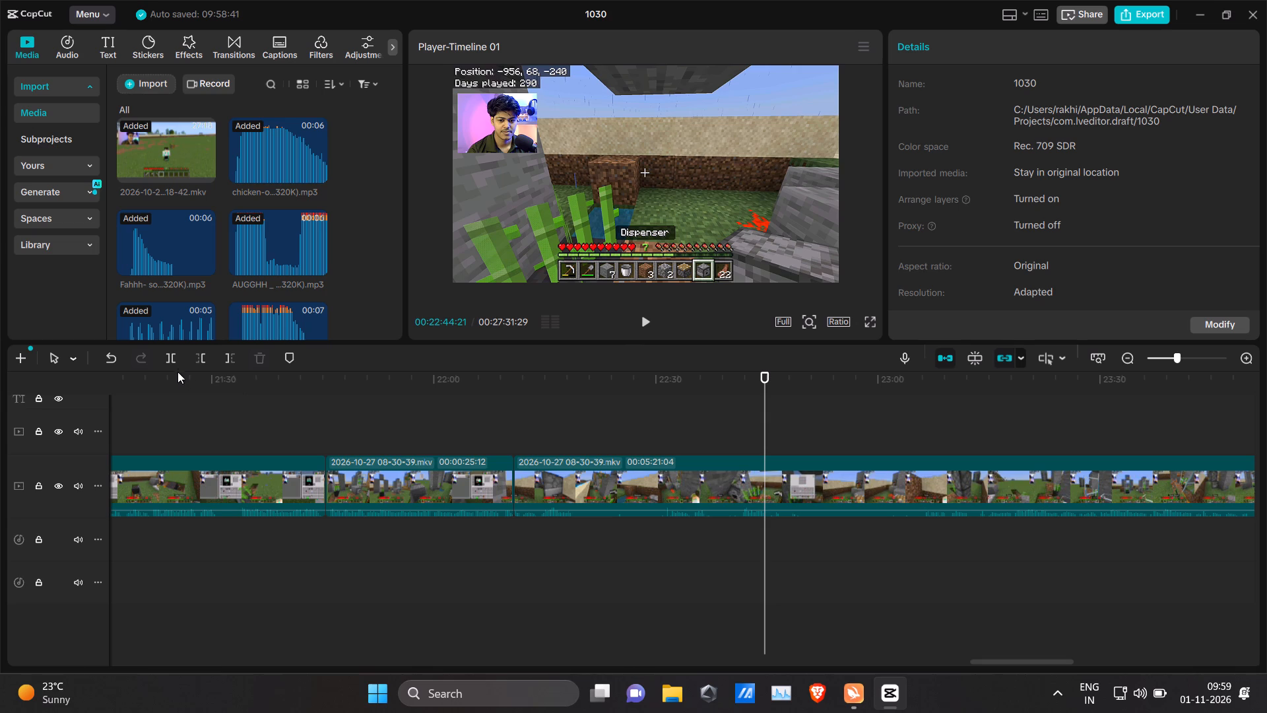
{"action": "left_click", "coordinate": [198, 359]}
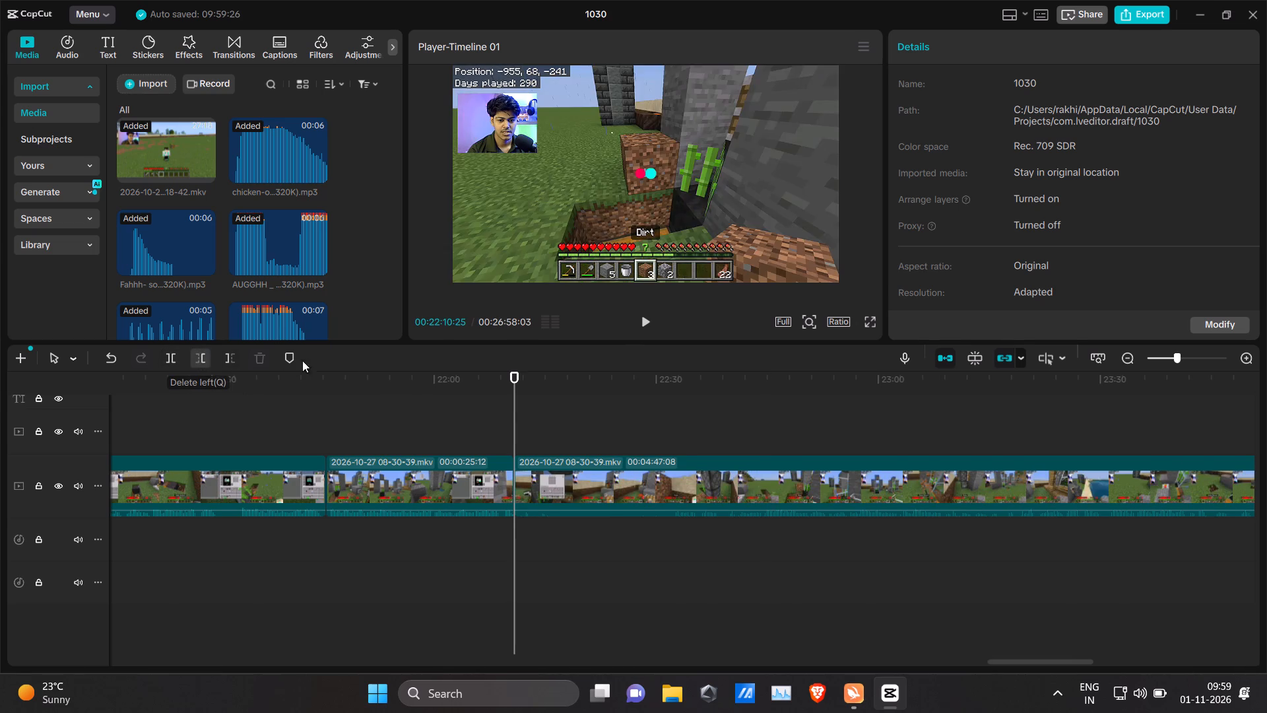
Play back the new cut, then insert the pigtailed face screenshot image between the two 2026-10-27 clips at 00:22:10:25.
{"action": "left_click", "coordinate": [498, 388]}
{"action": "key", "text": "space"}
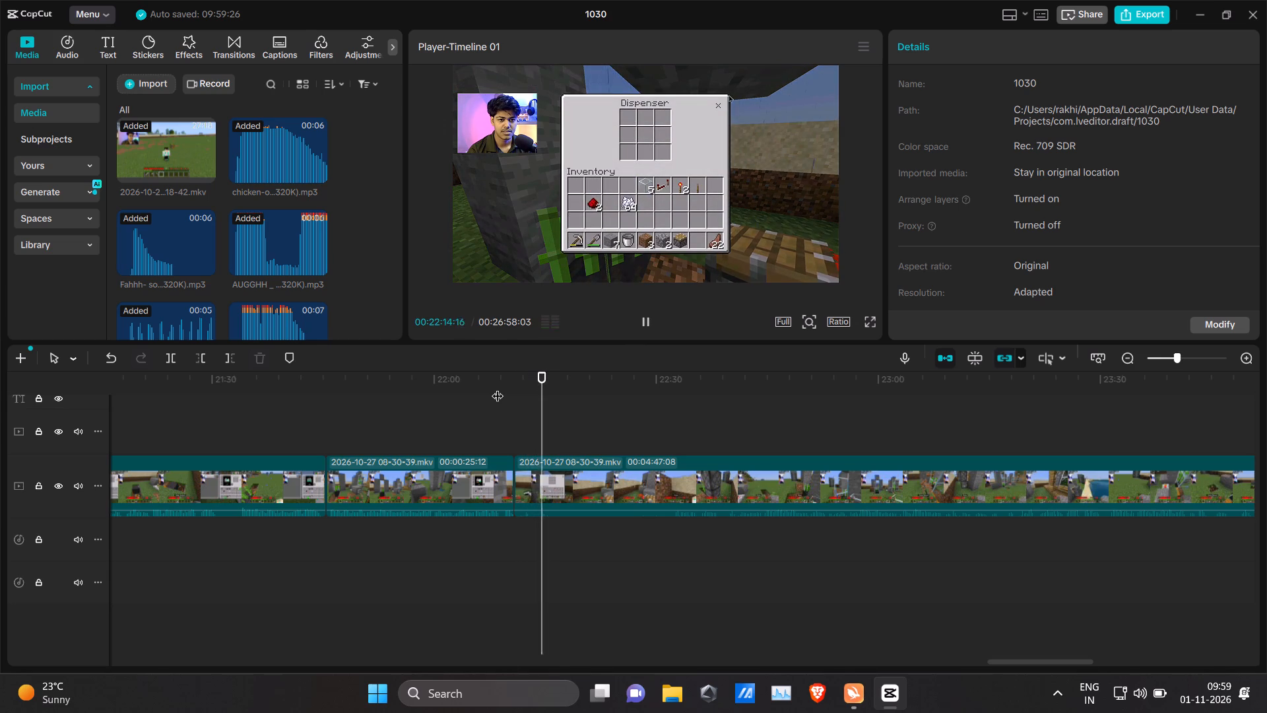
{"action": "key", "text": "space"}
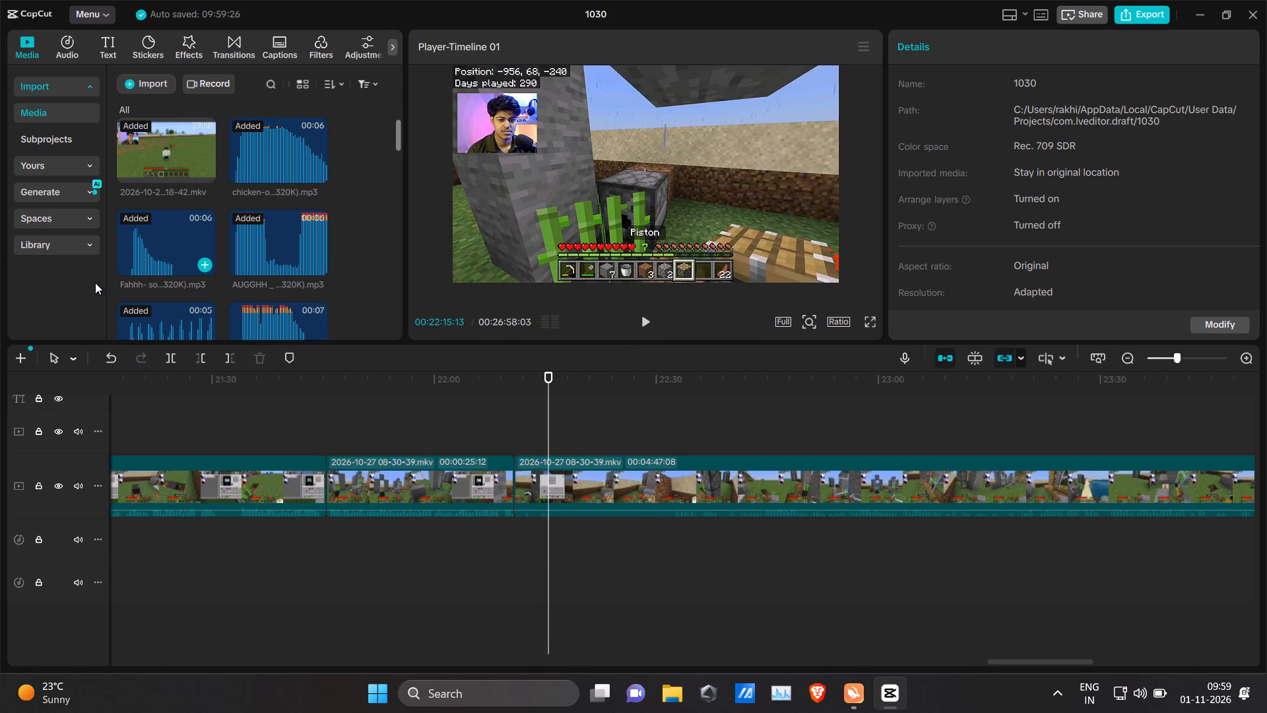
{"action": "scroll", "coordinate": [199, 252], "scroll_direction": "down", "scroll_amount": 18}
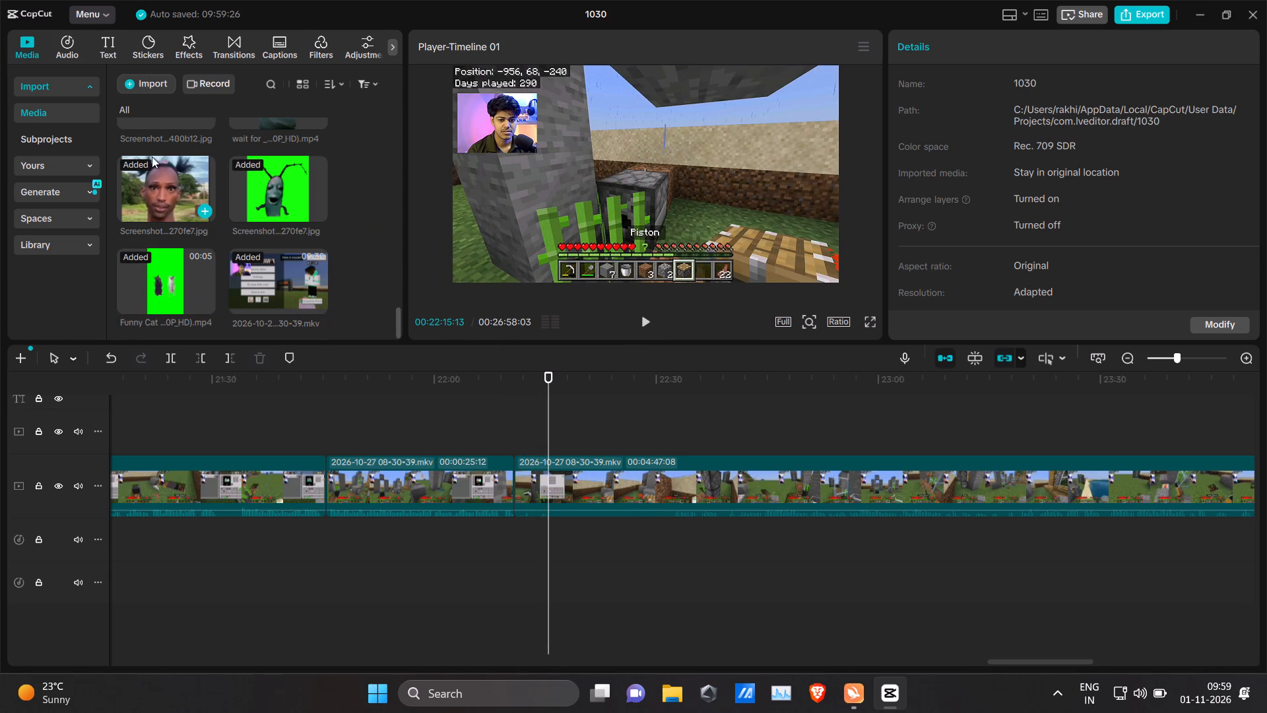
{"action": "left_click_drag", "start_coordinate": [158, 197], "coordinate": [490, 508]}
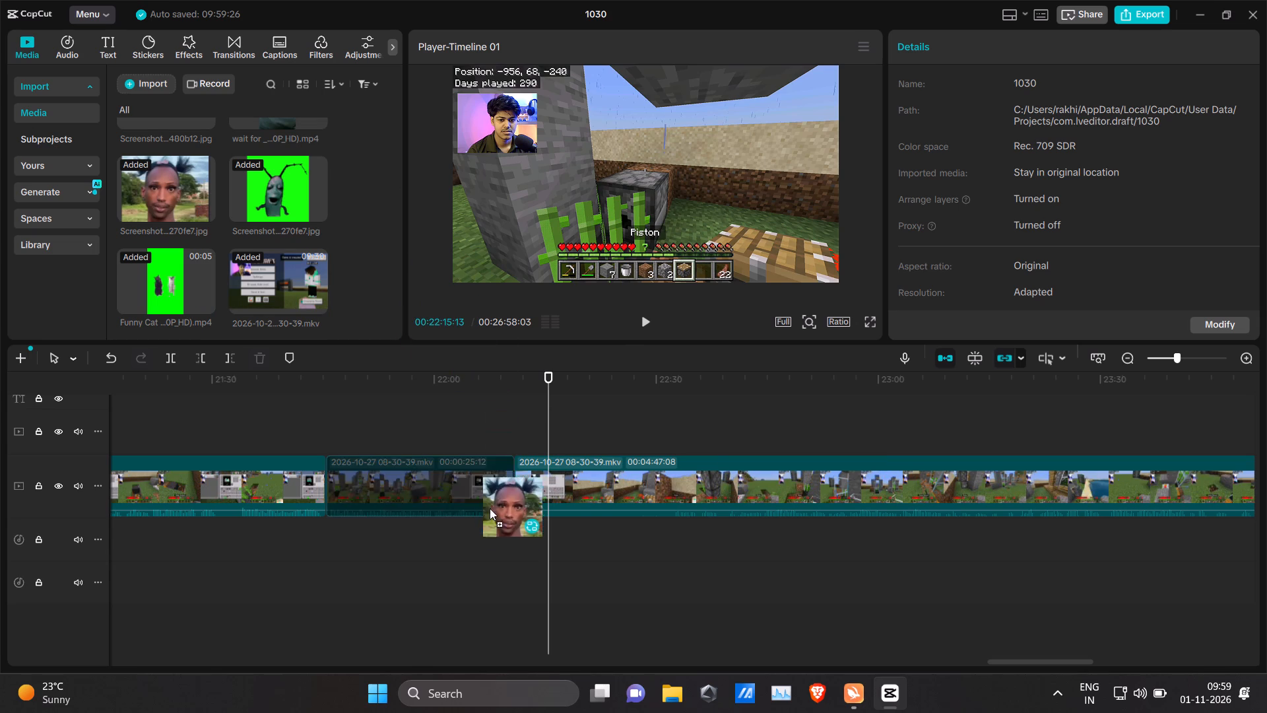
{"action": "left_click_drag", "start_coordinate": [490, 508], "coordinate": [517, 480]}
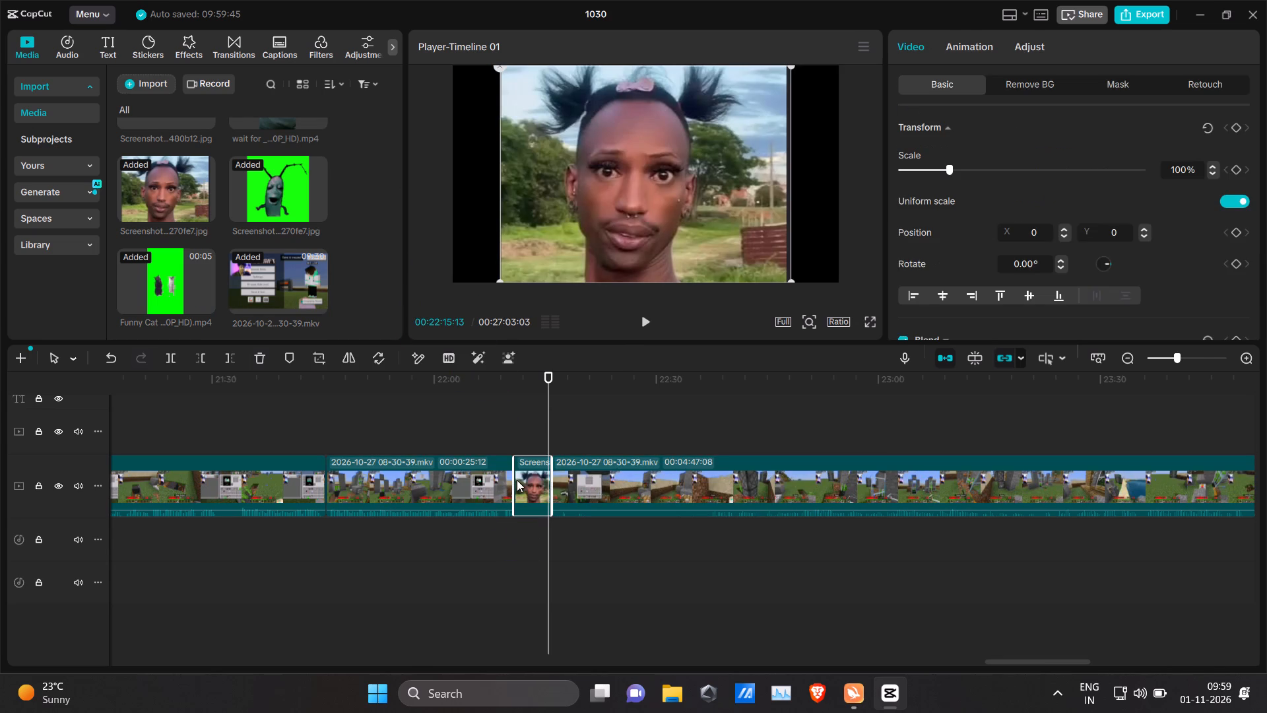
Add the Duck Toy sound effect from the imported media to the audio track beneath the pigtailed face image.
{"action": "scroll", "coordinate": [251, 189], "scroll_direction": "up", "scroll_amount": 2}
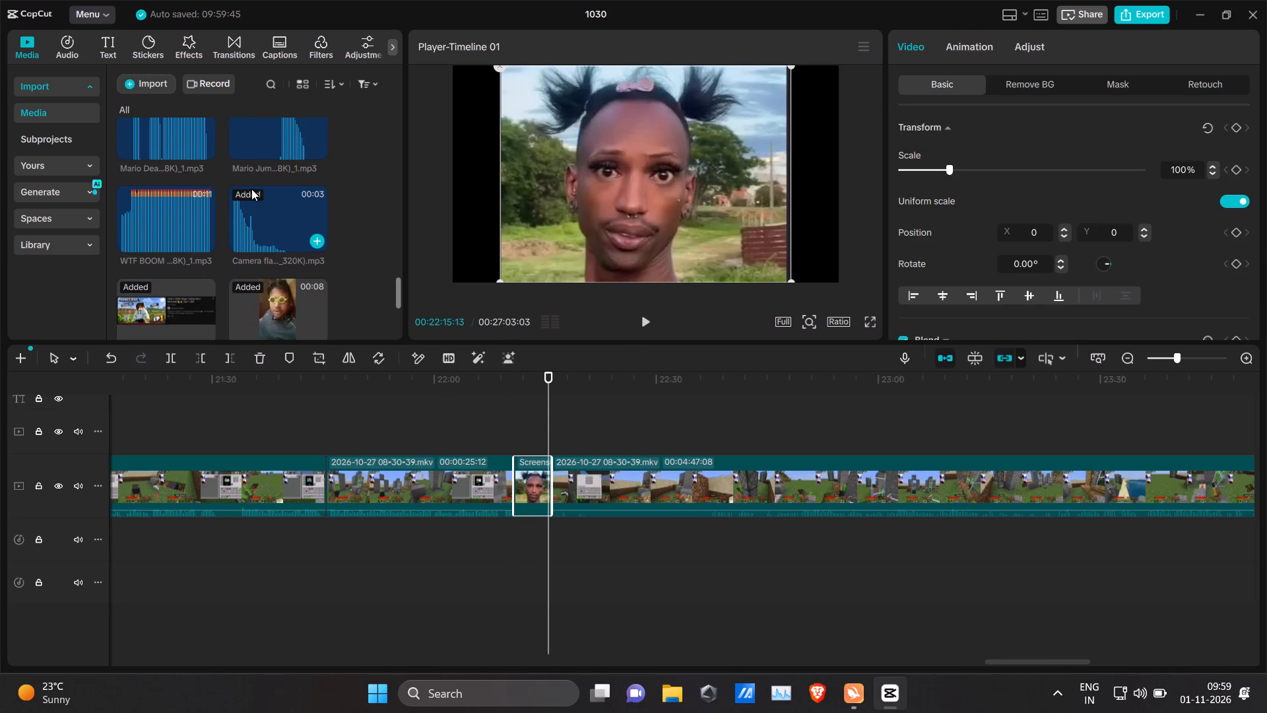
{"action": "scroll", "coordinate": [251, 189], "scroll_direction": "up", "scroll_amount": 3}
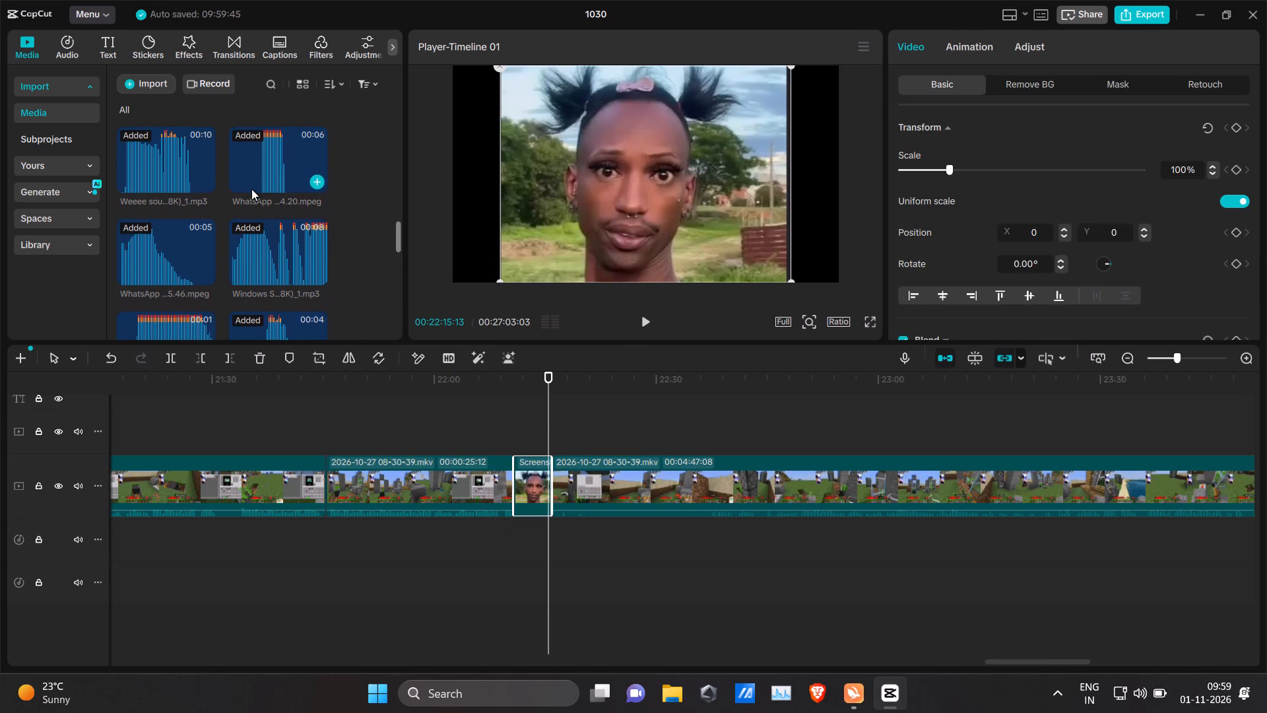
{"action": "scroll", "coordinate": [251, 189], "scroll_direction": "up", "scroll_amount": 3}
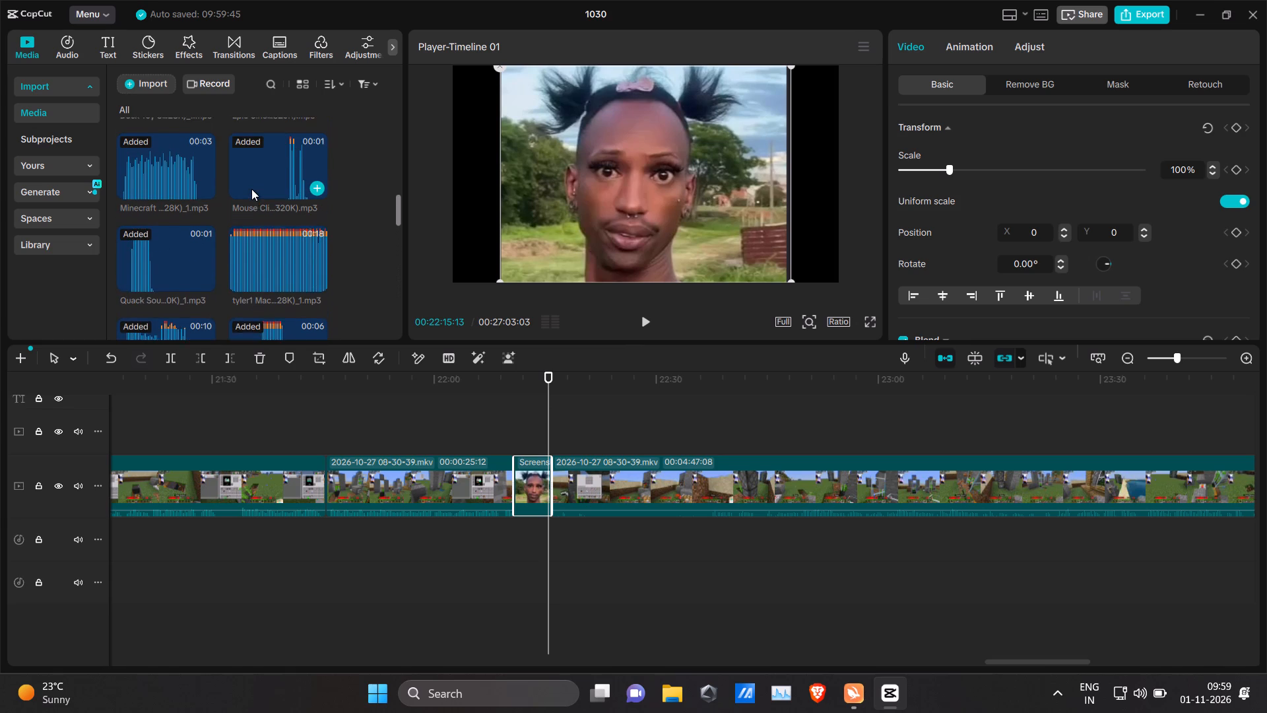
{"action": "scroll", "coordinate": [251, 189], "scroll_direction": "up", "scroll_amount": 1}
{"action": "left_click_drag", "start_coordinate": [185, 176], "coordinate": [222, 195]}
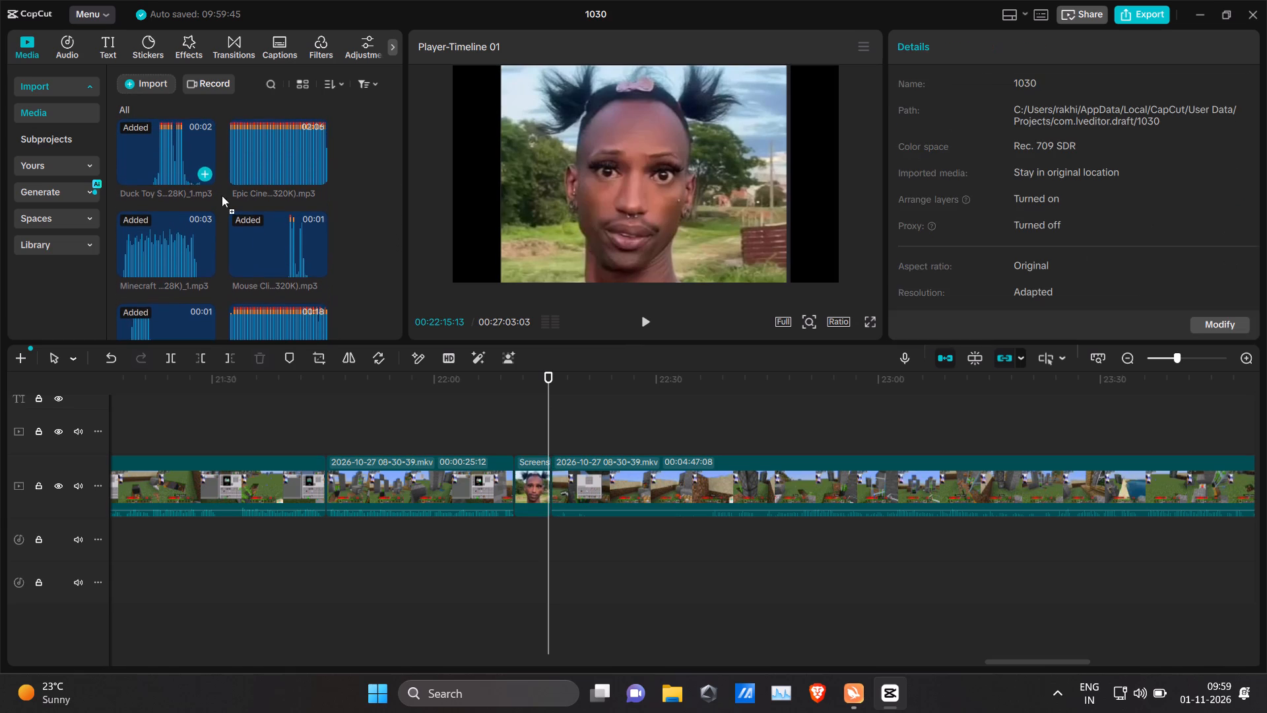
{"action": "left_click_drag", "start_coordinate": [222, 195], "coordinate": [513, 549]}
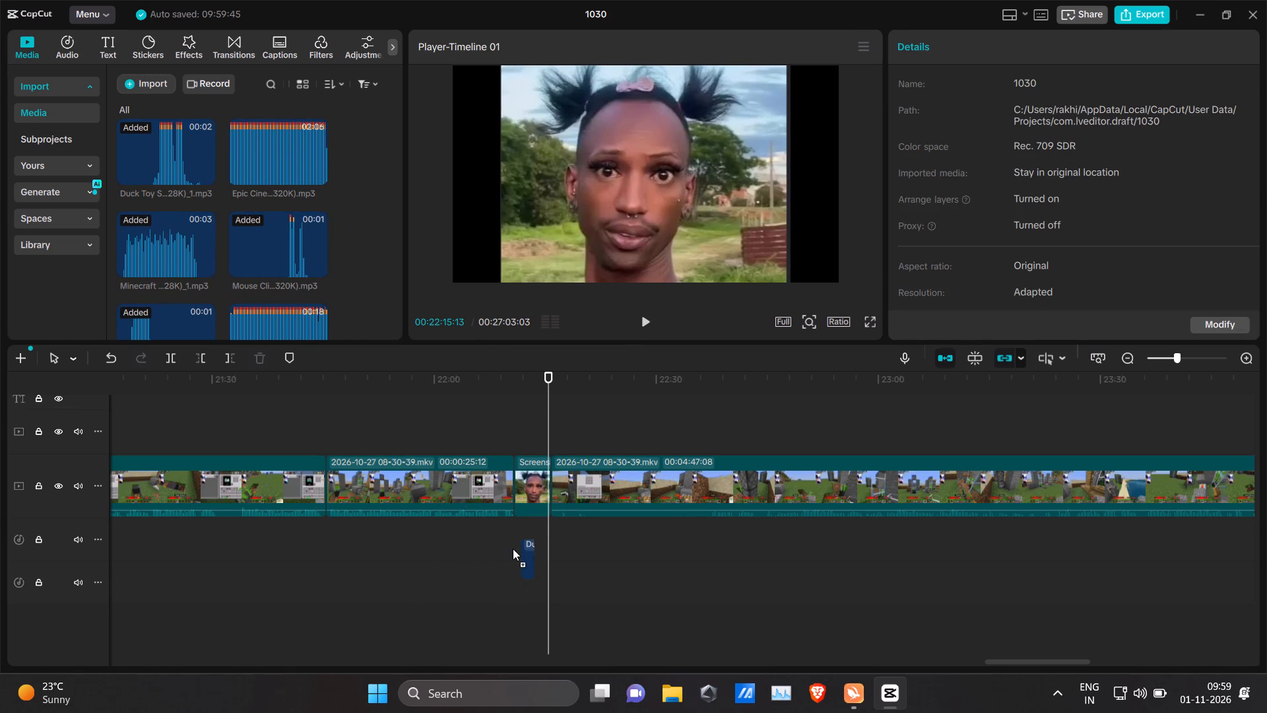
{"action": "left_click_drag", "start_coordinate": [513, 549], "coordinate": [518, 543]}
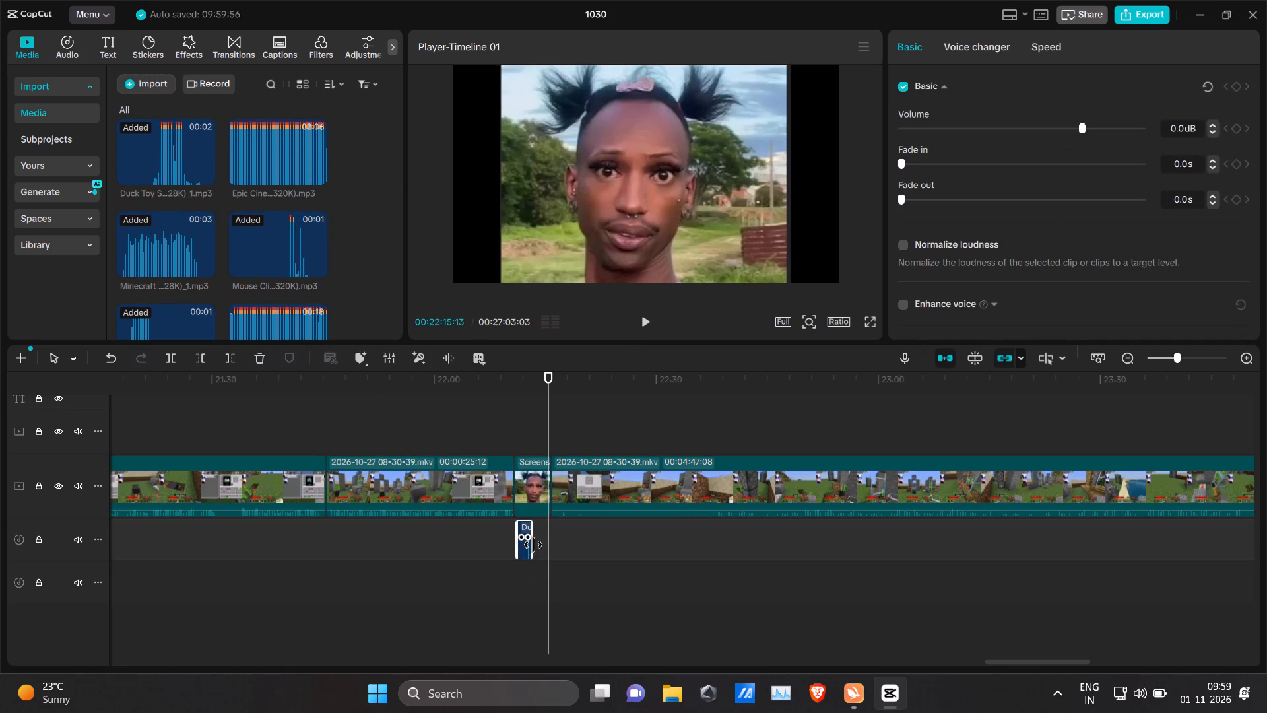
Trim the empty start and end off the Duck Toy sound clip, keeping only its squeaks.
{"action": "scroll", "coordinate": [524, 549], "scroll_direction": "up", "scroll_amount": 7, "text": "ctrl"}
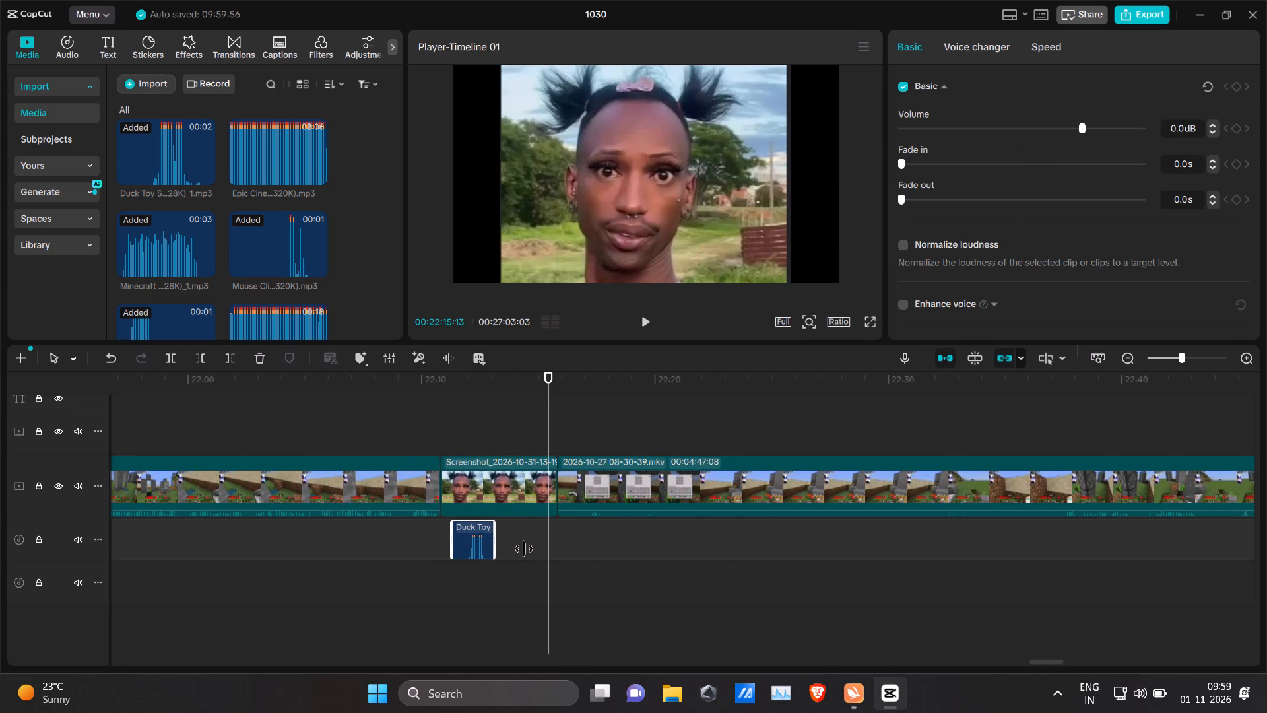
{"action": "left_click_drag", "start_coordinate": [451, 551], "coordinate": [459, 552]}
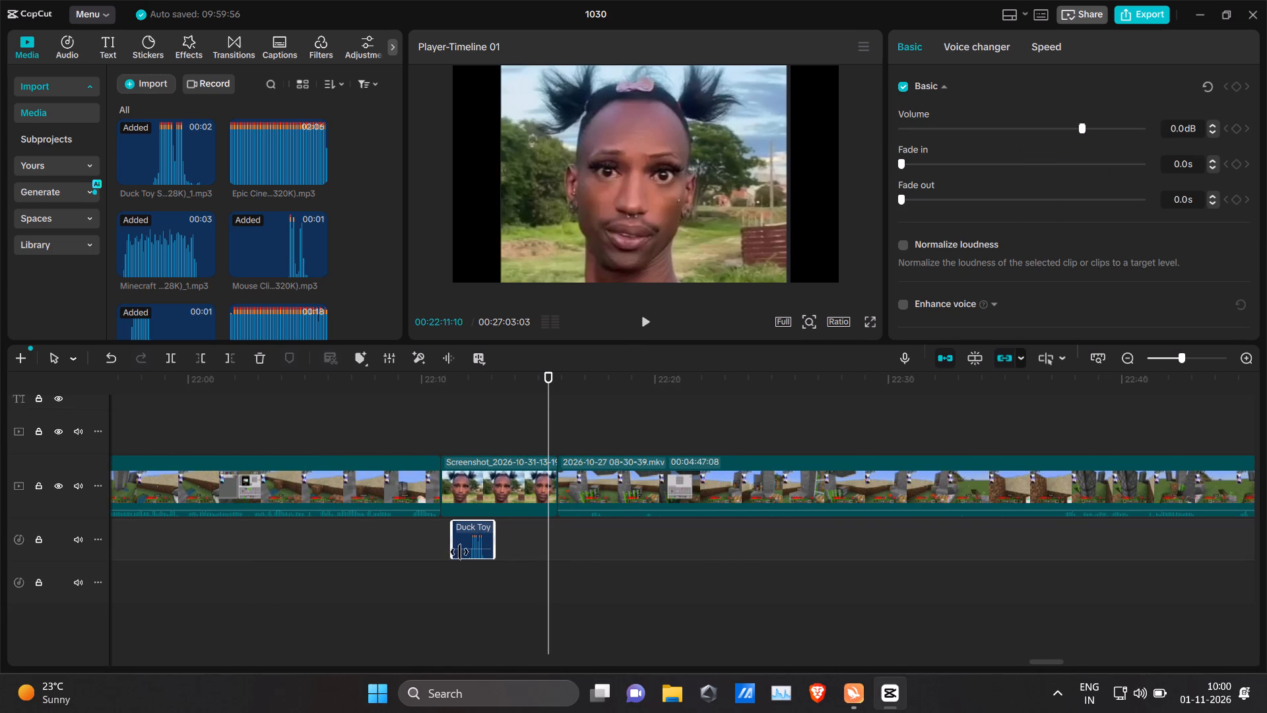
{"action": "left_click_drag", "start_coordinate": [459, 552], "coordinate": [469, 560]}
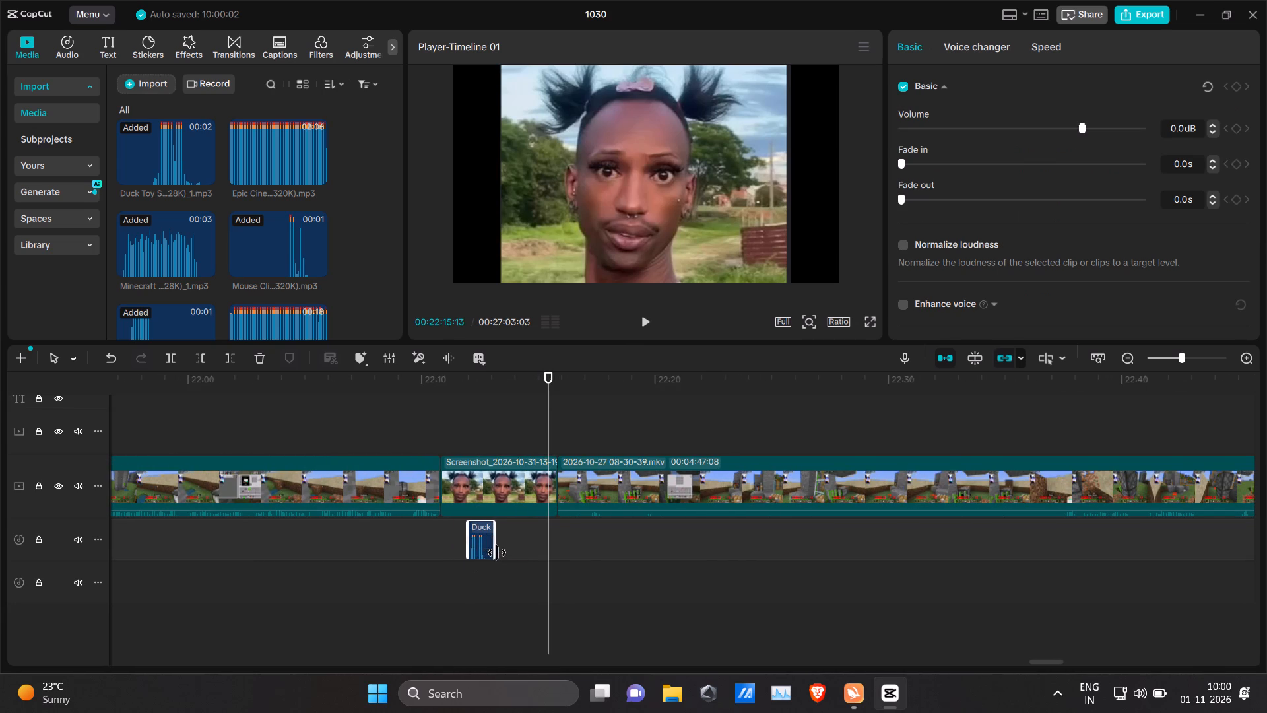
{"action": "left_click_drag", "start_coordinate": [496, 554], "coordinate": [488, 553]}
{"action": "left_click_drag", "start_coordinate": [488, 553], "coordinate": [486, 556]}
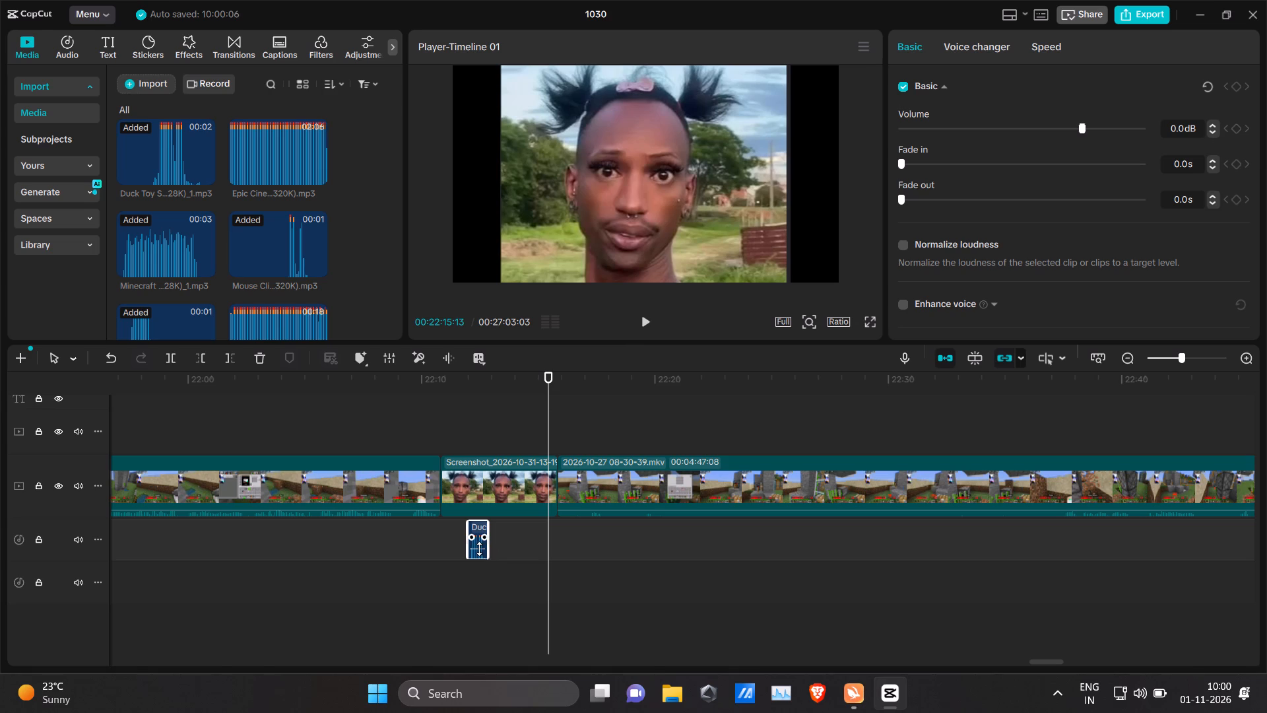
Lower the Duck Toy sound clip's volume to -13.0 dB.
{"action": "left_click", "coordinate": [479, 549]}
Move the Duck Toy sound clip so it starts with the pigtailed face image.
{"action": "left_click_drag", "start_coordinate": [479, 545], "coordinate": [462, 544]}
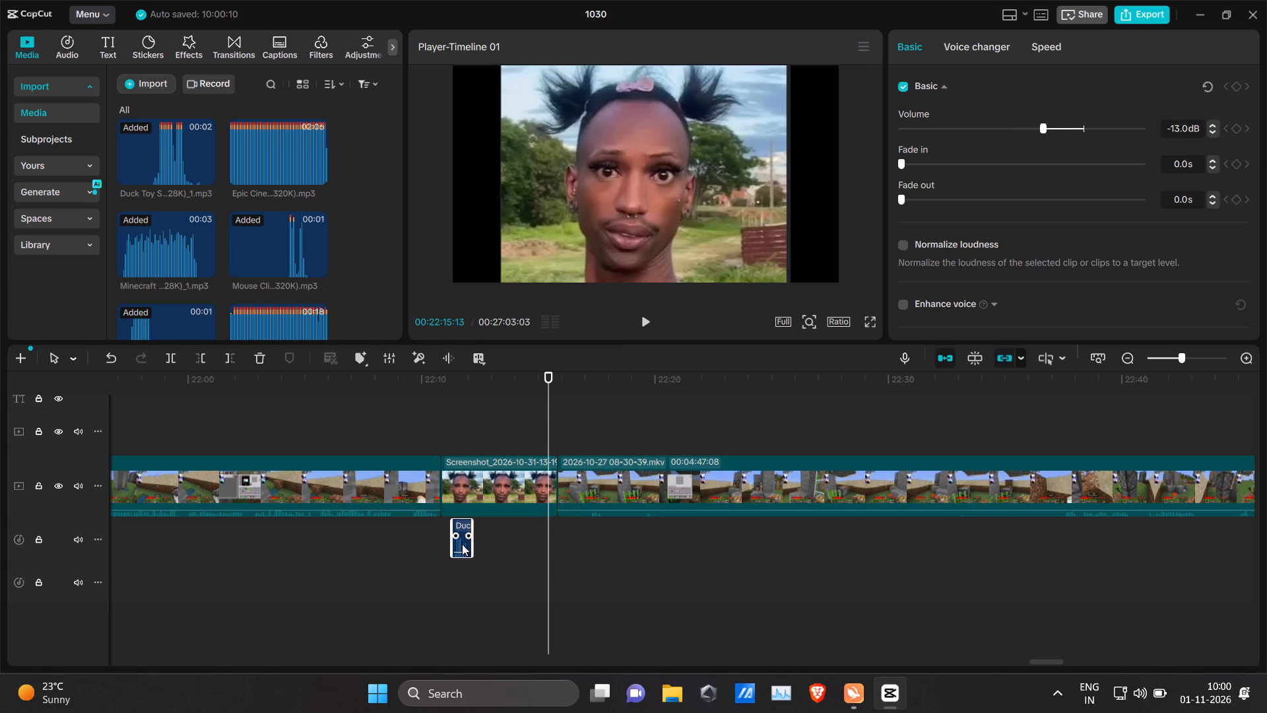
{"action": "left_click_drag", "start_coordinate": [462, 544], "coordinate": [452, 545]}
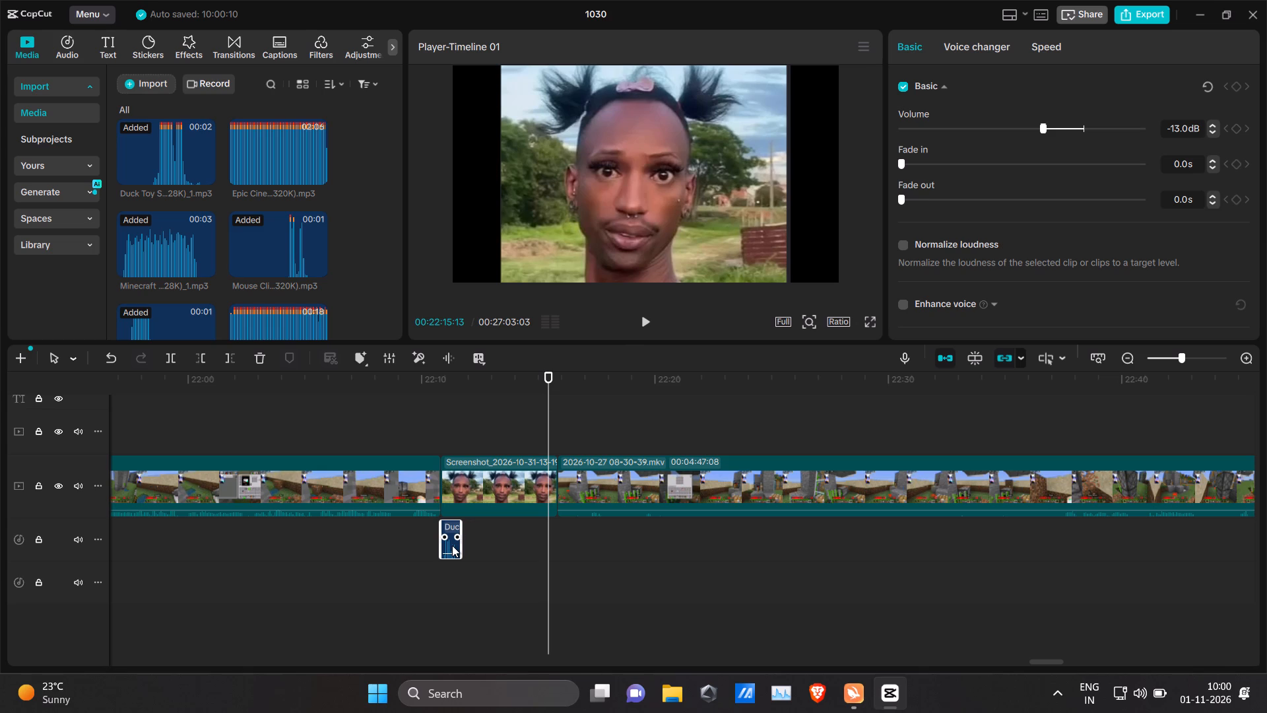
{"action": "left_click_drag", "start_coordinate": [452, 545], "coordinate": [457, 551]}
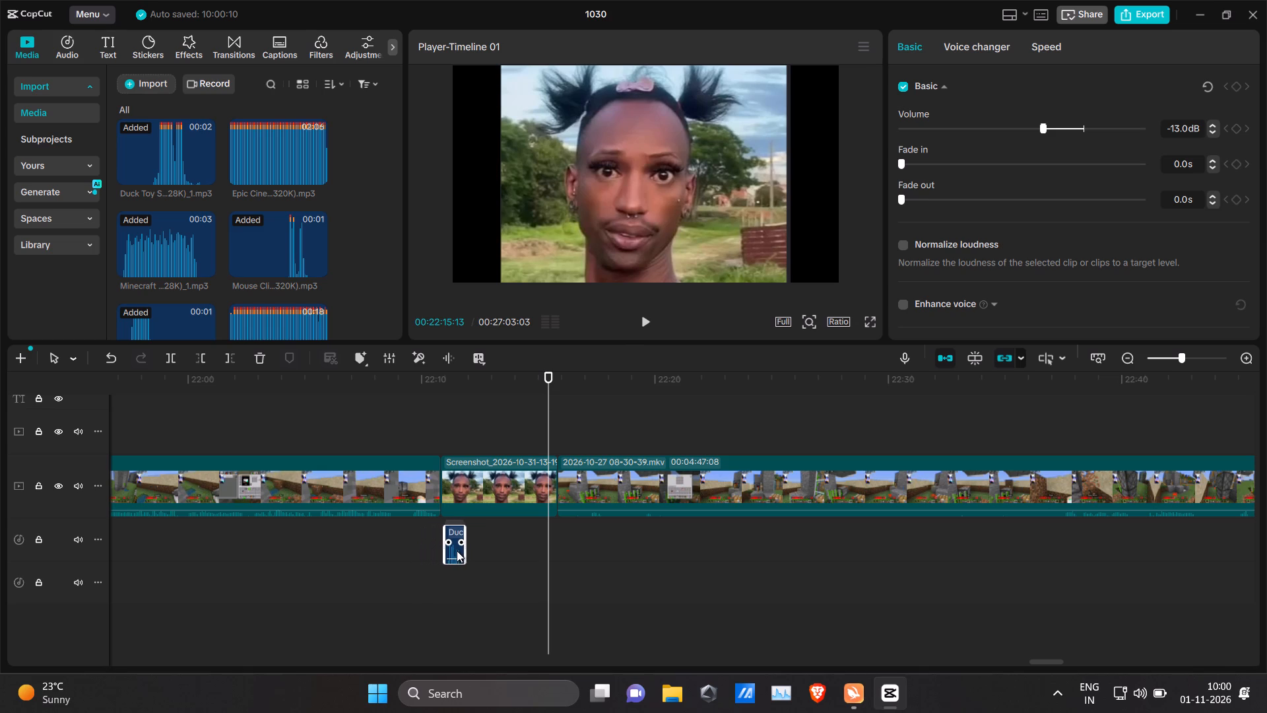
{"action": "left_click_drag", "start_coordinate": [457, 551], "coordinate": [452, 547]}
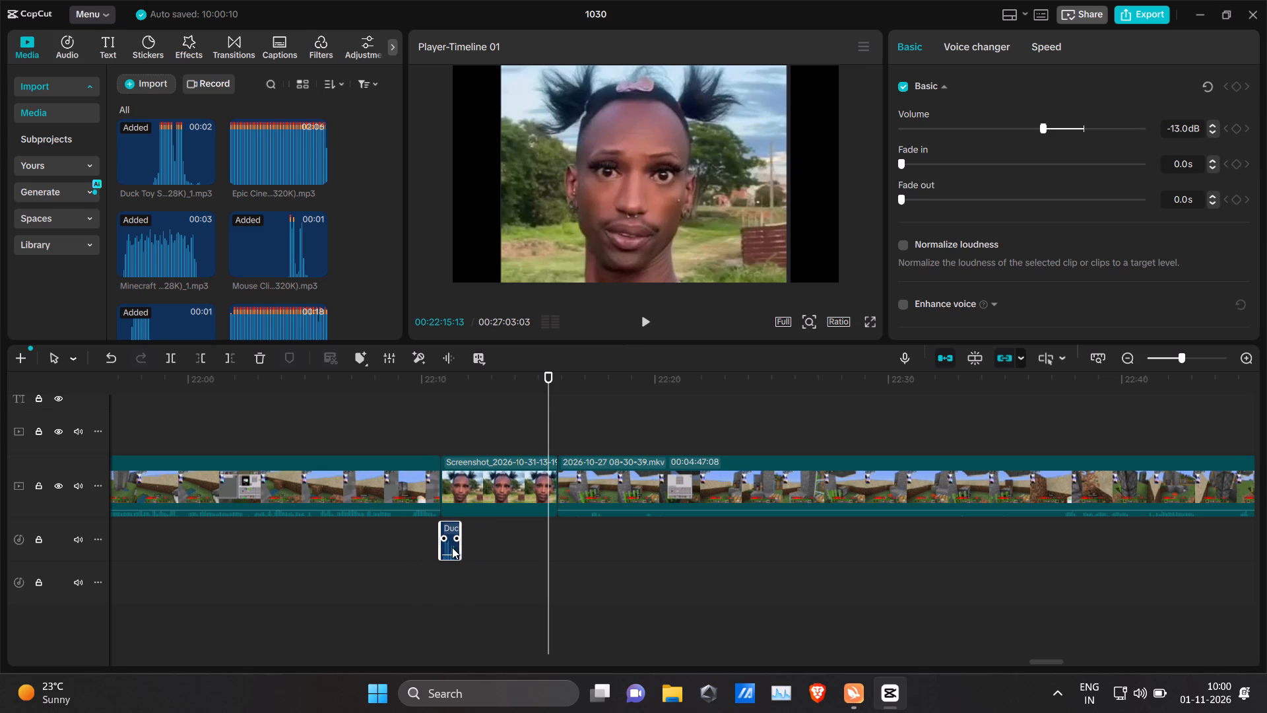
{"action": "left_click_drag", "start_coordinate": [452, 547], "coordinate": [453, 547]}
{"action": "left_click", "coordinate": [506, 512]}
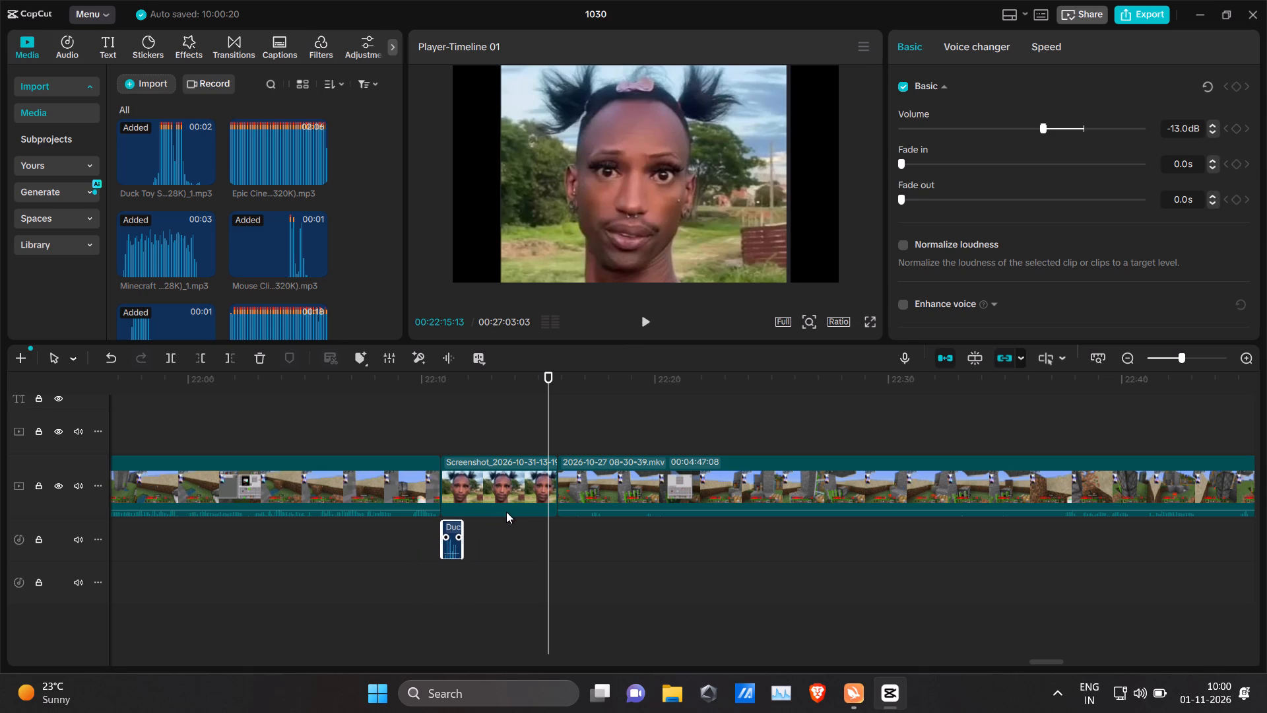
Turn on timeline auto snapping and shorten the pigtailed face image so it ends with the Duck Toy sound at about 00:22:11:22.
{"action": "left_click_drag", "start_coordinate": [554, 494], "coordinate": [519, 498]}
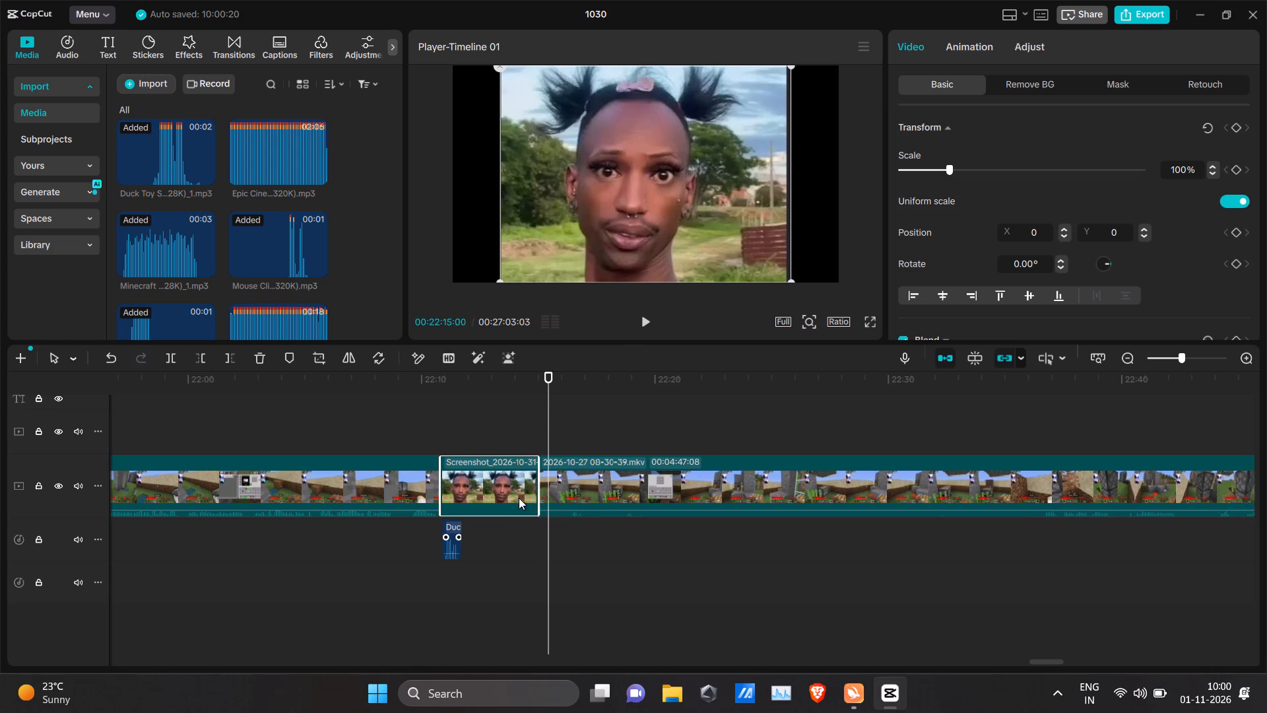
{"action": "left_click_drag", "start_coordinate": [519, 498], "coordinate": [462, 505]}
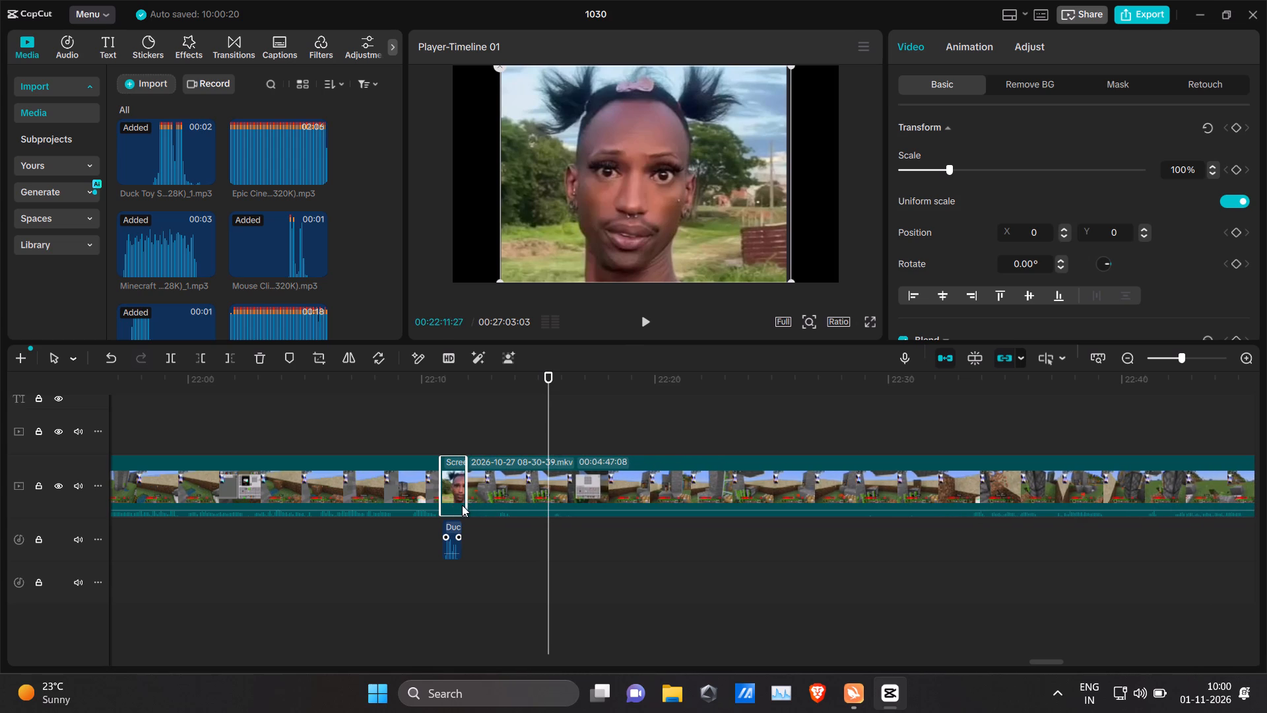
{"action": "left_click_drag", "start_coordinate": [462, 505], "coordinate": [458, 505]}
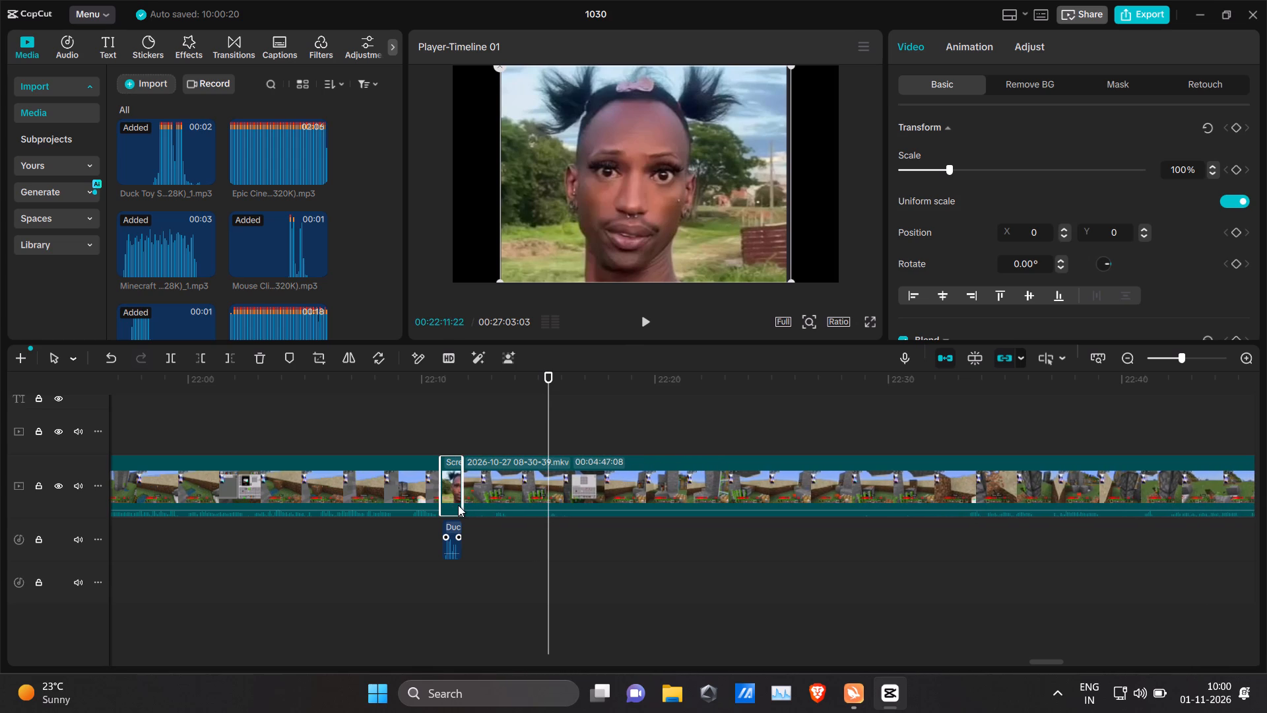
{"action": "left_click_drag", "start_coordinate": [458, 505], "coordinate": [484, 504]}
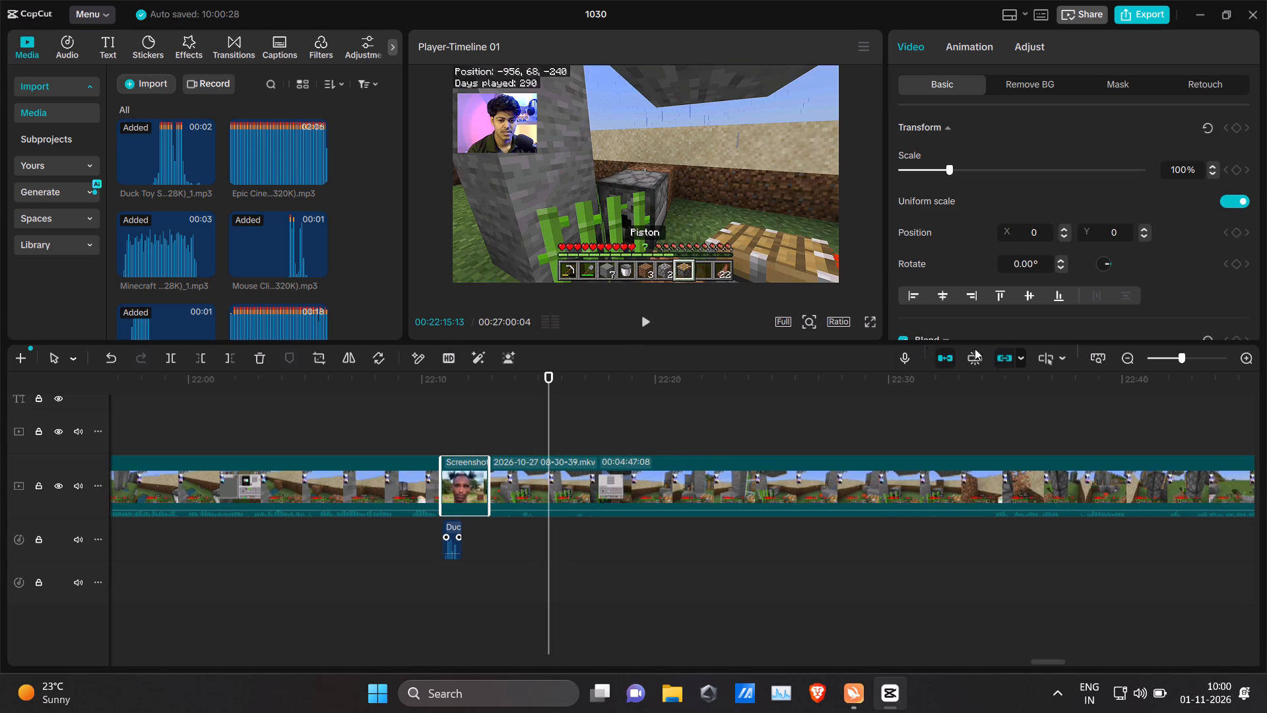
{"action": "left_click", "coordinate": [973, 363]}
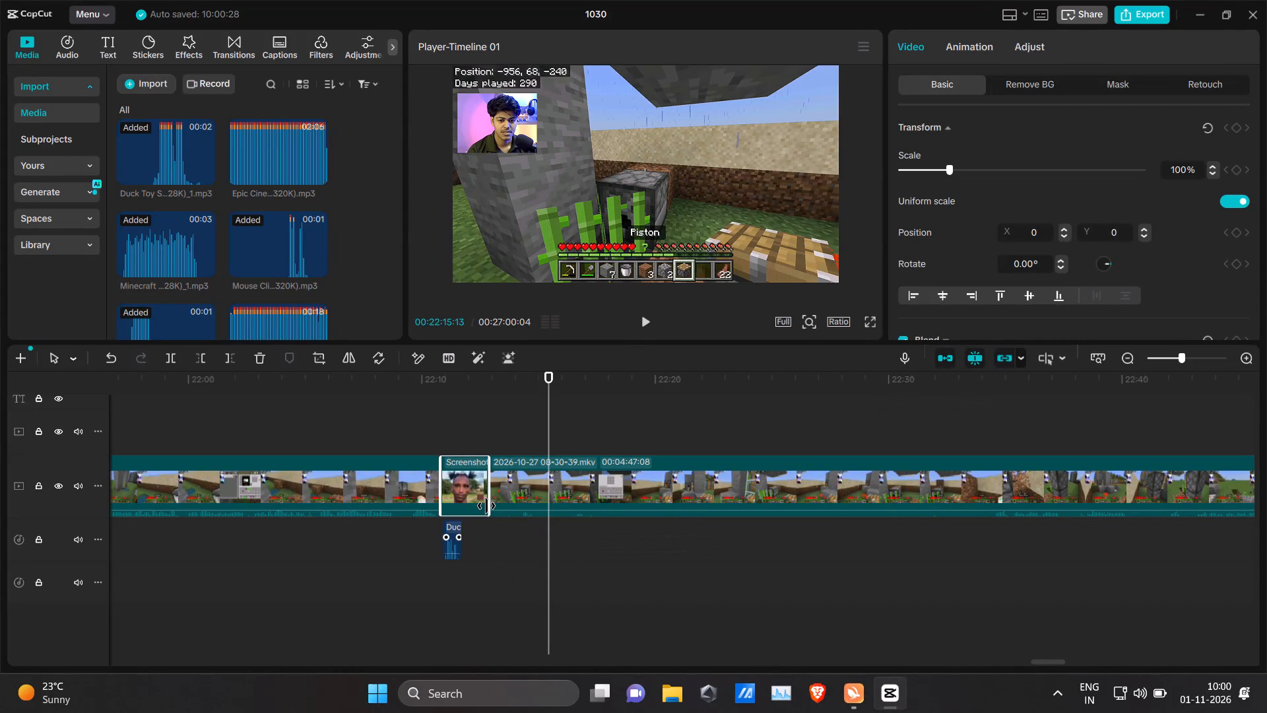
{"action": "left_click_drag", "start_coordinate": [486, 506], "coordinate": [459, 506]}
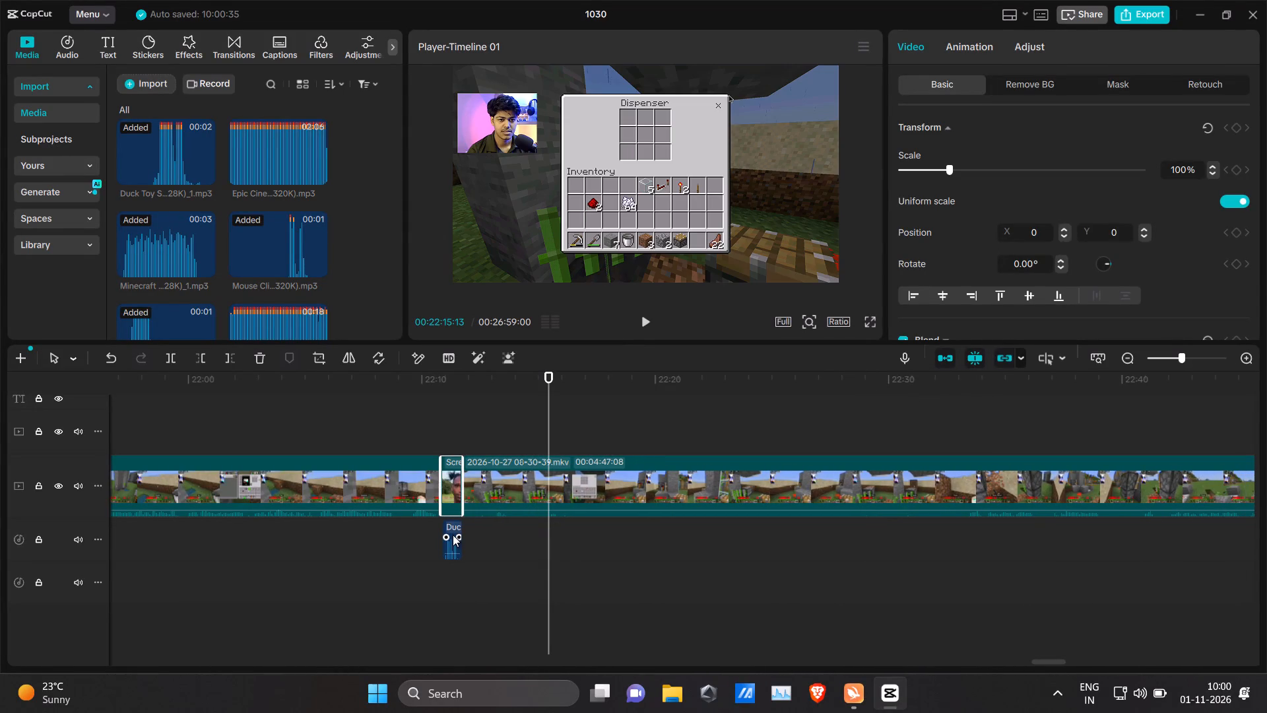
Snap the Duck Toy sound to the image's start and trim the ends of the sound and the image to match.
{"action": "left_click", "coordinate": [451, 538]}
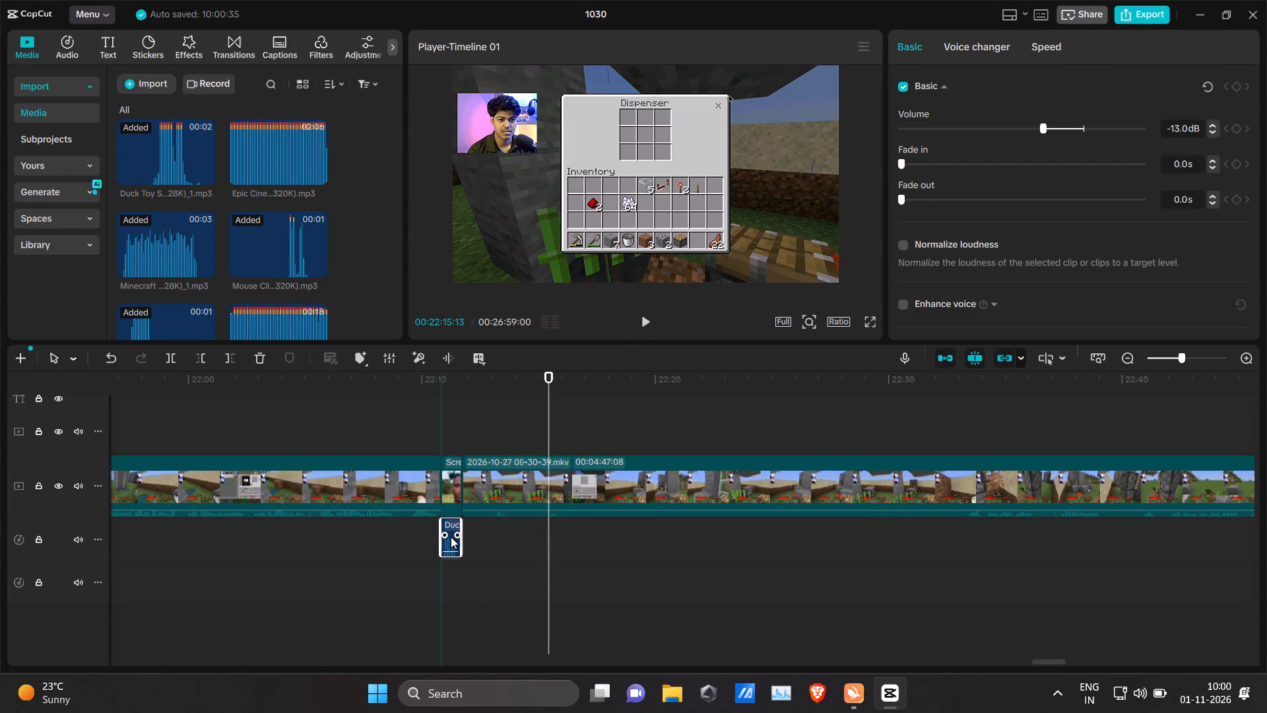
{"action": "left_click_drag", "start_coordinate": [461, 544], "coordinate": [464, 543]}
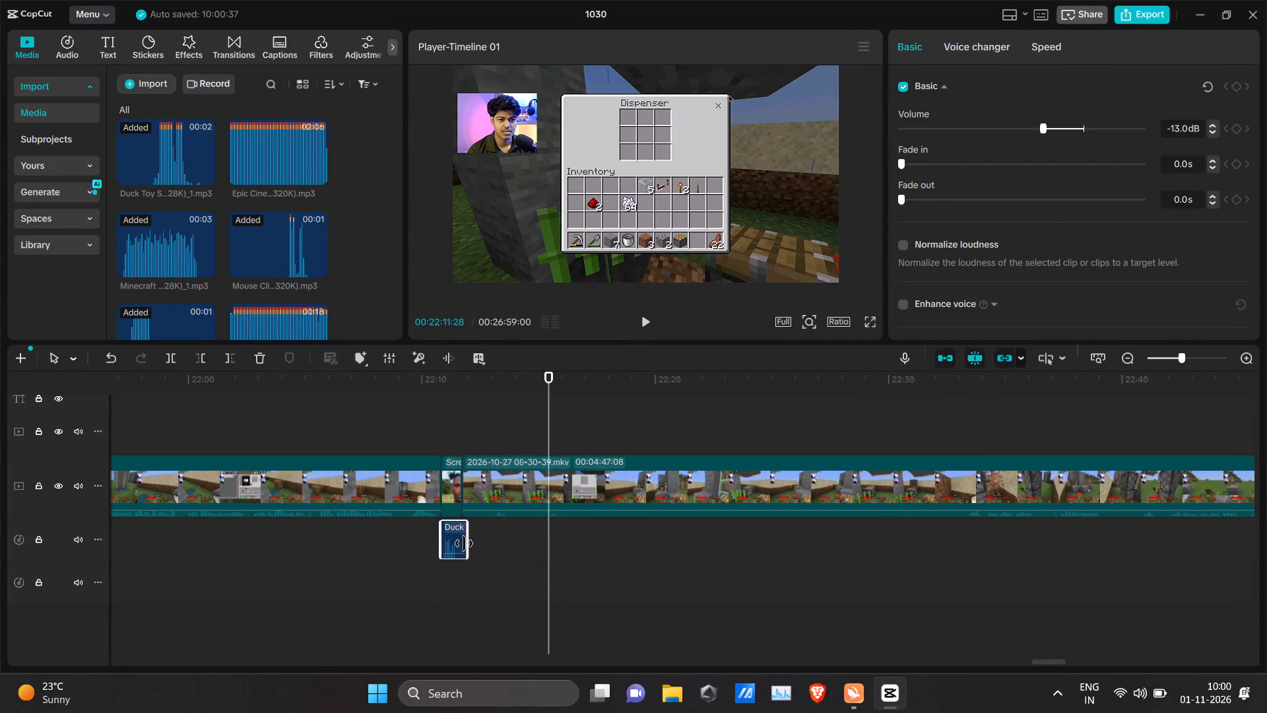
{"action": "left_click_drag", "start_coordinate": [464, 543], "coordinate": [455, 543]}
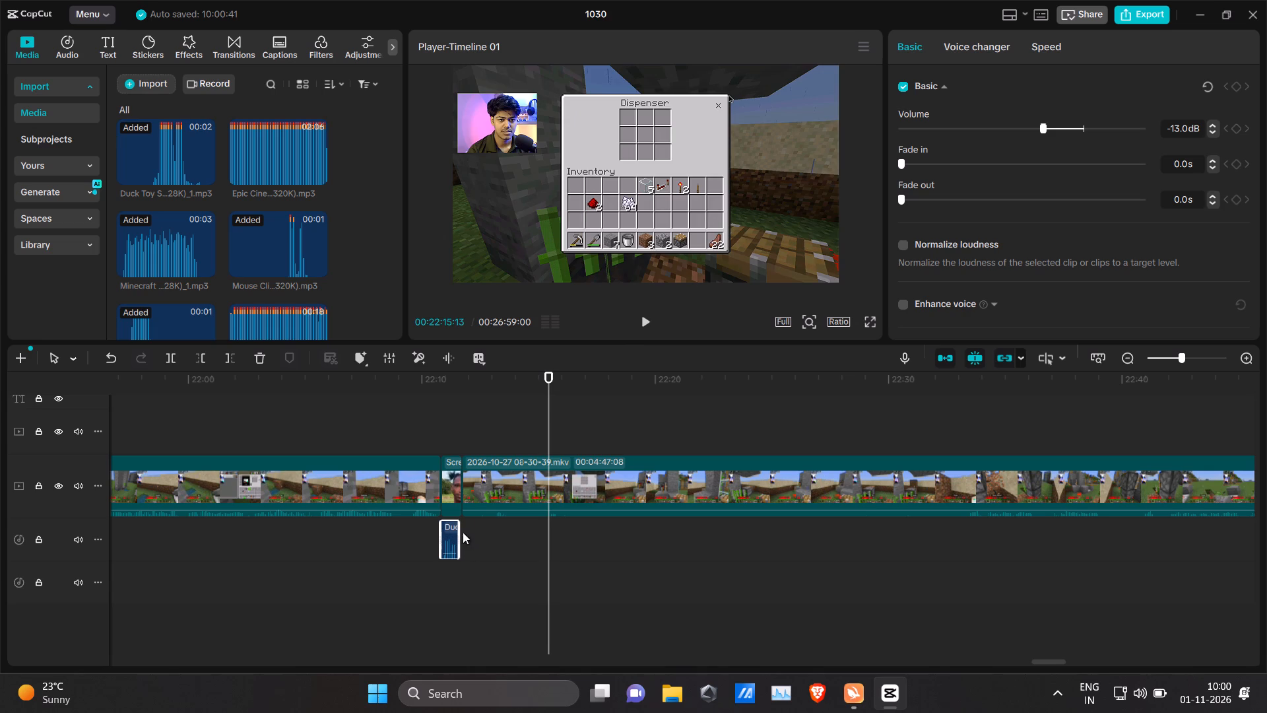
{"action": "left_click", "coordinate": [456, 512]}
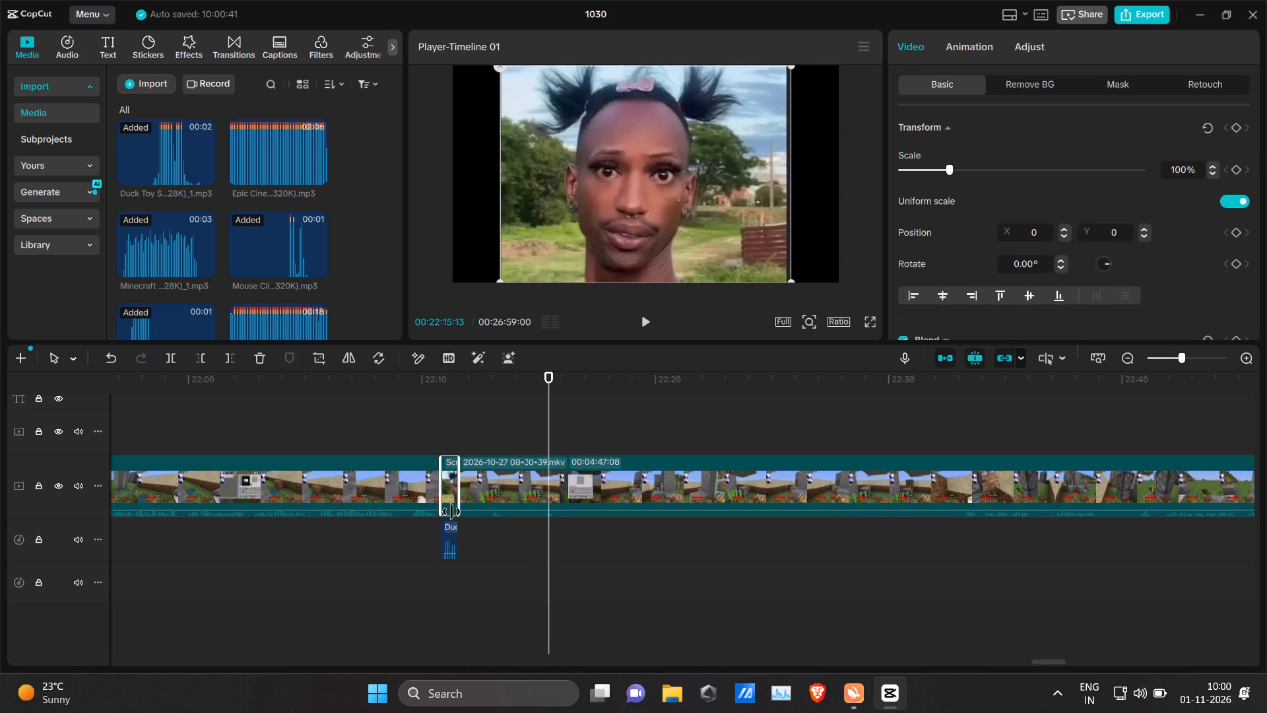
Play back the image and sound effect from 00:22:10:08 through to about 00:22:19.
{"action": "left_click", "coordinate": [428, 393]}
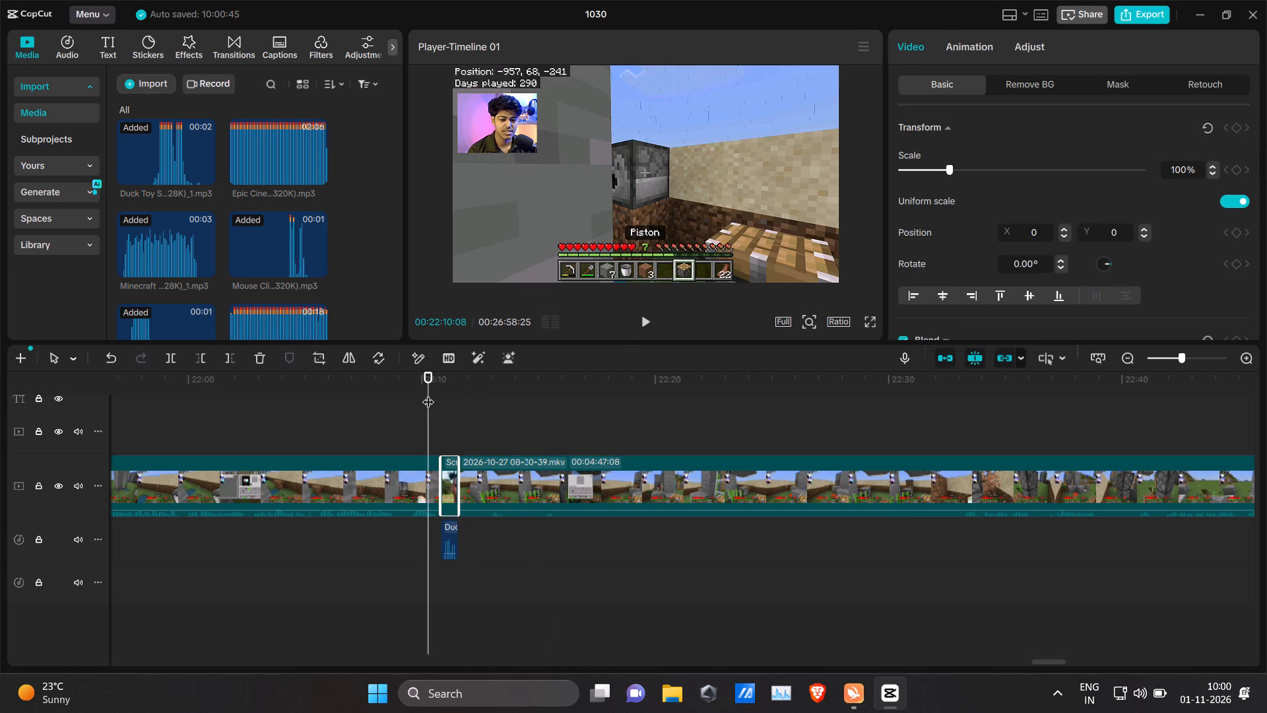
{"action": "left_click", "coordinate": [428, 393]}
{"action": "left_click", "coordinate": [415, 423]}
{"action": "key", "text": "space"}
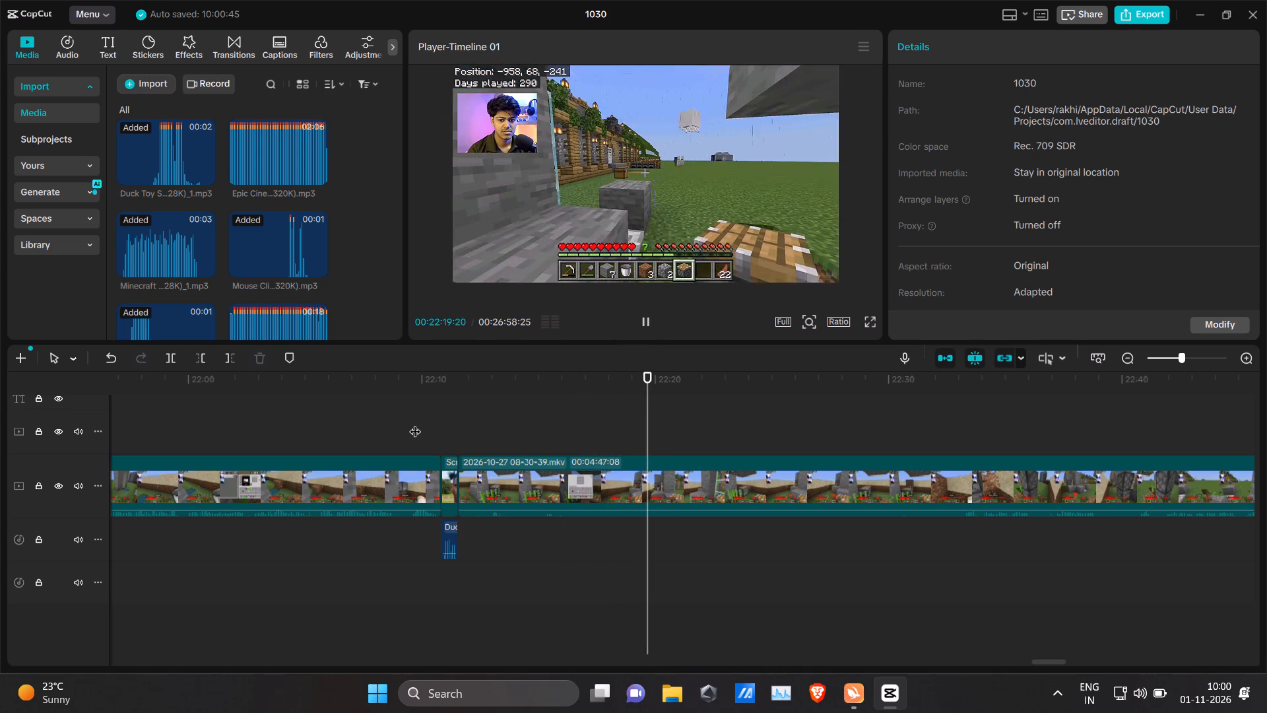
Find the point just after the piston is selected beside the dispenser and split the 2026-10-27 gameplay clip at 00:22:13:22.
{"action": "left_click", "coordinate": [527, 386]}
{"action": "key", "text": "c"}
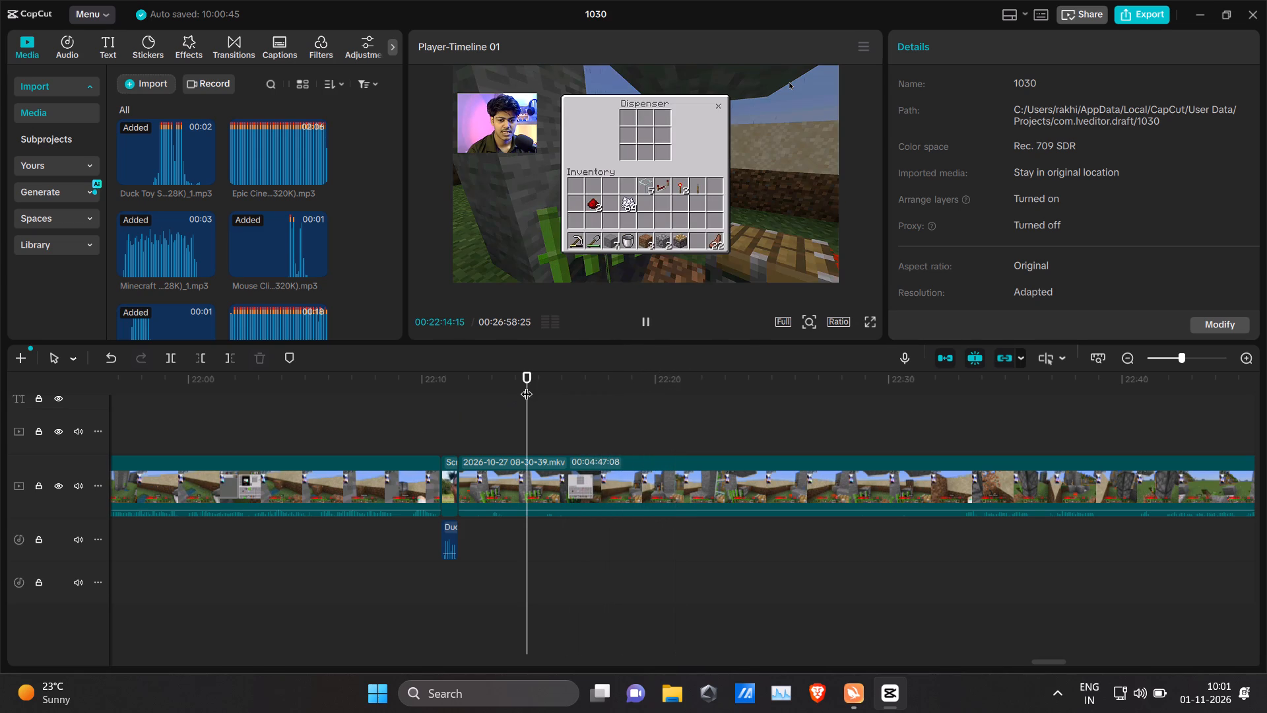
{"action": "left_click", "coordinate": [486, 373]}
{"action": "key", "text": "space"}
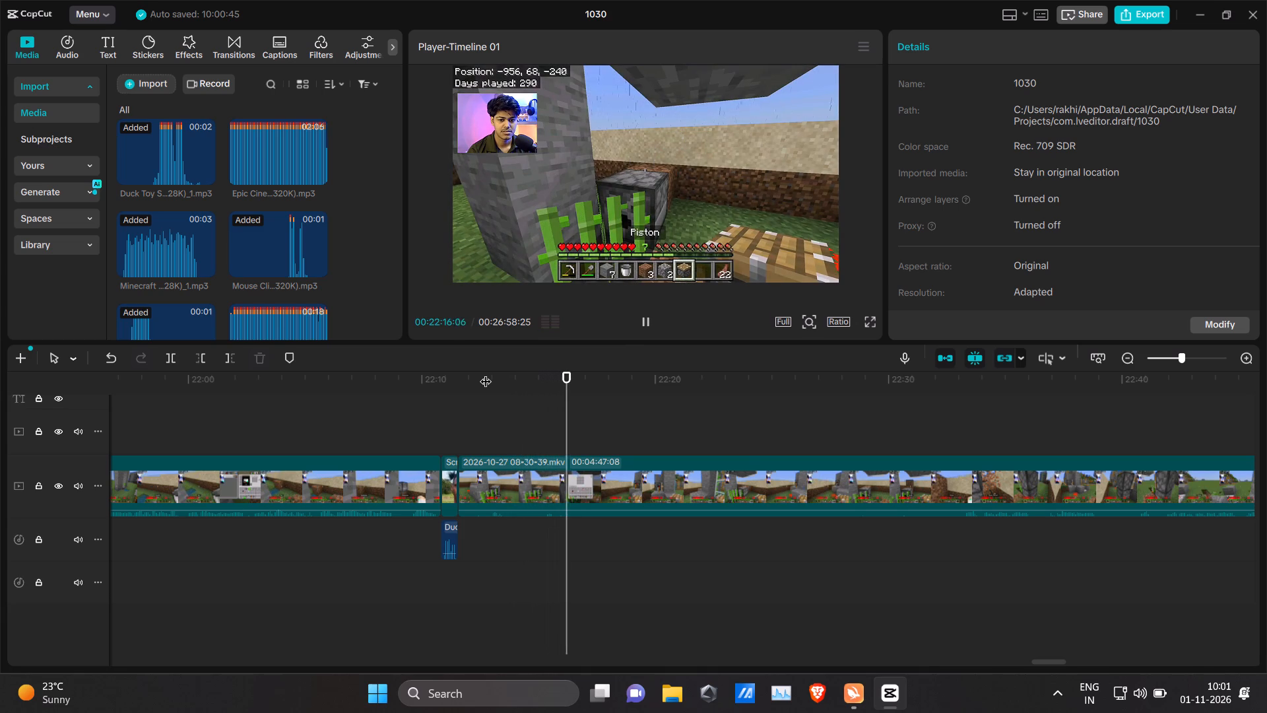
{"action": "key", "text": "space"}
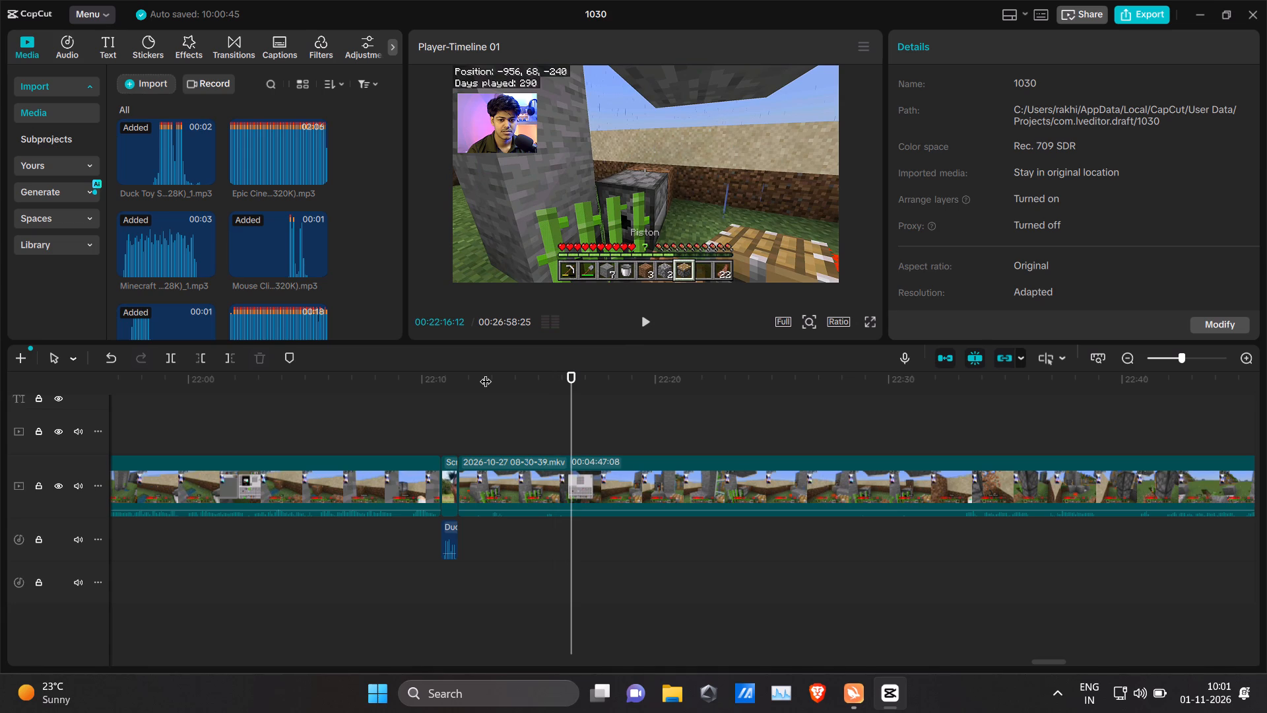
{"action": "left_click", "coordinate": [477, 390]}
{"action": "key", "text": "space"}
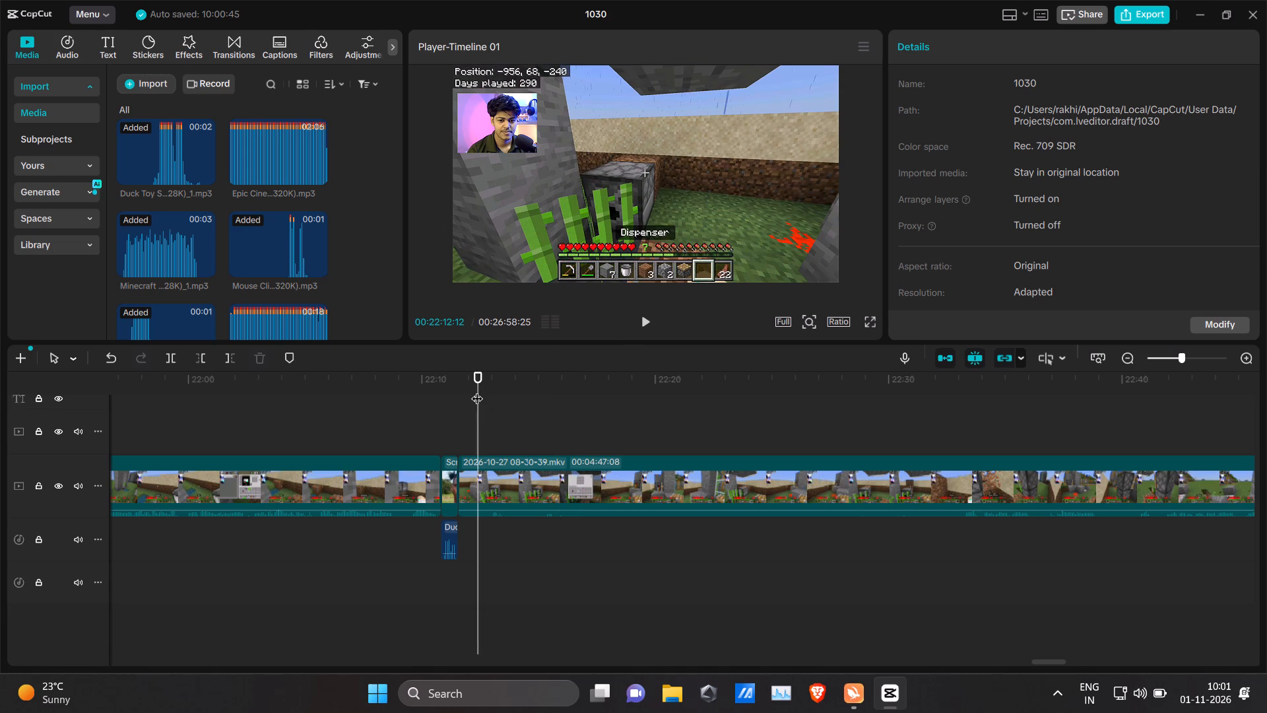
{"action": "key", "text": "space"}
{"action": "key", "text": "space"}
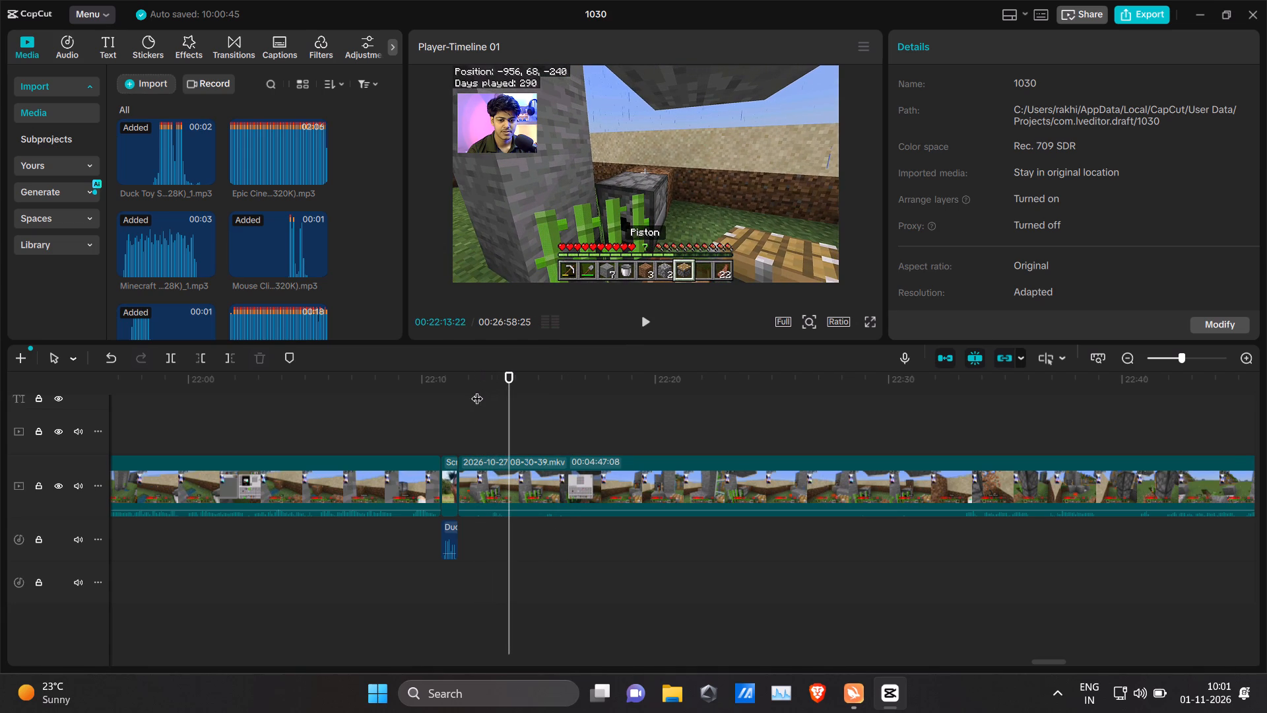
{"action": "left_click", "coordinate": [514, 479]}
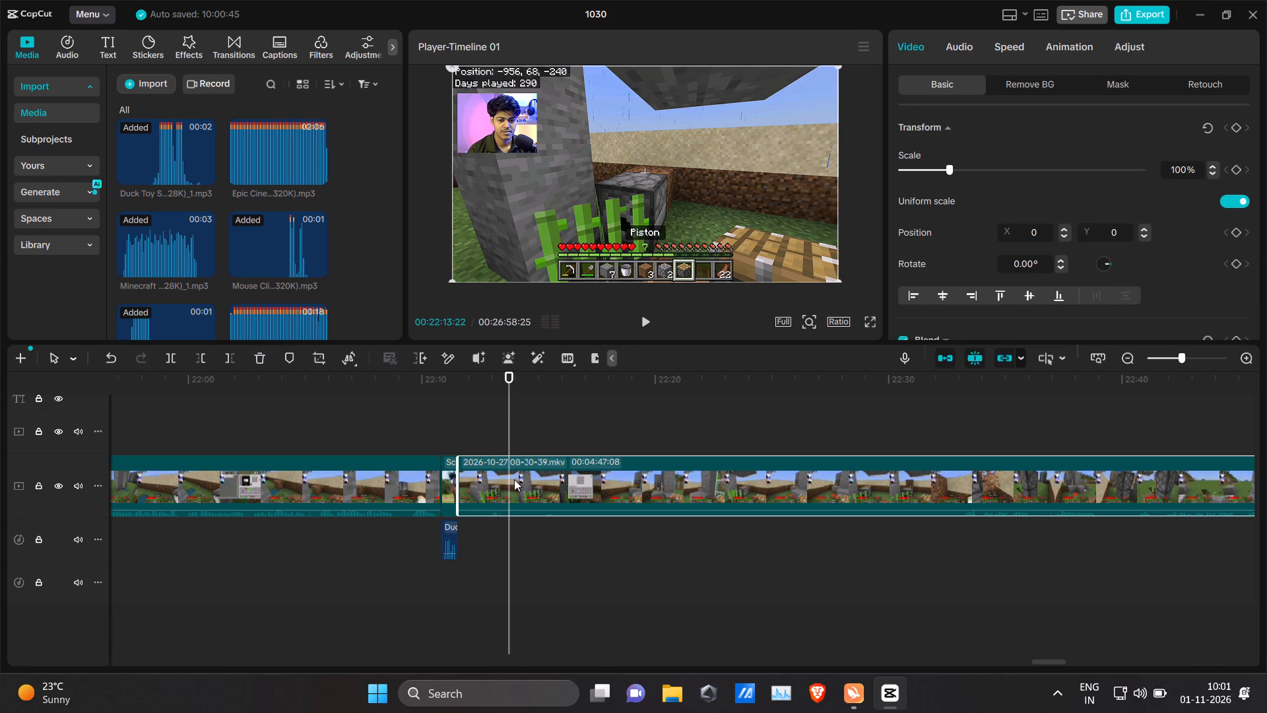
{"action": "left_click", "coordinate": [170, 360]}
Trim off the gameplay footage from the 00:22:13:22 split up to 00:22:27:28, just before the dirt is selected.
{"action": "key", "text": "space"}
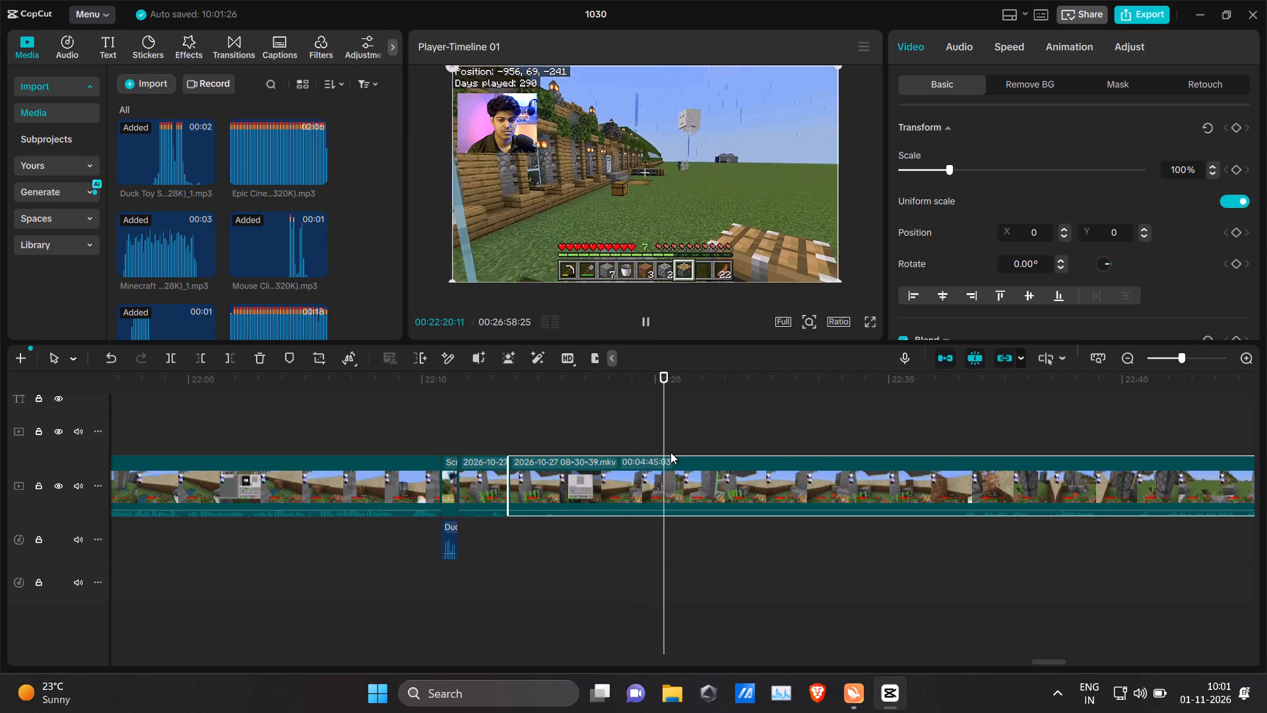
{"action": "left_click", "coordinate": [802, 455]}
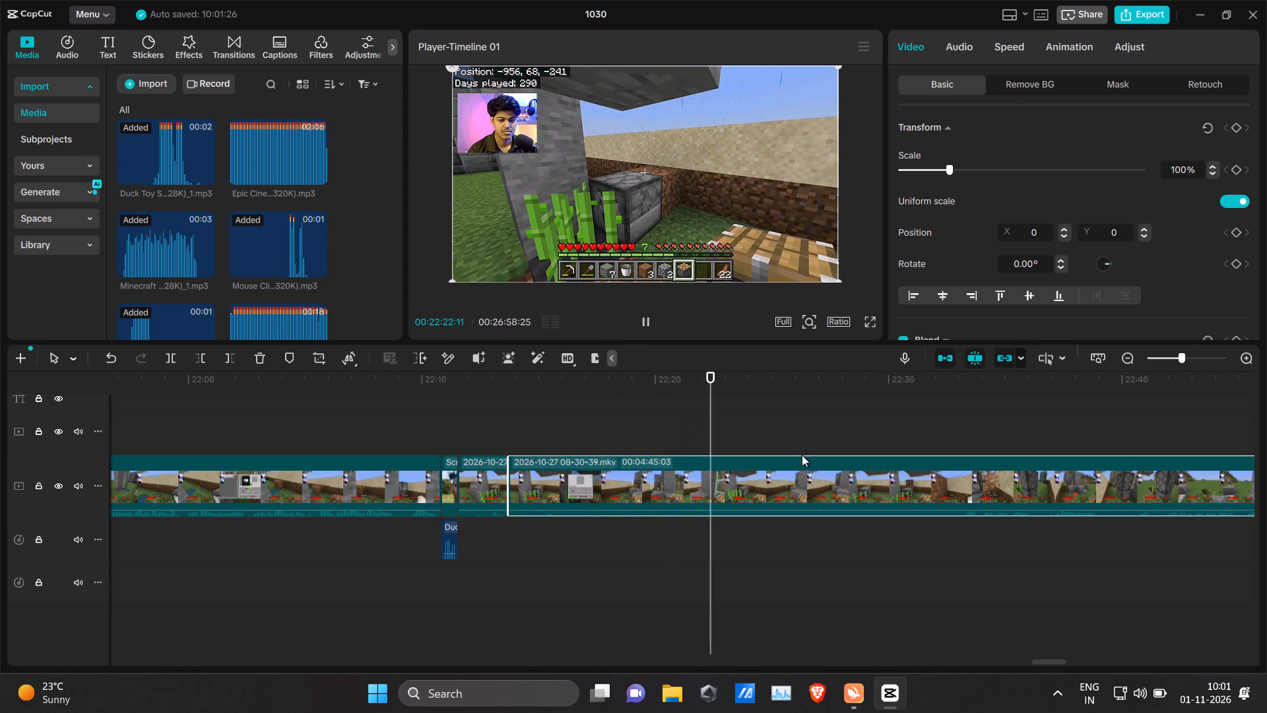
{"action": "key", "text": "space"}
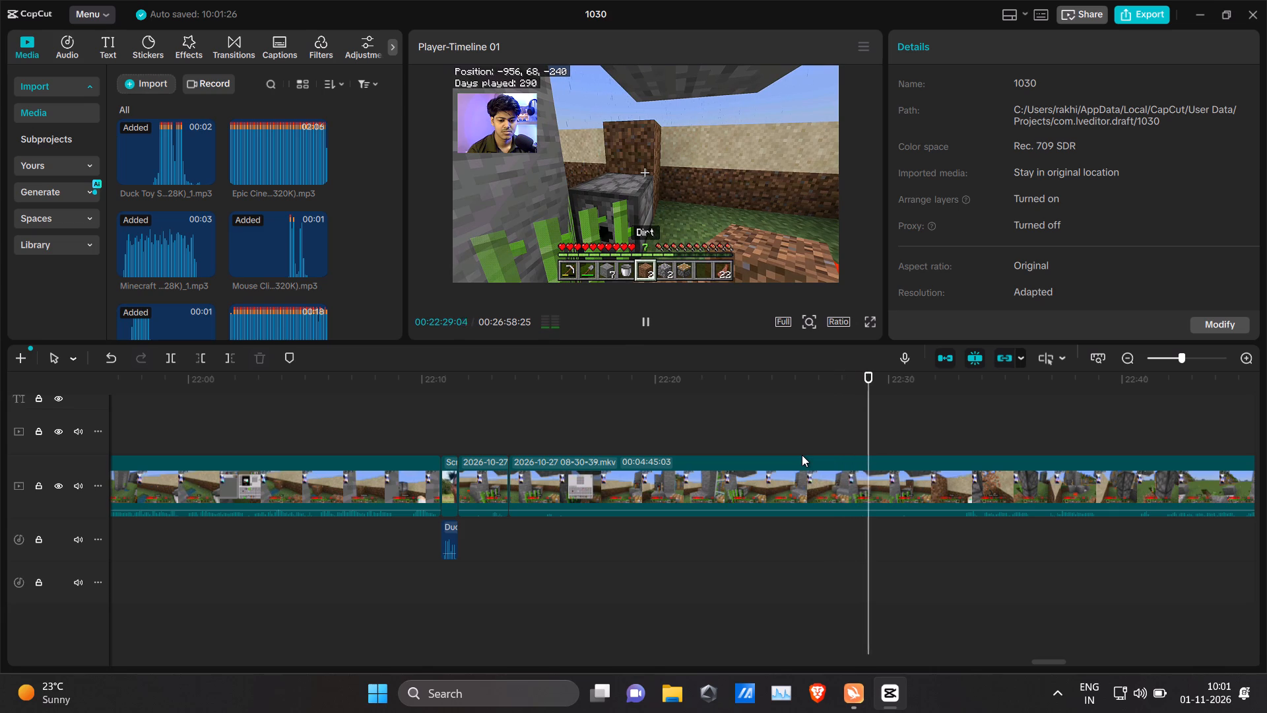
{"action": "key", "text": "space"}
{"action": "left_click", "coordinate": [843, 392]}
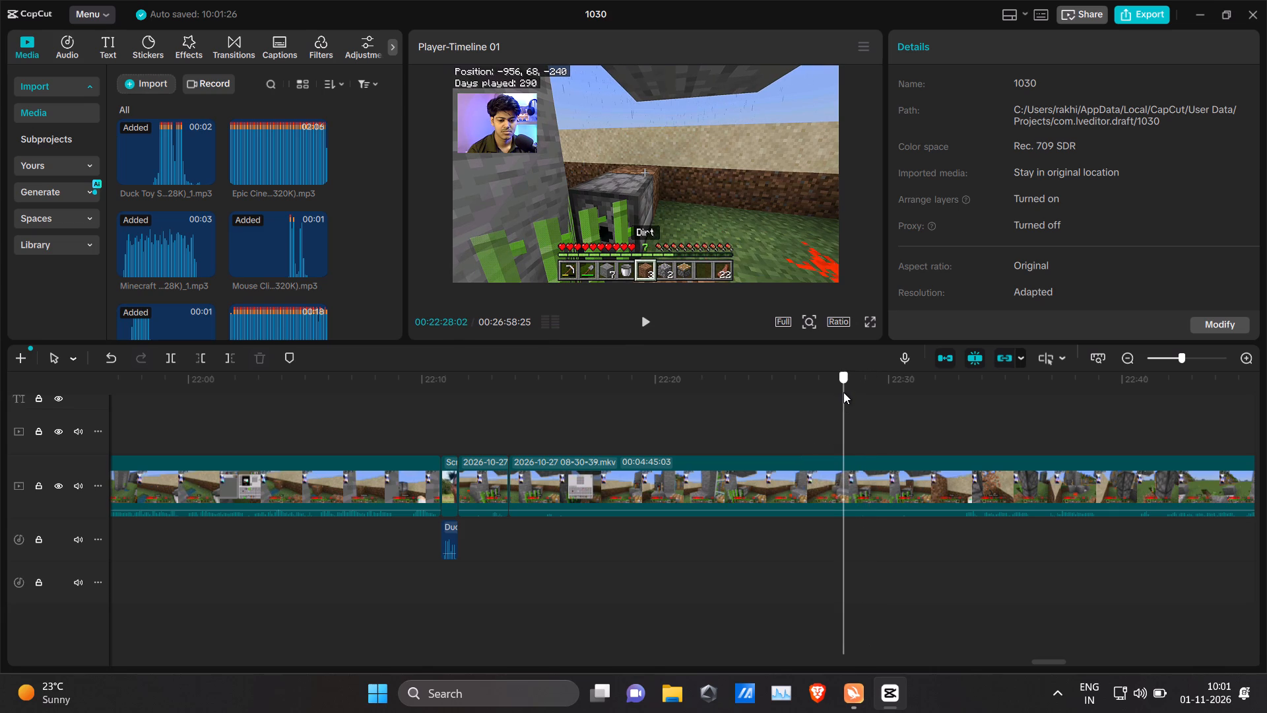
{"action": "key", "text": "space"}
{"action": "key", "text": "space"}
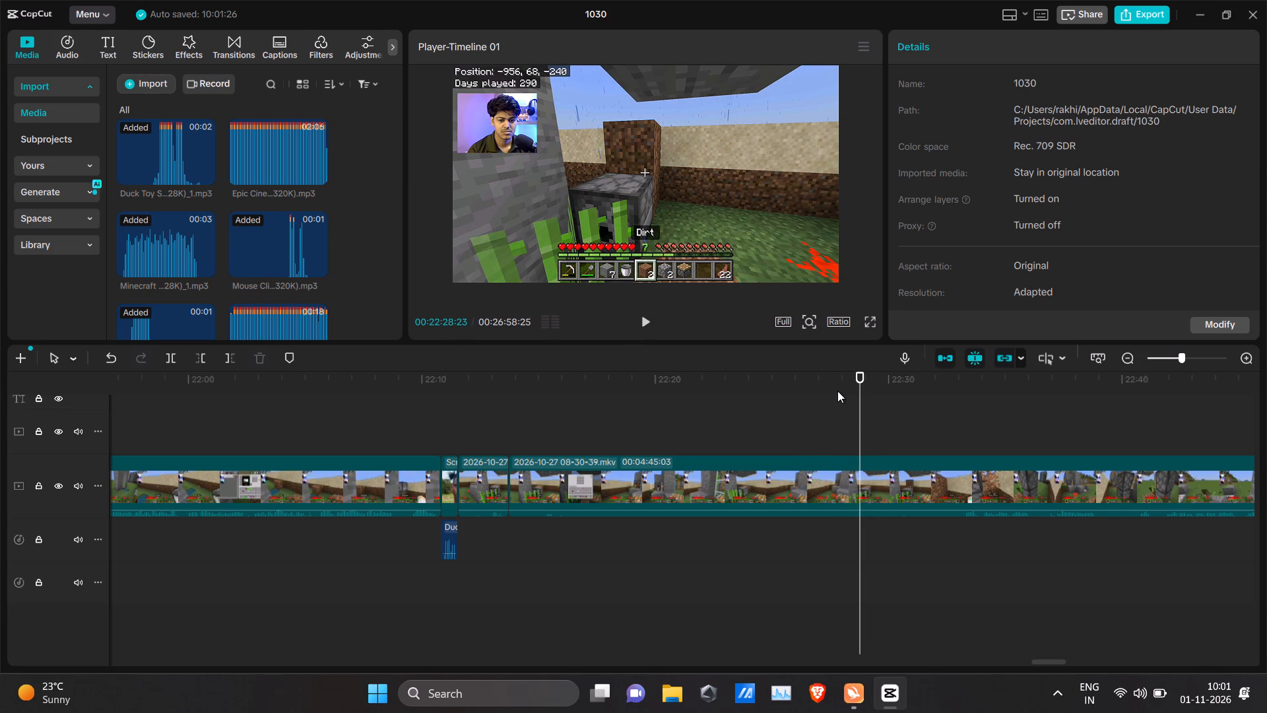
{"action": "left_click", "coordinate": [828, 390]}
{"action": "key", "text": "space"}
{"action": "key", "text": "space"}
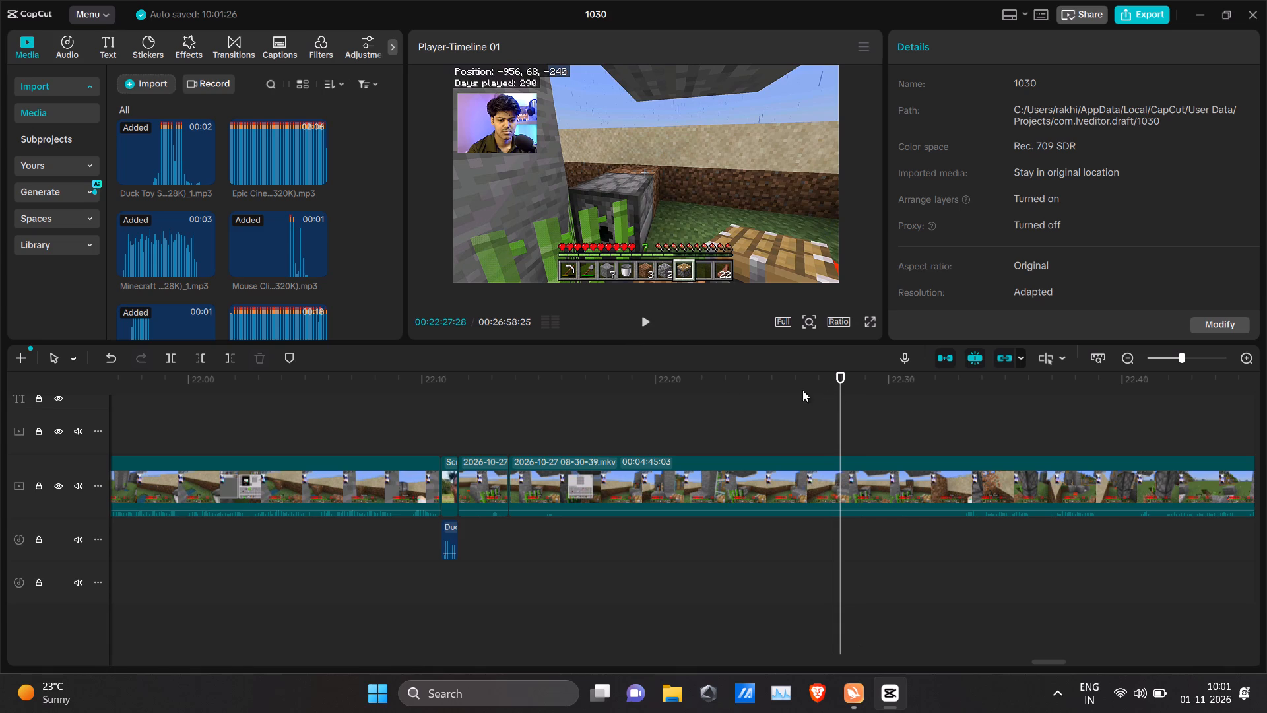
{"action": "left_click", "coordinate": [207, 360]}
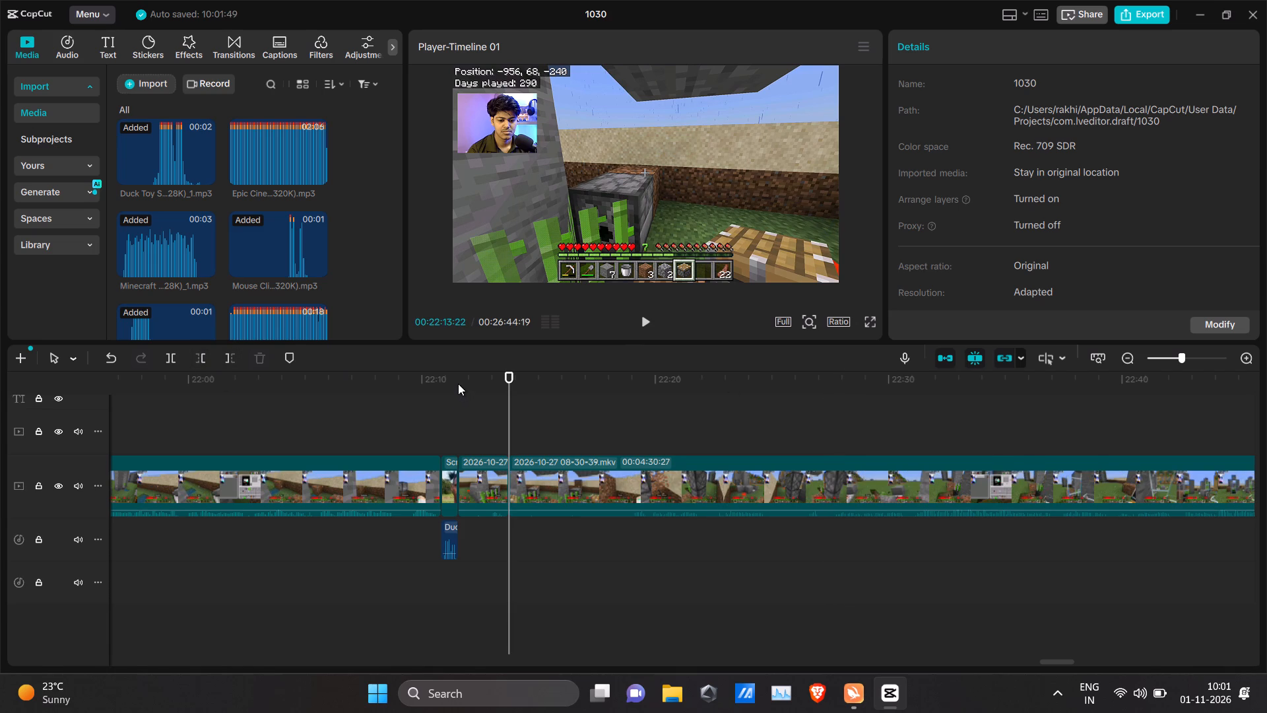
Play back the gameplay across the new cut at 00:22:13:22, starting from the end of the pigtailed face image.
{"action": "left_click", "coordinate": [458, 384]}
{"action": "key", "text": "space"}
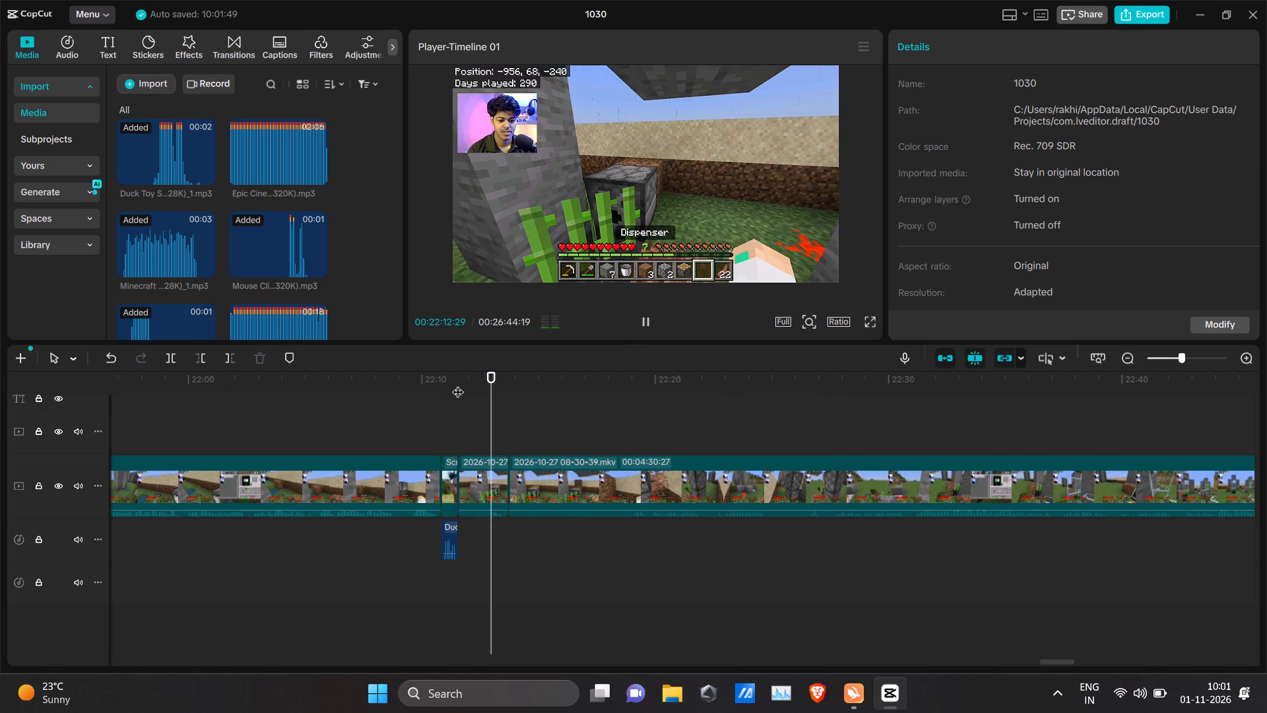
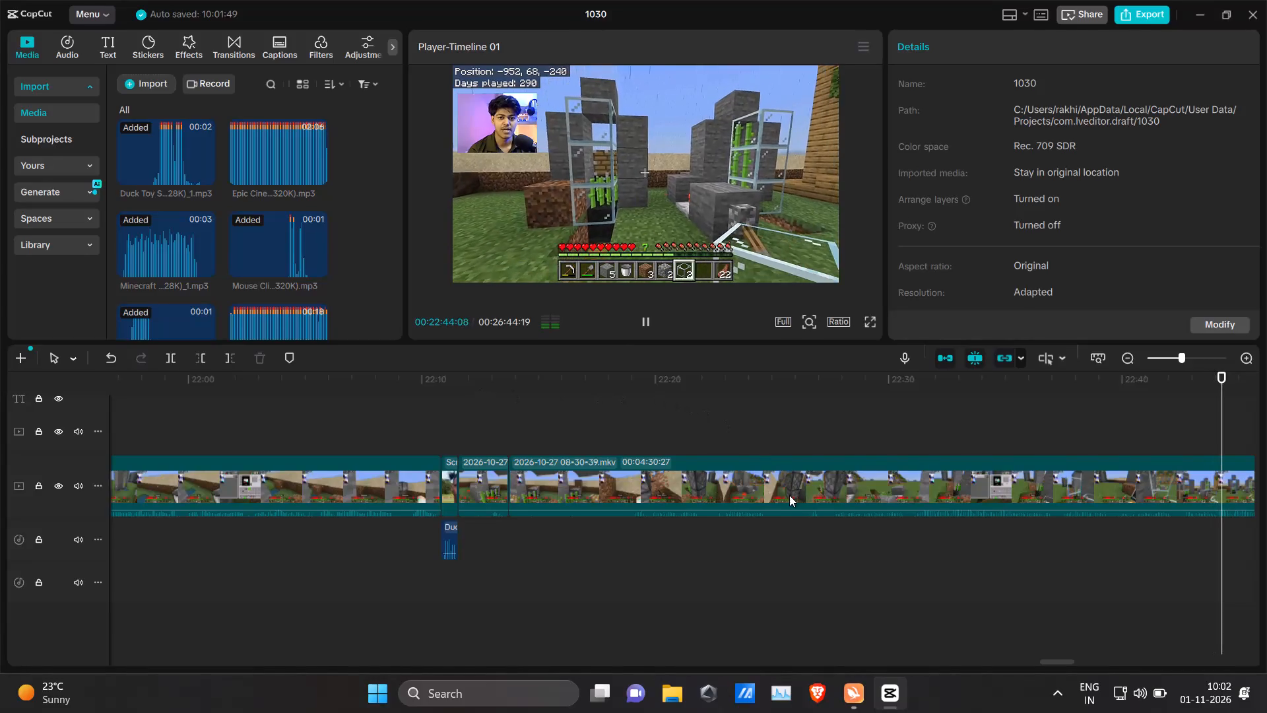
Review the 2026-10-27 gameplay from about 00:22:44 through to 00:23:34:00, where the dirt is selected.
{"action": "scroll", "coordinate": [789, 495], "scroll_direction": "left", "scroll_amount": 1}
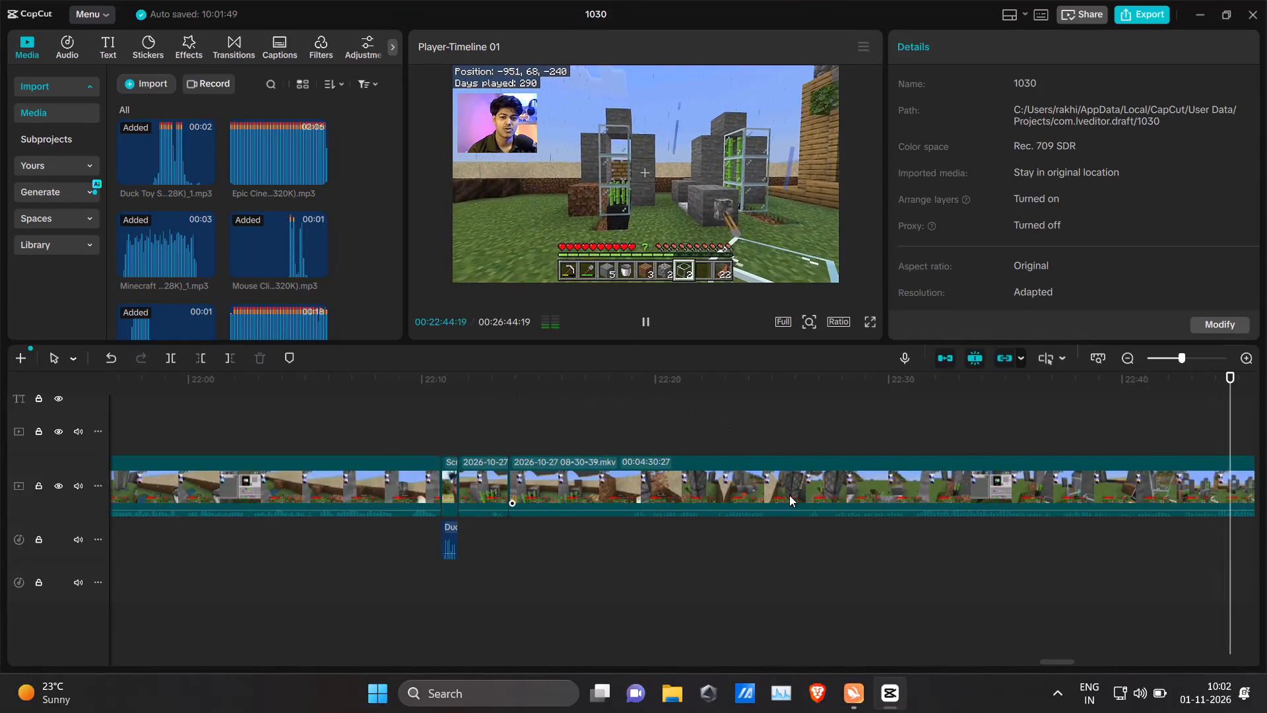
{"action": "scroll", "coordinate": [789, 495], "scroll_direction": "left", "scroll_amount": 4}
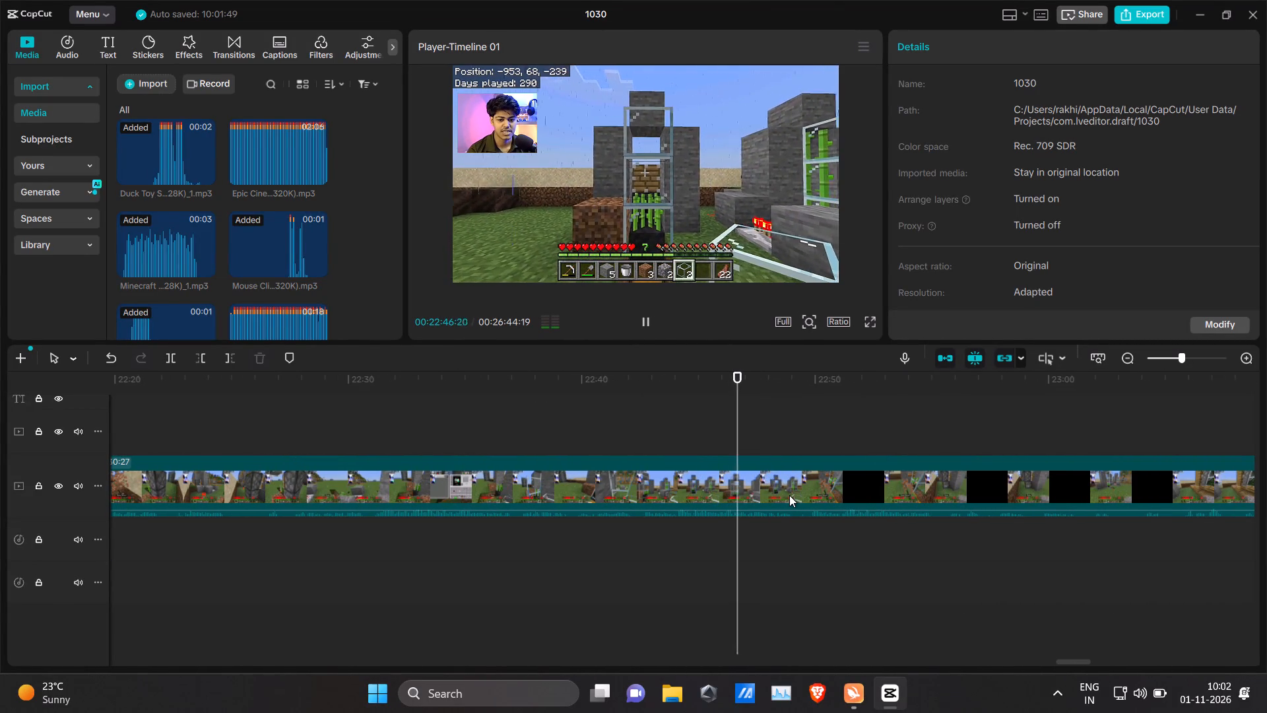
{"action": "left_click", "coordinate": [789, 495]}
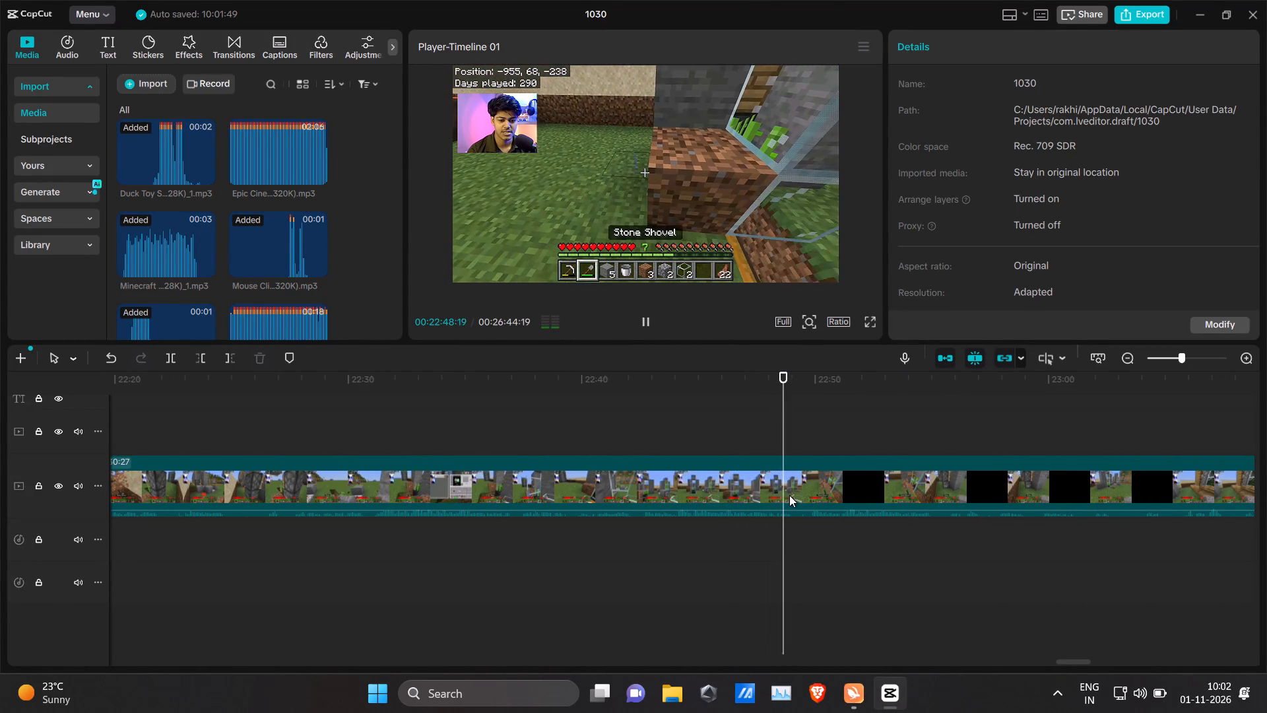
{"action": "left_click", "coordinate": [851, 531]}
{"action": "key", "text": "space"}
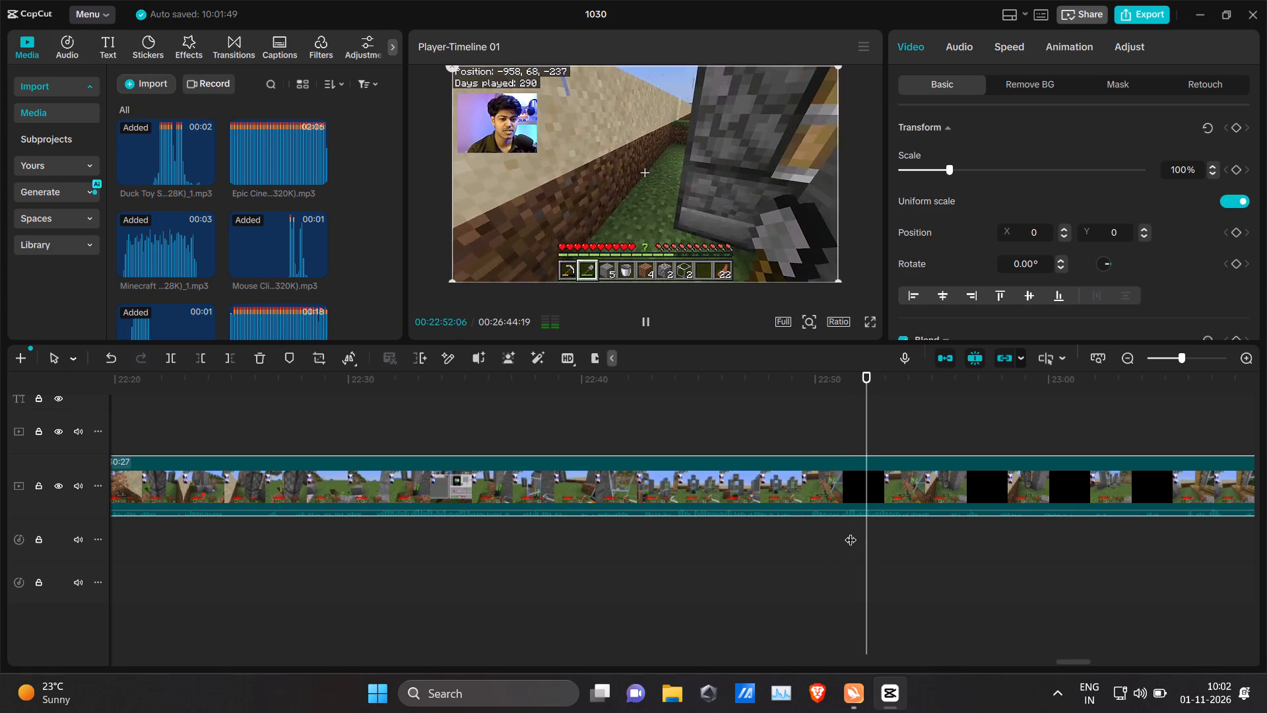
{"action": "left_click", "coordinate": [851, 531]}
{"action": "key", "text": "space"}
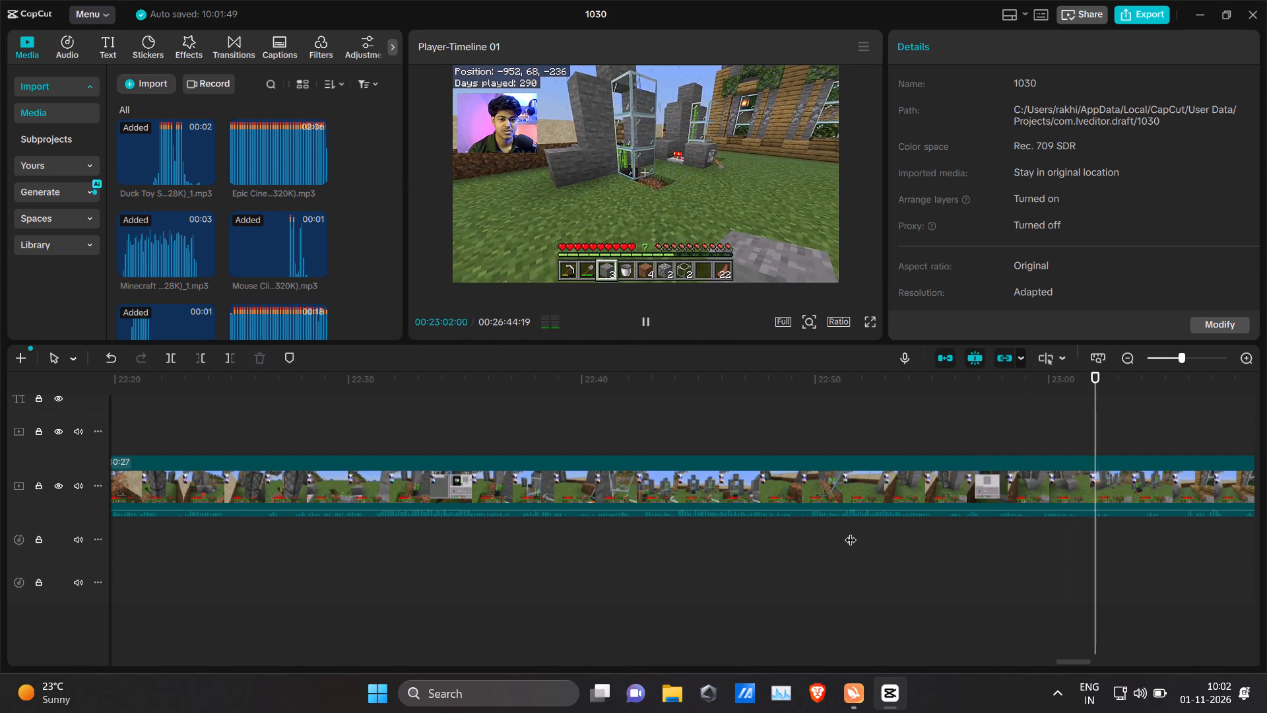
{"action": "key", "text": "space"}
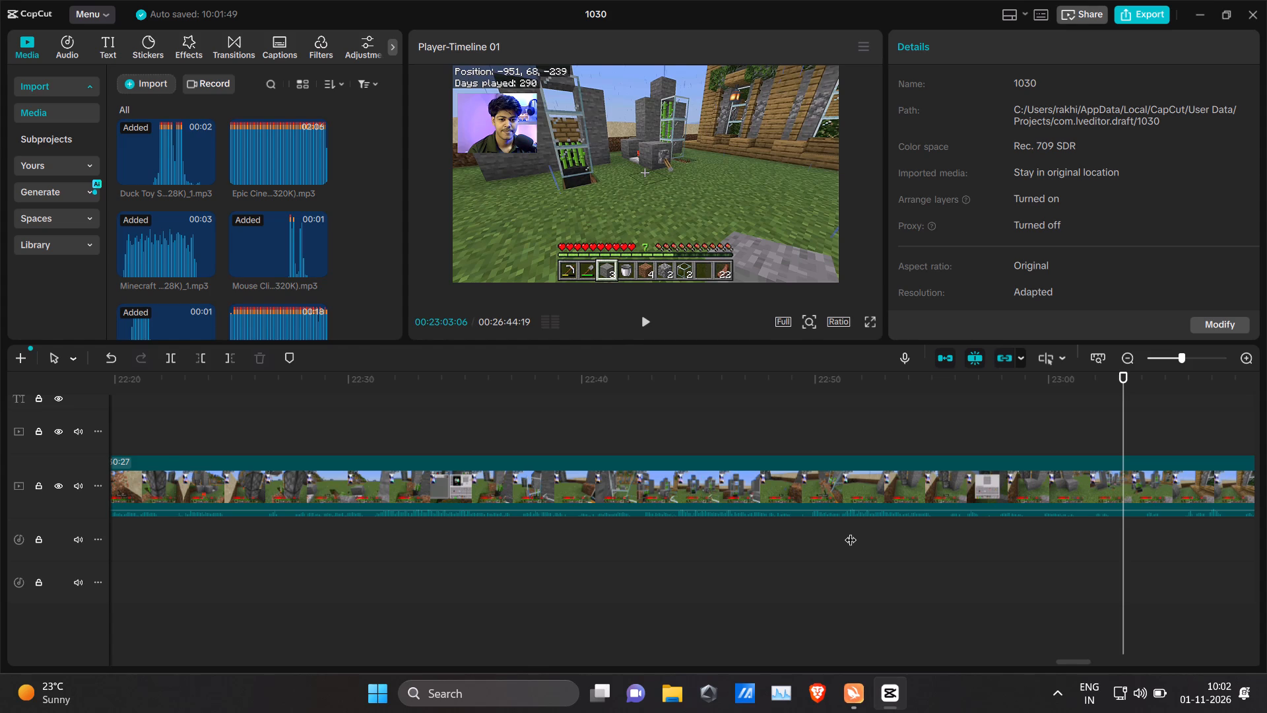
{"action": "key", "text": "space"}
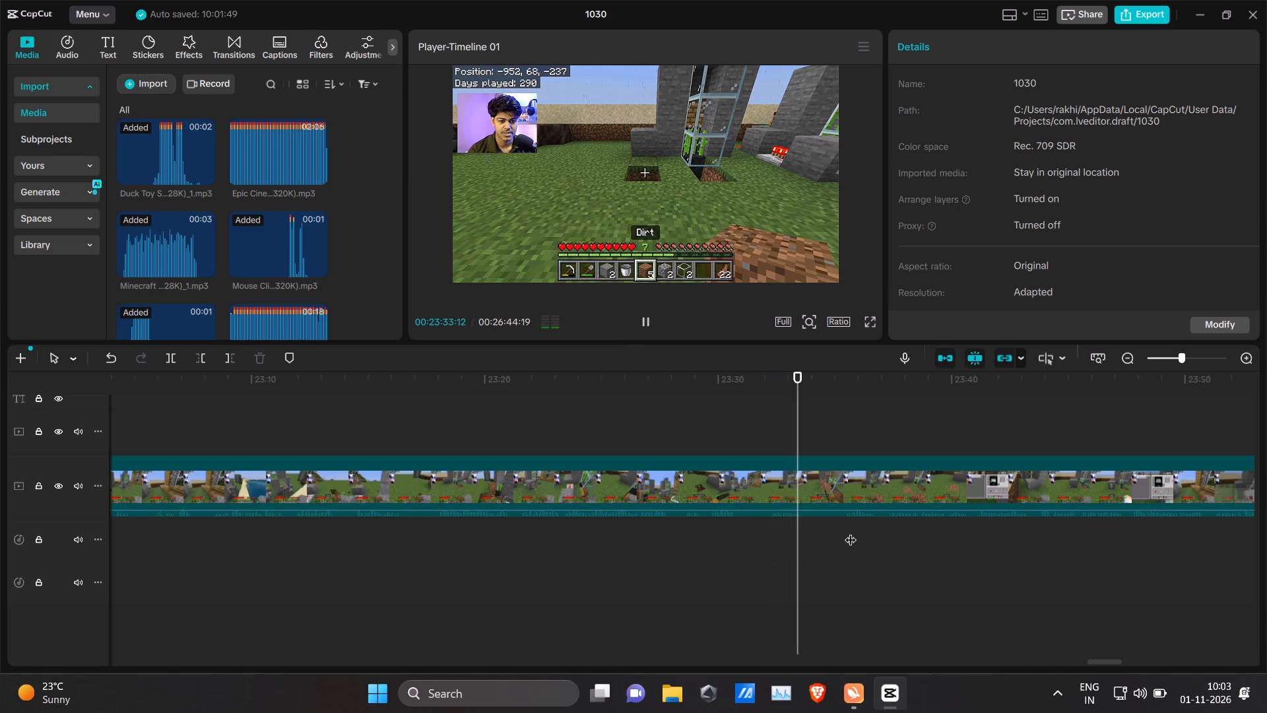
{"action": "key", "text": "space"}
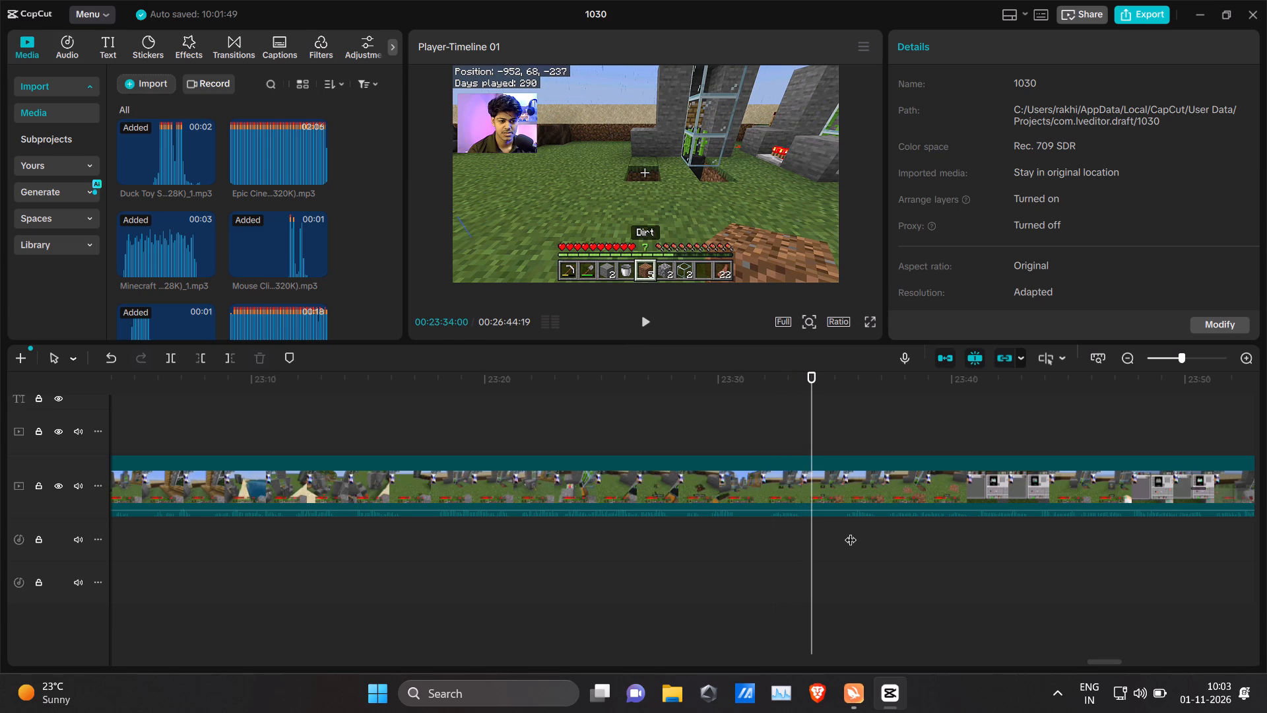
Look over the remaining gameplay footage on the timeline from 00:23:34:00 to the end of the clip.
{"action": "scroll", "coordinate": [932, 538], "scroll_direction": "left", "scroll_amount": 4}
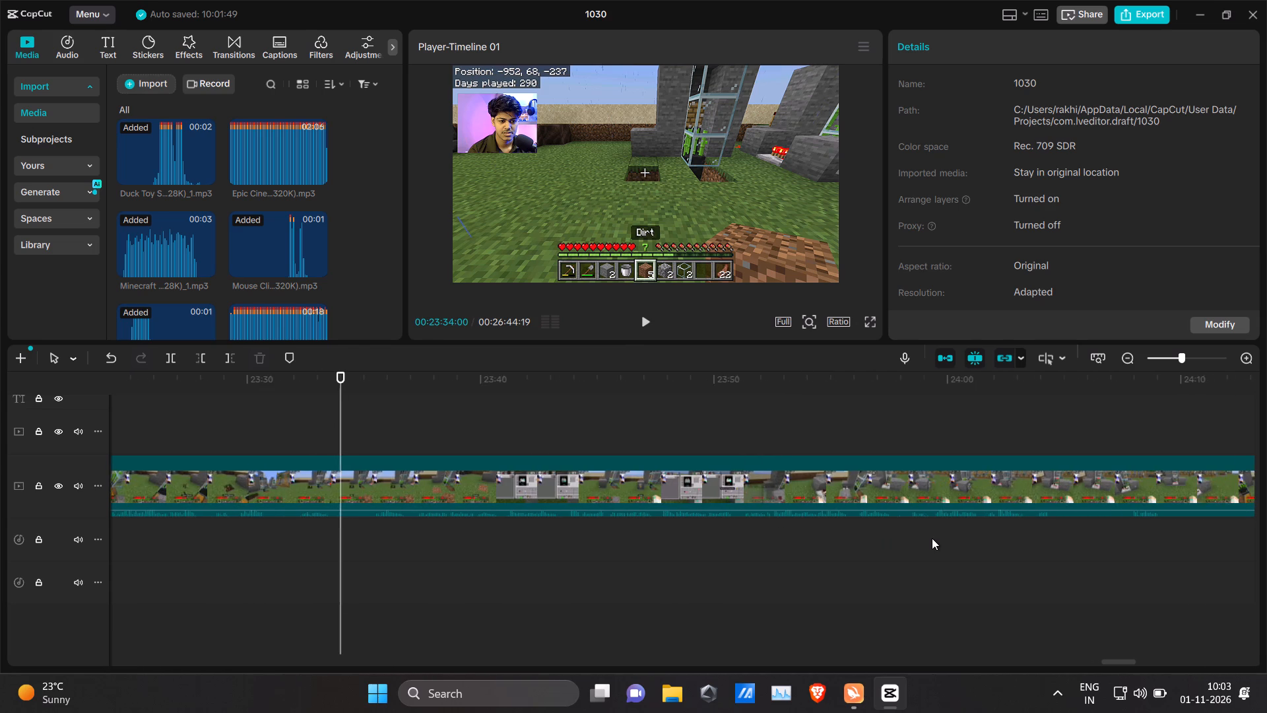
{"action": "scroll", "coordinate": [932, 538], "scroll_direction": "left", "scroll_amount": 4}
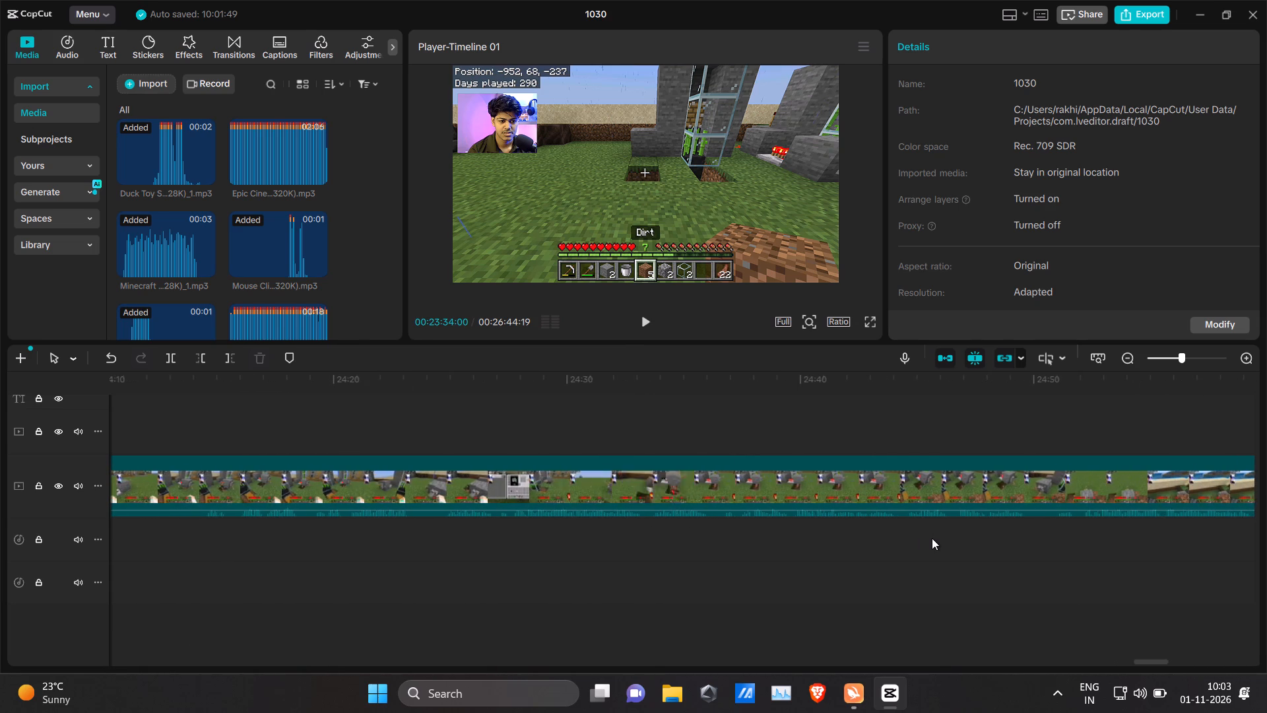
{"action": "scroll", "coordinate": [932, 538], "scroll_direction": "left", "scroll_amount": 9}
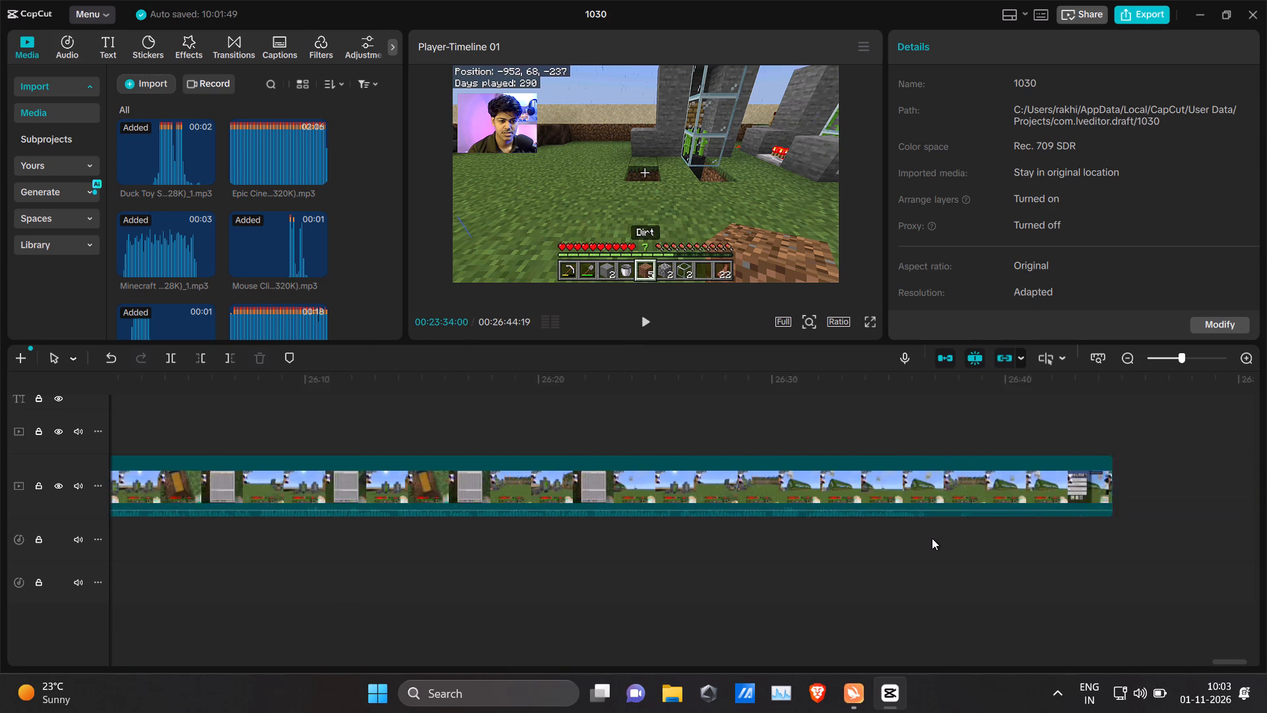
{"action": "scroll", "coordinate": [932, 538], "scroll_direction": "left", "scroll_amount": 1}
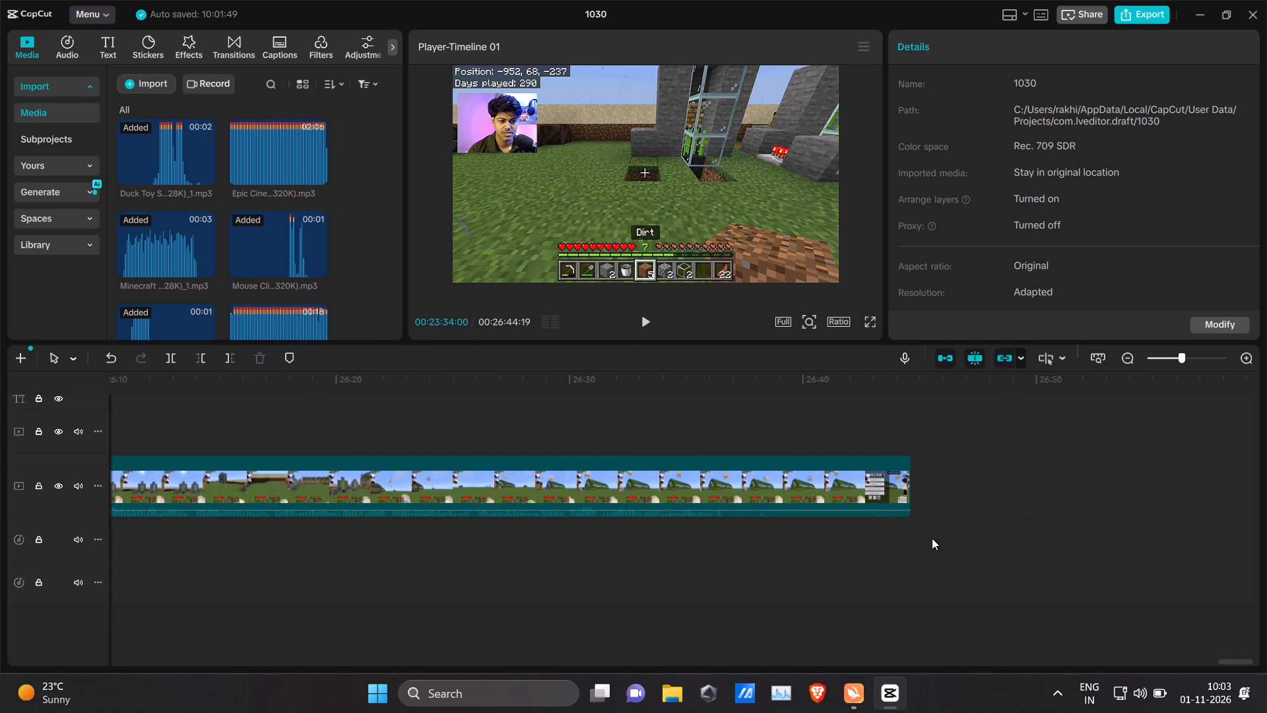
Resume playback from 00:23:34:00 to 00:23:36:04, and skip ahead to review the gameplay from about 00:24:12.
{"action": "key", "text": "space"}
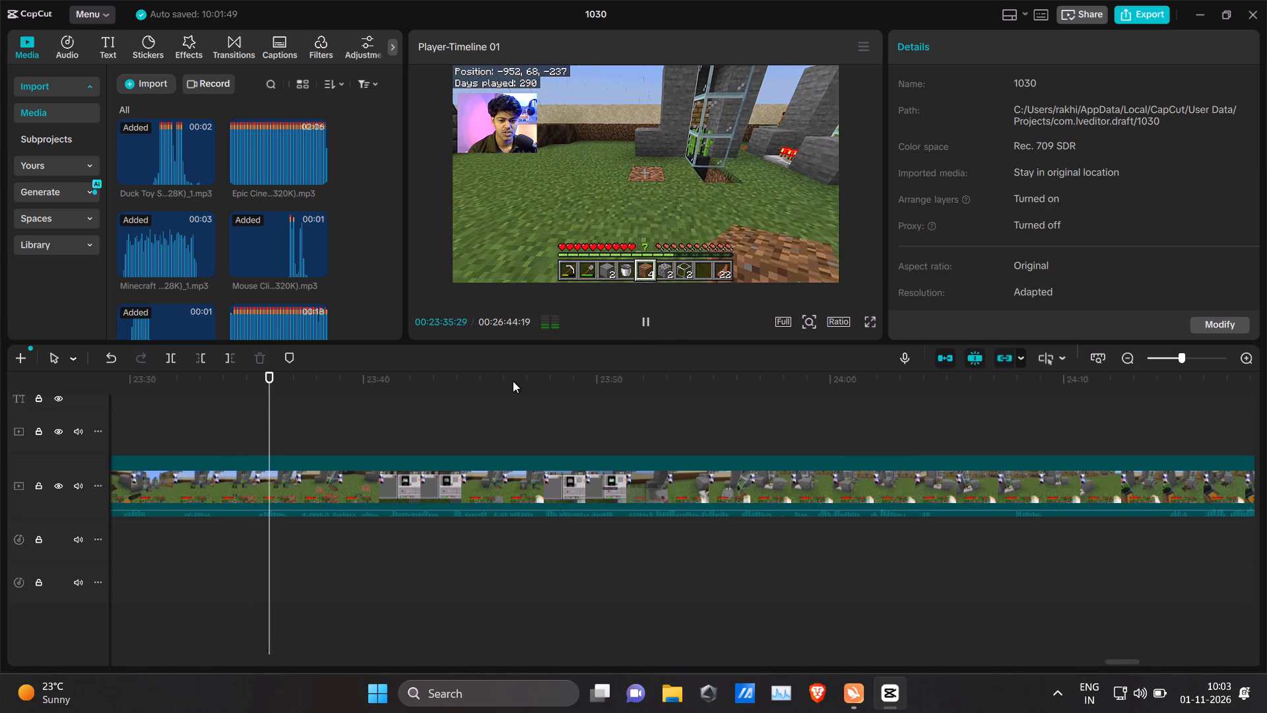
{"action": "key", "text": "space"}
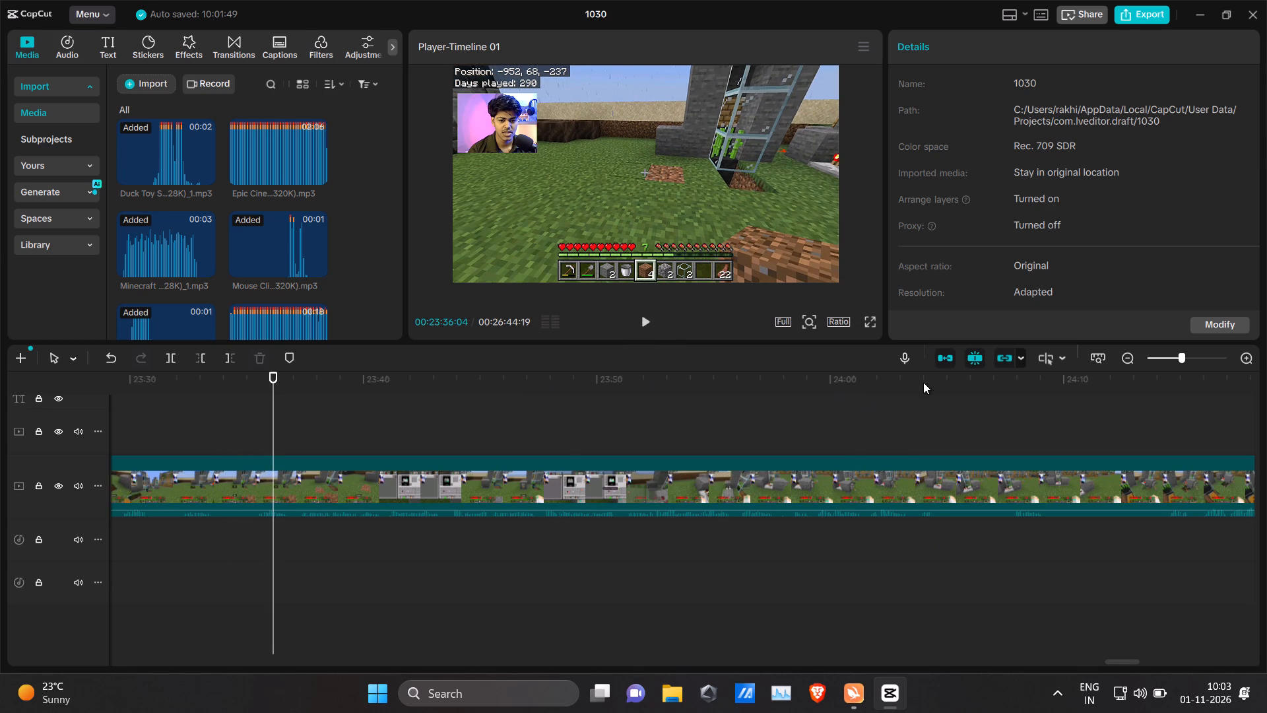
{"action": "left_click", "coordinate": [1112, 378]}
{"action": "key", "text": "space"}
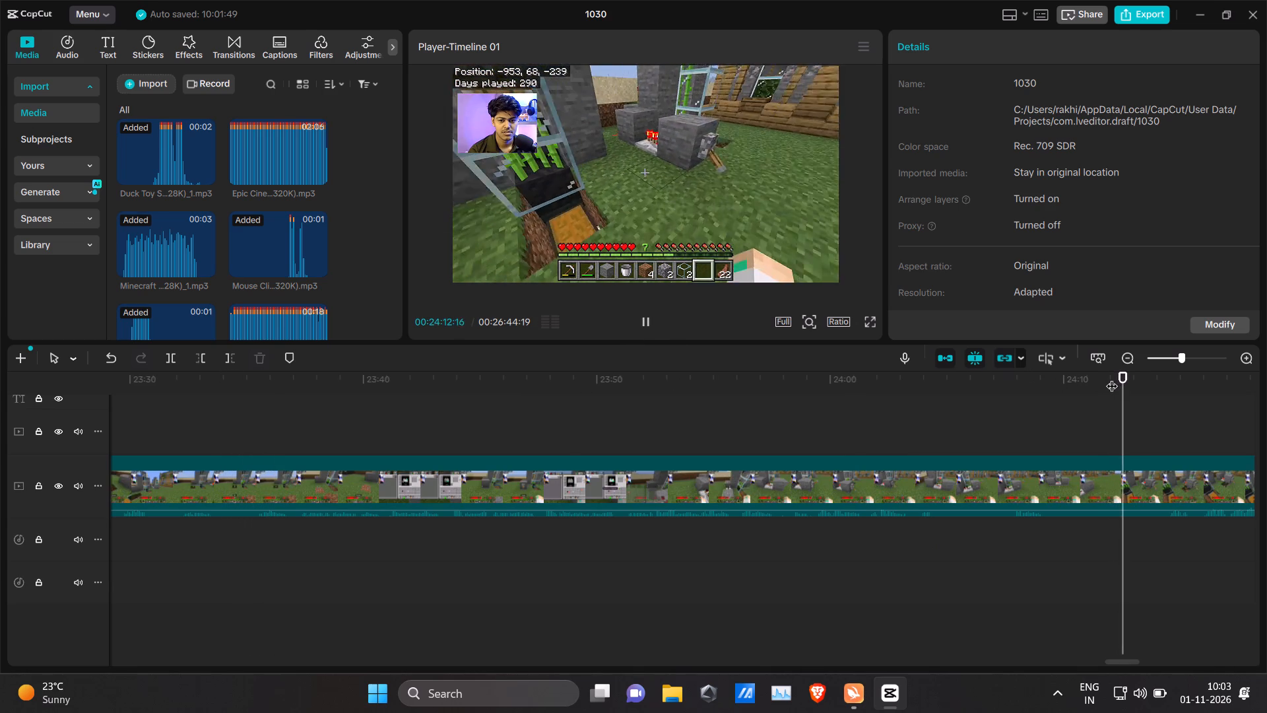
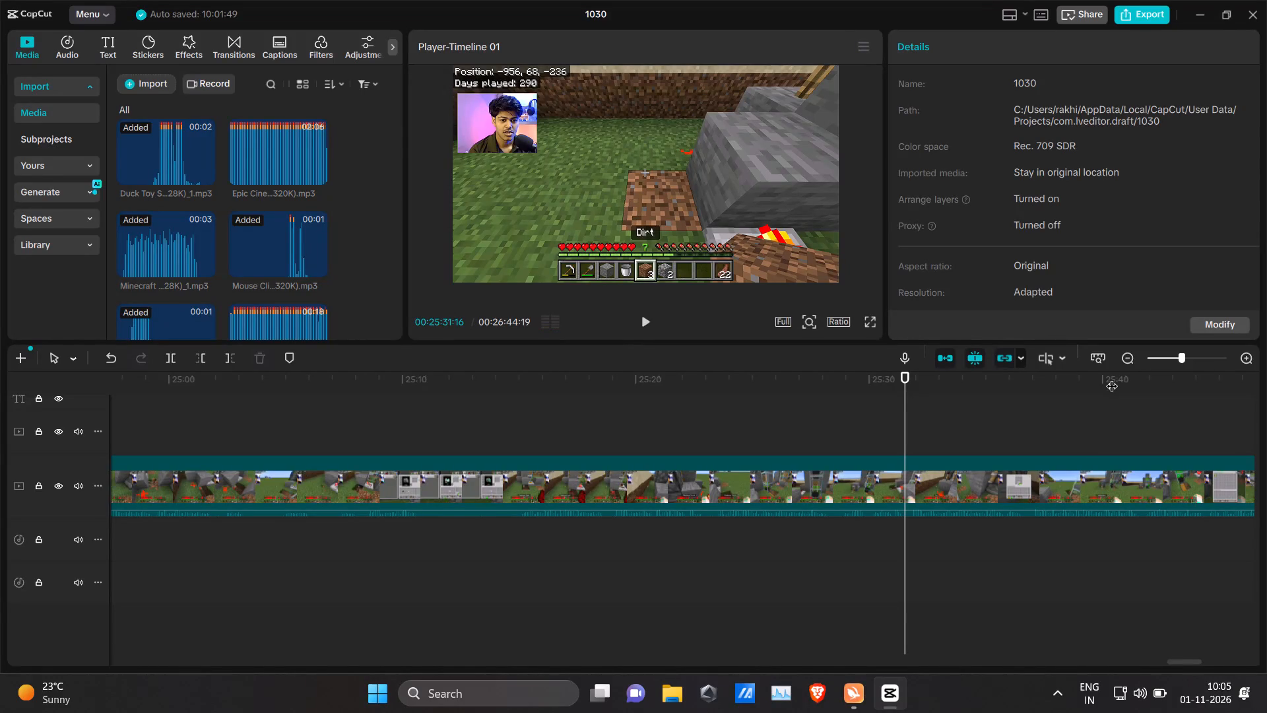
Pause the gameplay review at 00:25:31:16, where the dirt block is selected.
{"action": "key", "text": "space"}
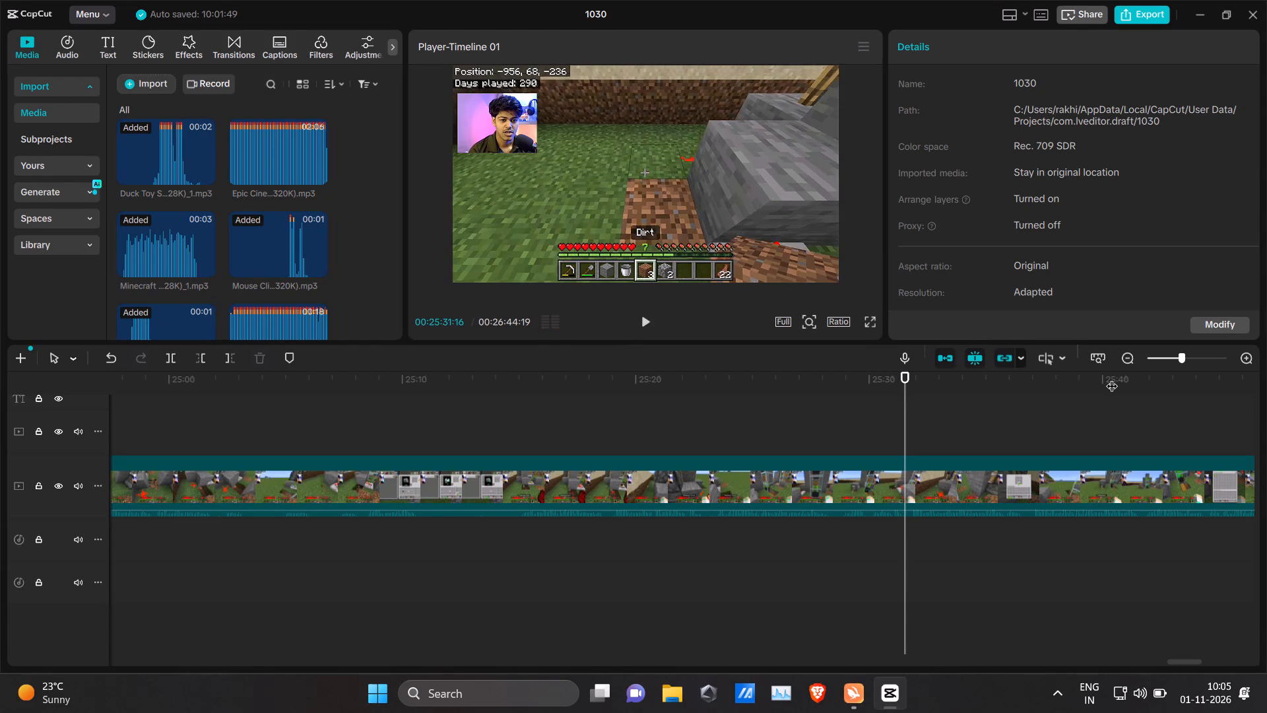
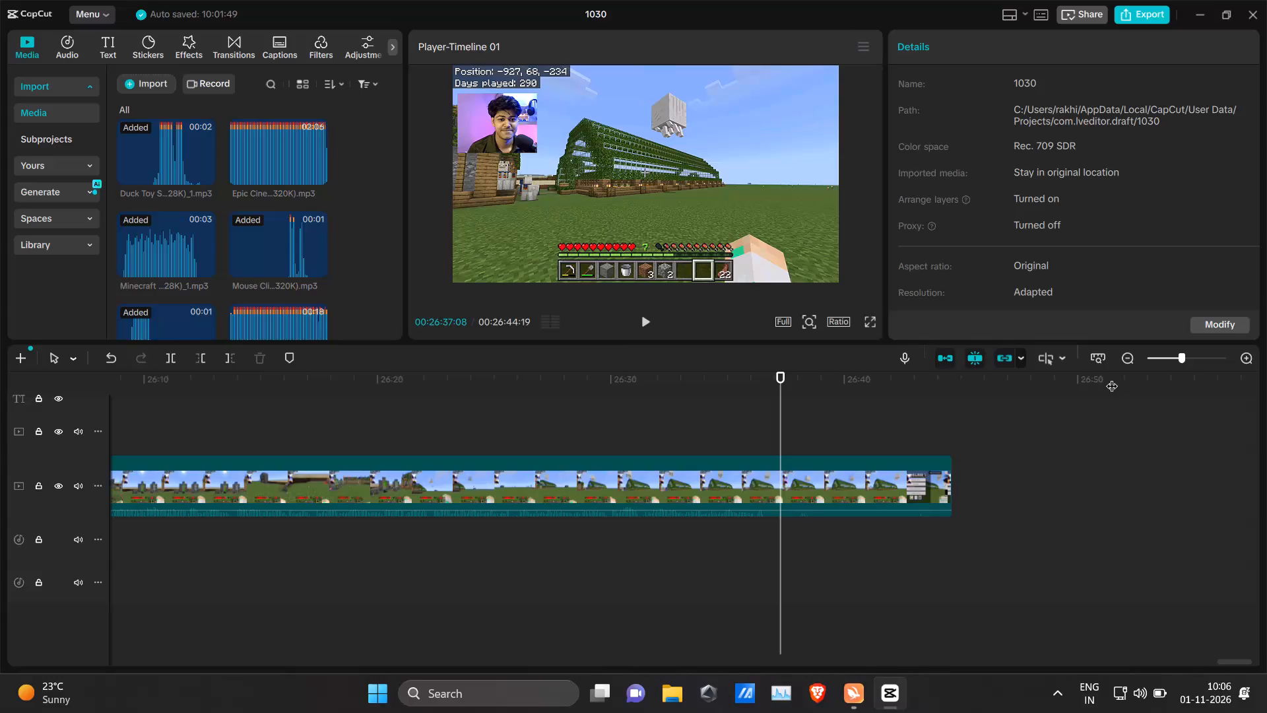
Trim the last gameplay clip at 00:26:37:25, removing the closing footage with the paused game menu.
{"action": "key", "text": "space"}
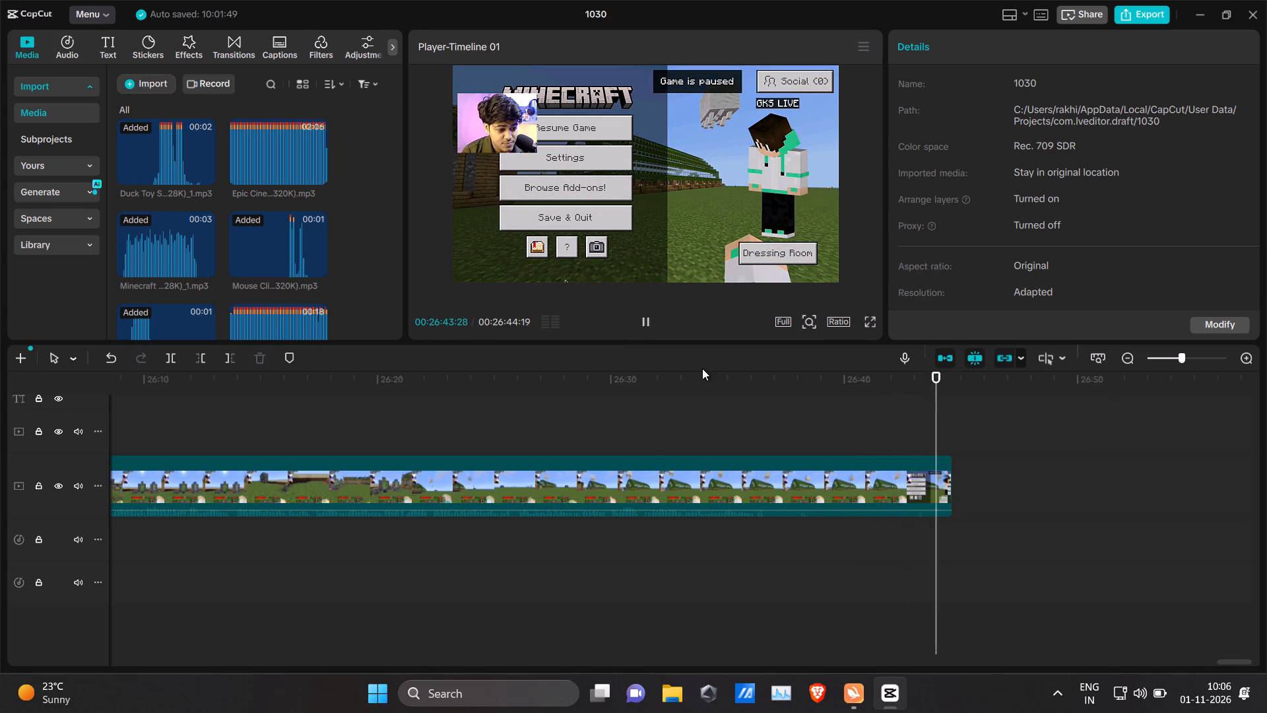
{"action": "left_click_drag", "start_coordinate": [736, 366], "coordinate": [736, 380]}
{"action": "left_click", "coordinate": [736, 380]}
{"action": "key", "text": "space"}
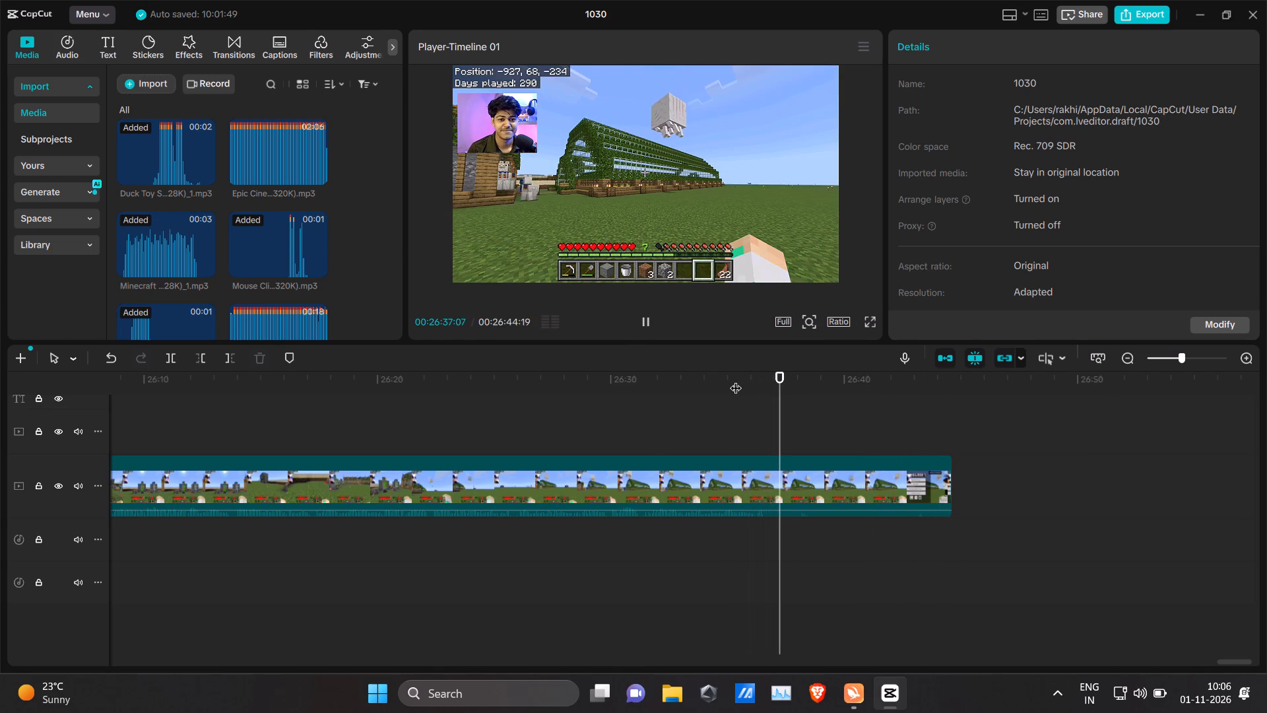
{"action": "key", "text": "space"}
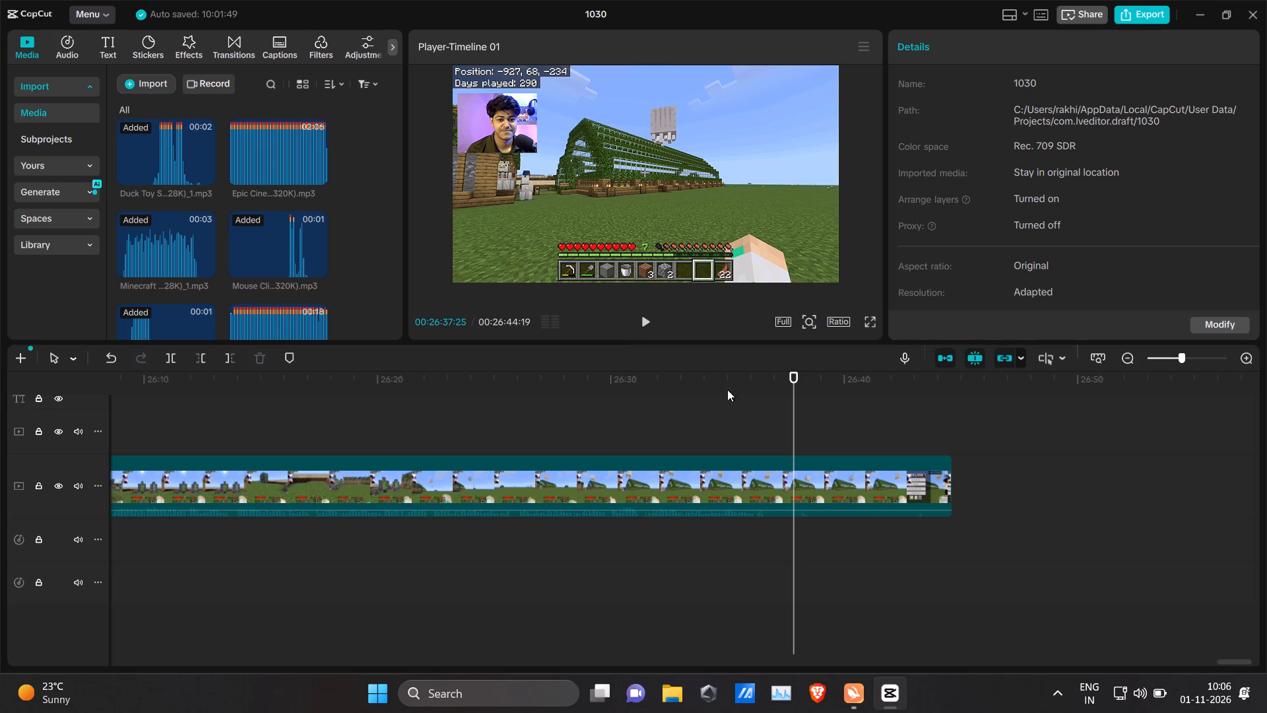
{"action": "left_click", "coordinate": [792, 492]}
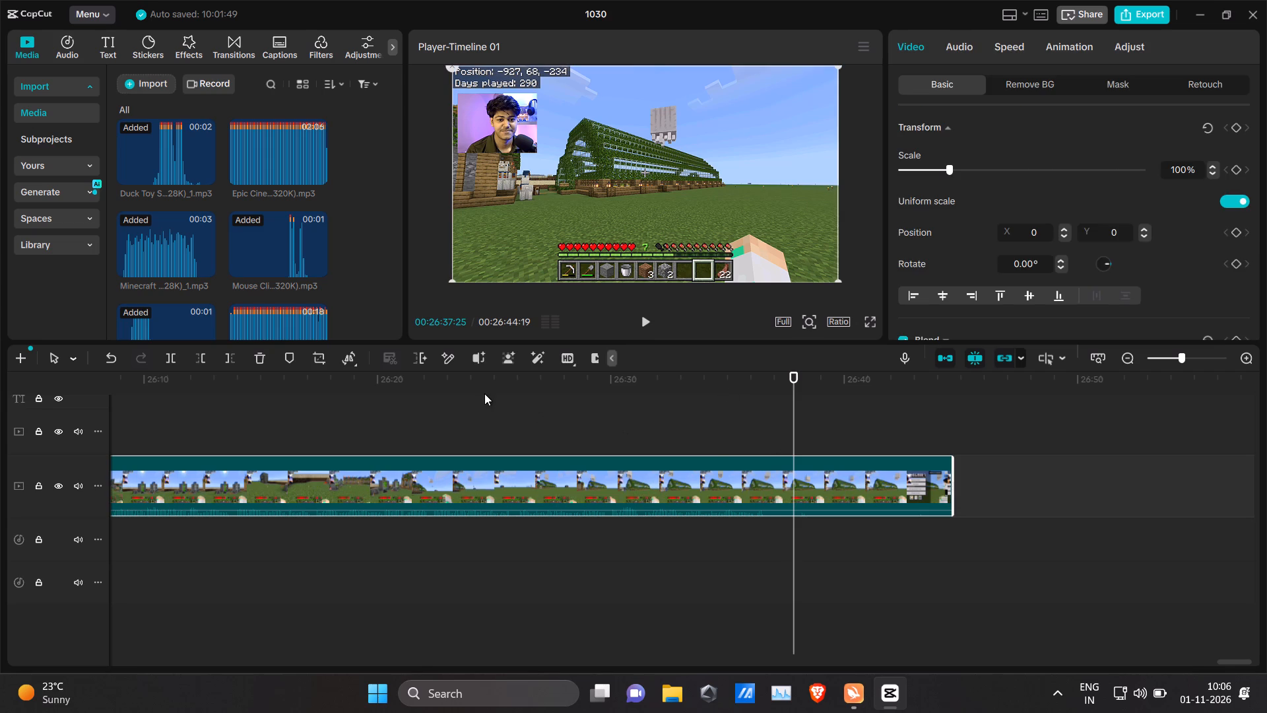
{"action": "left_click", "coordinate": [230, 358]}
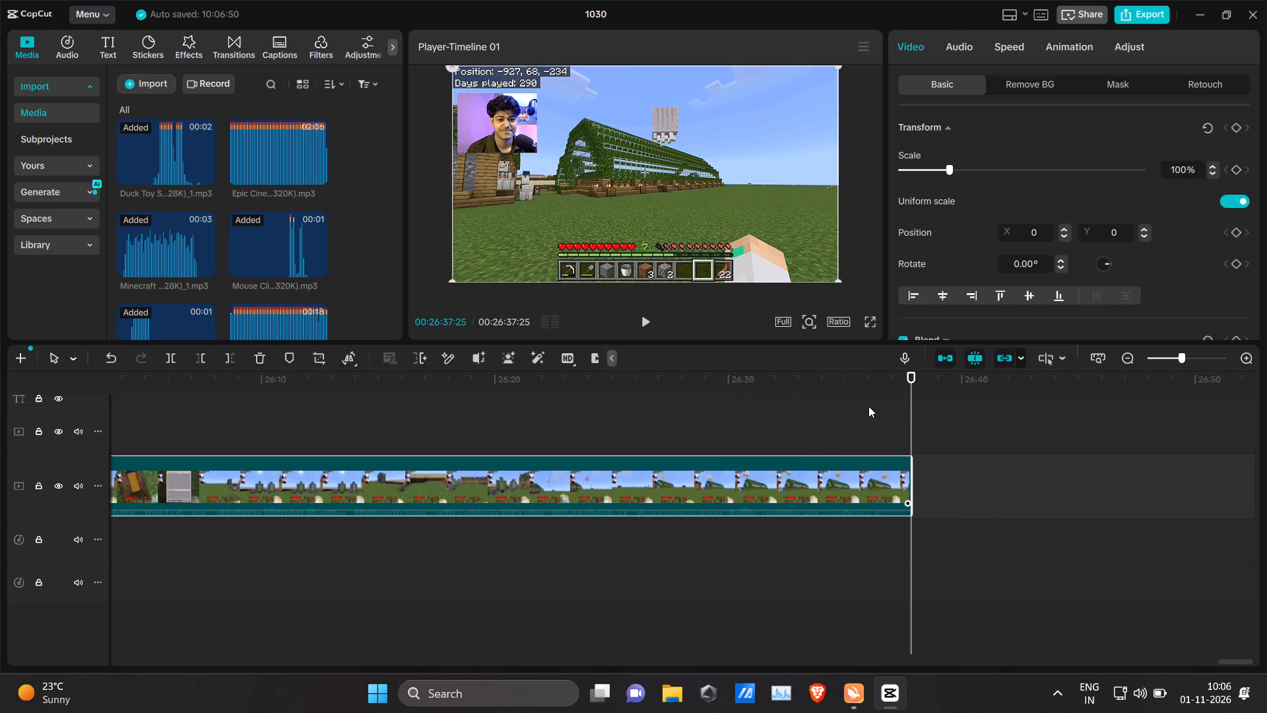
Scrub back through the edited timeline from the end to 00:17:52:02 and play the footage from there for review.
{"action": "left_click_drag", "start_coordinate": [894, 397], "coordinate": [743, 419]}
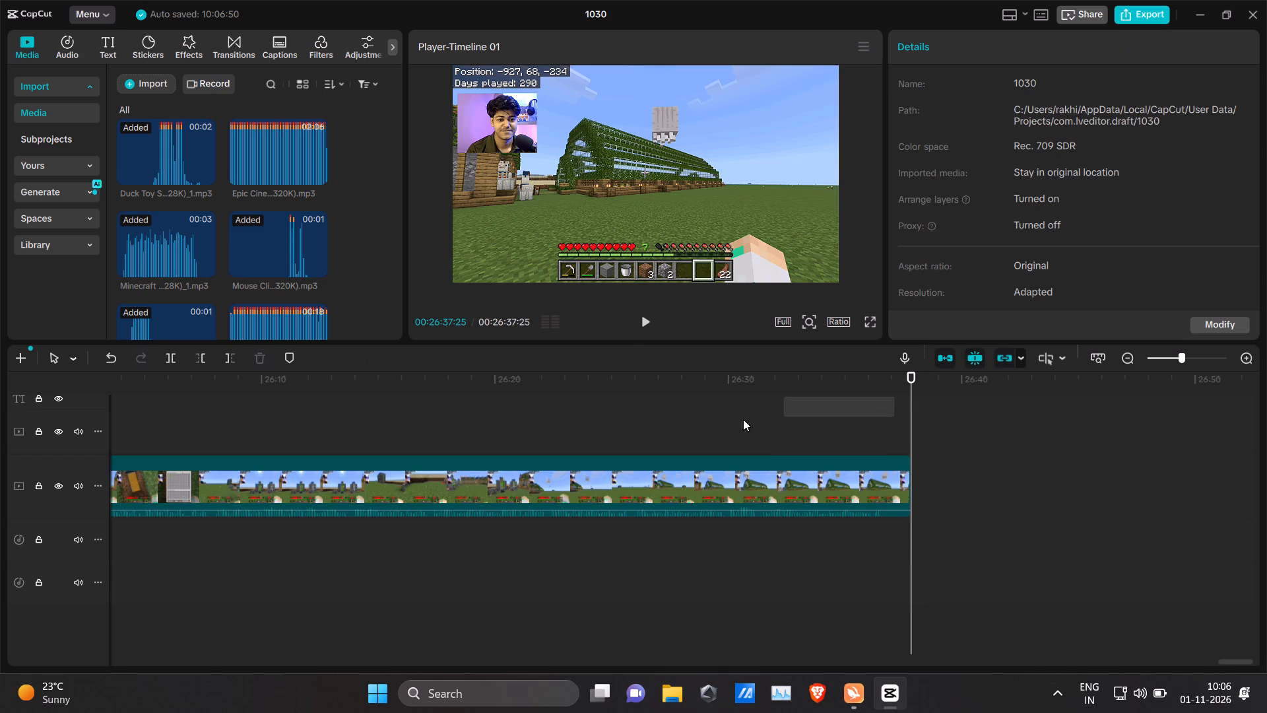
{"action": "left_click_drag", "start_coordinate": [743, 419], "coordinate": [893, 382]}
{"action": "left_click_drag", "start_coordinate": [893, 382], "coordinate": [886, 382]}
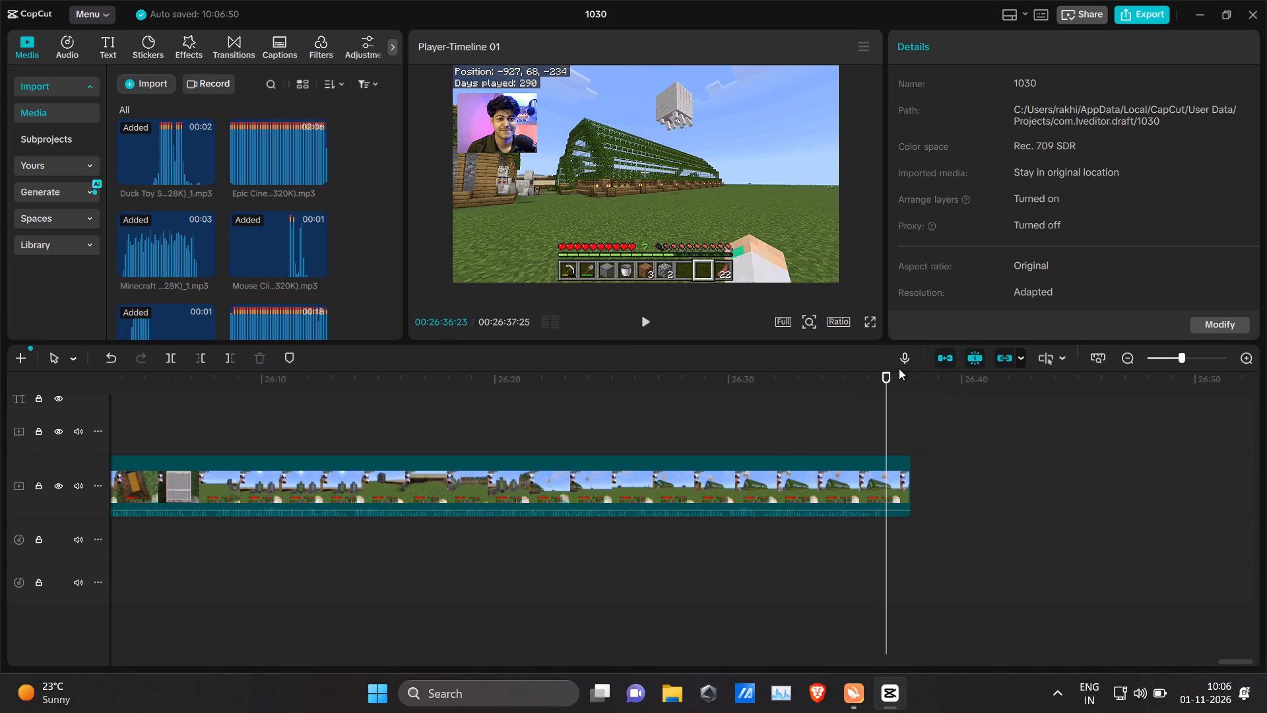
{"action": "left_click_drag", "start_coordinate": [880, 380], "coordinate": [558, 403]}
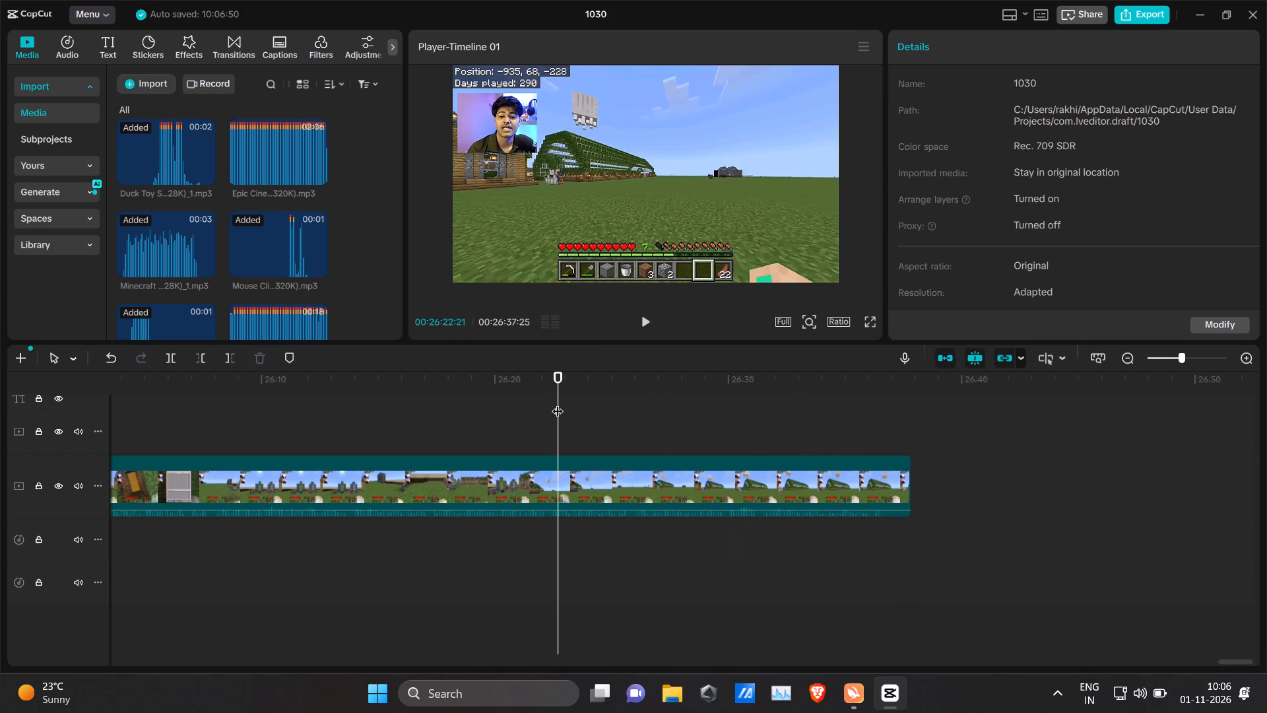
{"action": "scroll", "coordinate": [604, 368], "scroll_direction": "down", "scroll_amount": 2, "text": "ctrl"}
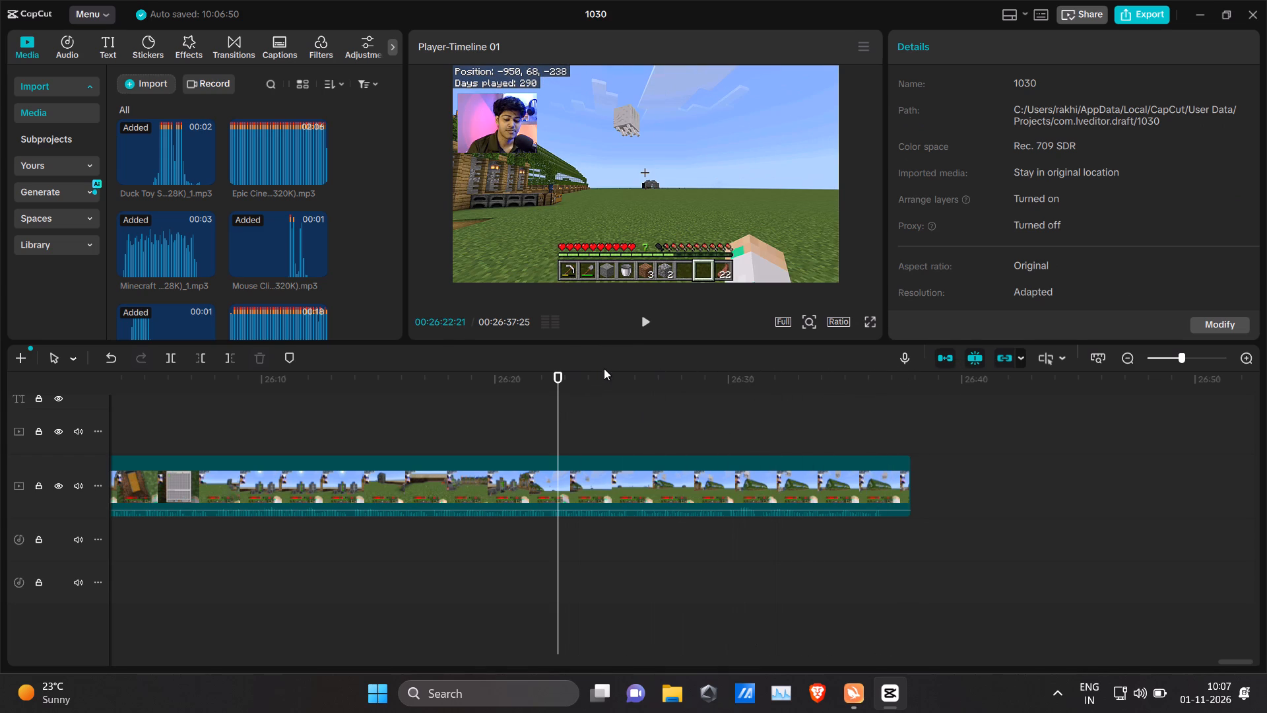
{"action": "scroll", "coordinate": [565, 406], "scroll_direction": "down", "scroll_amount": 5, "text": "ctrl"}
{"action": "left_click_drag", "start_coordinate": [602, 403], "coordinate": [525, 384]}
{"action": "left_click_drag", "start_coordinate": [525, 384], "coordinate": [366, 389]}
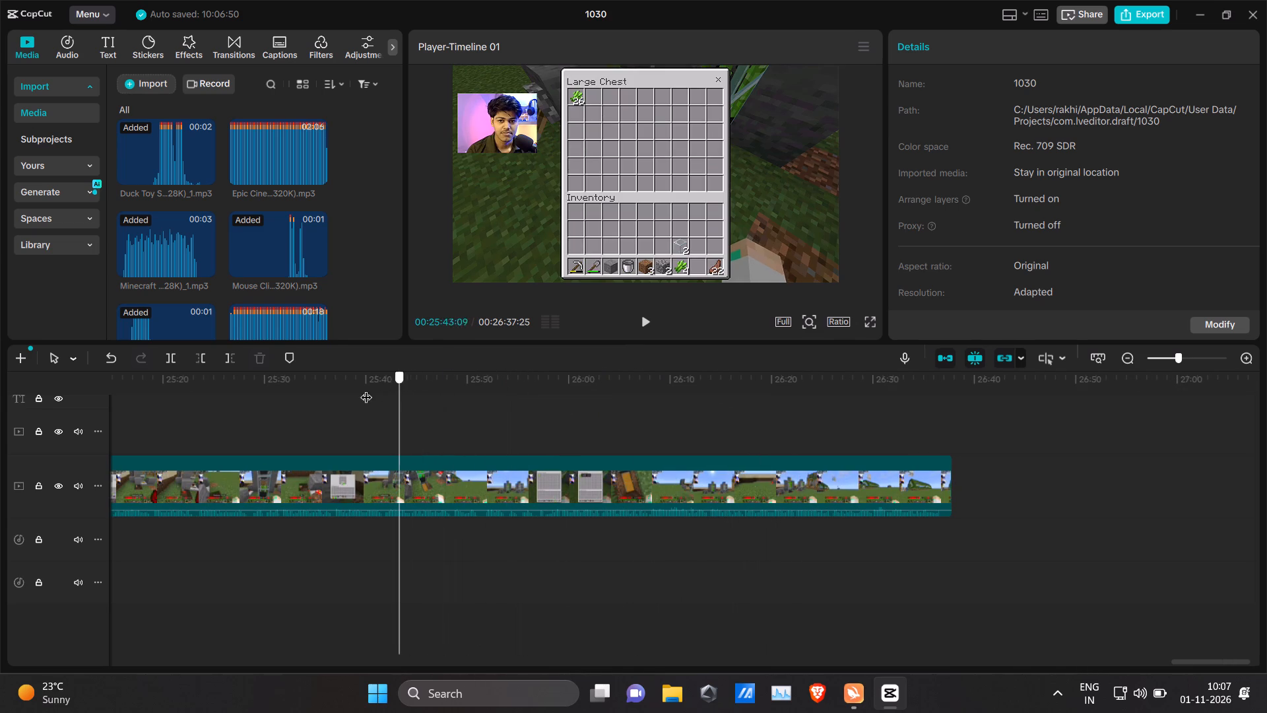
{"action": "left_click_drag", "start_coordinate": [366, 389], "coordinate": [58, 401]}
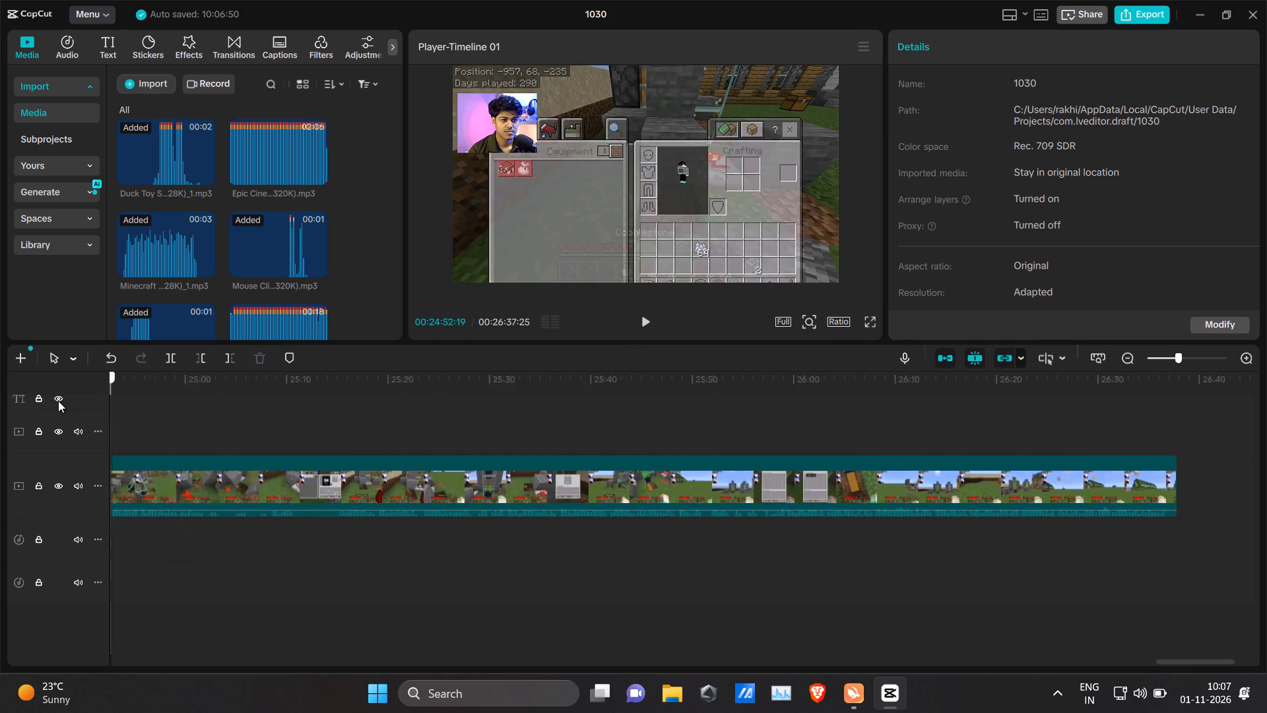
{"action": "left_click_drag", "start_coordinate": [58, 401], "coordinate": [382, 421]}
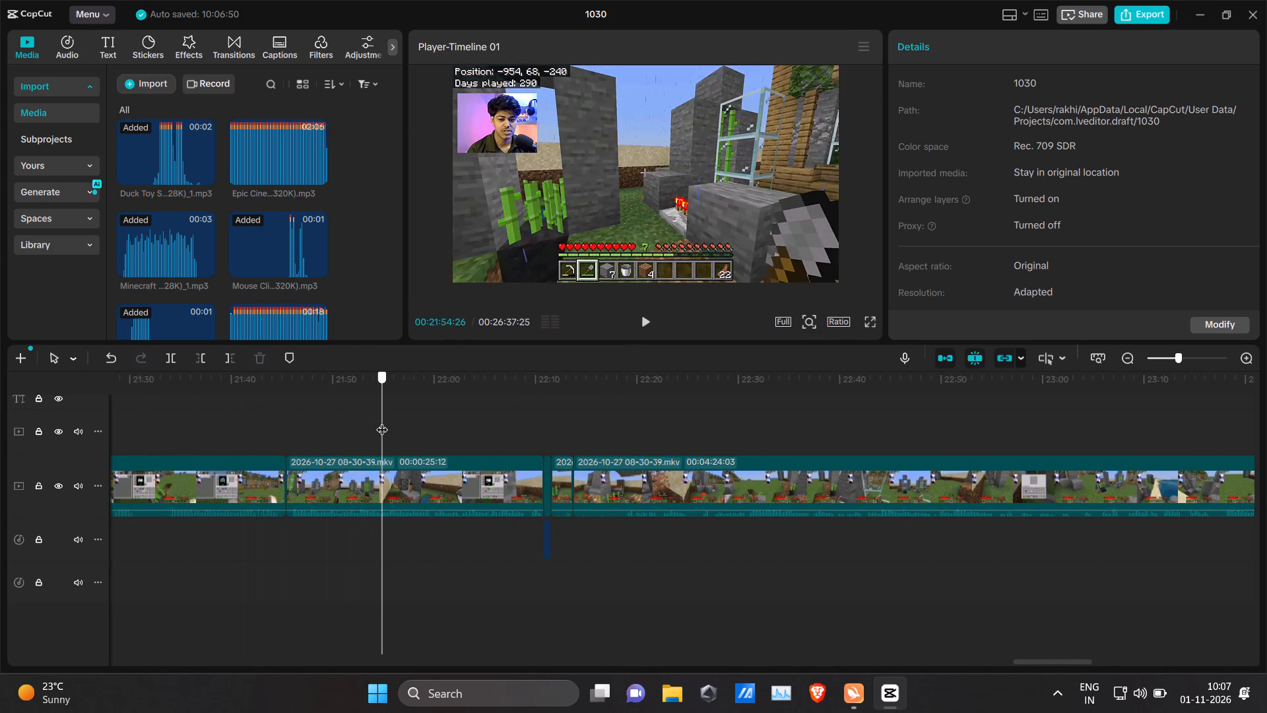
{"action": "left_click_drag", "start_coordinate": [382, 421], "coordinate": [282, 414]}
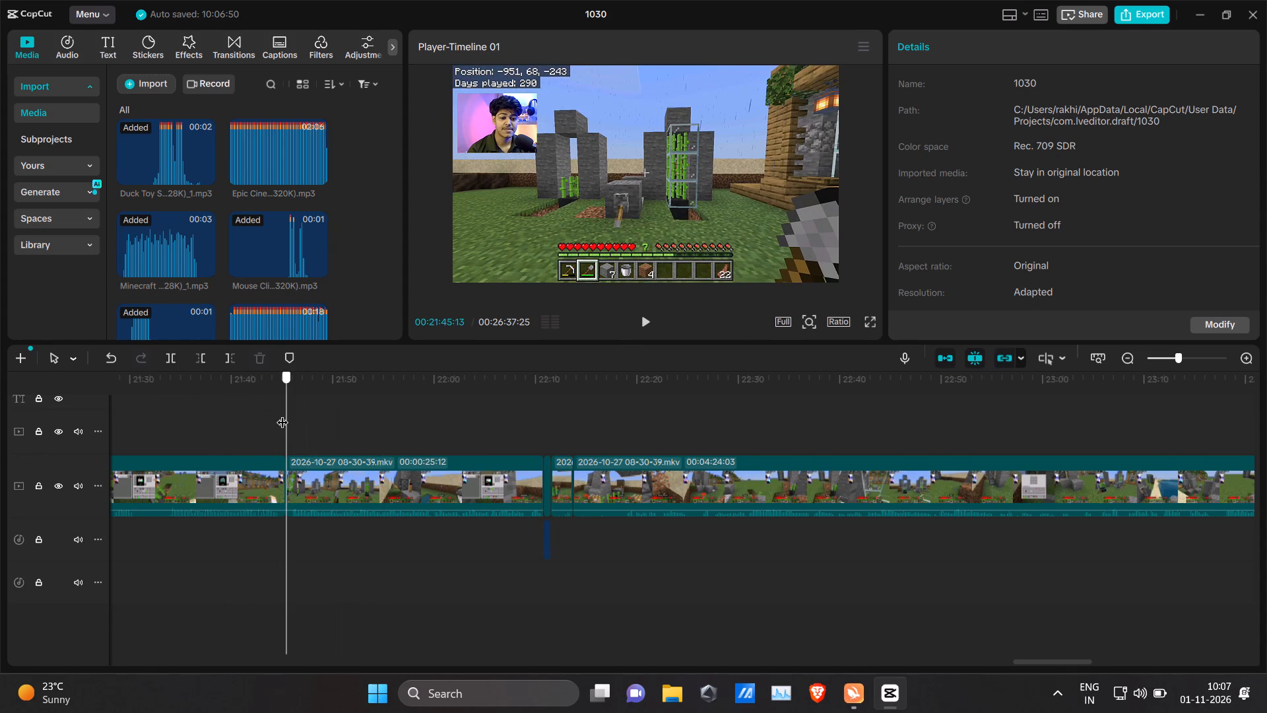
{"action": "left_click_drag", "start_coordinate": [282, 414], "coordinate": [154, 392]}
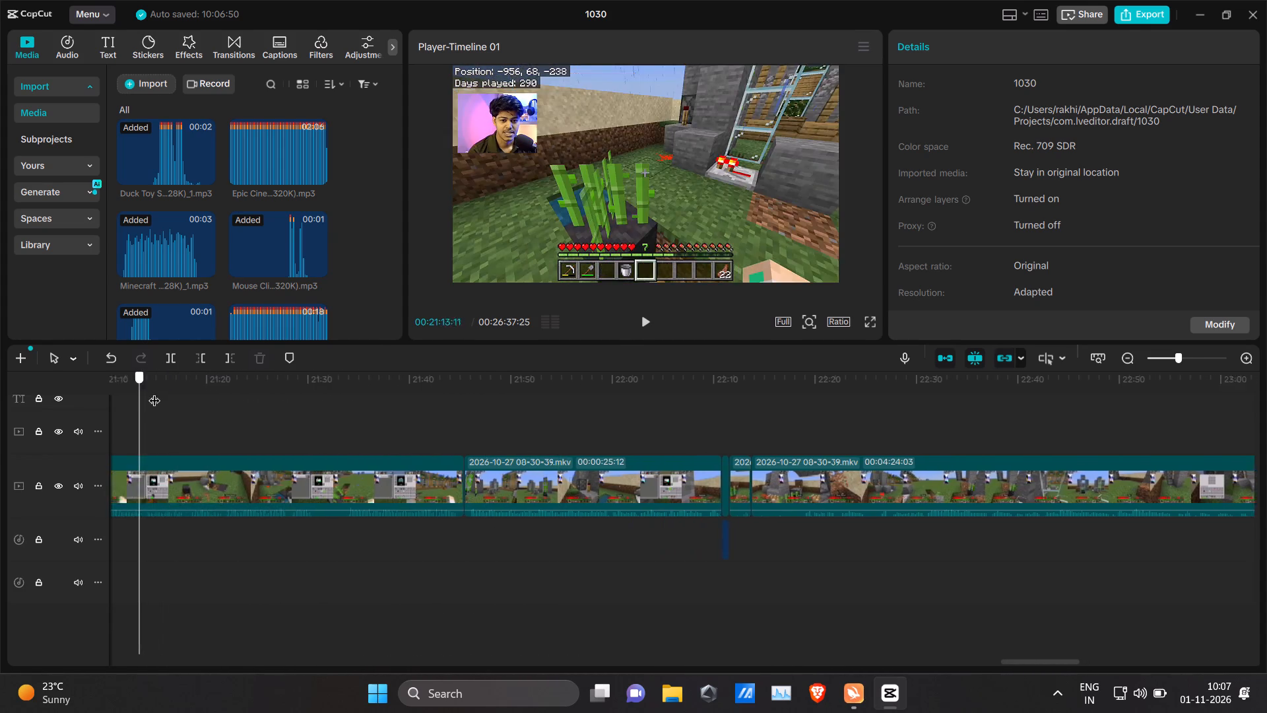
{"action": "left_click_drag", "start_coordinate": [154, 392], "coordinate": [124, 397]}
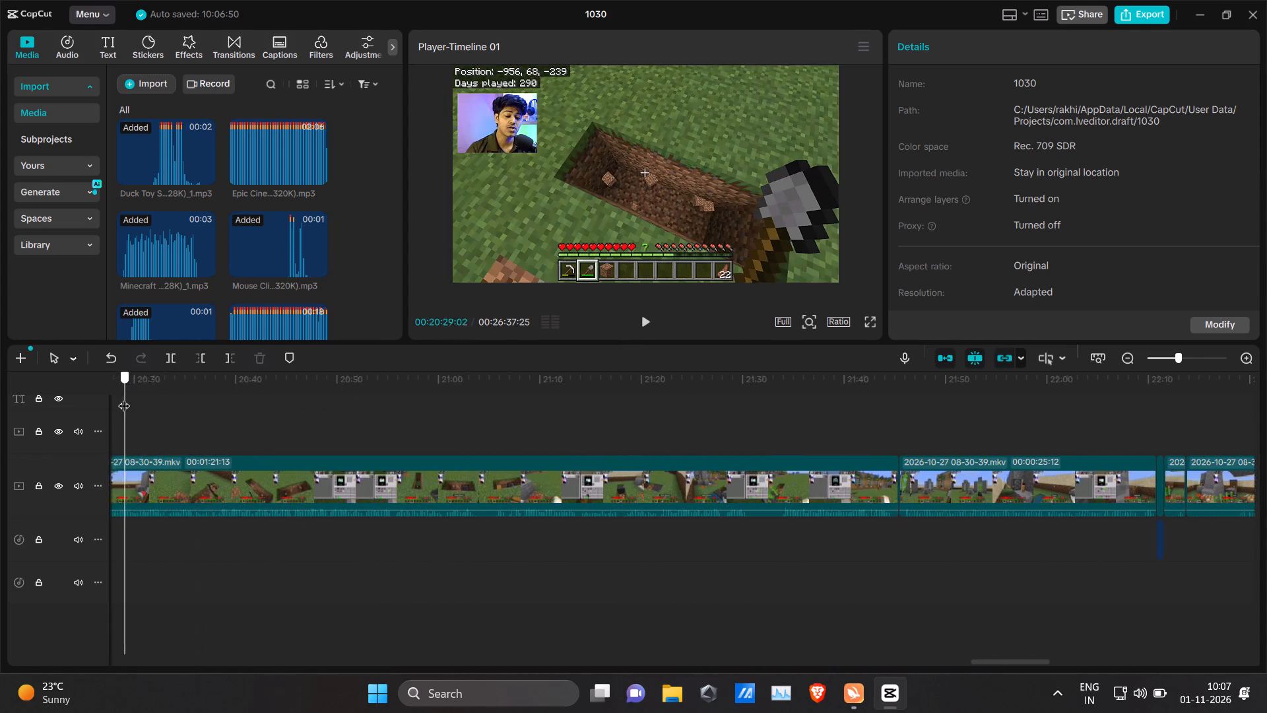
{"action": "left_click_drag", "start_coordinate": [124, 397], "coordinate": [214, 387]}
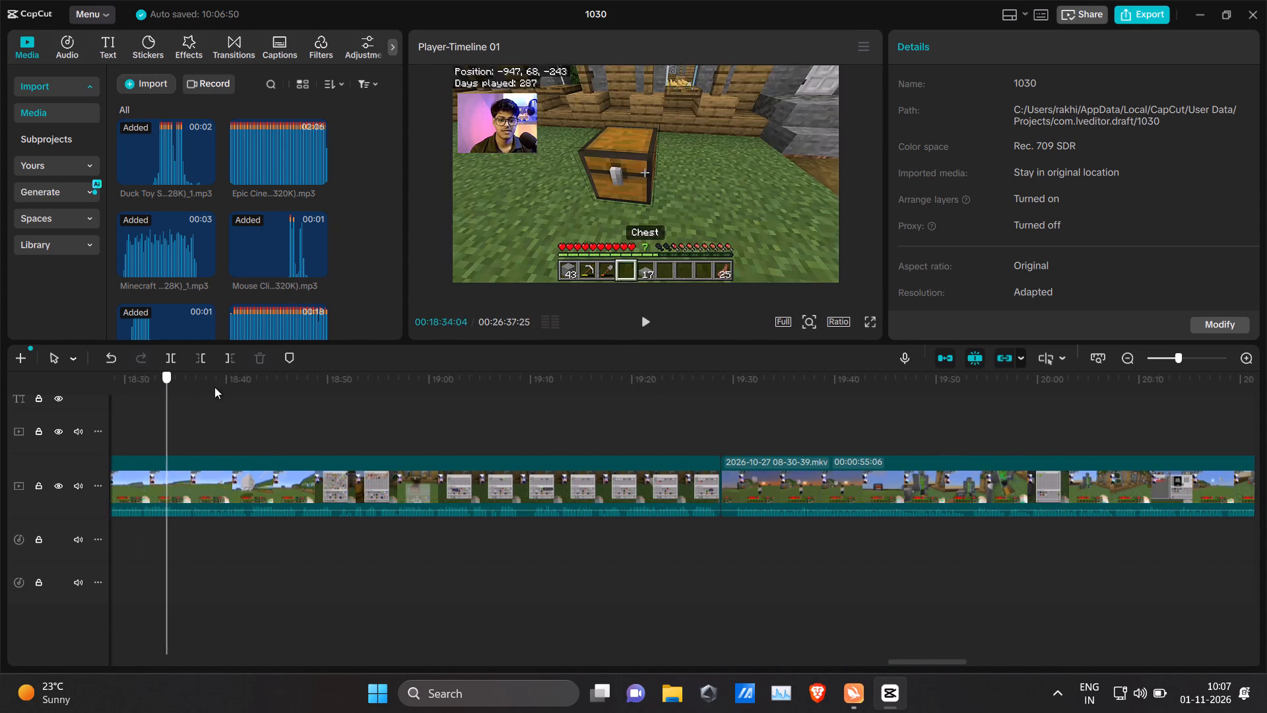
{"action": "left_click_drag", "start_coordinate": [214, 387], "coordinate": [145, 389]}
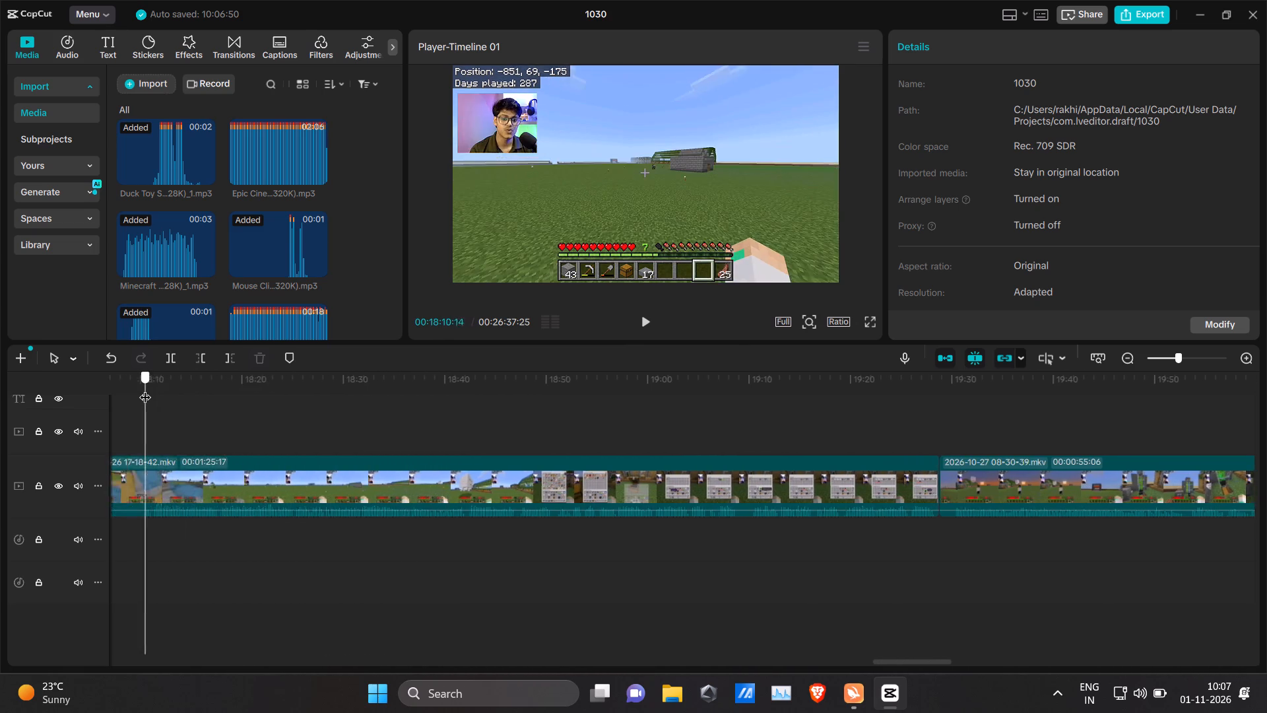
{"action": "left_click_drag", "start_coordinate": [145, 389], "coordinate": [403, 409]}
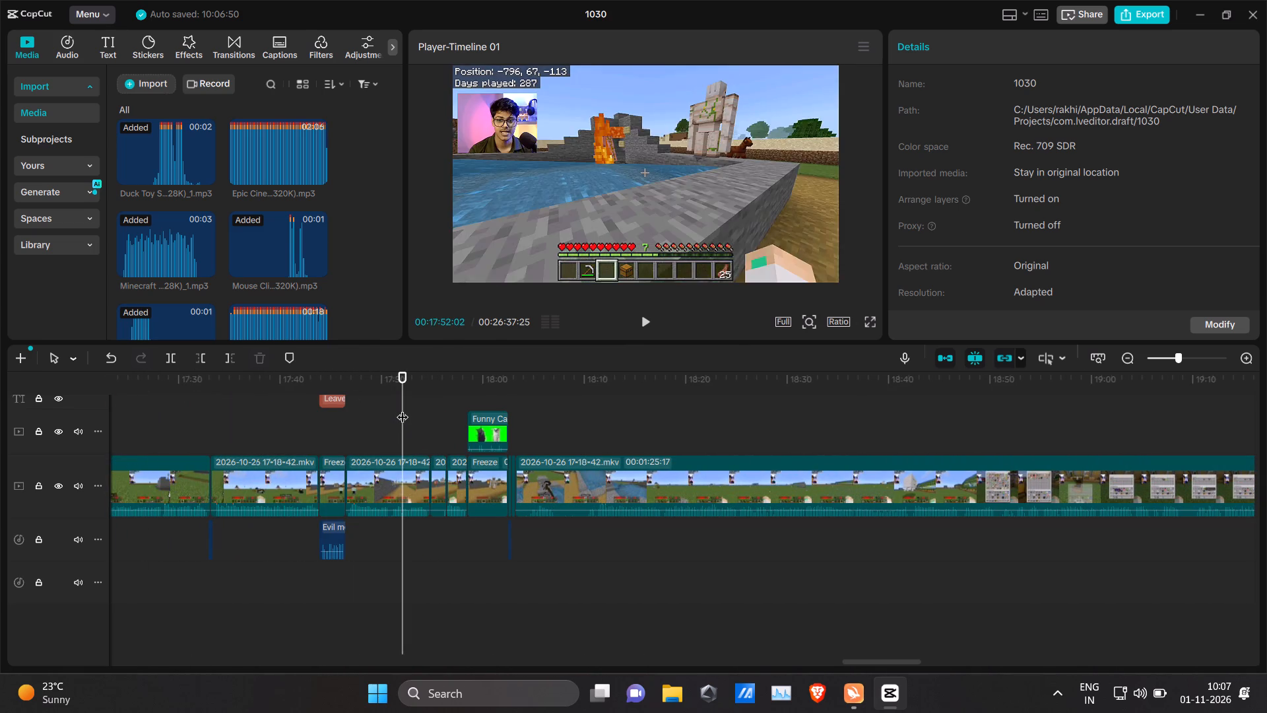
{"action": "key", "text": "space"}
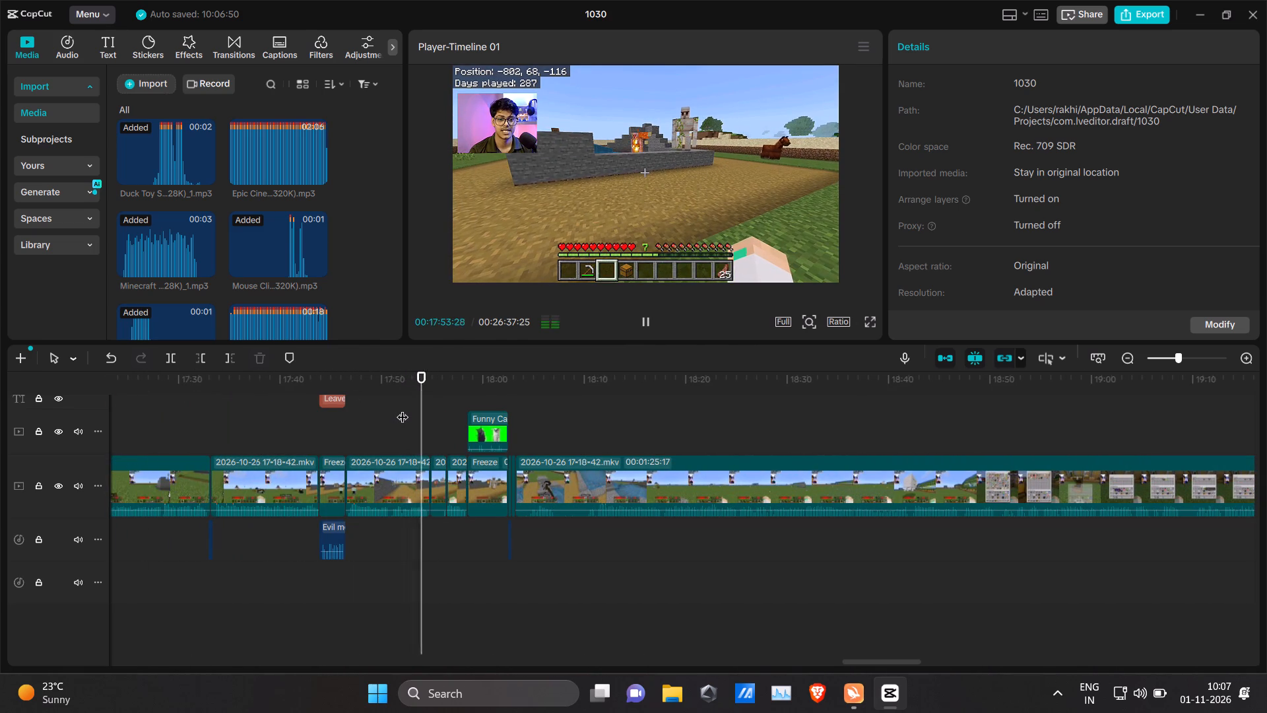
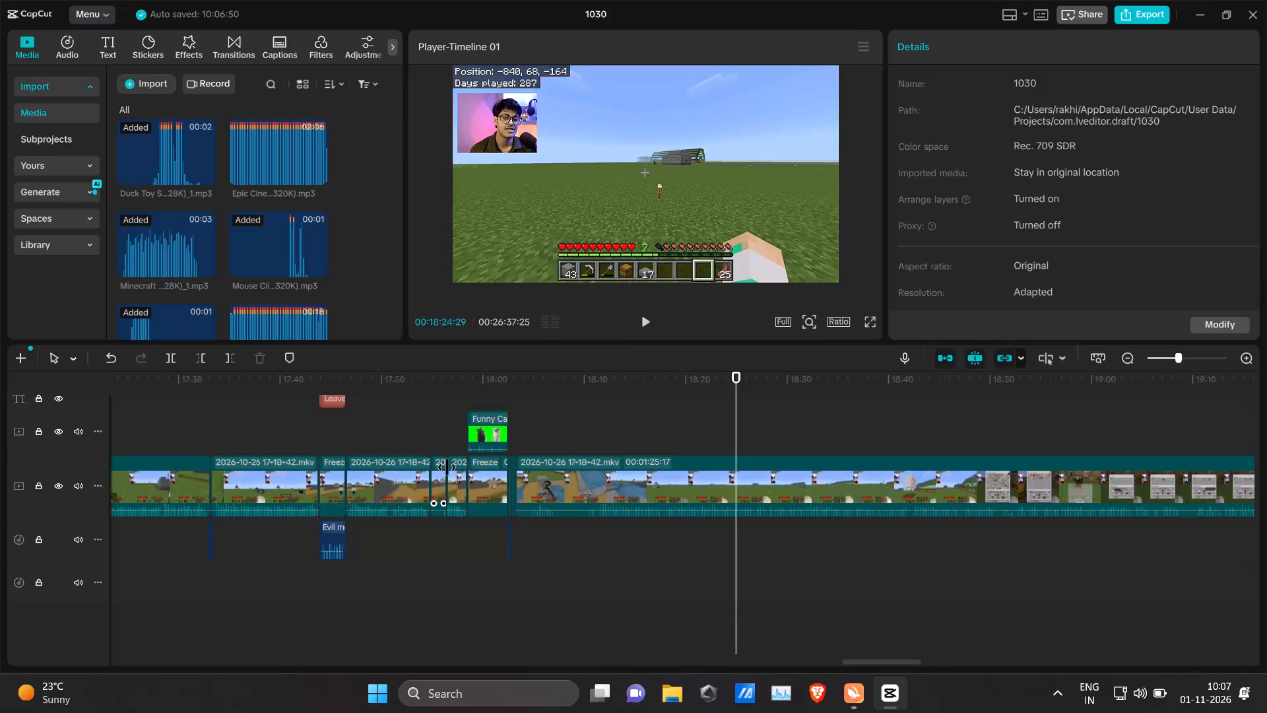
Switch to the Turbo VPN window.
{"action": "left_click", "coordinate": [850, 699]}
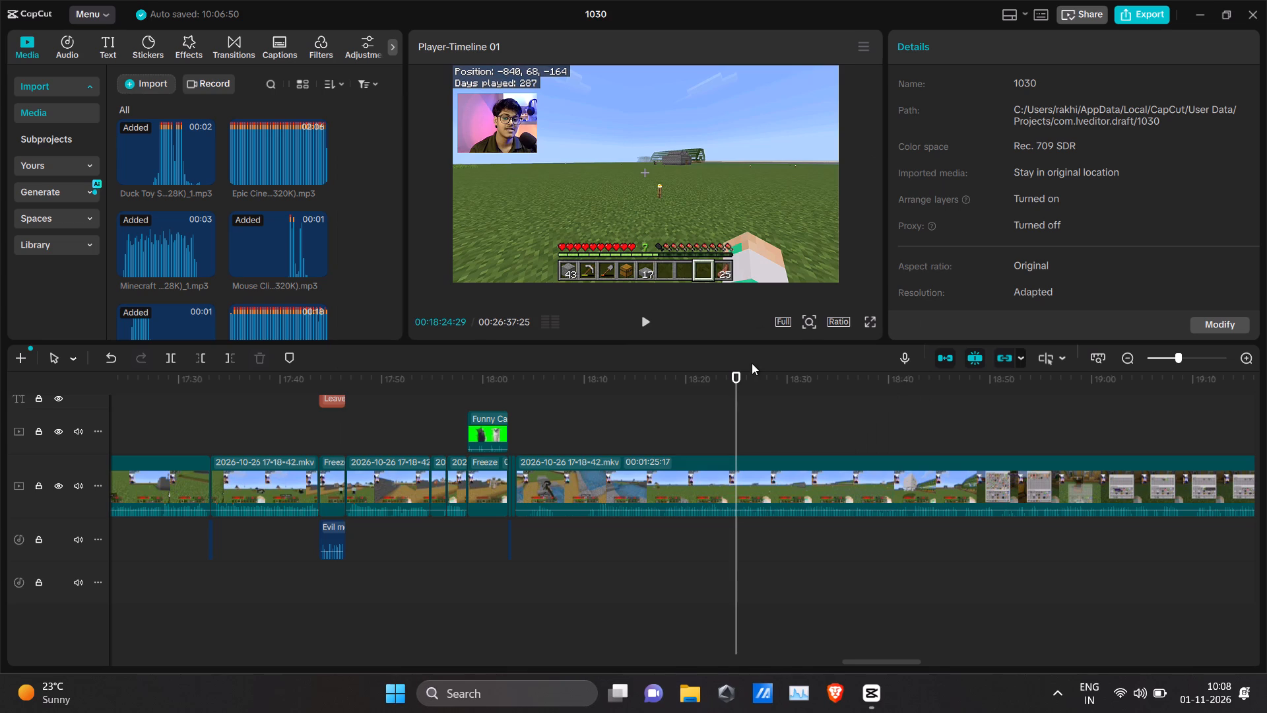
Dismiss the keyboard shortcut conflict notification.
{"action": "key", "text": "space"}
{"action": "left_click", "coordinate": [738, 376]}
{"action": "key", "text": "space"}
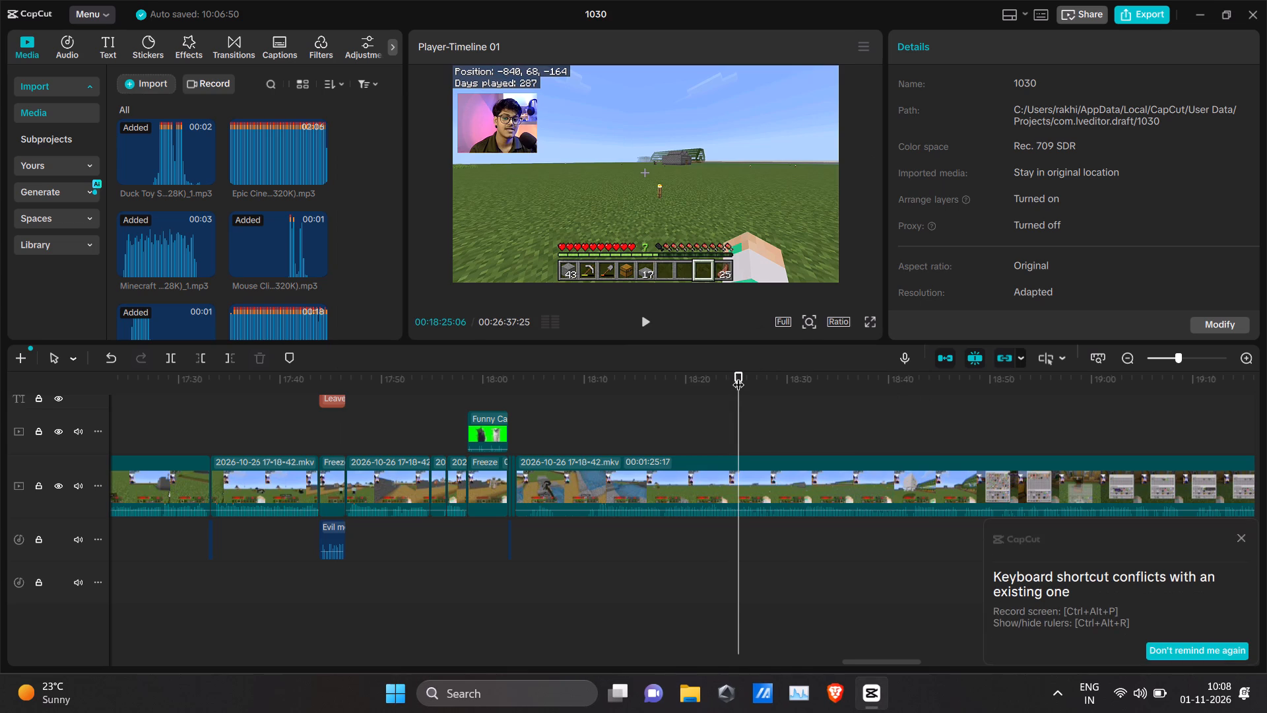
{"action": "key", "text": "space"}
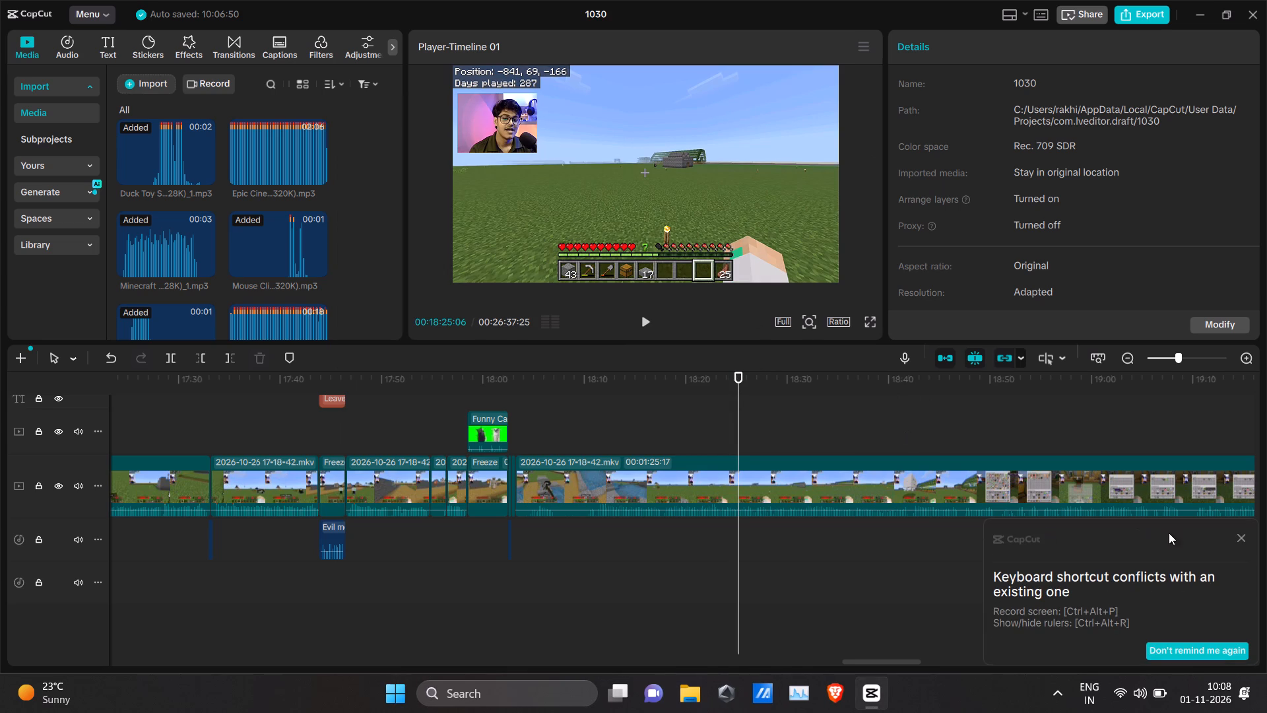
{"action": "left_click", "coordinate": [1235, 536]}
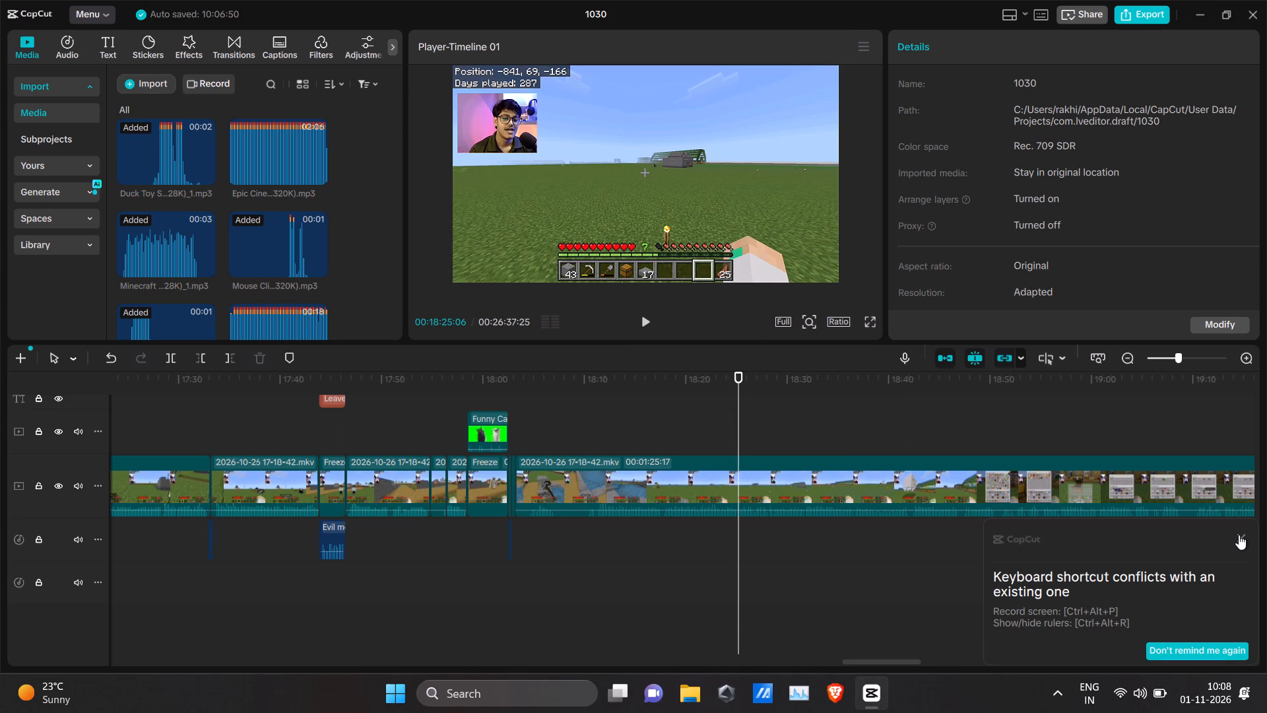
{"action": "left_click", "coordinate": [1239, 535]}
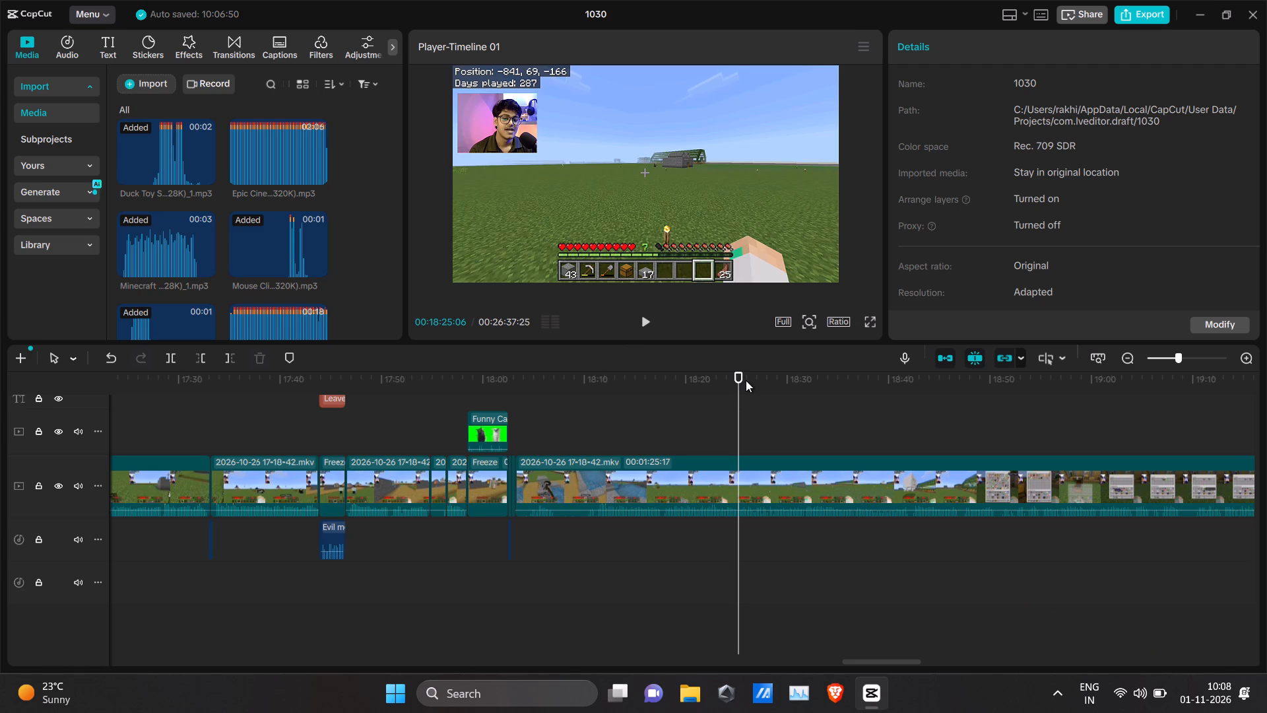
Play the gameplay from about 00:18:22:22 to the approach to the ghast, replaying from 00:18:37:15 to check the moment it appears.
{"action": "left_click", "coordinate": [746, 380]}
{"action": "key", "text": "space"}
{"action": "left_click_drag", "start_coordinate": [725, 368], "coordinate": [713, 376]}
{"action": "left_click", "coordinate": [713, 376]}
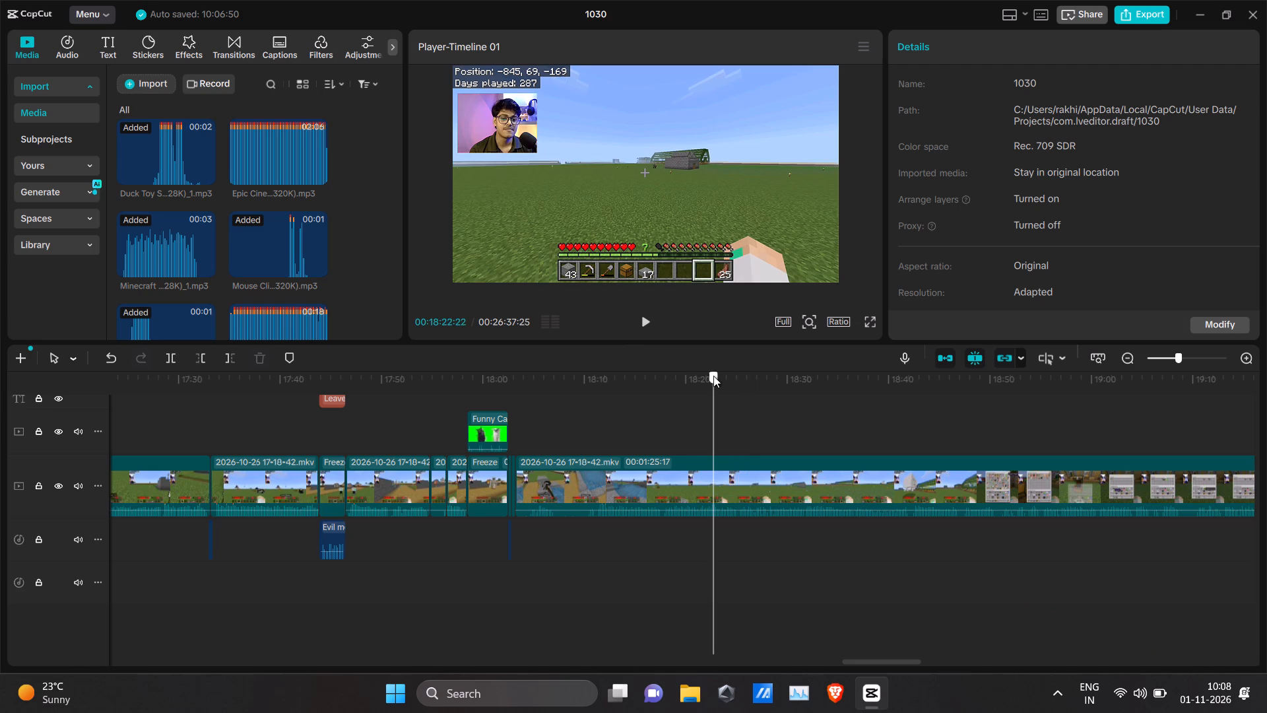
{"action": "key", "text": "space"}
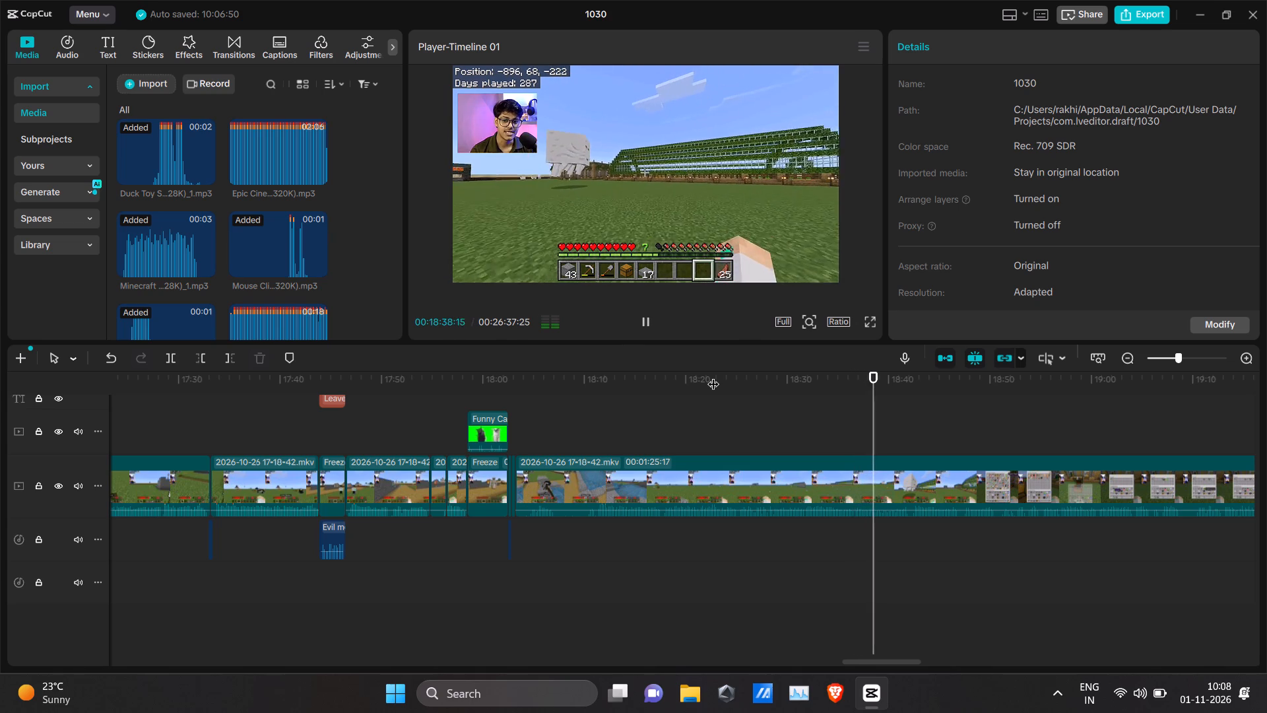
{"action": "key", "text": "space"}
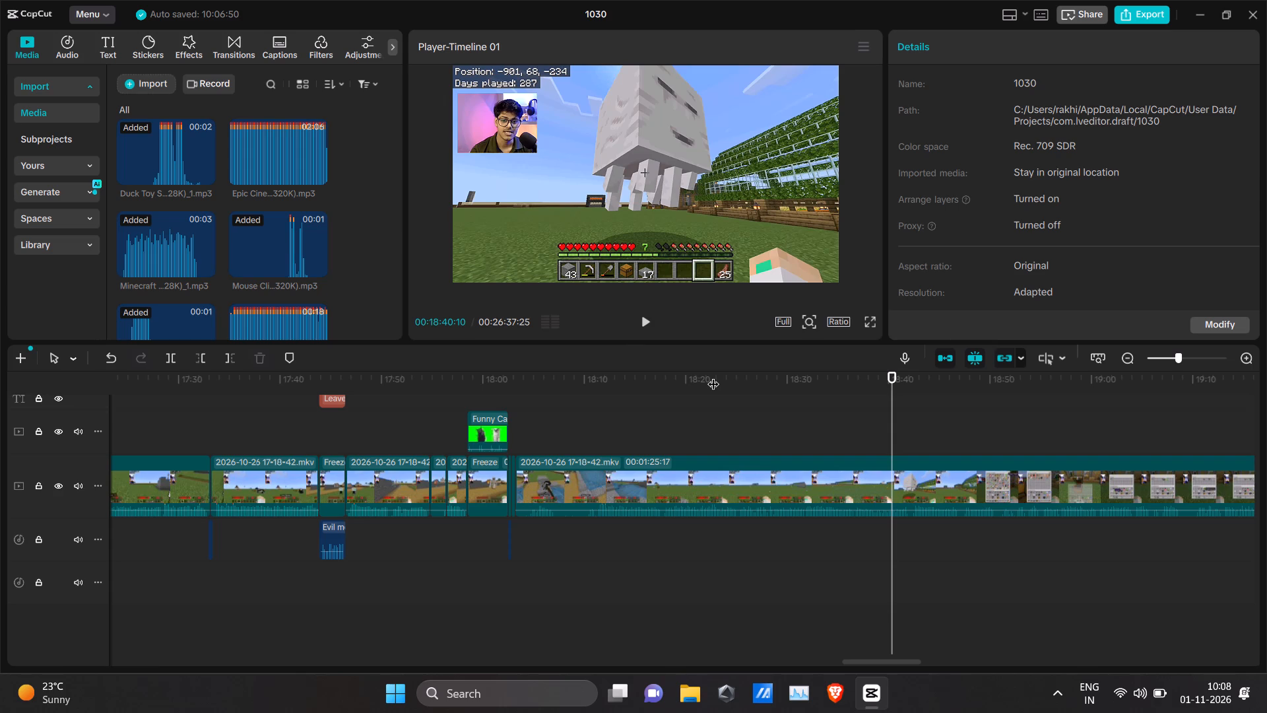
{"action": "left_click", "coordinate": [863, 385]}
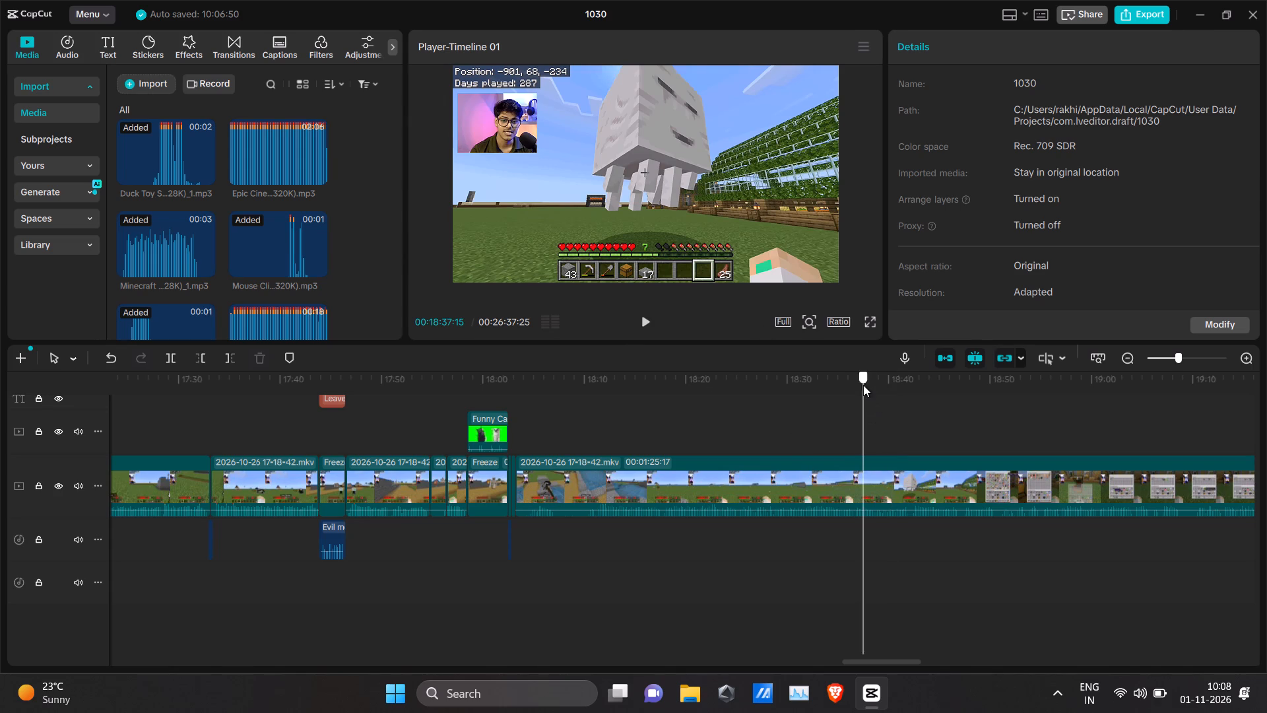
{"action": "key", "text": "space"}
{"action": "key", "text": "space"}
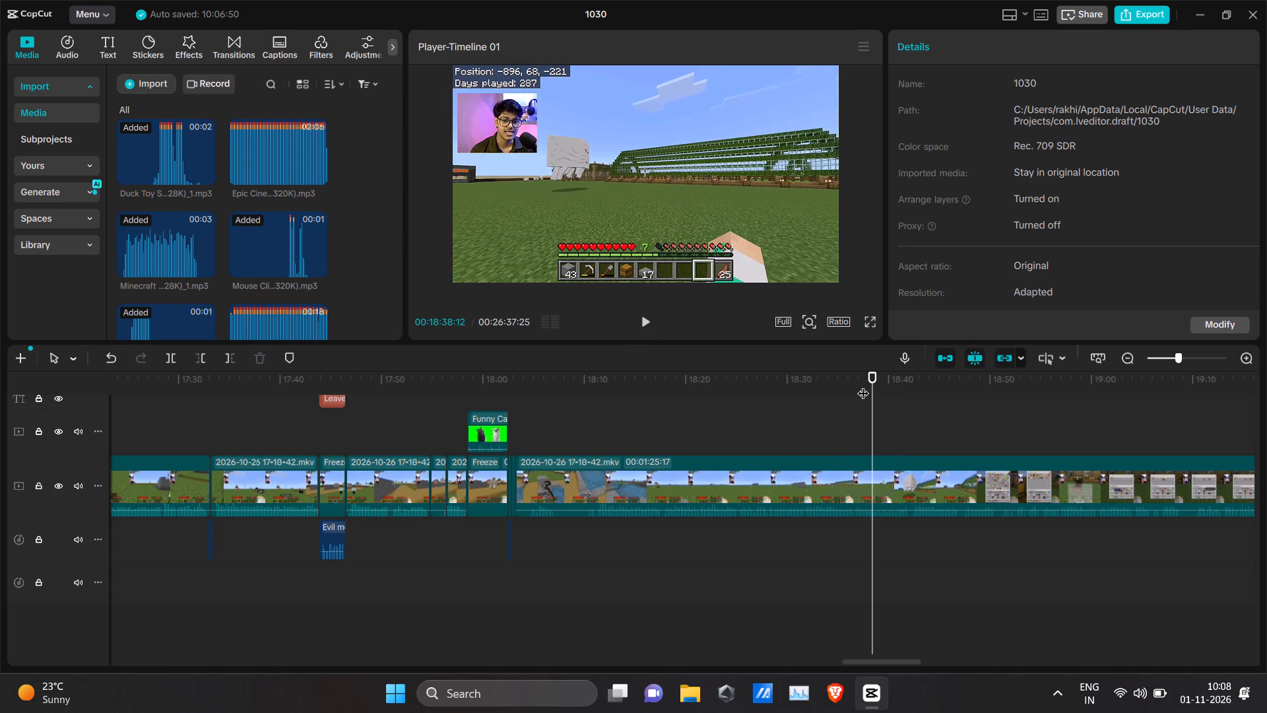
Add a default text clip at 00:18:37:15 and set its content to "Ghast**".
{"action": "left_click", "coordinate": [863, 385]}
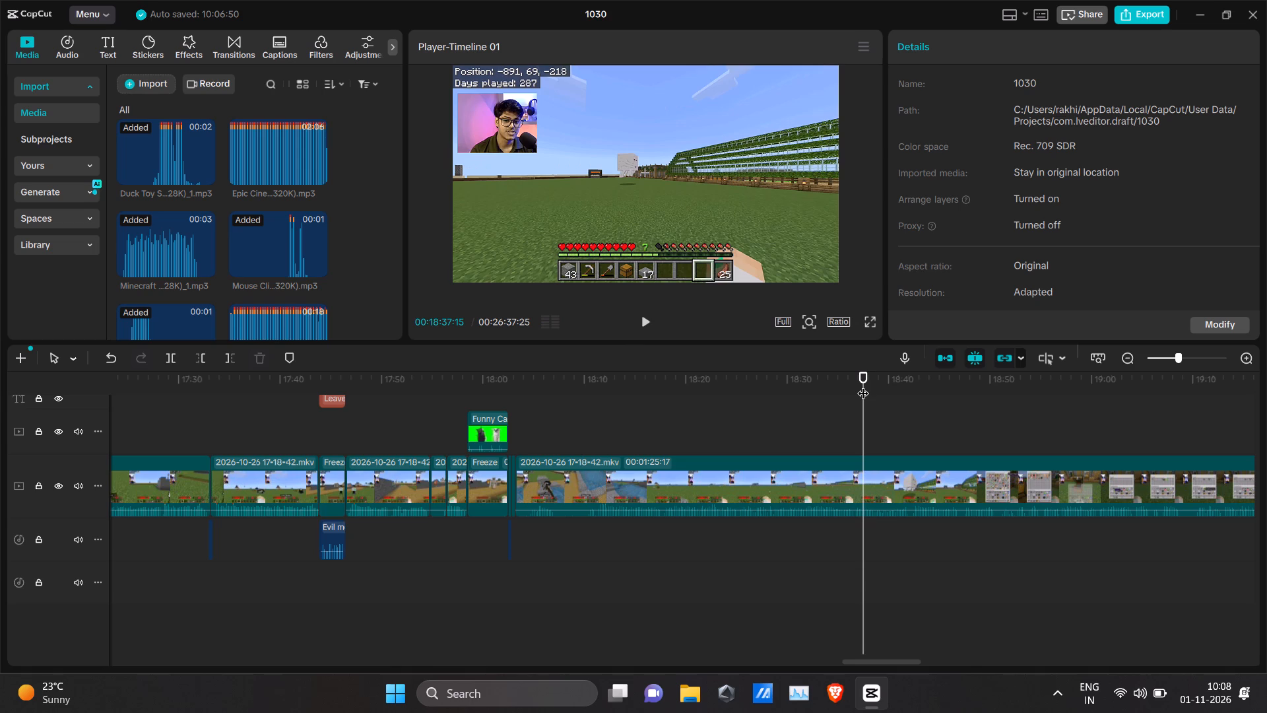
{"action": "left_click", "coordinate": [863, 385]}
{"action": "left_click", "coordinate": [102, 51]}
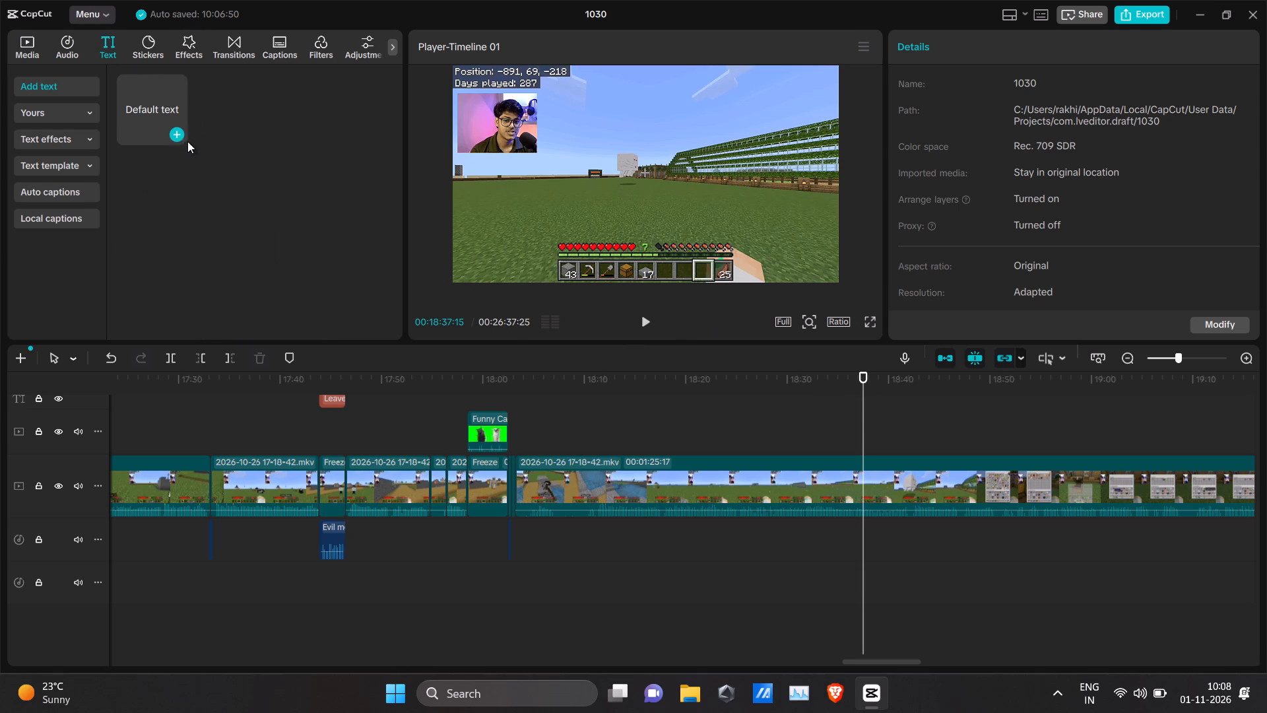
{"action": "left_click", "coordinate": [176, 134]}
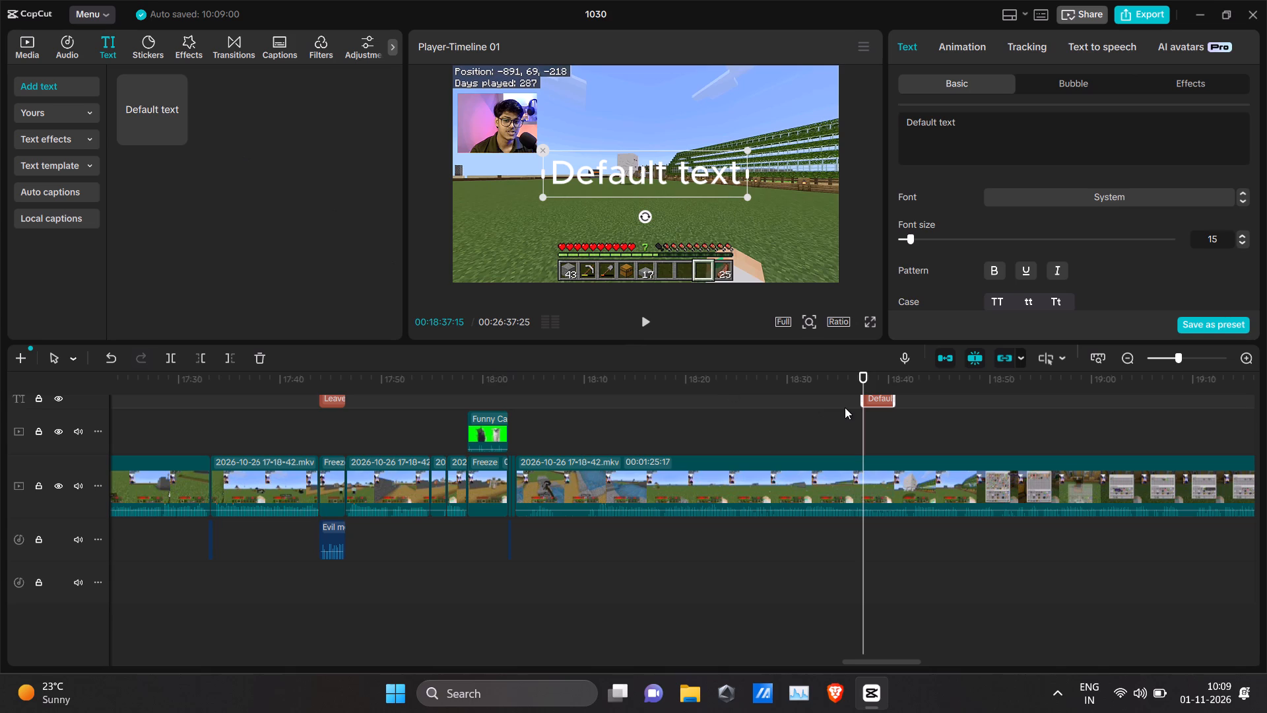
{"action": "scroll", "coordinate": [1061, 219], "scroll_direction": "down", "scroll_amount": 1}
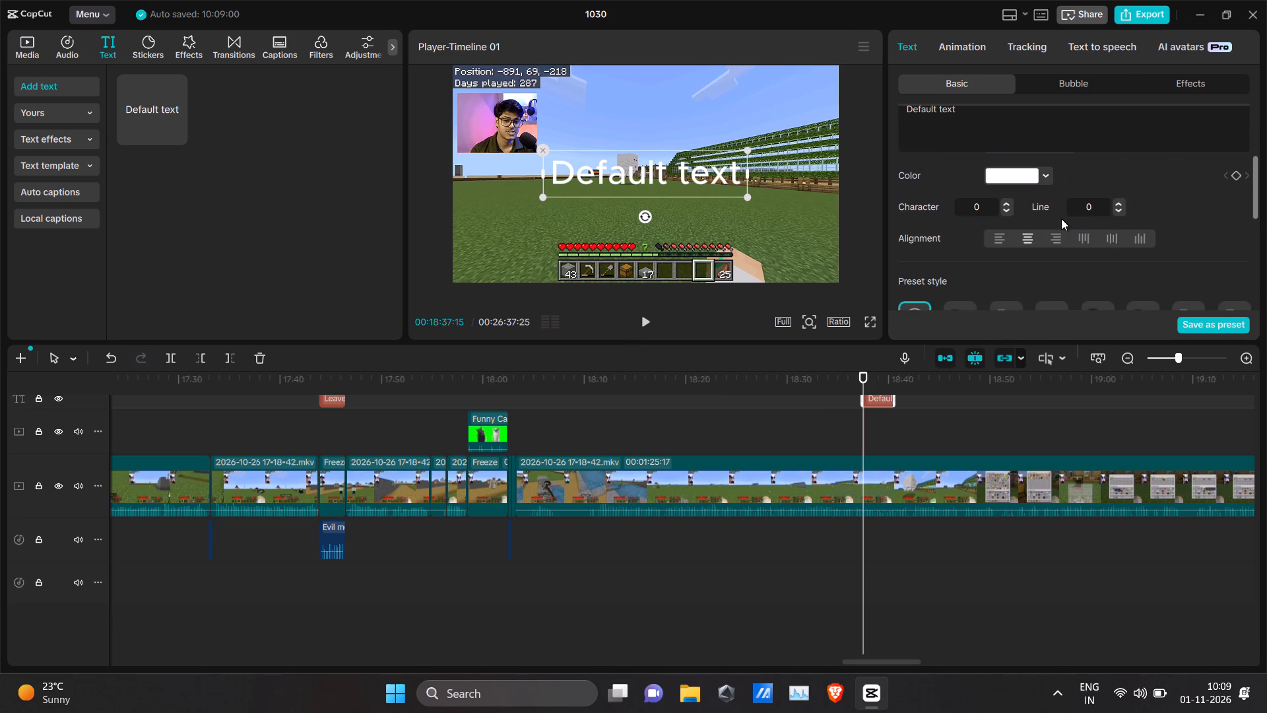
{"action": "scroll", "coordinate": [1061, 219], "scroll_direction": "down", "scroll_amount": 3}
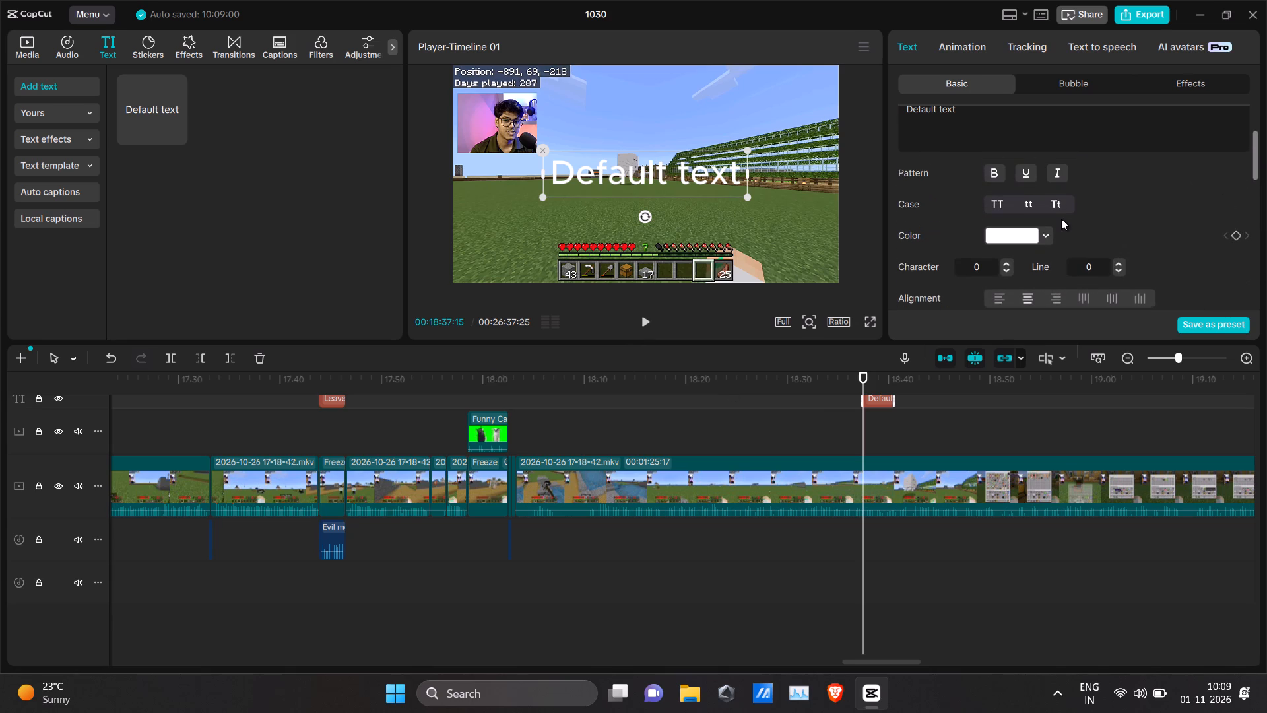
{"action": "scroll", "coordinate": [1061, 219], "scroll_direction": "down", "scroll_amount": 1}
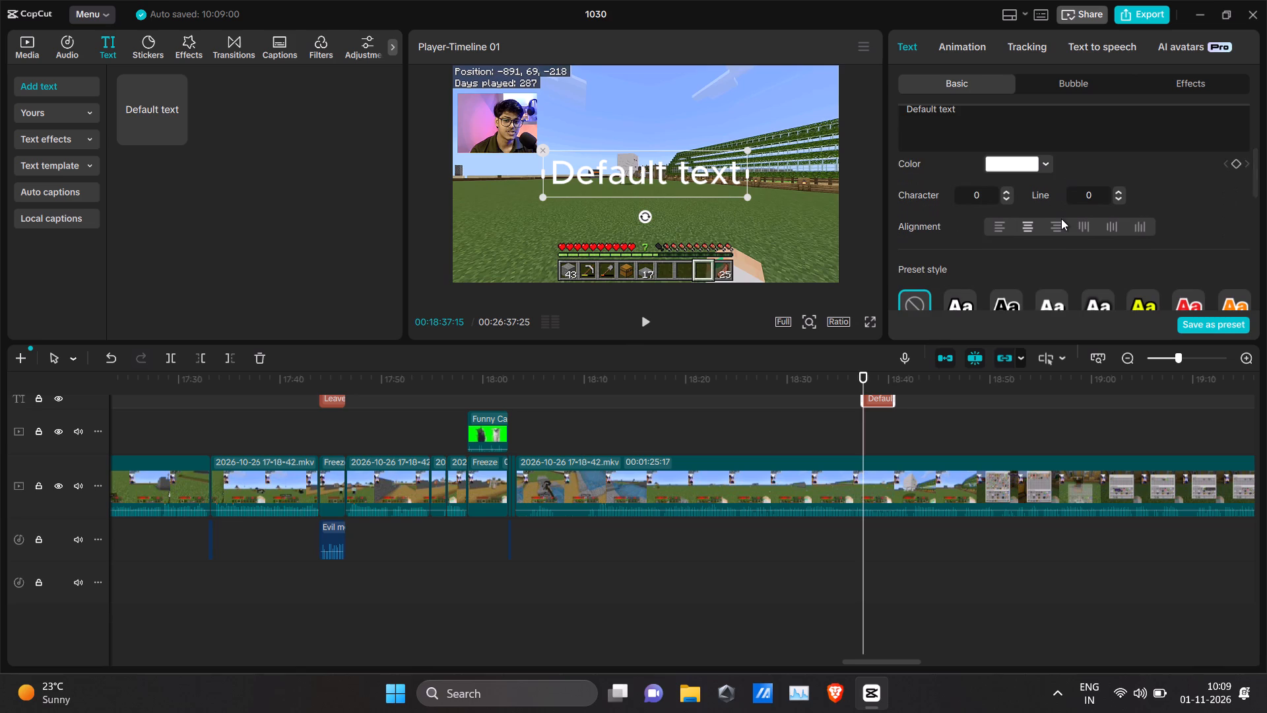
{"action": "scroll", "coordinate": [1061, 219], "scroll_direction": "down", "scroll_amount": 2}
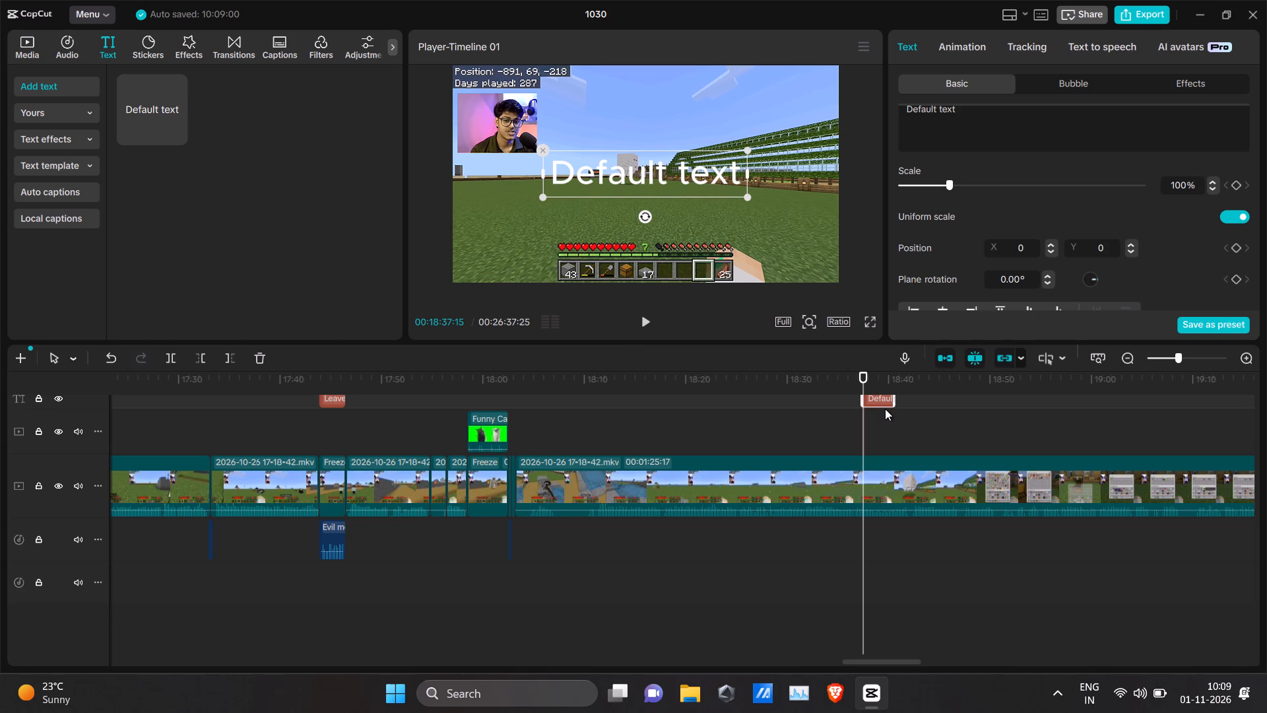
{"action": "left_click_drag", "start_coordinate": [966, 121], "coordinate": [895, 126]}
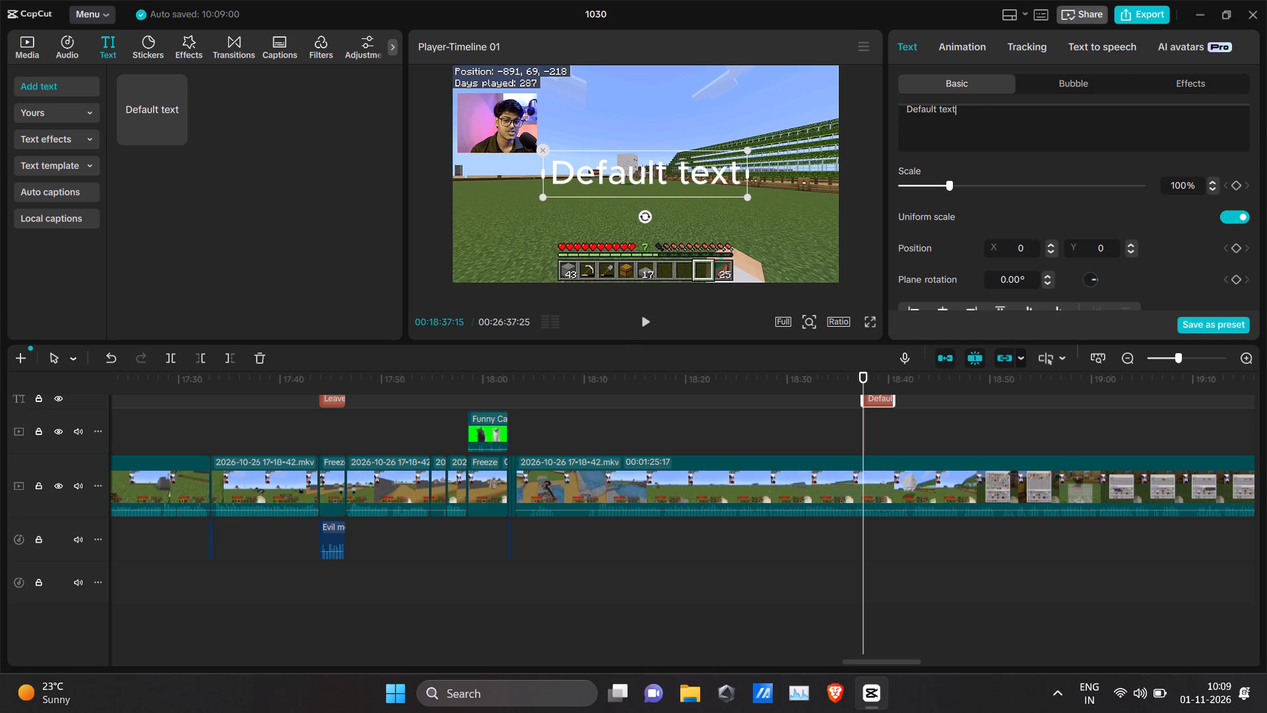
{"action": "left_click_drag", "start_coordinate": [959, 114], "coordinate": [909, 104]}
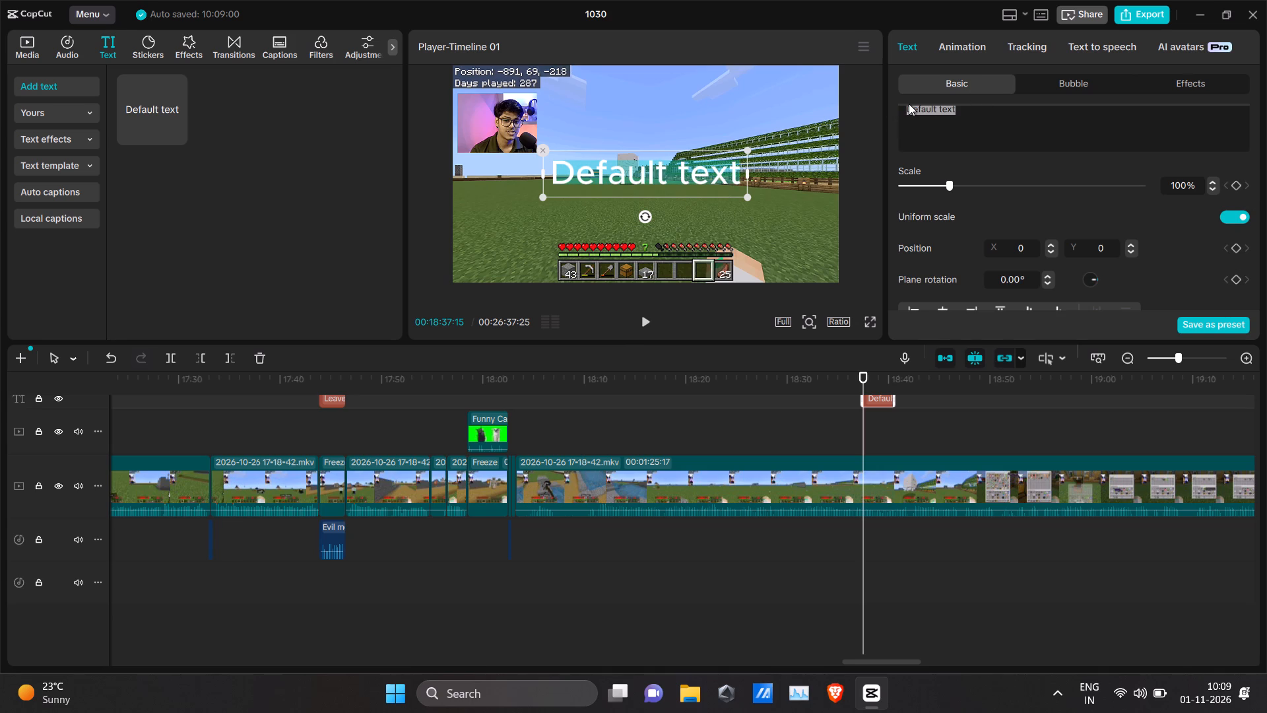
{"action": "key", "text": "BackSpace"}
{"action": "type", "text": "Ghast"}
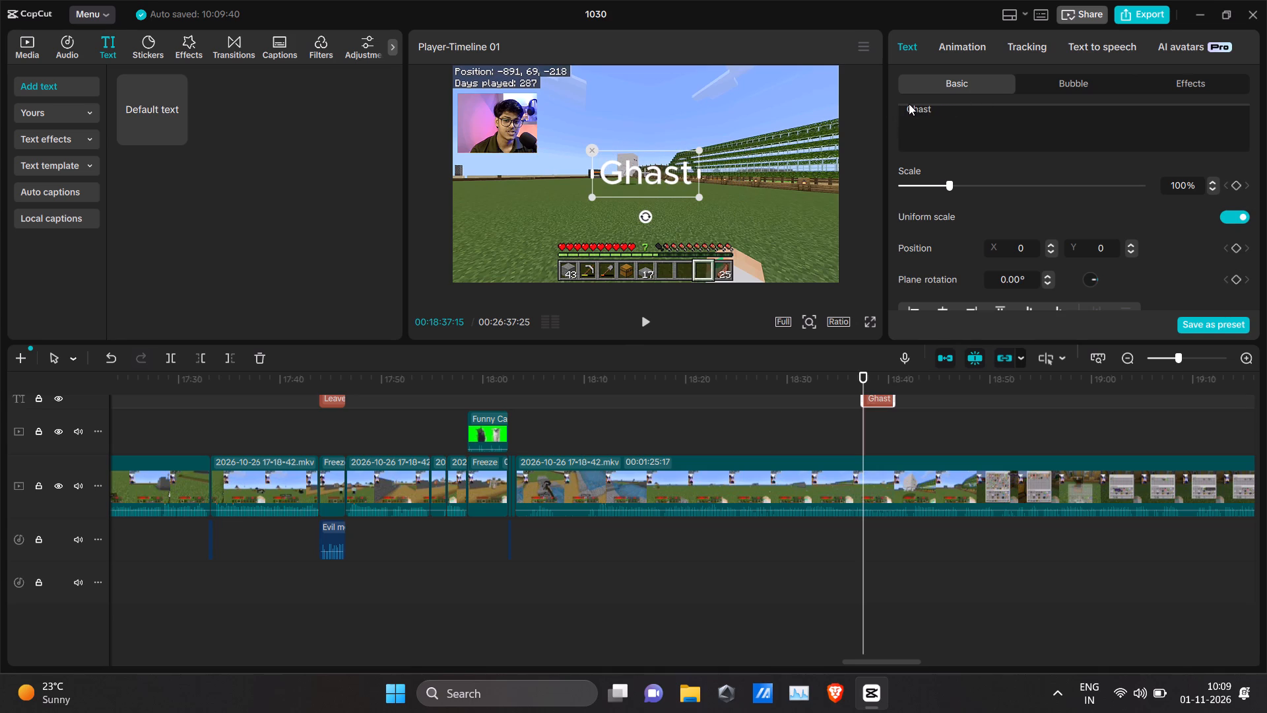
{"action": "type", "text": "**"}
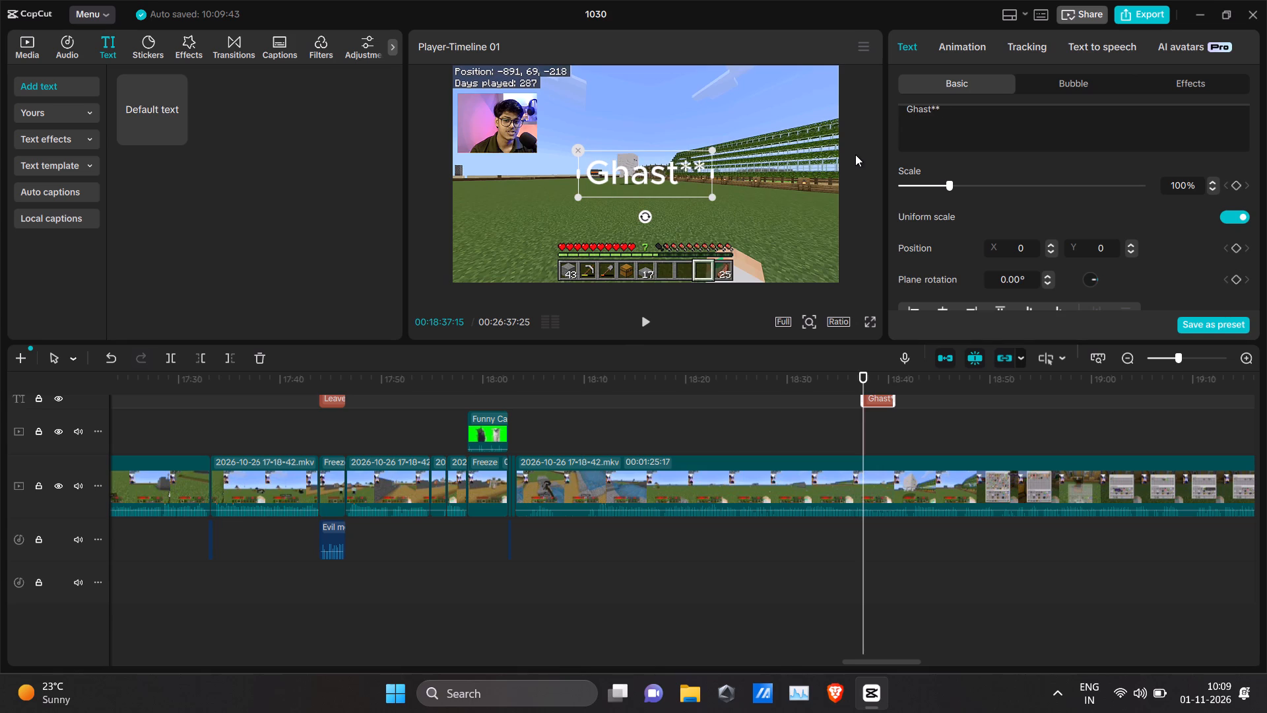
Change the Ghast** caption's font to MatrixSans-Rg.
{"action": "scroll", "coordinate": [1053, 178], "scroll_direction": "up", "scroll_amount": 2}
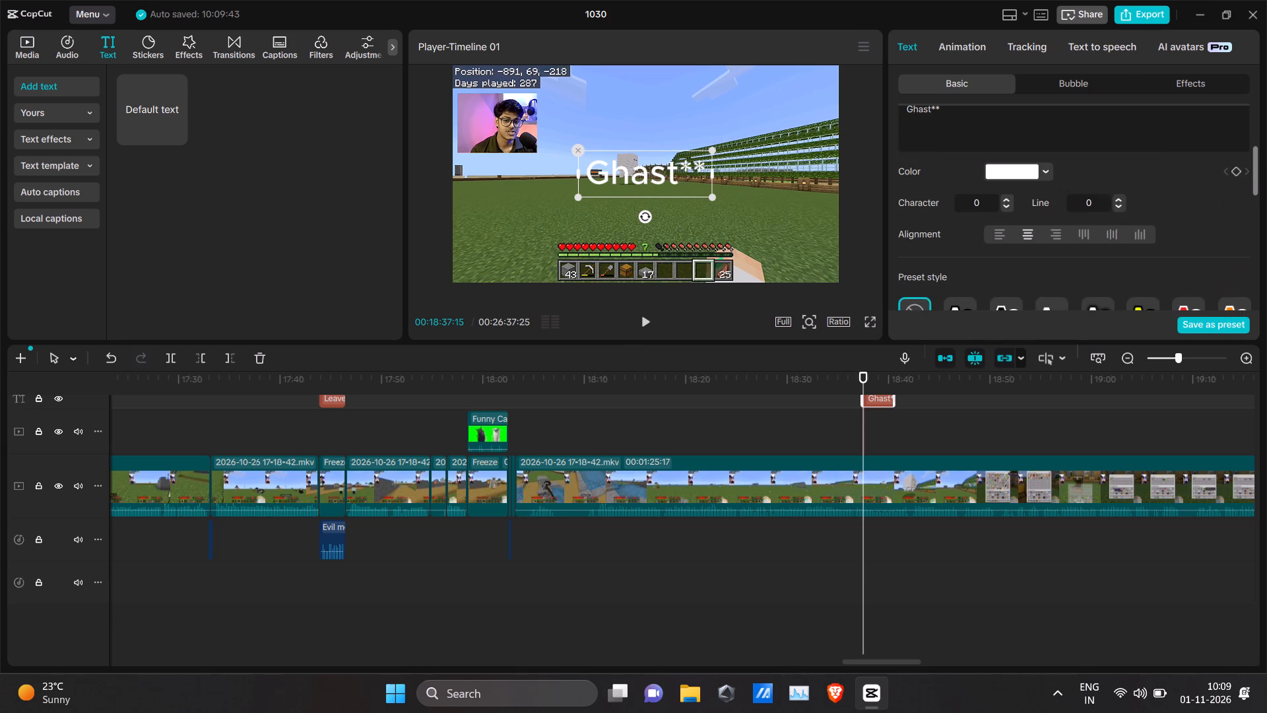
{"action": "scroll", "coordinate": [1080, 195], "scroll_direction": "up", "scroll_amount": 2}
{"action": "left_click", "coordinate": [1095, 195]}
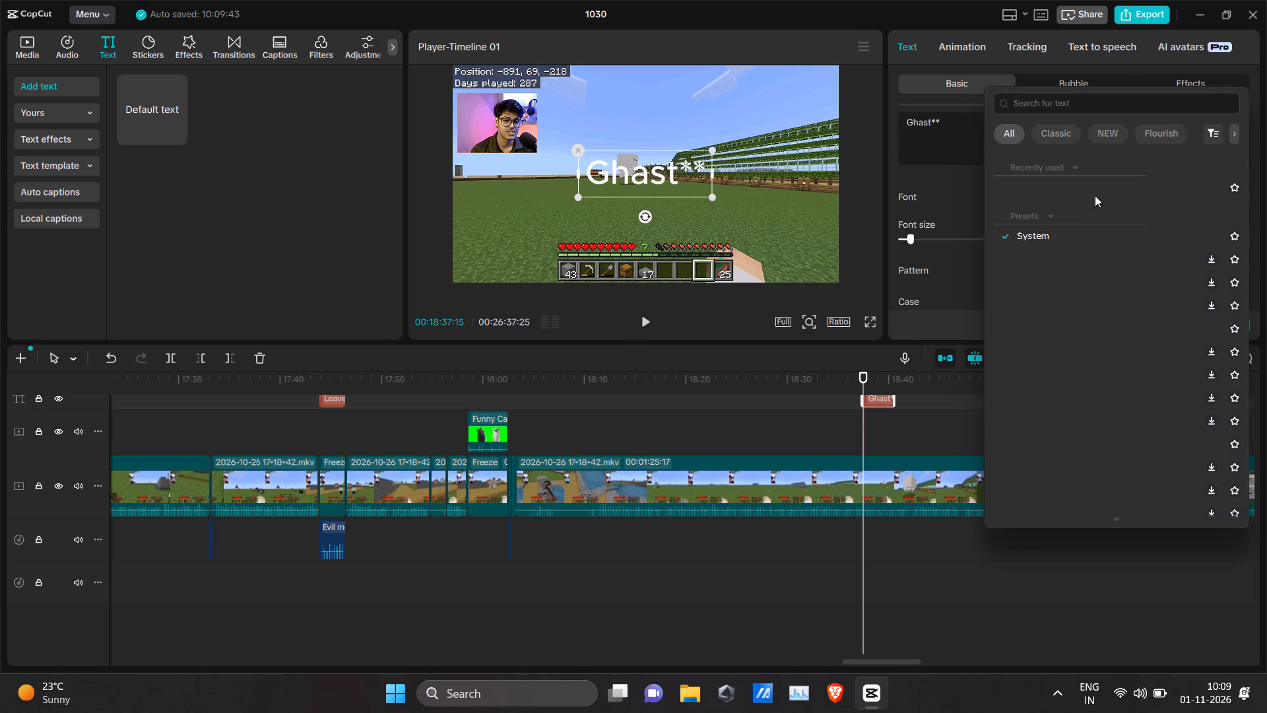
{"action": "left_click", "coordinate": [1143, 187]}
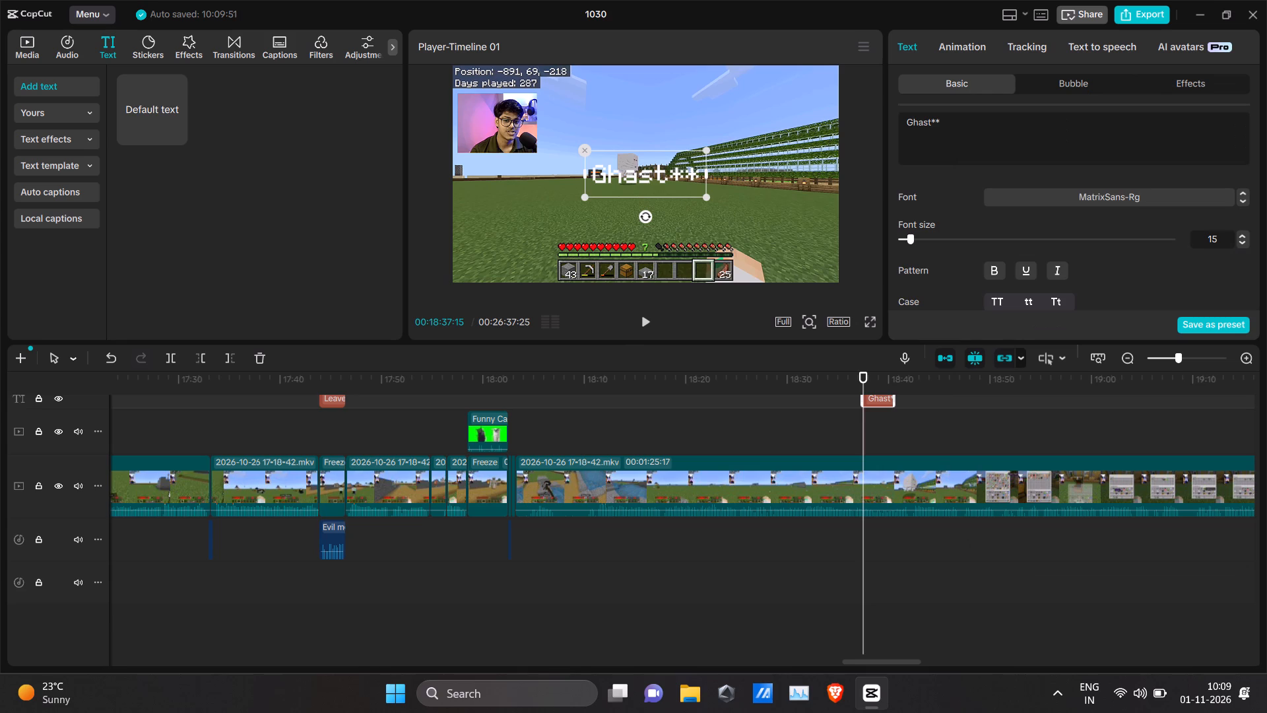
Shrink the Ghast** caption to a small label and place it just above the distant ghast in the preview.
{"action": "scroll", "coordinate": [936, 217], "scroll_direction": "down", "scroll_amount": 2}
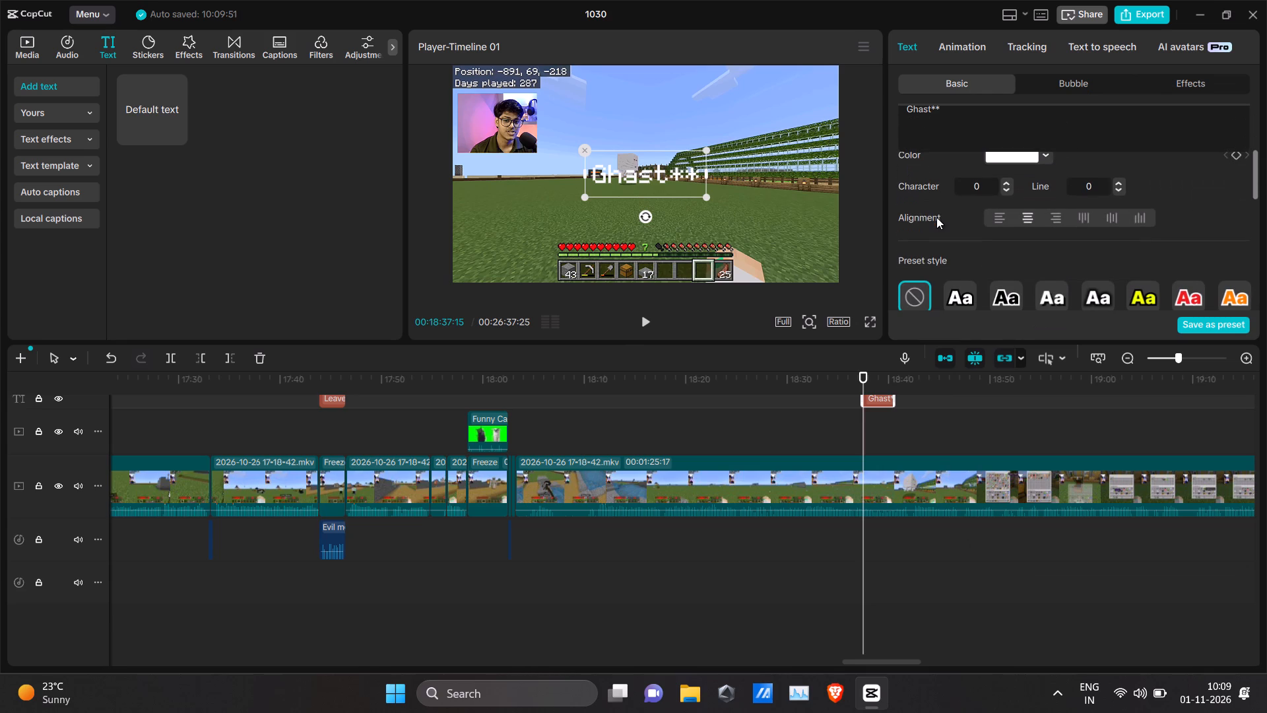
{"action": "left_click_drag", "start_coordinate": [705, 199], "coordinate": [703, 189]}
{"action": "left_click_drag", "start_coordinate": [703, 189], "coordinate": [663, 139]}
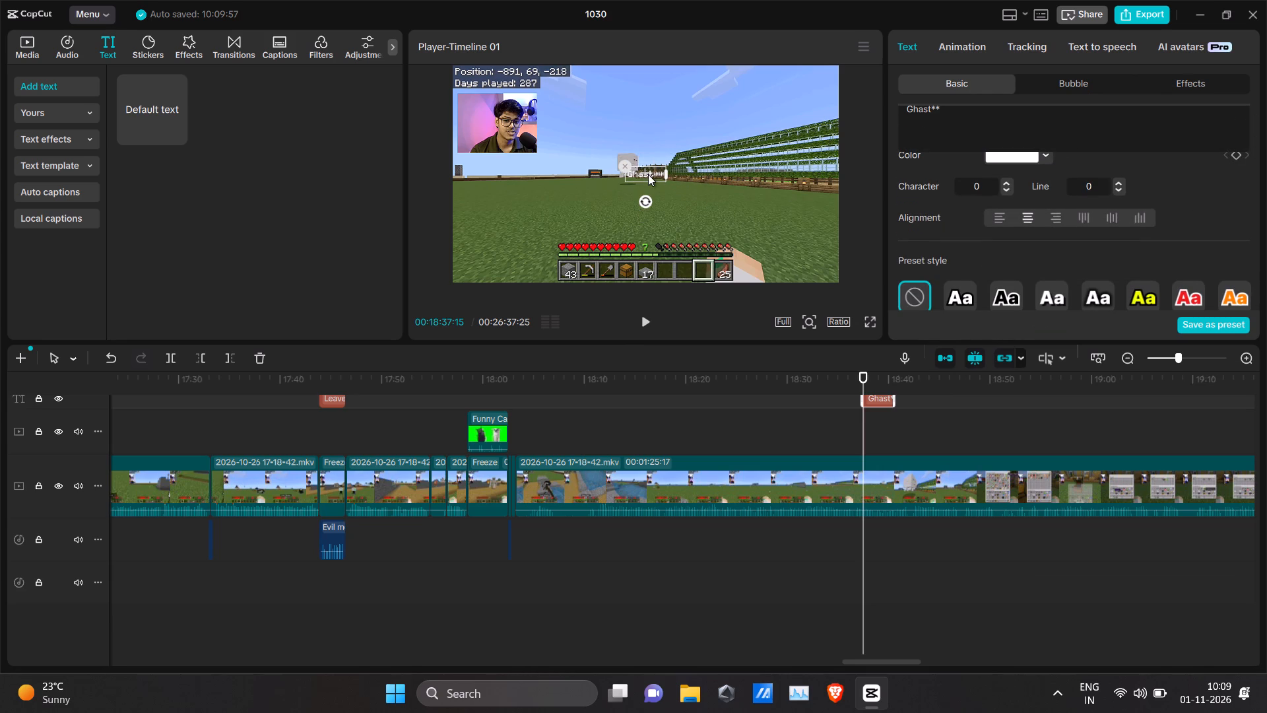
{"action": "left_click_drag", "start_coordinate": [647, 174], "coordinate": [659, 149]}
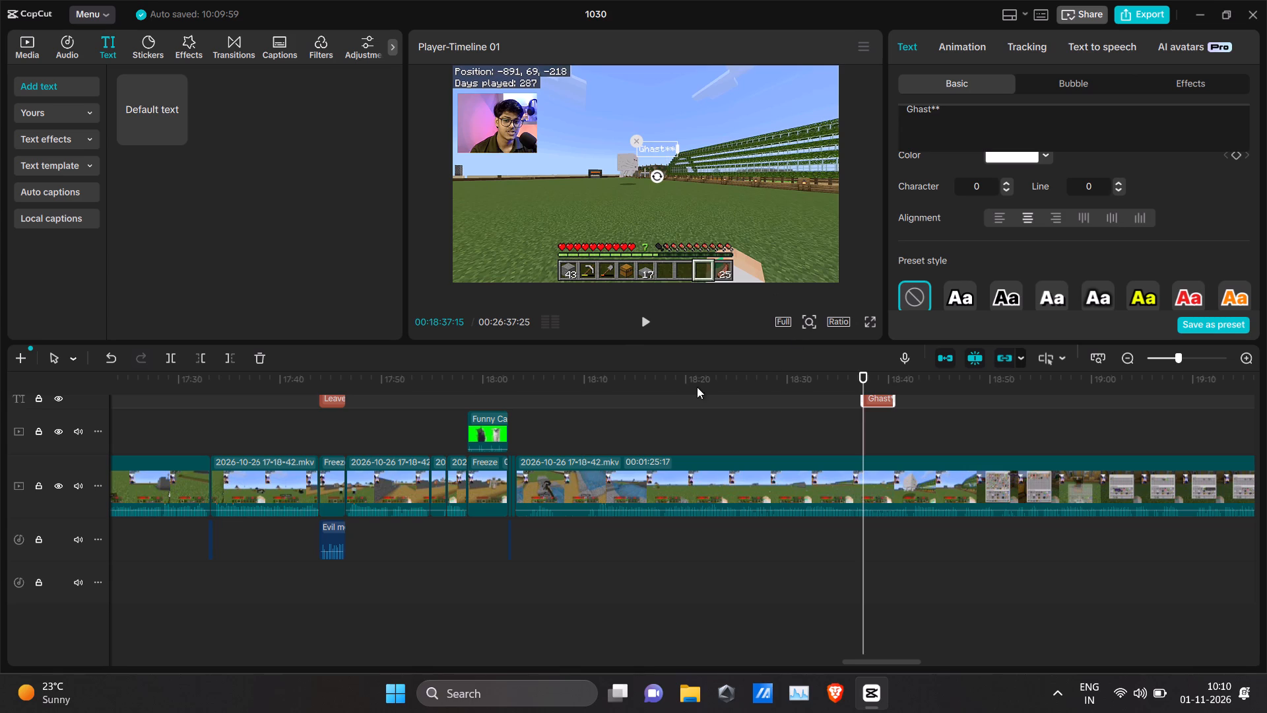
Play through the Ghast** caption, shift its clip about 1 second later on the timeline, and replay it from 00:18:37:24.
{"action": "left_click", "coordinate": [840, 380]}
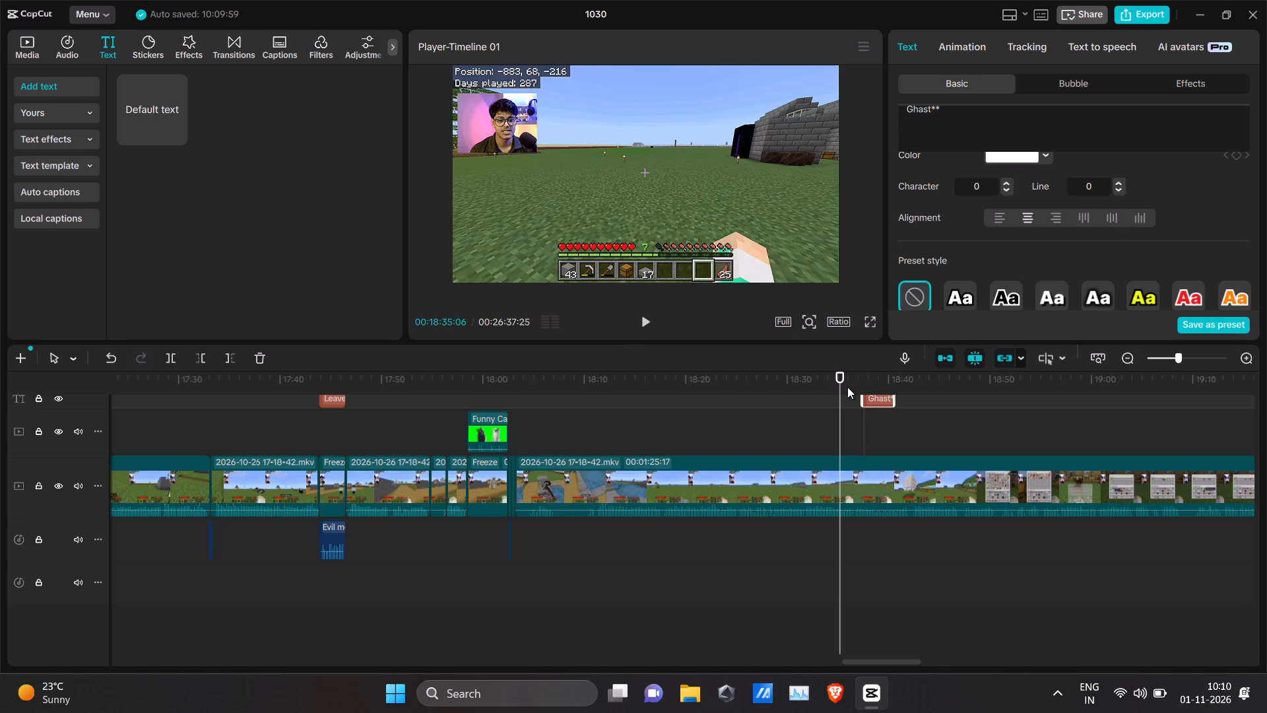
{"action": "left_click", "coordinate": [847, 387]}
{"action": "key", "text": "space"}
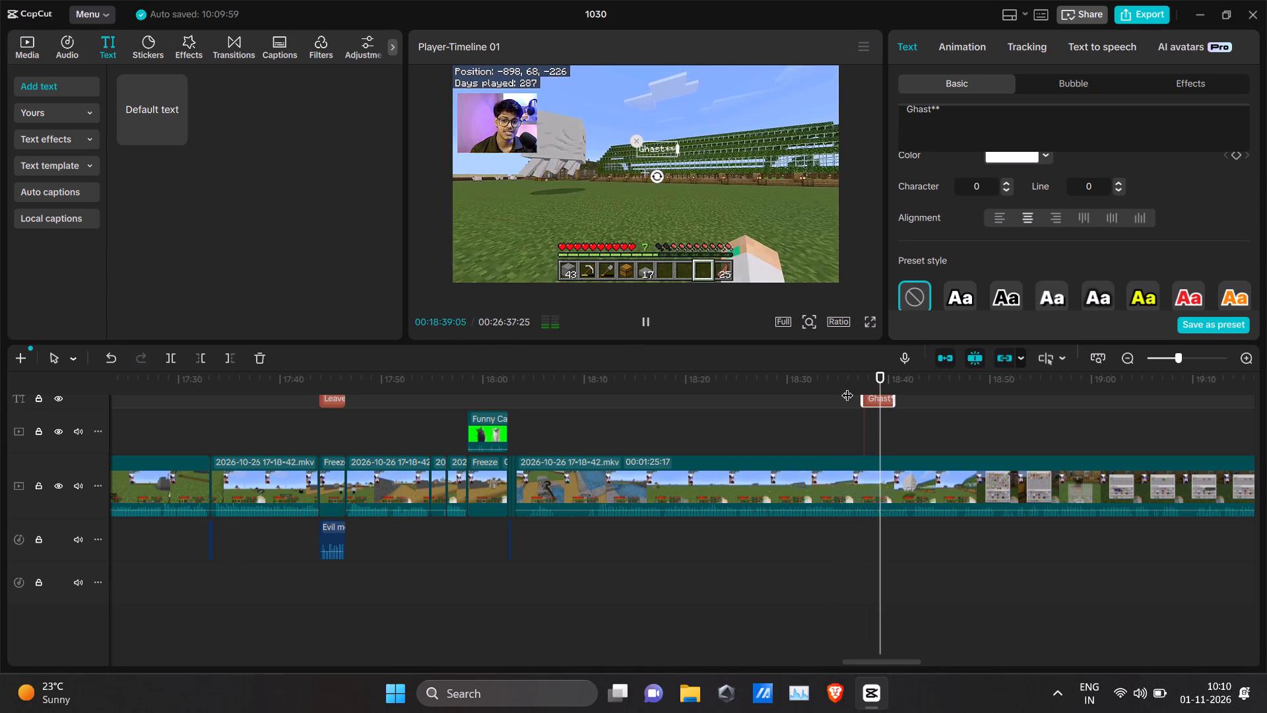
{"action": "key", "text": "space"}
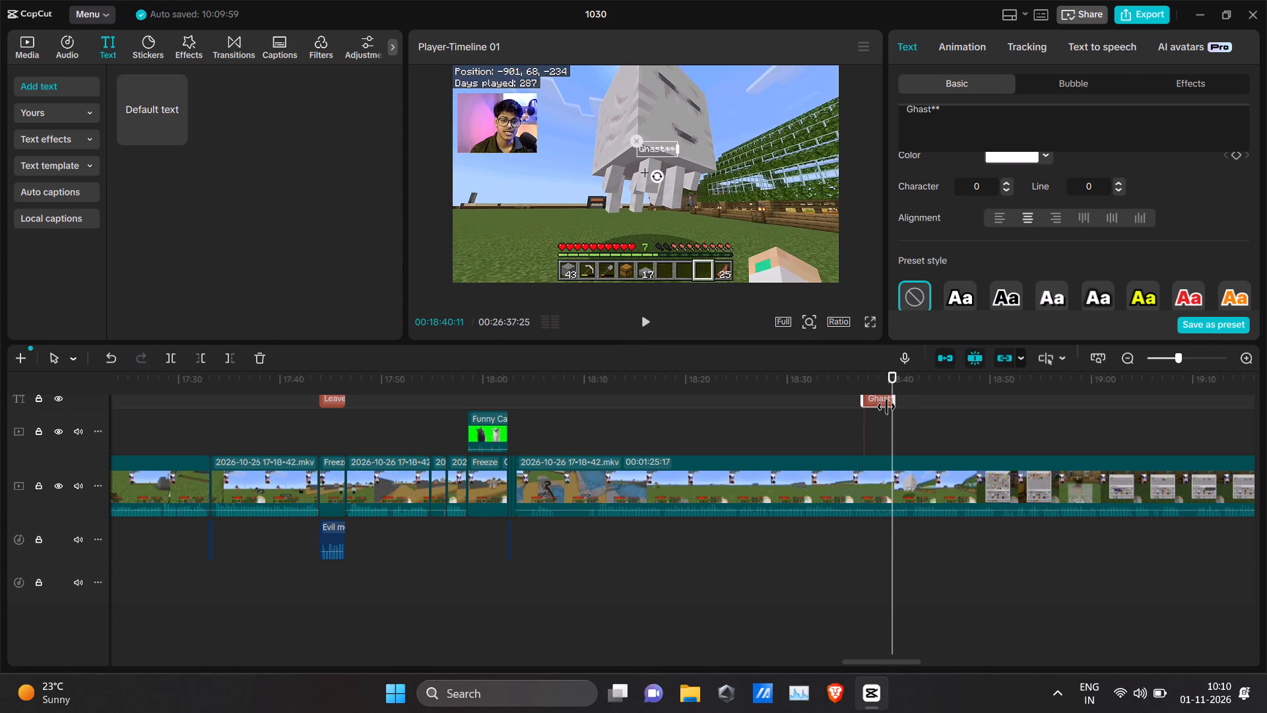
{"action": "scroll", "coordinate": [886, 407], "scroll_direction": "up", "scroll_amount": 5, "text": "ctrl"}
{"action": "left_click_drag", "start_coordinate": [856, 402], "coordinate": [880, 411]}
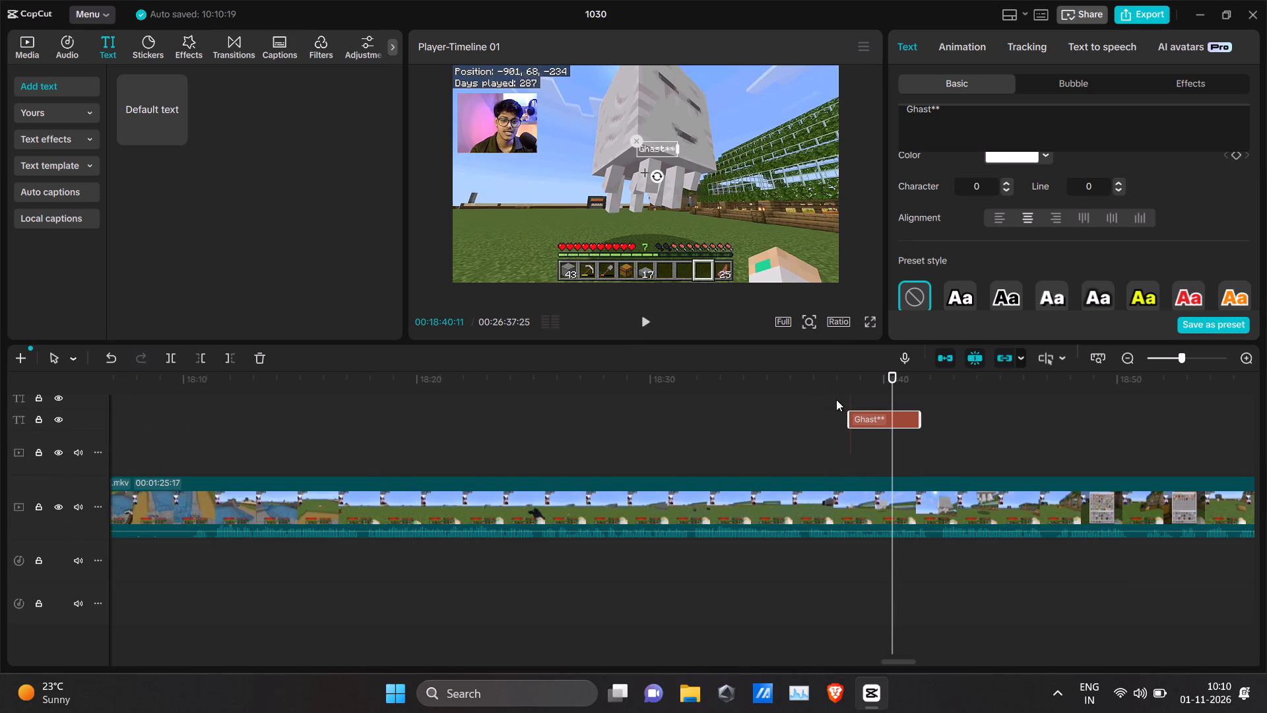
{"action": "left_click", "coordinate": [832, 395]}
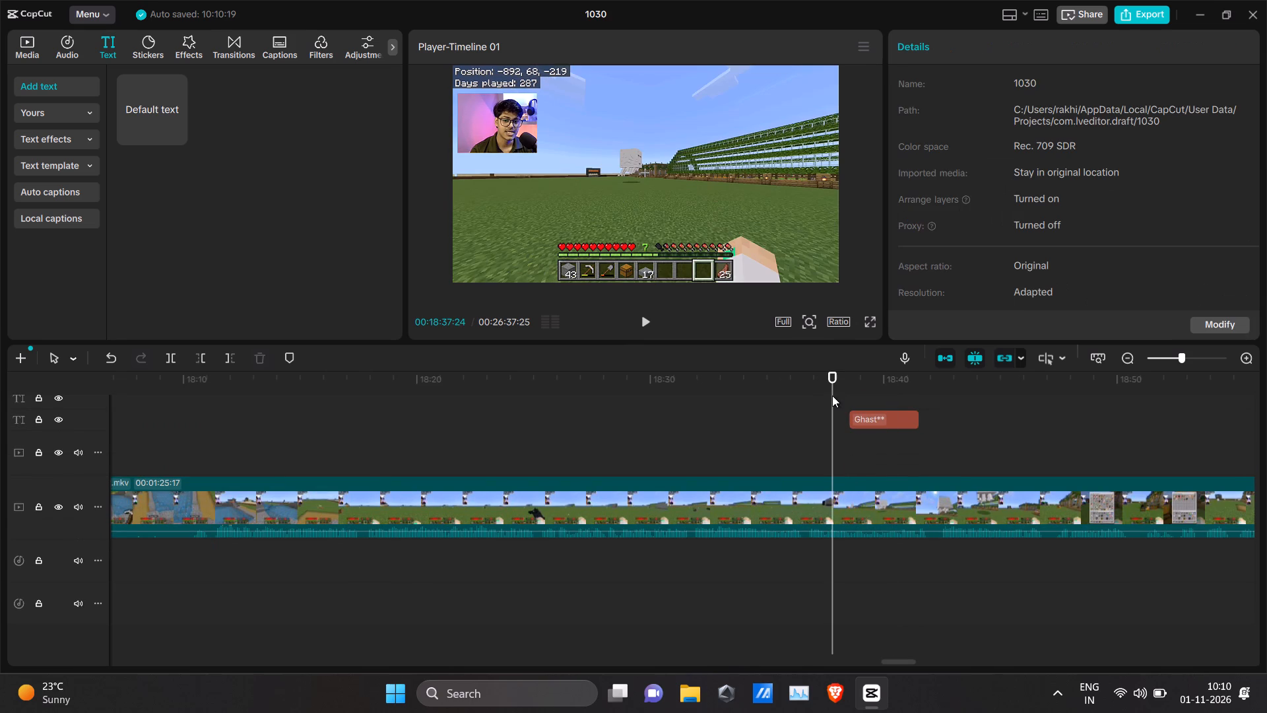
{"action": "key", "text": "space"}
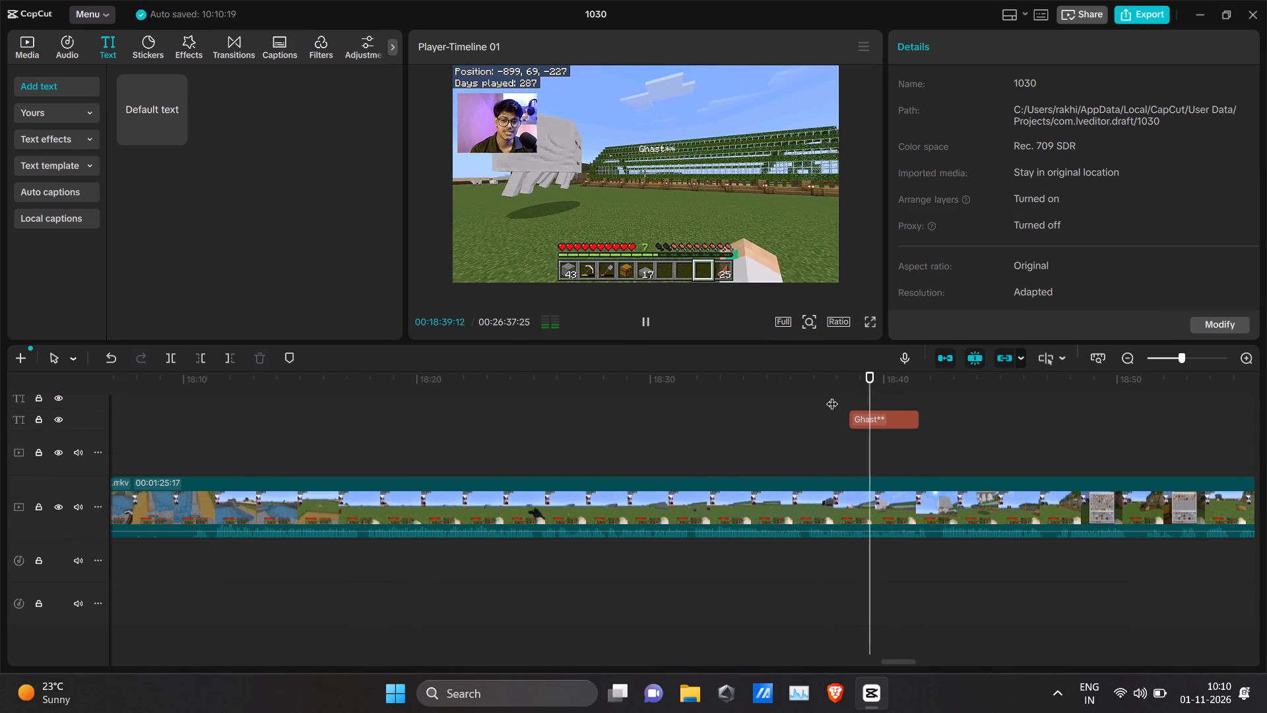
Shift the Ghast** caption clip about half a second earlier, so it starts at 00:18:37:29, and replay it from its start.
{"action": "key", "text": "space"}
{"action": "left_click_drag", "start_coordinate": [860, 410], "coordinate": [850, 410]}
{"action": "left_click_drag", "start_coordinate": [859, 413], "coordinate": [846, 413]}
{"action": "left_click", "coordinate": [829, 384]}
{"action": "key", "text": "space"}
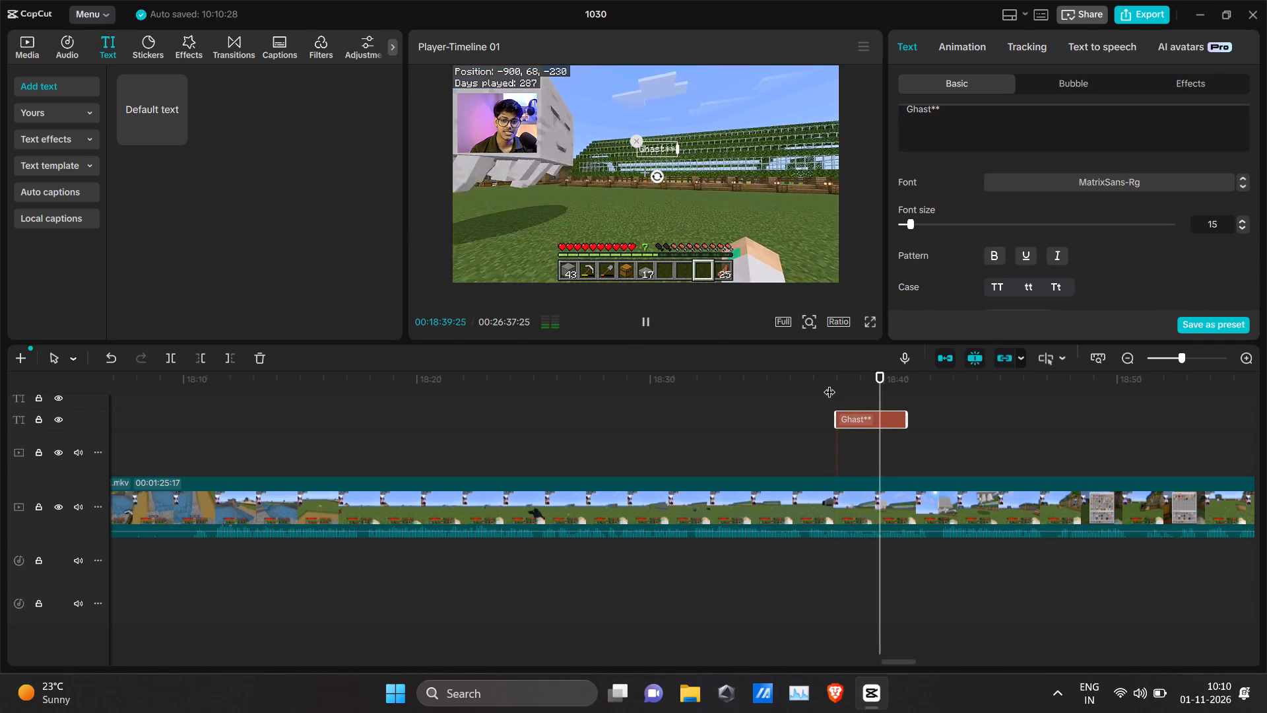
{"action": "key", "text": "space"}
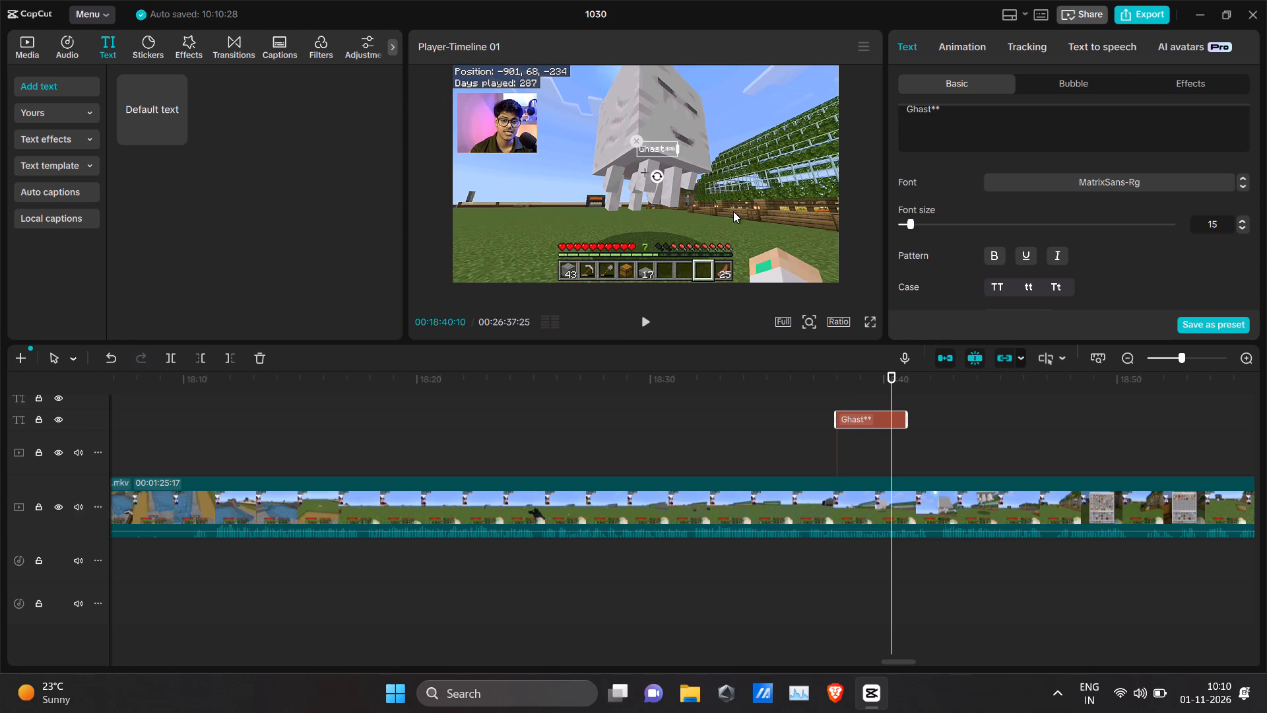
{"action": "left_click", "coordinate": [829, 379]}
{"action": "left_click_drag", "start_coordinate": [829, 379], "coordinate": [839, 378]}
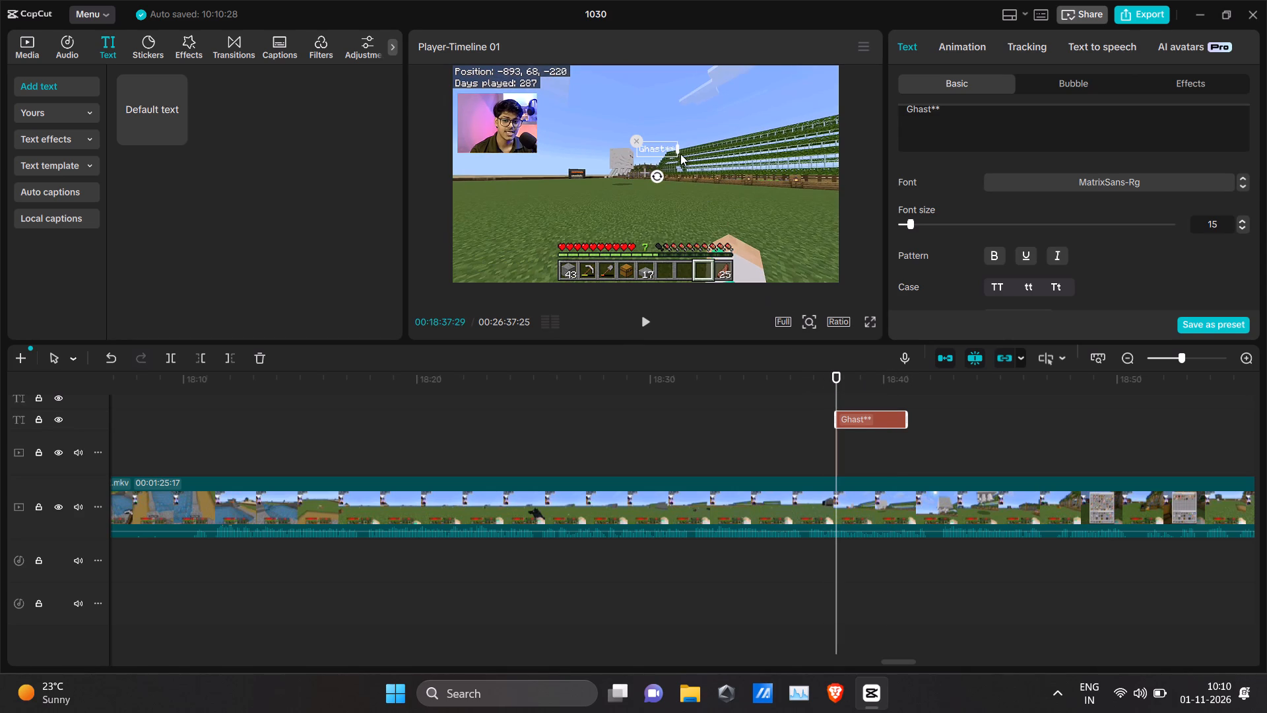
{"action": "key", "text": "space"}
{"action": "key", "text": "space"}
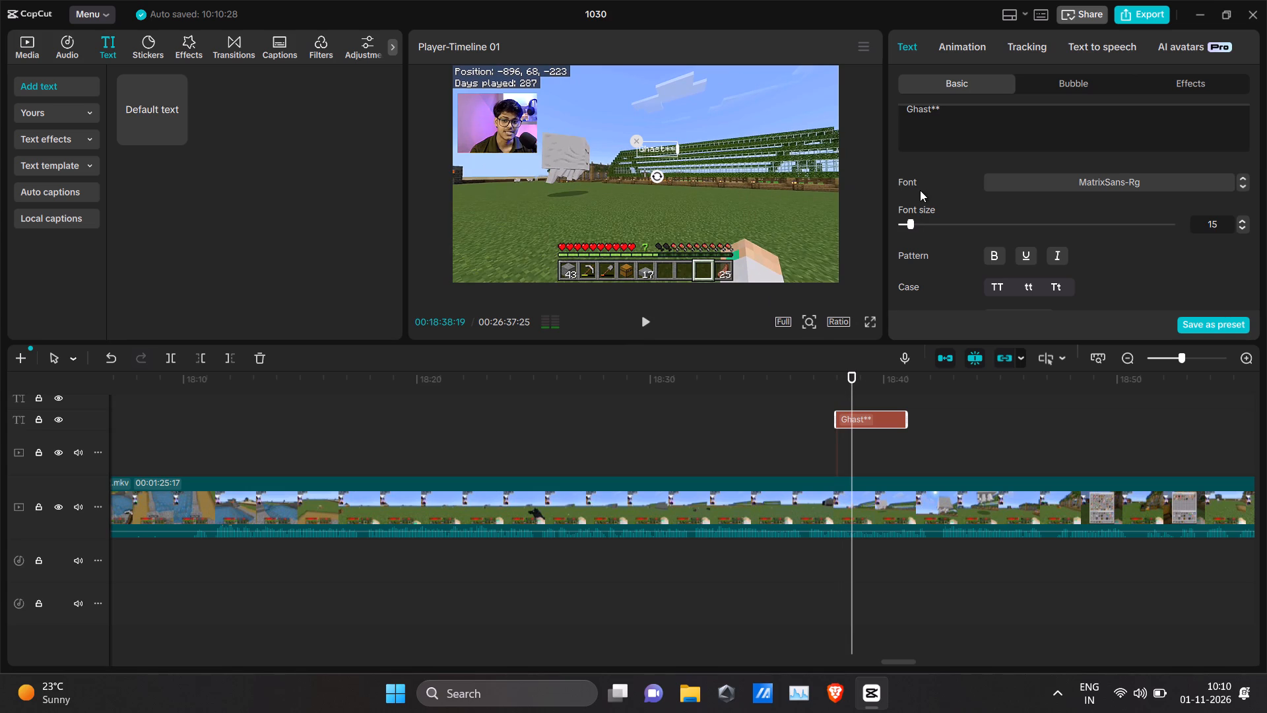
Look through the Ghast** caption's basic text properties, from transform and blend to background, glow and shadow.
{"action": "scroll", "coordinate": [992, 284], "scroll_direction": "down", "scroll_amount": 3}
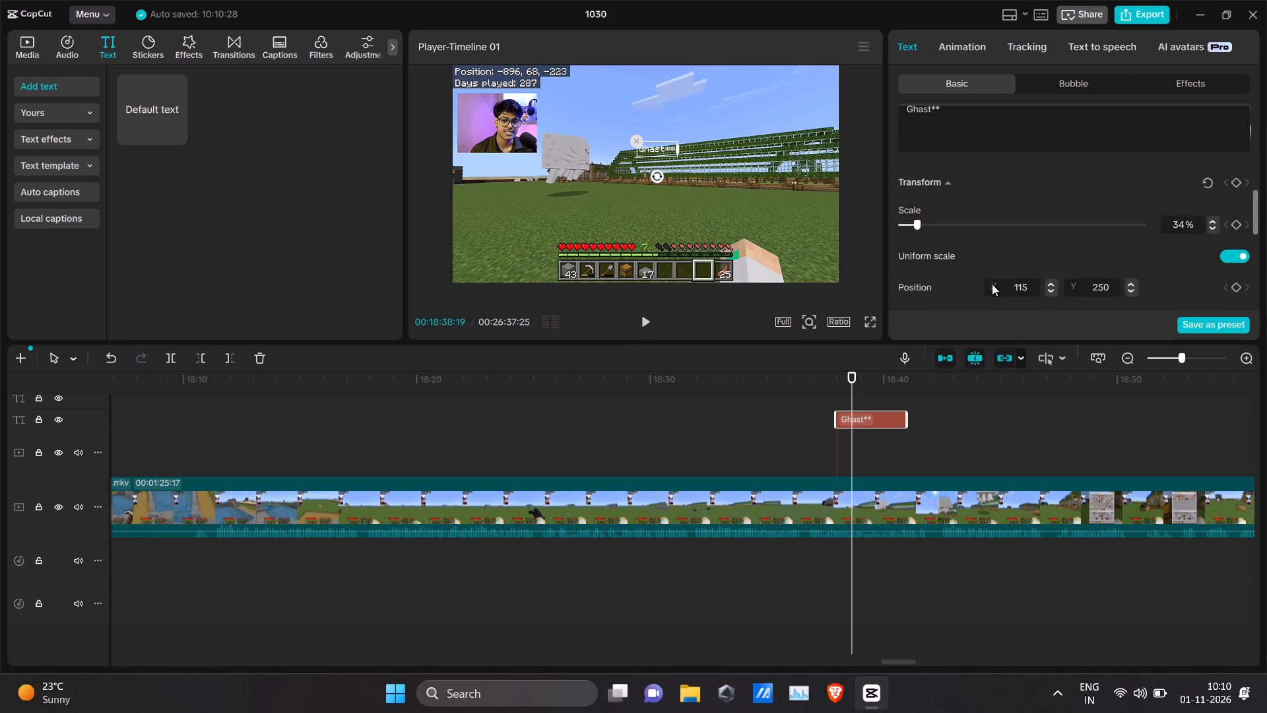
{"action": "scroll", "coordinate": [992, 284], "scroll_direction": "down", "scroll_amount": 2}
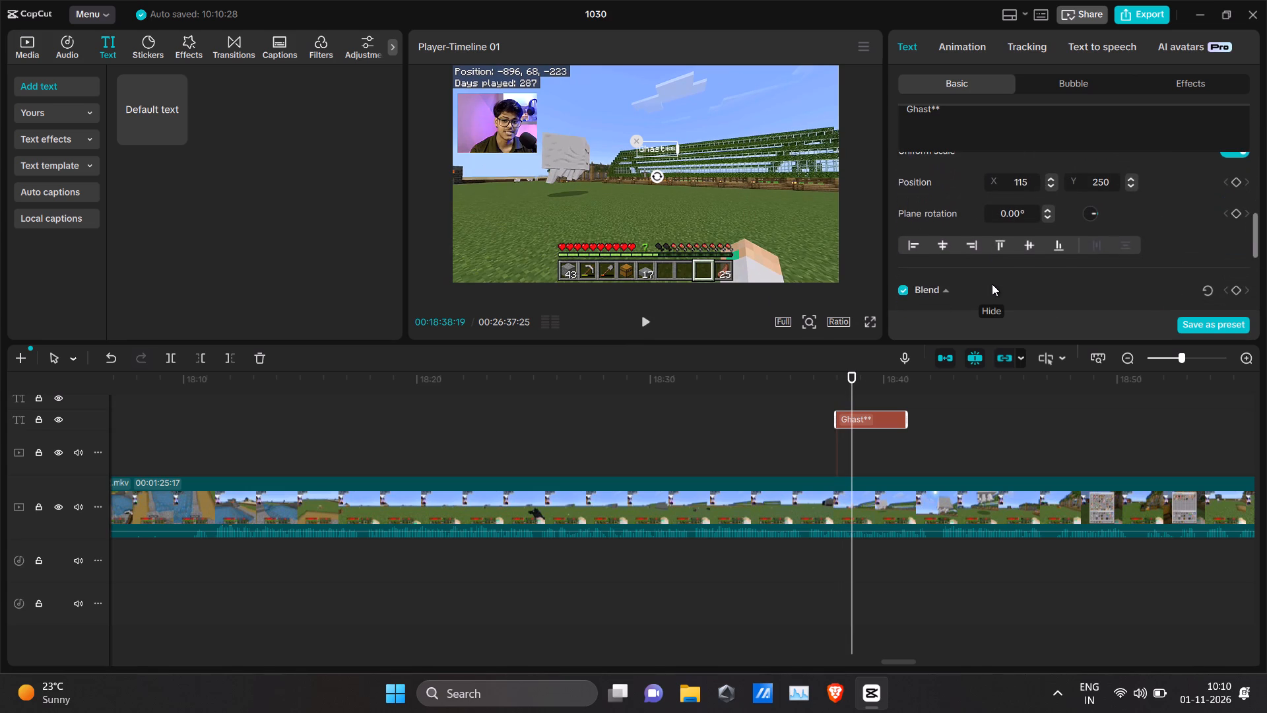
{"action": "scroll", "coordinate": [992, 284], "scroll_direction": "down", "scroll_amount": 2}
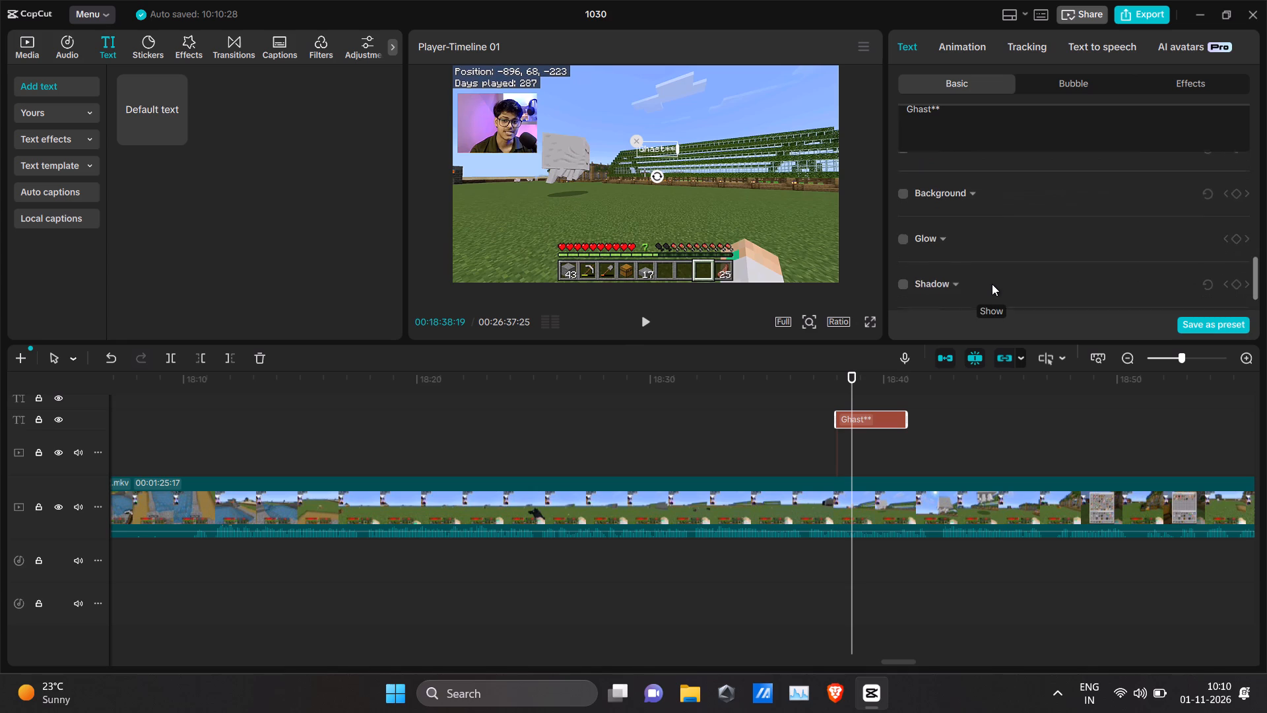
{"action": "scroll", "coordinate": [992, 284], "scroll_direction": "down", "scroll_amount": 1}
{"action": "scroll", "coordinate": [992, 284], "scroll_direction": "up", "scroll_amount": 2}
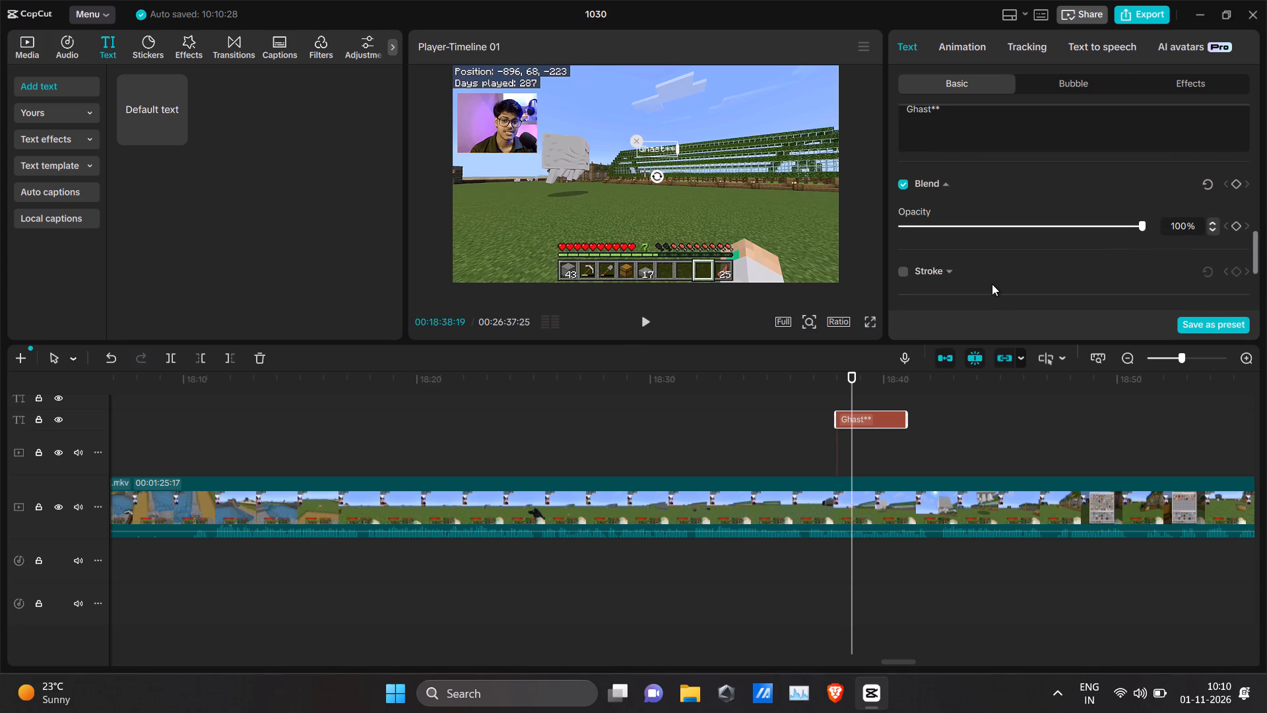
{"action": "scroll", "coordinate": [992, 284], "scroll_direction": "up", "scroll_amount": 3}
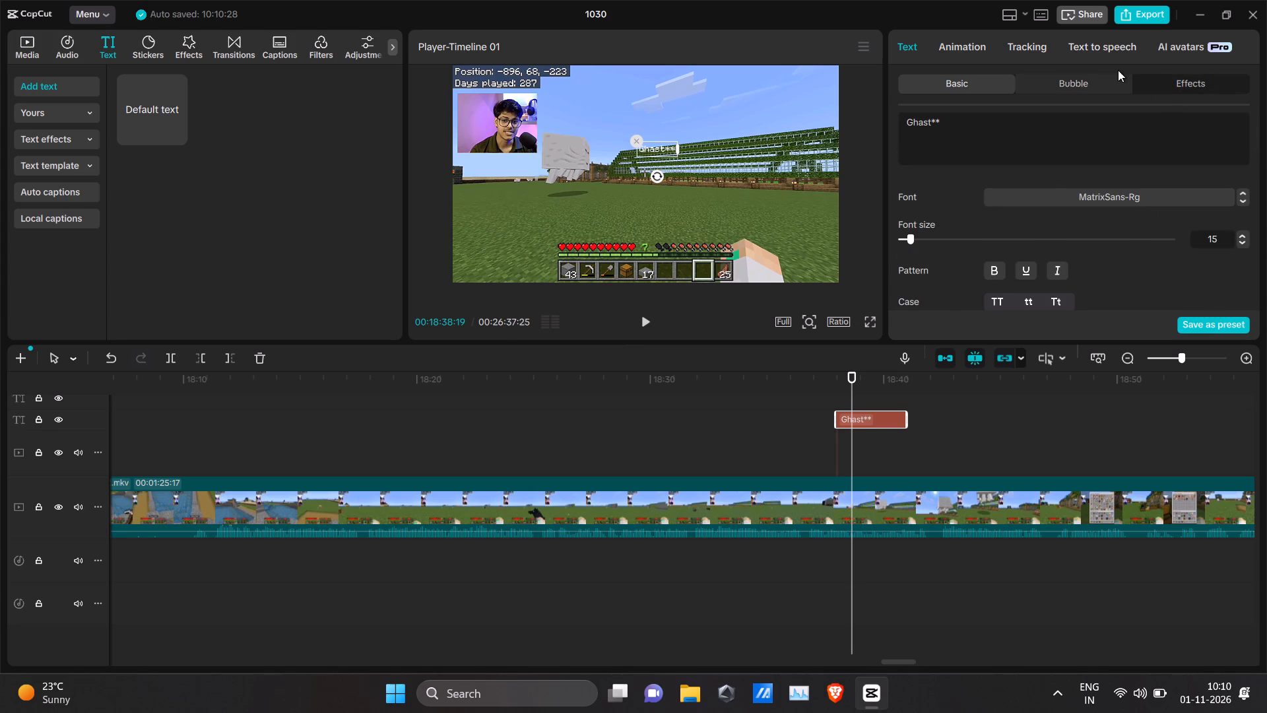
Enable motion tracking for the Ghast** caption and place the tracking box over the ghast at 00:18:38:19.
{"action": "left_click", "coordinate": [1031, 38]}
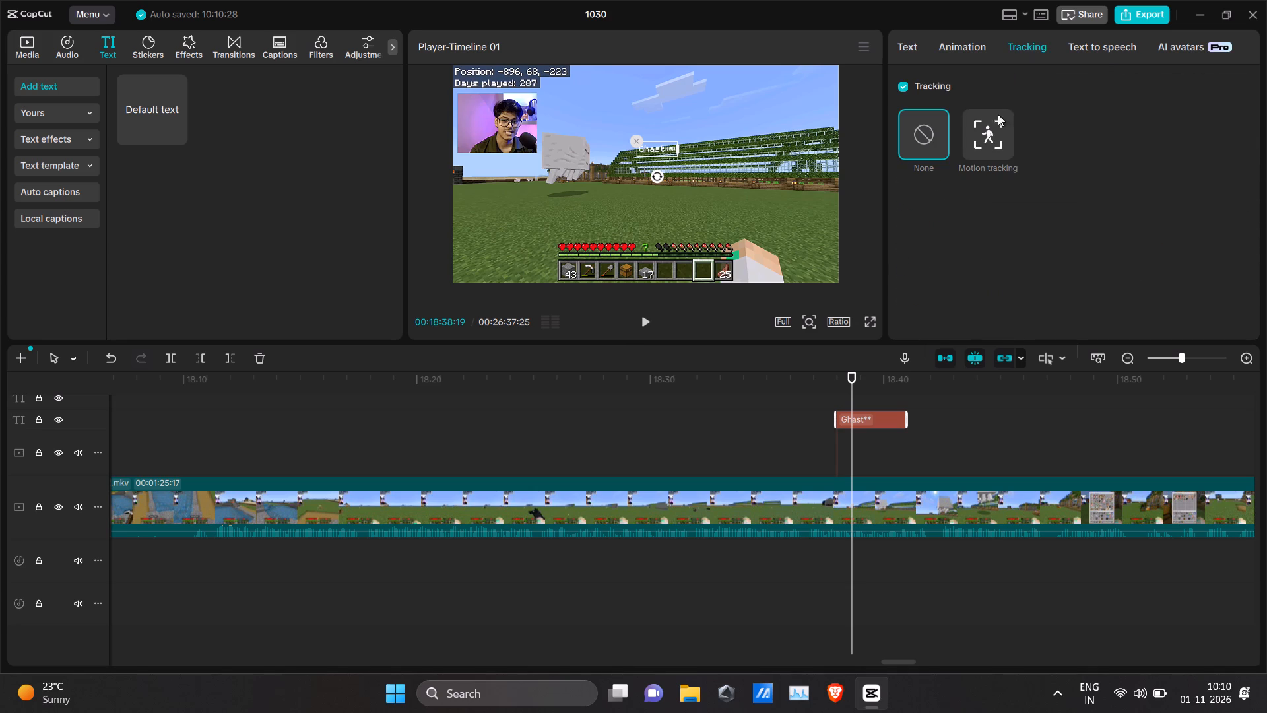
{"action": "left_click", "coordinate": [983, 137]}
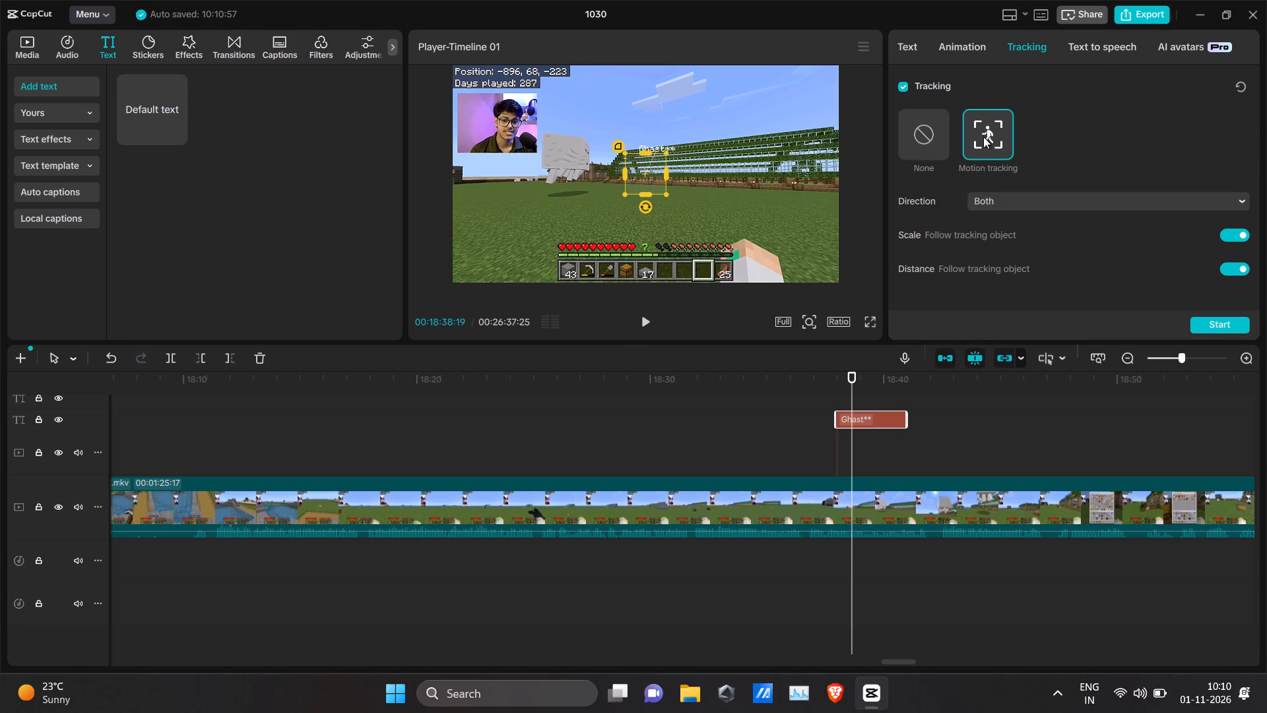
{"action": "left_click_drag", "start_coordinate": [645, 176], "coordinate": [565, 157]}
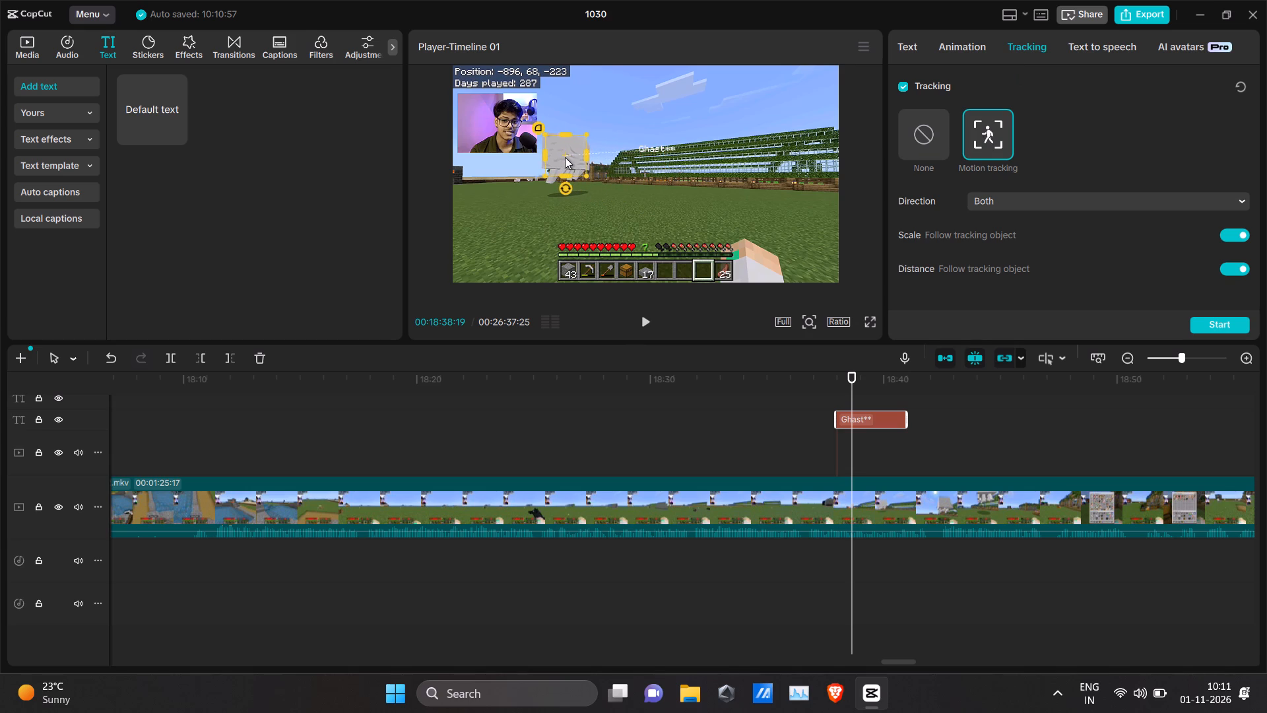
{"action": "left_click_drag", "start_coordinate": [565, 157], "coordinate": [566, 157]}
At the caption's start, 00:18:37:29, move and shrink the tracking box to fit the distant ghast, and start the motion tracking.
{"action": "left_click_drag", "start_coordinate": [852, 380], "coordinate": [833, 376]}
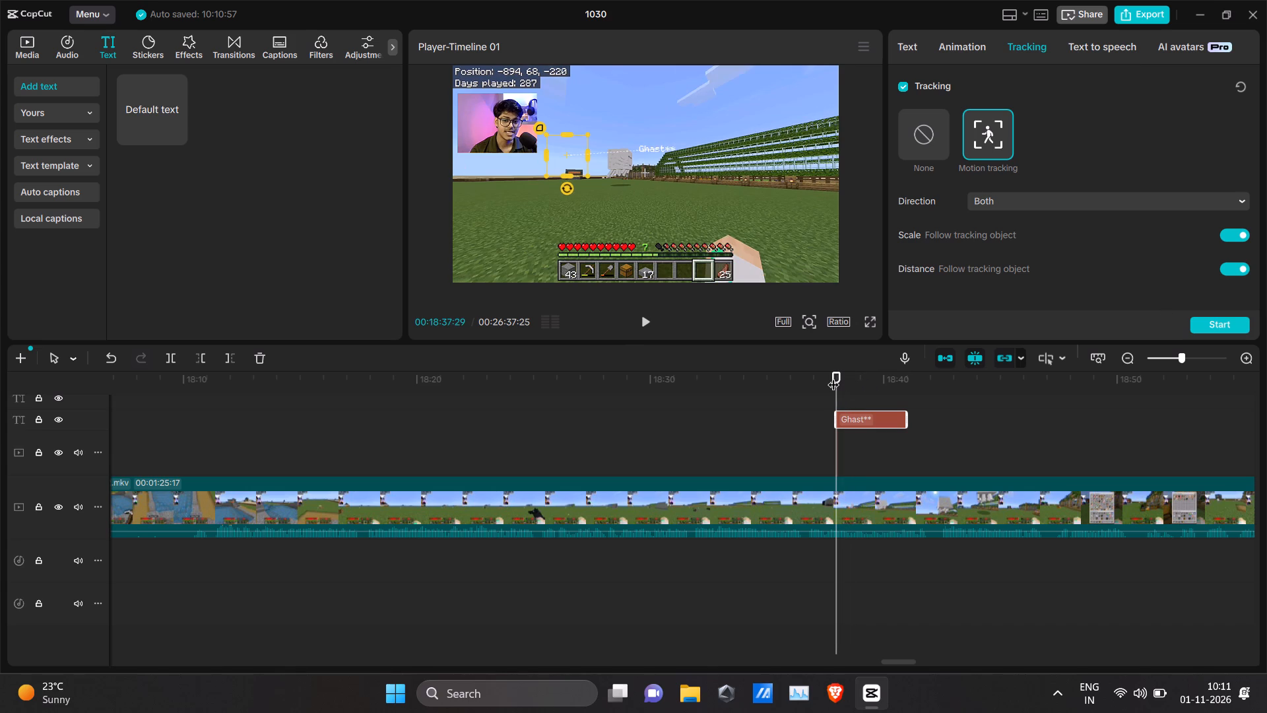
{"action": "left_click_drag", "start_coordinate": [568, 166], "coordinate": [621, 166]}
{"action": "left_click_drag", "start_coordinate": [621, 166], "coordinate": [622, 166]}
{"action": "left_click", "coordinate": [564, 154]}
{"action": "left_click_drag", "start_coordinate": [564, 154], "coordinate": [613, 166]}
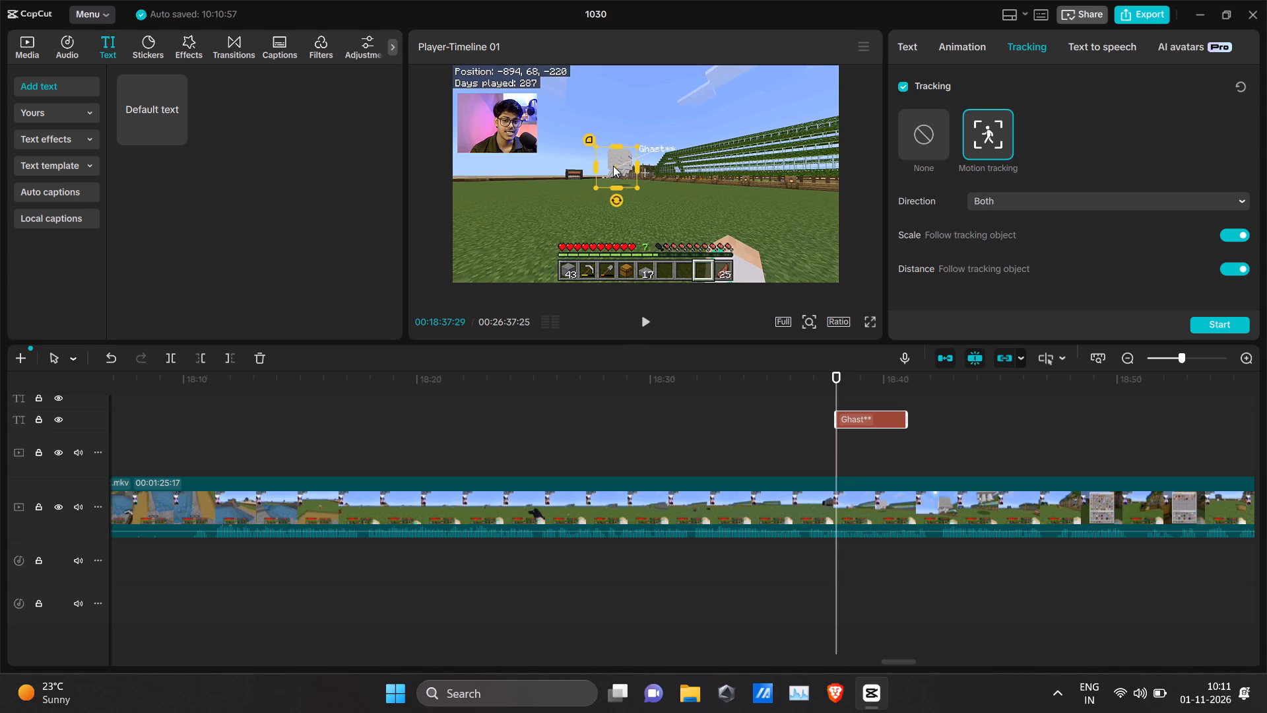
{"action": "left_click_drag", "start_coordinate": [613, 166], "coordinate": [614, 163]}
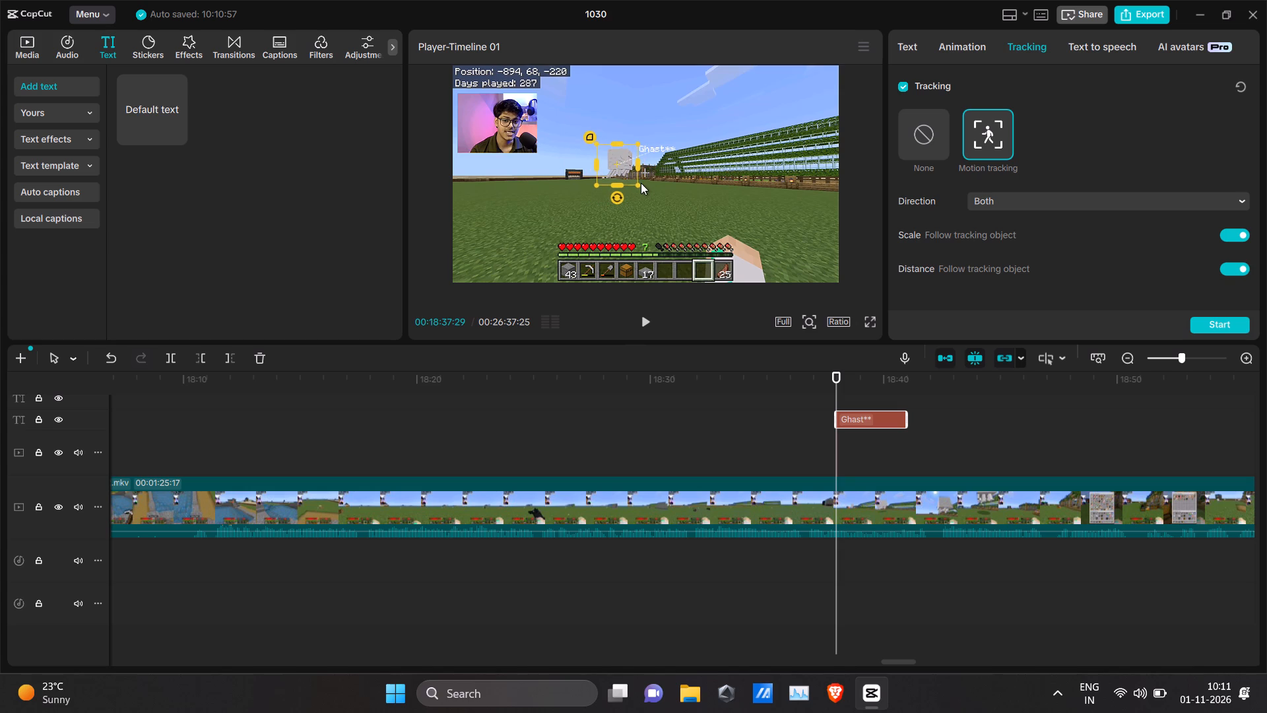
{"action": "left_click", "coordinate": [638, 182]}
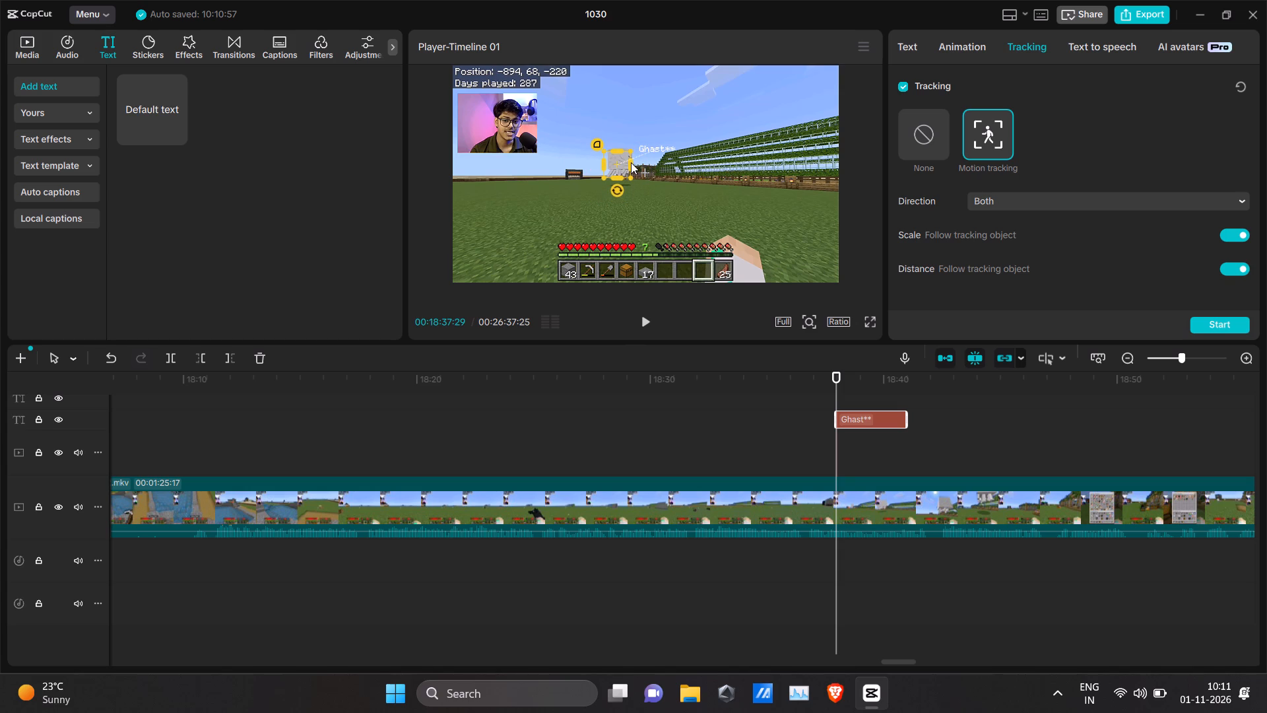
{"action": "left_click", "coordinate": [611, 162]}
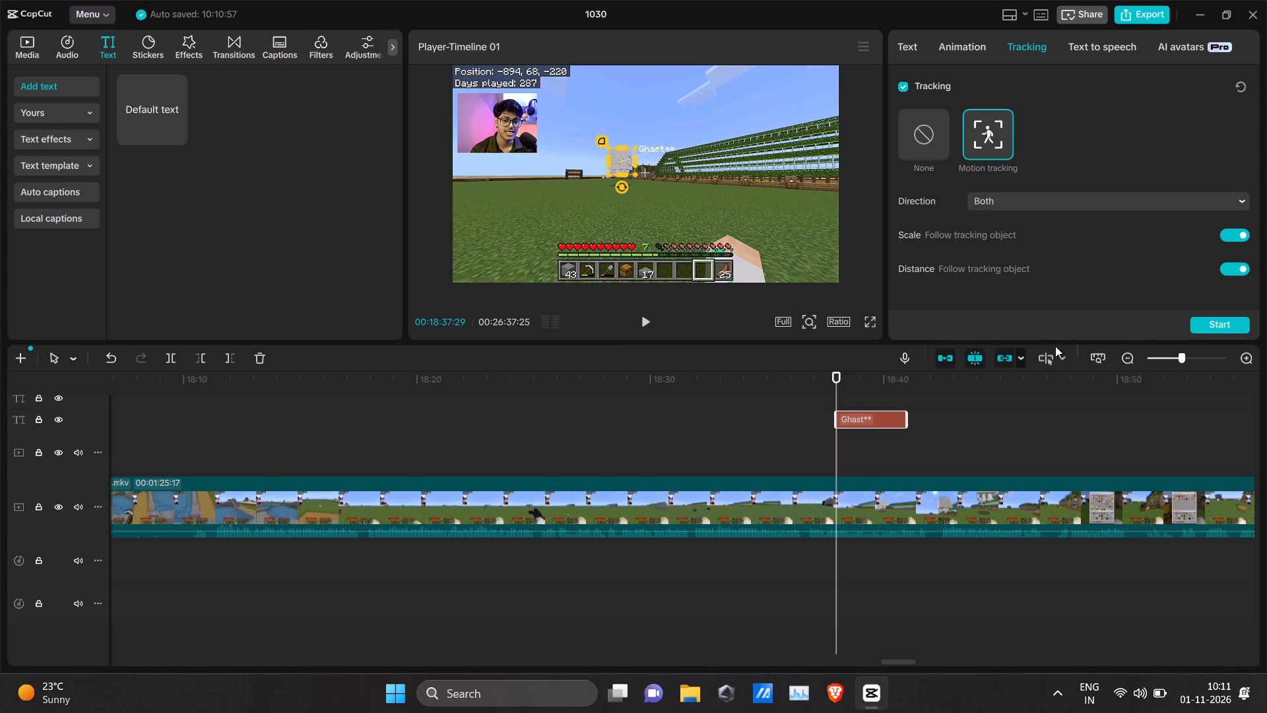
{"action": "left_click", "coordinate": [1206, 323]}
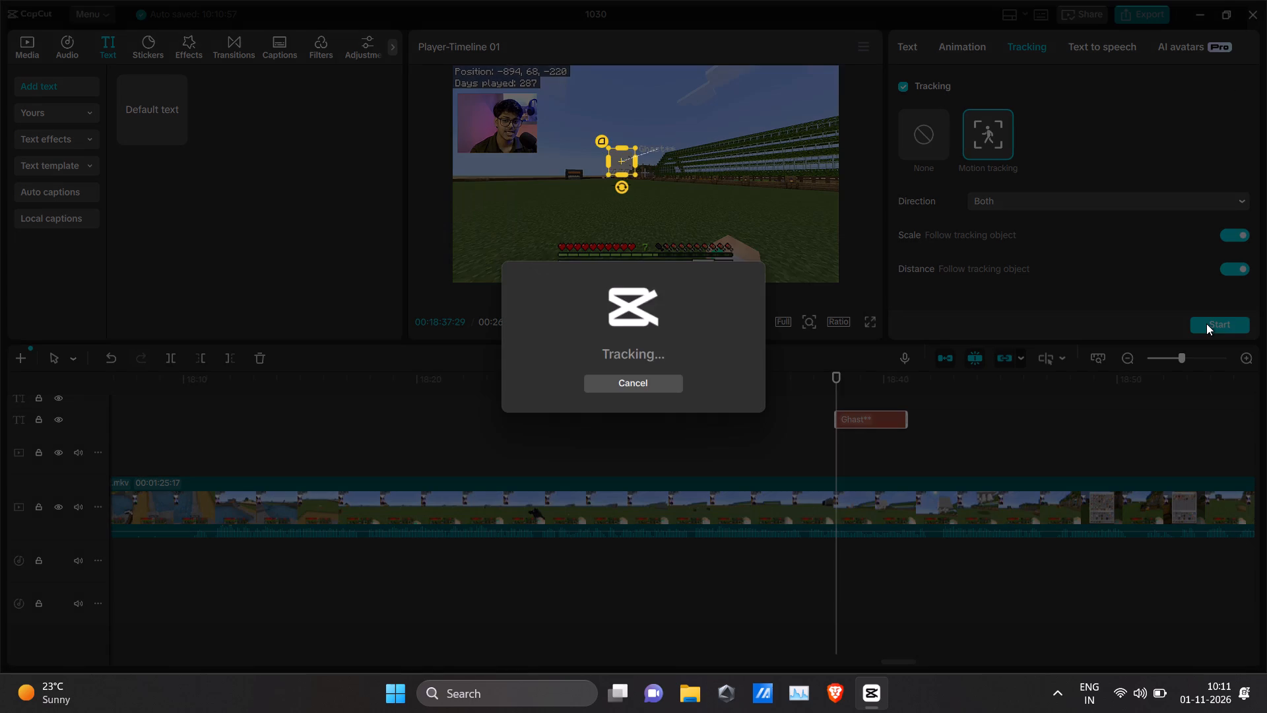
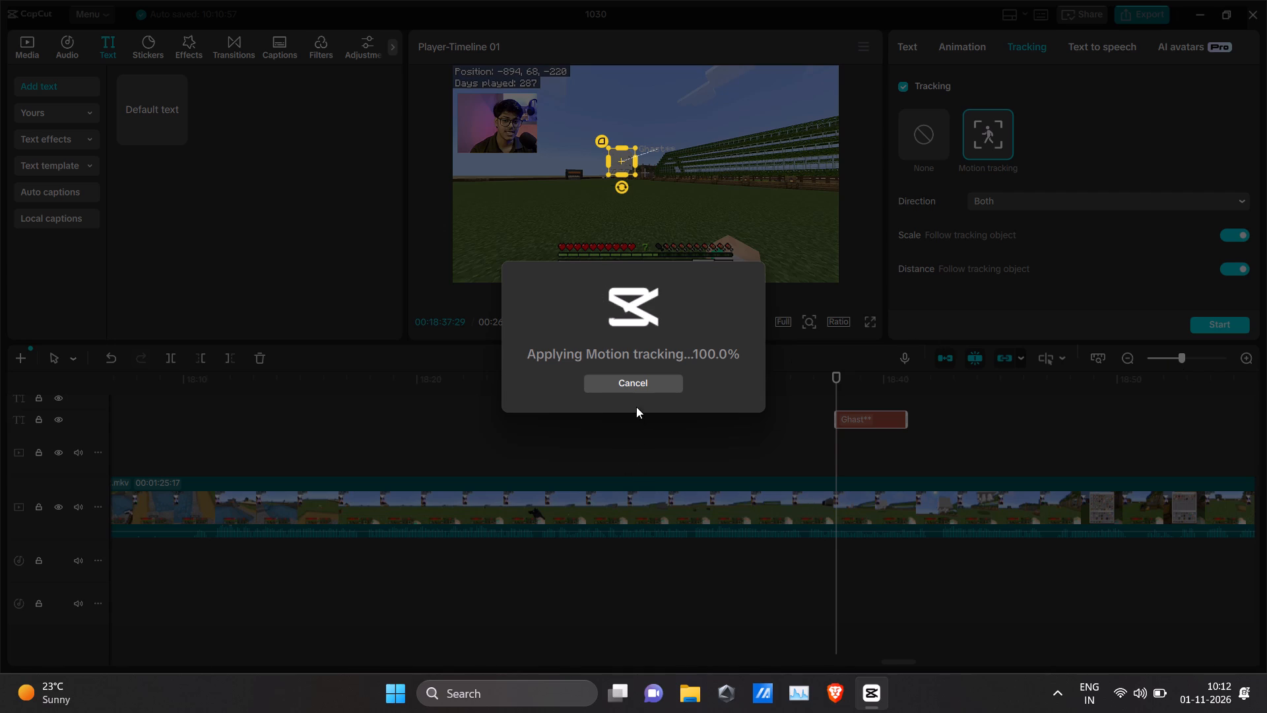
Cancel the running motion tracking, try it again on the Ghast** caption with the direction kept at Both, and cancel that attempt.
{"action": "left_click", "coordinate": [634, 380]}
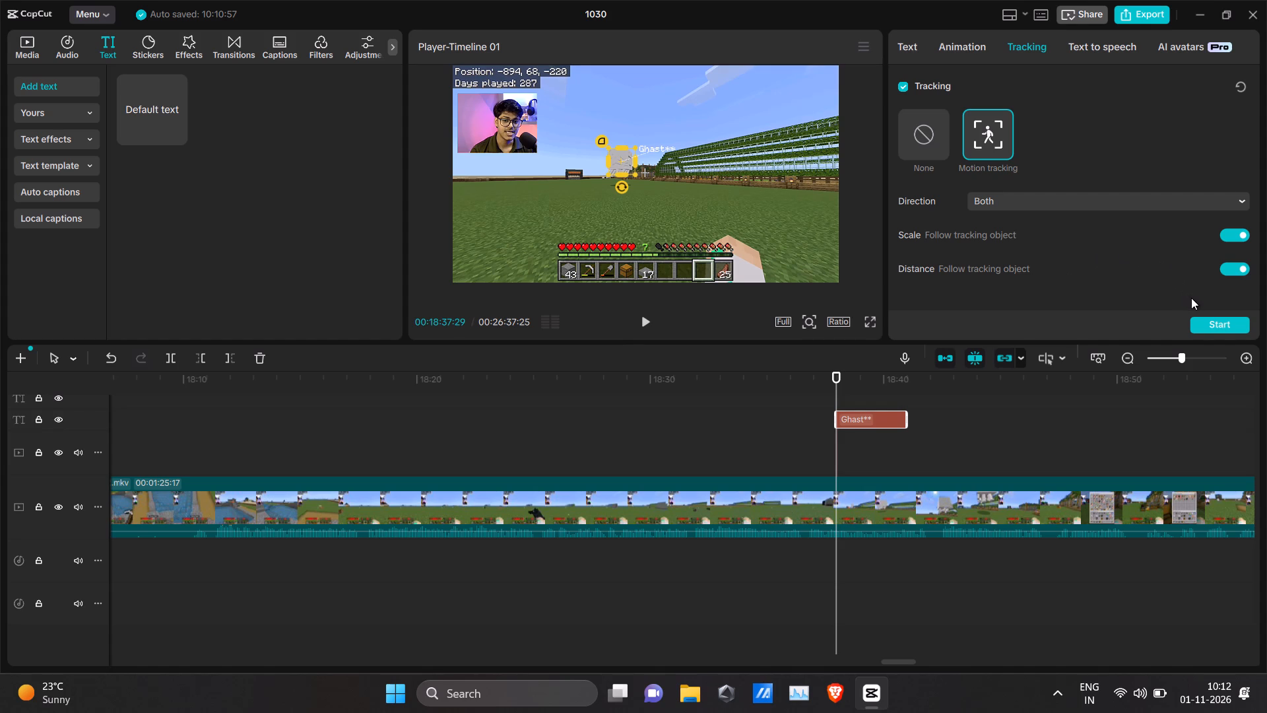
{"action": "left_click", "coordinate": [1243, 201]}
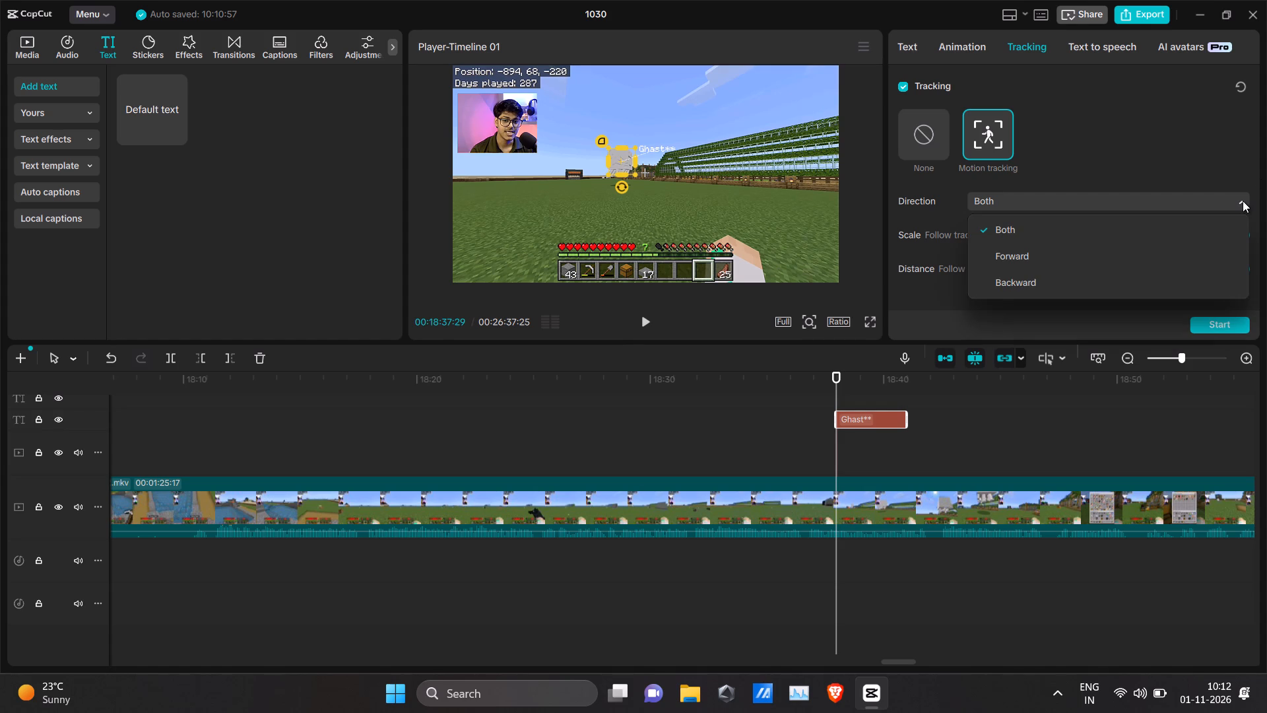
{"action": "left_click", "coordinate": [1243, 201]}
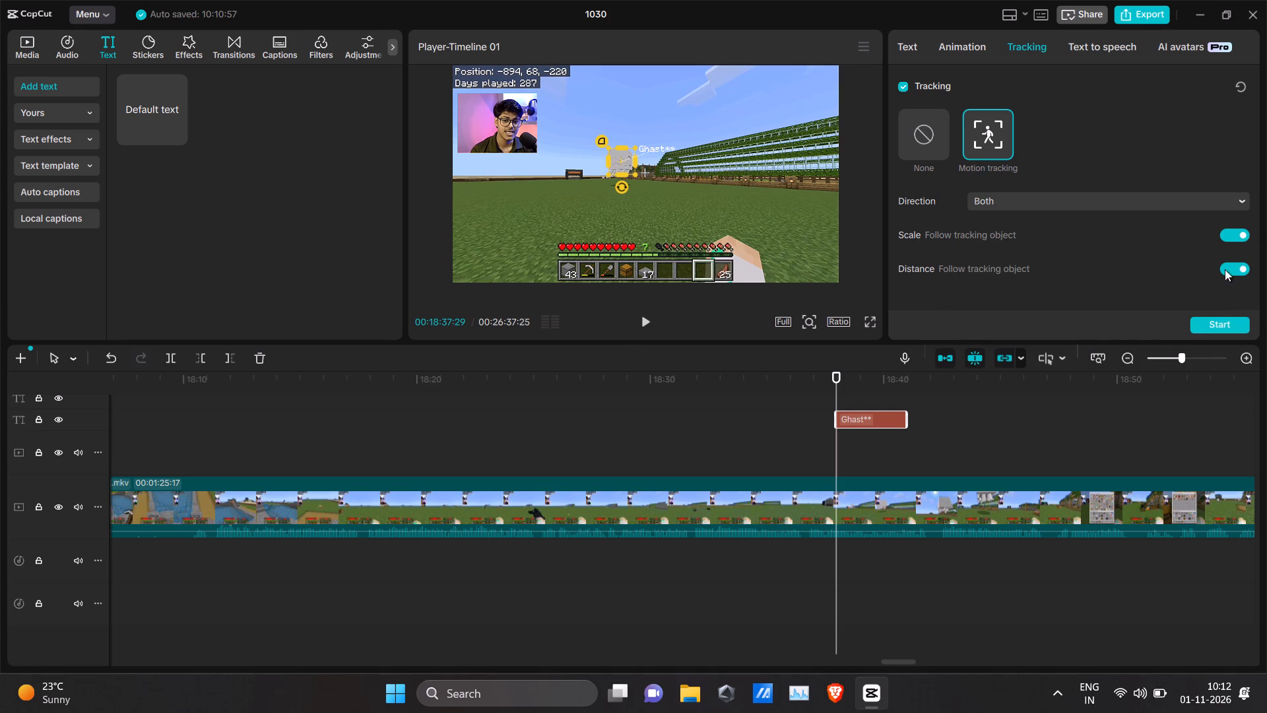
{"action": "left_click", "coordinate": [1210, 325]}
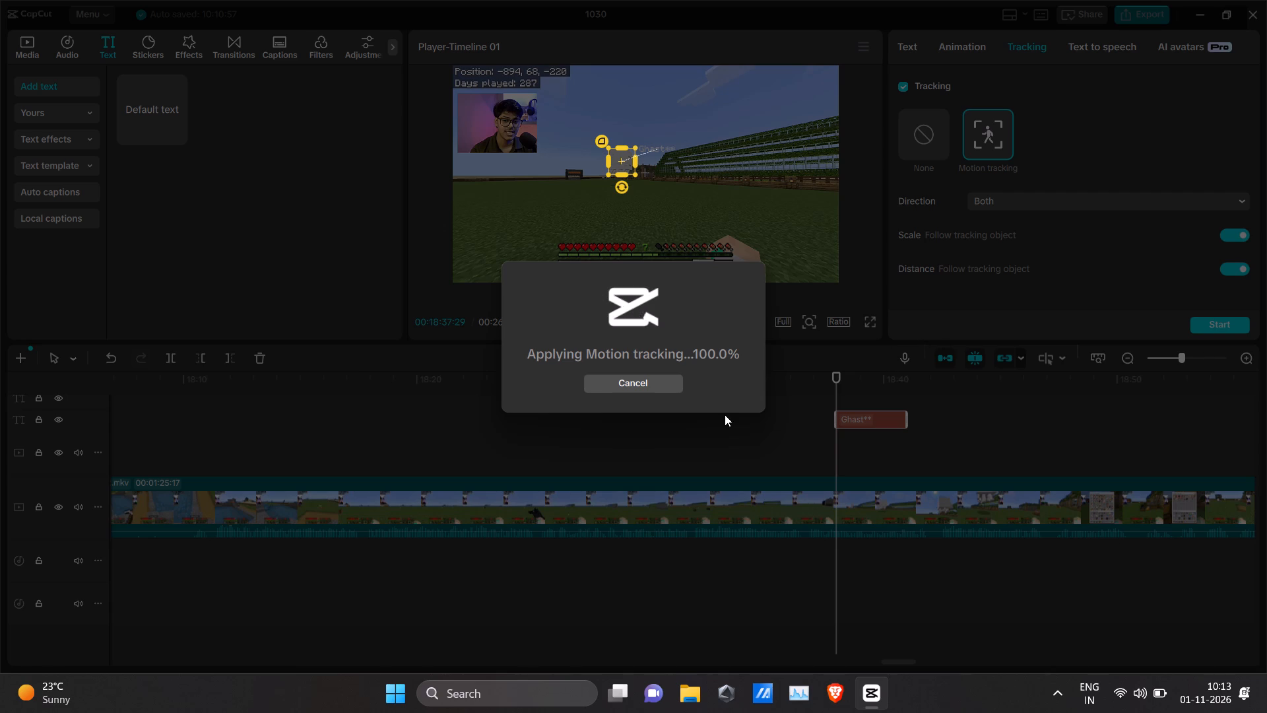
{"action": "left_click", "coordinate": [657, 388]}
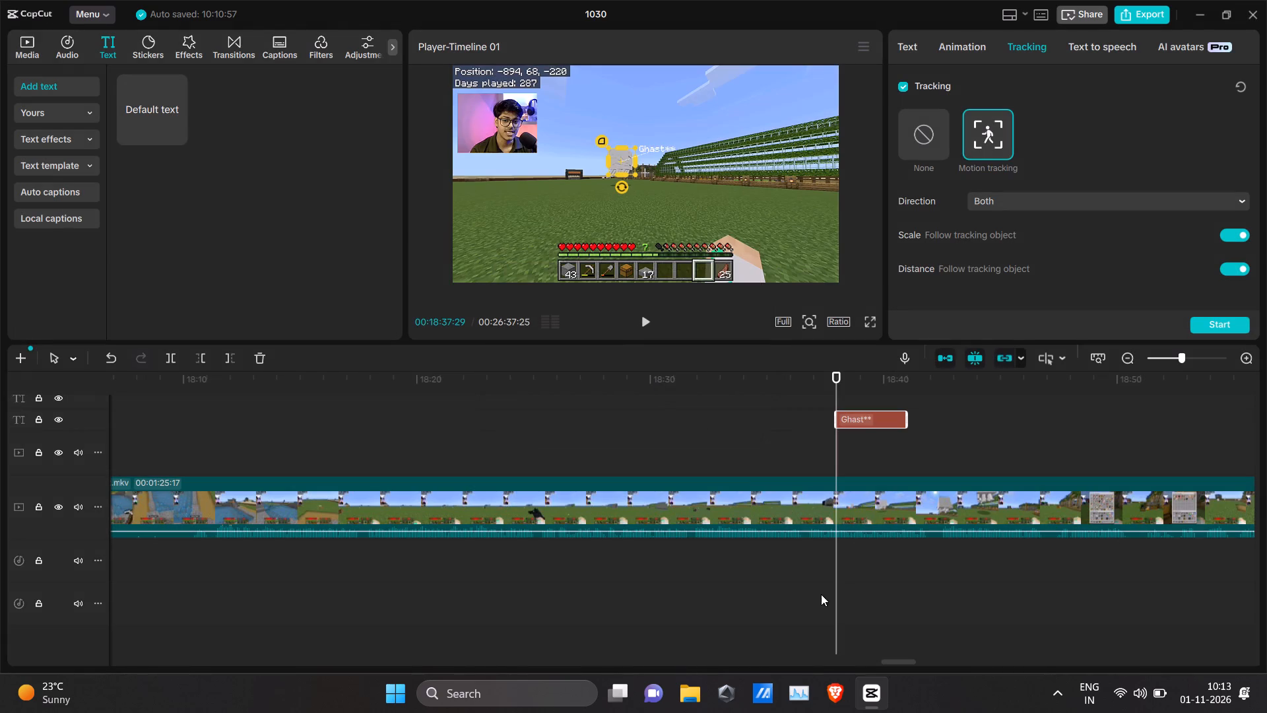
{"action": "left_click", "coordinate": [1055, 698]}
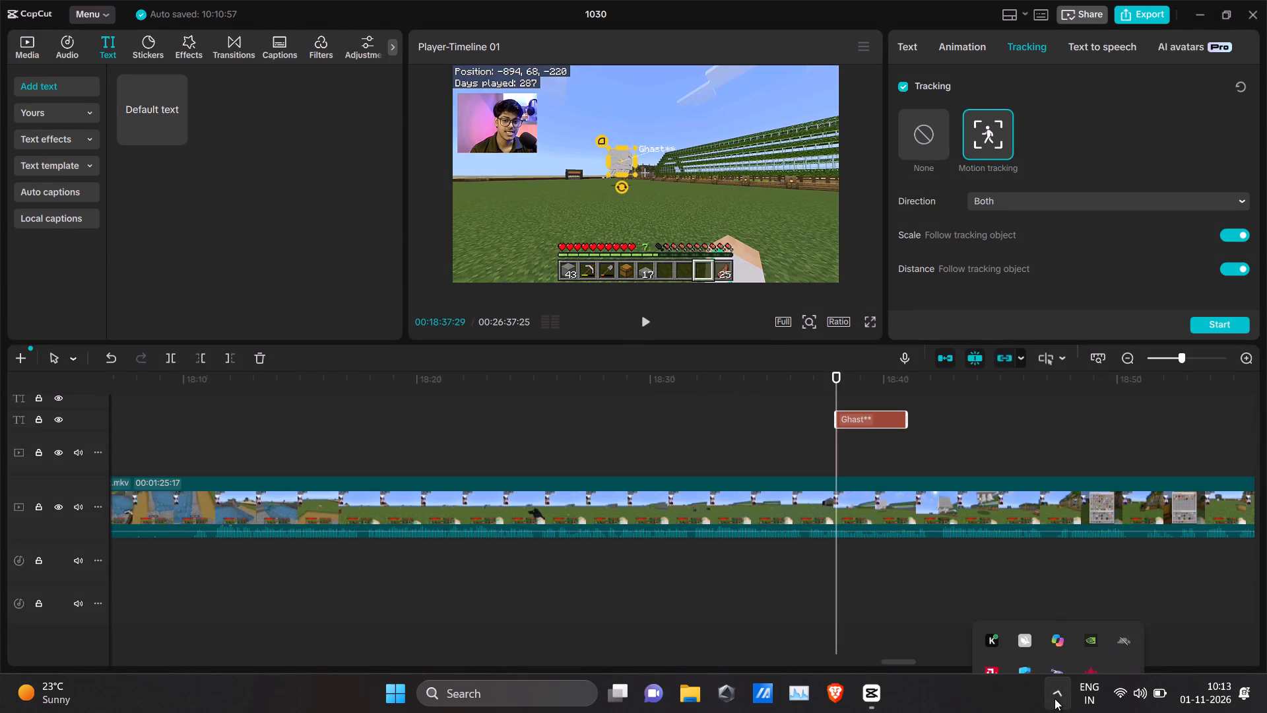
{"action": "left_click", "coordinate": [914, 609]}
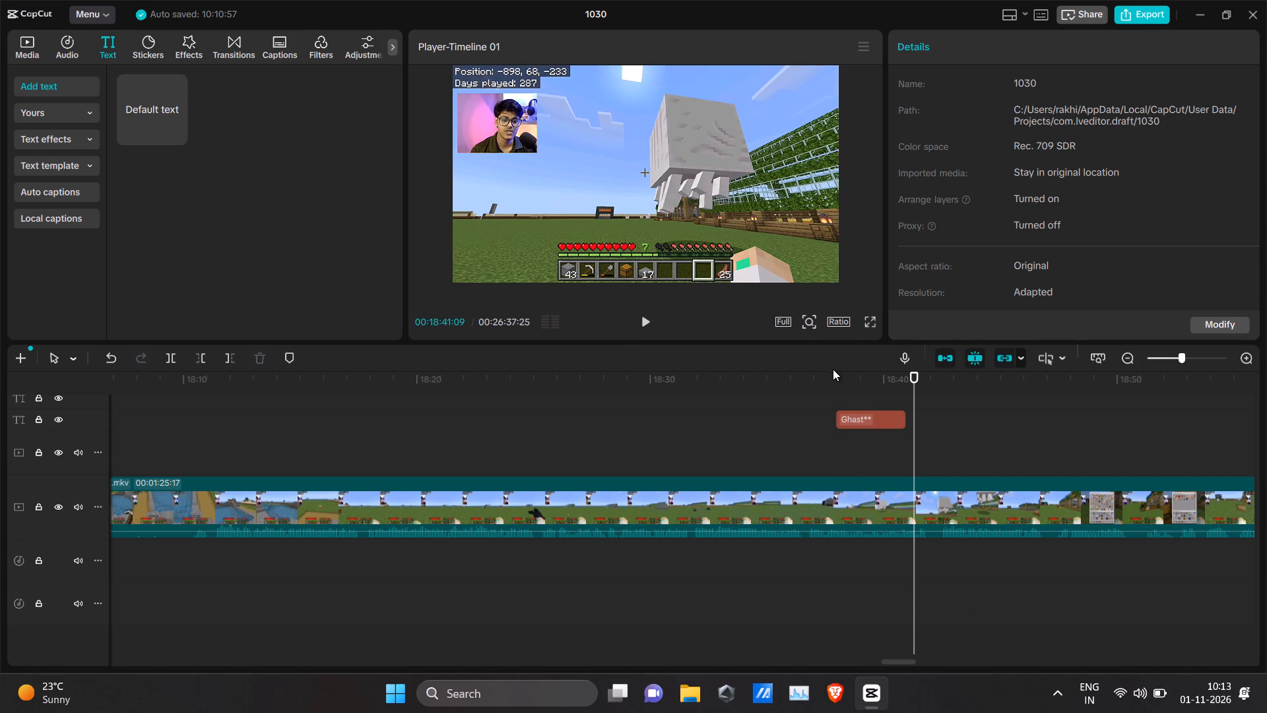
Replay the Ghast** caption from its start at 00:18:37:29 to check whether it follows the ghast.
{"action": "left_click", "coordinate": [831, 368]}
{"action": "left_click", "coordinate": [833, 377]}
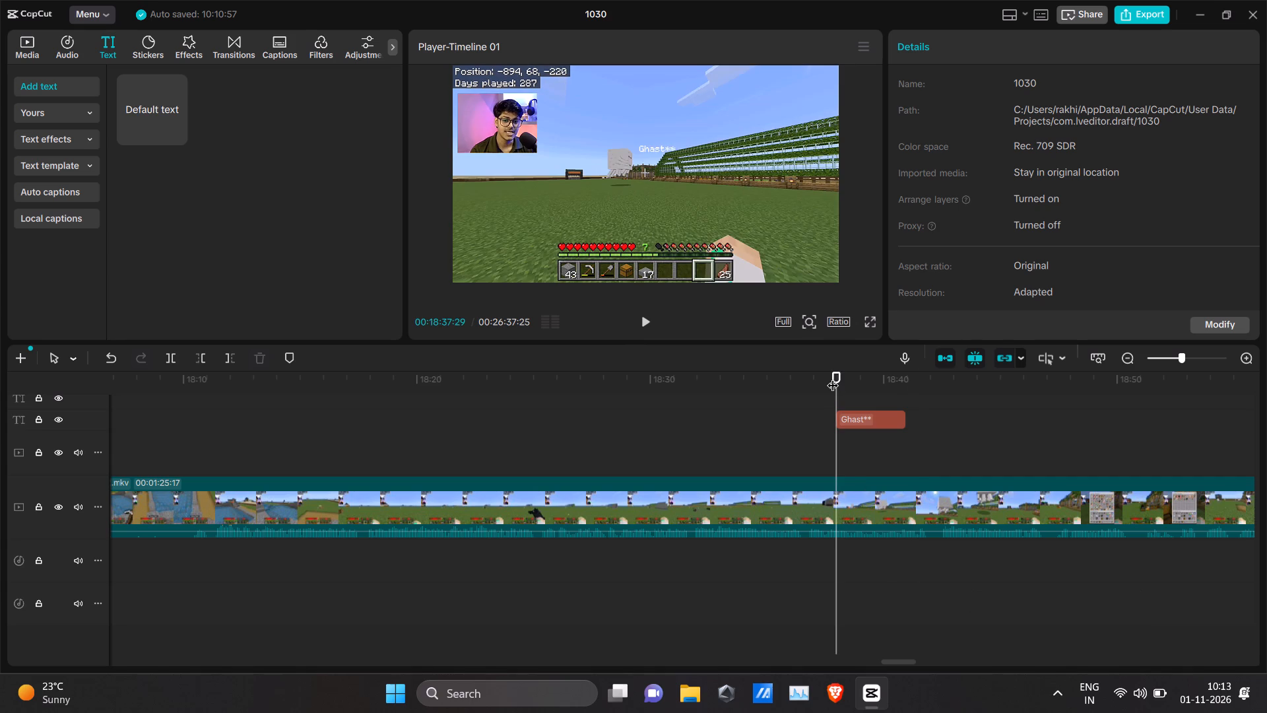
{"action": "key", "text": "space"}
{"action": "key", "text": "space"}
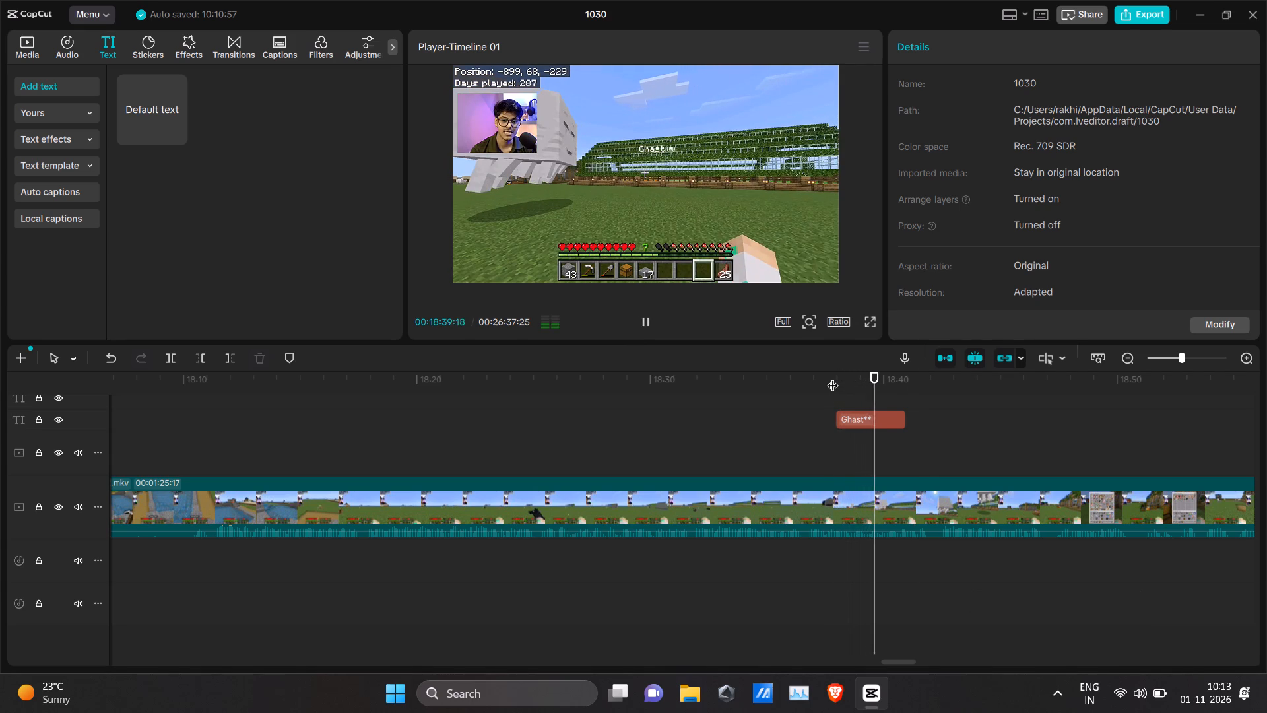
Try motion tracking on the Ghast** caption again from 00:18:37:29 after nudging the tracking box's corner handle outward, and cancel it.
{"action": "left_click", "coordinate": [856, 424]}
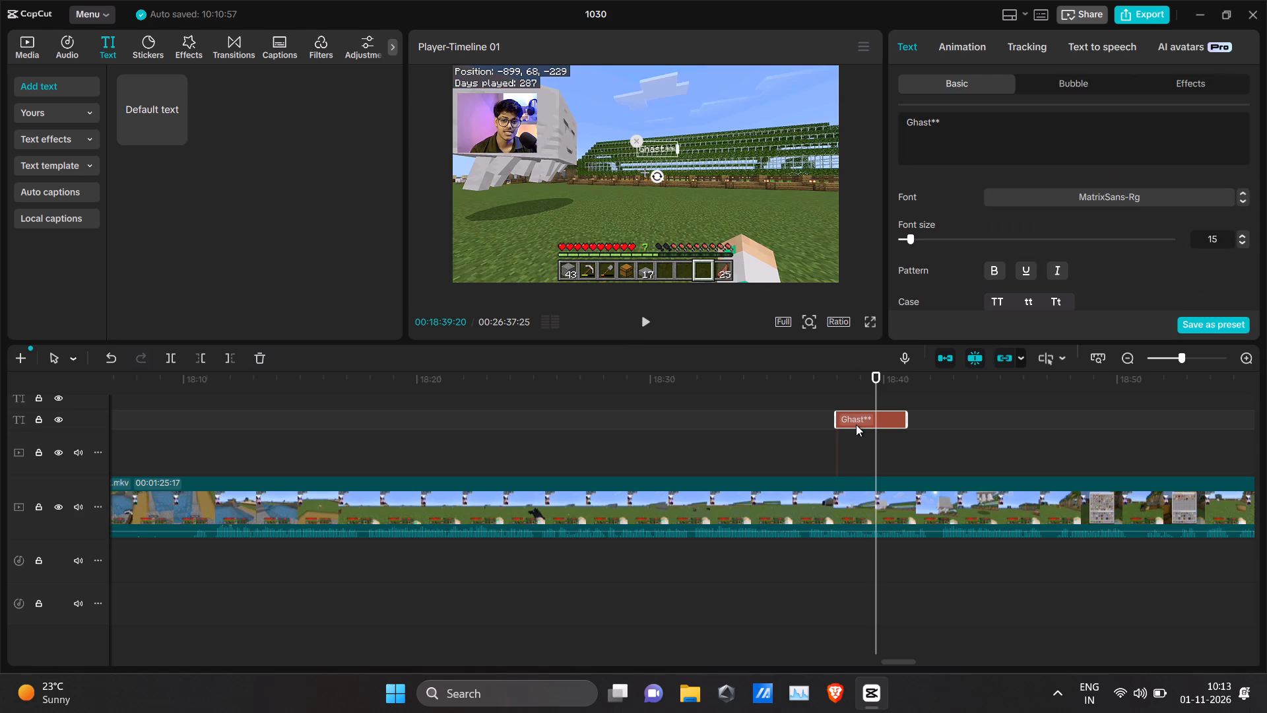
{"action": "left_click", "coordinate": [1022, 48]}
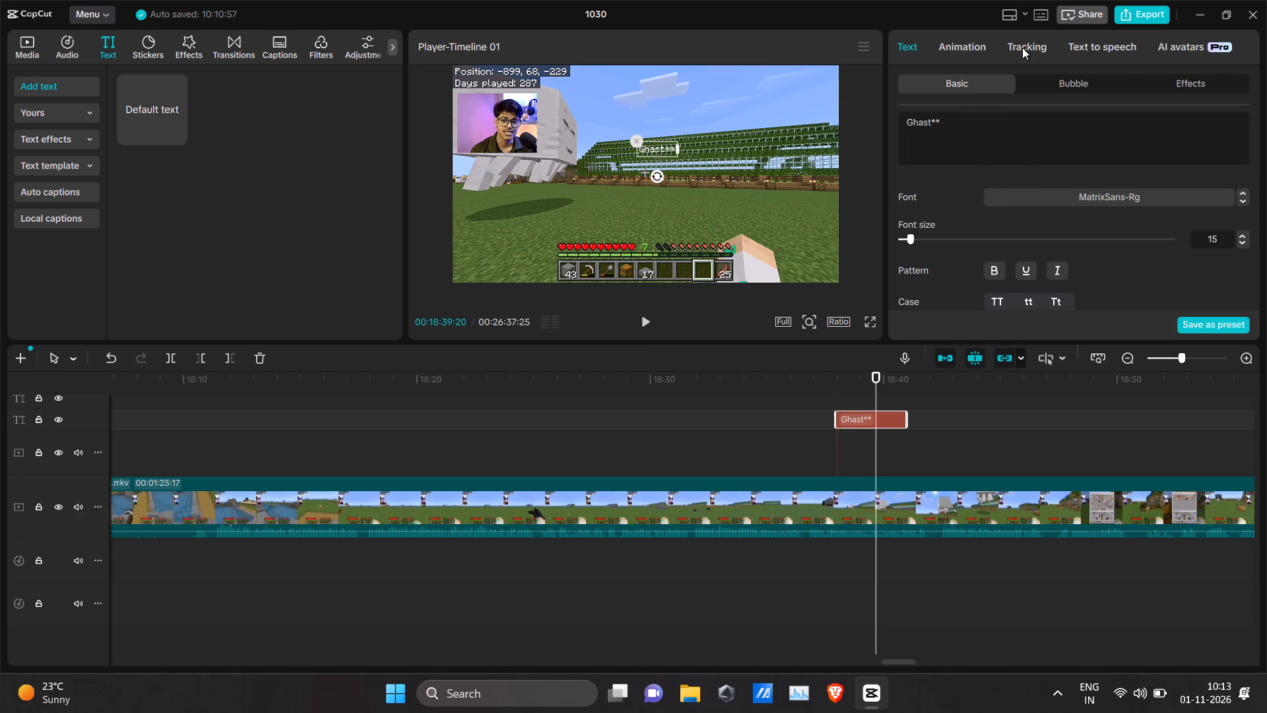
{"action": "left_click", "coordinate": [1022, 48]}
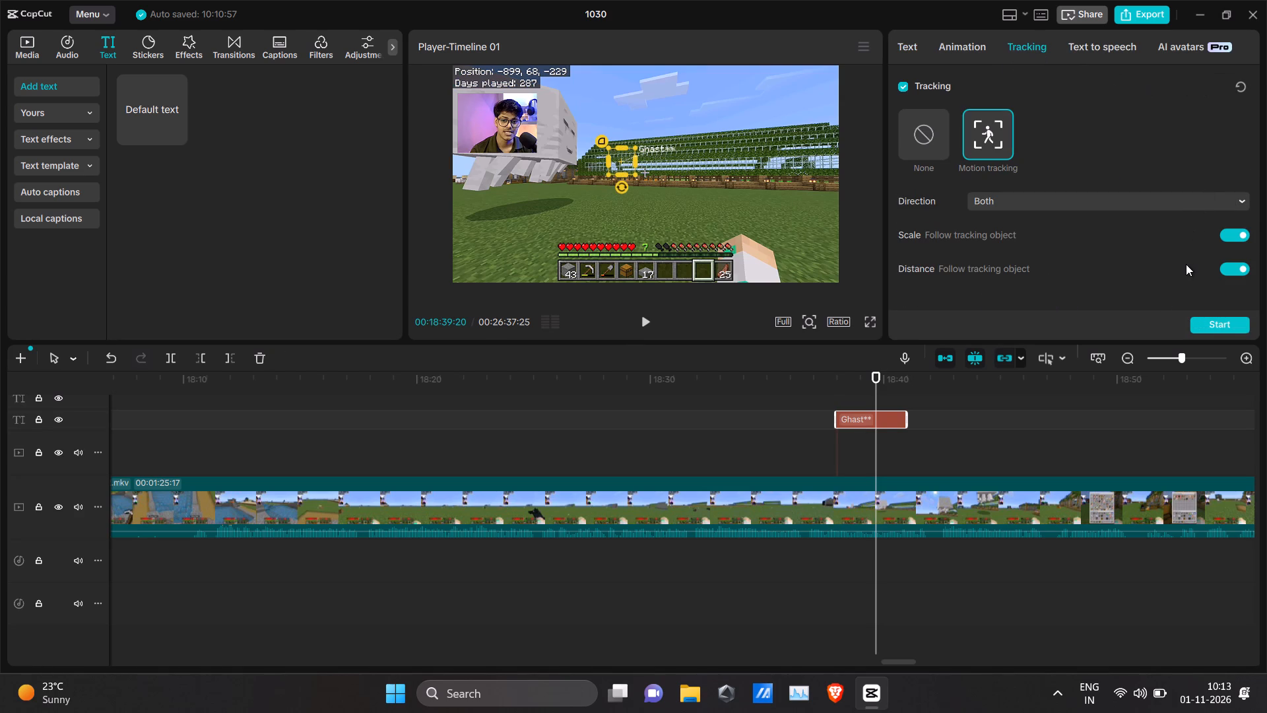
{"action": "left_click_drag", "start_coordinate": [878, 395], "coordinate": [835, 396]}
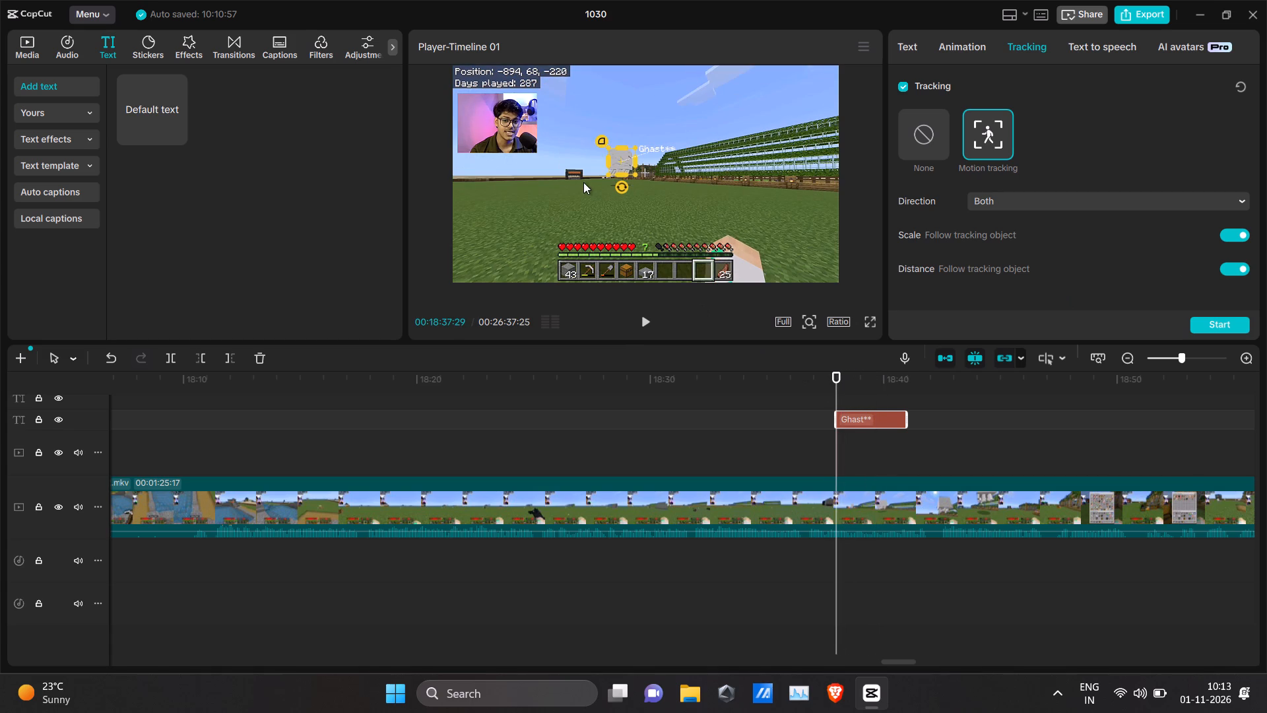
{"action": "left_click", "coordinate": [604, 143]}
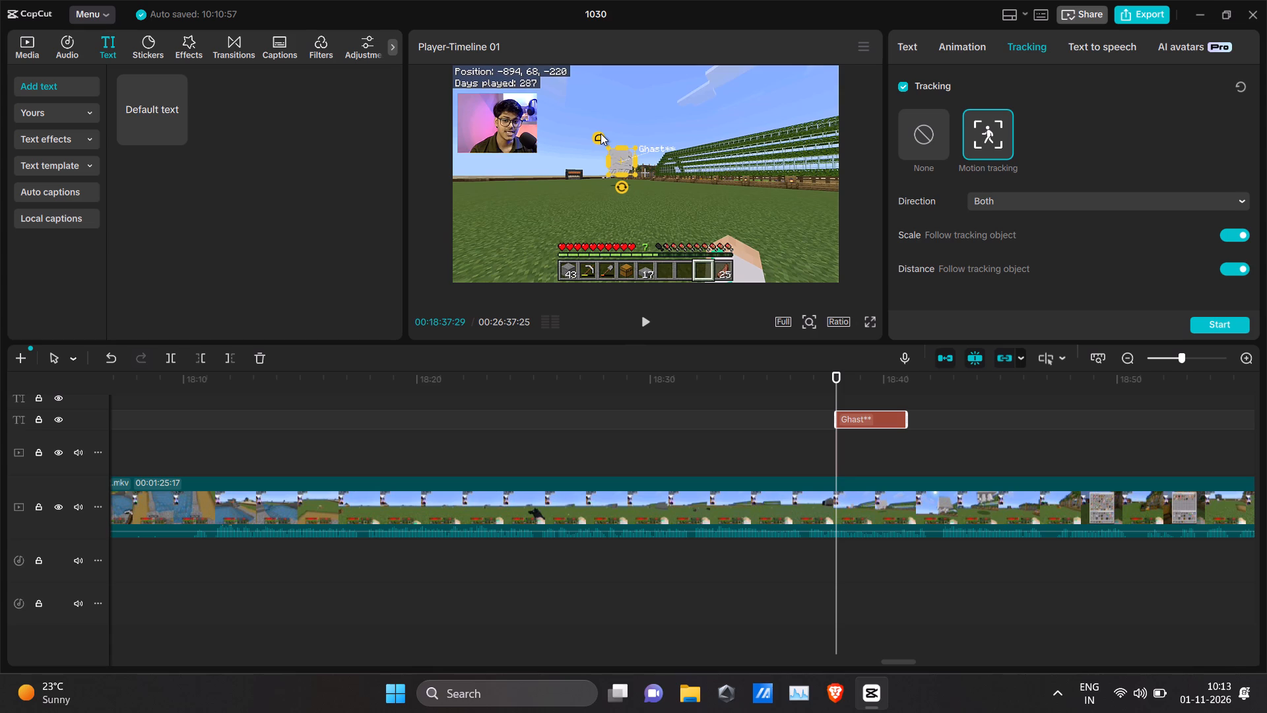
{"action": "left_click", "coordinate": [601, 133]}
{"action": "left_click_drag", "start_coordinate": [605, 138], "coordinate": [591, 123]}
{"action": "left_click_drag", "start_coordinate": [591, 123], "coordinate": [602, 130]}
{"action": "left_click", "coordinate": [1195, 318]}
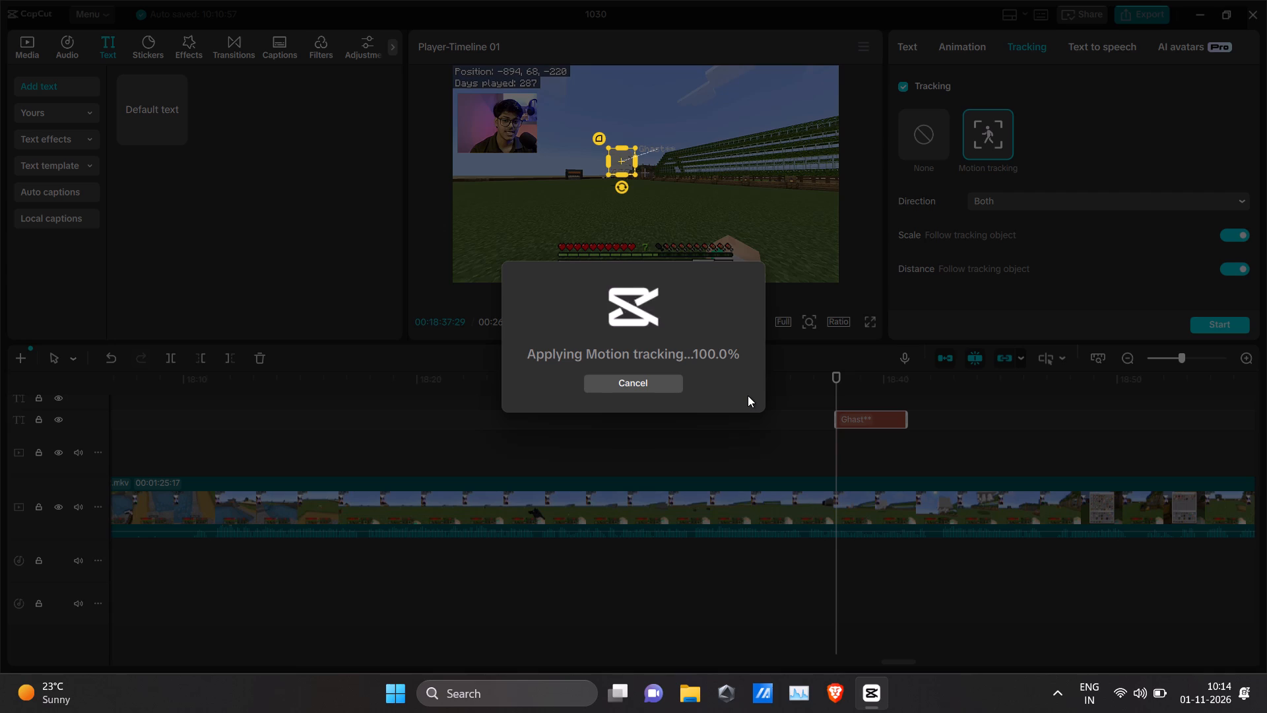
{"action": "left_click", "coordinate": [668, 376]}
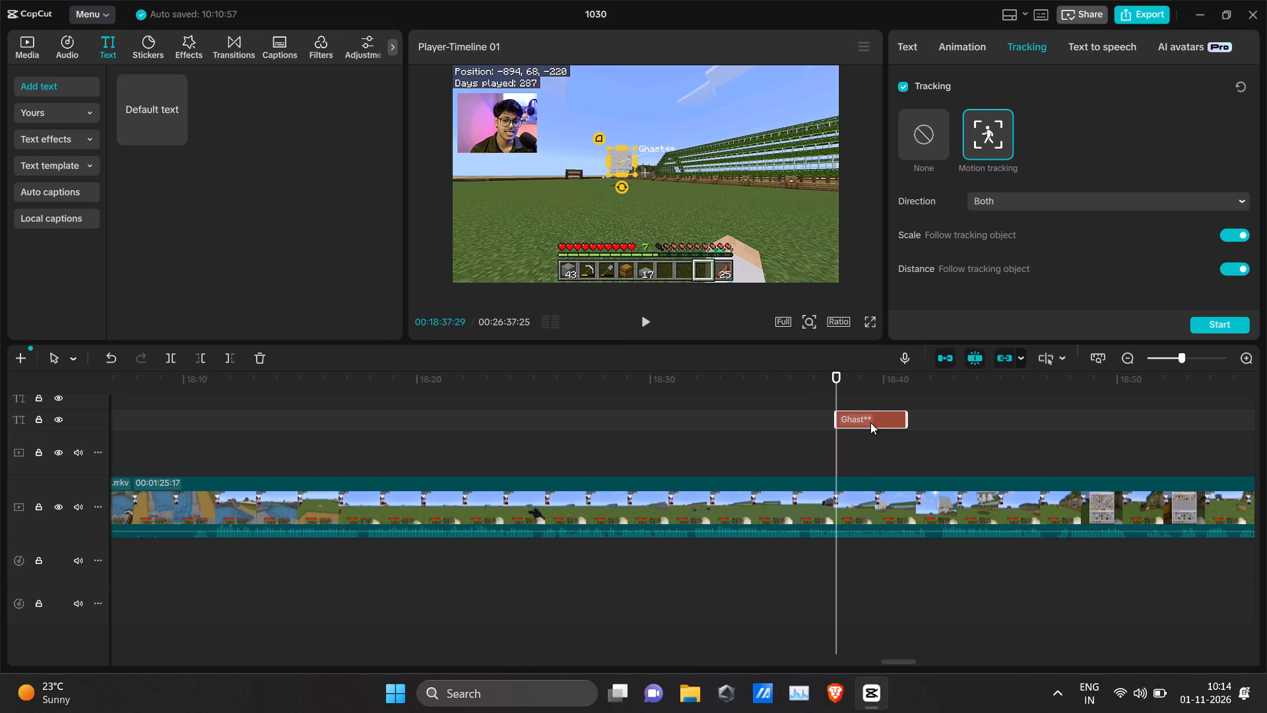
Add a position keyframe to the Ghast** caption at its start, 00:18:37:29.
{"action": "left_click", "coordinate": [841, 380]}
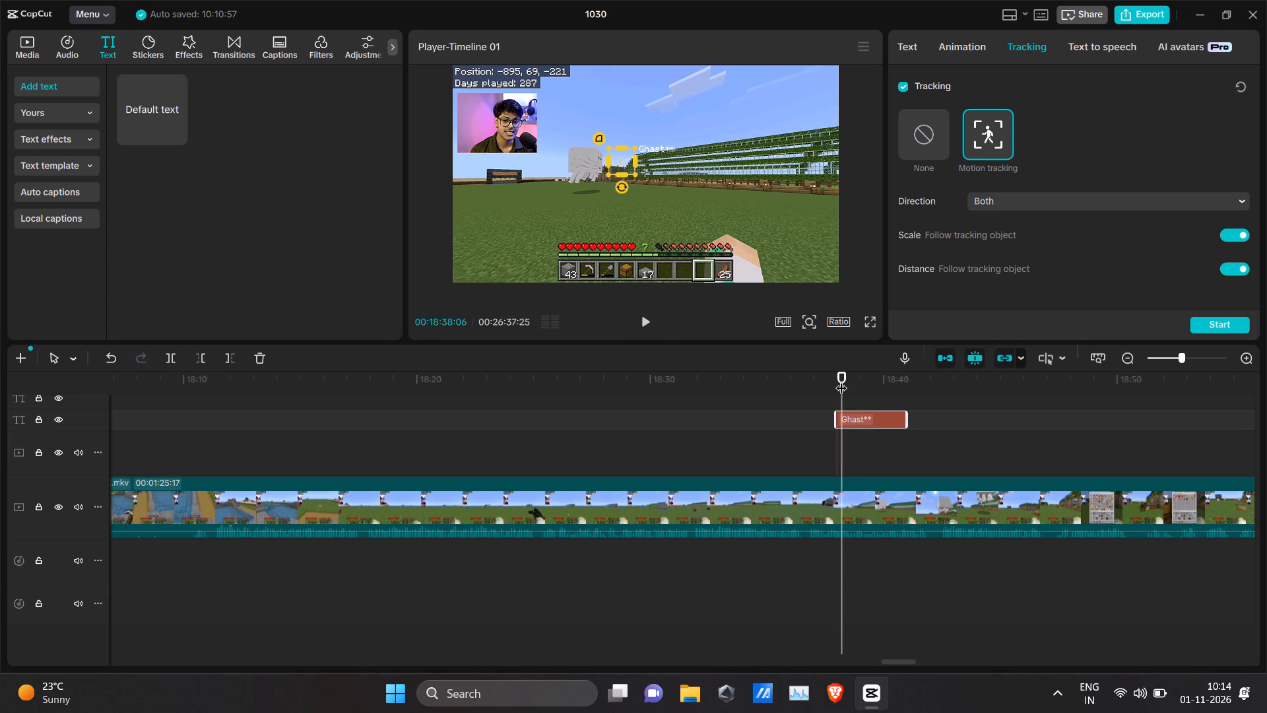
{"action": "left_click_drag", "start_coordinate": [841, 380], "coordinate": [832, 380]}
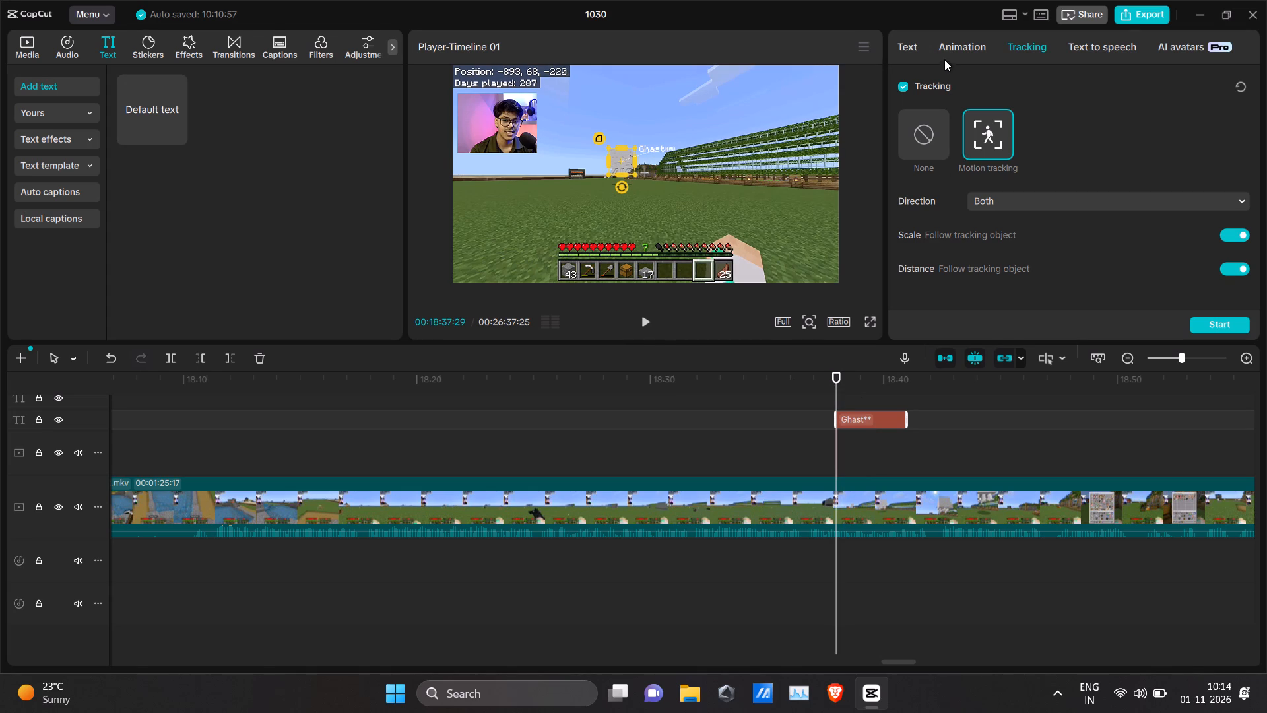
{"action": "left_click", "coordinate": [912, 41]}
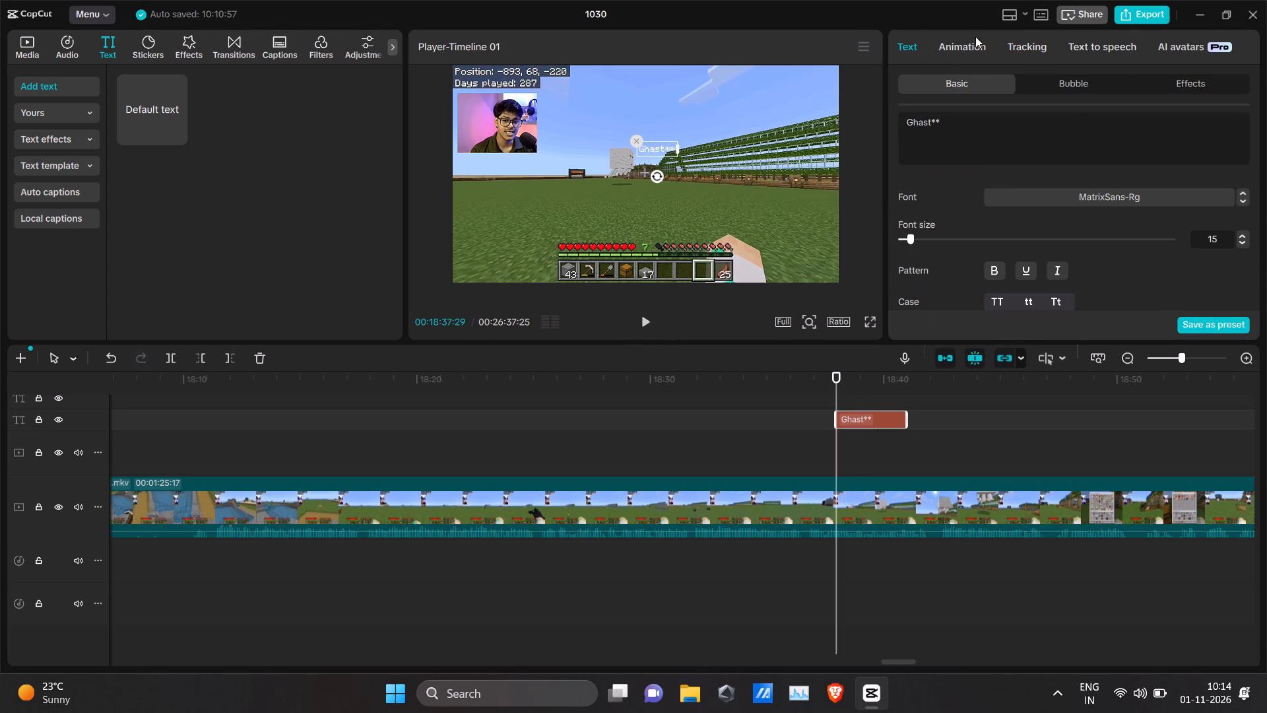
{"action": "scroll", "coordinate": [1088, 198], "scroll_direction": "down", "scroll_amount": 1}
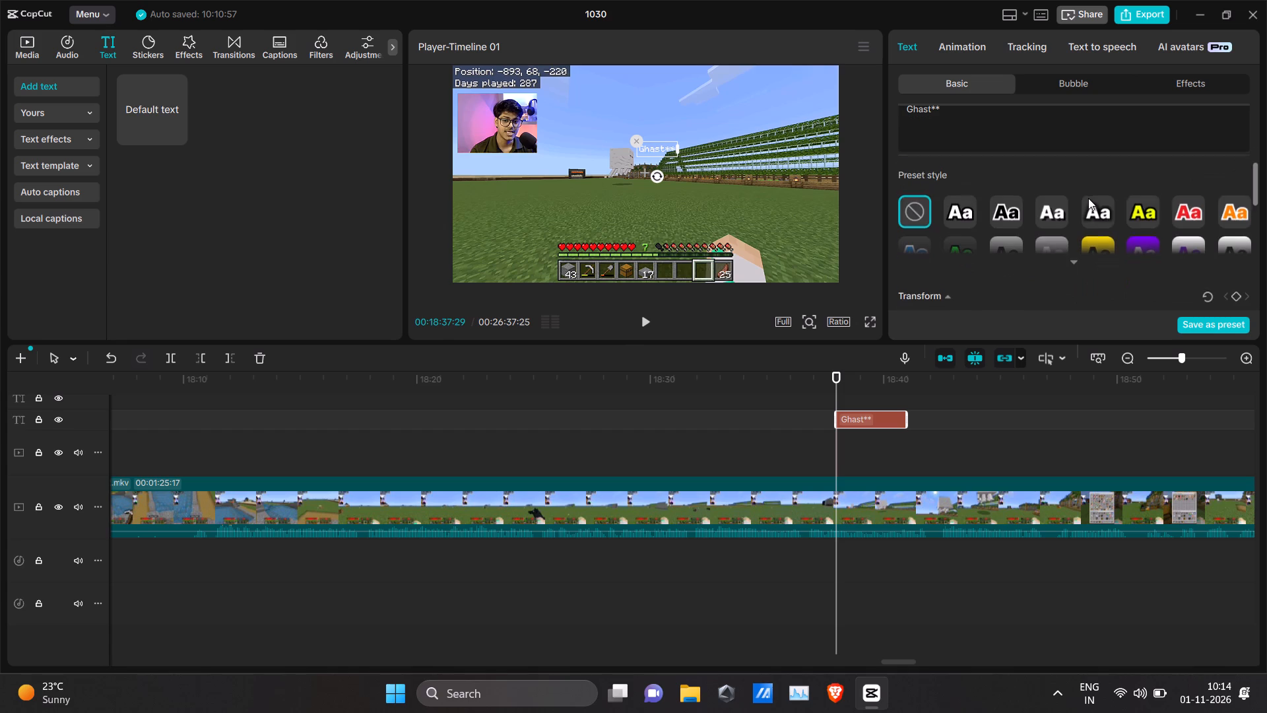
{"action": "scroll", "coordinate": [1088, 198], "scroll_direction": "down", "scroll_amount": 1}
{"action": "scroll", "coordinate": [1143, 217], "scroll_direction": "down", "scroll_amount": 3}
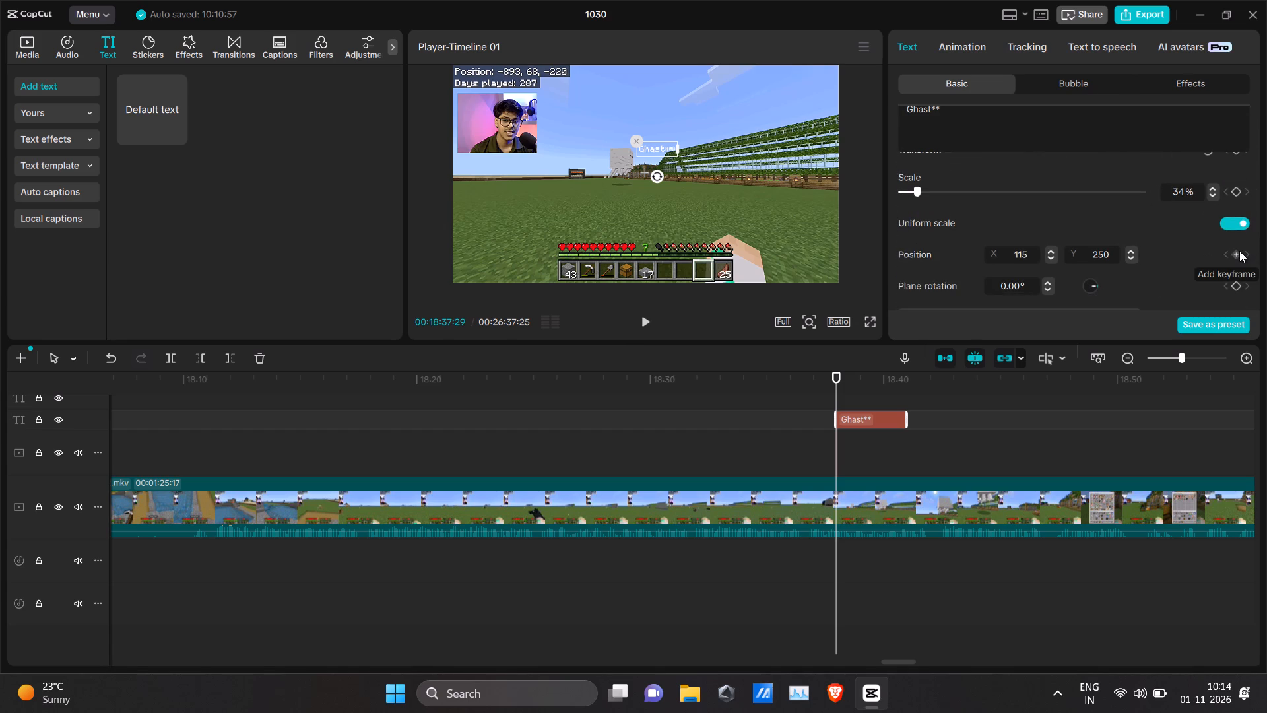
{"action": "left_click", "coordinate": [1239, 251]}
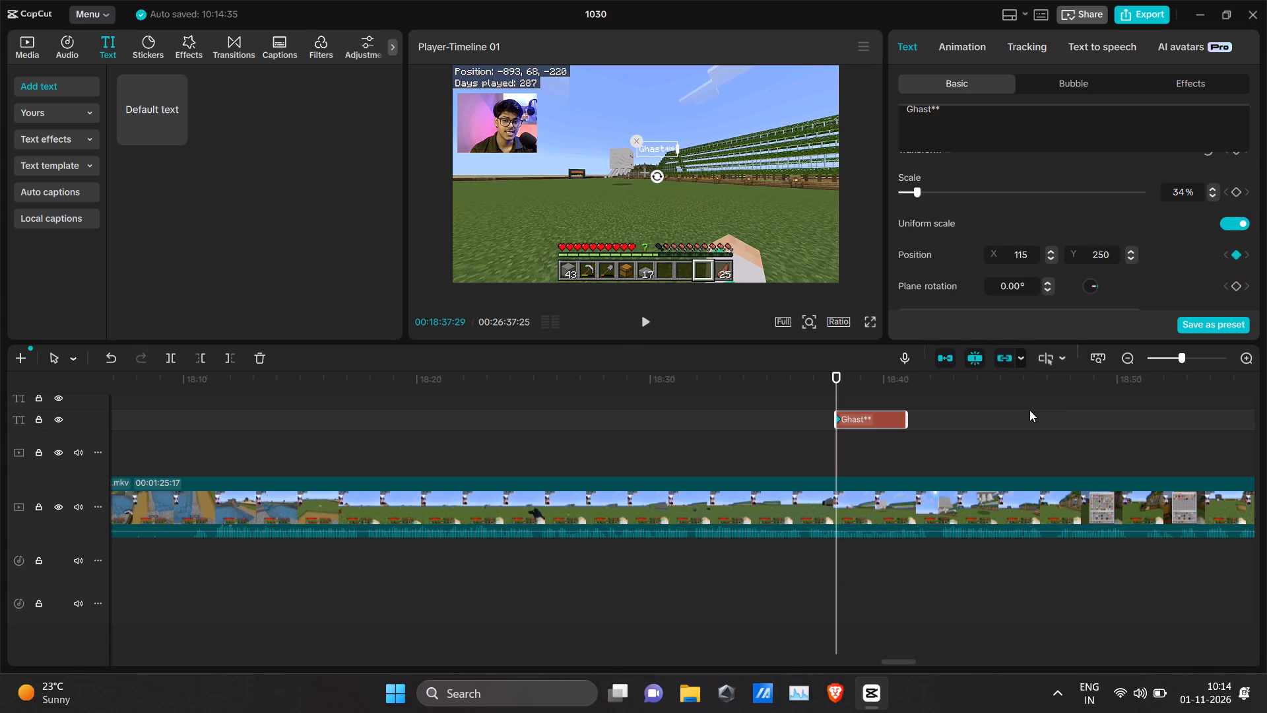
At 00:18:38:14, move the Ghast** caption next to the ghast, to about X -377, Y 460, as a second position keyframe.
{"action": "left_click_drag", "start_coordinate": [838, 390], "coordinate": [847, 390]}
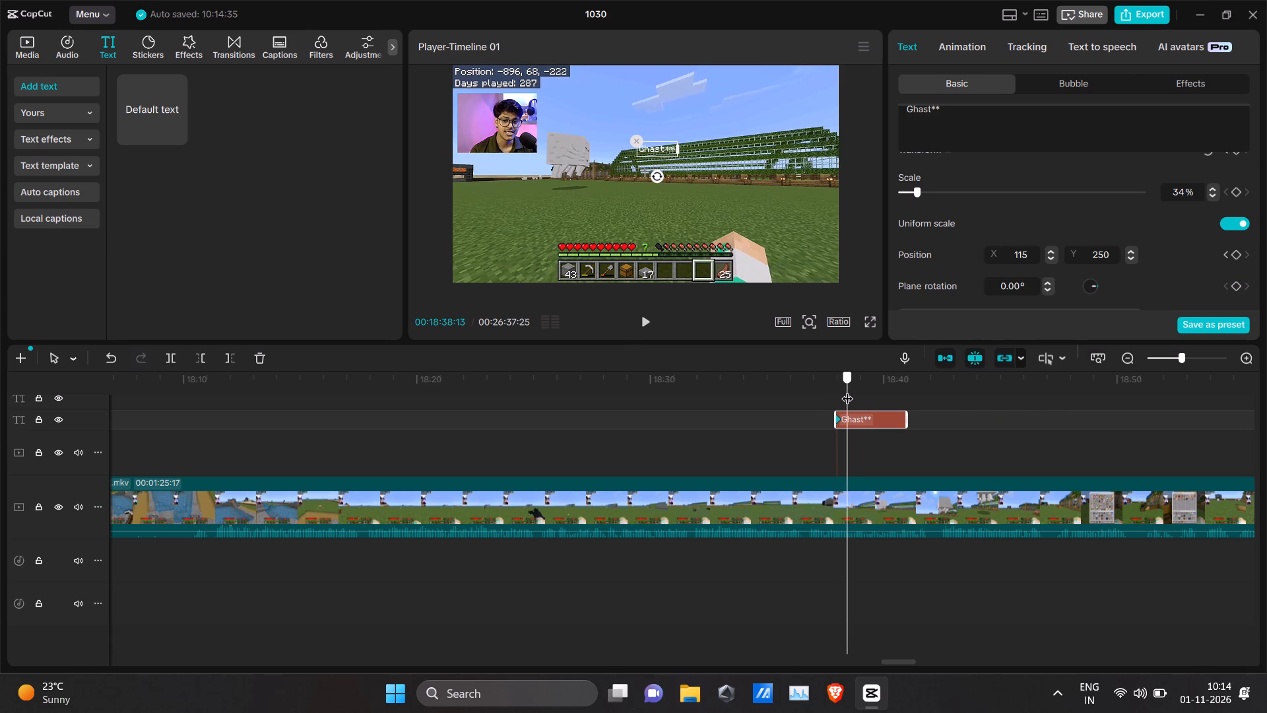
{"action": "left_click_drag", "start_coordinate": [847, 390], "coordinate": [848, 390]}
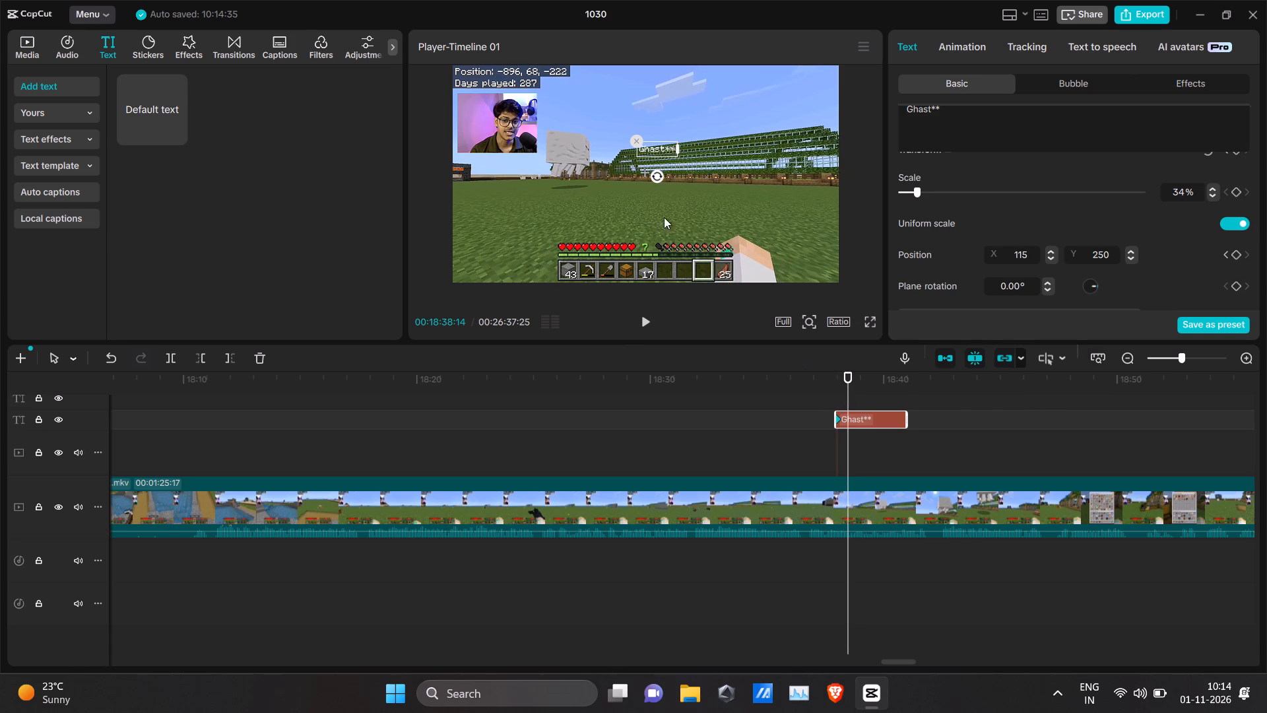
{"action": "left_click_drag", "start_coordinate": [663, 147], "coordinate": [620, 125]}
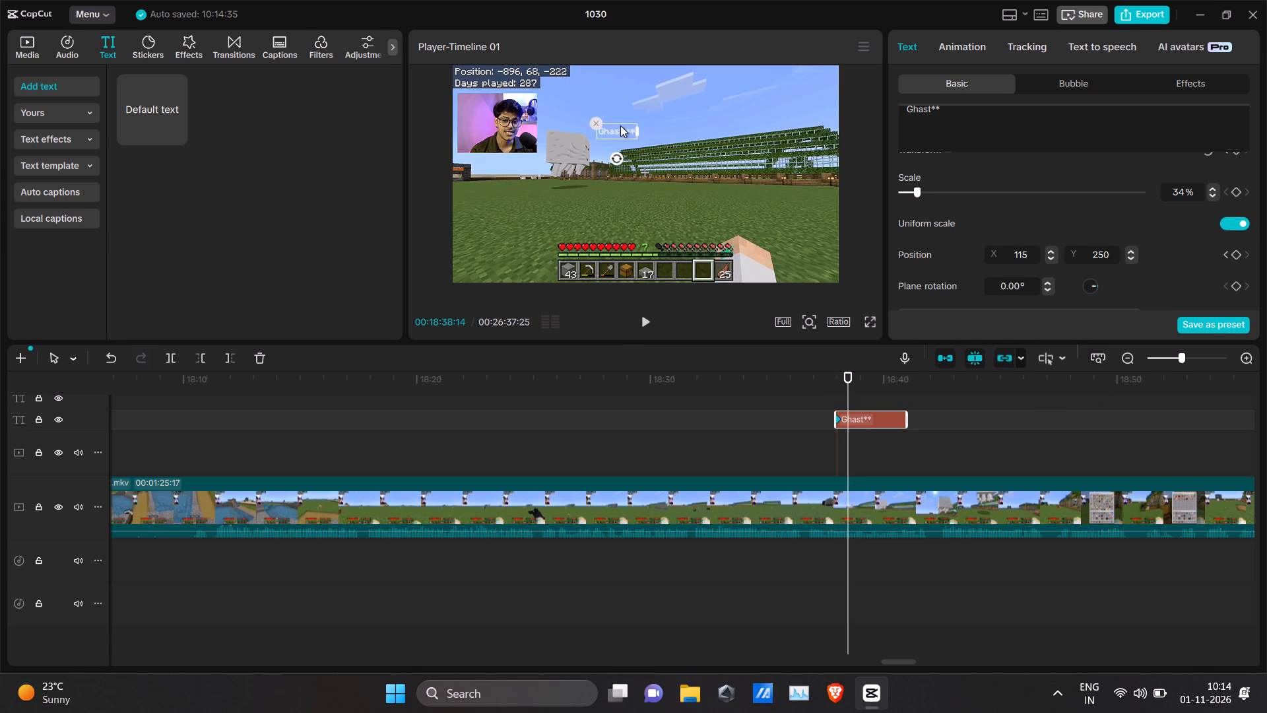
{"action": "left_click_drag", "start_coordinate": [620, 125], "coordinate": [613, 125]}
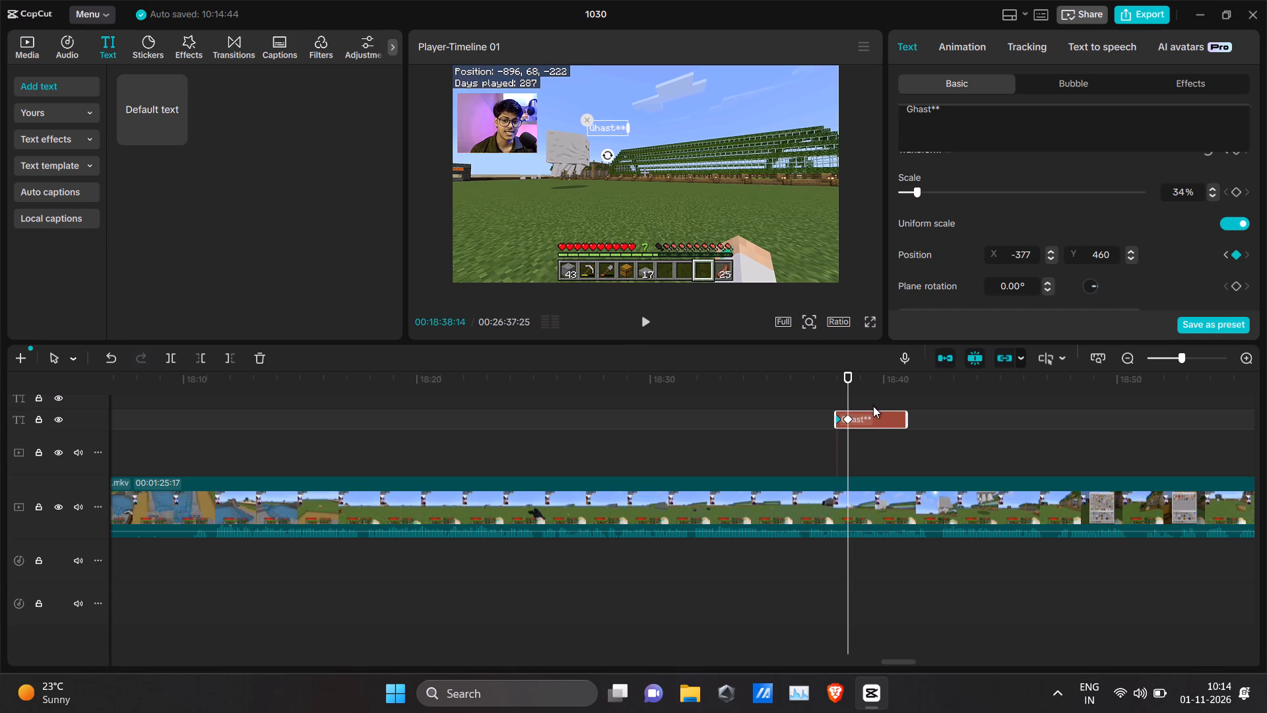
At 00:18:39:21, move the Ghast** caption up beside the ghast to about X -427, Y 800 for another position keyframe.
{"action": "left_click_drag", "start_coordinate": [850, 393], "coordinate": [857, 391]}
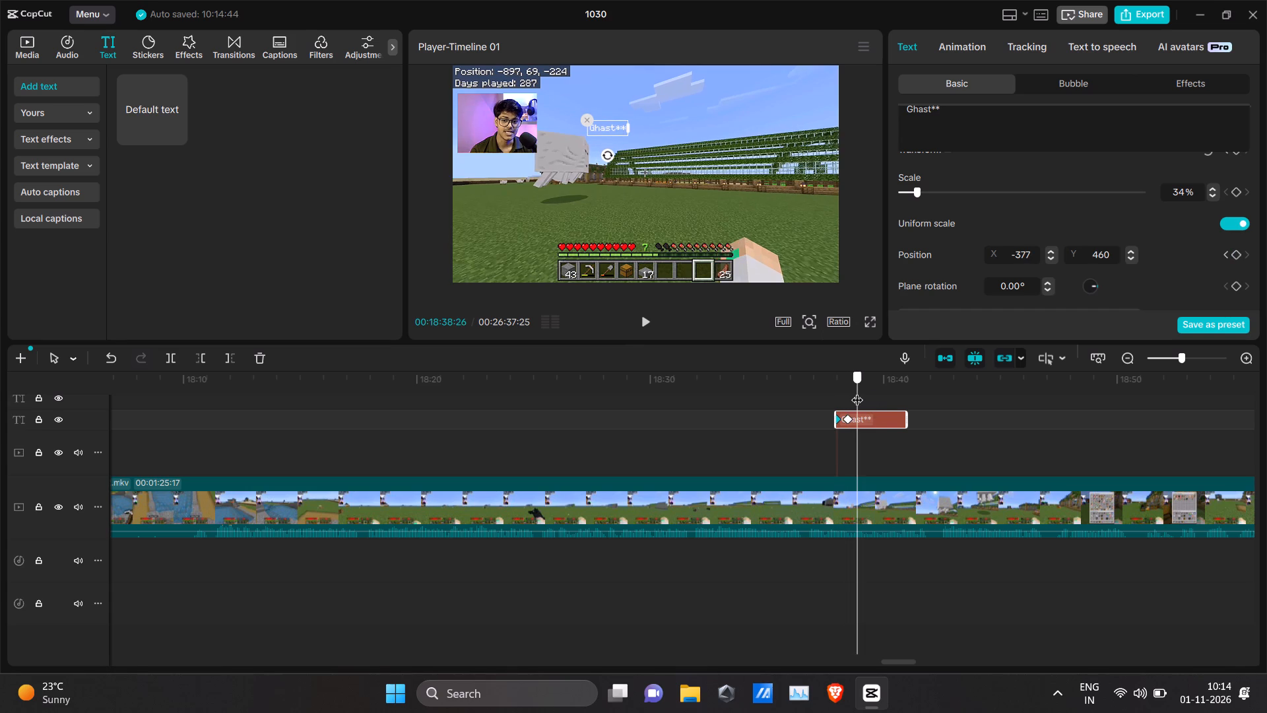
{"action": "left_click_drag", "start_coordinate": [857, 391], "coordinate": [876, 391]}
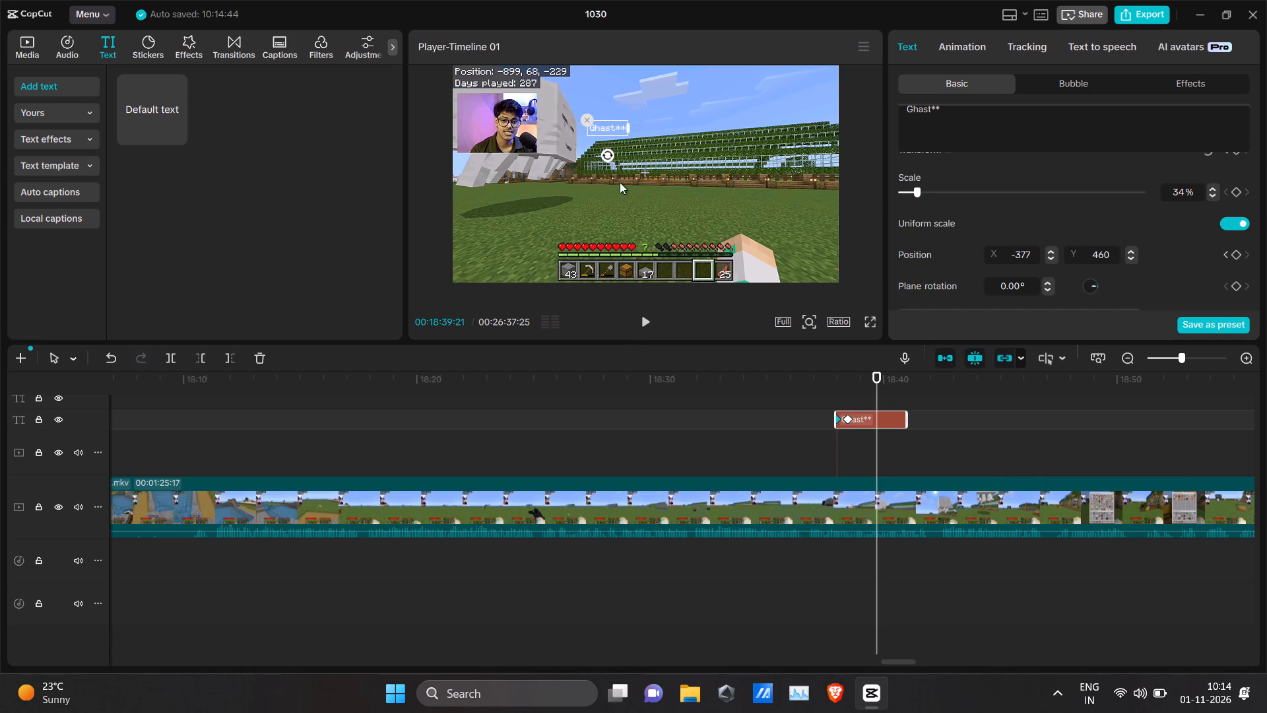
{"action": "left_click_drag", "start_coordinate": [605, 131], "coordinate": [594, 101]}
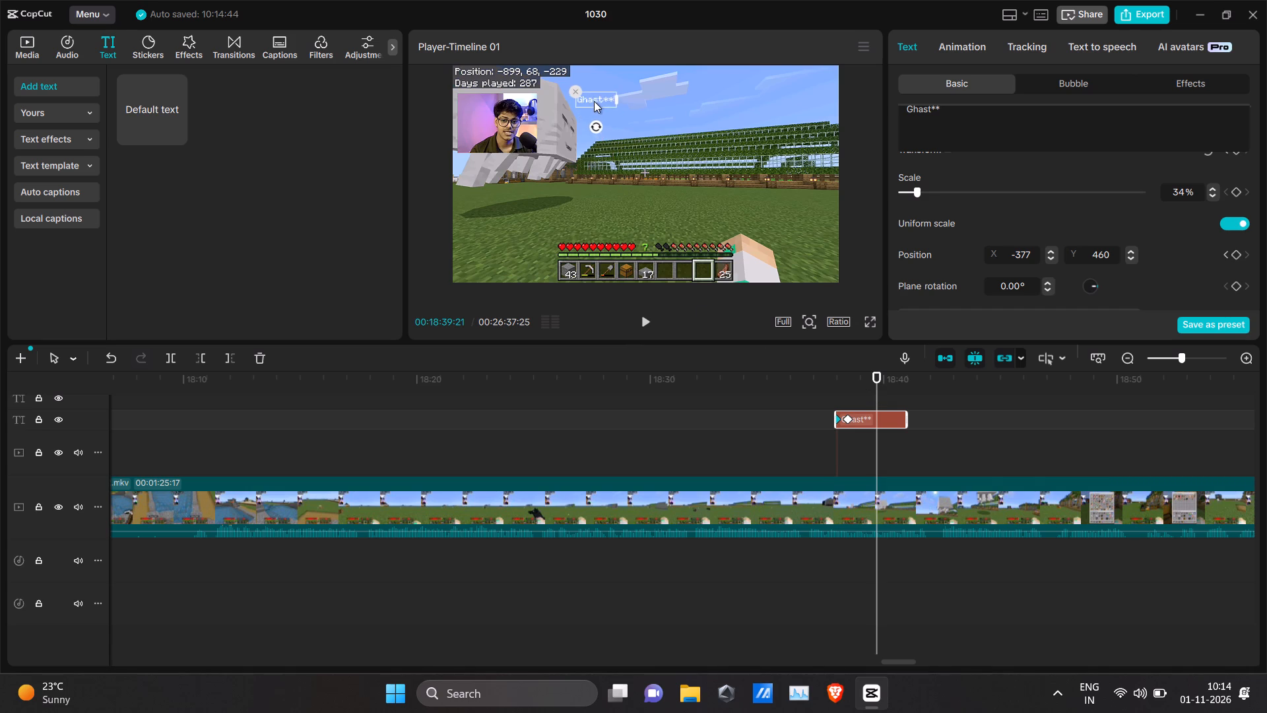
{"action": "left_click_drag", "start_coordinate": [594, 101], "coordinate": [600, 96]}
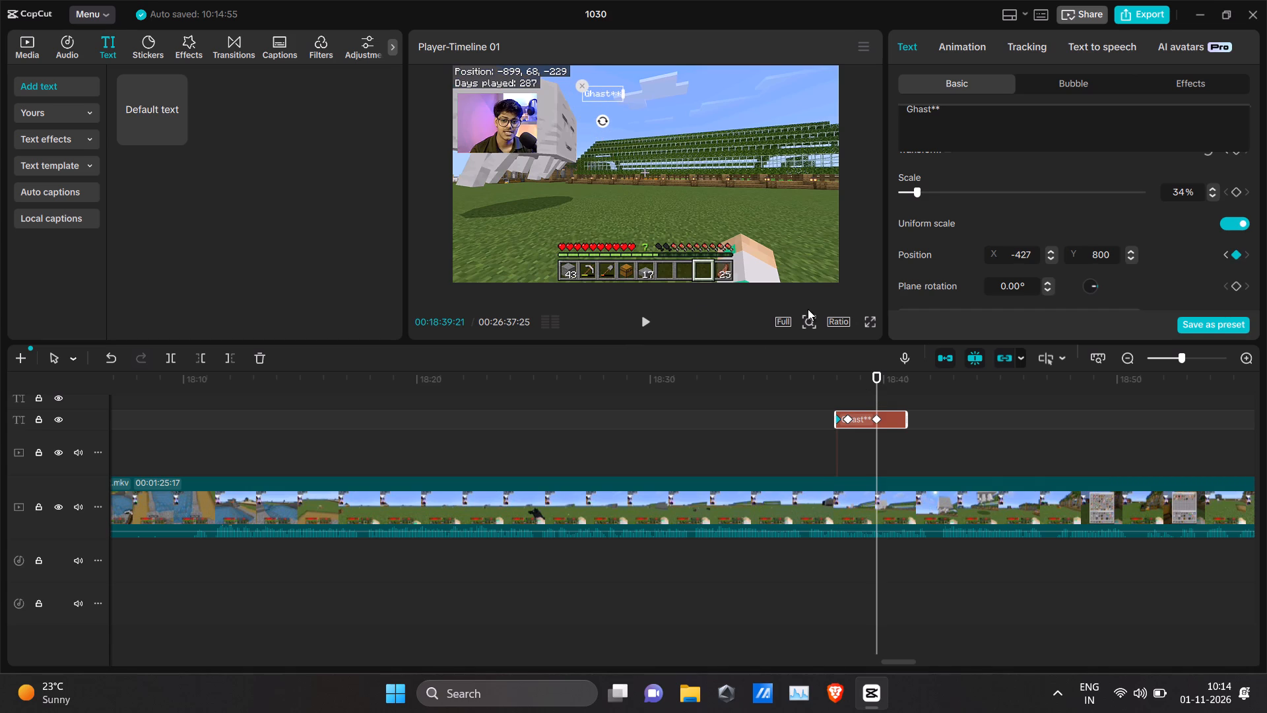
At 00:18:40:04, move the Ghast** caption beside the ghast to about X 123, Y 771 for another position keyframe.
{"action": "left_click_drag", "start_coordinate": [874, 387], "coordinate": [890, 391]}
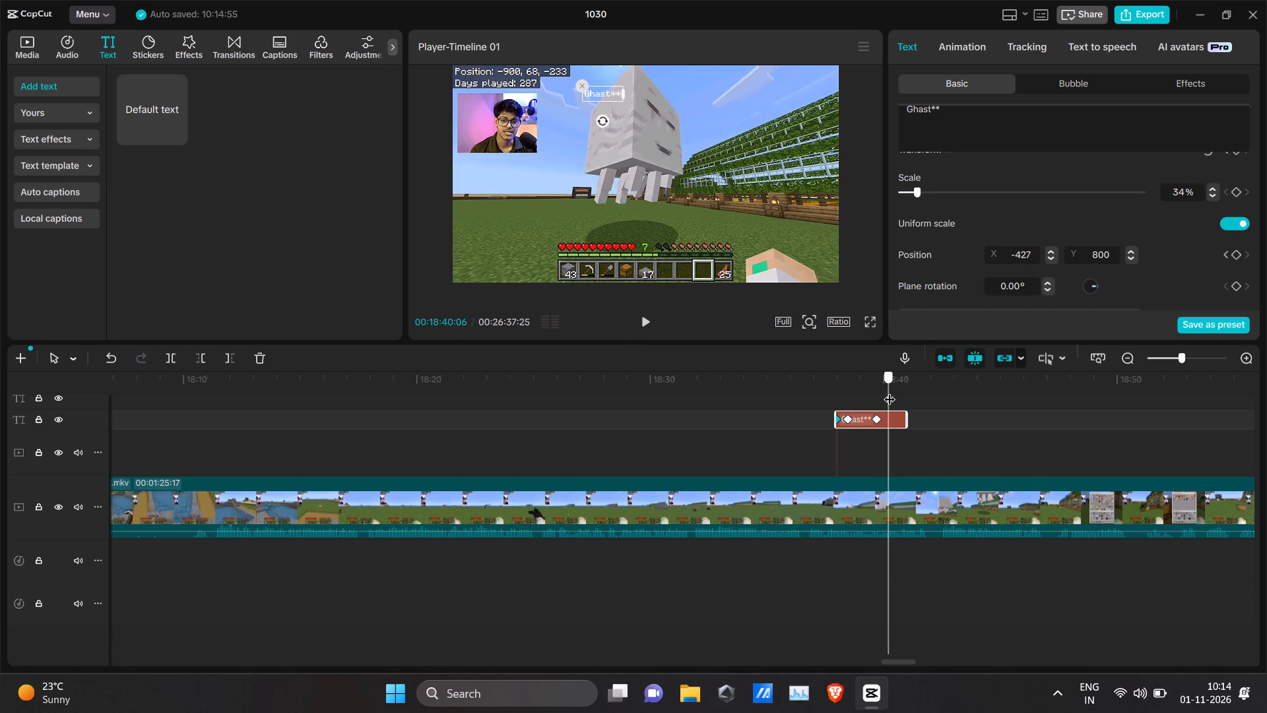
{"action": "left_click_drag", "start_coordinate": [890, 391], "coordinate": [876, 392]}
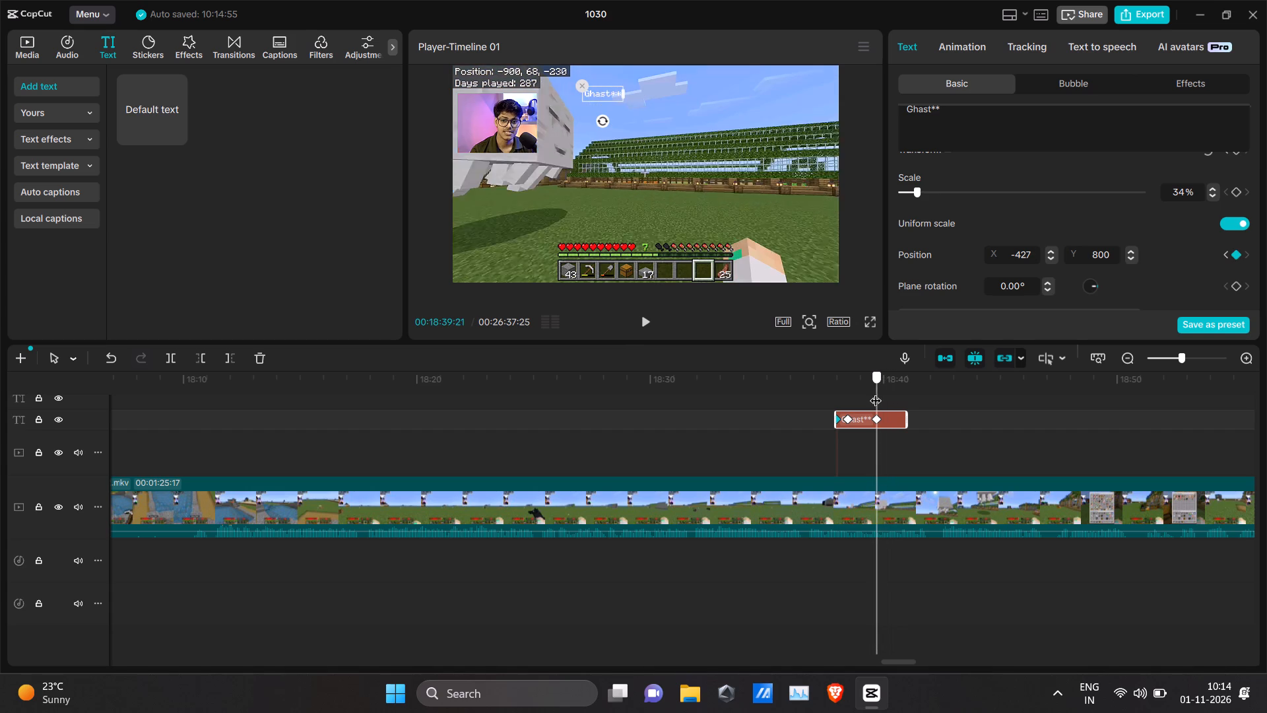
{"action": "left_click_drag", "start_coordinate": [876, 392], "coordinate": [887, 392]}
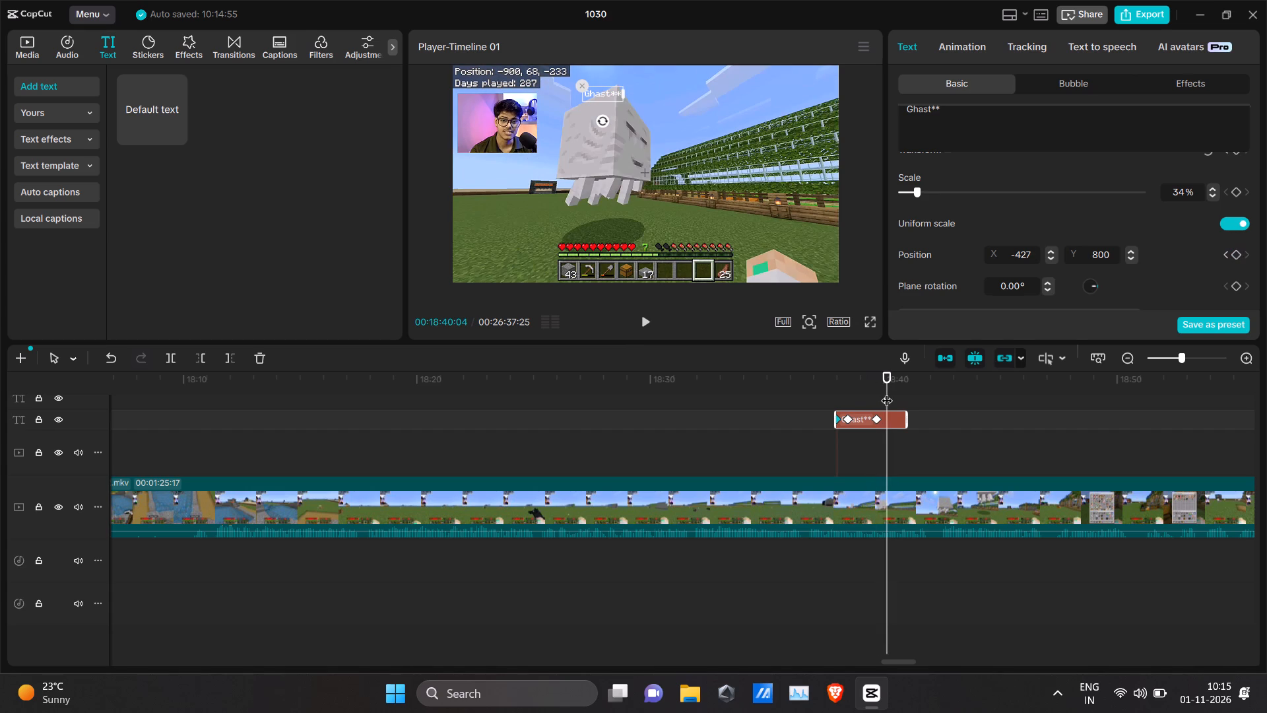
{"action": "left_click_drag", "start_coordinate": [606, 90], "coordinate": [637, 98]}
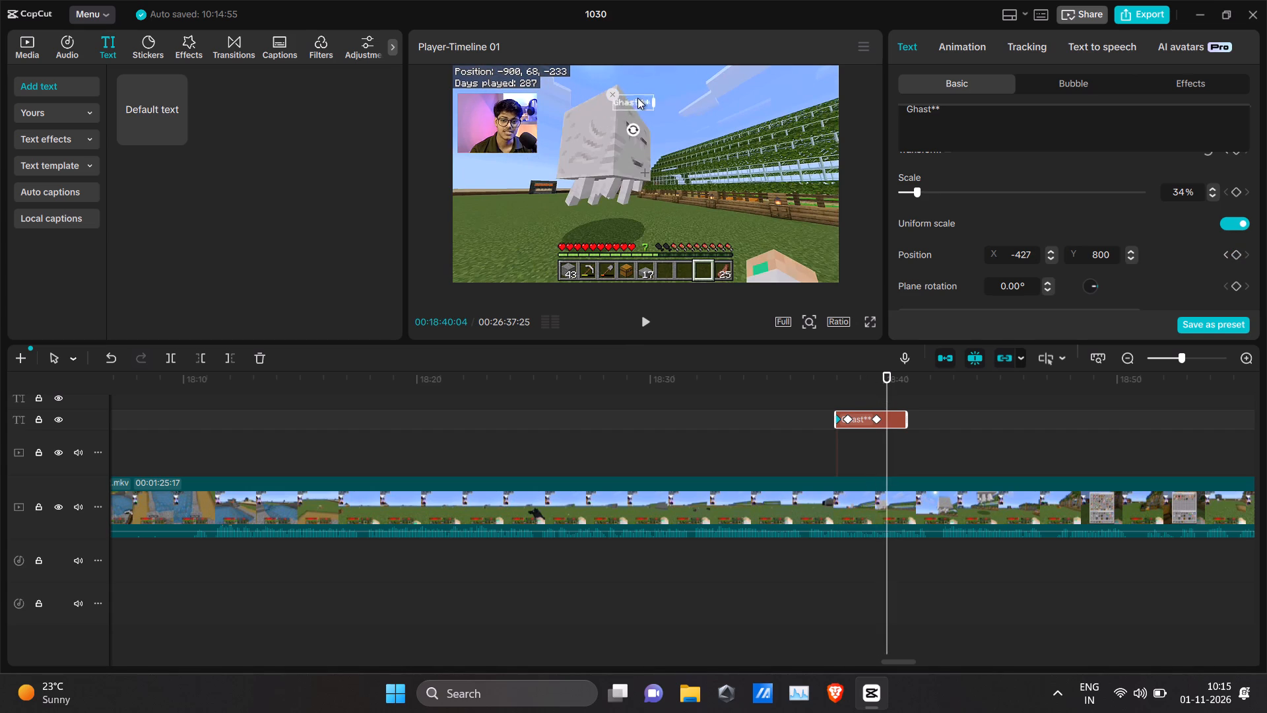
{"action": "left_click_drag", "start_coordinate": [637, 98], "coordinate": [661, 92]}
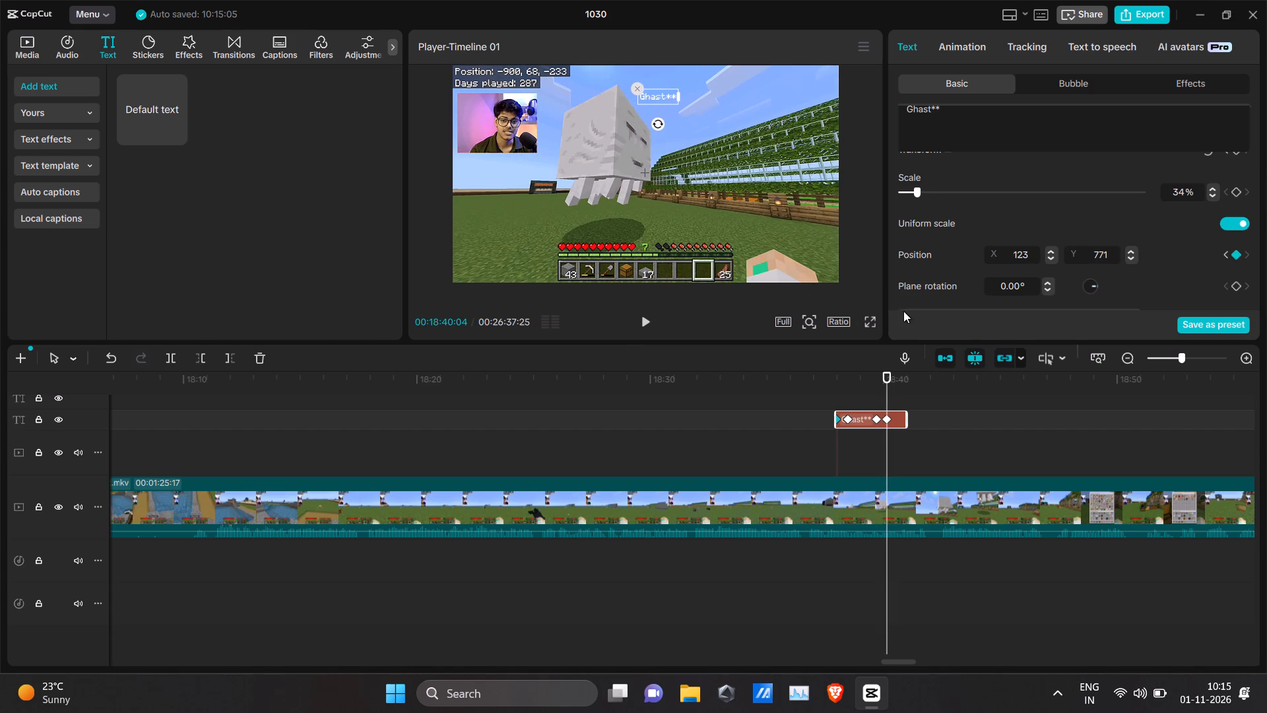
At 00:18:40:15, move the Ghast** caption to the far side of the ghast, about X 976, Y 849, as another position keyframe.
{"action": "left_click_drag", "start_coordinate": [886, 376], "coordinate": [895, 376]}
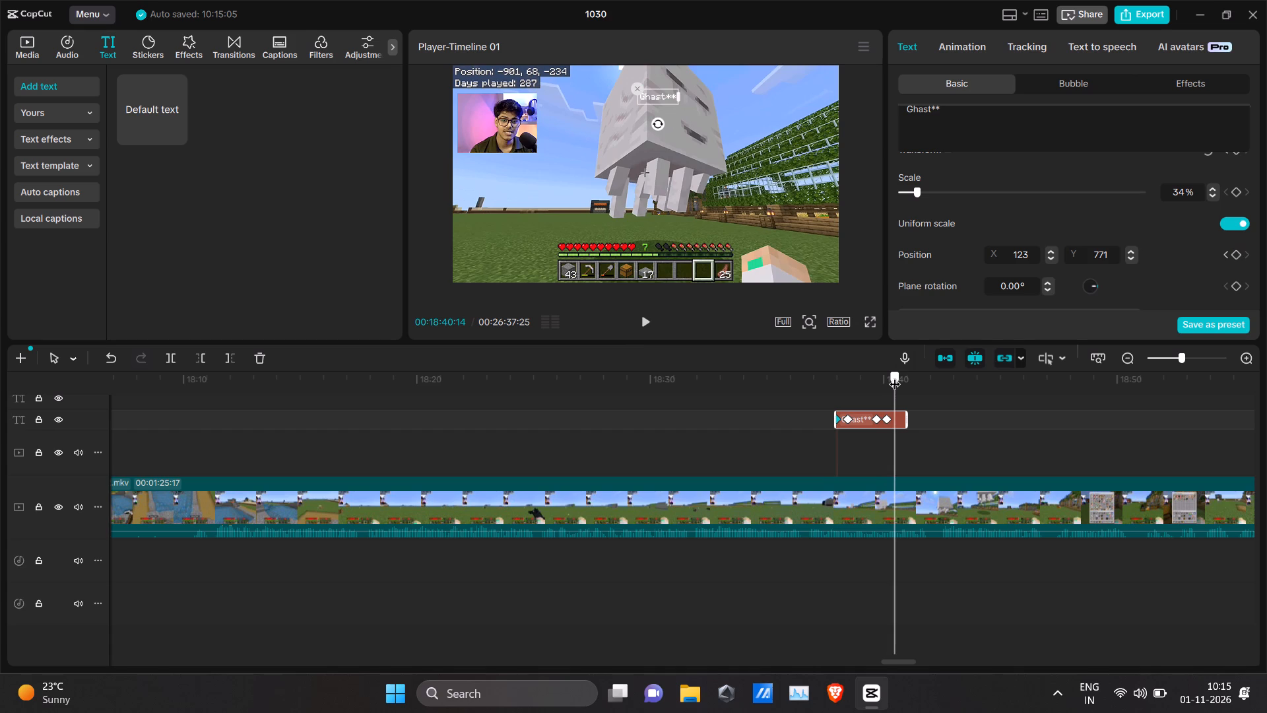
{"action": "left_click_drag", "start_coordinate": [895, 376], "coordinate": [895, 376]}
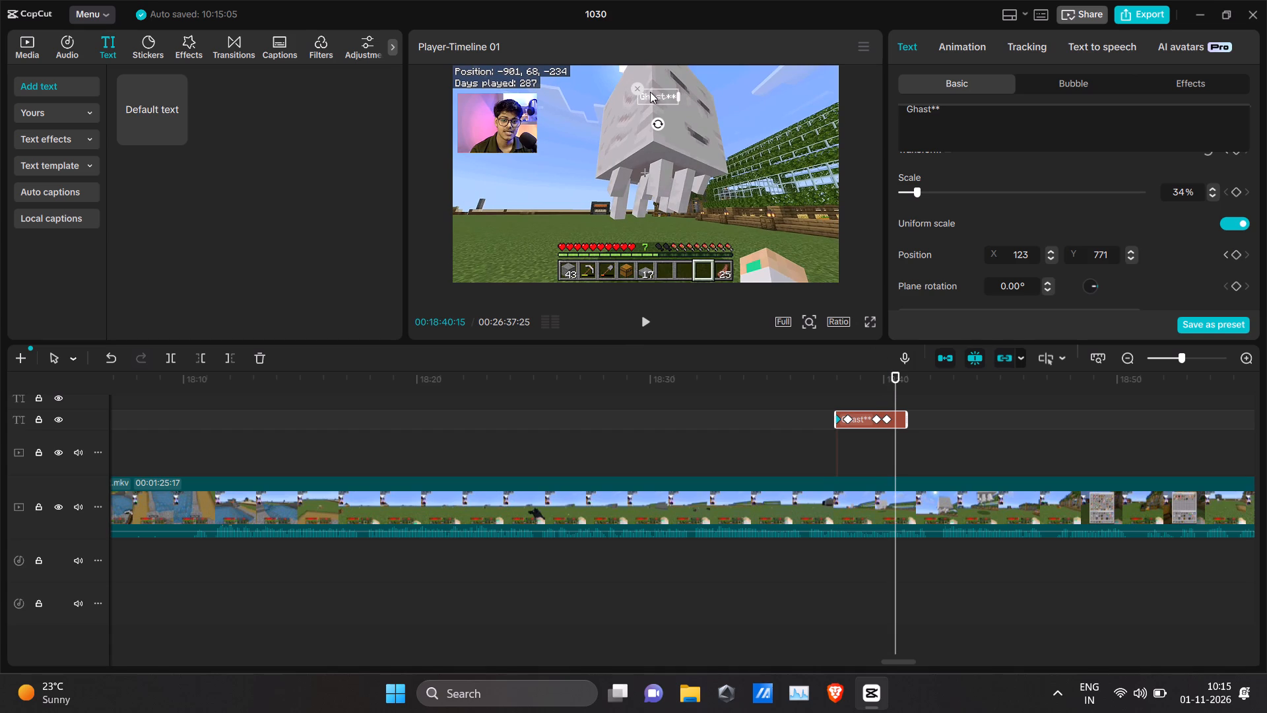
{"action": "left_click_drag", "start_coordinate": [651, 92], "coordinate": [736, 84]}
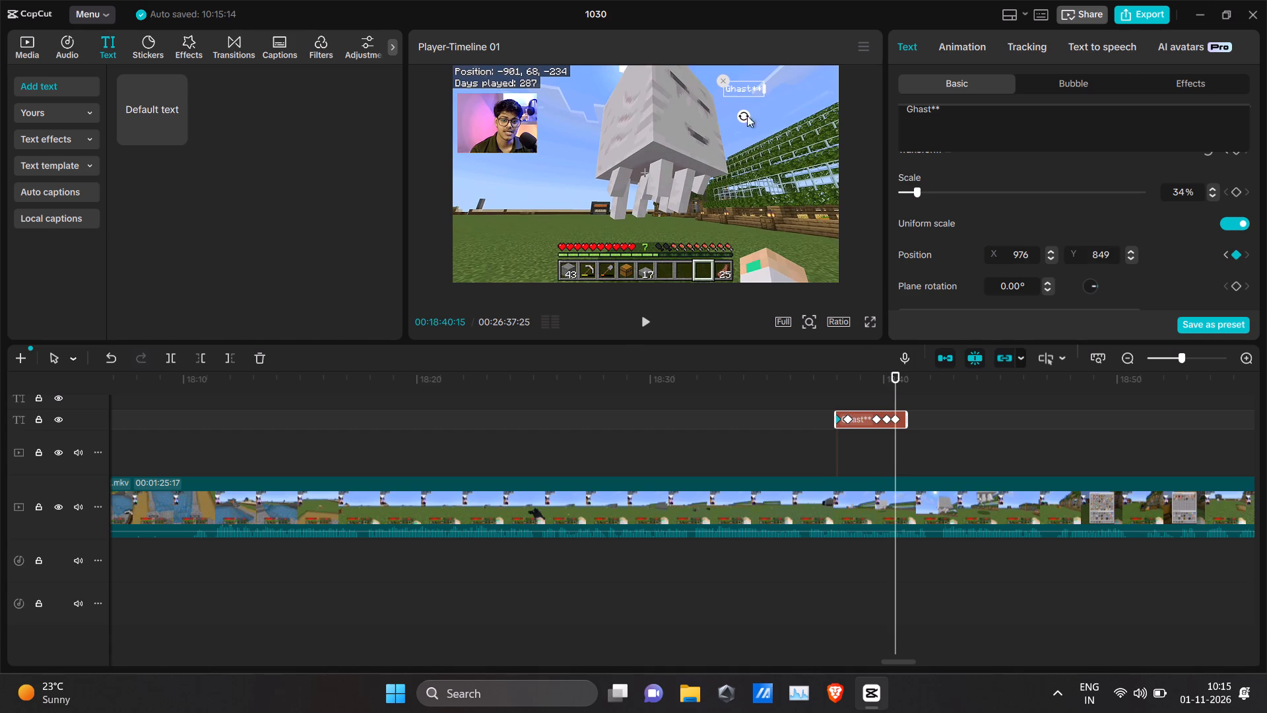
Play back the Ghast** caption from just before its start to check how its motion follows the ghast.
{"action": "left_click", "coordinate": [818, 381]}
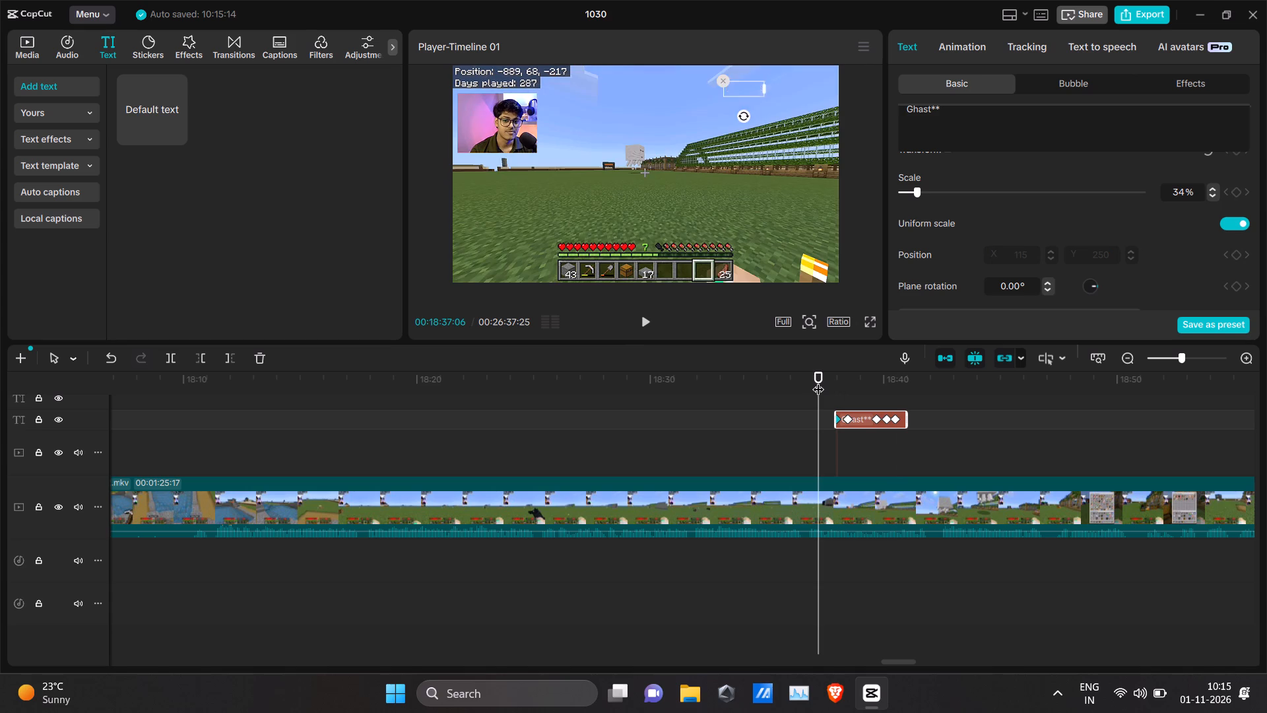
{"action": "key", "text": "space"}
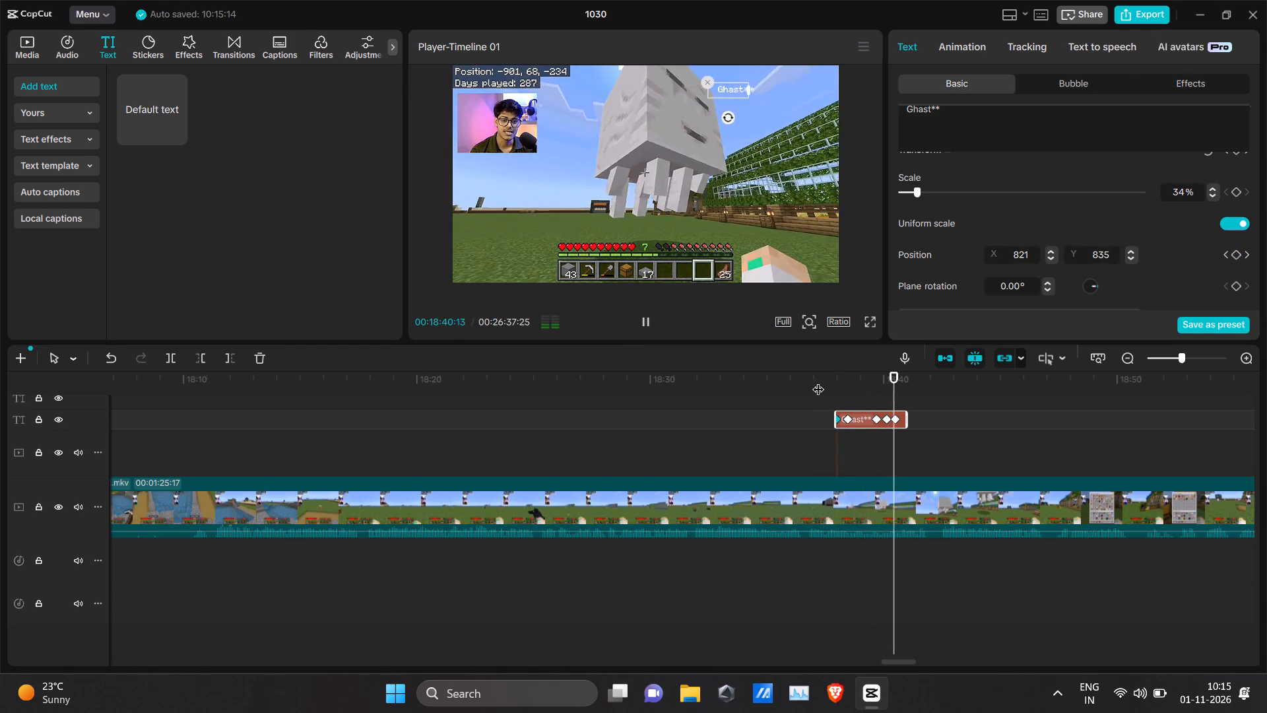
{"action": "left_click", "coordinate": [804, 386]}
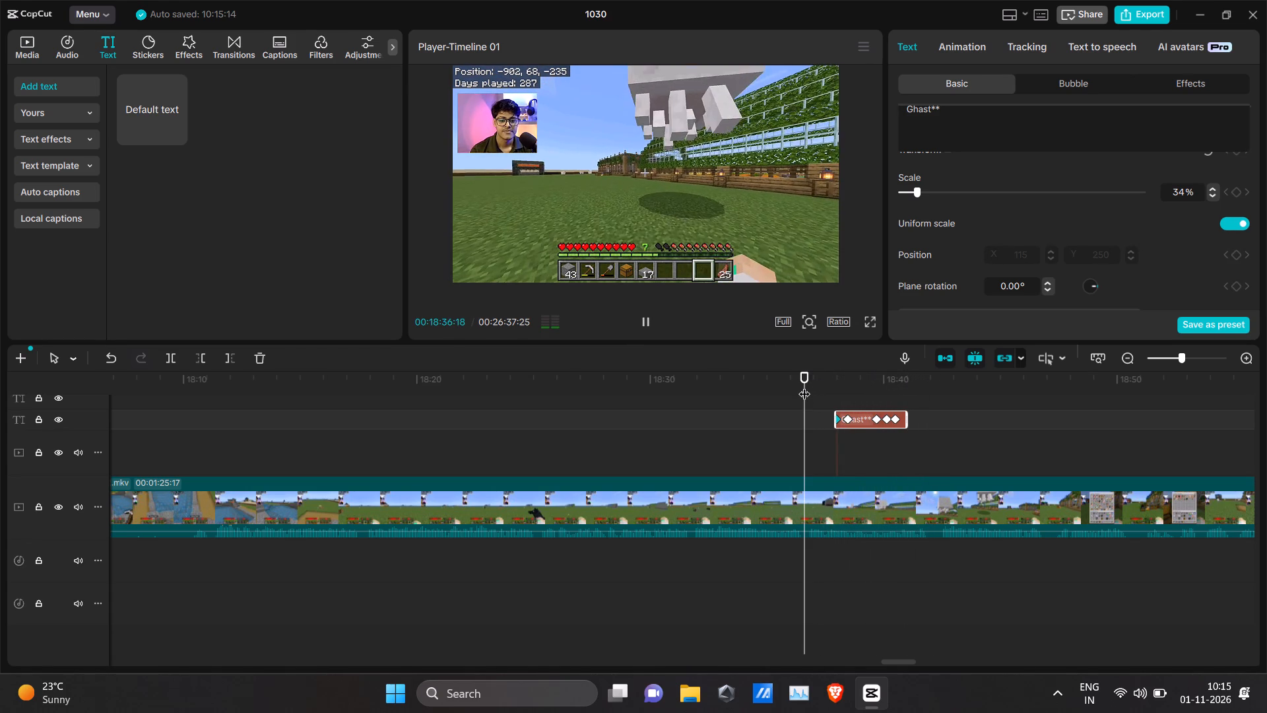
{"action": "left_click", "coordinate": [818, 401]}
{"action": "key", "text": "space"}
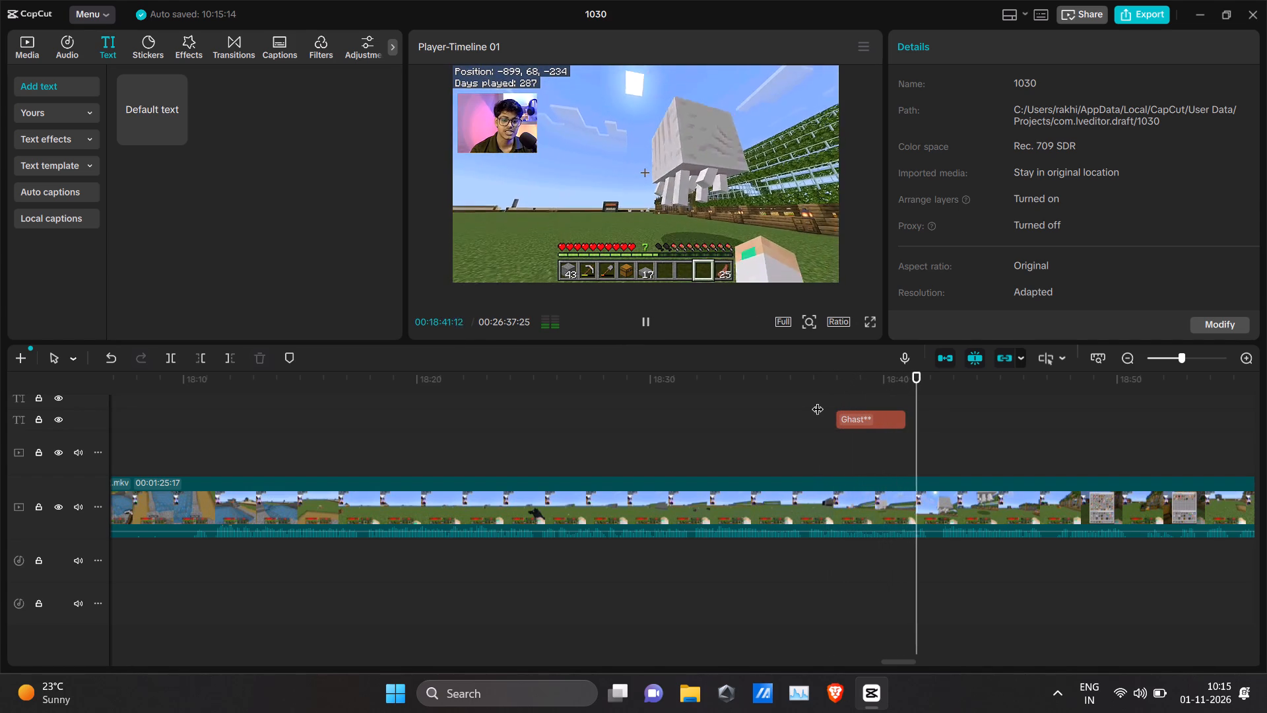
{"action": "key", "text": "space"}
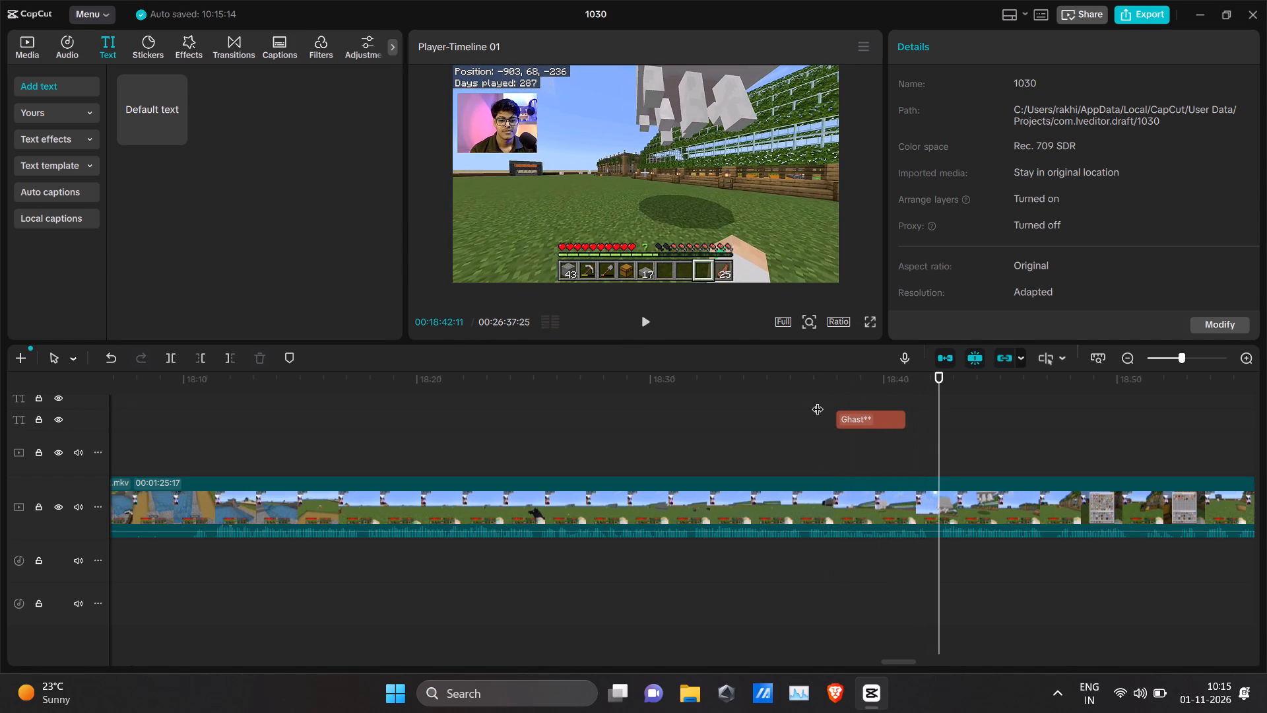
Review the footage from just before the Ghast** caption through to about 00:20:13.
{"action": "left_click", "coordinate": [823, 390]}
{"action": "key", "text": "space"}
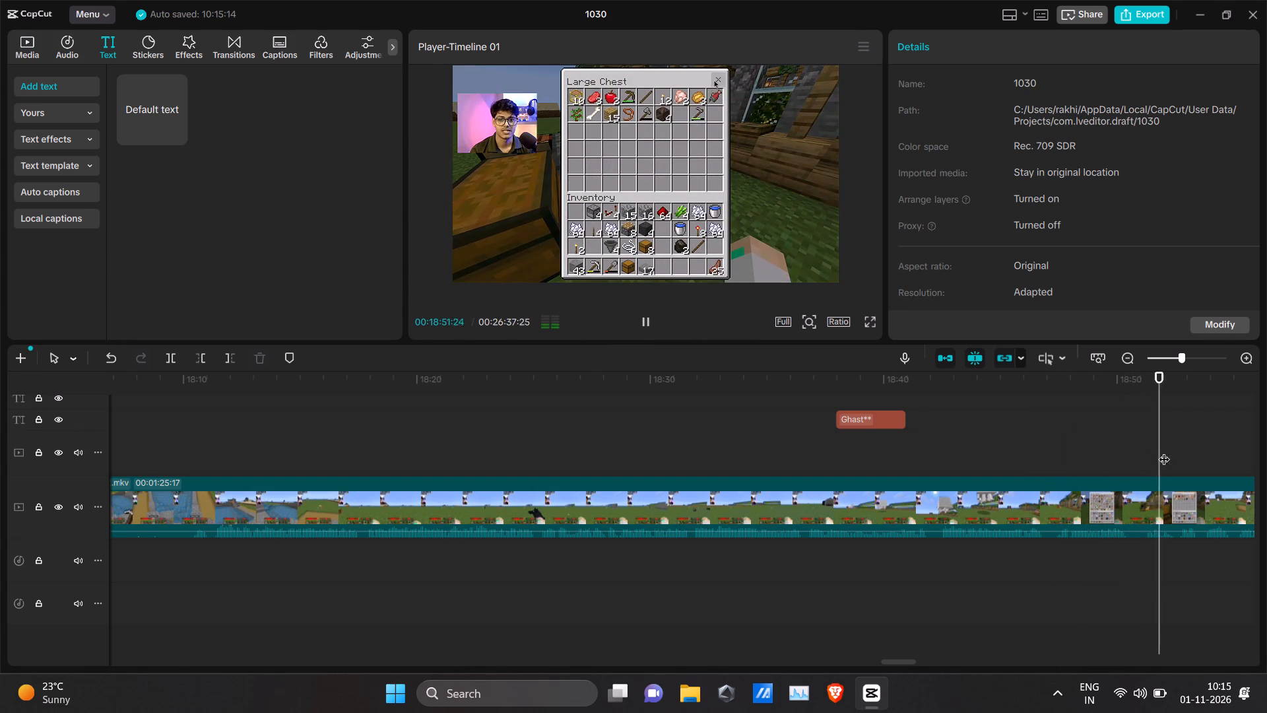
{"action": "scroll", "coordinate": [1172, 456], "scroll_direction": "left", "scroll_amount": 3}
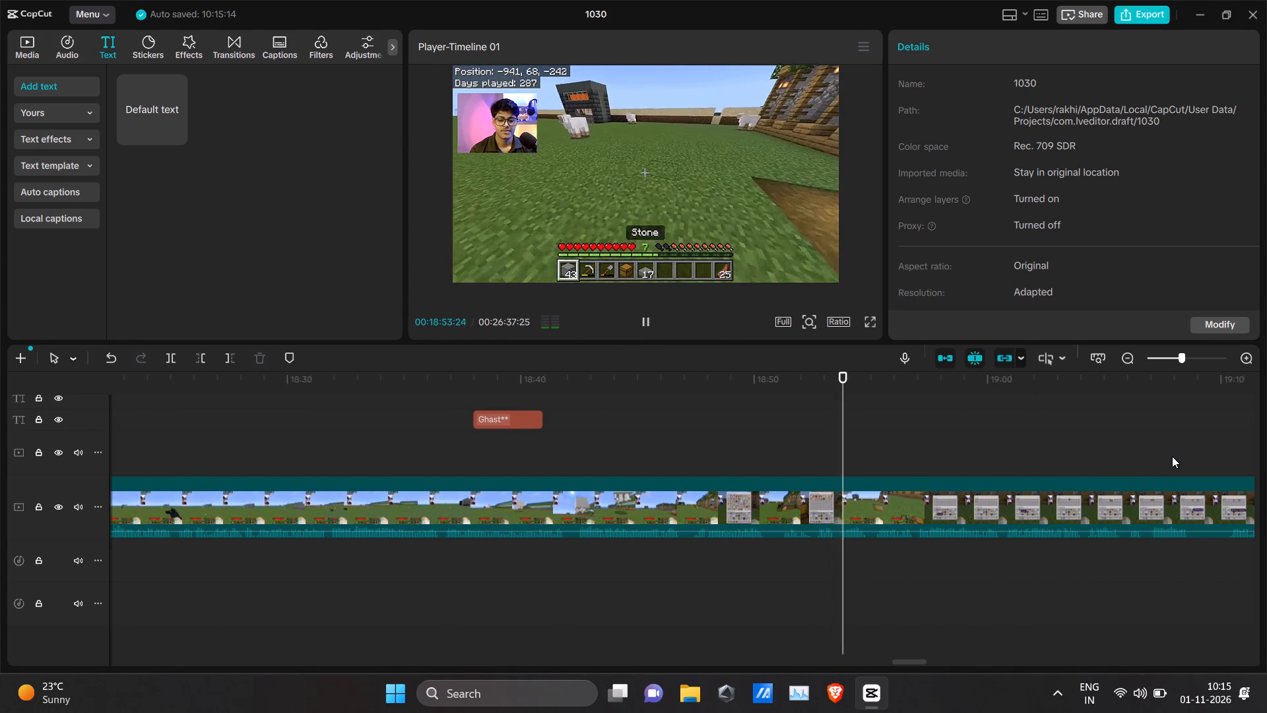
{"action": "scroll", "coordinate": [1172, 456], "scroll_direction": "left", "scroll_amount": 1}
{"action": "scroll", "coordinate": [1033, 537], "scroll_direction": "left", "scroll_amount": 1}
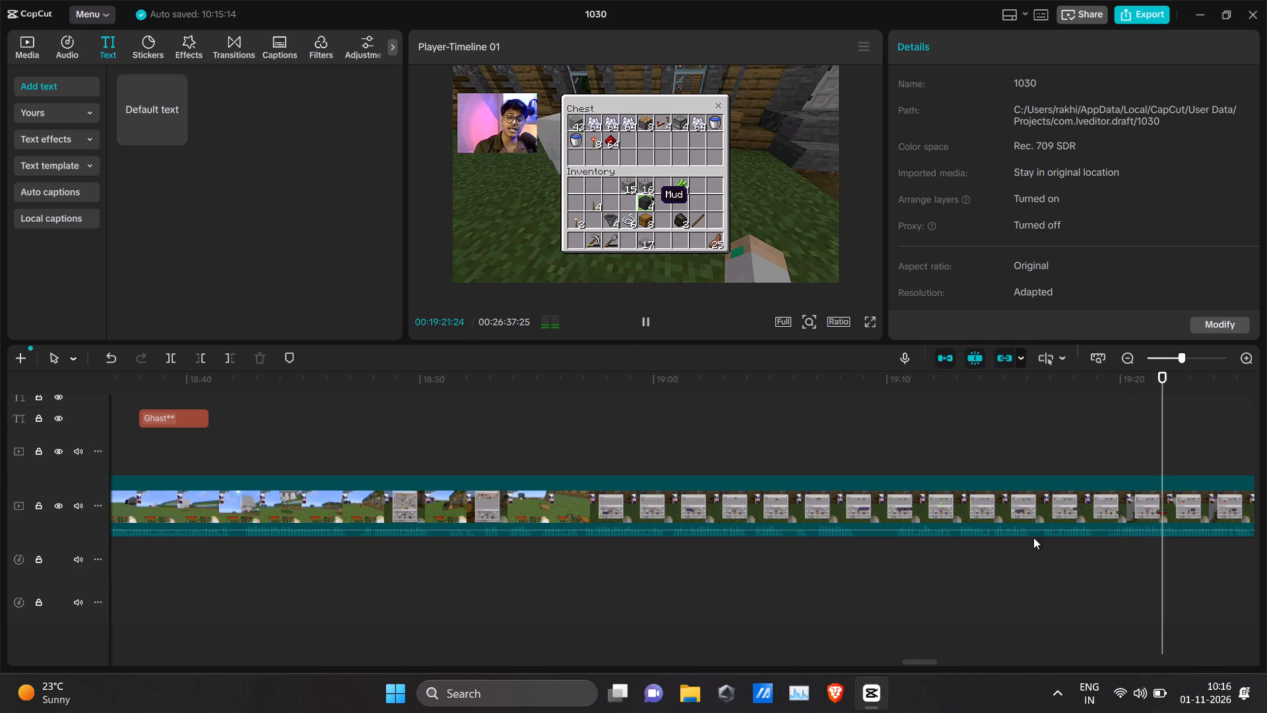
{"action": "scroll", "coordinate": [1033, 537], "scroll_direction": "left", "scroll_amount": 3}
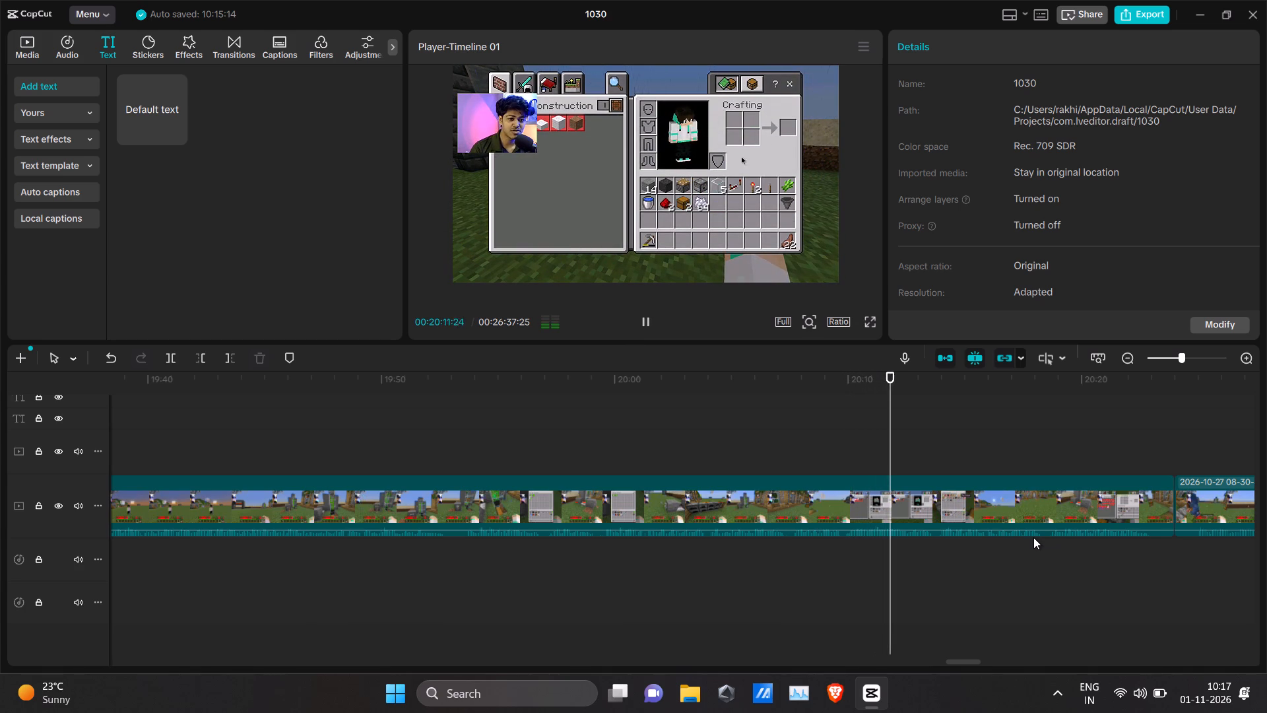
{"action": "key", "text": "space"}
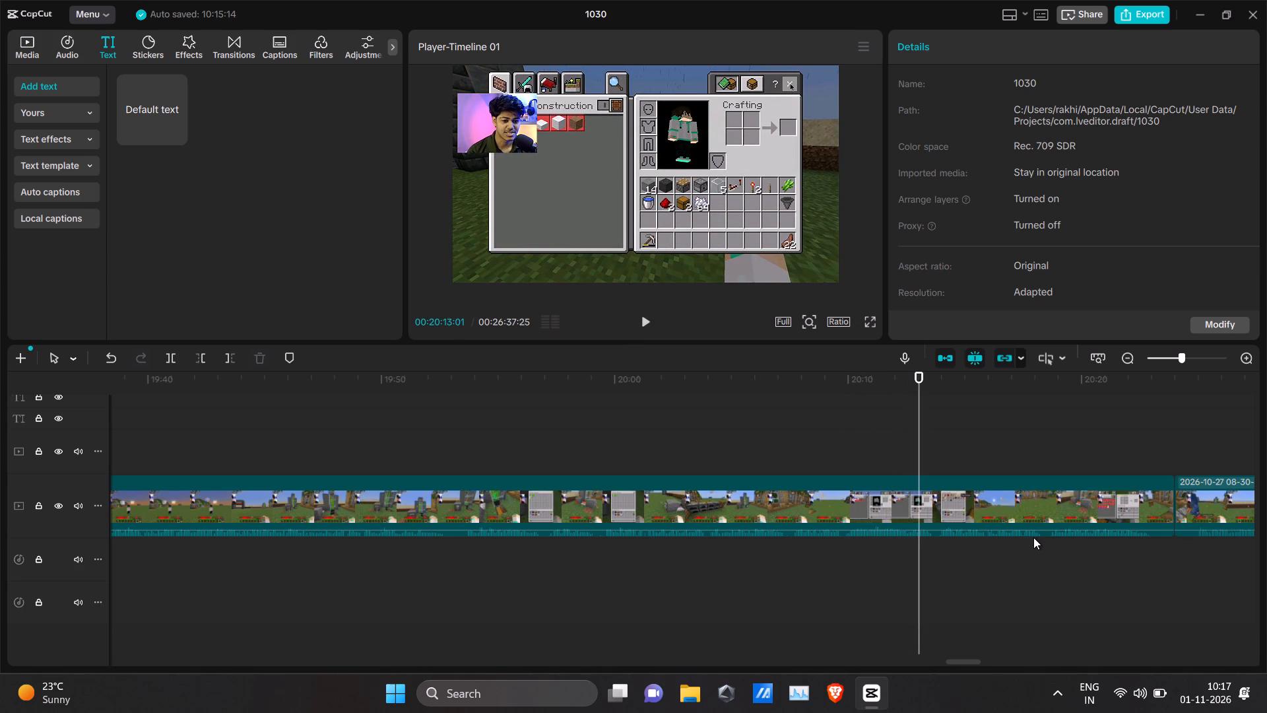
Go back and re-examine the footage around the large chest scene, about 00:18:51 to 00:18:55.
{"action": "left_click_drag", "start_coordinate": [714, 391], "coordinate": [156, 424]}
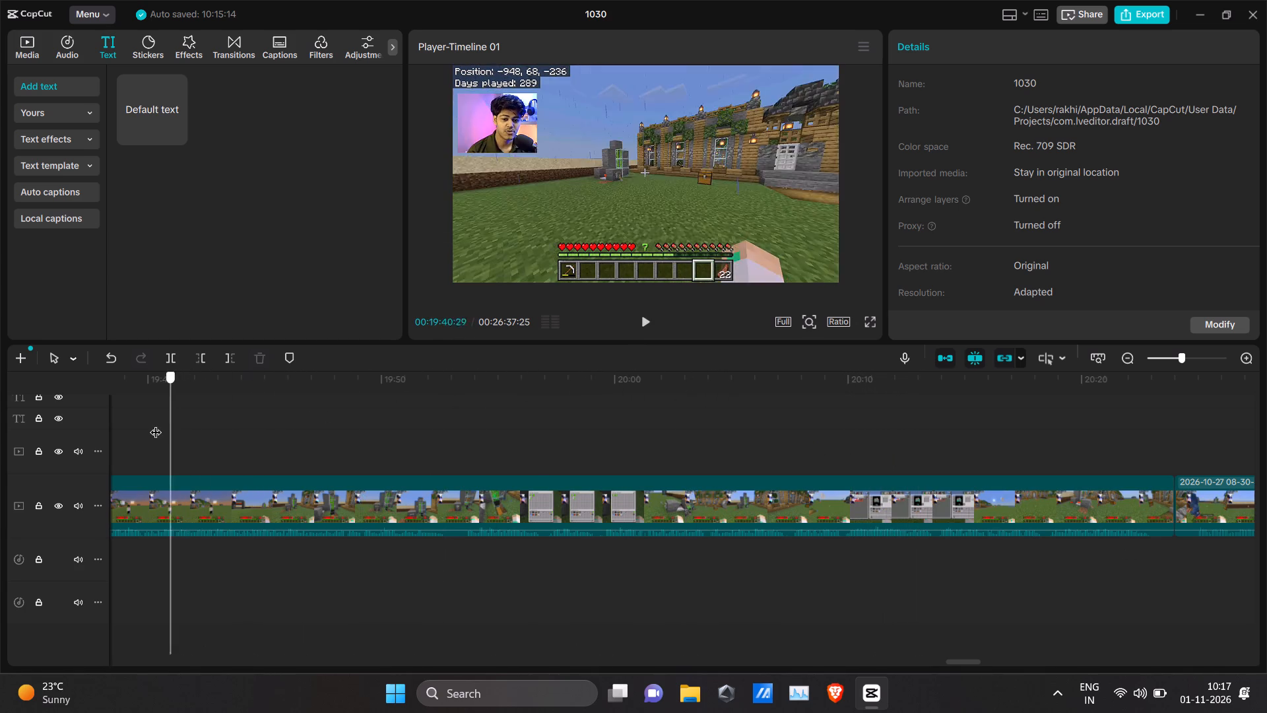
{"action": "left_click_drag", "start_coordinate": [156, 424], "coordinate": [584, 312]}
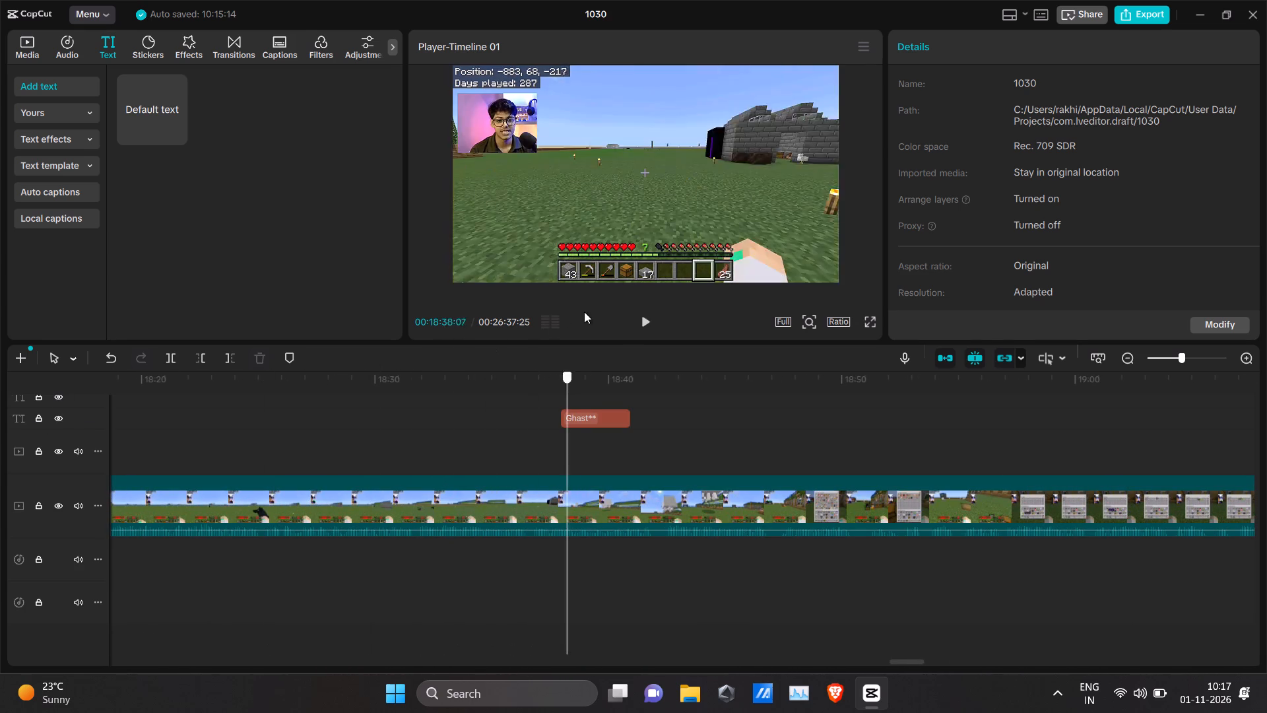
{"action": "left_click_drag", "start_coordinate": [584, 312], "coordinate": [879, 381]}
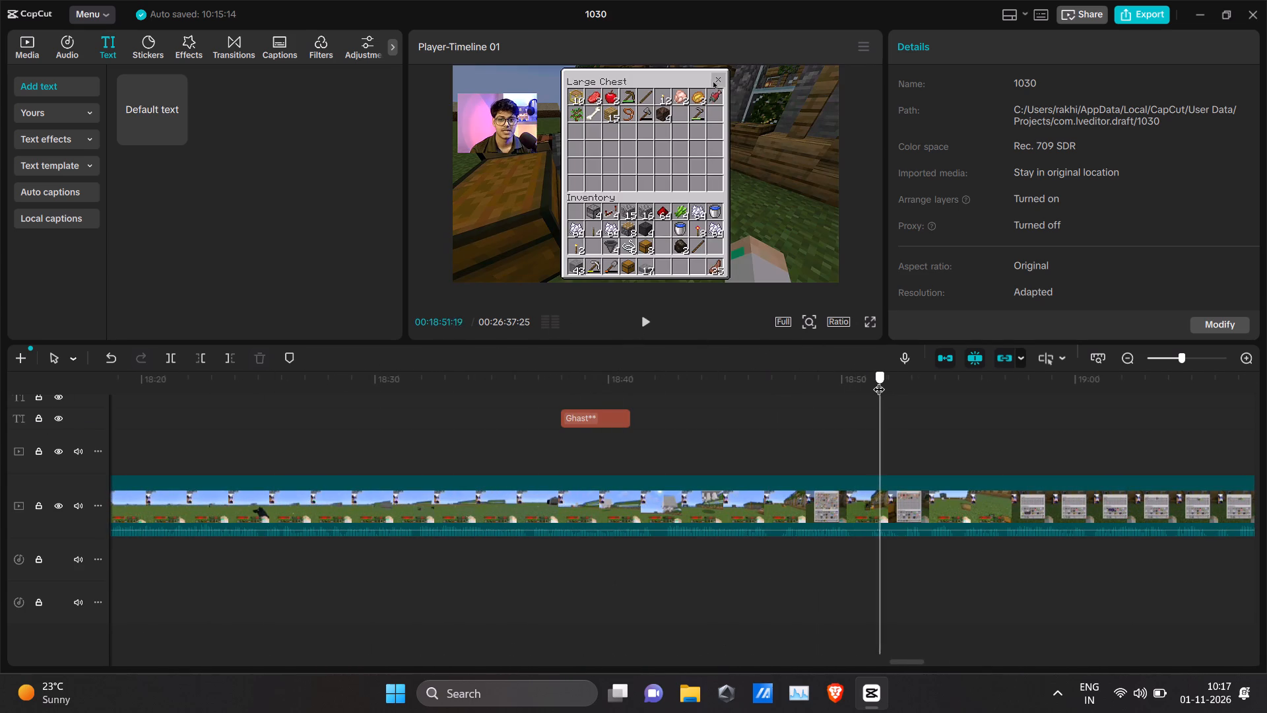
{"action": "left_click_drag", "start_coordinate": [879, 381], "coordinate": [880, 379]}
{"action": "key", "text": "space"}
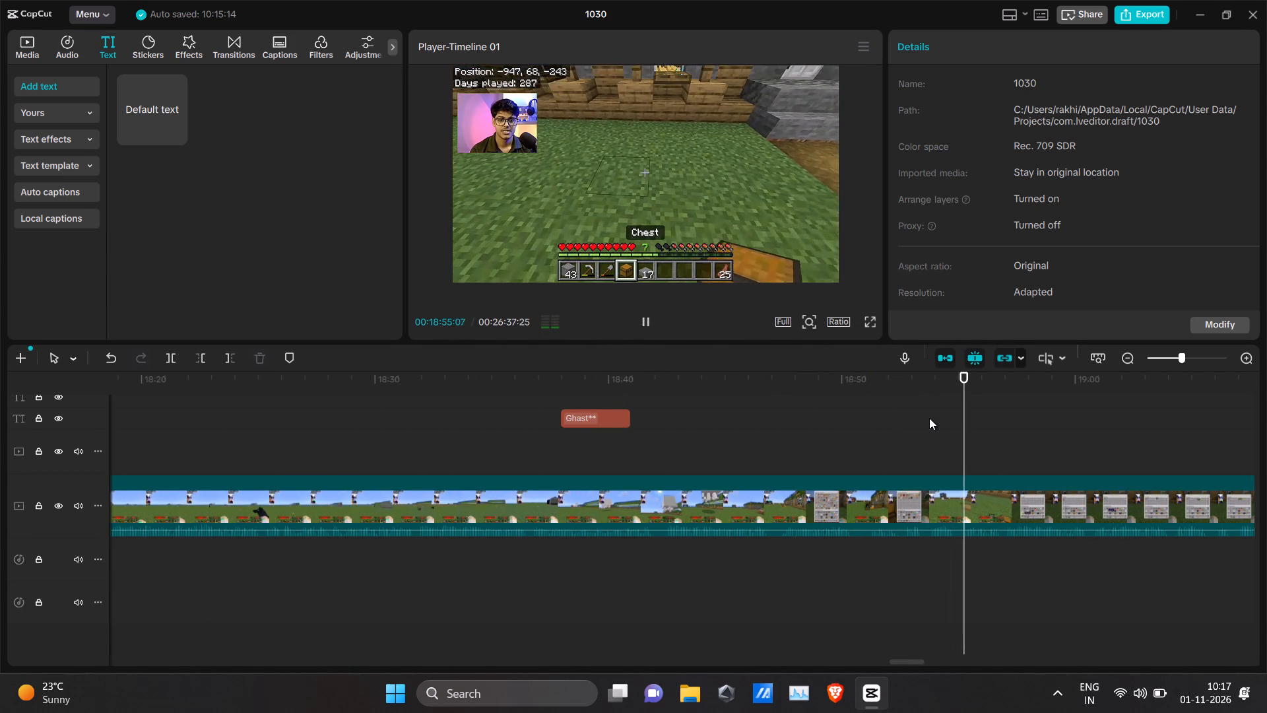
{"action": "key", "text": "space"}
{"action": "left_click", "coordinate": [870, 386]}
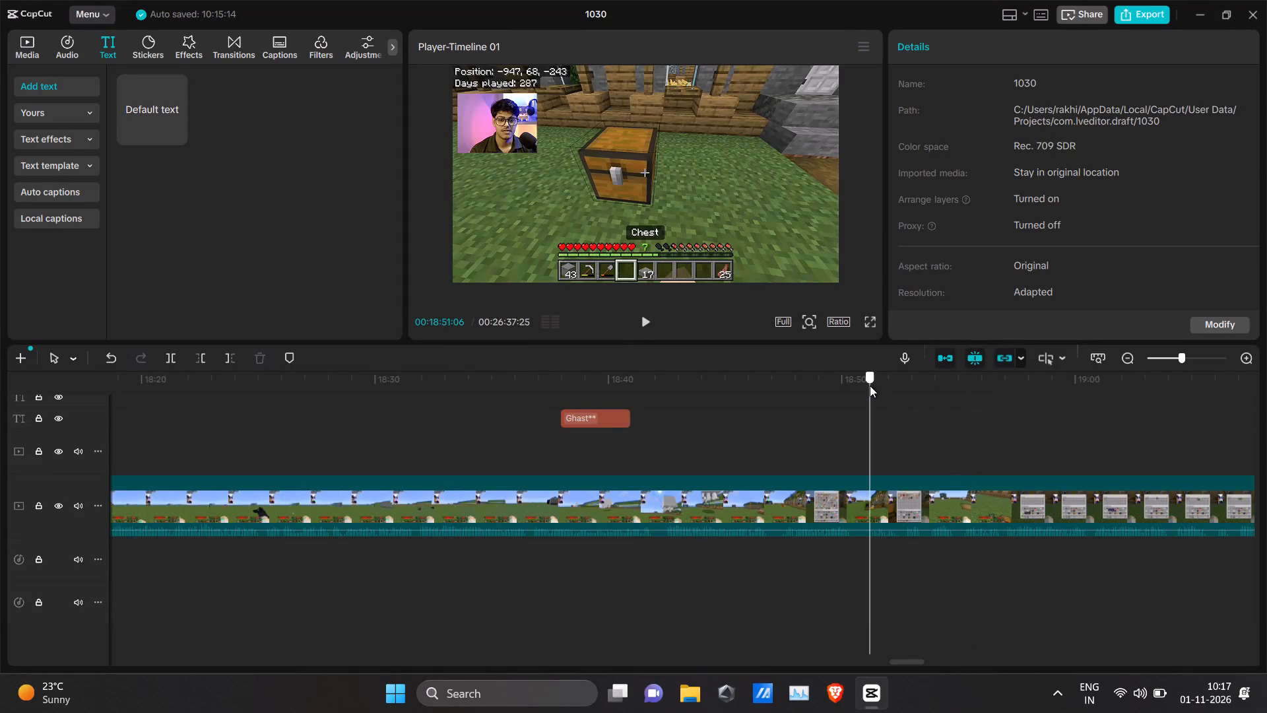
{"action": "key", "text": "space"}
{"action": "key", "text": "space"}
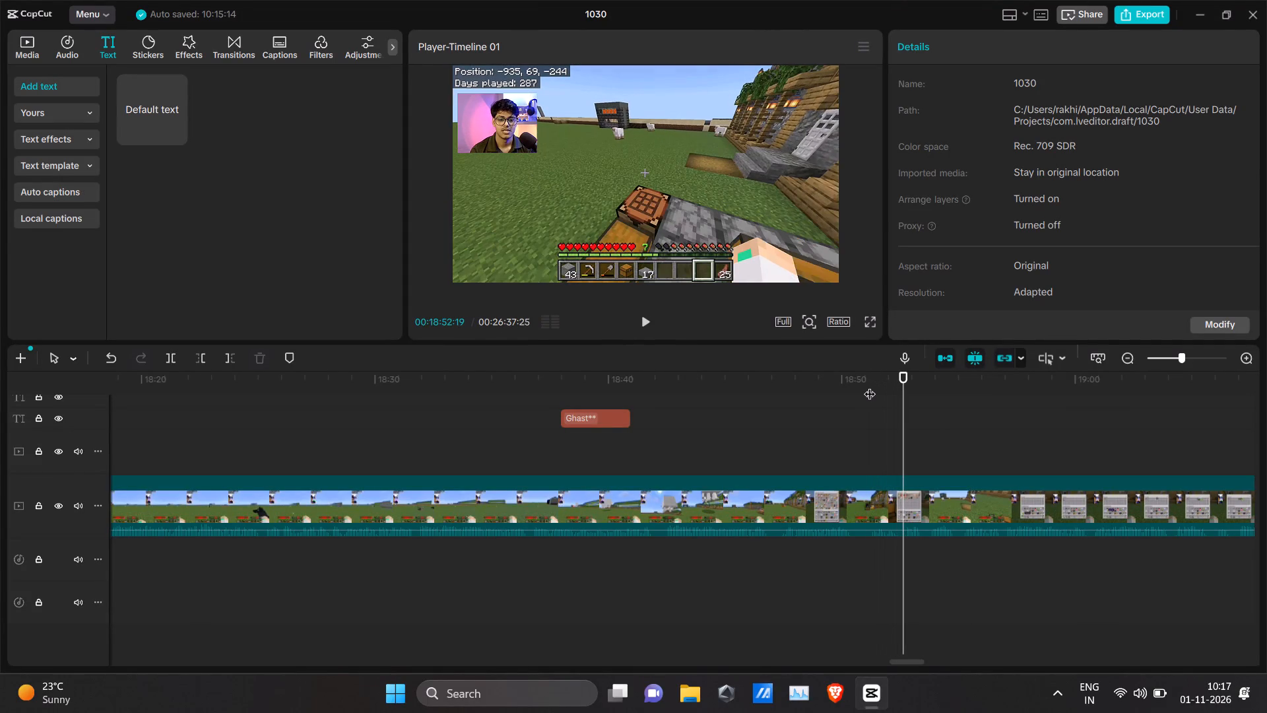
{"action": "key", "text": "space"}
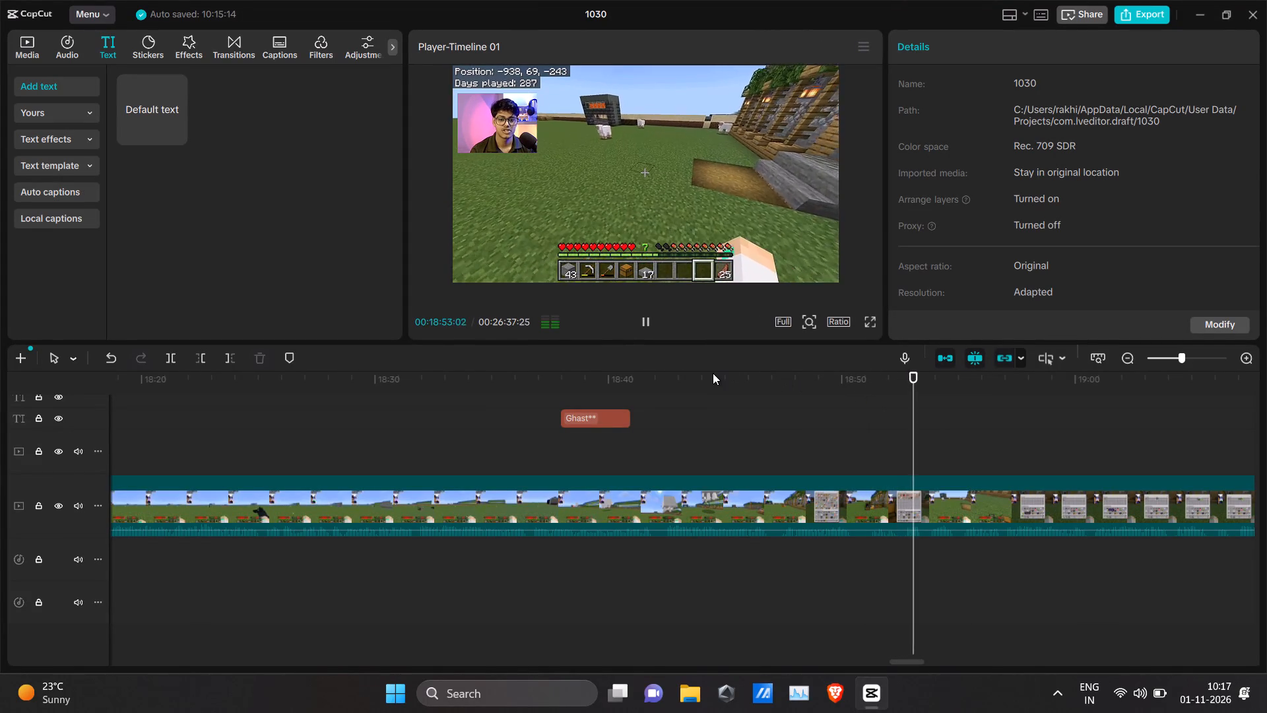
Review the footage from about 00:18:42, after the Ghast** caption, through the chest-sorting scene to the clip's end near 00:19:28.
{"action": "left_click", "coordinate": [657, 387]}
{"action": "key", "text": "space"}
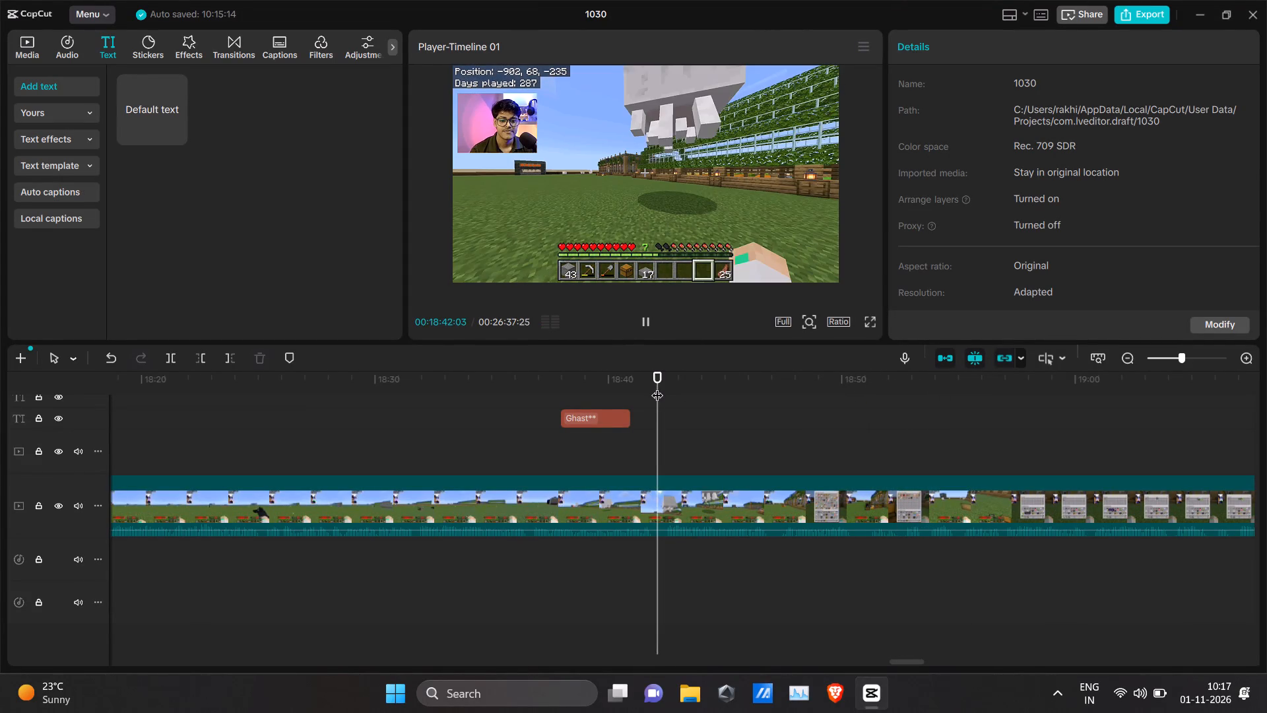
{"action": "key", "text": "space"}
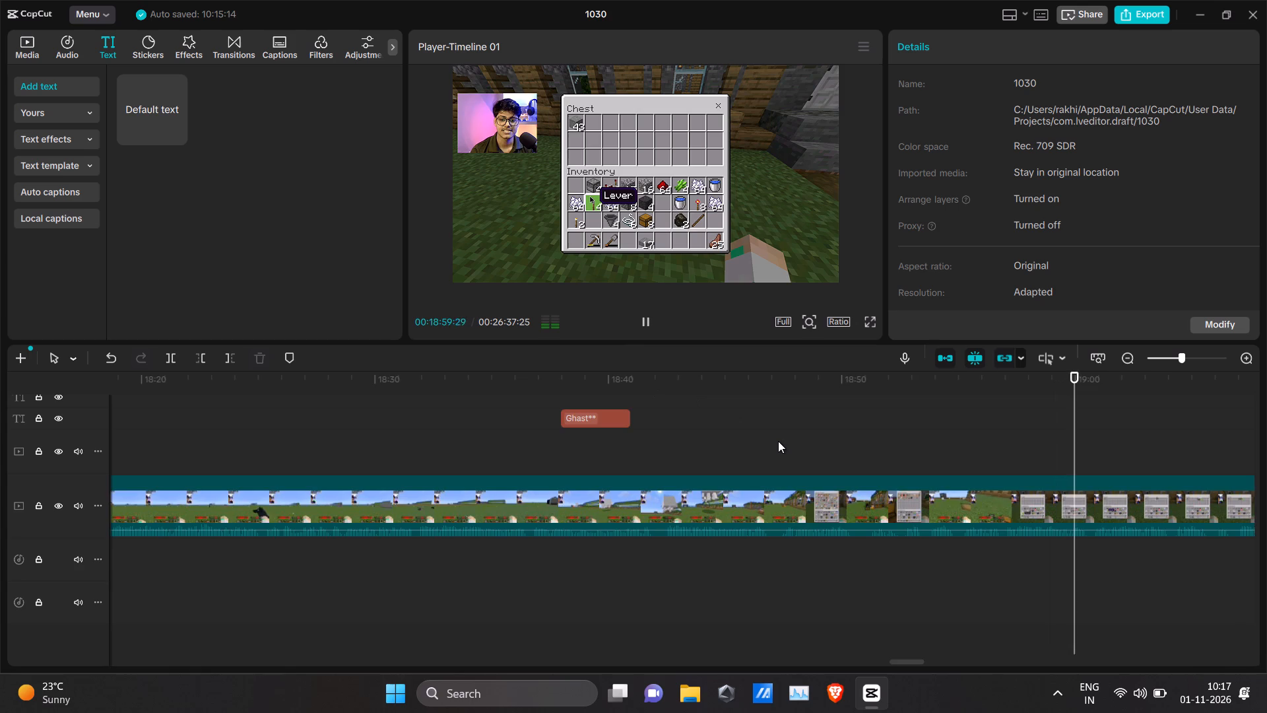
{"action": "scroll", "coordinate": [778, 441], "scroll_direction": "left", "scroll_amount": 4}
{"action": "key", "text": "space"}
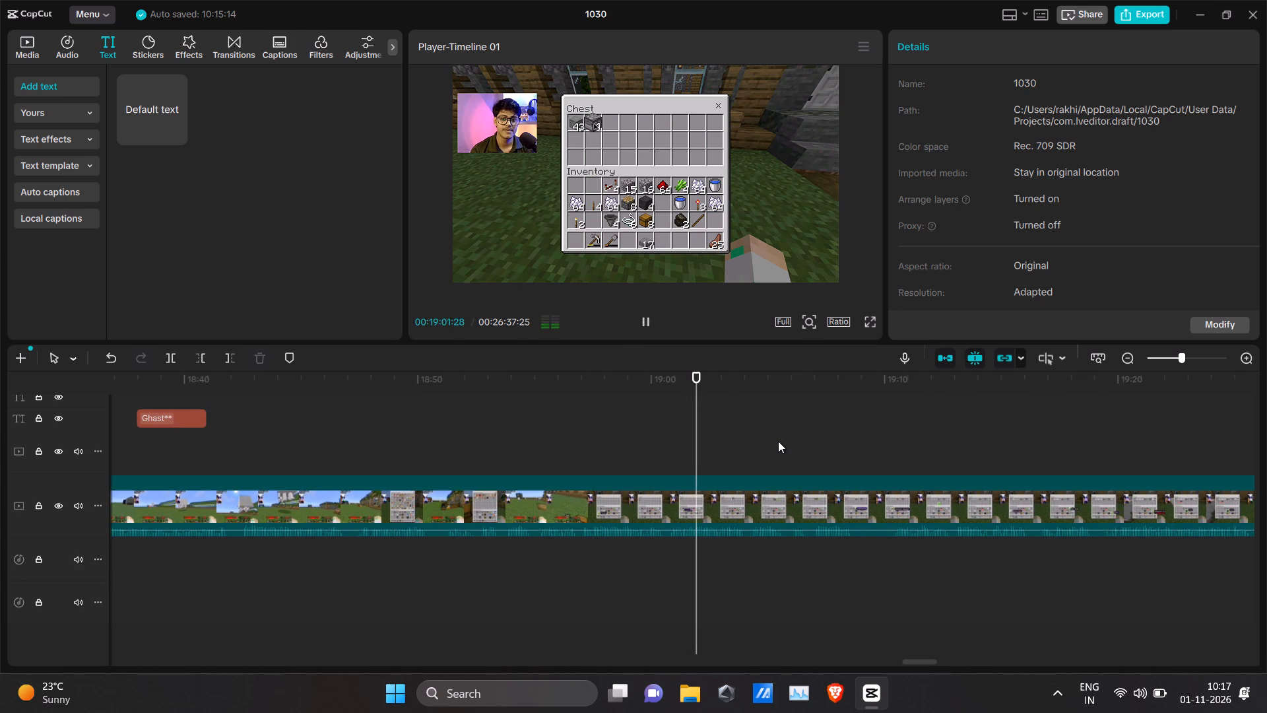
{"action": "left_click", "coordinate": [823, 386]}
{"action": "key", "text": "space"}
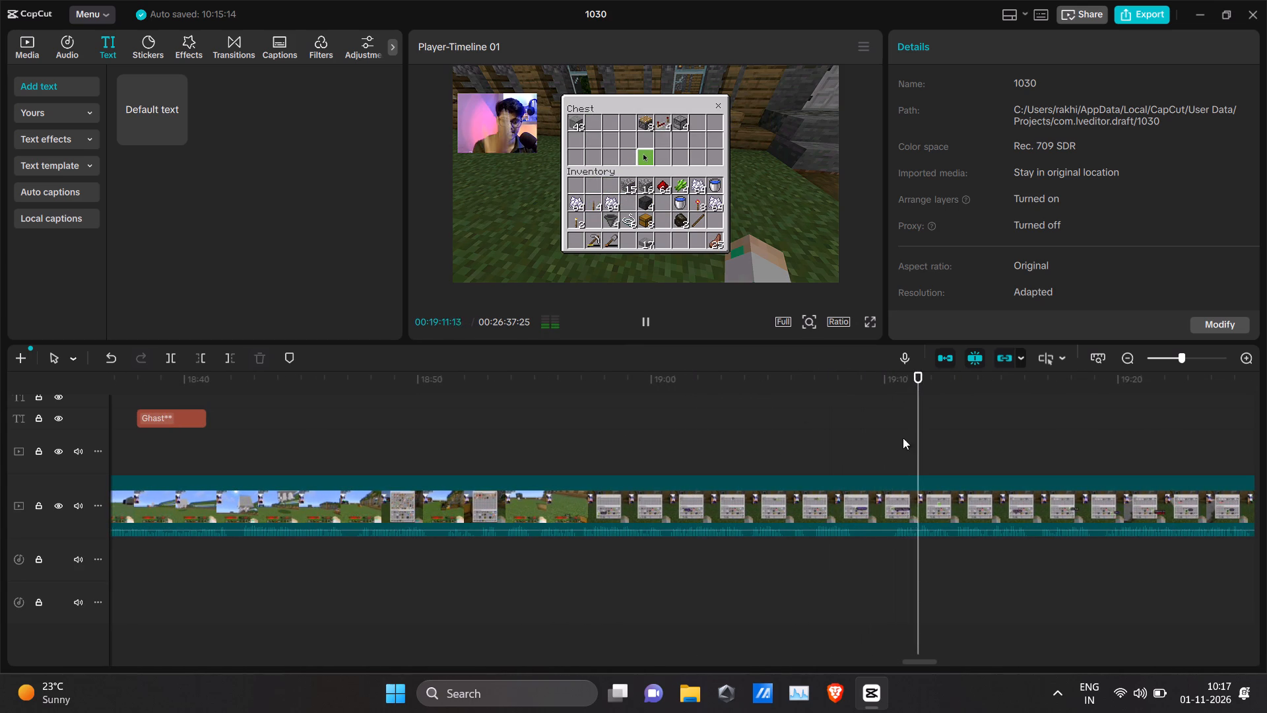
{"action": "scroll", "coordinate": [900, 446], "scroll_direction": "left", "scroll_amount": 1}
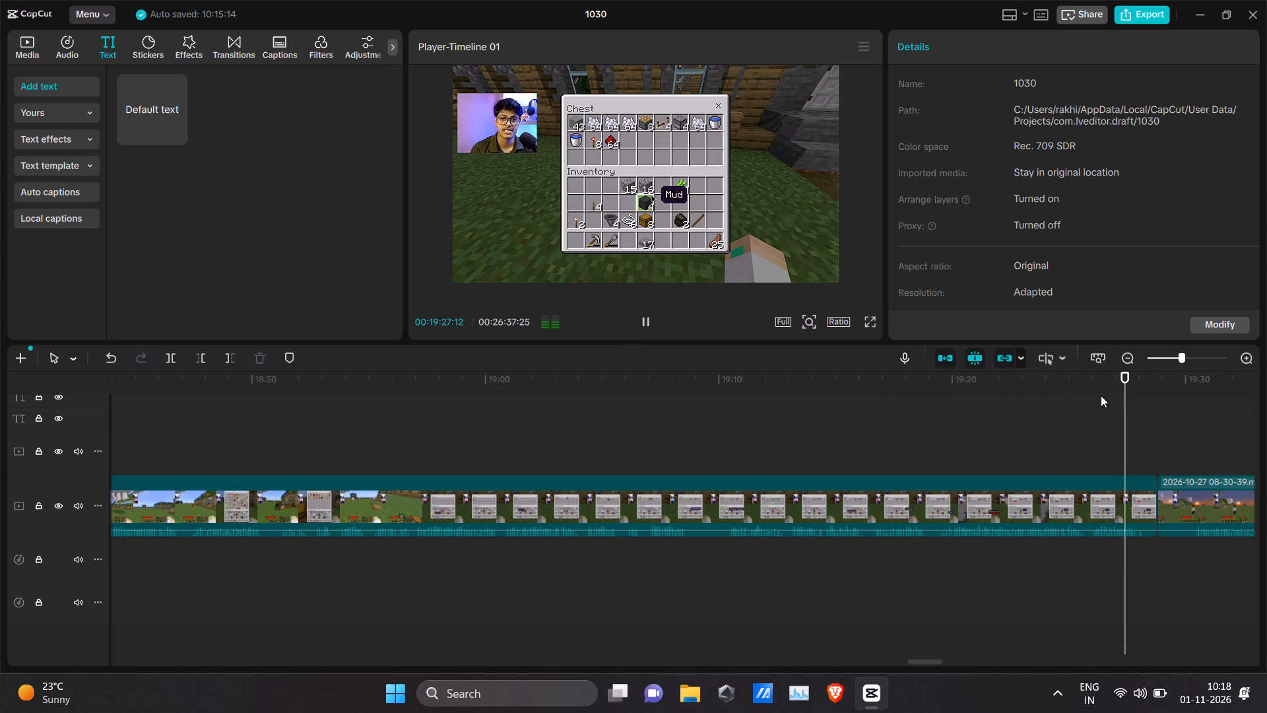
{"action": "key", "text": "space"}
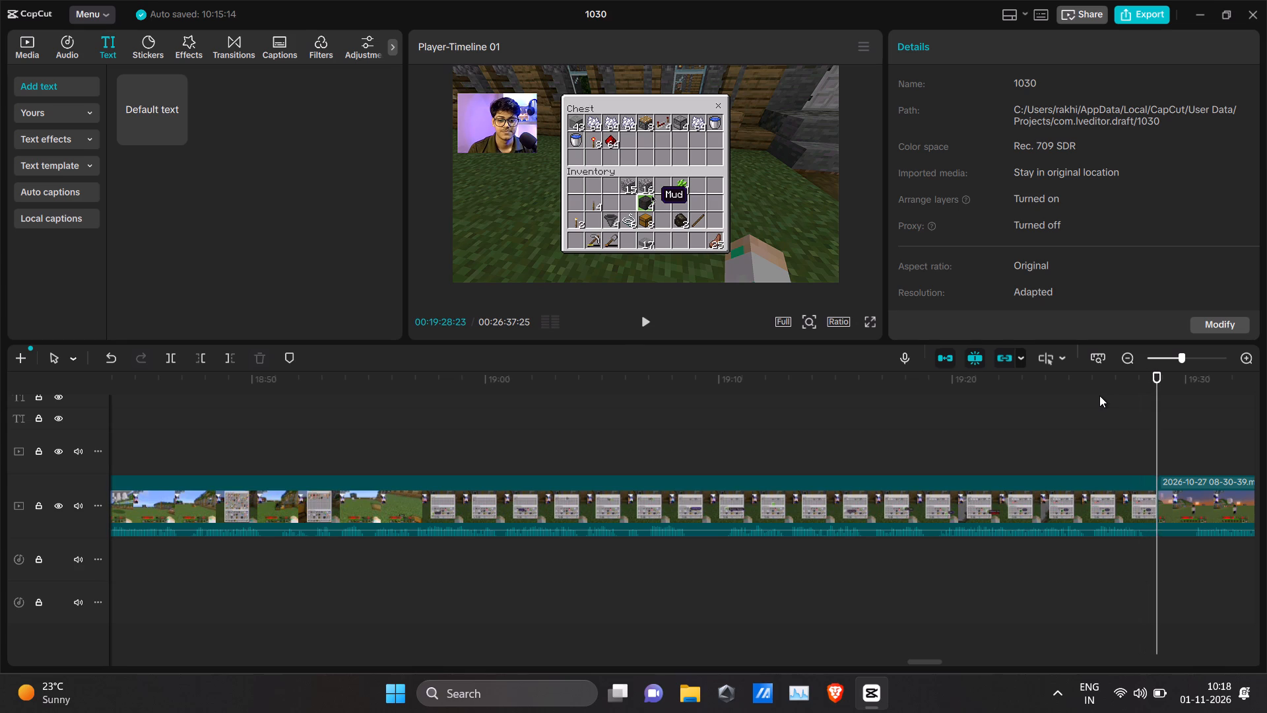
{"action": "left_click", "coordinate": [975, 387]}
{"action": "key", "text": "space"}
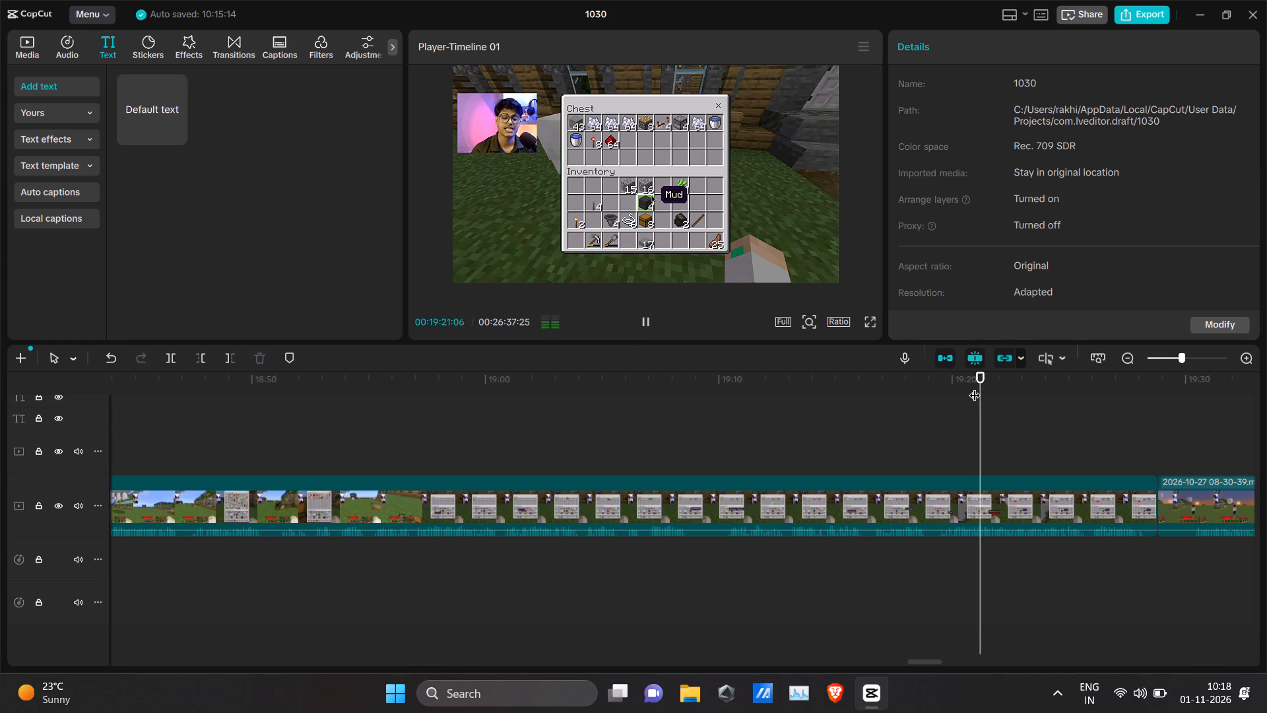
{"action": "key", "text": "space"}
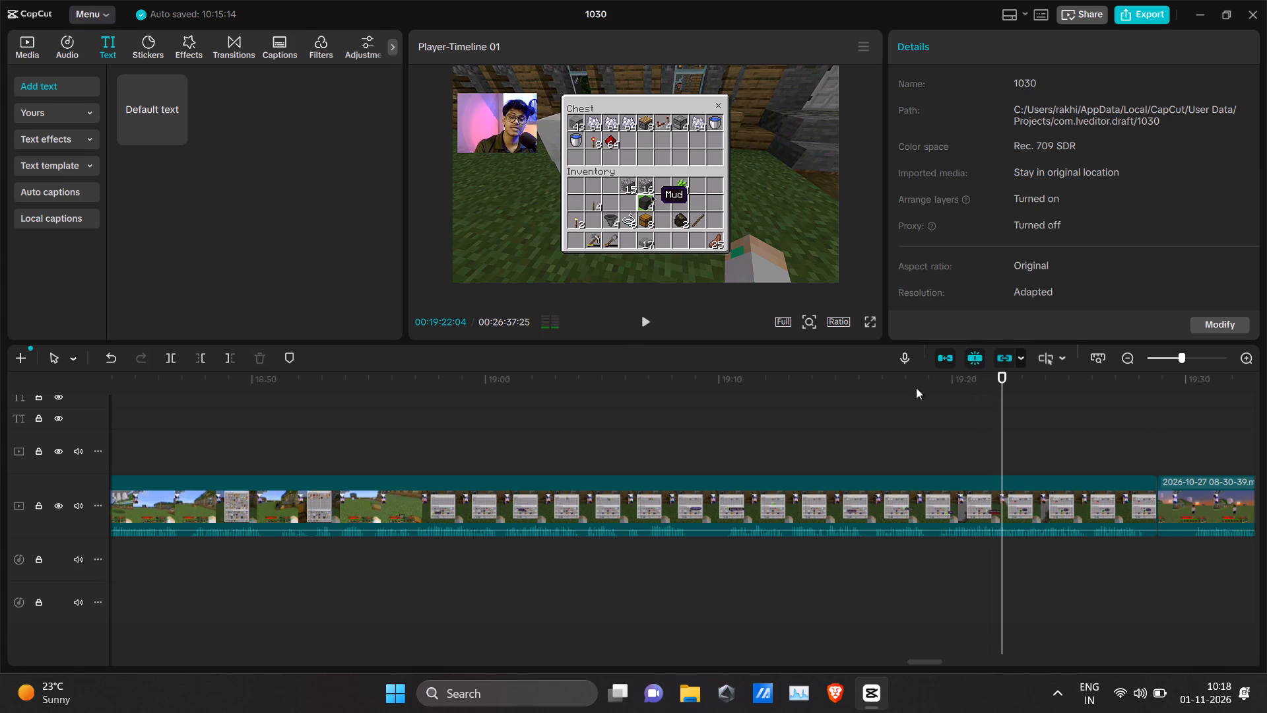
Review the footage around the Ghast** caption, from about 00:18:26 to 00:18:46, to find a cut point.
{"action": "scroll", "coordinate": [600, 429], "scroll_direction": "right", "scroll_amount": 3}
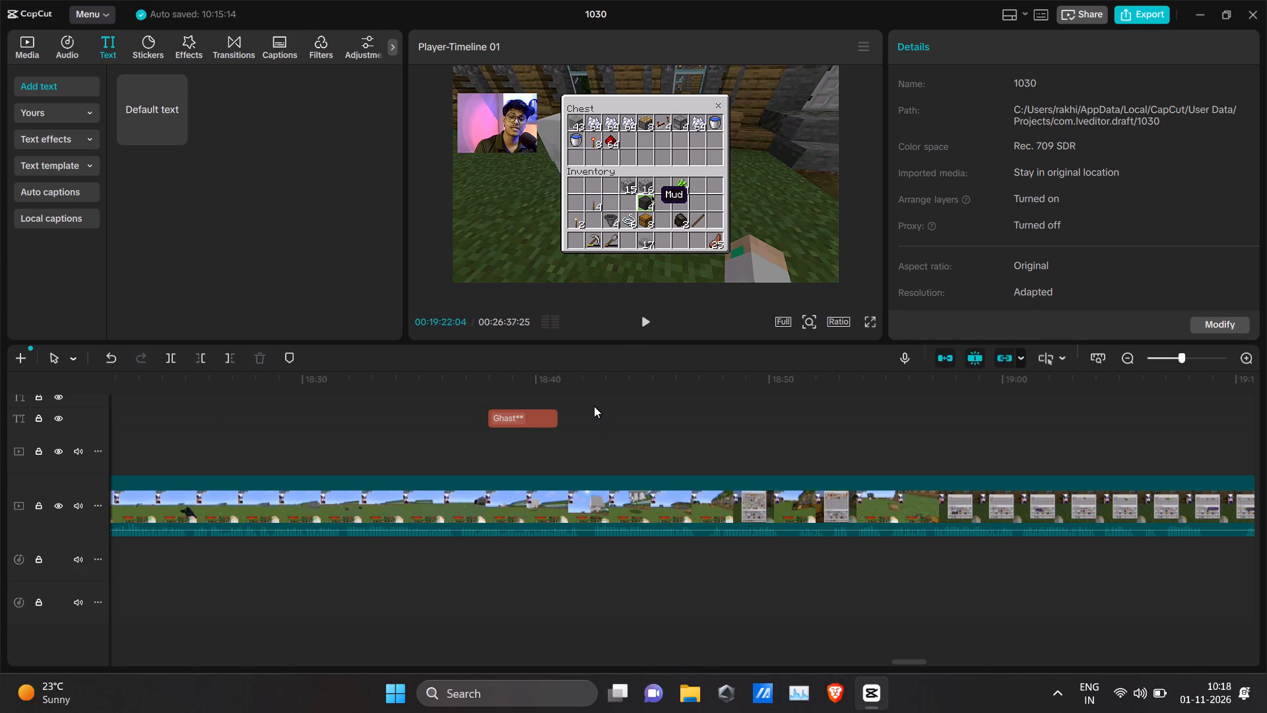
{"action": "left_click", "coordinate": [364, 386]}
{"action": "key", "text": "space"}
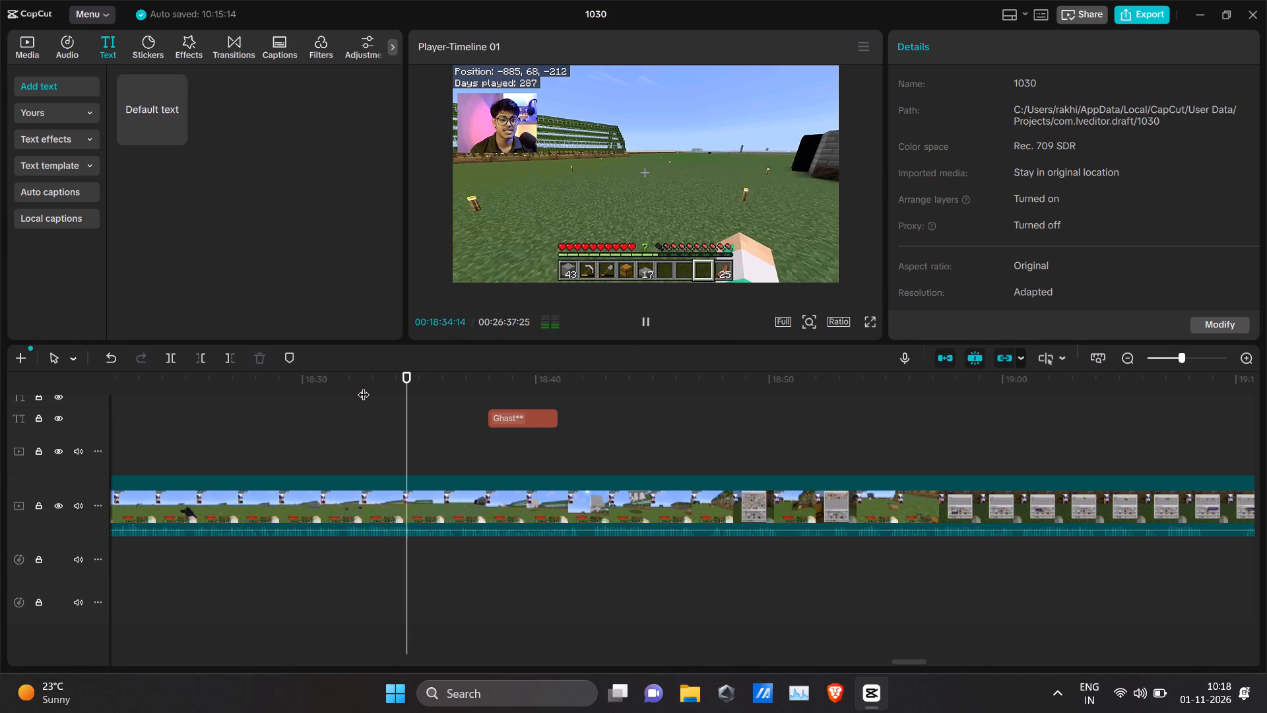
{"action": "key", "text": "space"}
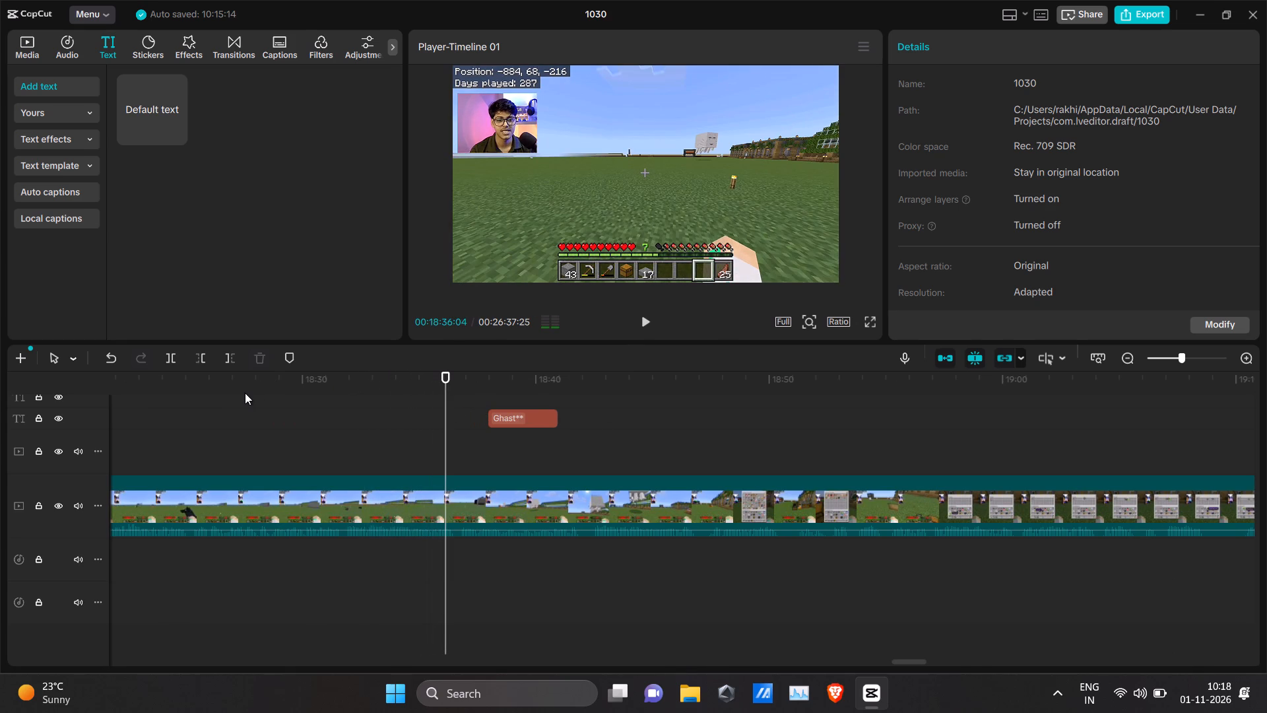
{"action": "key", "text": "space"}
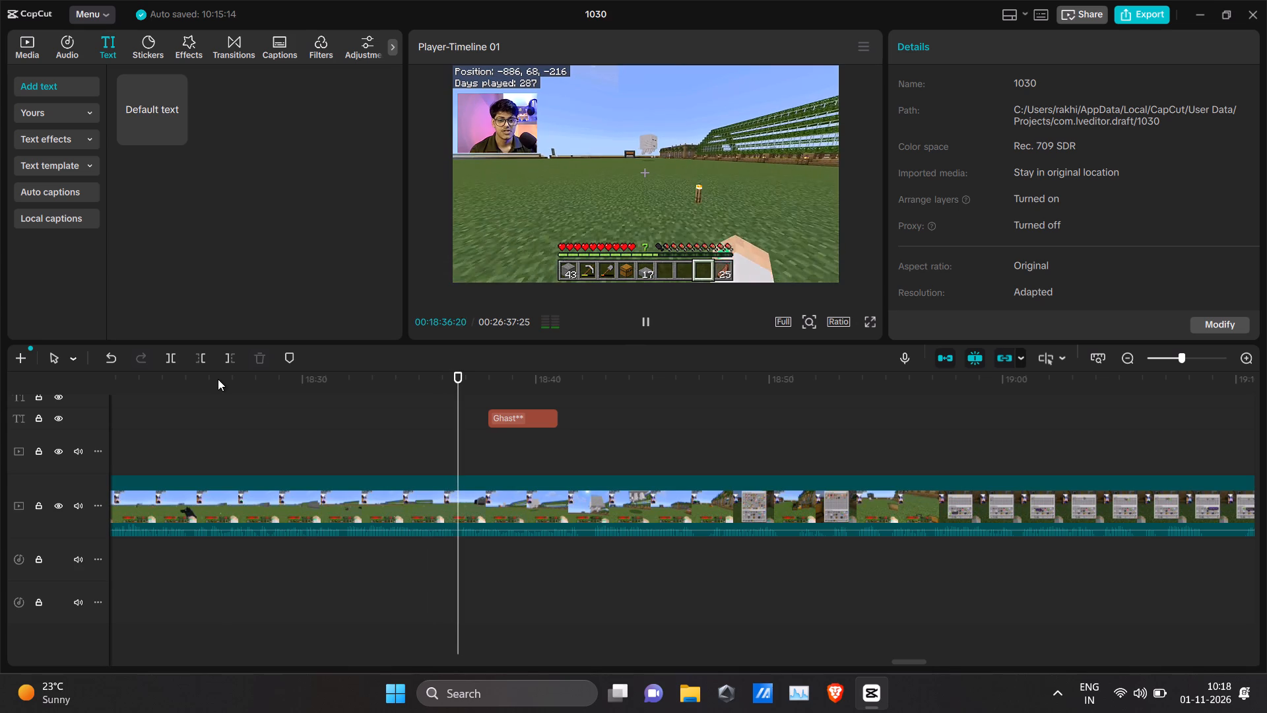
{"action": "key", "text": "space"}
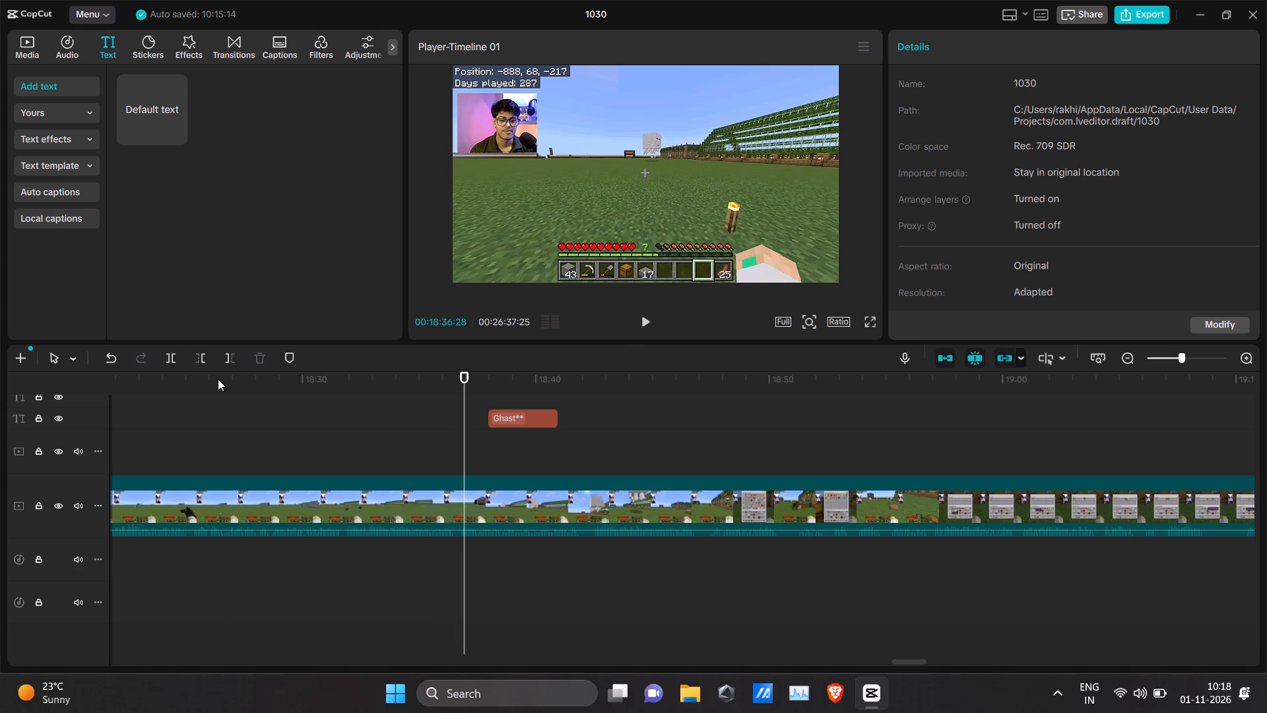
{"action": "left_click", "coordinate": [218, 379]}
{"action": "key", "text": "space"}
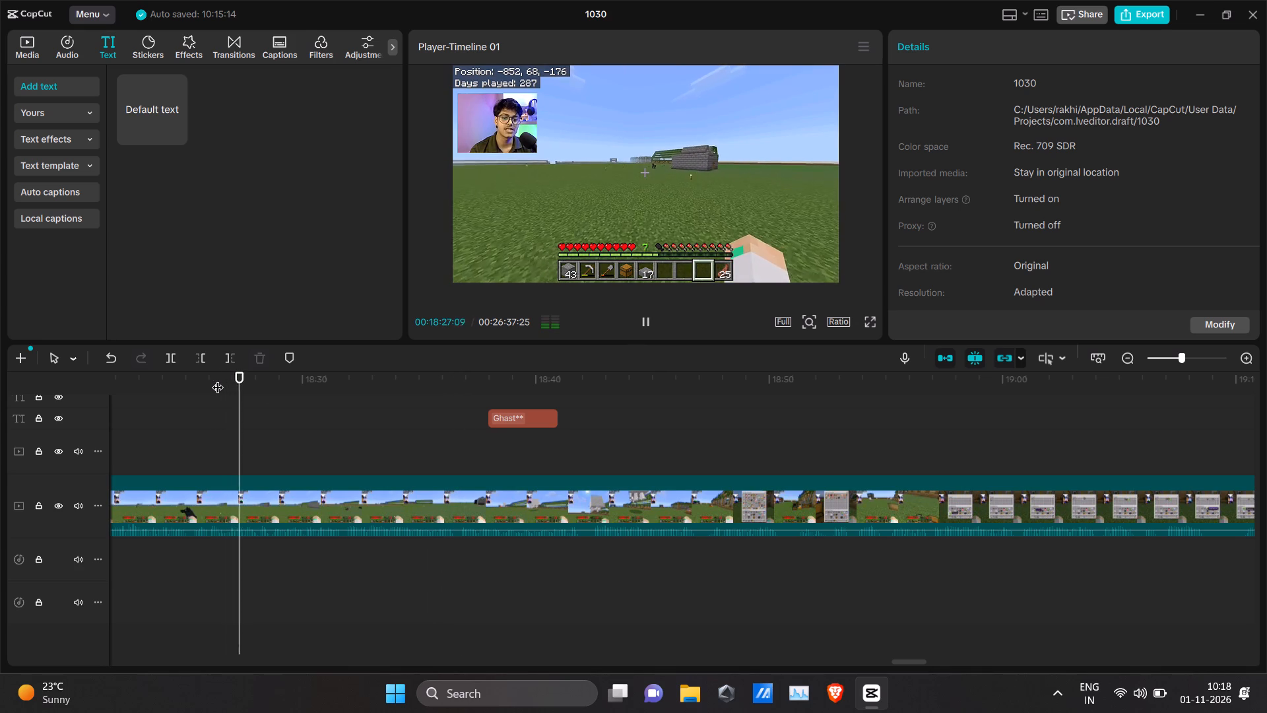
{"action": "left_click", "coordinate": [550, 376]}
{"action": "key", "text": "space"}
{"action": "key", "text": "space"}
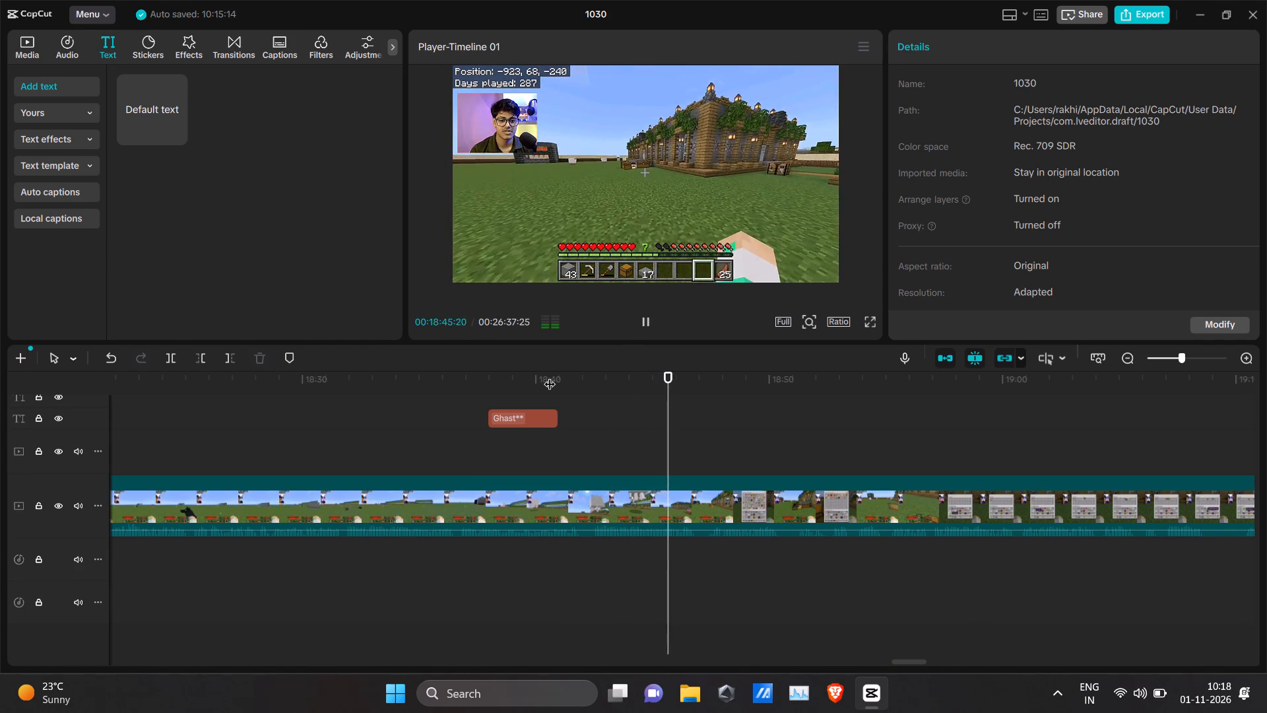
Split the main gameplay clip at 00:18:42:00, shortly after the Ghast** caption ends.
{"action": "left_click", "coordinate": [556, 378]}
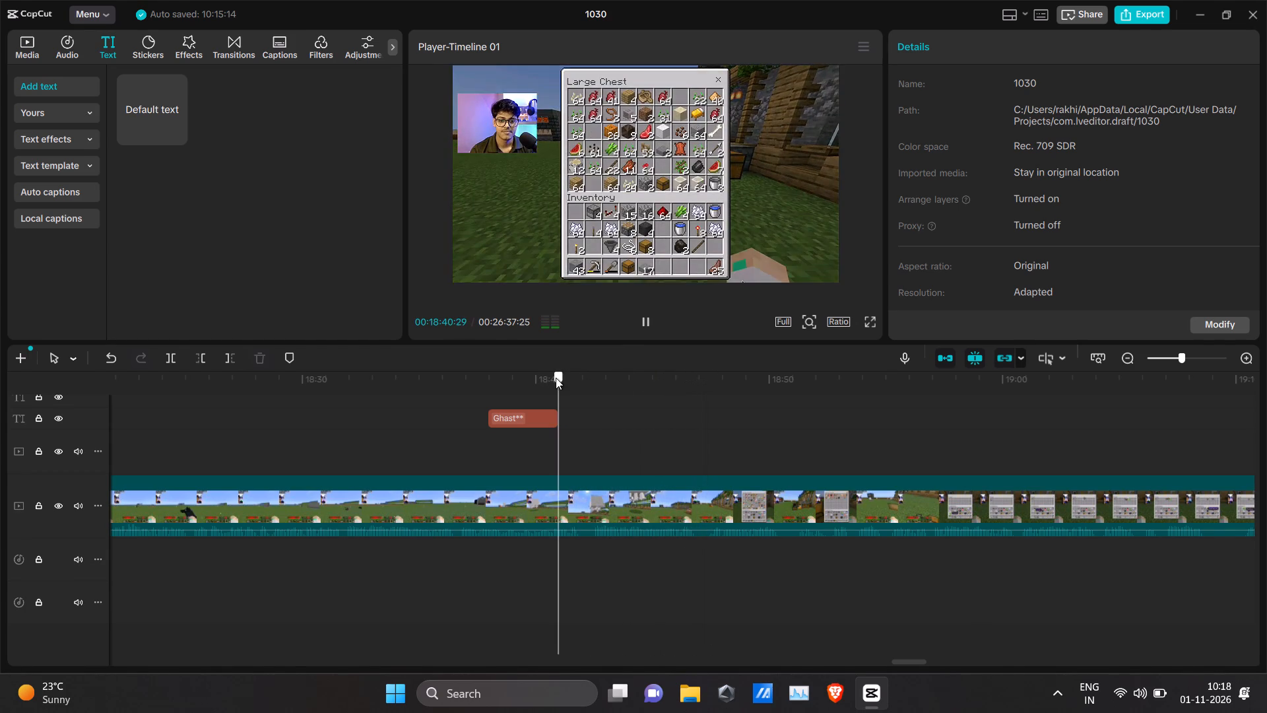
{"action": "key", "text": "space"}
{"action": "key", "text": "space"}
{"action": "key", "text": "space"}
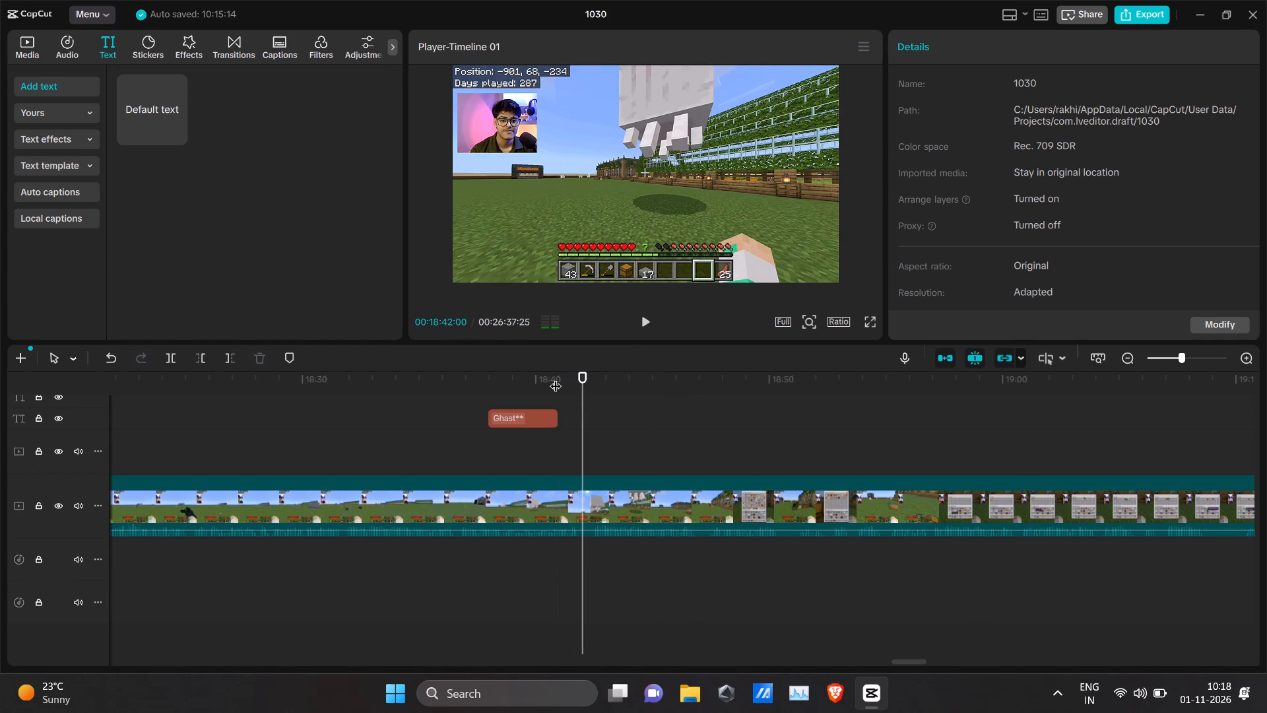
{"action": "left_click", "coordinate": [582, 502]}
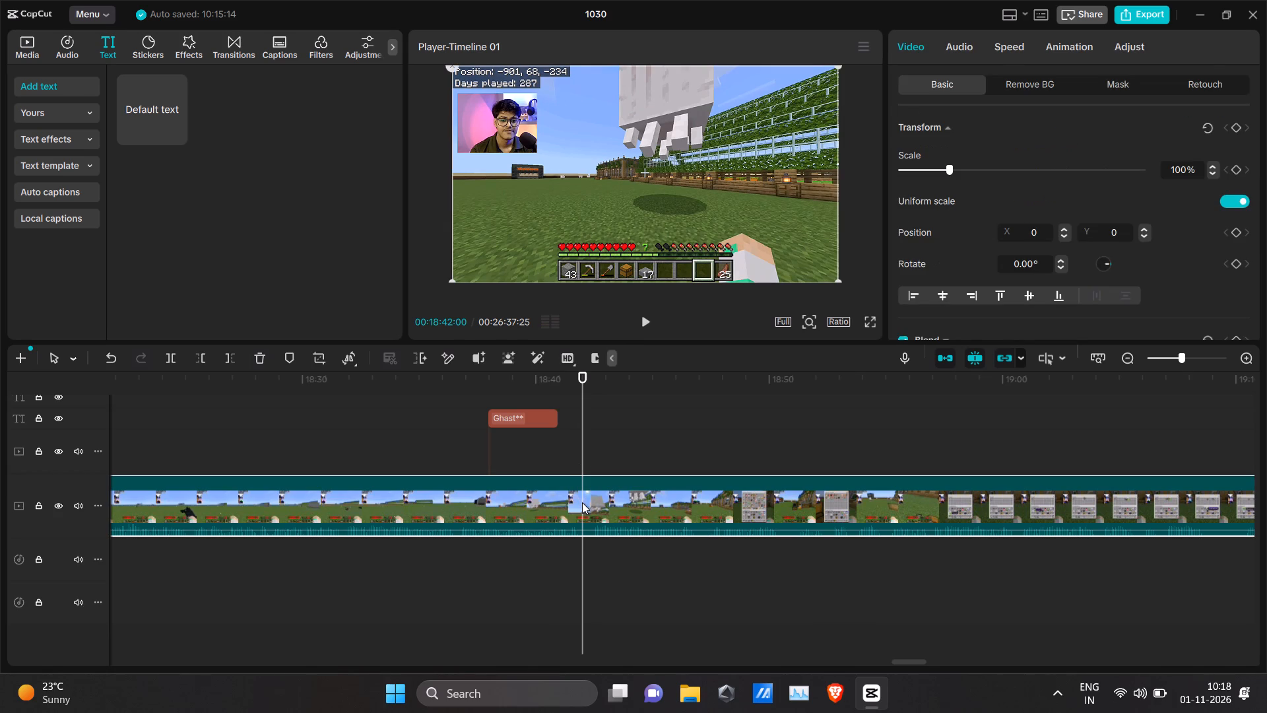
{"action": "left_click", "coordinate": [170, 352]}
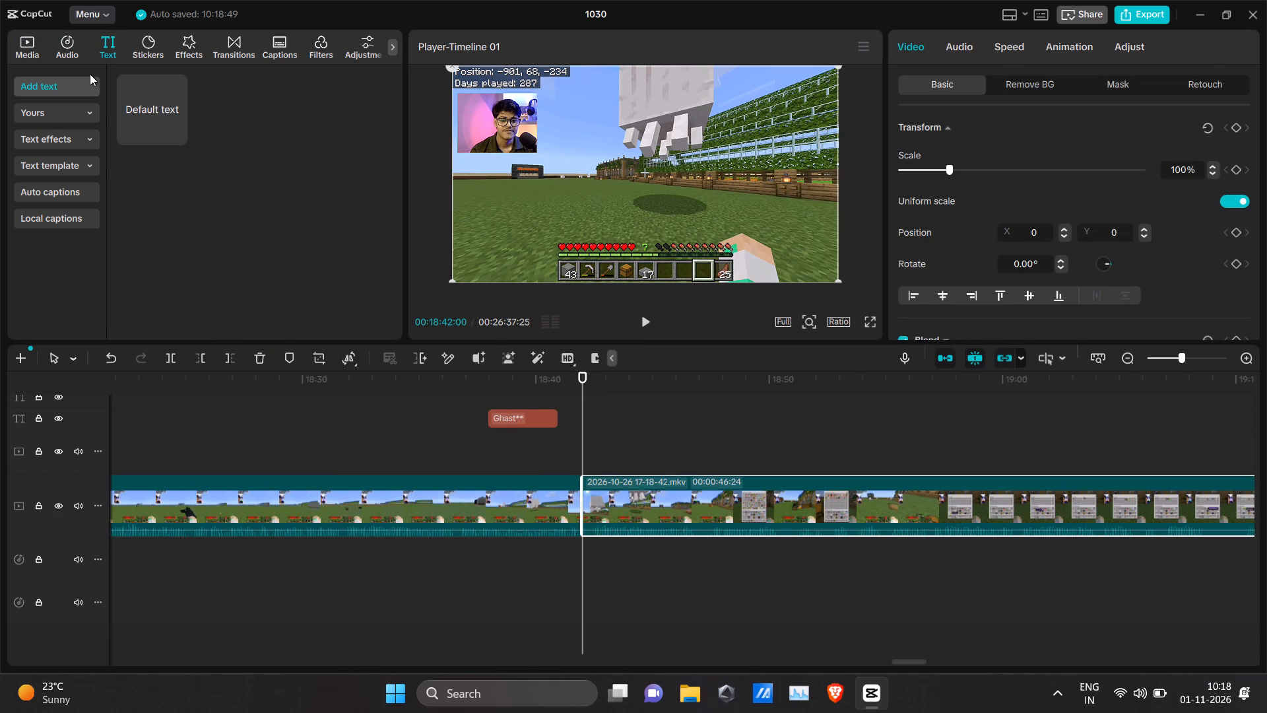
Bring up the project media and review the footage from 00:18:42 through the chest-sorting scene to about 00:19:30.
{"action": "left_click", "coordinate": [30, 51]}
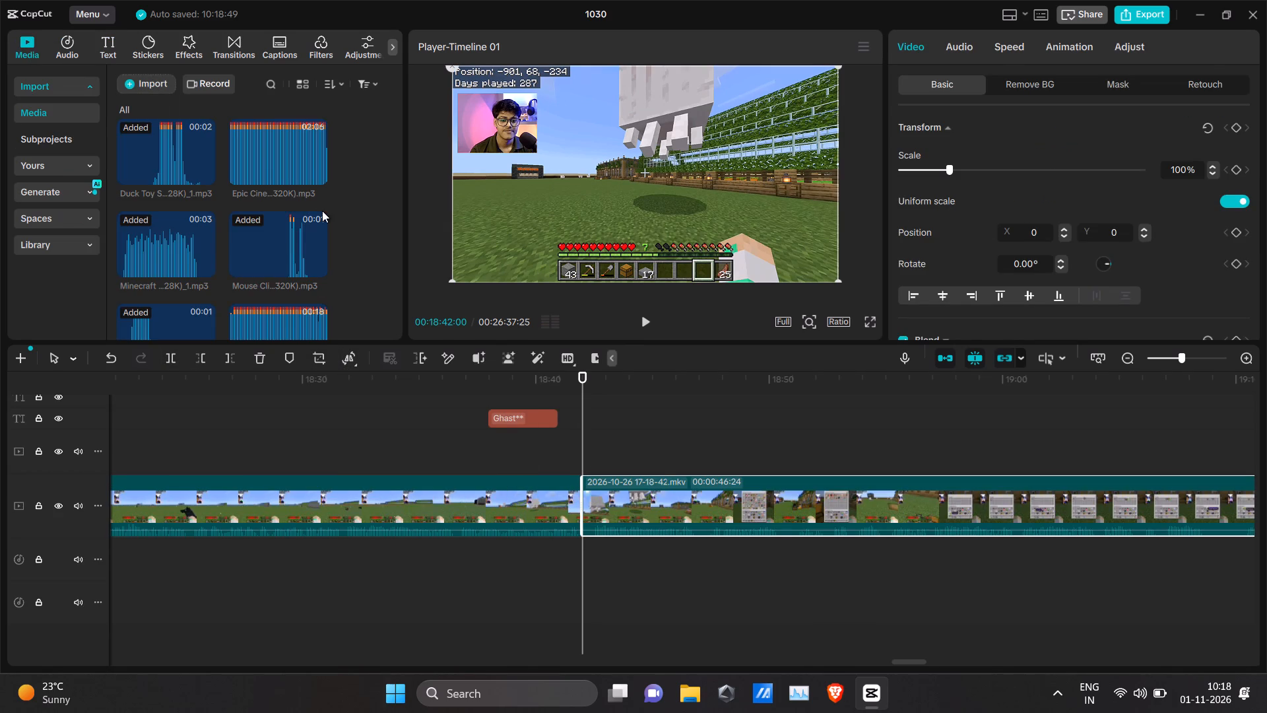
{"action": "key", "text": "space"}
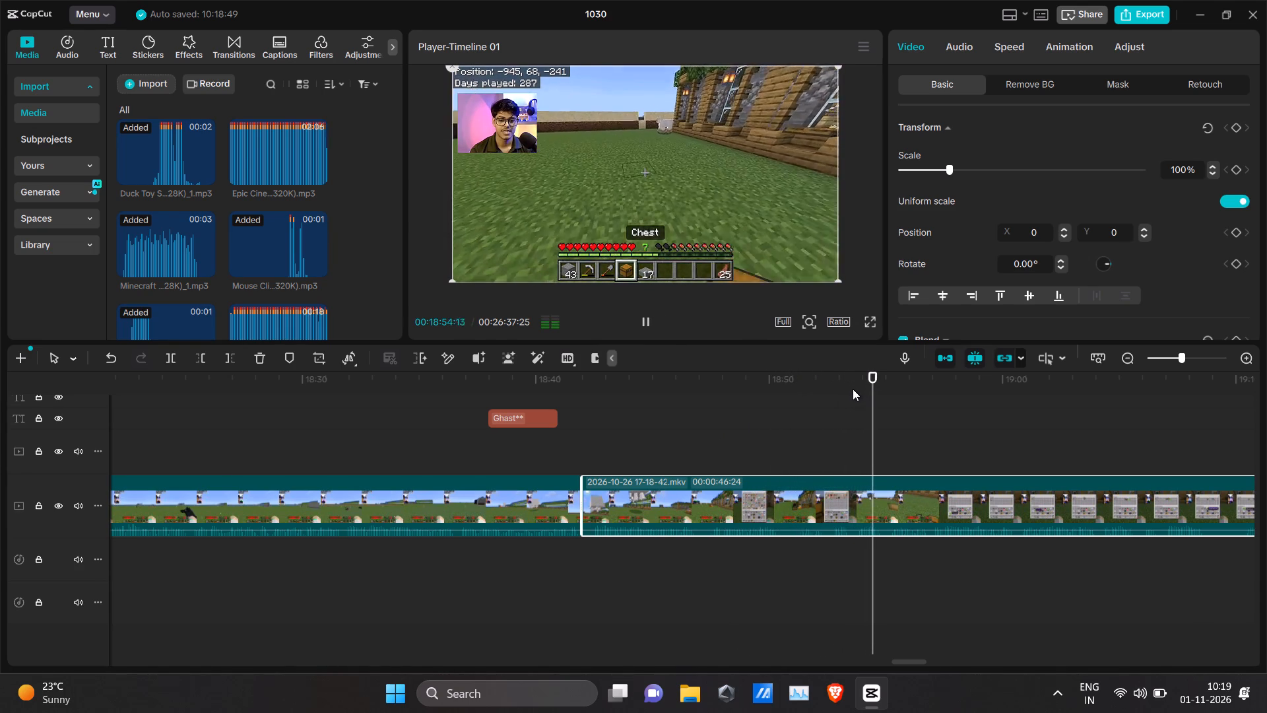
{"action": "scroll", "coordinate": [926, 431], "scroll_direction": "left", "scroll_amount": 4}
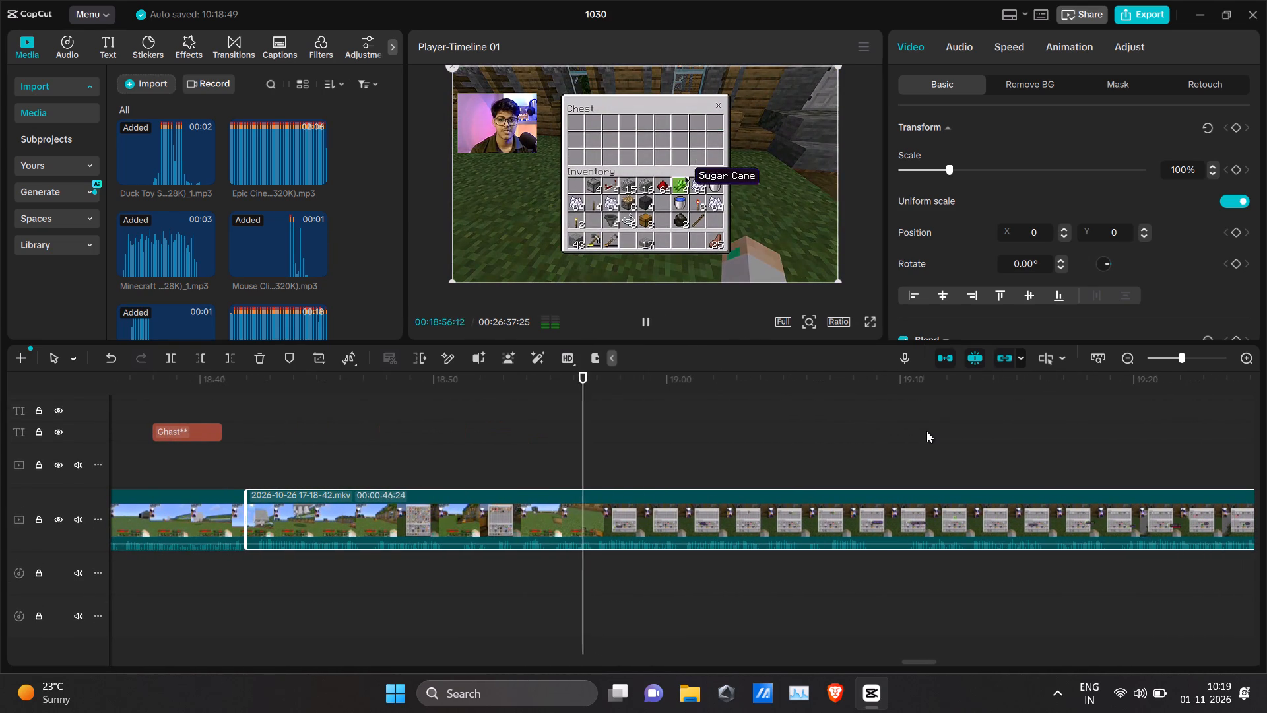
{"action": "scroll", "coordinate": [926, 431], "scroll_direction": "left", "scroll_amount": 1}
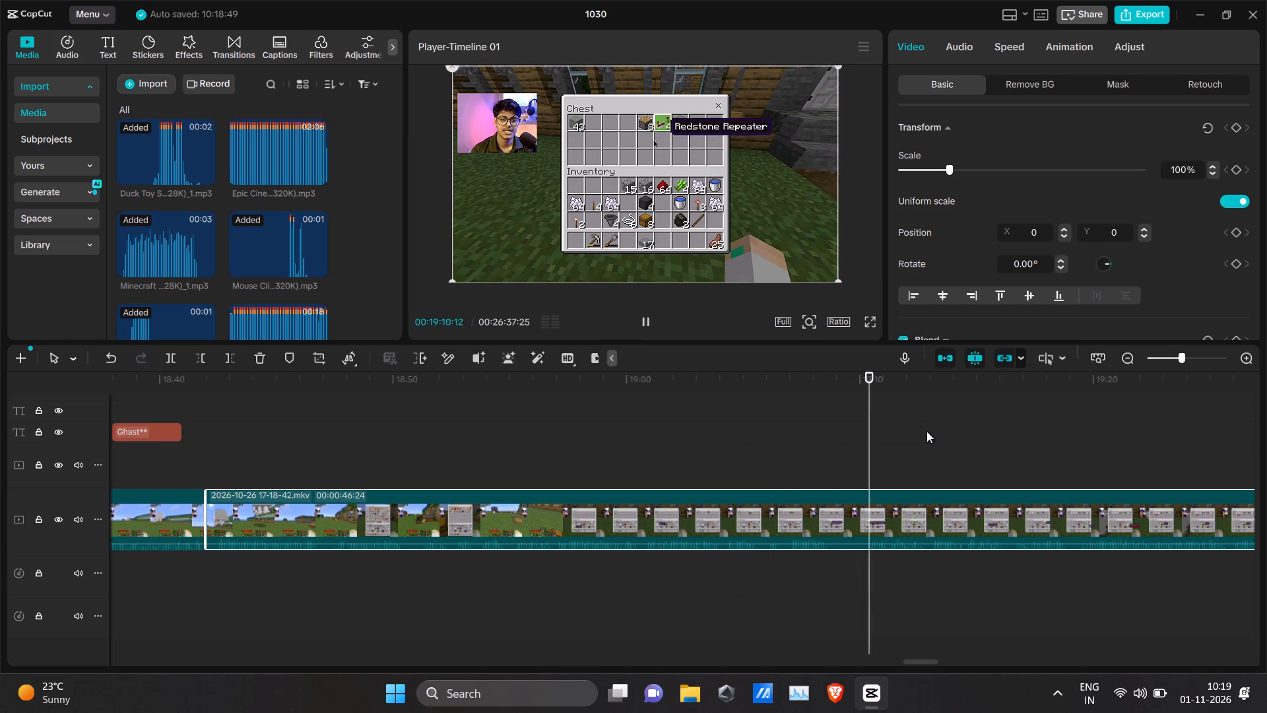
{"action": "scroll", "coordinate": [926, 431], "scroll_direction": "left", "scroll_amount": 2}
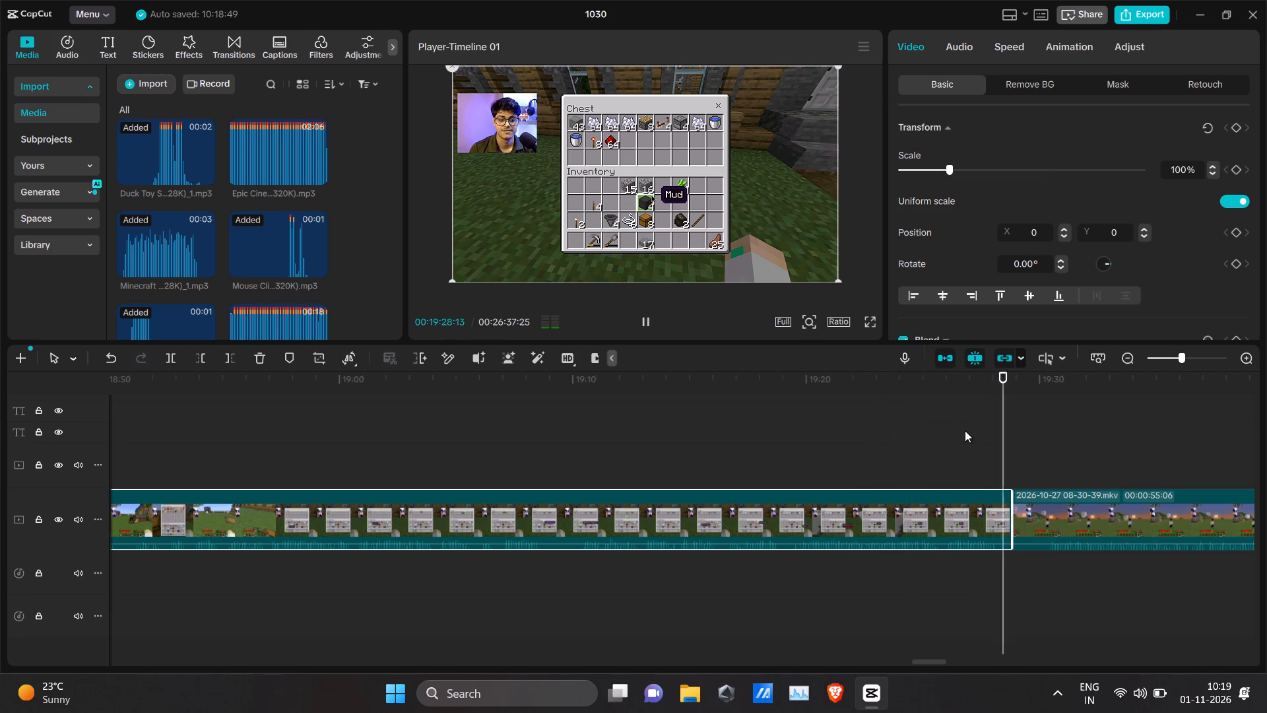
{"action": "scroll", "coordinate": [965, 430], "scroll_direction": "right", "scroll_amount": 2}
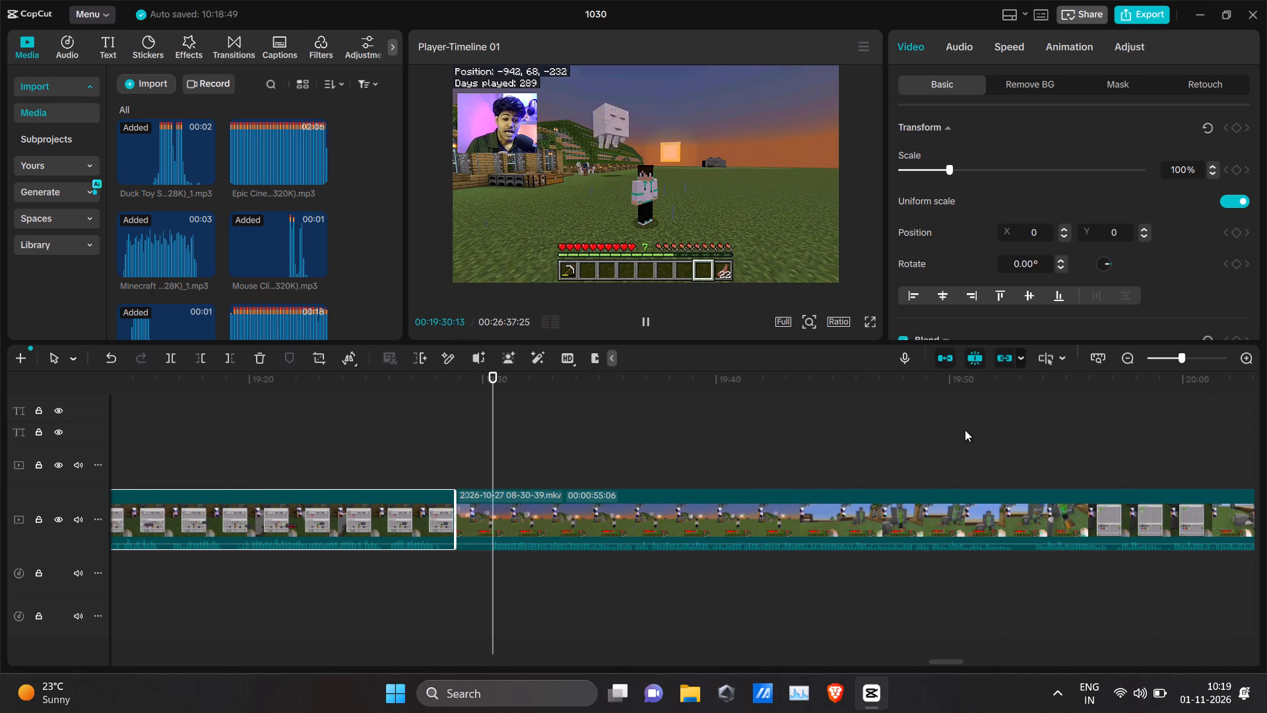
{"action": "key", "text": "space"}
{"action": "scroll", "coordinate": [965, 430], "scroll_direction": "right", "scroll_amount": 6}
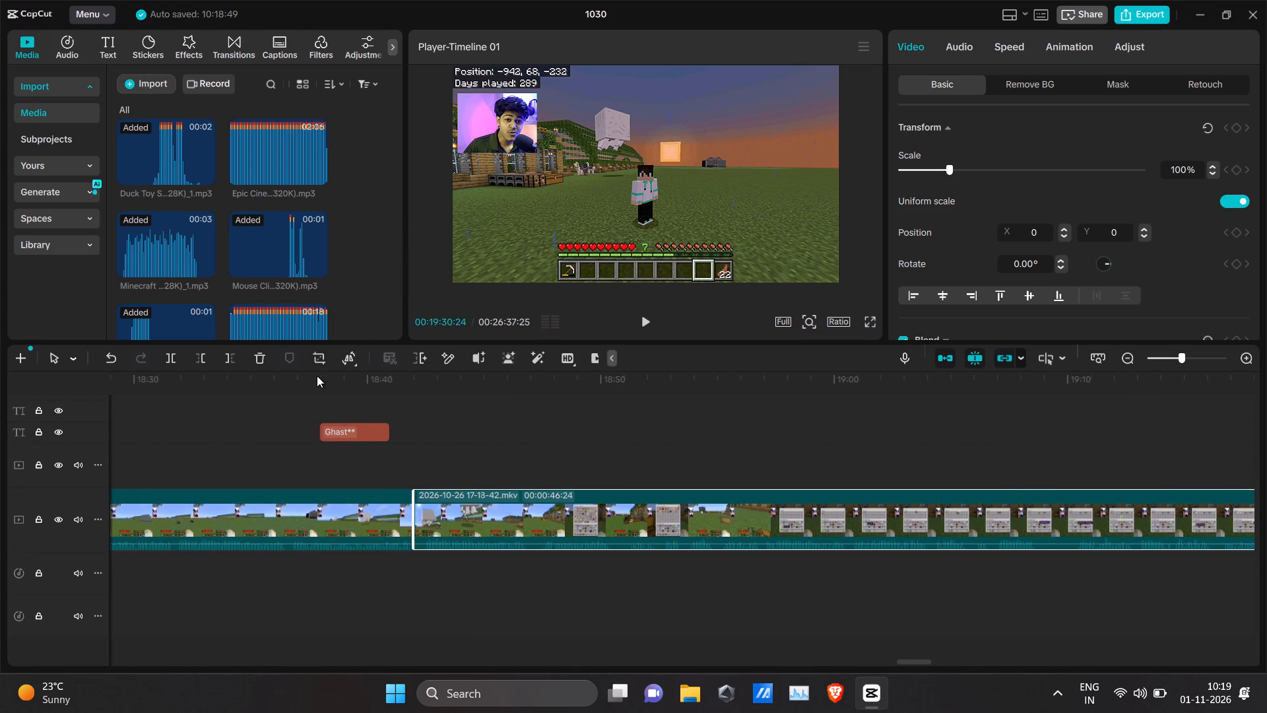
{"action": "left_click", "coordinate": [527, 532]}
{"action": "key", "text": "Delete"}
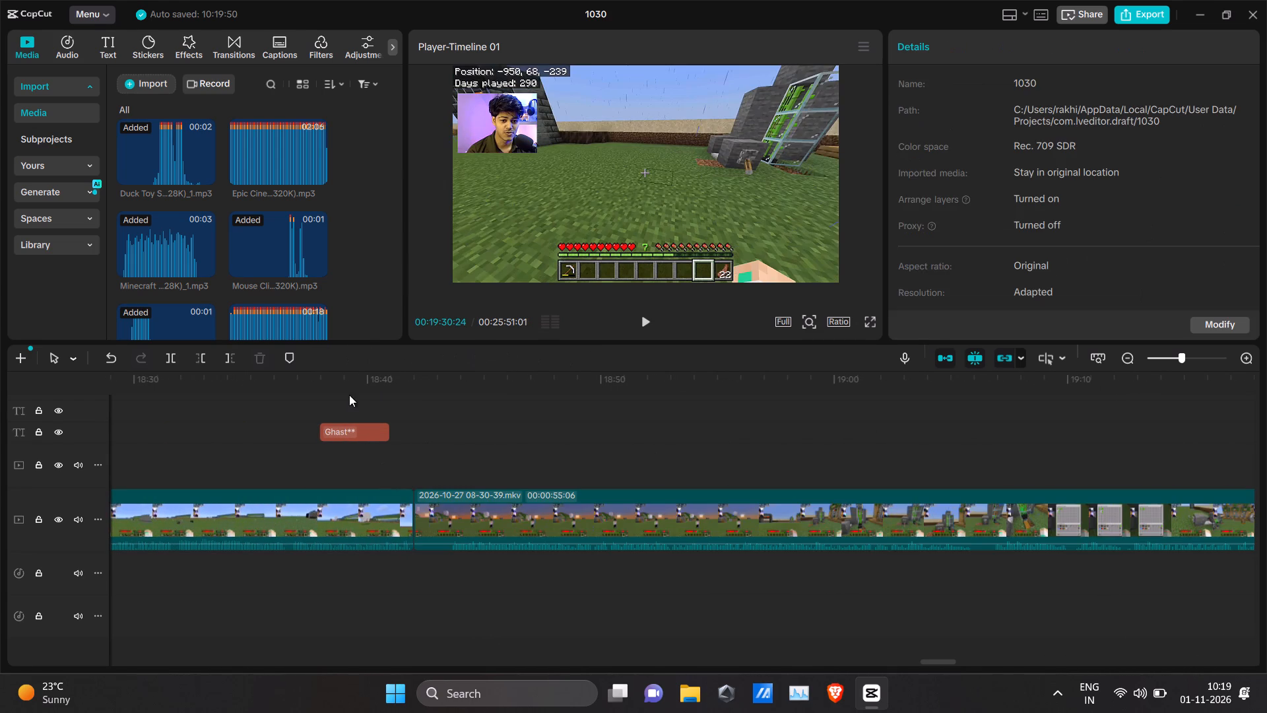
{"action": "scroll", "coordinate": [158, 205], "scroll_direction": "down", "scroll_amount": 9}
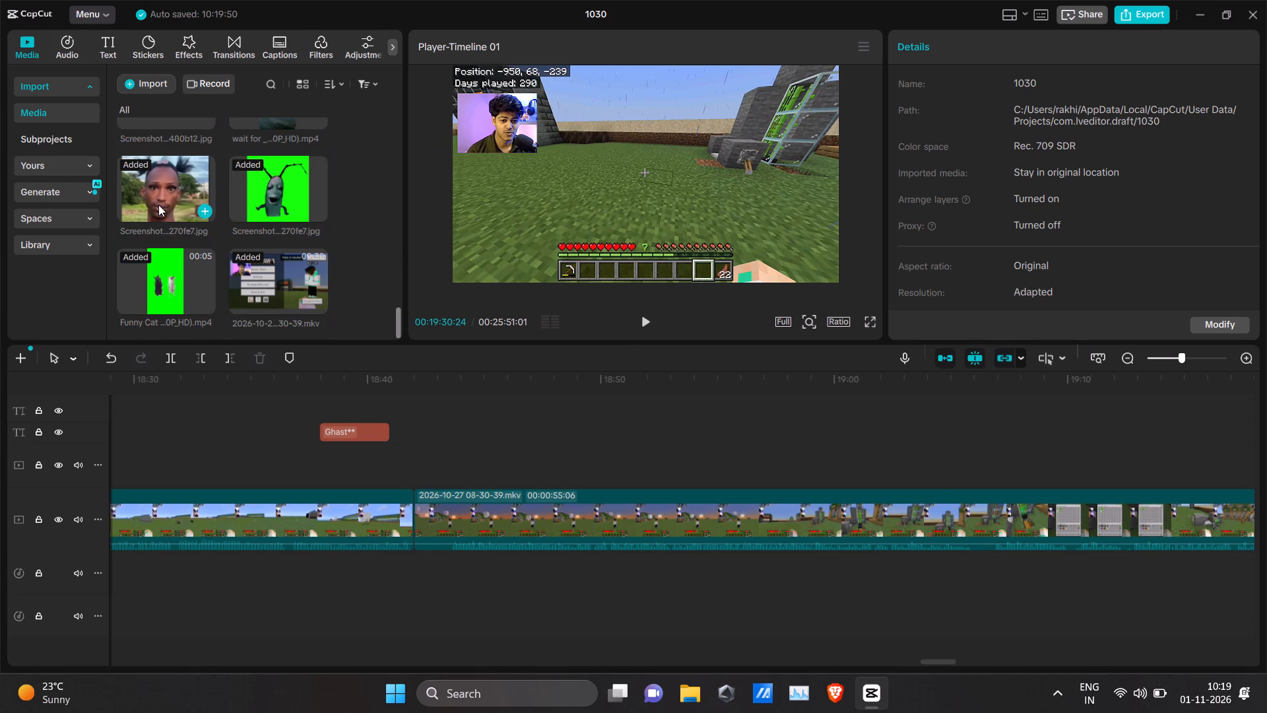
{"action": "left_click_drag", "start_coordinate": [184, 188], "coordinate": [301, 349]}
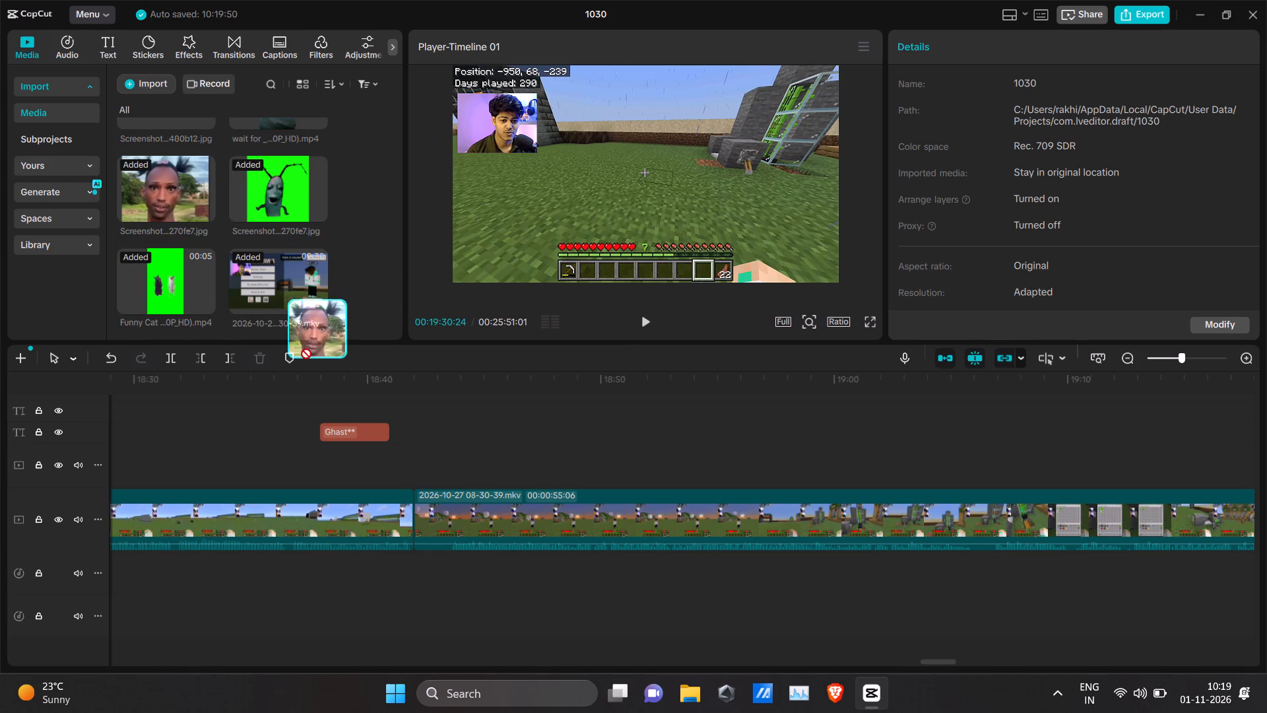
{"action": "left_click_drag", "start_coordinate": [301, 349], "coordinate": [169, 187]}
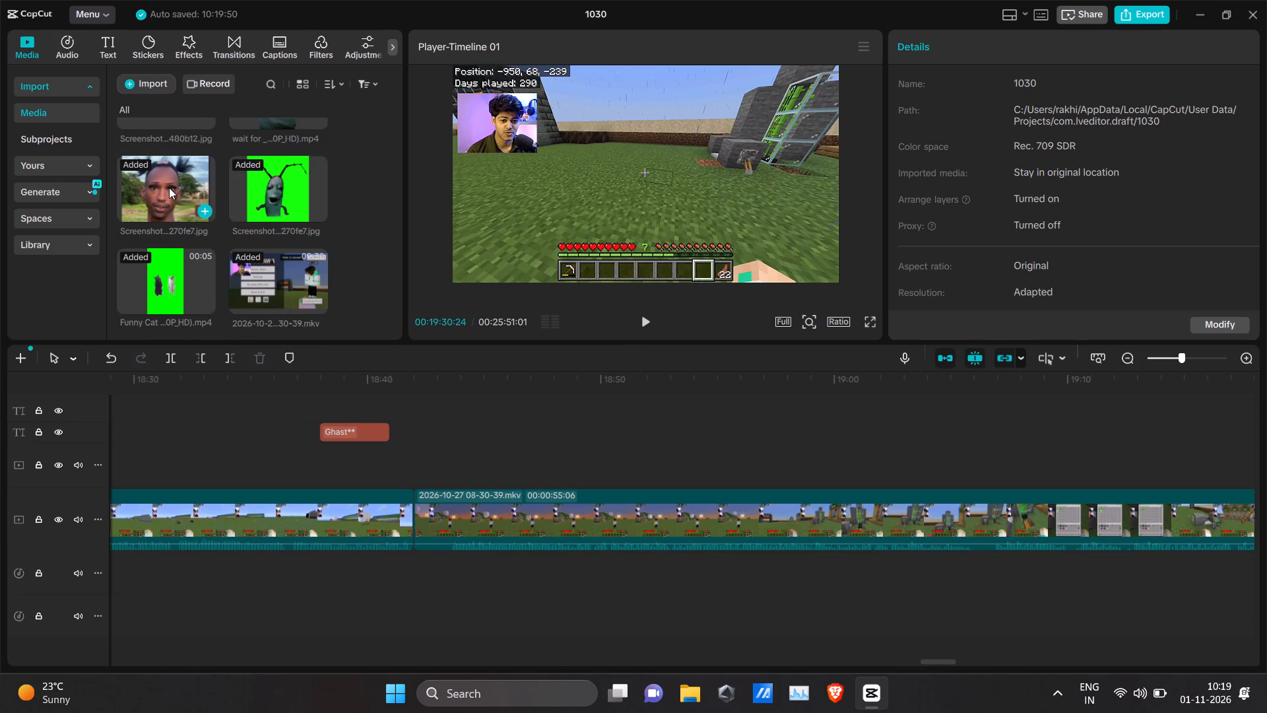
{"action": "left_click_drag", "start_coordinate": [175, 194], "coordinate": [405, 547]}
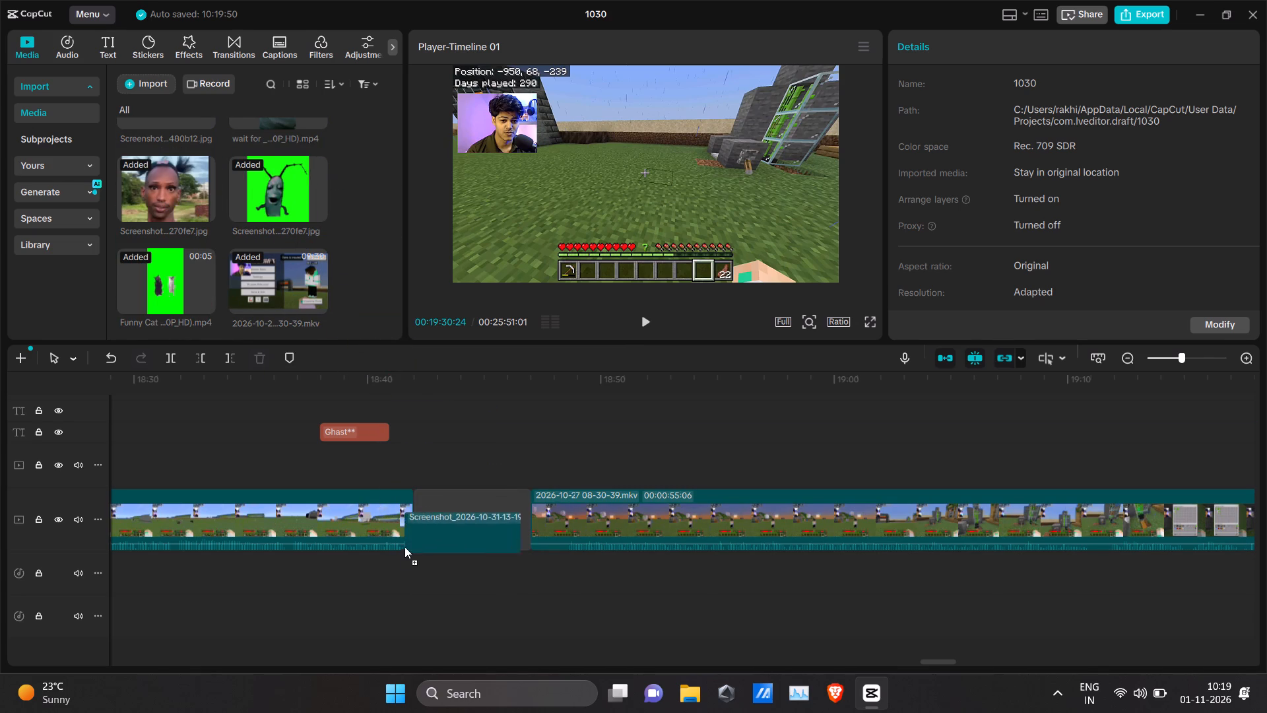
{"action": "left_click_drag", "start_coordinate": [405, 547], "coordinate": [405, 557]}
Add the Quack sound effect to the first audio track at the start of the meme face image.
{"action": "scroll", "coordinate": [301, 308], "scroll_direction": "up", "scroll_amount": 3}
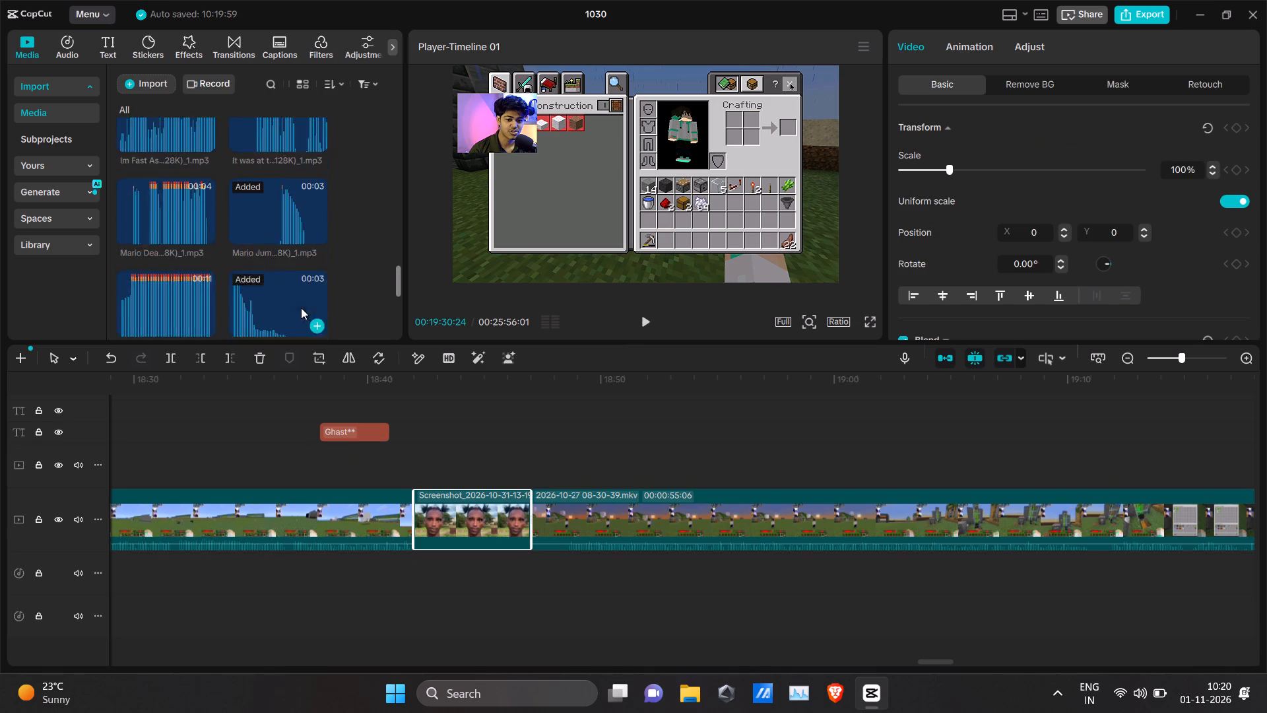
{"action": "scroll", "coordinate": [301, 308], "scroll_direction": "up", "scroll_amount": 3}
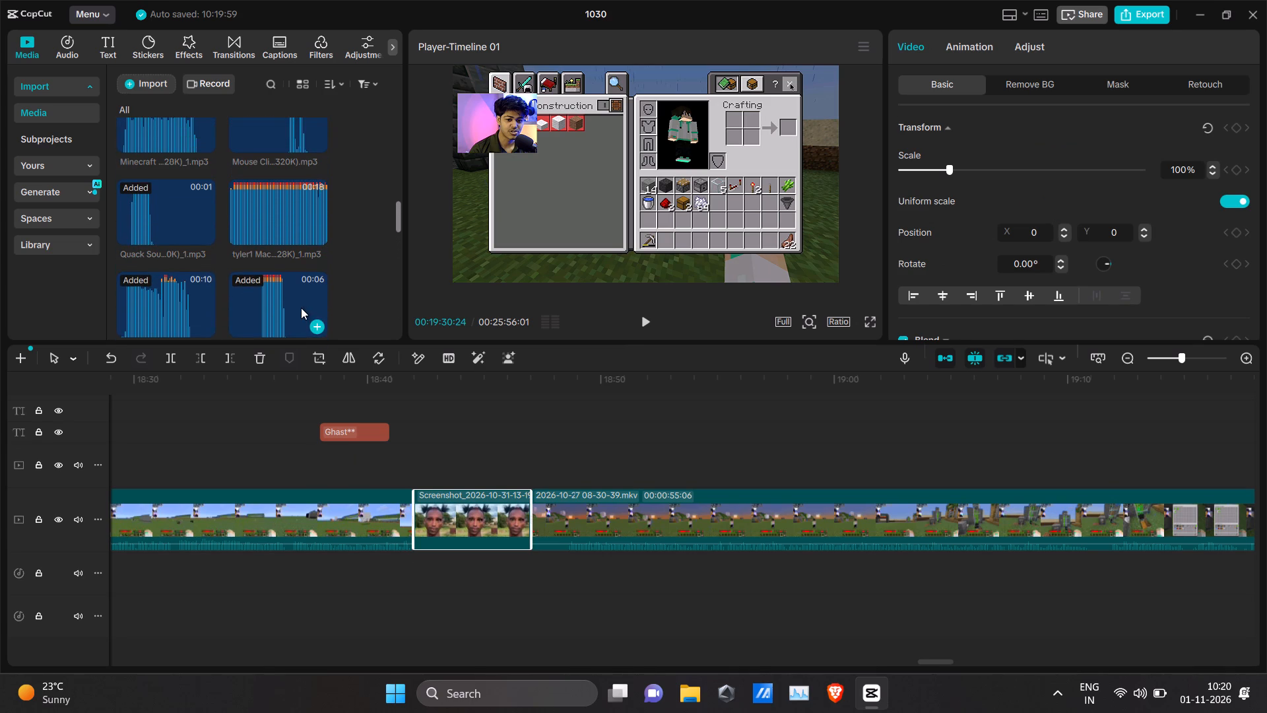
{"action": "scroll", "coordinate": [301, 308], "scroll_direction": "up", "scroll_amount": 1}
{"action": "left_click_drag", "start_coordinate": [172, 211], "coordinate": [405, 562]}
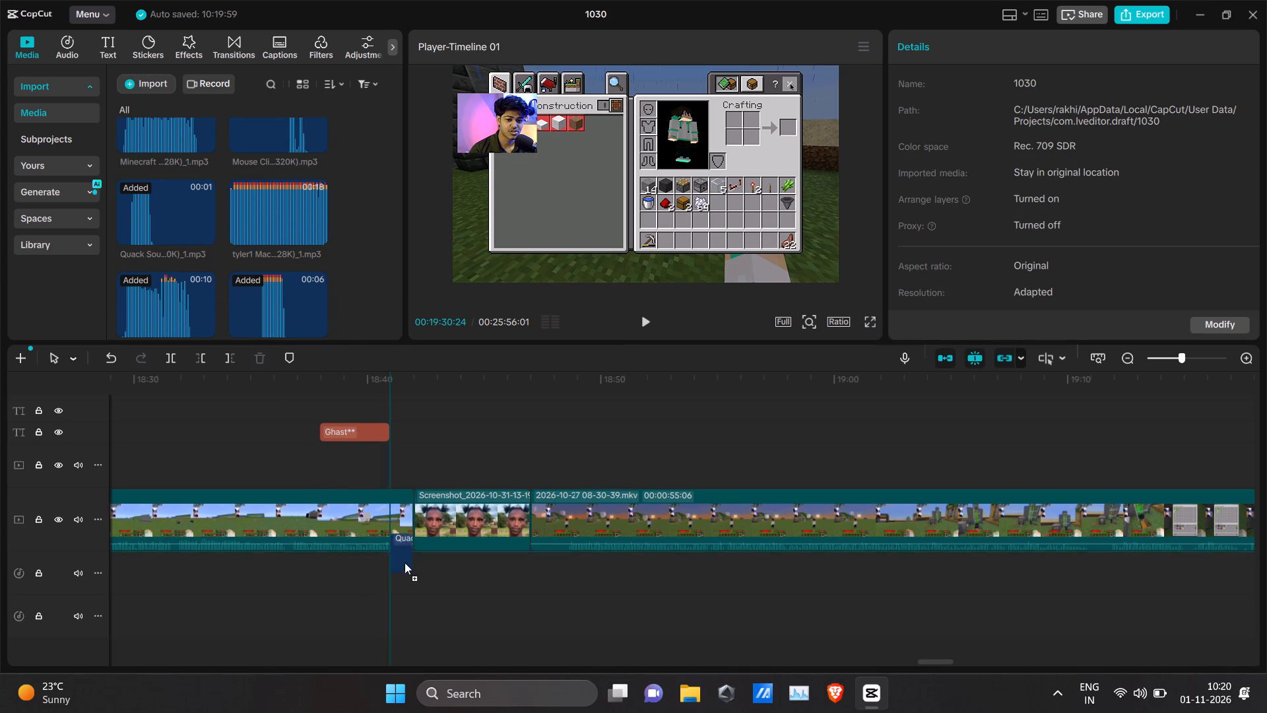
{"action": "left_click_drag", "start_coordinate": [405, 562], "coordinate": [414, 609]}
{"action": "left_click_drag", "start_coordinate": [414, 609], "coordinate": [417, 580]}
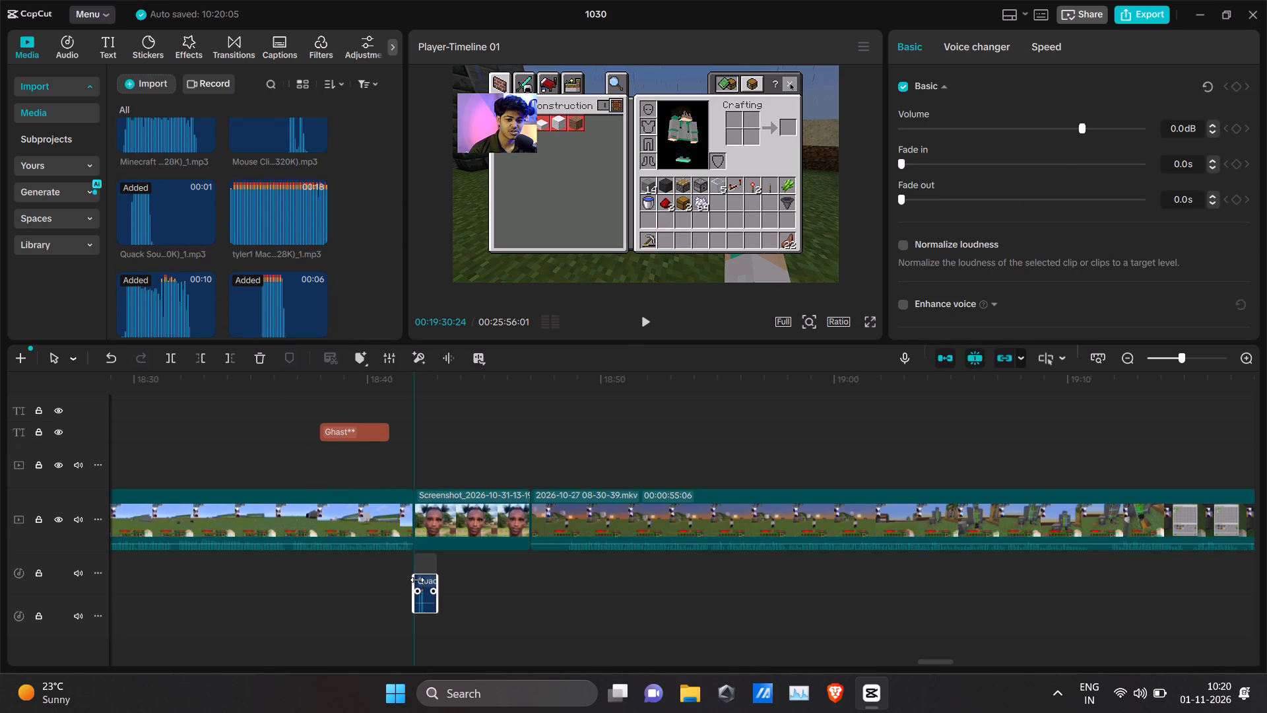
{"action": "left_click_drag", "start_coordinate": [417, 580], "coordinate": [417, 578]}
Trim the start of the Quack sound slightly and move it to begin at 00:18:42:00 with the meme image.
{"action": "scroll", "coordinate": [417, 578], "scroll_direction": "up", "scroll_amount": 6, "text": "ctrl"}
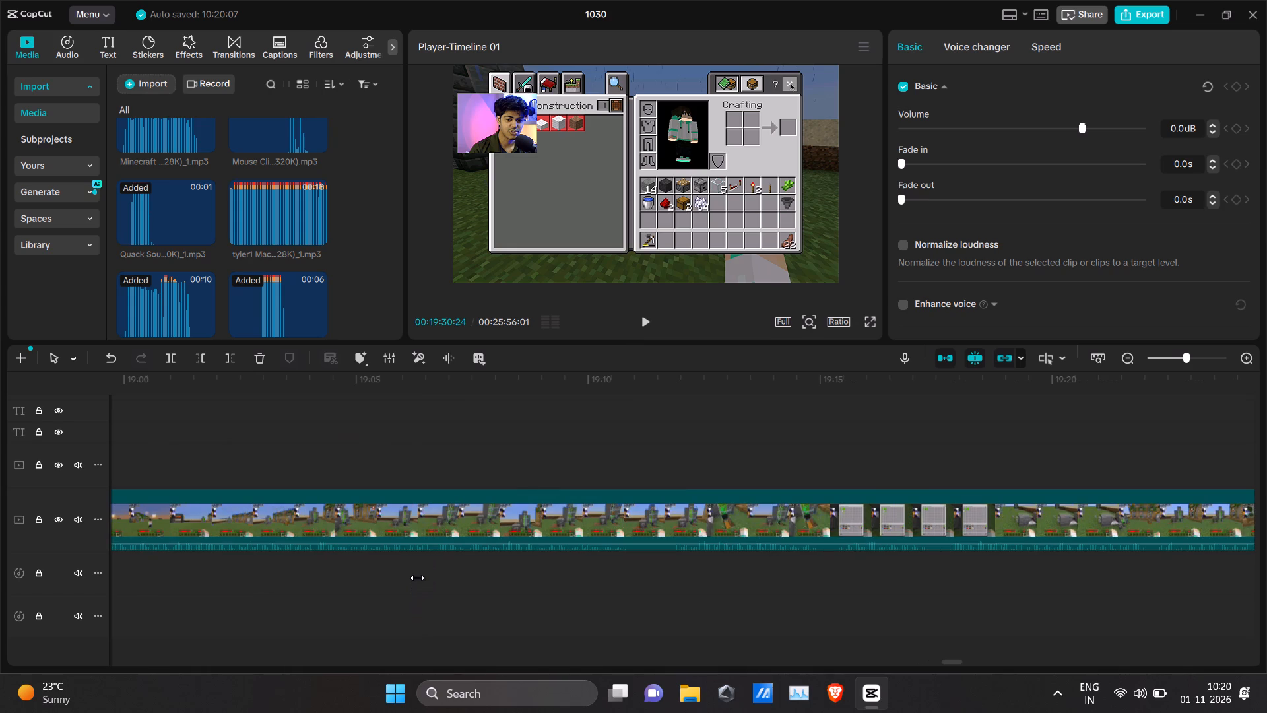
{"action": "scroll", "coordinate": [417, 578], "scroll_direction": "right", "scroll_amount": 7}
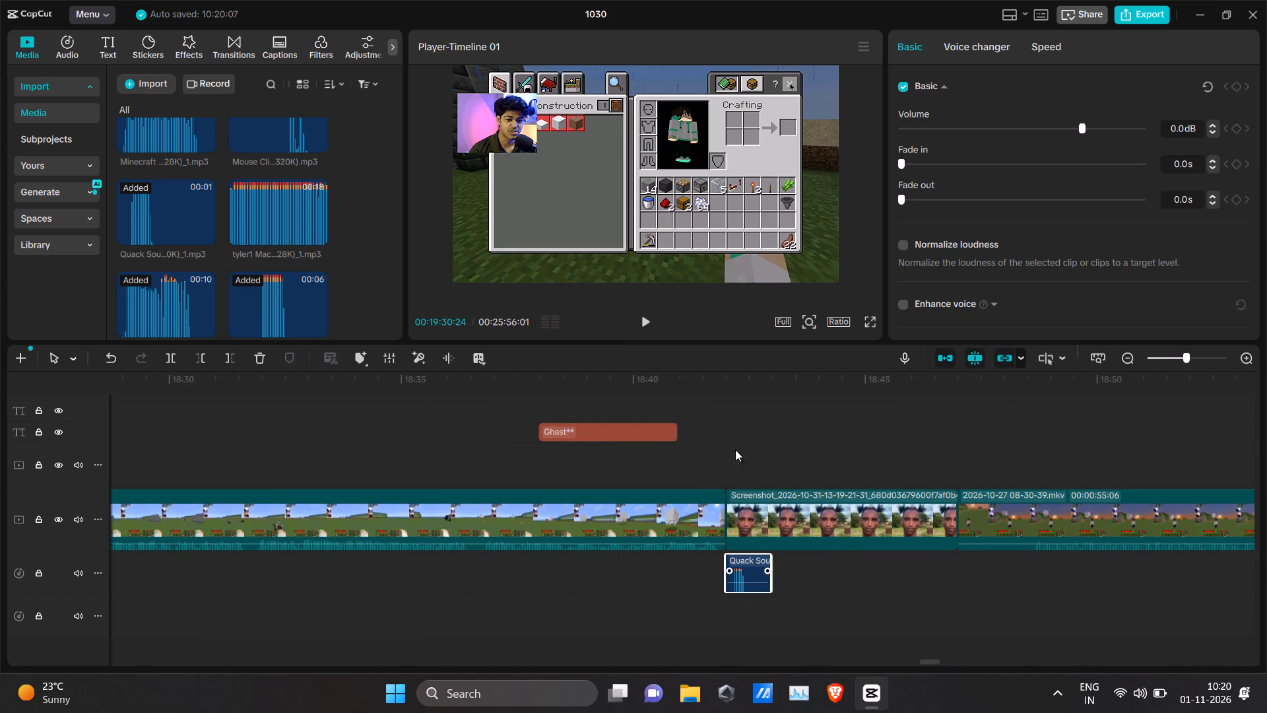
{"action": "left_click", "coordinate": [745, 451]}
{"action": "left_click_drag", "start_coordinate": [745, 451], "coordinate": [730, 444]}
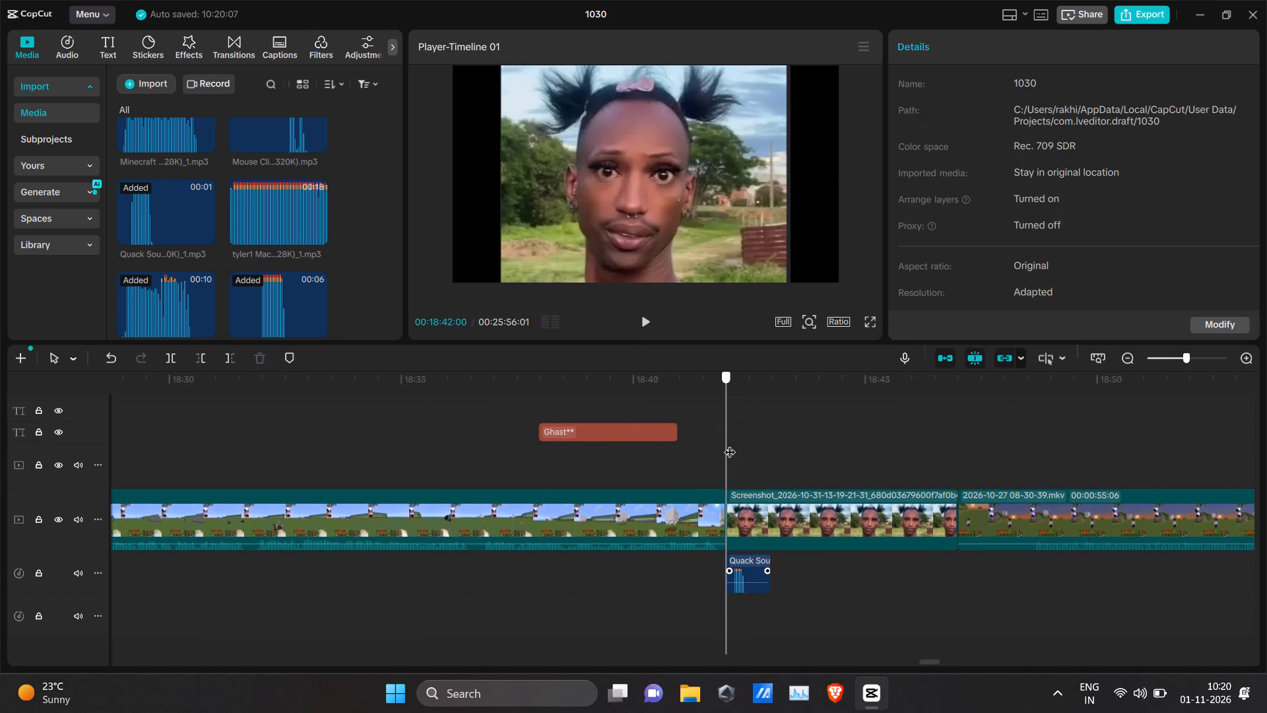
{"action": "left_click_drag", "start_coordinate": [730, 444], "coordinate": [724, 437]}
{"action": "left_click", "coordinate": [728, 584]}
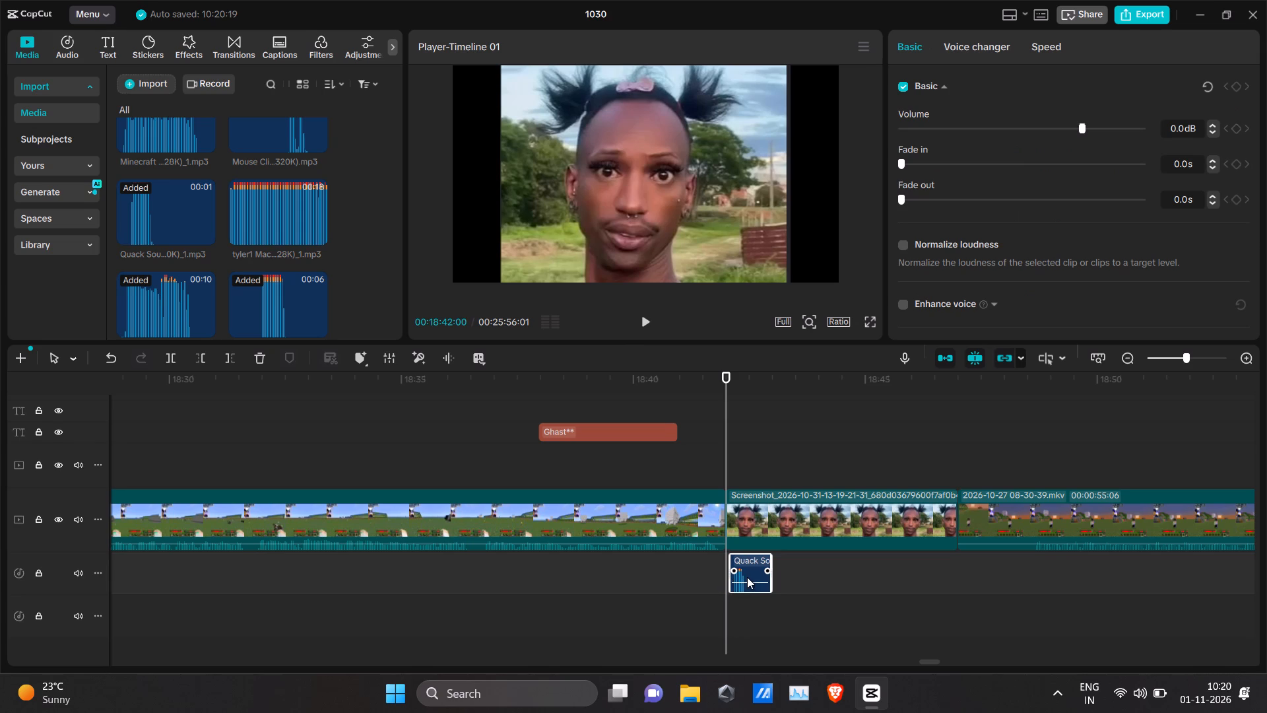
{"action": "left_click", "coordinate": [747, 577]}
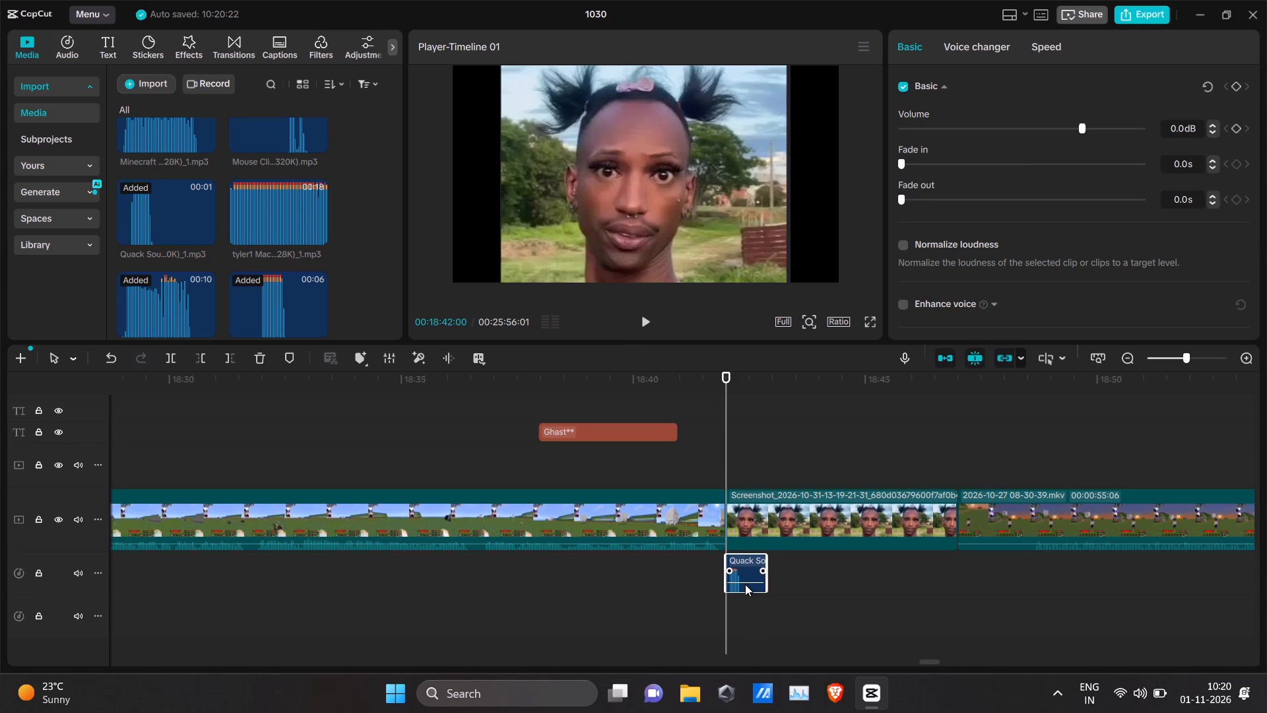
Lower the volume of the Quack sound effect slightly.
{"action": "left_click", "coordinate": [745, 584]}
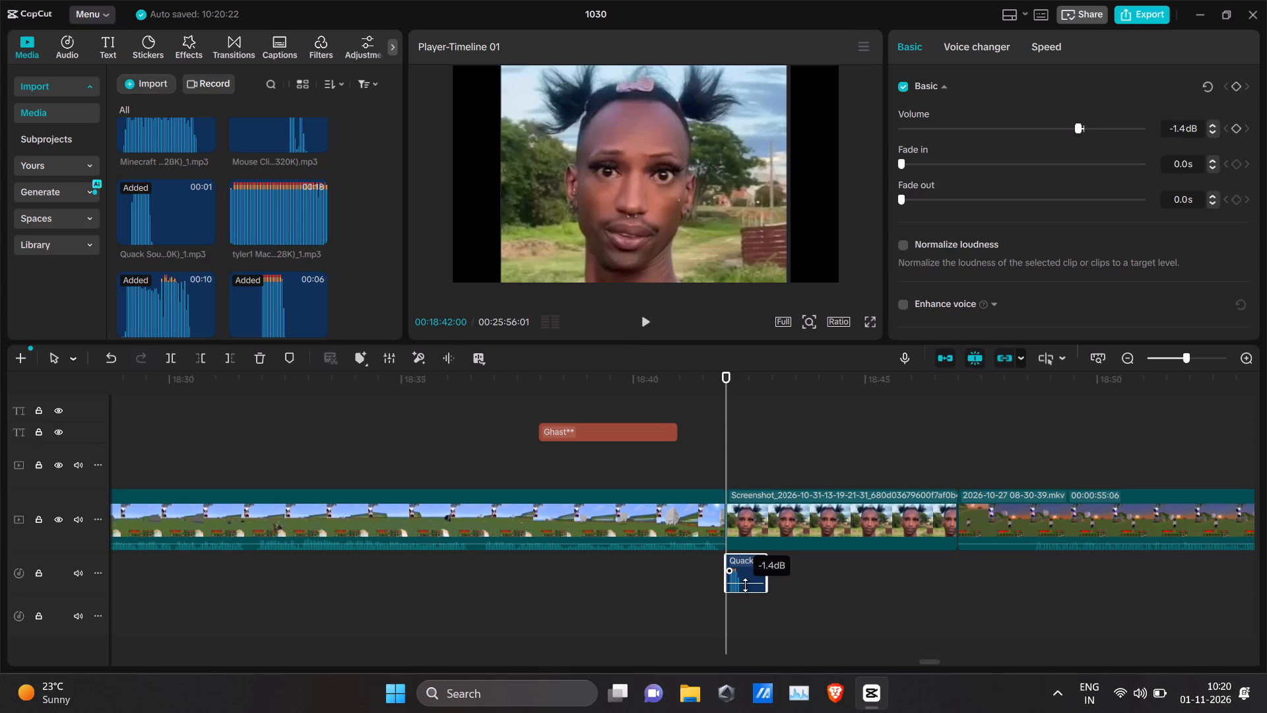
Shorten the meme face image on the main track to about half a second by trimming its end to 00:18:42:14.
{"action": "left_click", "coordinate": [812, 512]}
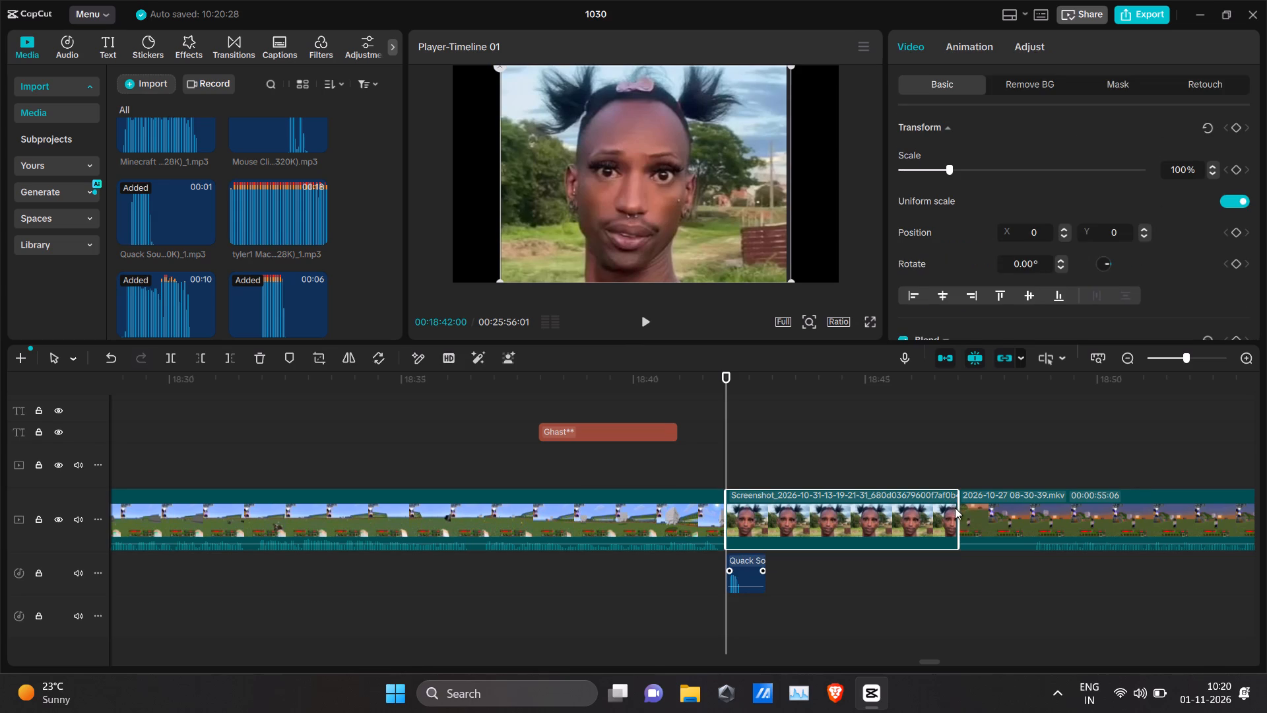
{"action": "left_click_drag", "start_coordinate": [956, 514], "coordinate": [769, 533]}
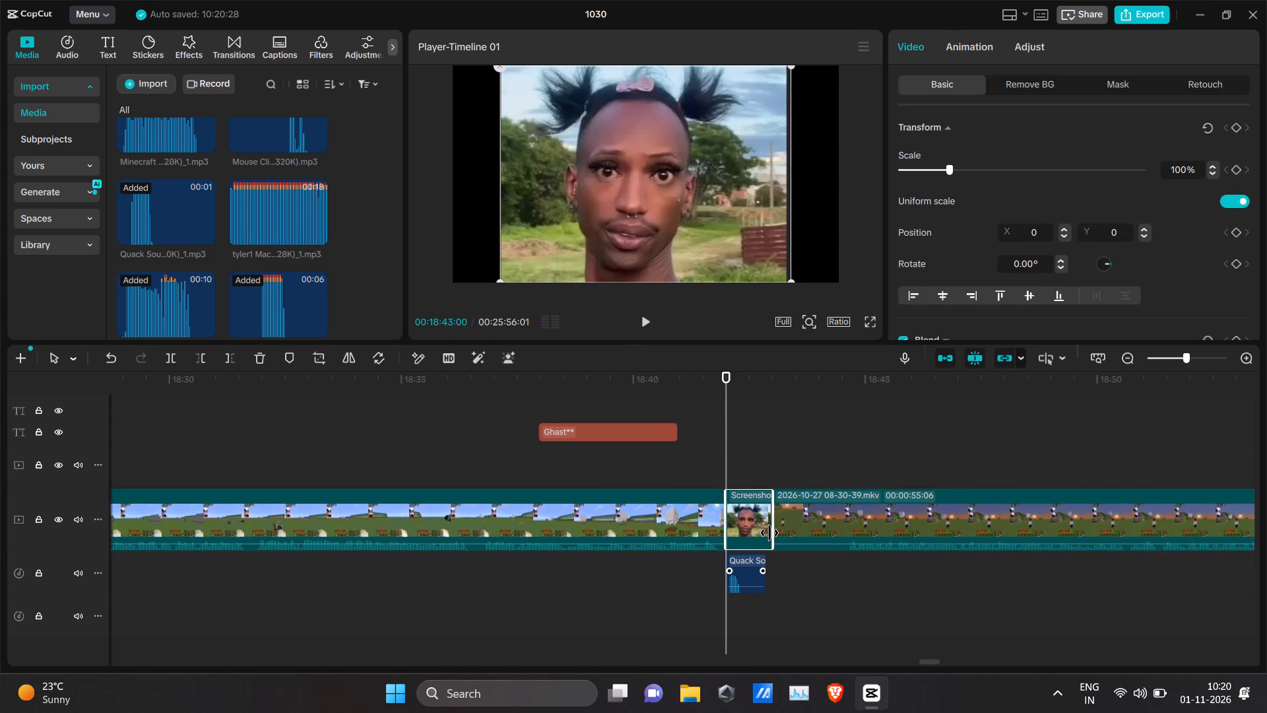
{"action": "left_click_drag", "start_coordinate": [769, 533], "coordinate": [744, 533]}
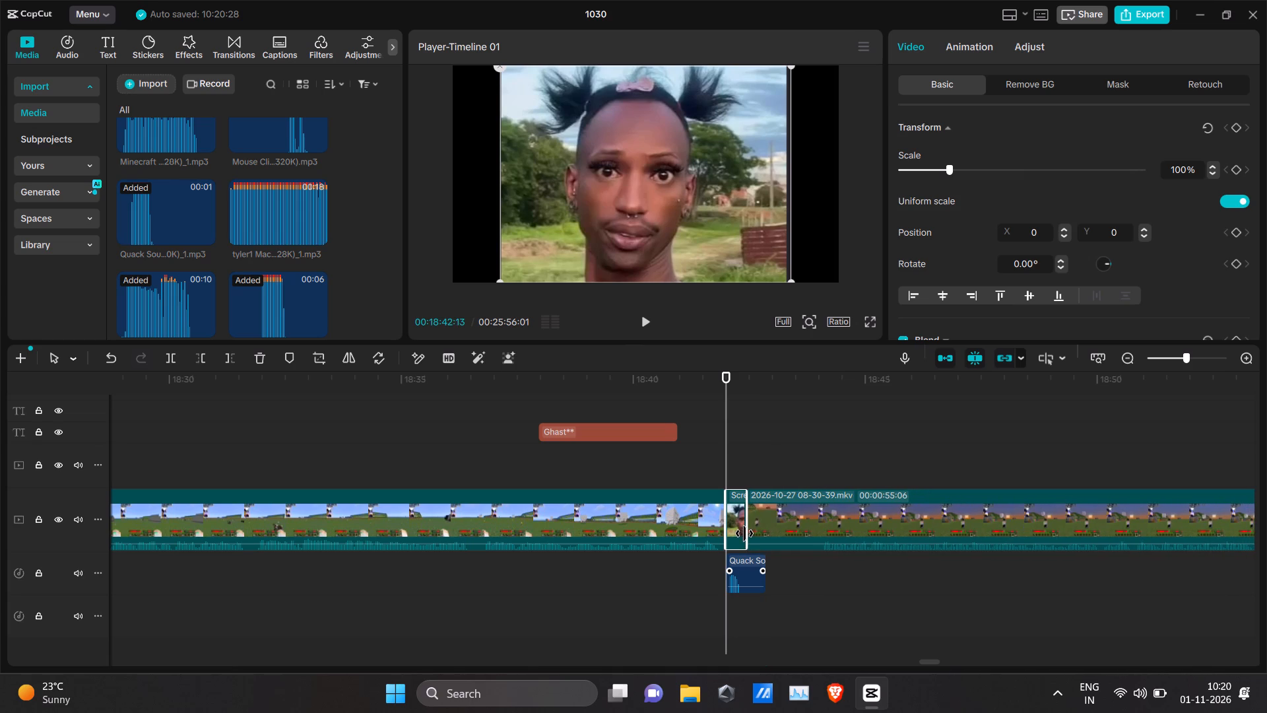
{"action": "left_click_drag", "start_coordinate": [744, 533], "coordinate": [746, 533]}
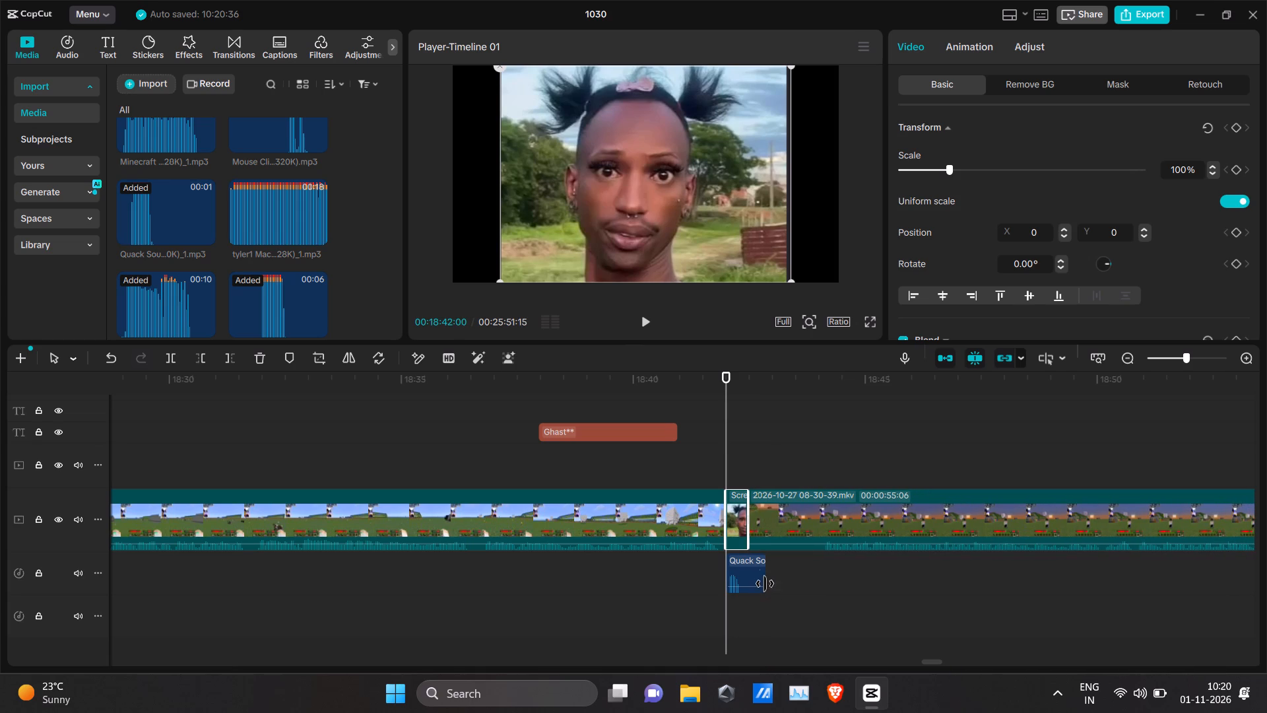
Trim the end of the Quack sound effect to line up with the end of the meme face image.
{"action": "left_click", "coordinate": [761, 586]}
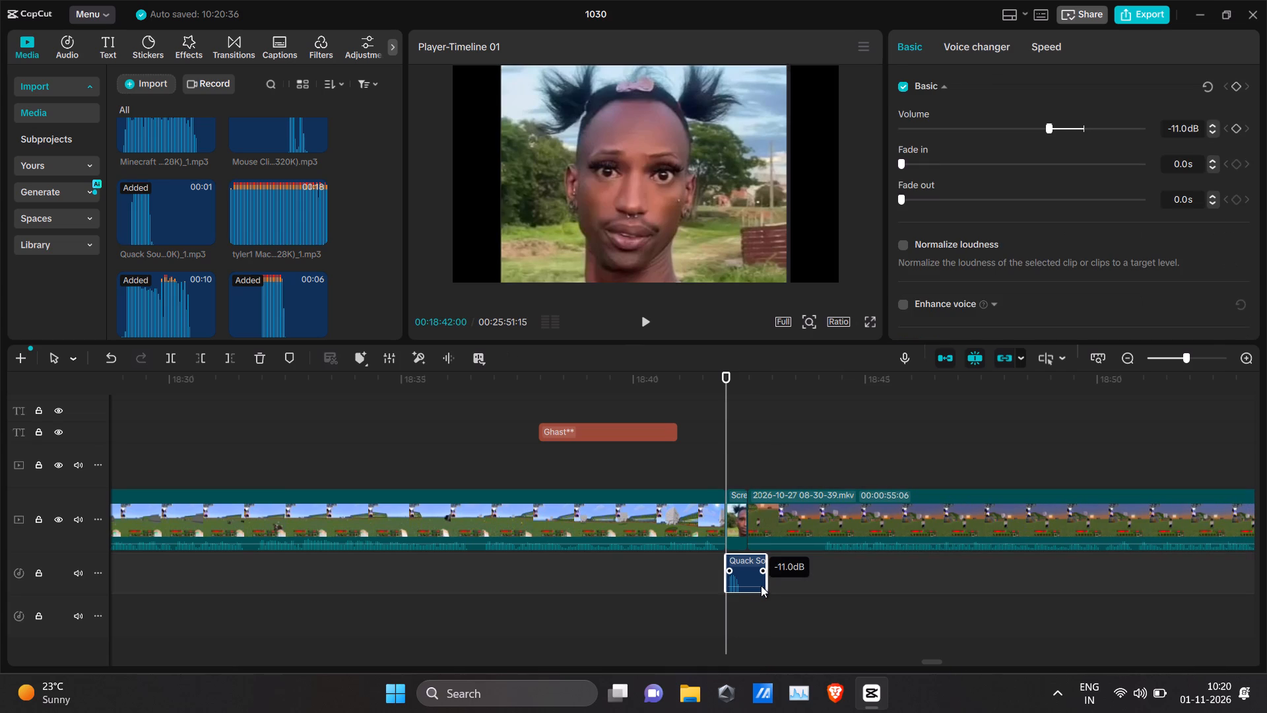
{"action": "left_click_drag", "start_coordinate": [766, 586], "coordinate": [739, 588]}
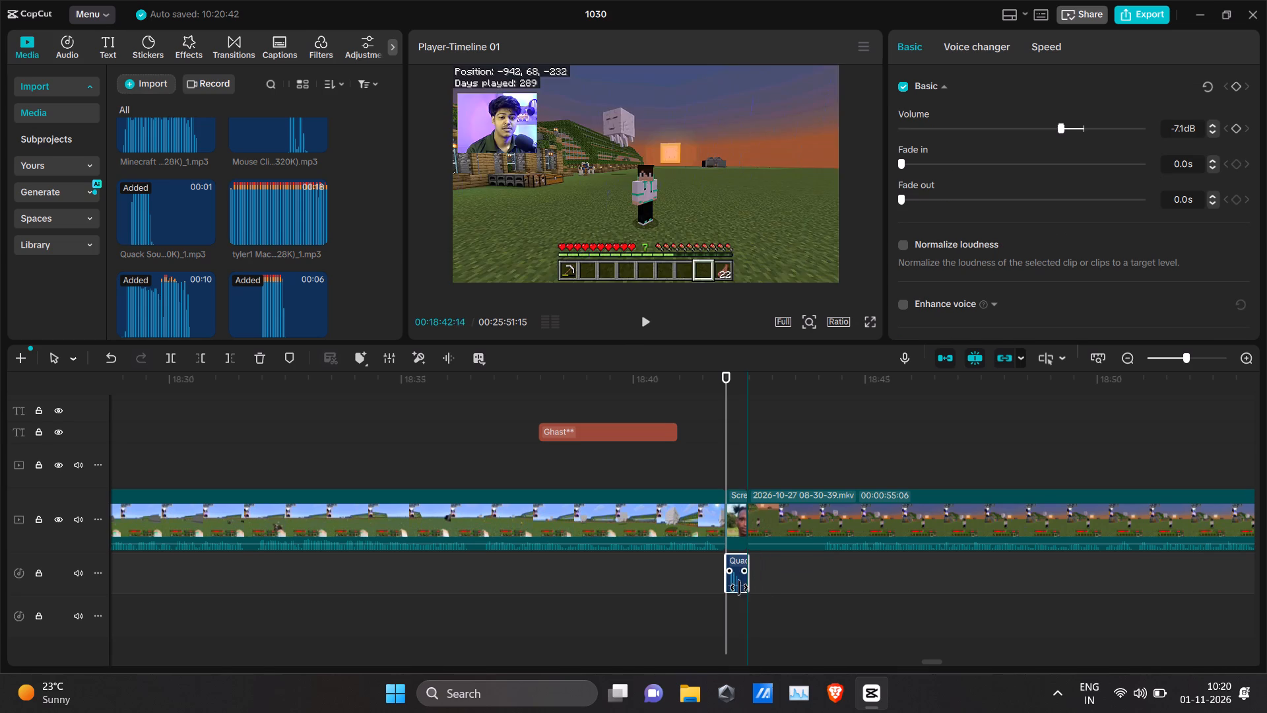
{"action": "left_click_drag", "start_coordinate": [739, 588], "coordinate": [743, 584]}
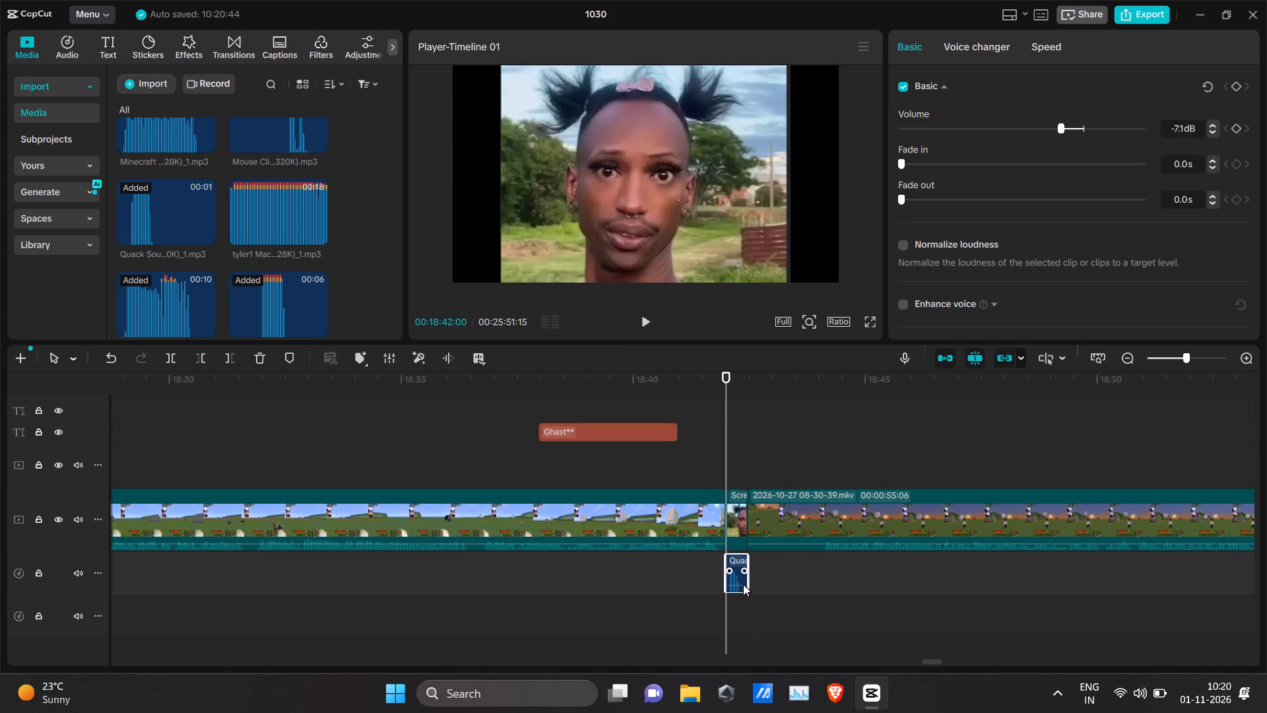
Lower the Quack sound effect's volume to about -13.3 dB.
{"action": "left_click", "coordinate": [737, 585]}
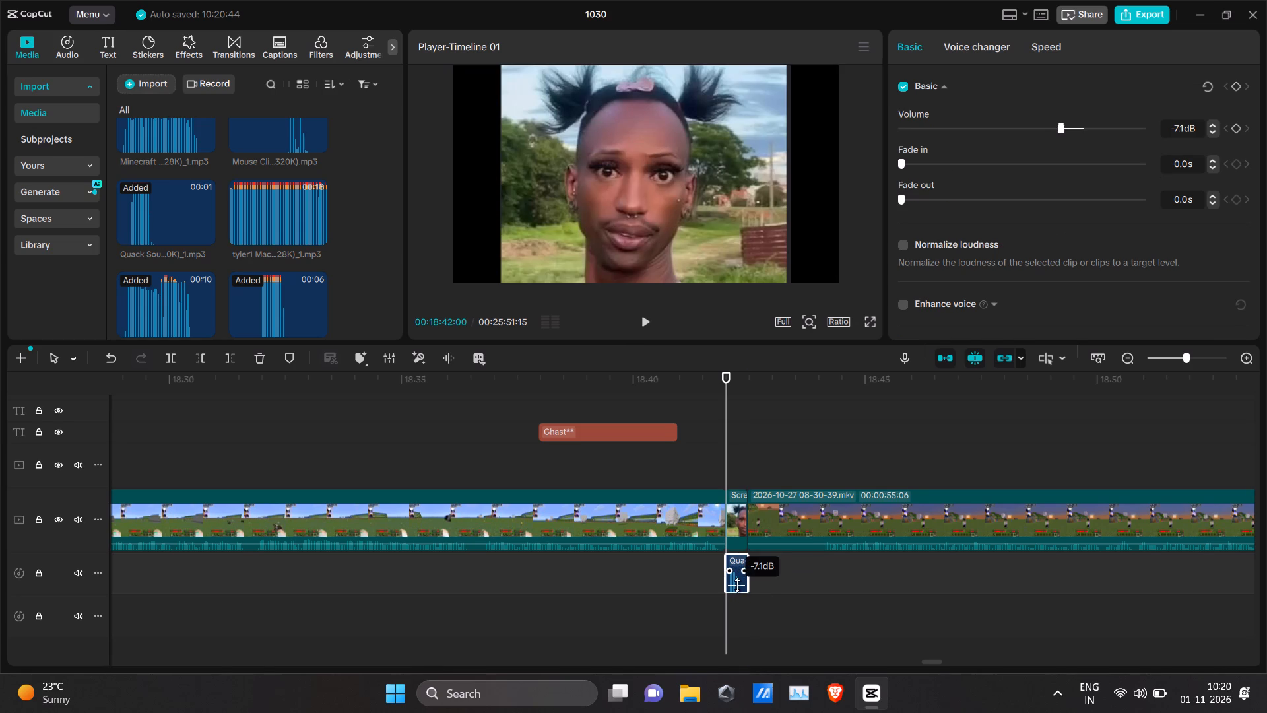
{"action": "left_click", "coordinate": [738, 586]}
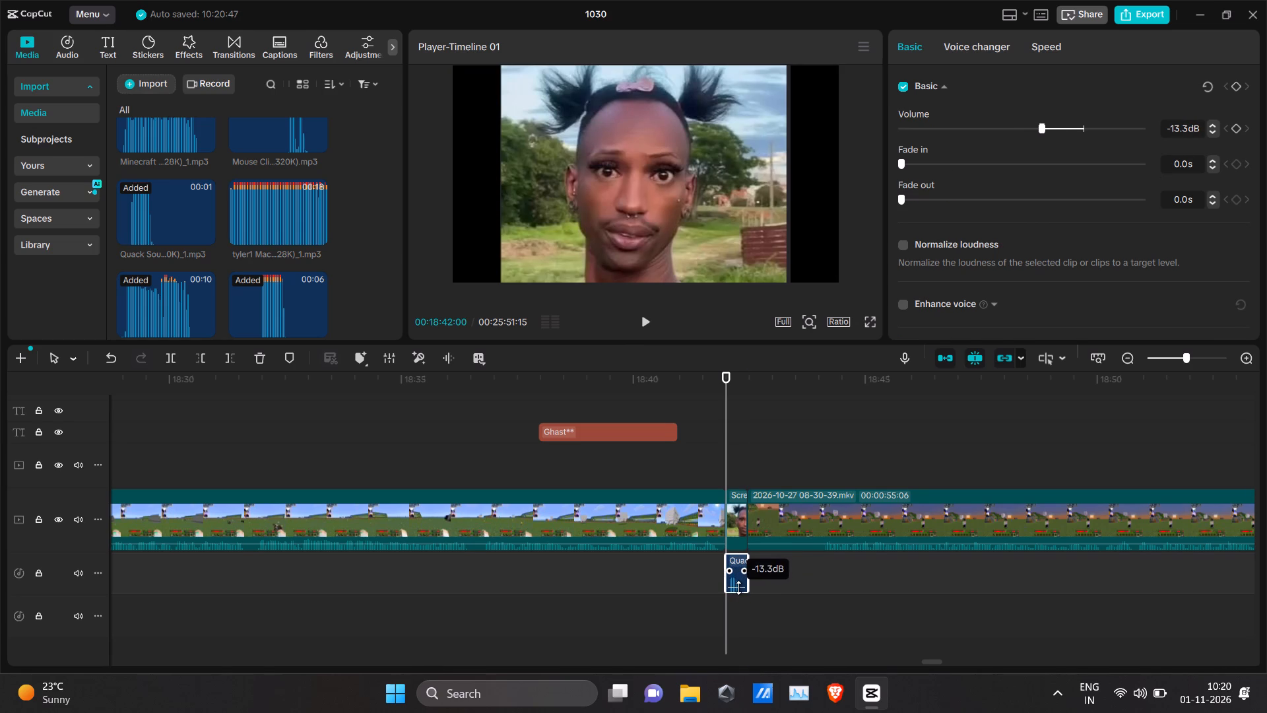
Play back the timeline from about 00:18:41 through the meme image and the following footage to about 00:19:39 to review it.
{"action": "left_click", "coordinate": [705, 384]}
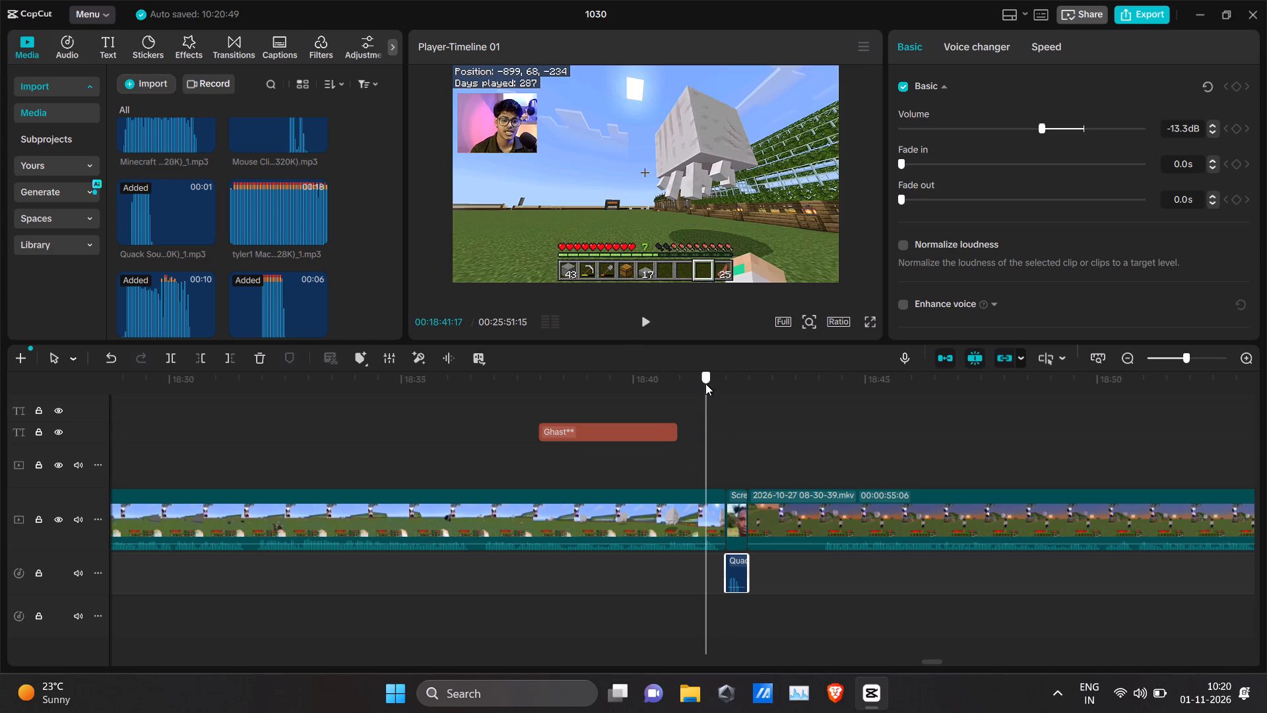
{"action": "key", "text": "space"}
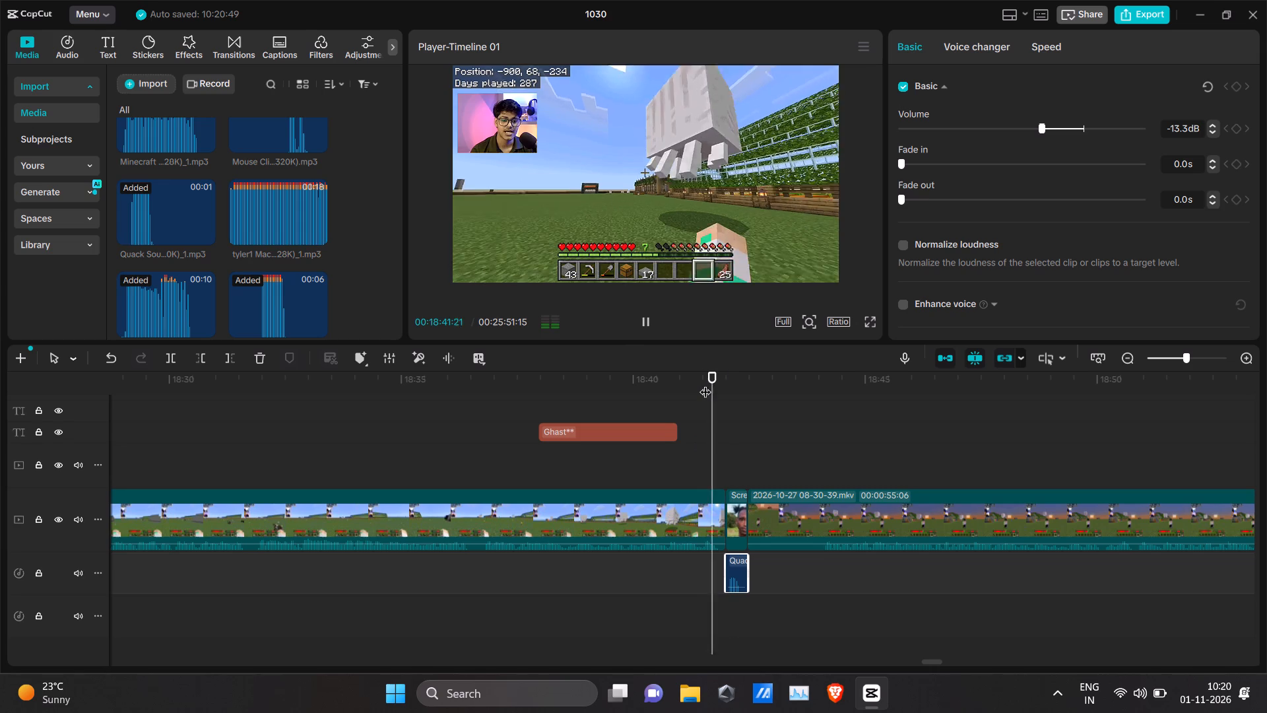
{"action": "left_click", "coordinate": [694, 380]}
{"action": "key", "text": "space"}
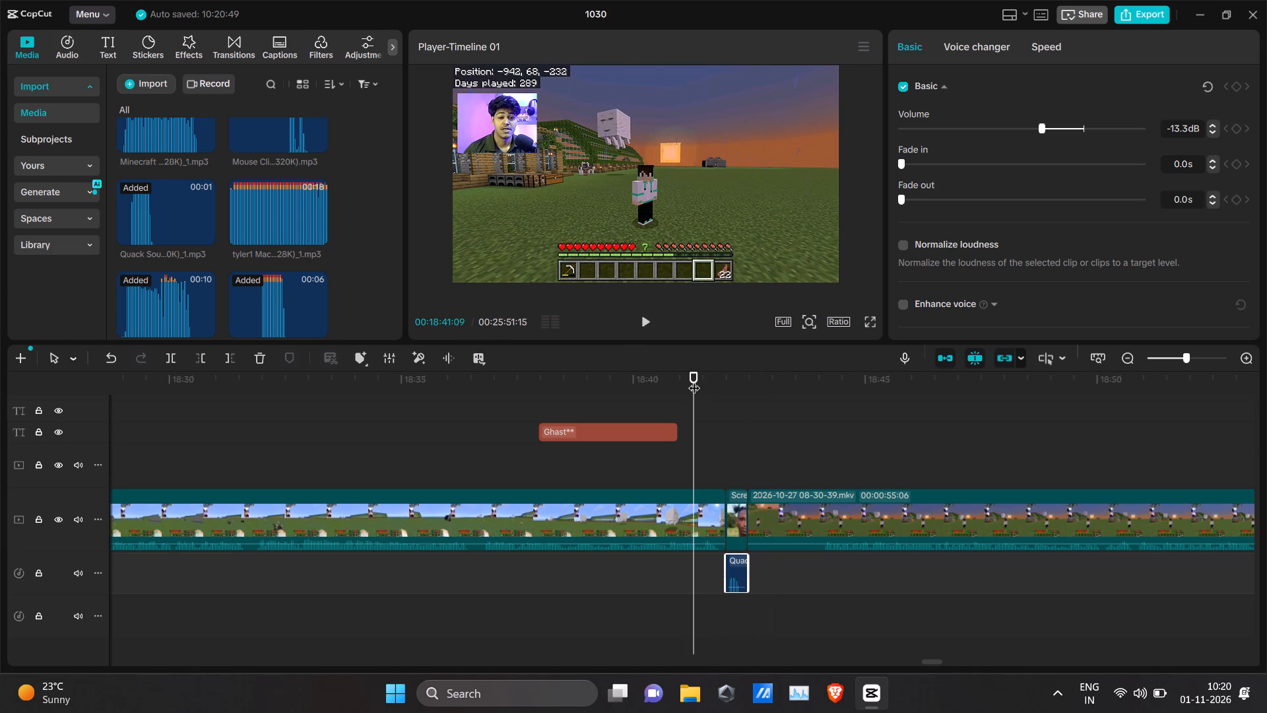
{"action": "key", "text": "space"}
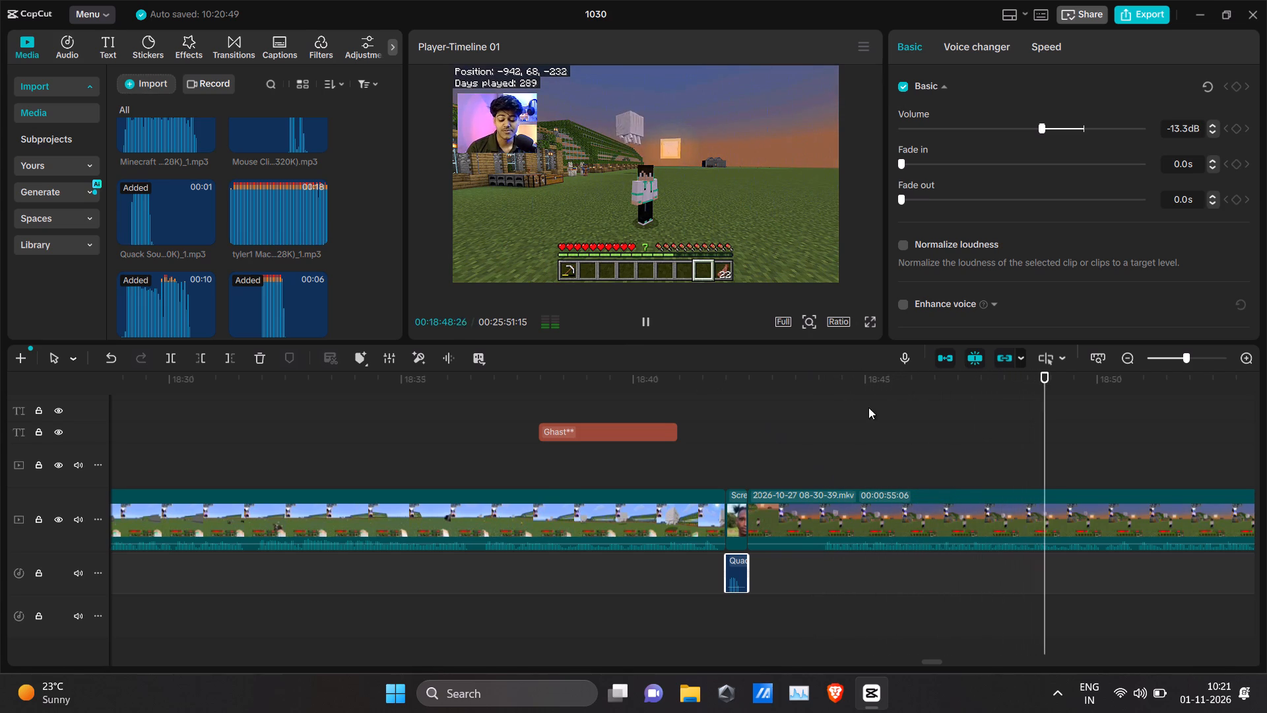
{"action": "scroll", "coordinate": [922, 424], "scroll_direction": "left", "scroll_amount": 5}
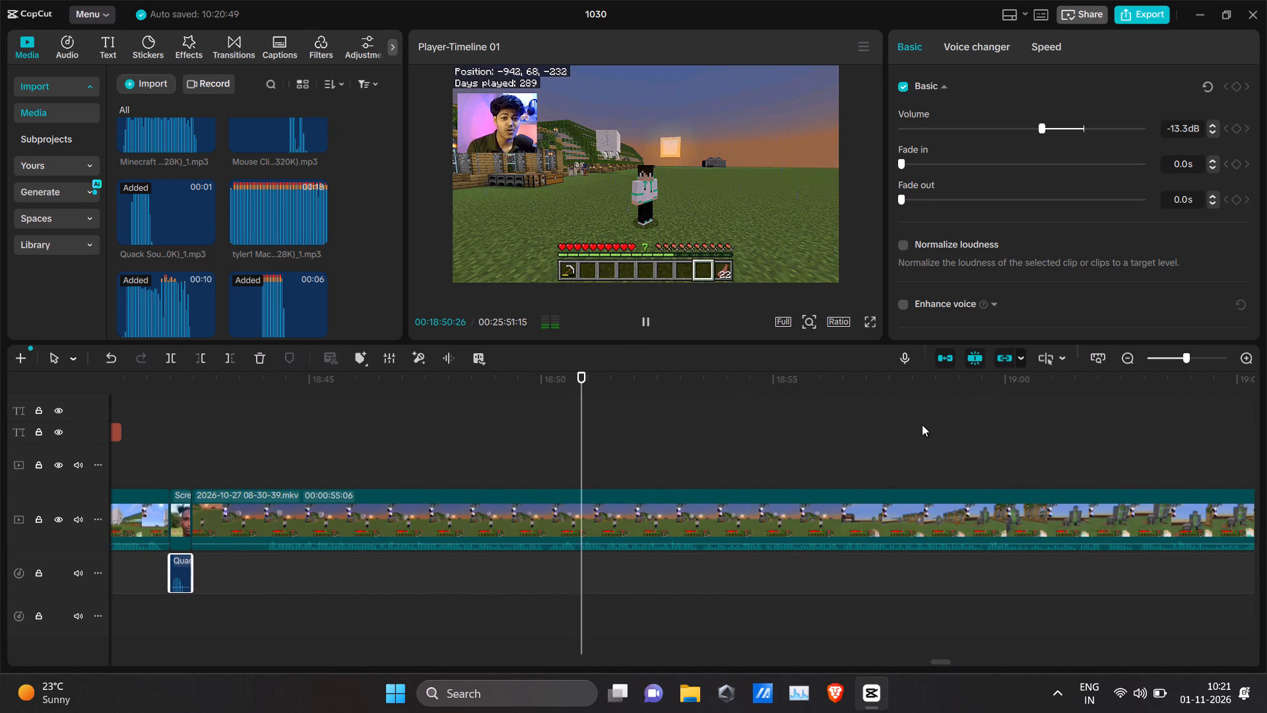
{"action": "scroll", "coordinate": [922, 424], "scroll_direction": "left", "scroll_amount": 3}
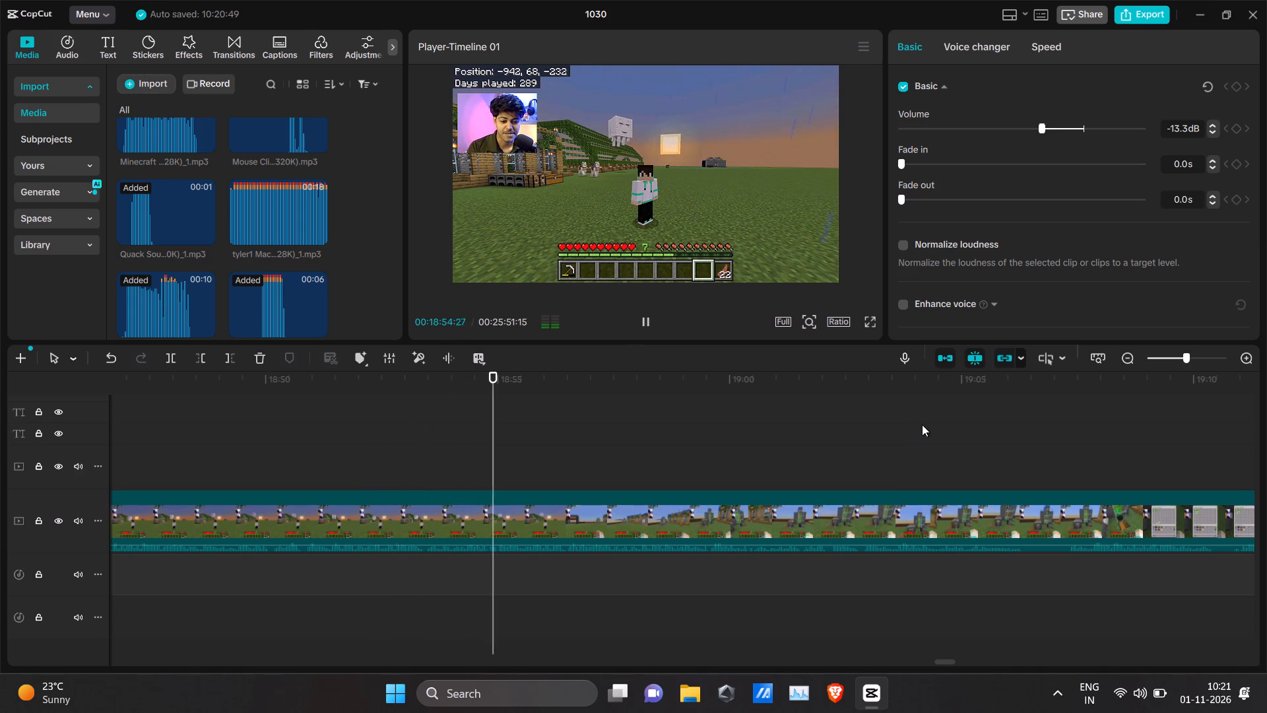
{"action": "scroll", "coordinate": [922, 424], "scroll_direction": "left", "scroll_amount": 1}
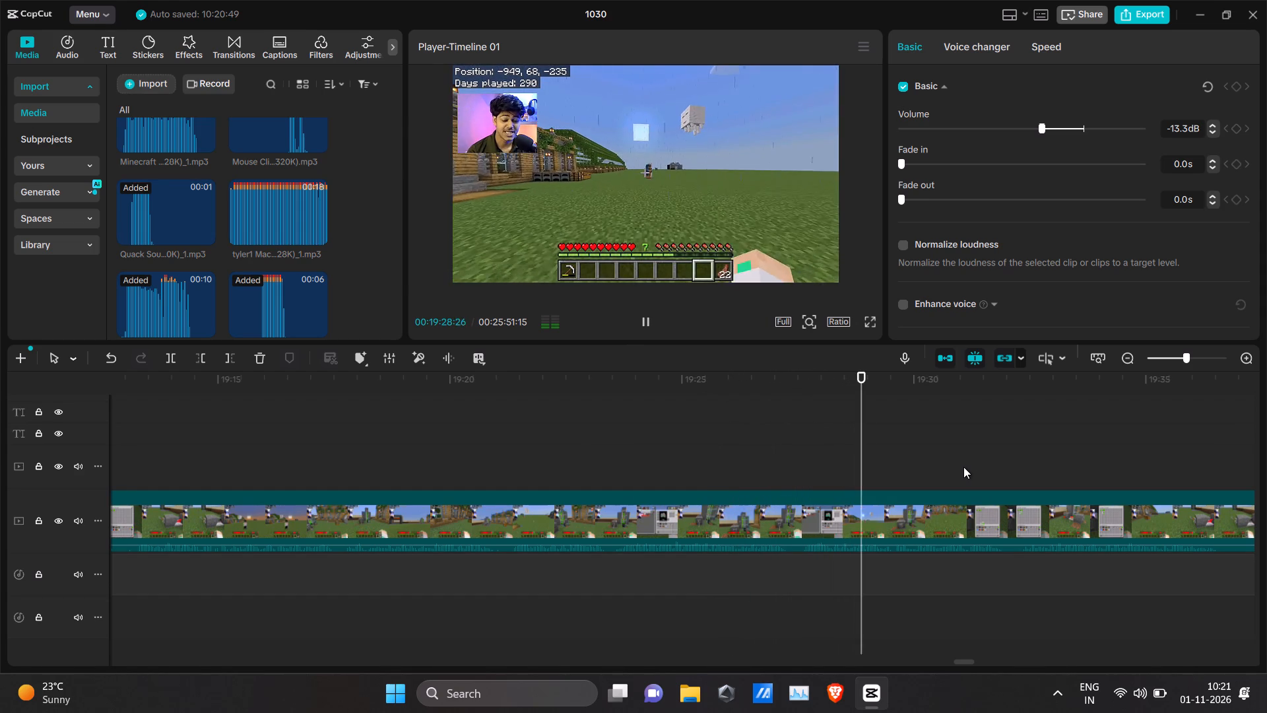
{"action": "scroll", "coordinate": [963, 467], "scroll_direction": "left", "scroll_amount": 1}
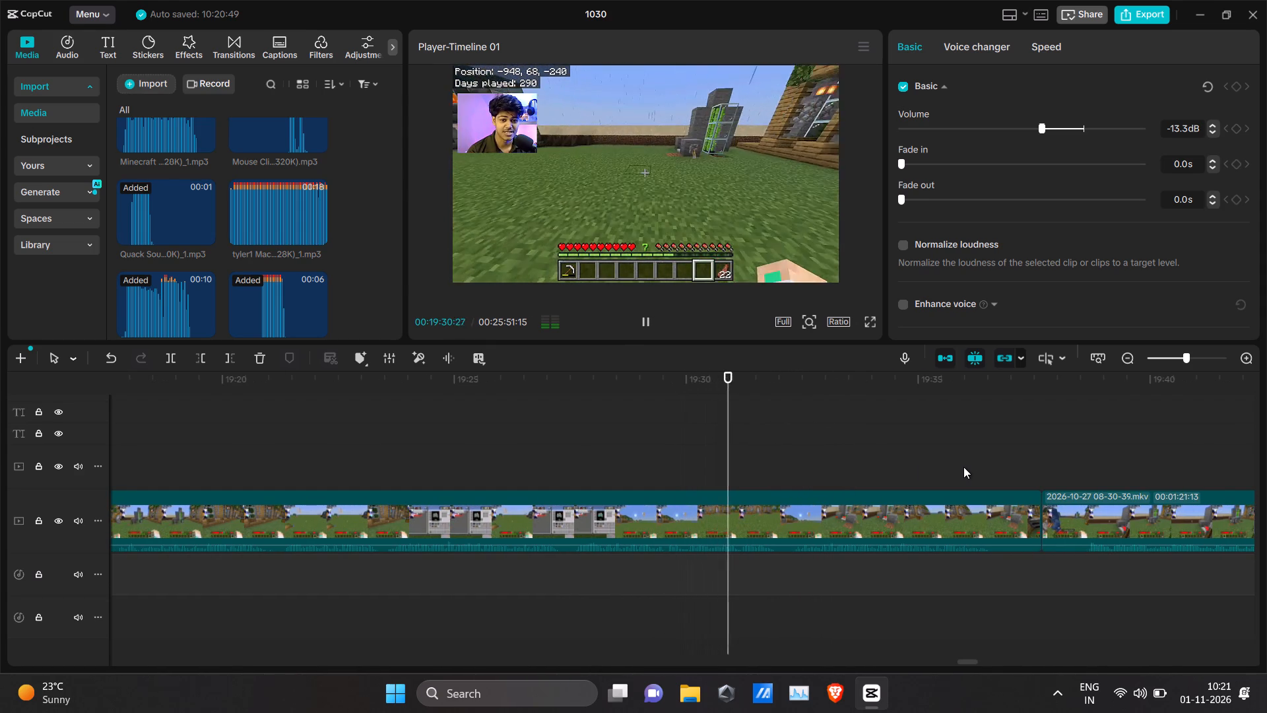
{"action": "scroll", "coordinate": [963, 467], "scroll_direction": "left", "scroll_amount": 2}
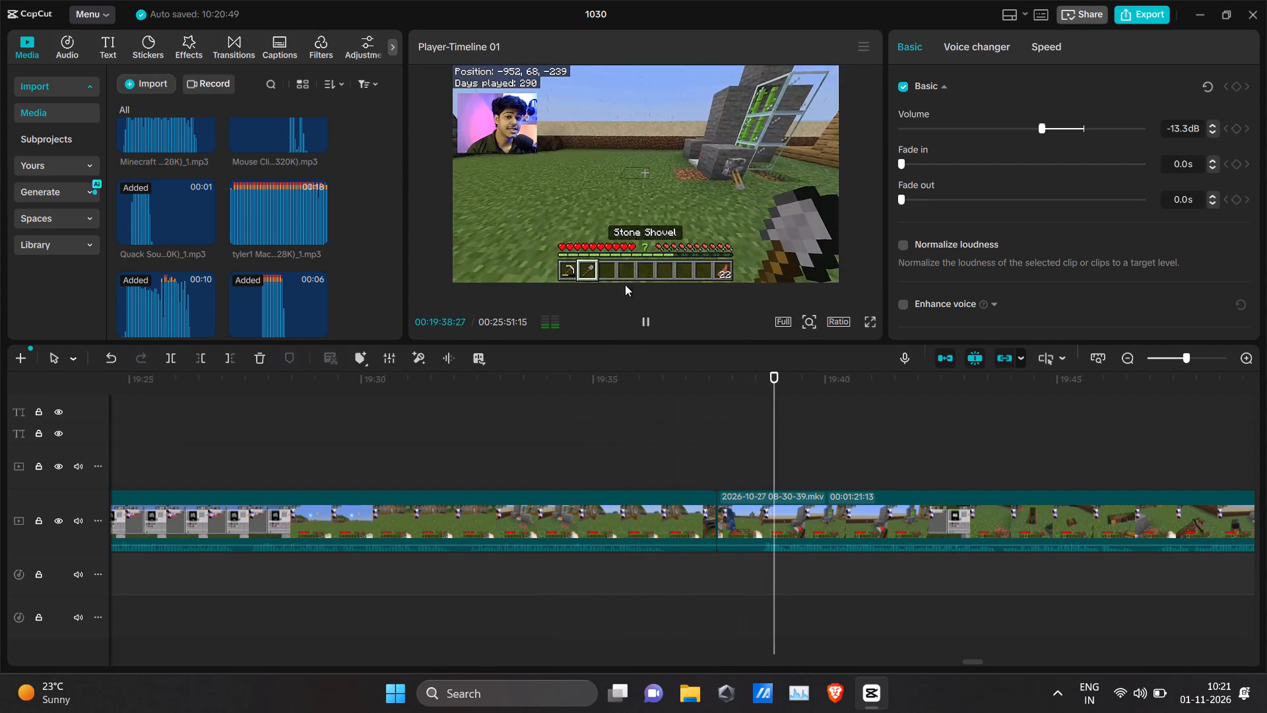
{"action": "key", "text": "space"}
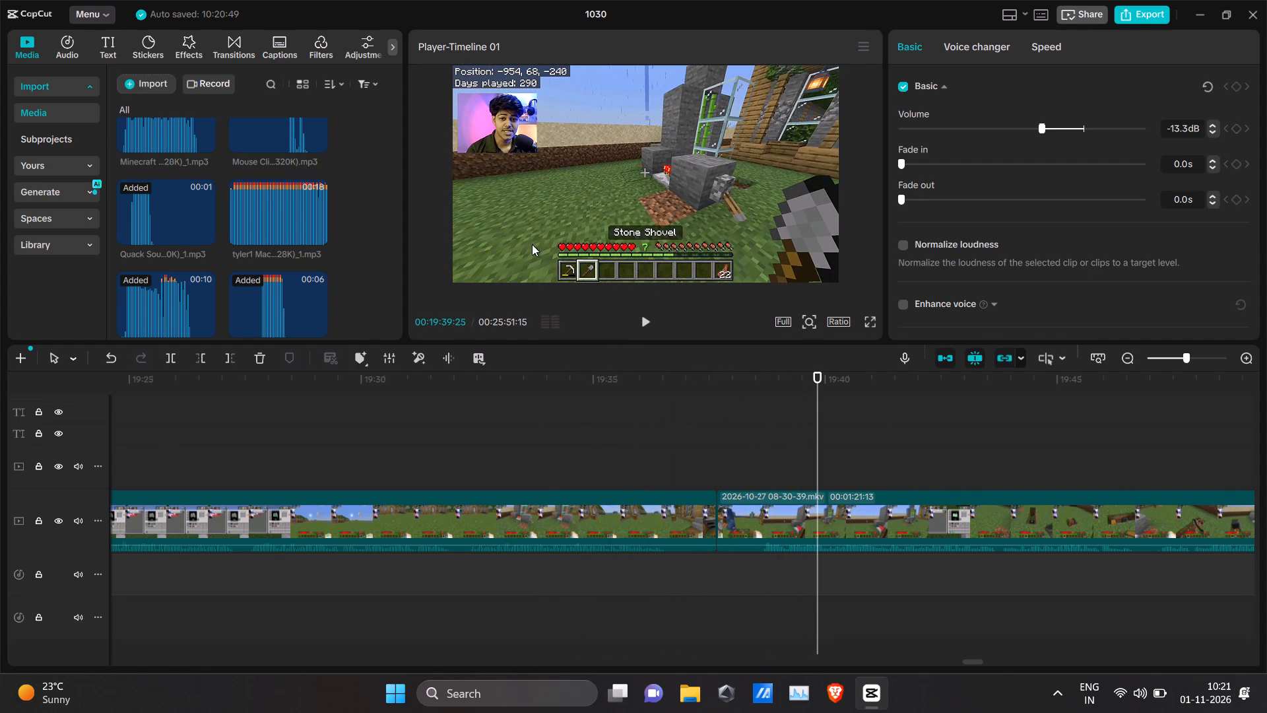
{"action": "left_click", "coordinate": [215, 47]}
{"action": "left_click", "coordinate": [221, 47]}
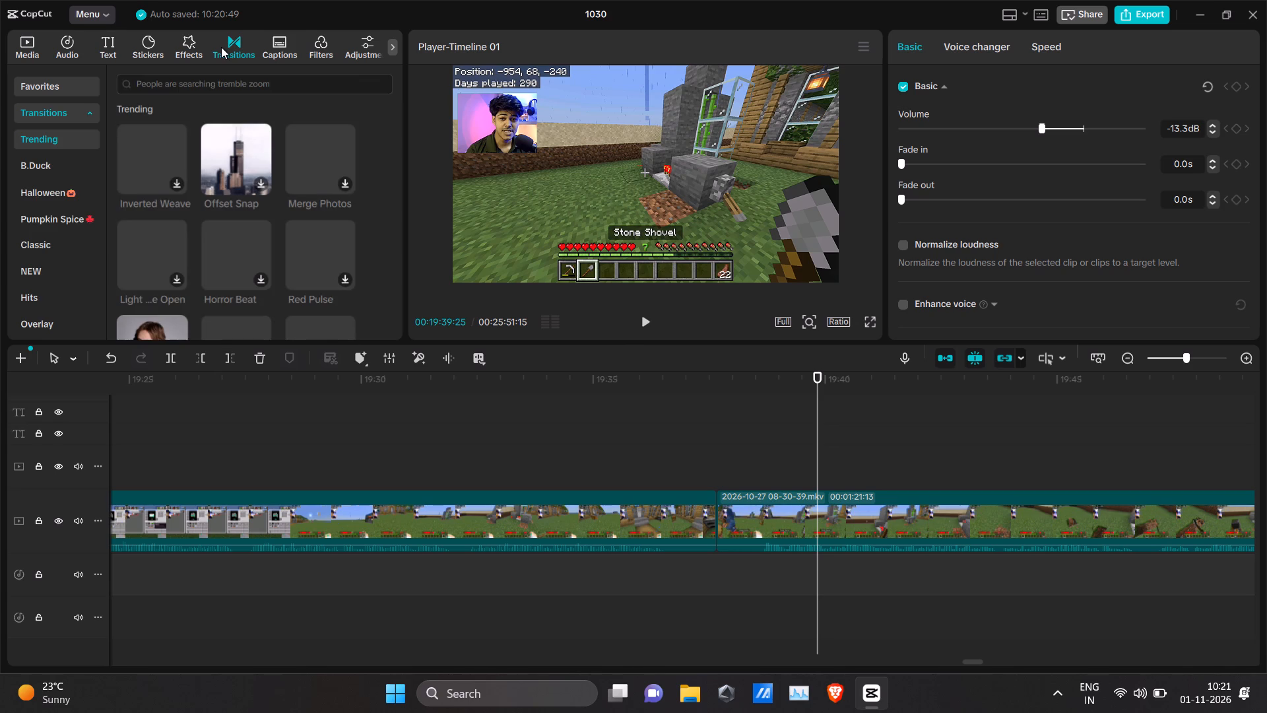
{"action": "scroll", "coordinate": [263, 210], "scroll_direction": "down", "scroll_amount": 1}
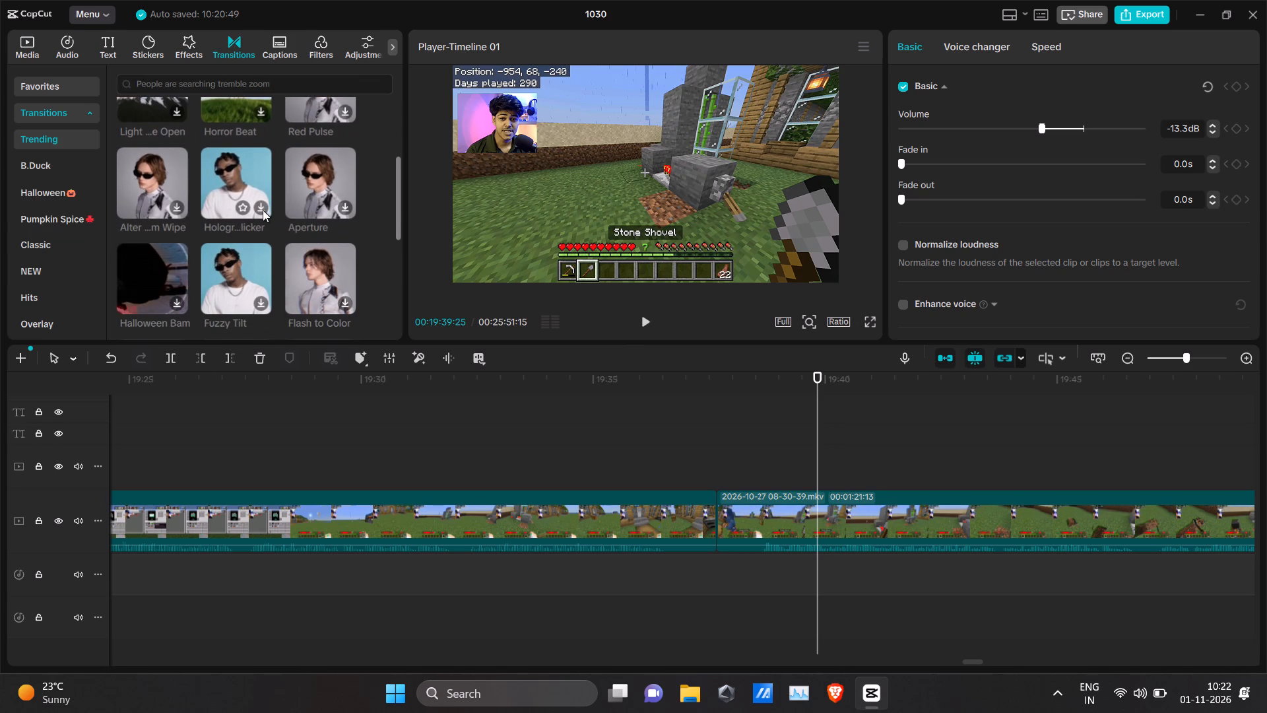
{"action": "scroll", "coordinate": [263, 210], "scroll_direction": "down", "scroll_amount": 1}
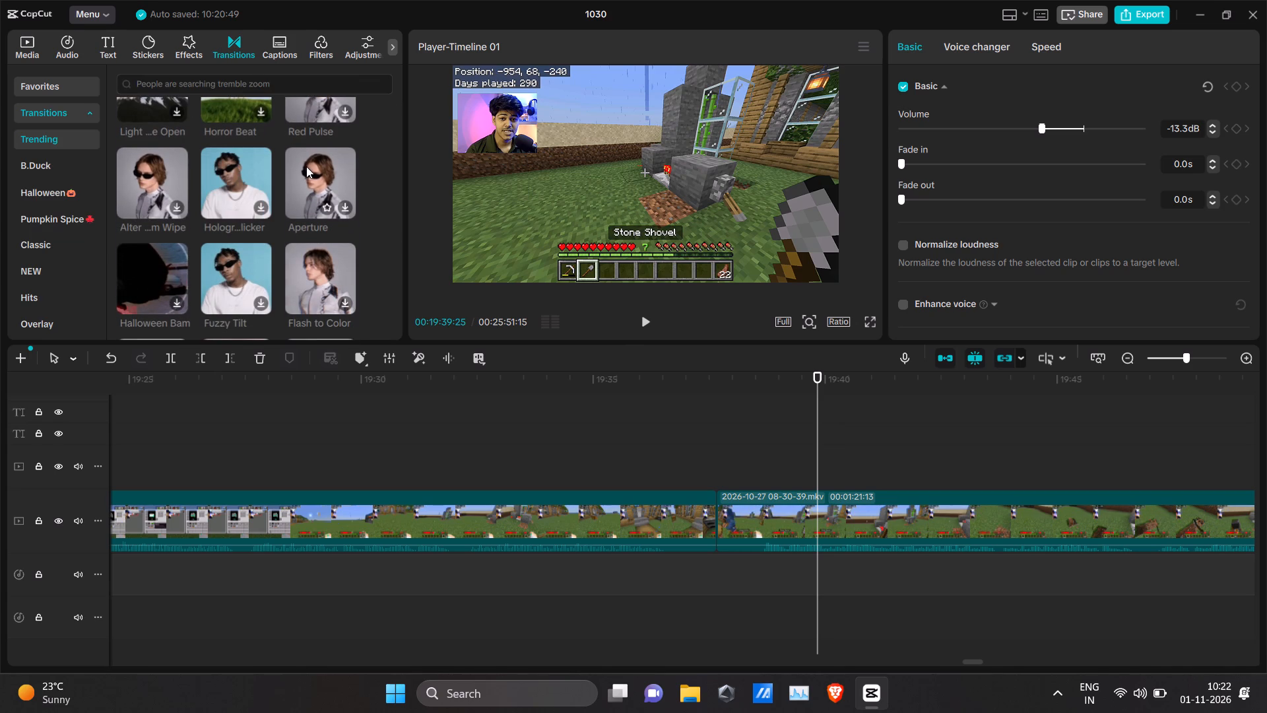
{"action": "scroll", "coordinate": [302, 166], "scroll_direction": "up", "scroll_amount": 1}
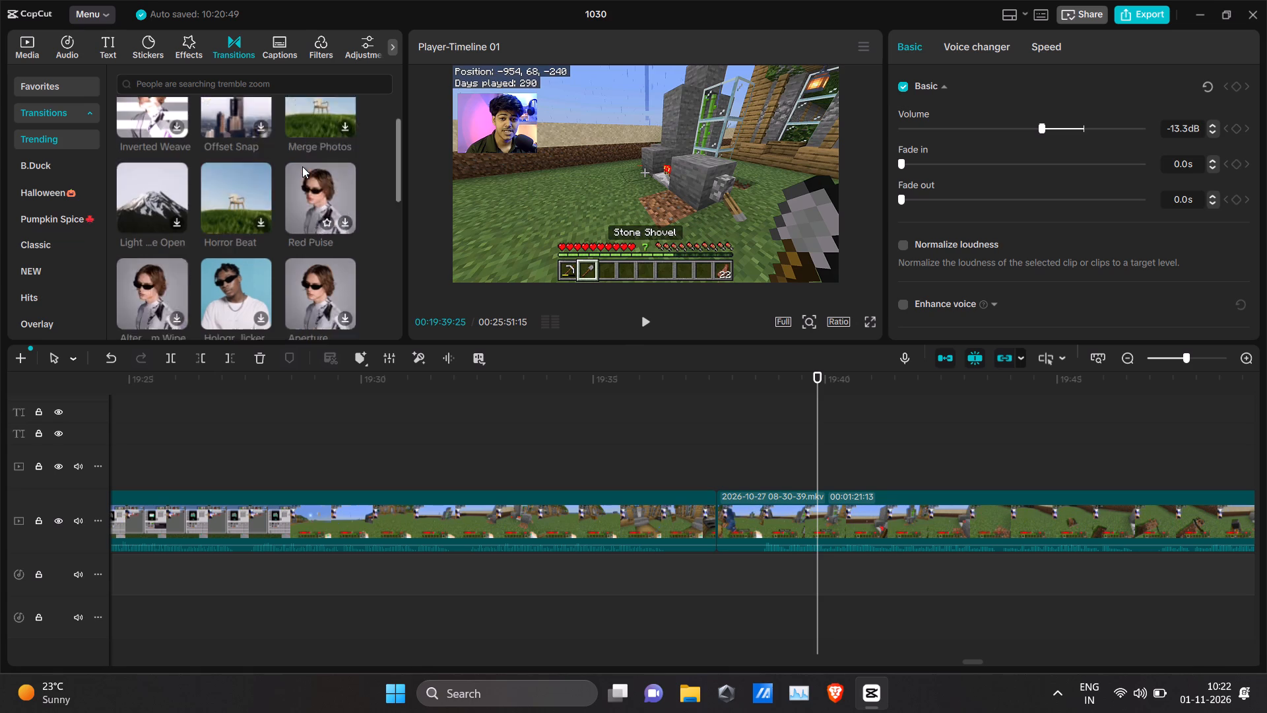
{"action": "scroll", "coordinate": [302, 166], "scroll_direction": "up", "scroll_amount": 1}
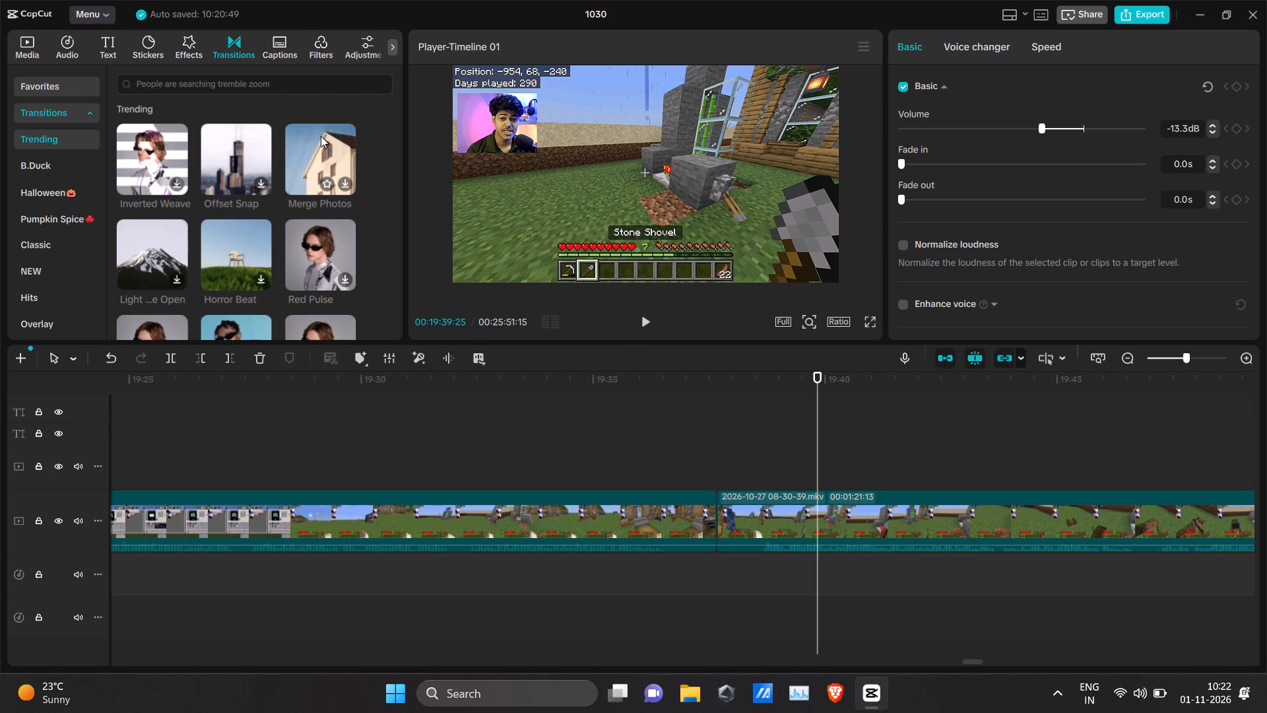
{"action": "left_click_drag", "start_coordinate": [321, 136], "coordinate": [325, 139]}
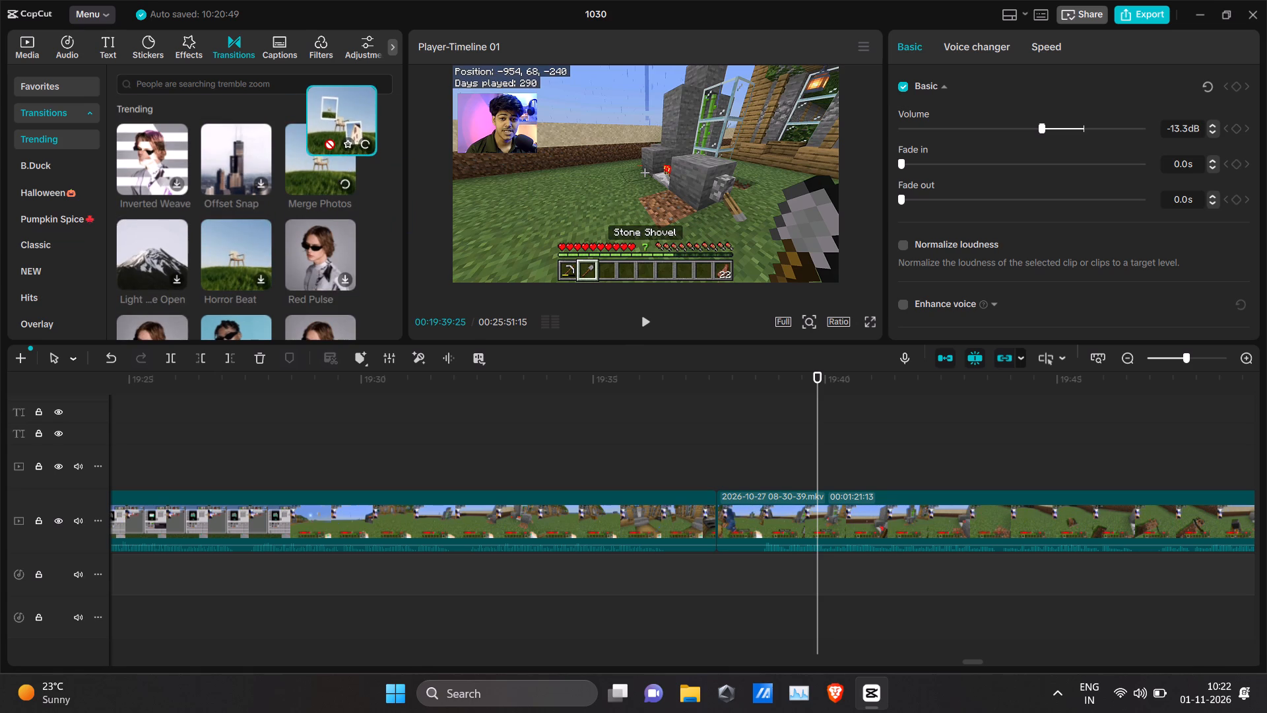
{"action": "left_click_drag", "start_coordinate": [325, 139], "coordinate": [554, 417]}
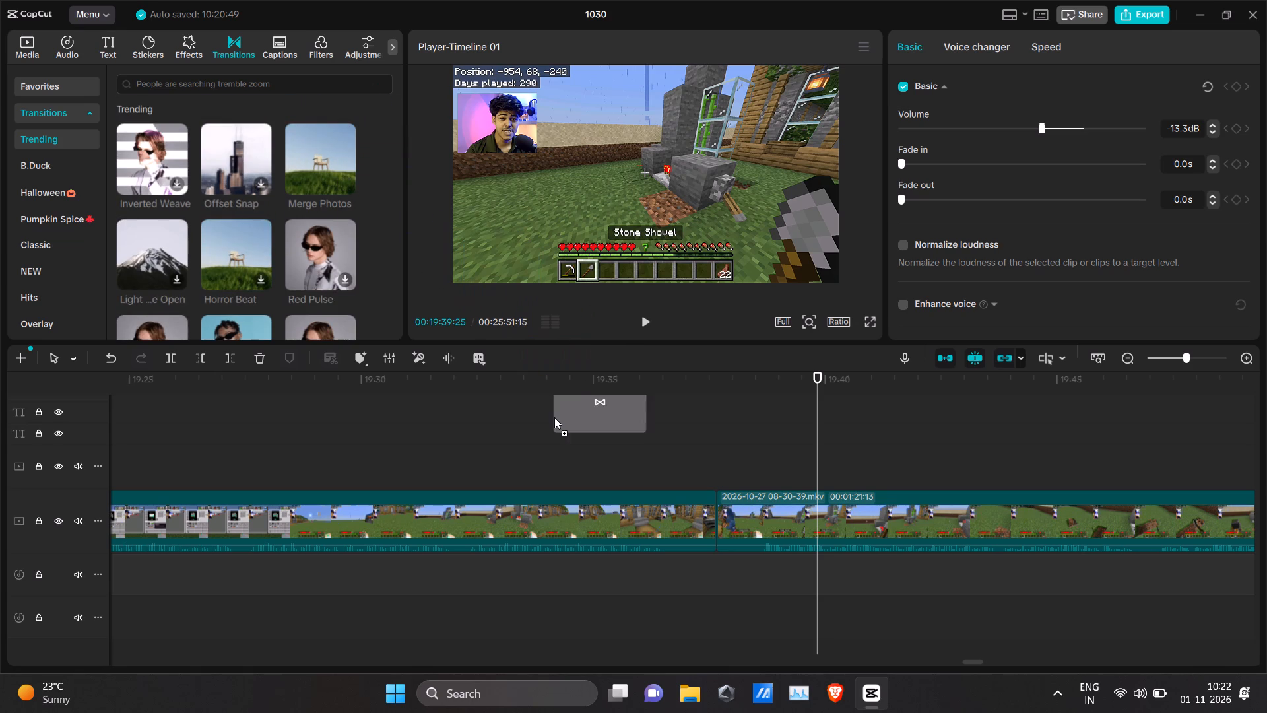
{"action": "left_click_drag", "start_coordinate": [554, 417], "coordinate": [663, 595]}
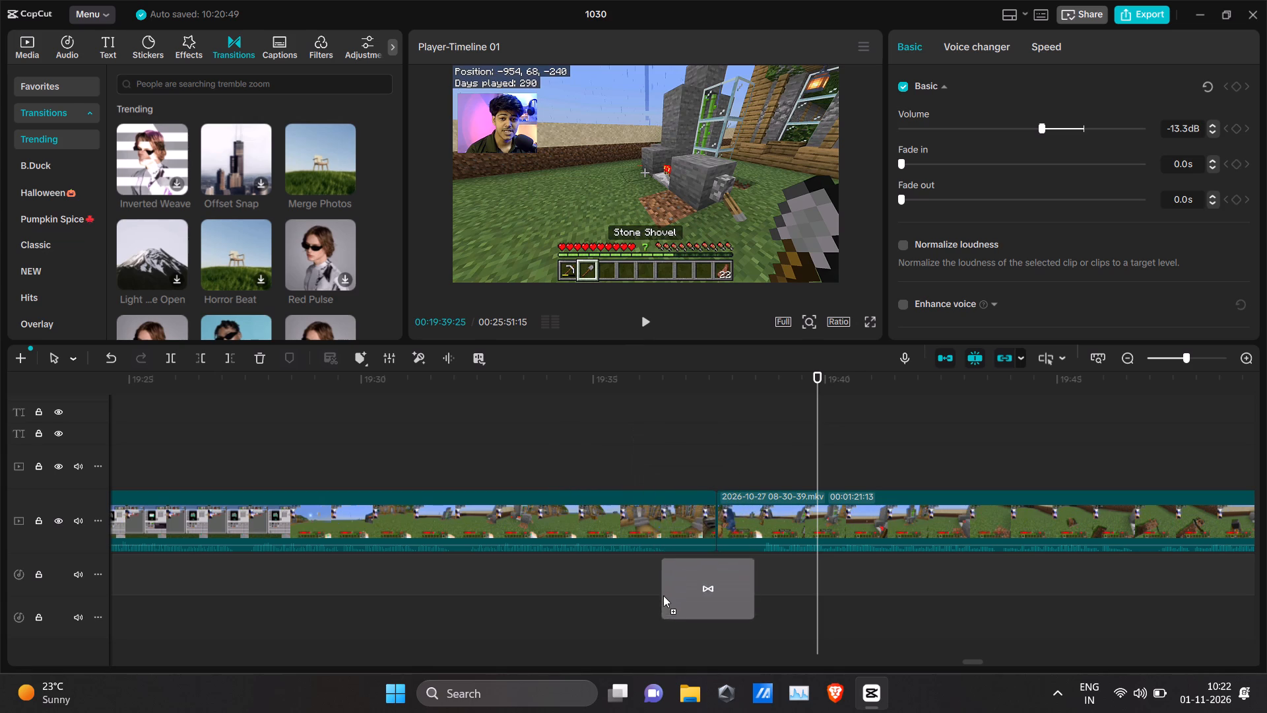
{"action": "left_click_drag", "start_coordinate": [663, 595], "coordinate": [679, 532]}
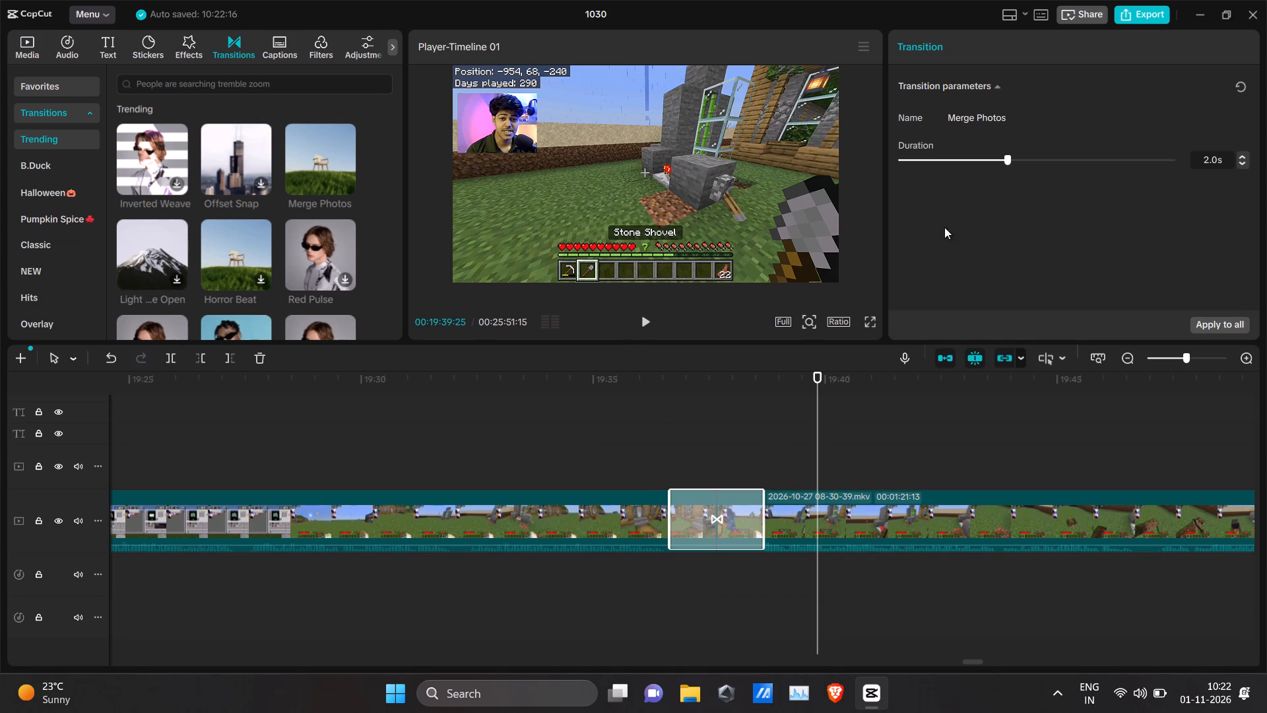
Shorten the Merge Photos transition's duration to 0.5 s.
{"action": "left_click_drag", "start_coordinate": [1003, 160], "coordinate": [958, 160]}
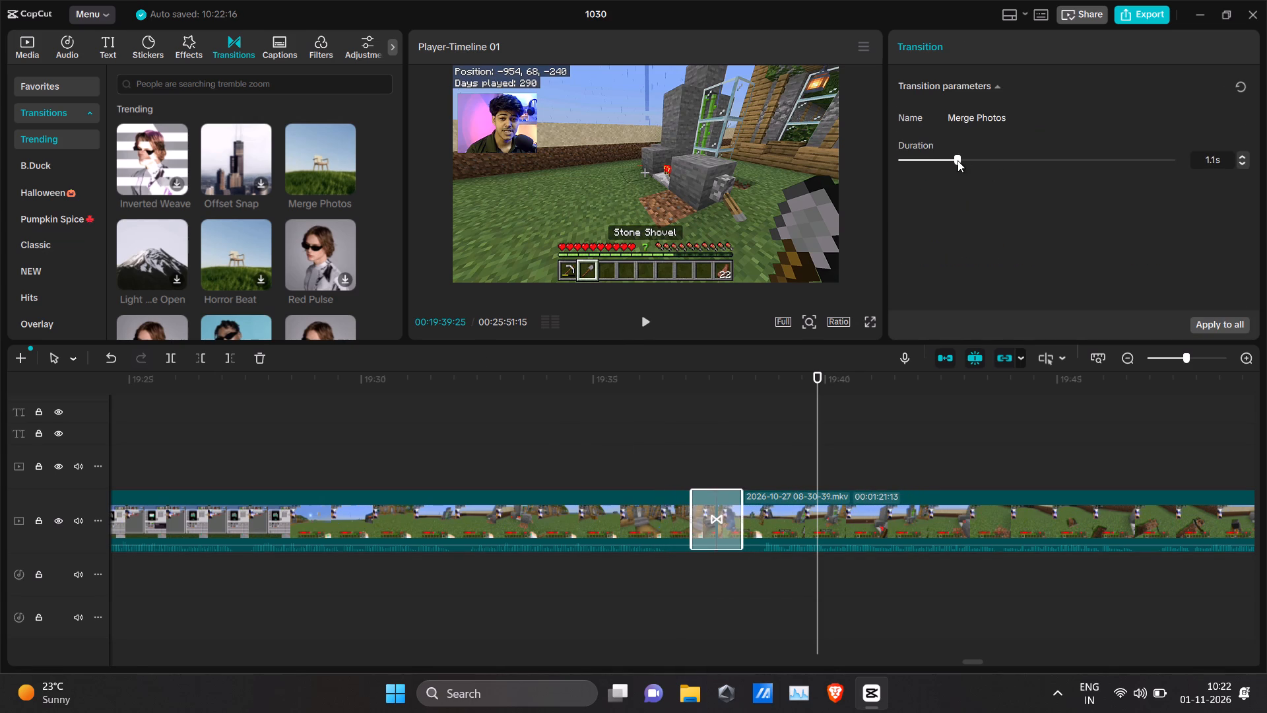
{"action": "left_click_drag", "start_coordinate": [958, 160], "coordinate": [928, 159]}
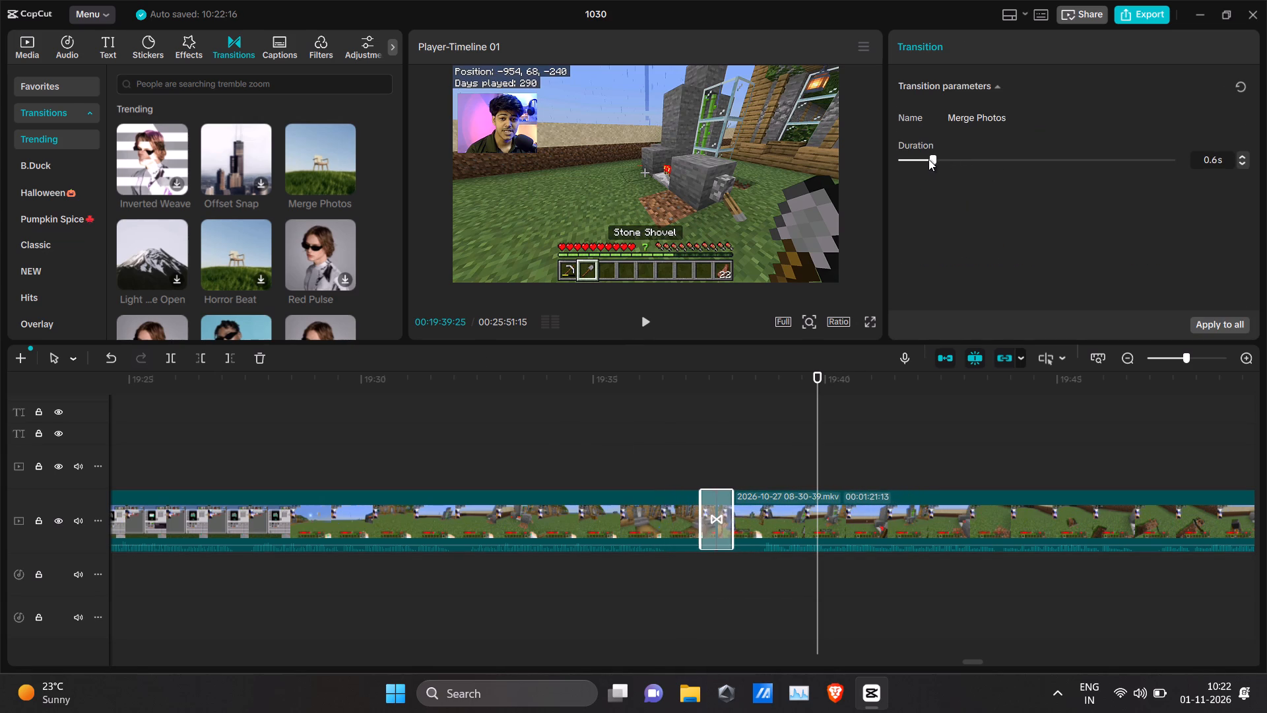
{"action": "left_click_drag", "start_coordinate": [928, 159], "coordinate": [925, 159]}
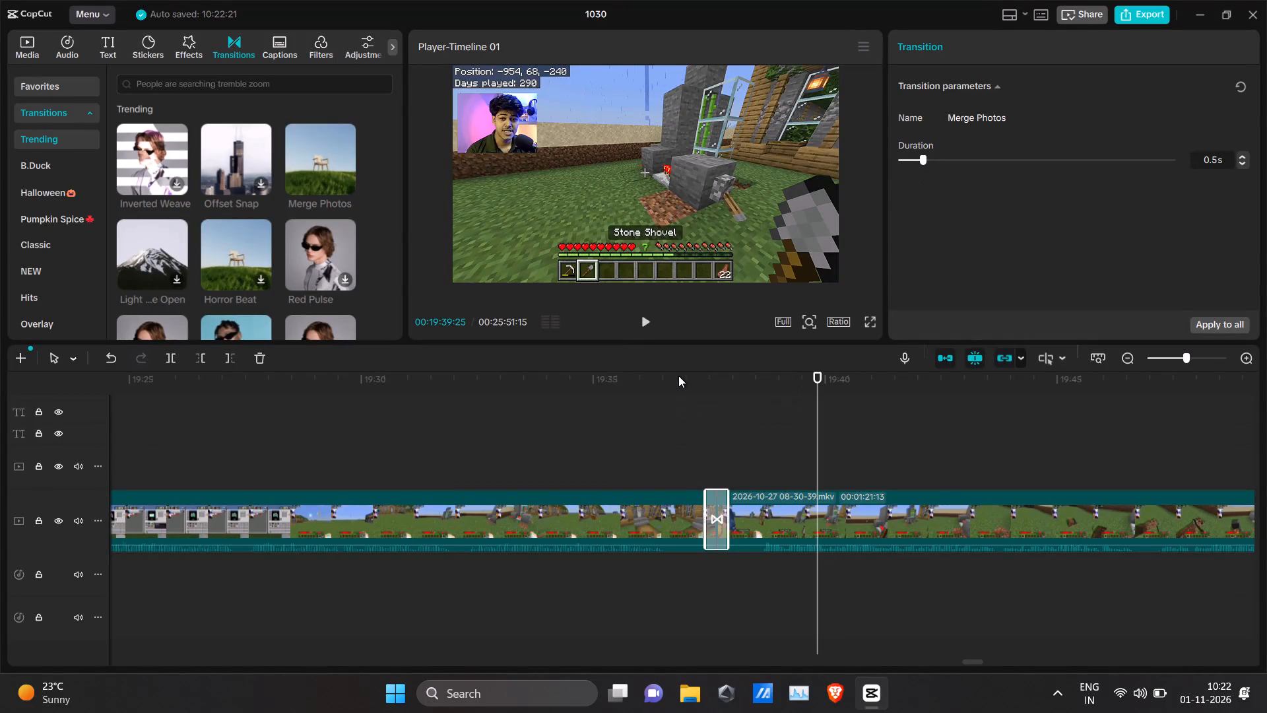
Play back the footage across the Merge Photos transition around 00:19:37 to check how it looks.
{"action": "left_click", "coordinate": [678, 374]}
{"action": "key", "text": "space"}
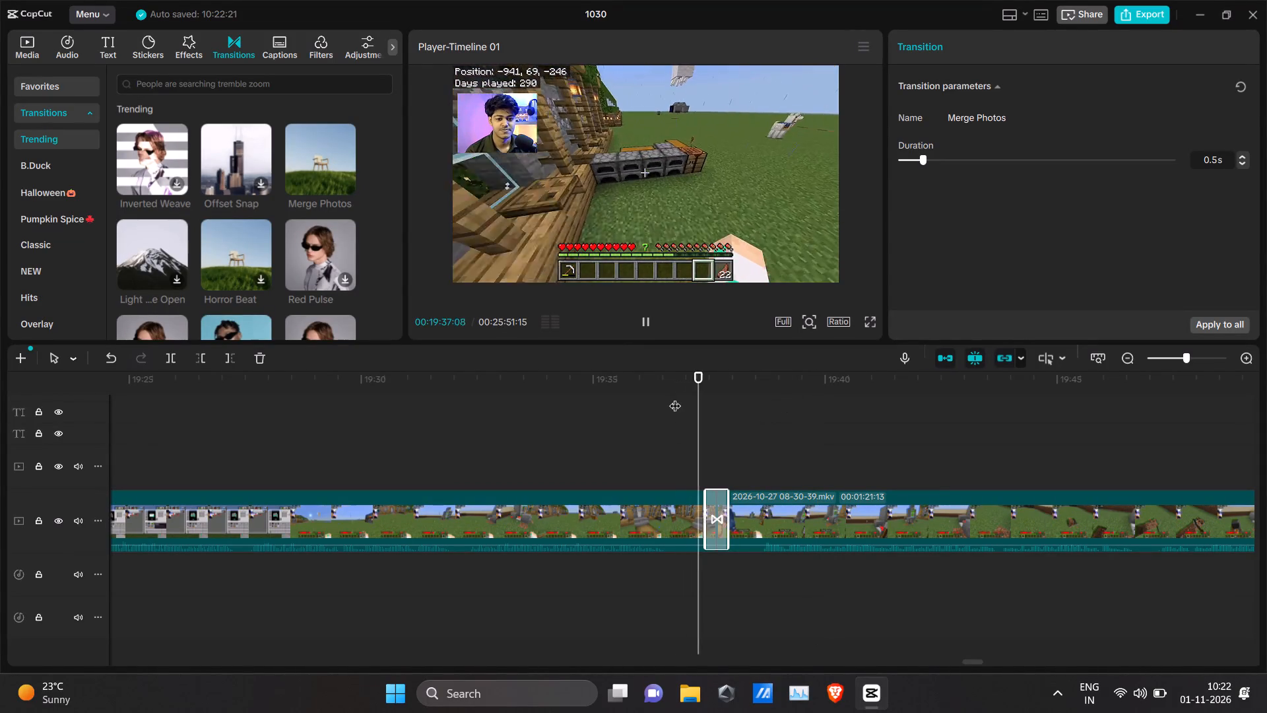
{"action": "key", "text": "space"}
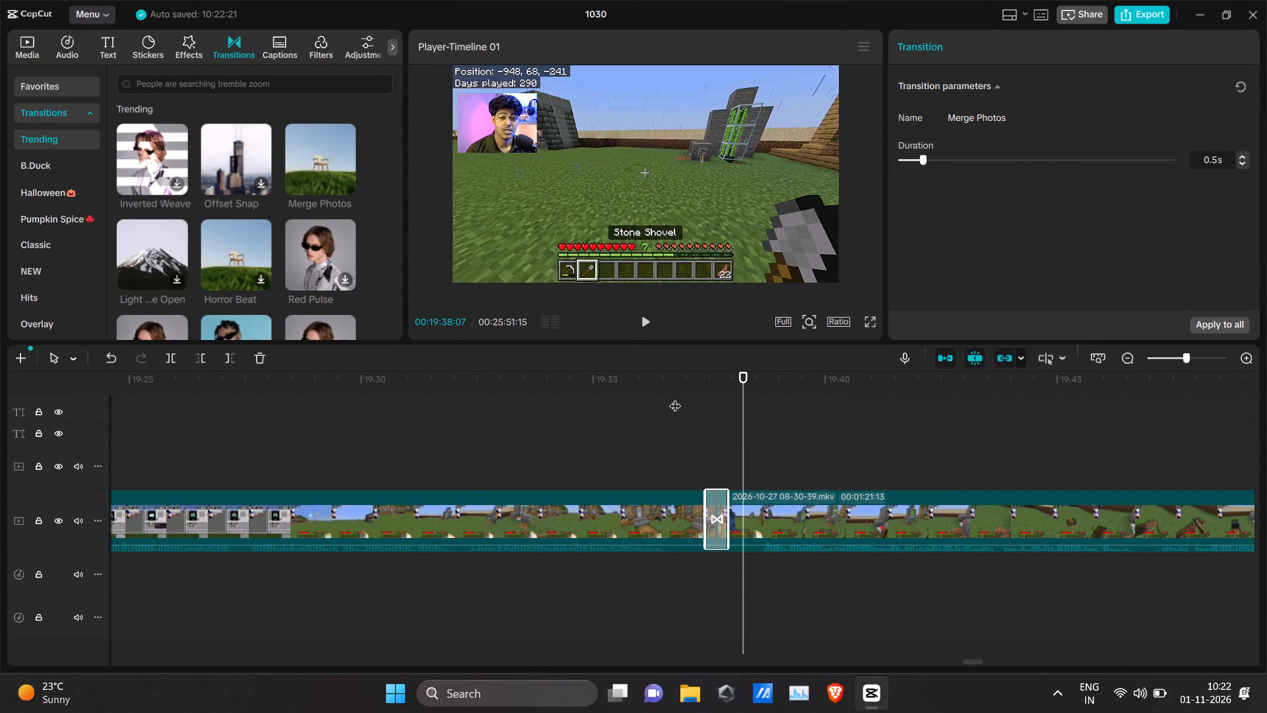
{"action": "left_click", "coordinate": [663, 426]}
{"action": "key", "text": "space"}
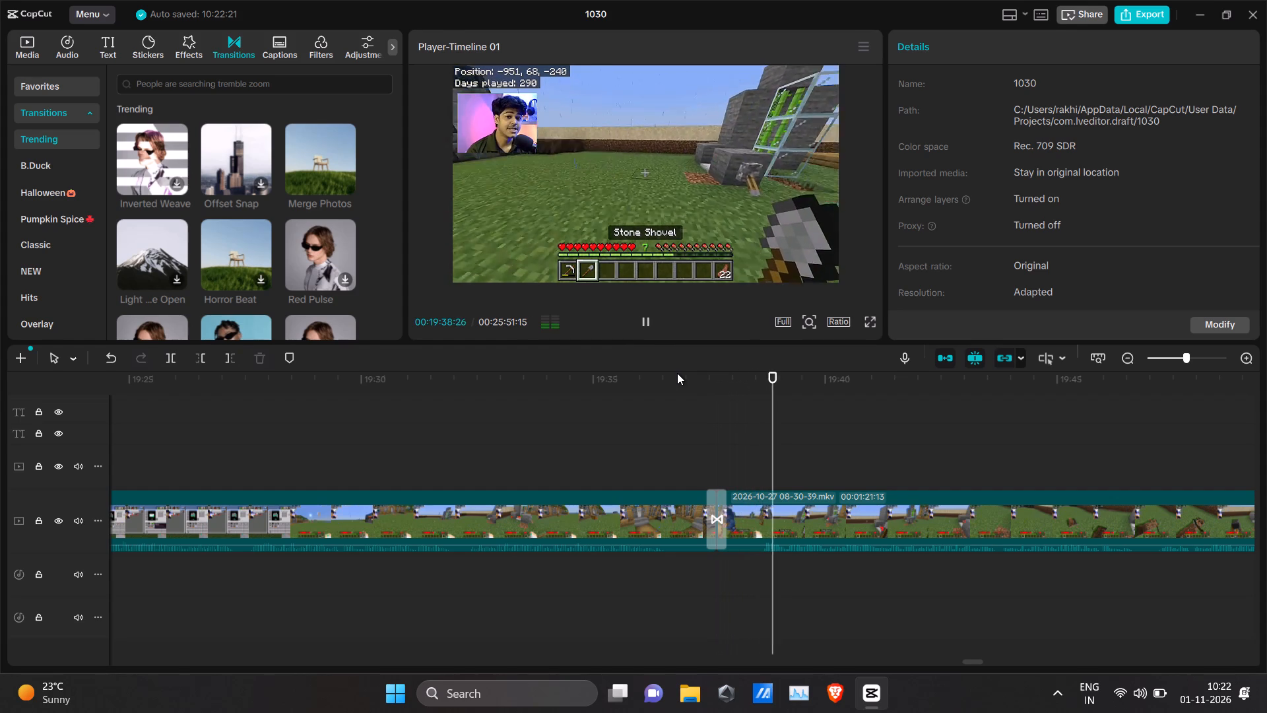
Add the Camera flash sound effect to the audio track, starting at the beginning of the Merge Photos transition around 00:19:37.
{"action": "key", "text": "space"}
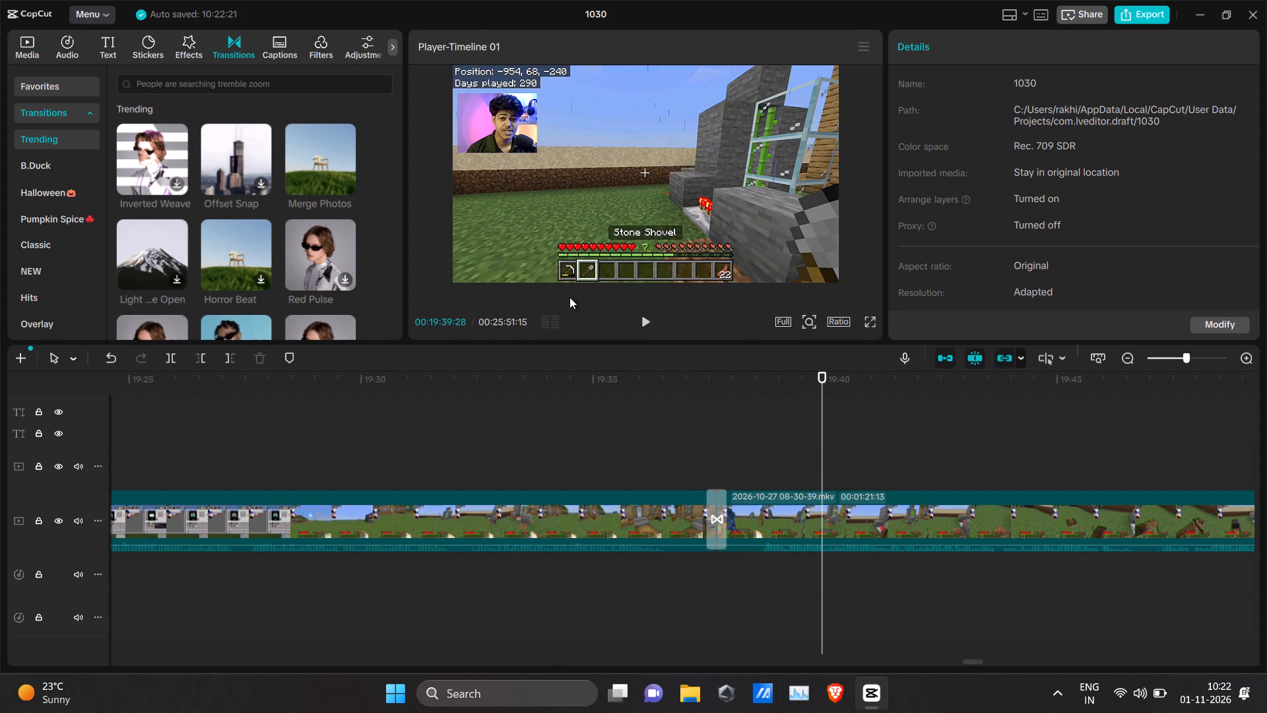
{"action": "left_click", "coordinate": [28, 55]}
{"action": "scroll", "coordinate": [253, 232], "scroll_direction": "down", "scroll_amount": 6}
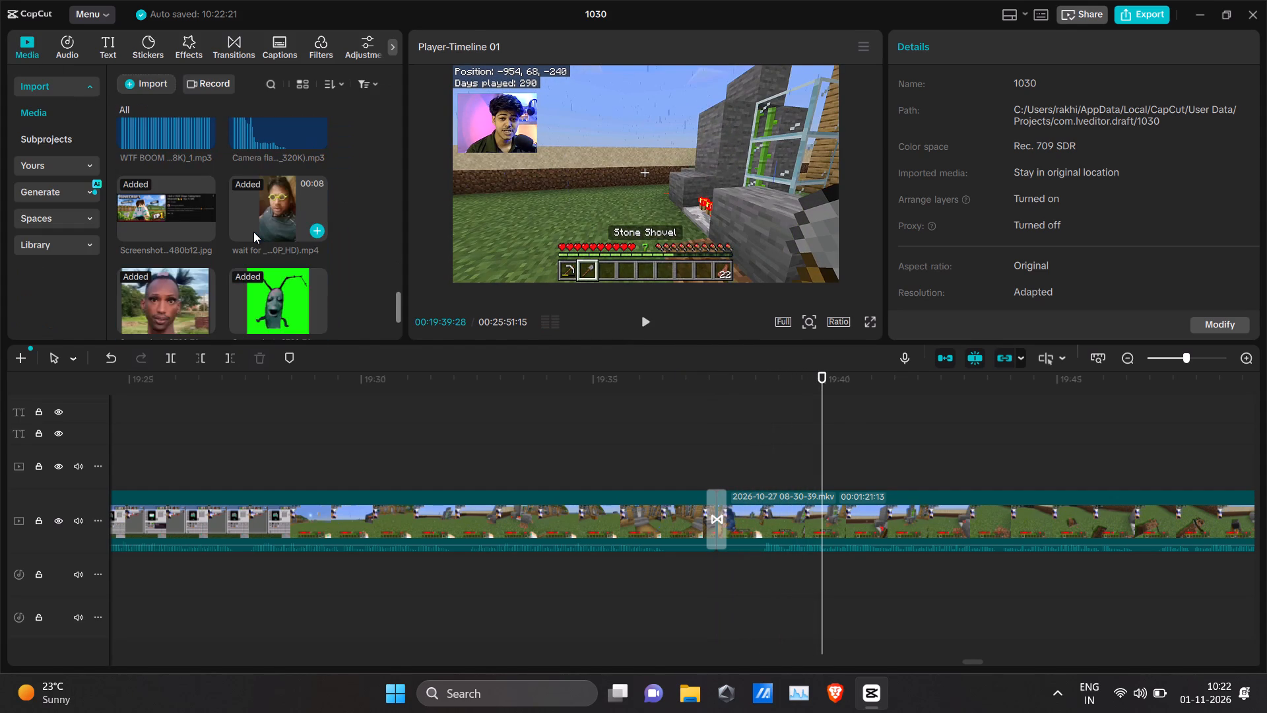
{"action": "scroll", "coordinate": [253, 232], "scroll_direction": "up", "scroll_amount": 2}
{"action": "left_click_drag", "start_coordinate": [253, 232], "coordinate": [422, 338]}
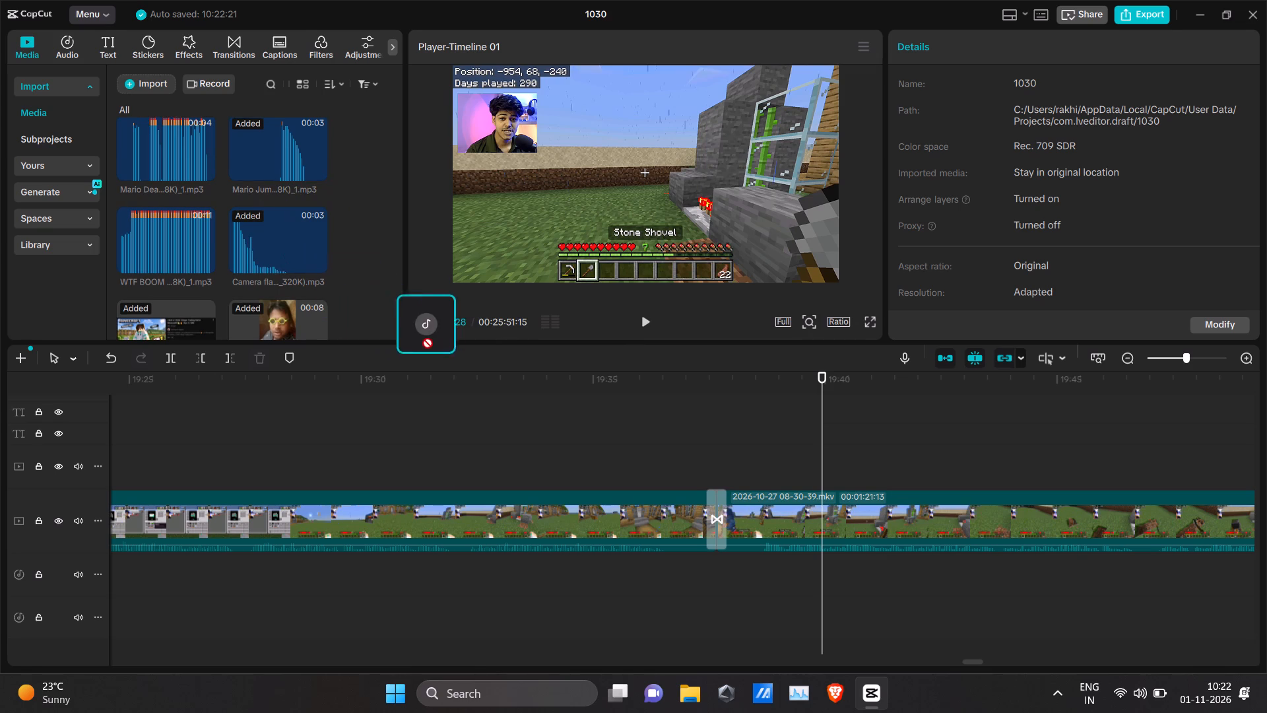
{"action": "left_click_drag", "start_coordinate": [422, 338], "coordinate": [597, 528]}
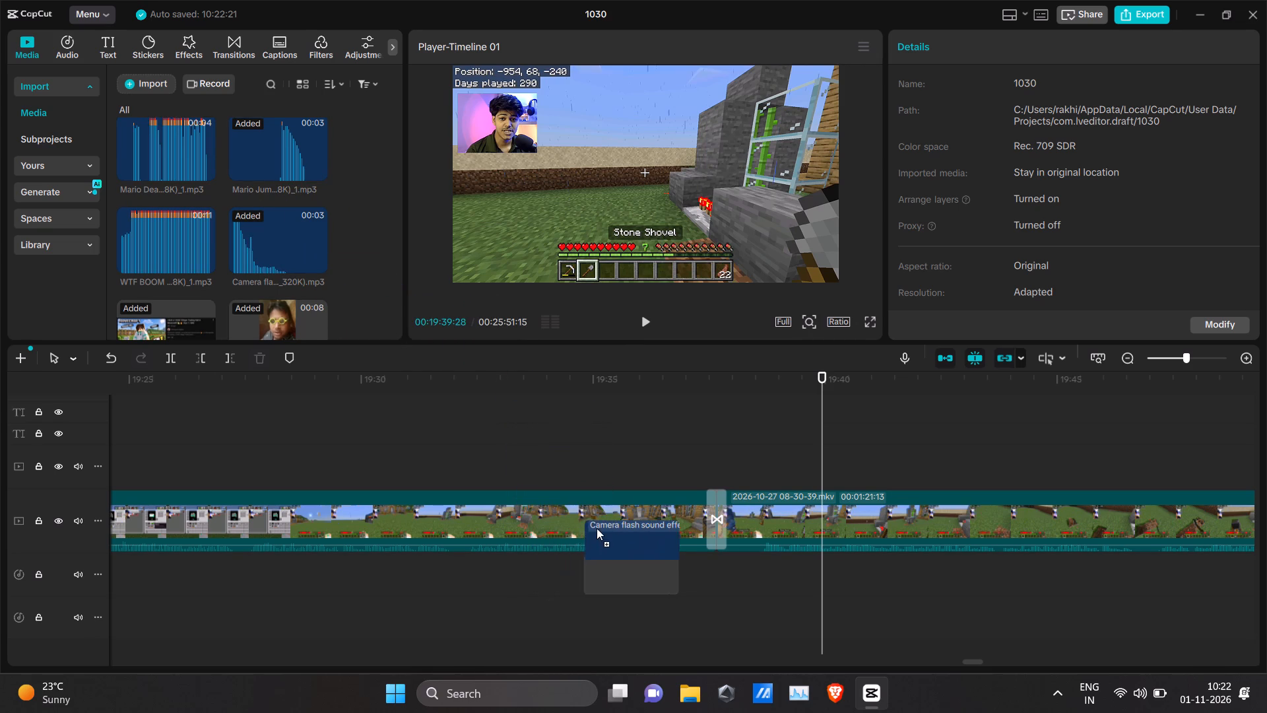
{"action": "left_click_drag", "start_coordinate": [597, 528], "coordinate": [651, 591]}
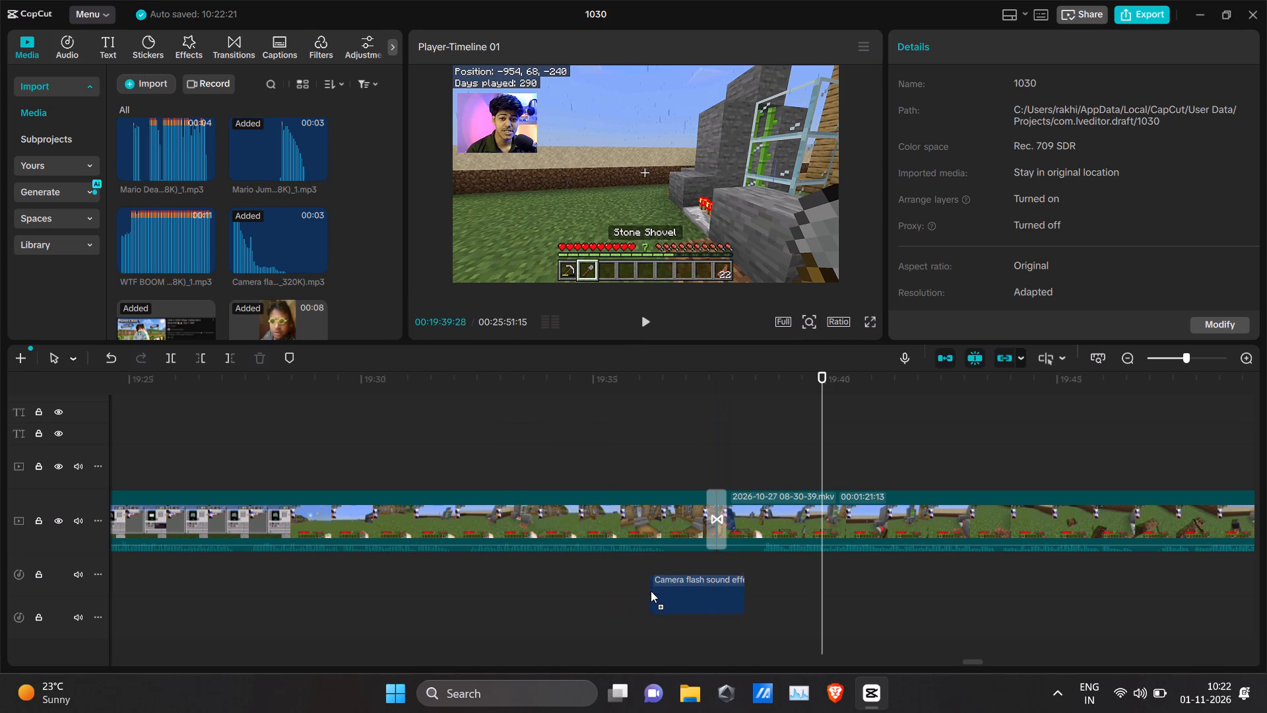
{"action": "left_click_drag", "start_coordinate": [651, 591], "coordinate": [672, 574]}
{"action": "left_click", "coordinate": [672, 584]}
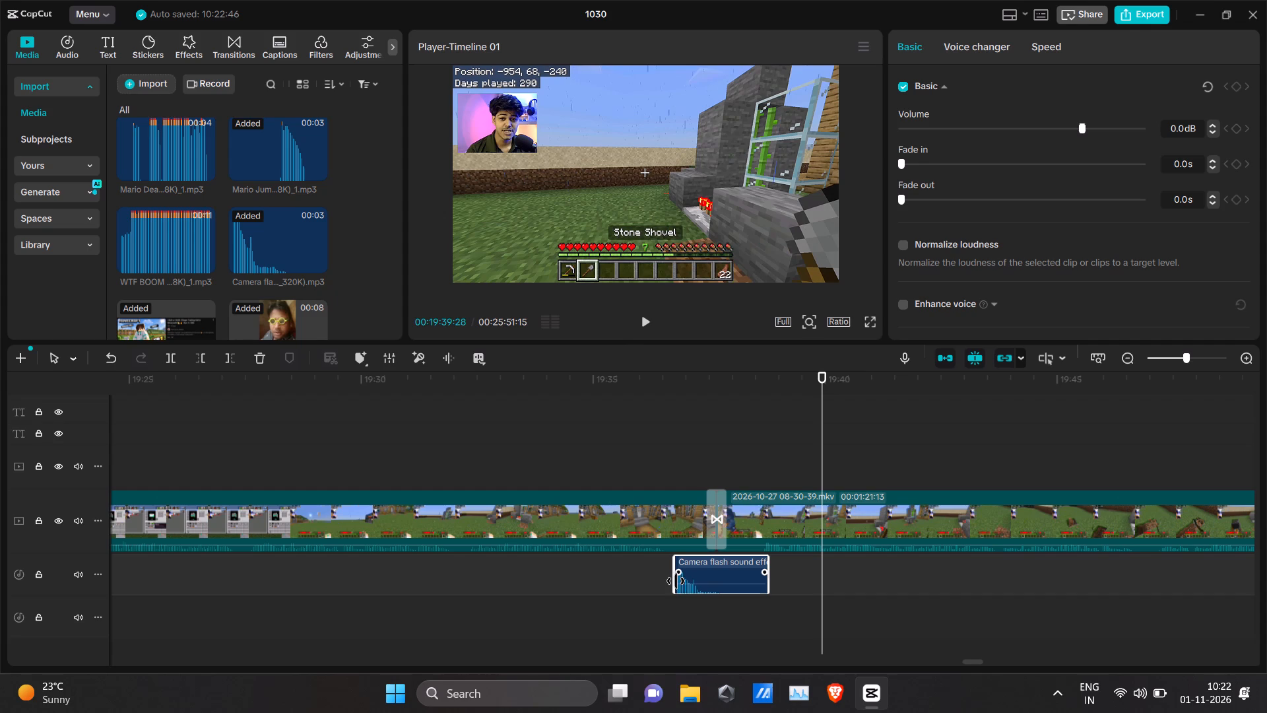
{"action": "left_click_drag", "start_coordinate": [701, 576], "coordinate": [728, 576]}
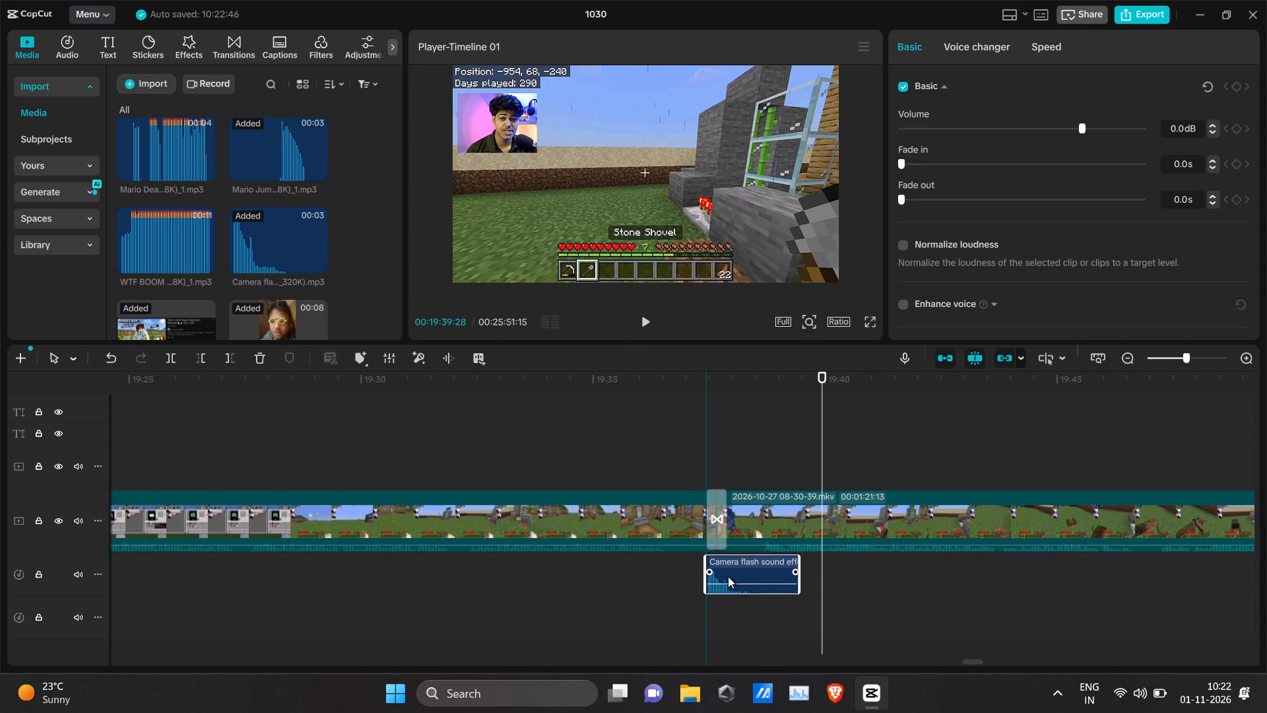
Lower the camera flash sound's volume to -9.0 dB.
{"action": "left_click", "coordinate": [734, 583]}
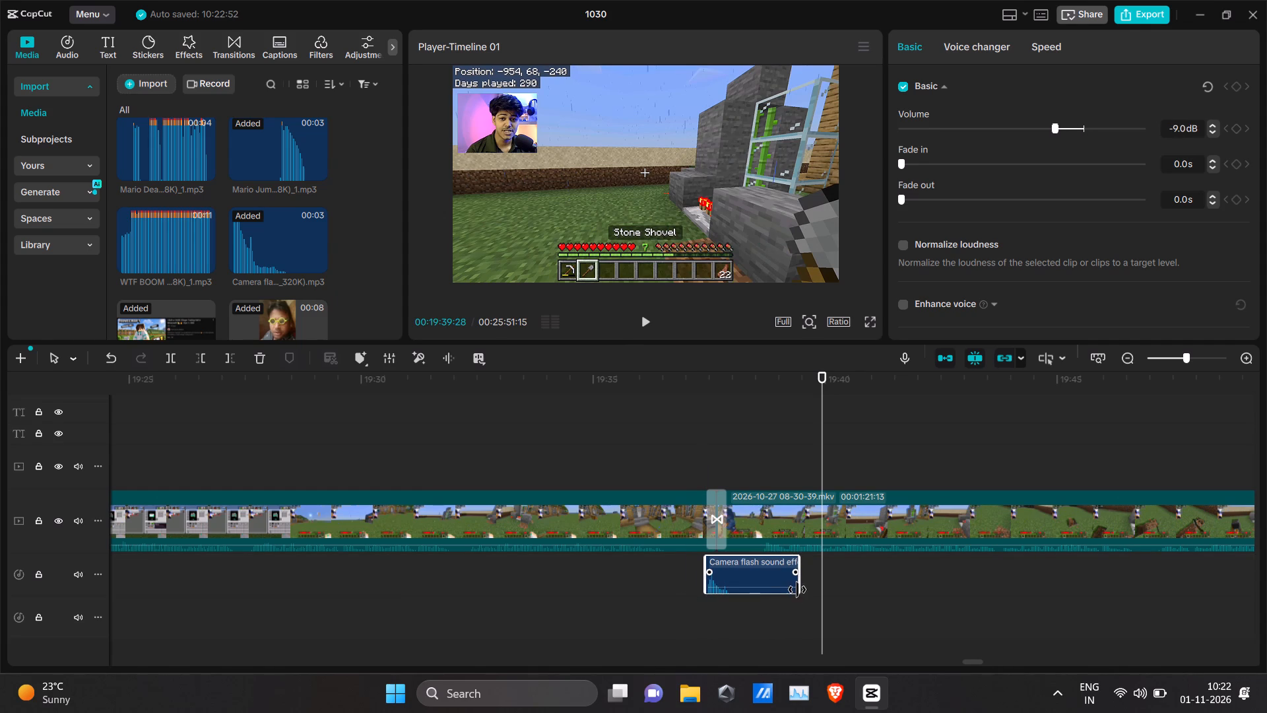
Trim the end of the camera flash sound so it finishes with the Merge Photos transition.
{"action": "left_click_drag", "start_coordinate": [802, 588], "coordinate": [721, 607]}
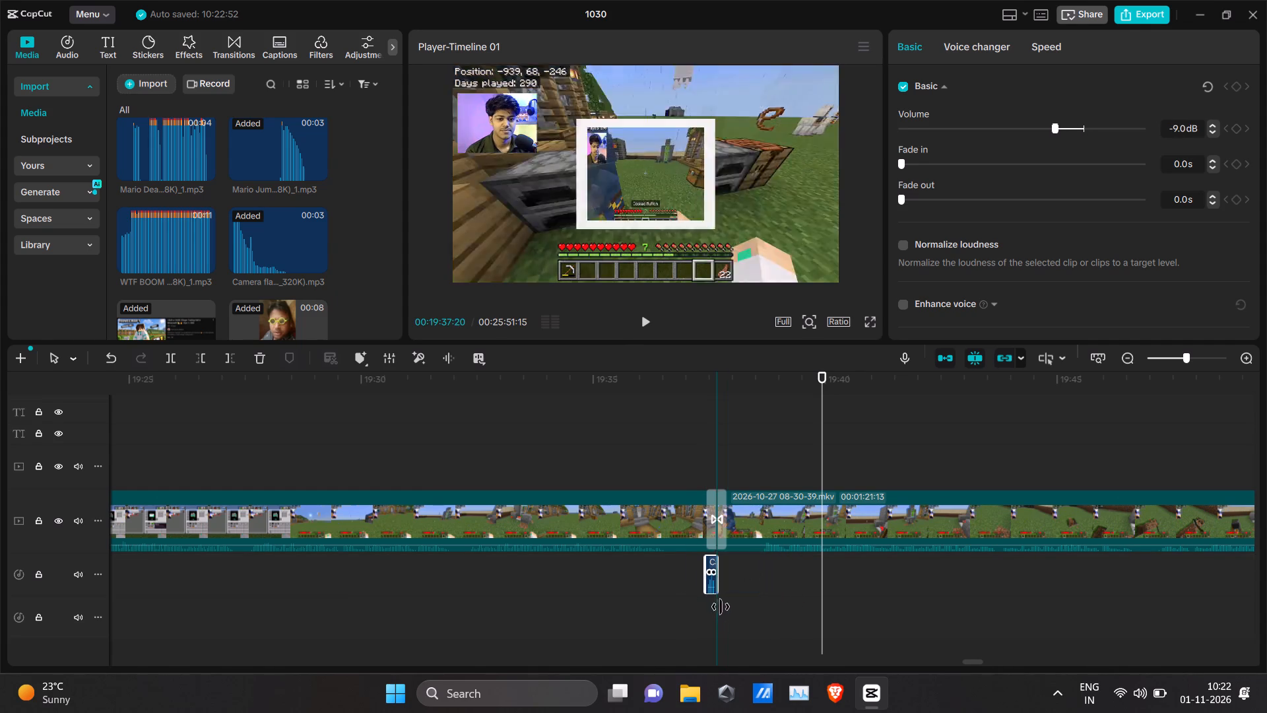
{"action": "left_click_drag", "start_coordinate": [721, 607], "coordinate": [728, 603]}
Play back the footage from about 00:19:36 across the Merge Photos transition twice to check the camera flash sound.
{"action": "left_click", "coordinate": [665, 388]}
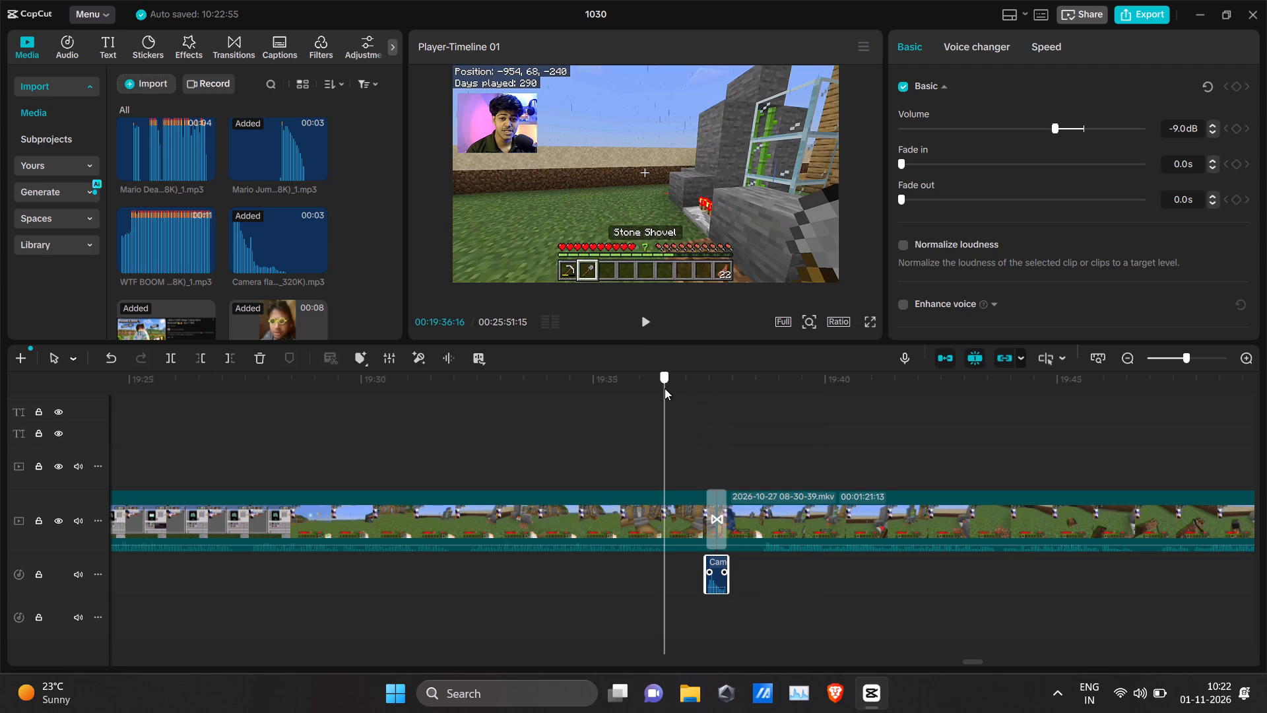
{"action": "left_click", "coordinate": [665, 388]}
{"action": "left_click", "coordinate": [662, 413]}
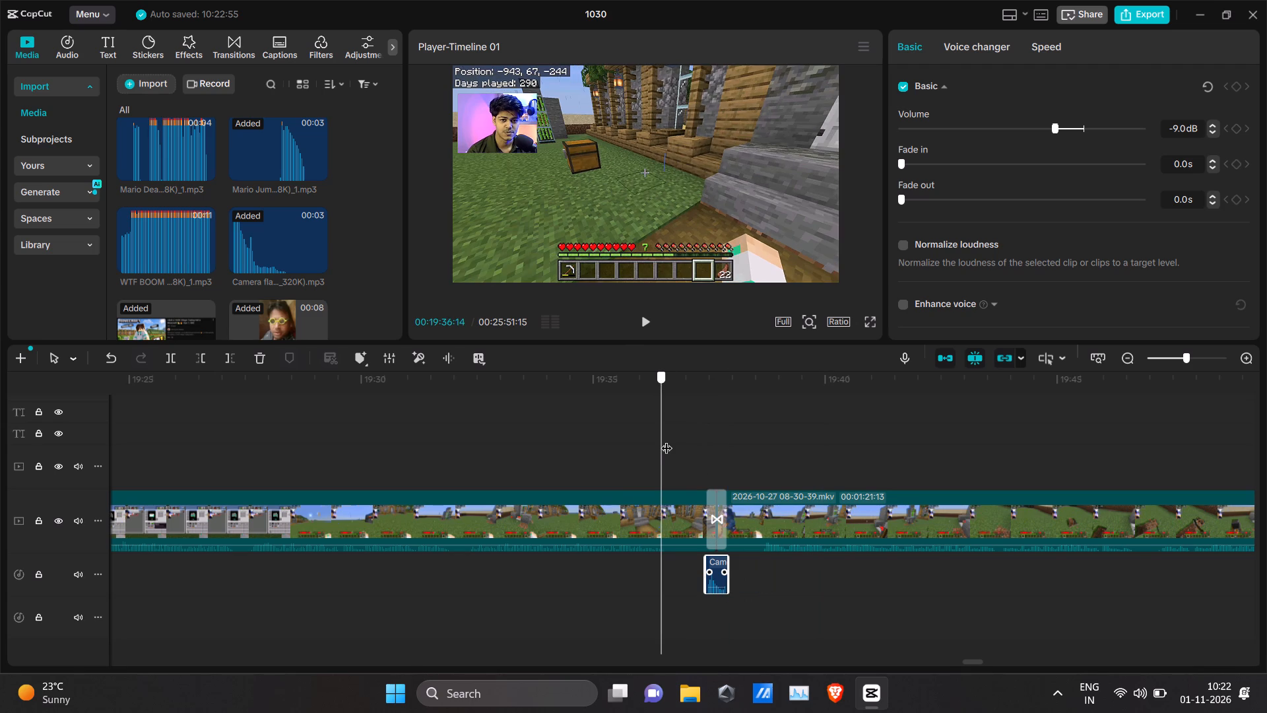
{"action": "left_click", "coordinate": [666, 440]}
{"action": "key", "text": "space"}
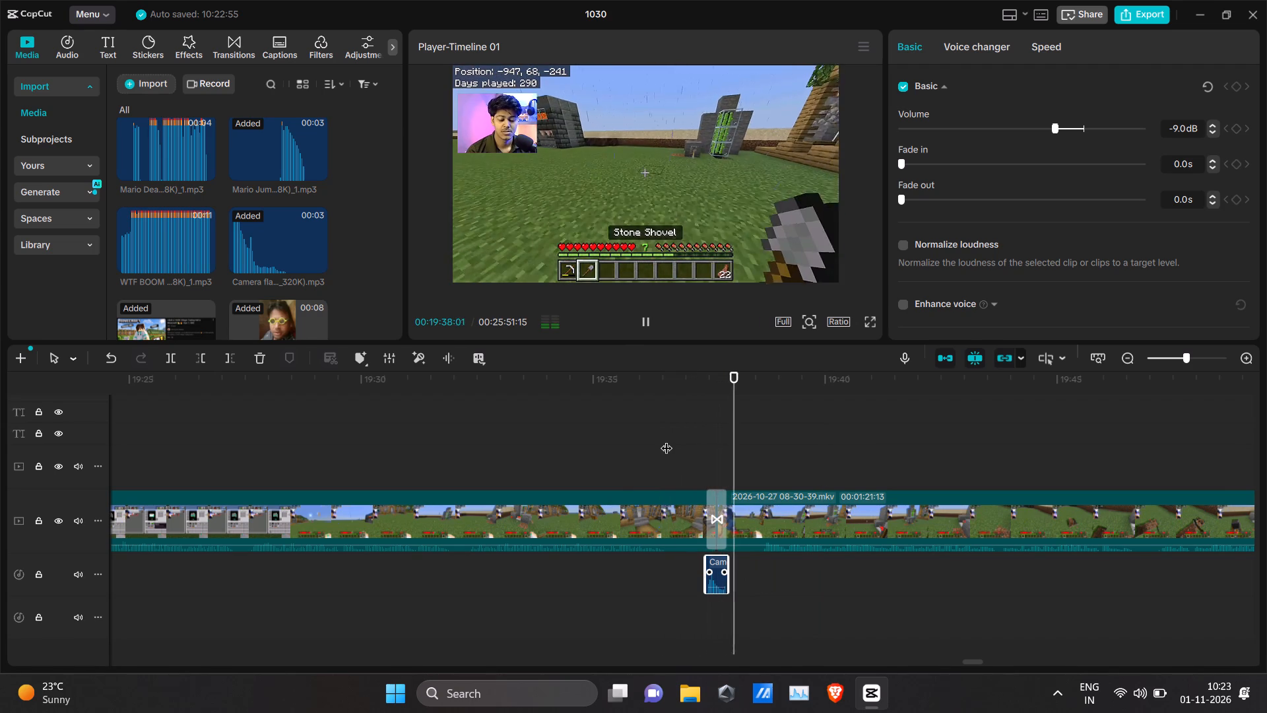
{"action": "key", "text": "space"}
{"action": "double_click", "coordinate": [666, 440]}
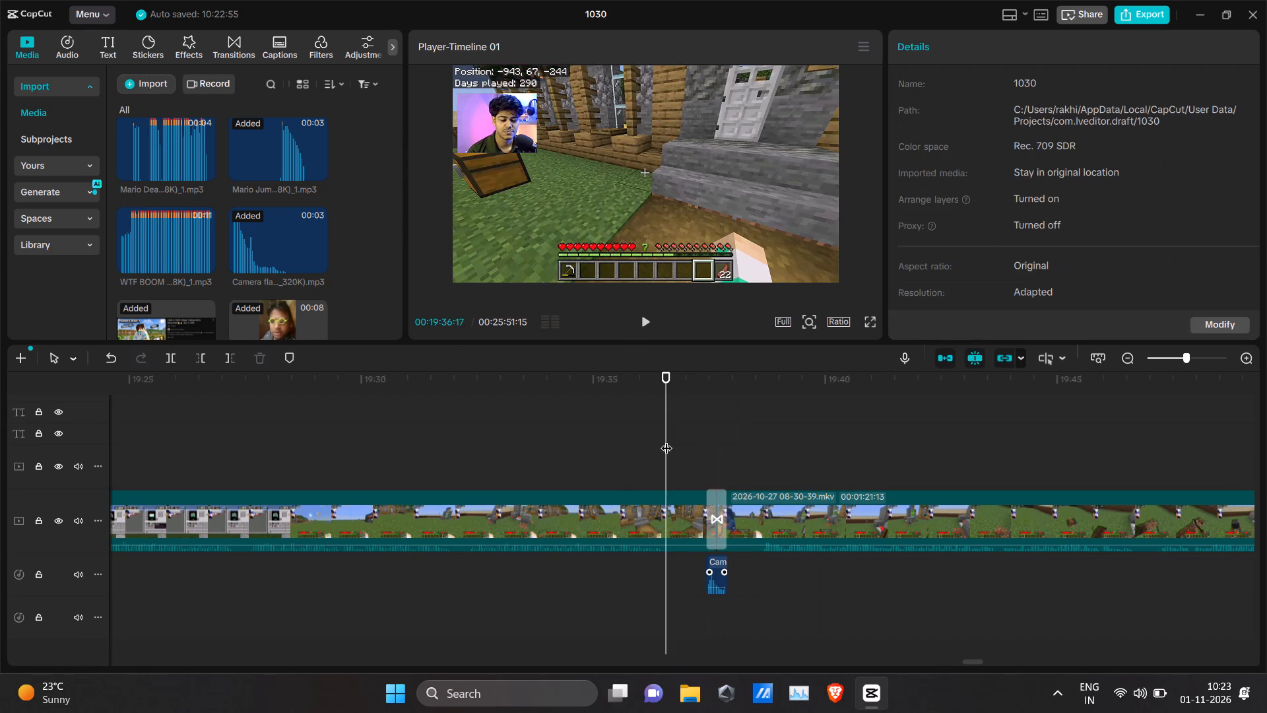
{"action": "key", "text": "space"}
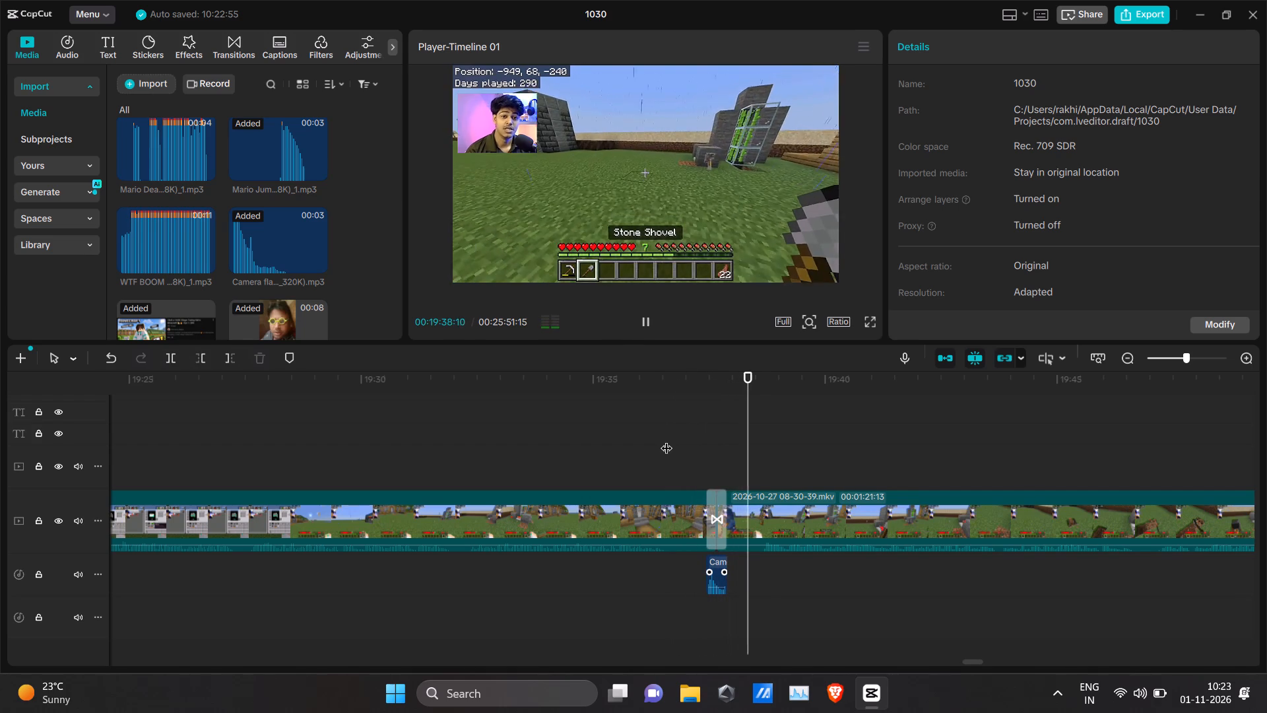
{"action": "key", "text": "space"}
Play back the timeline from about 00:19:36 through the digging footage to about 00:19:57 to review it.
{"action": "left_click", "coordinate": [665, 415]}
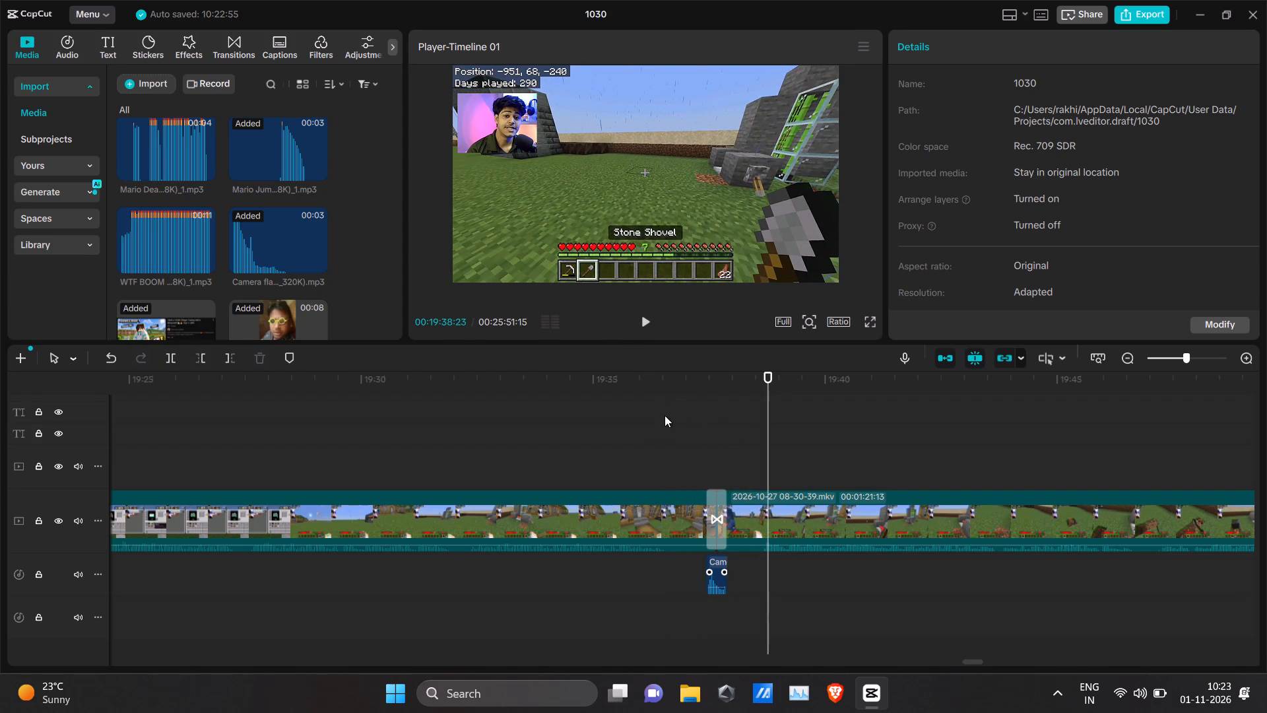
{"action": "key", "text": "space"}
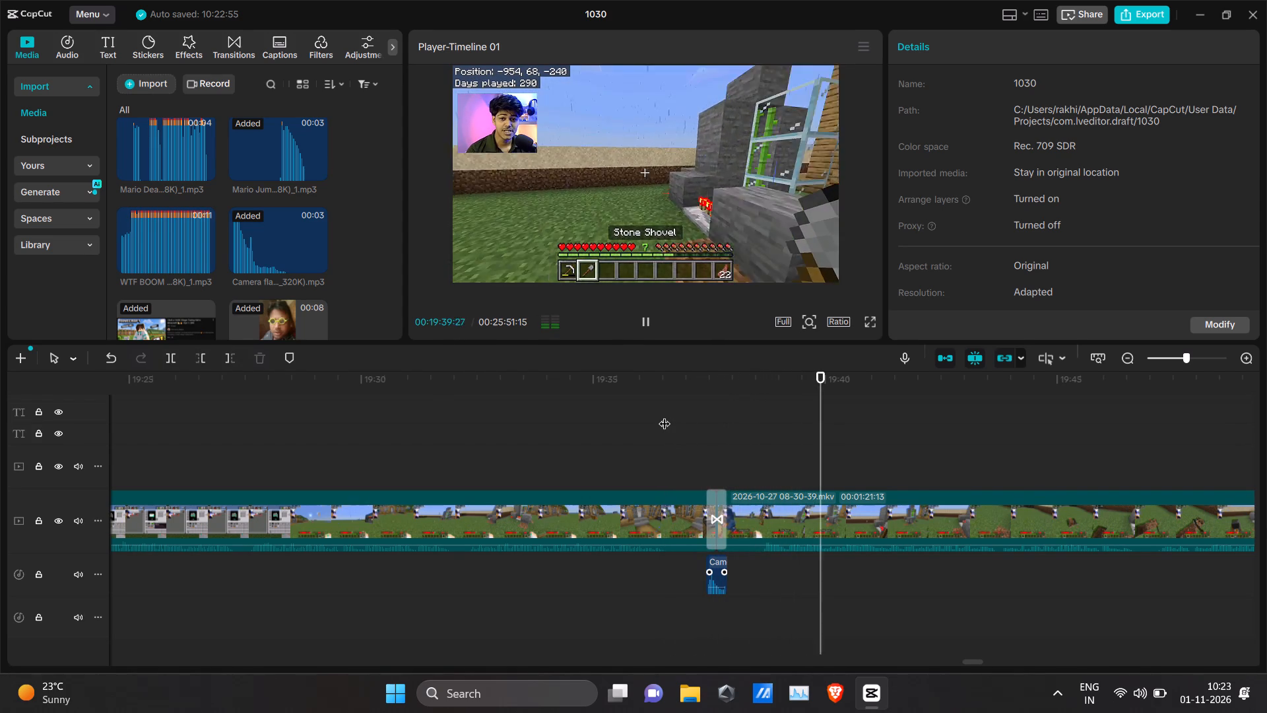
{"action": "scroll", "coordinate": [814, 511], "scroll_direction": "left", "scroll_amount": 1}
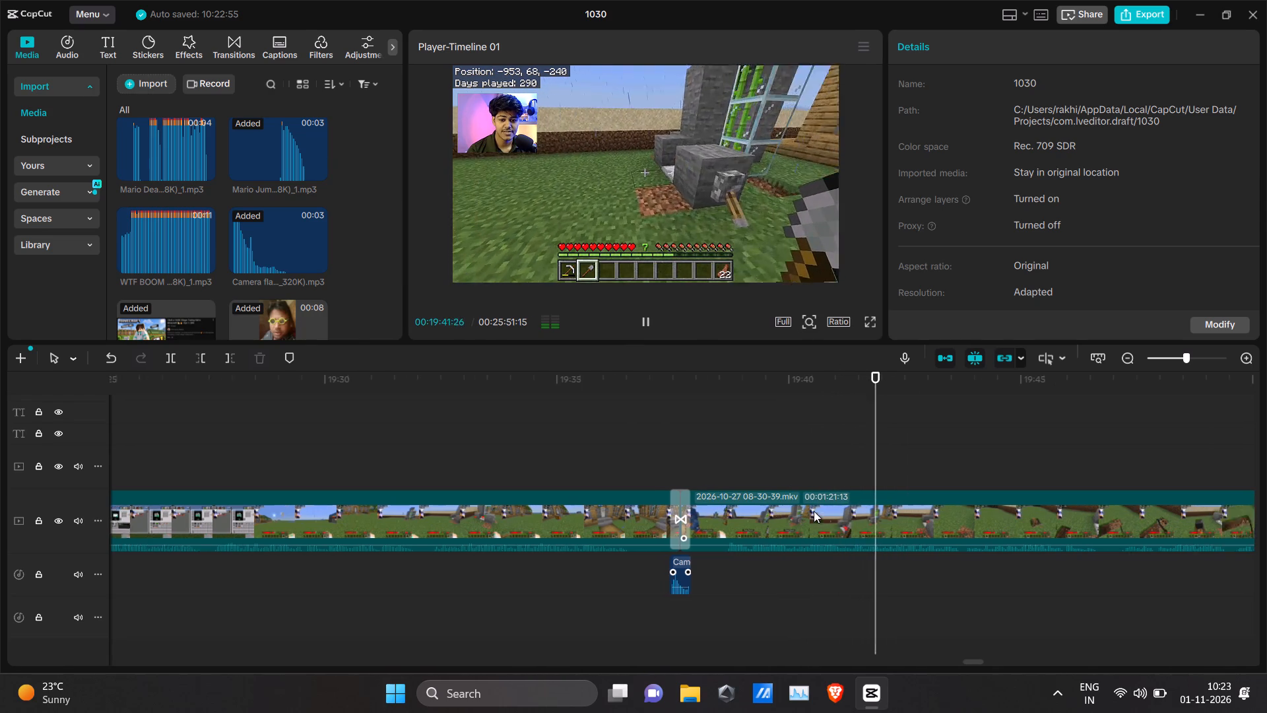
{"action": "scroll", "coordinate": [814, 511], "scroll_direction": "left", "scroll_amount": 2}
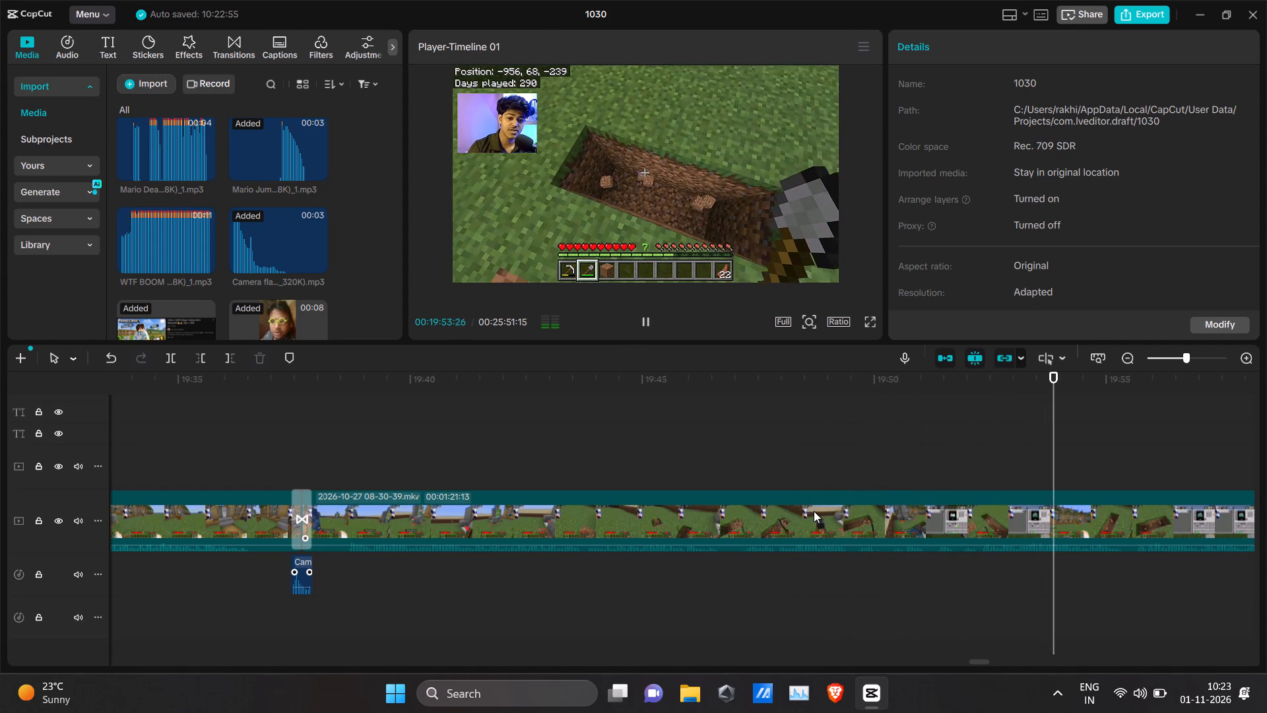
{"action": "scroll", "coordinate": [814, 511], "scroll_direction": "left", "scroll_amount": 2}
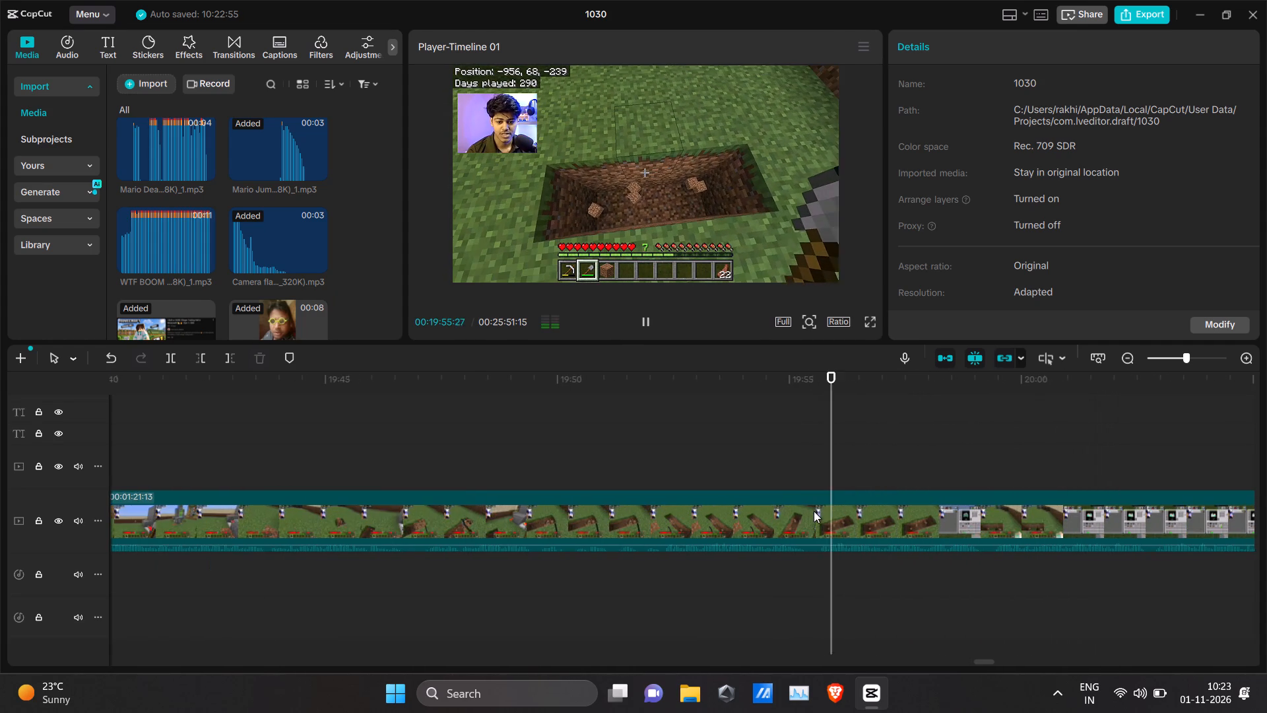
{"action": "scroll", "coordinate": [814, 511], "scroll_direction": "left", "scroll_amount": 2}
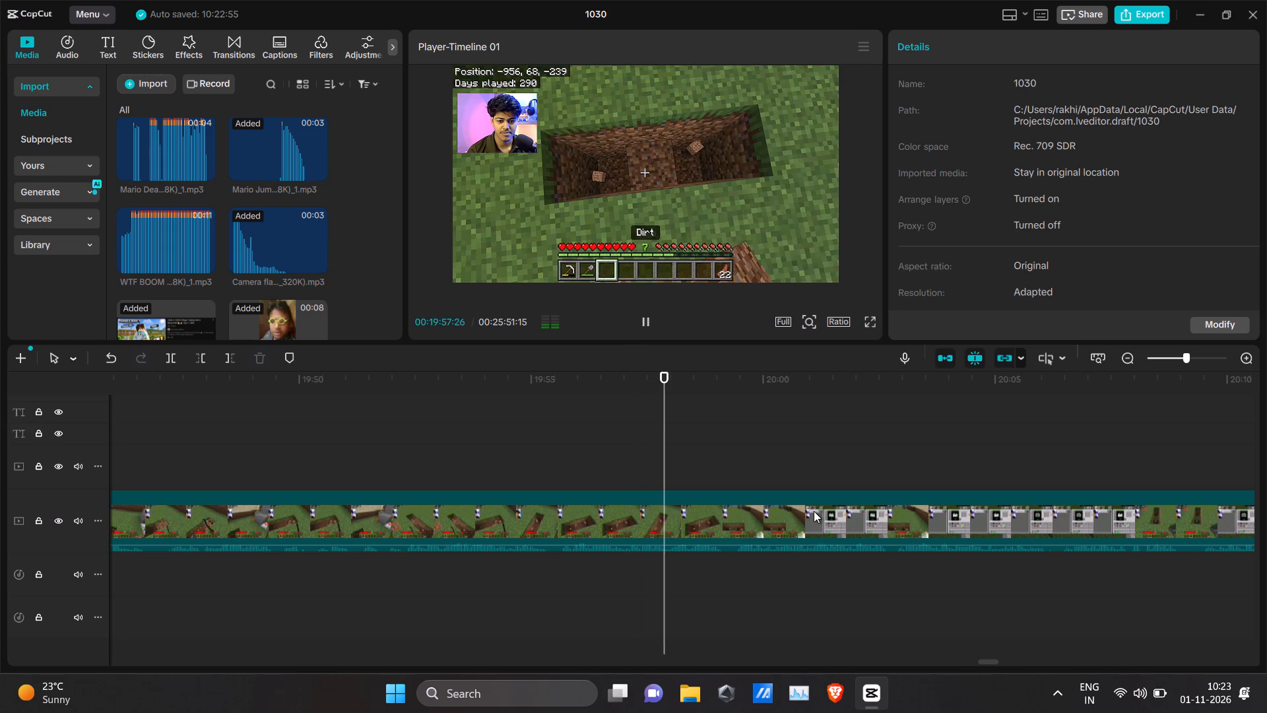
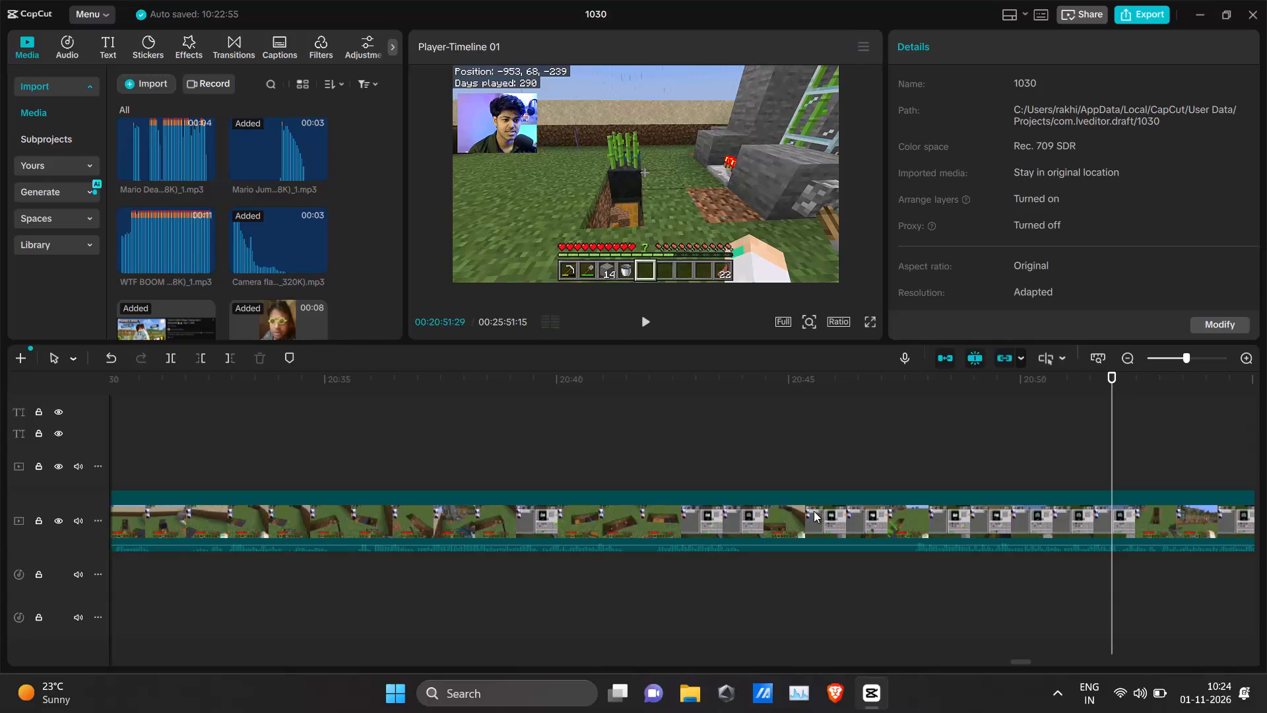
Play back the timeline from about 00:20:51 past the next cut near 00:20:59 to review the footage.
{"action": "key", "text": "space"}
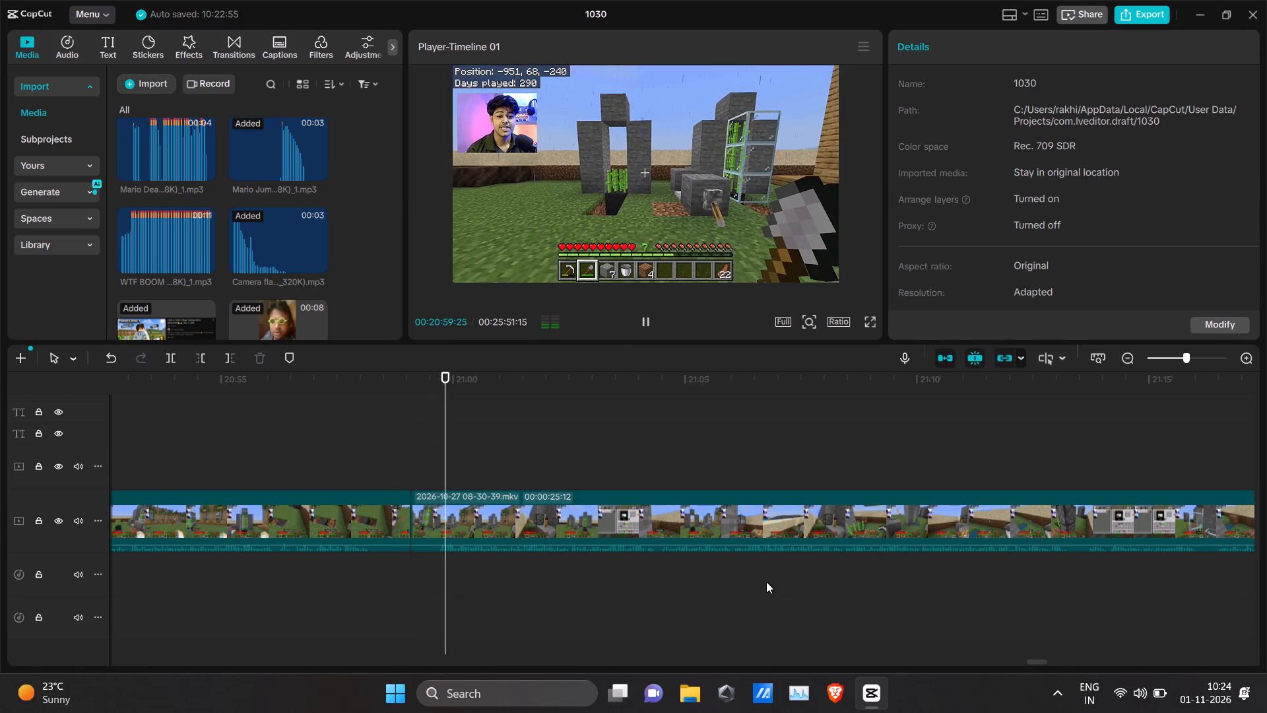
Add the Red Pulse transition at the cut between the two gameplay clips at about 00:20:59.
{"action": "left_click_drag", "start_coordinate": [451, 438], "coordinate": [412, 411]}
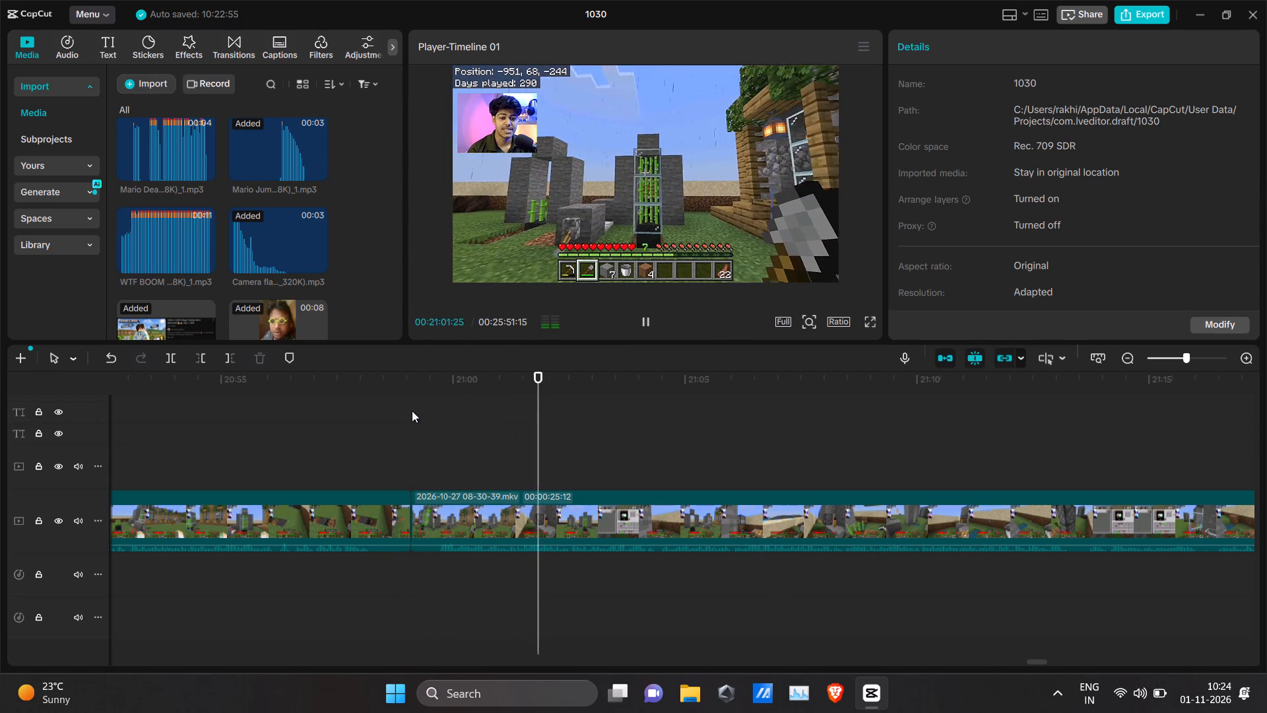
{"action": "left_click", "coordinate": [412, 411]}
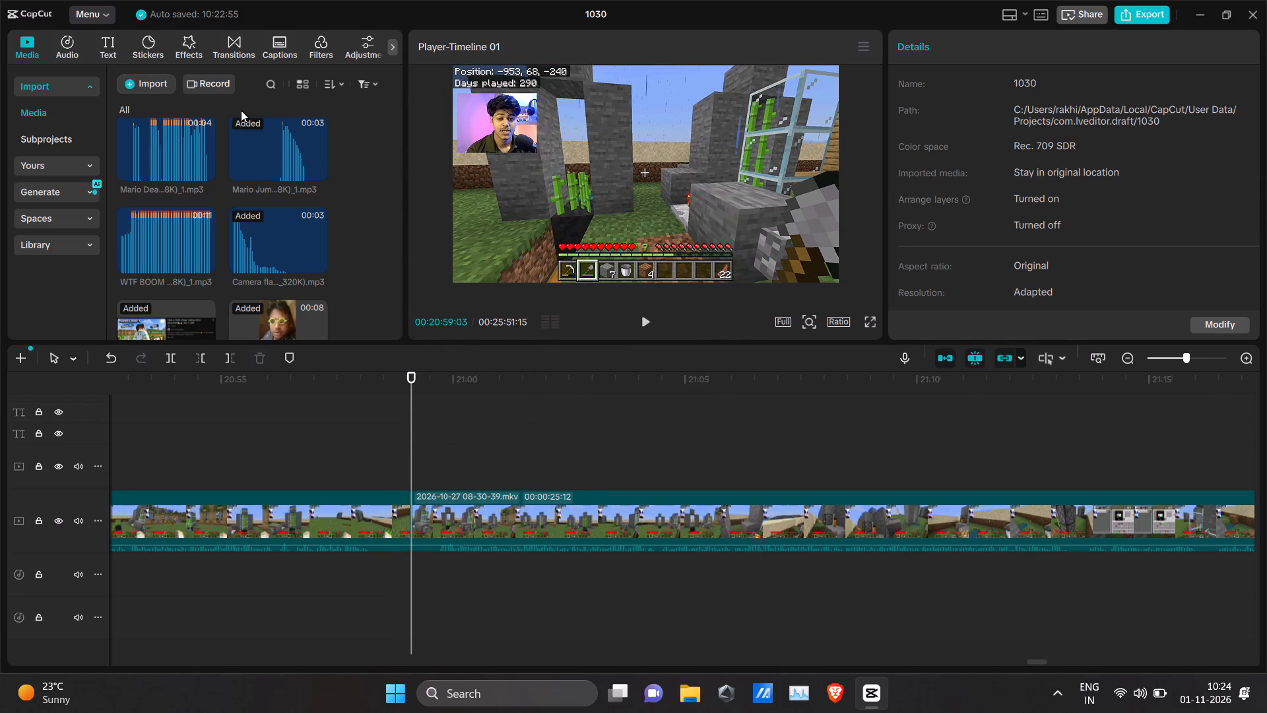
{"action": "left_click", "coordinate": [224, 44]}
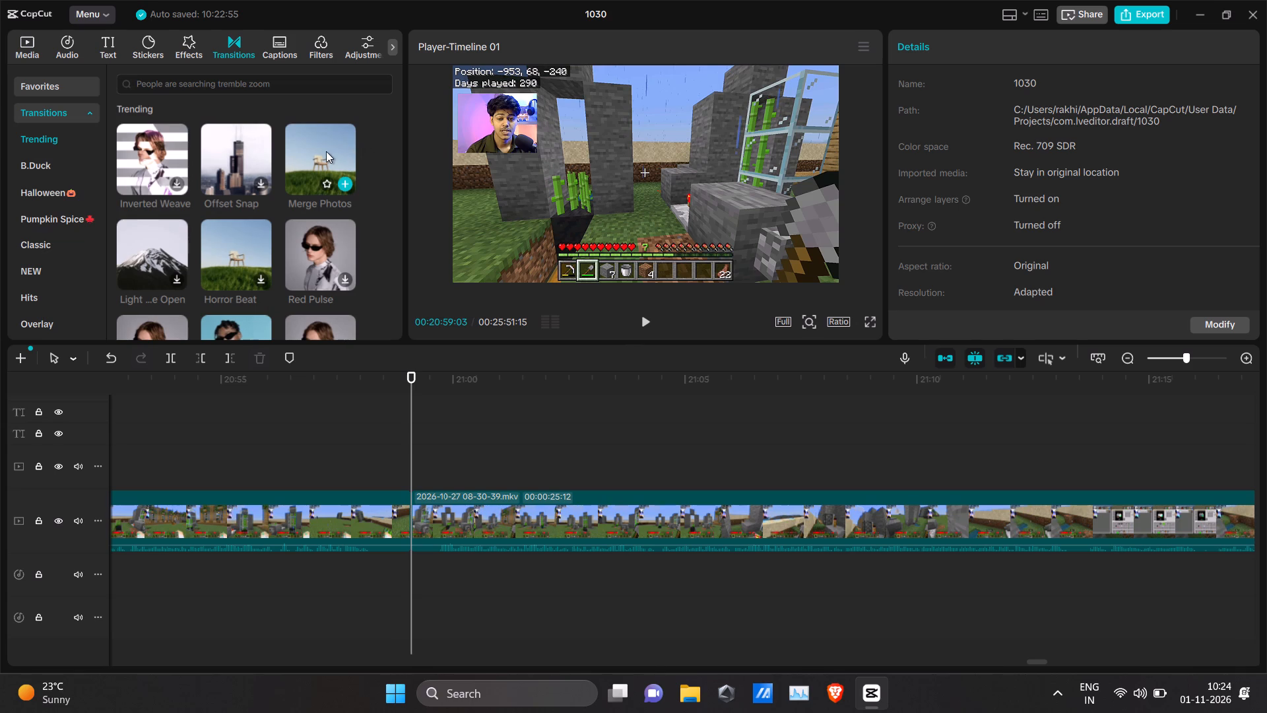
{"action": "scroll", "coordinate": [228, 257], "scroll_direction": "down", "scroll_amount": 1}
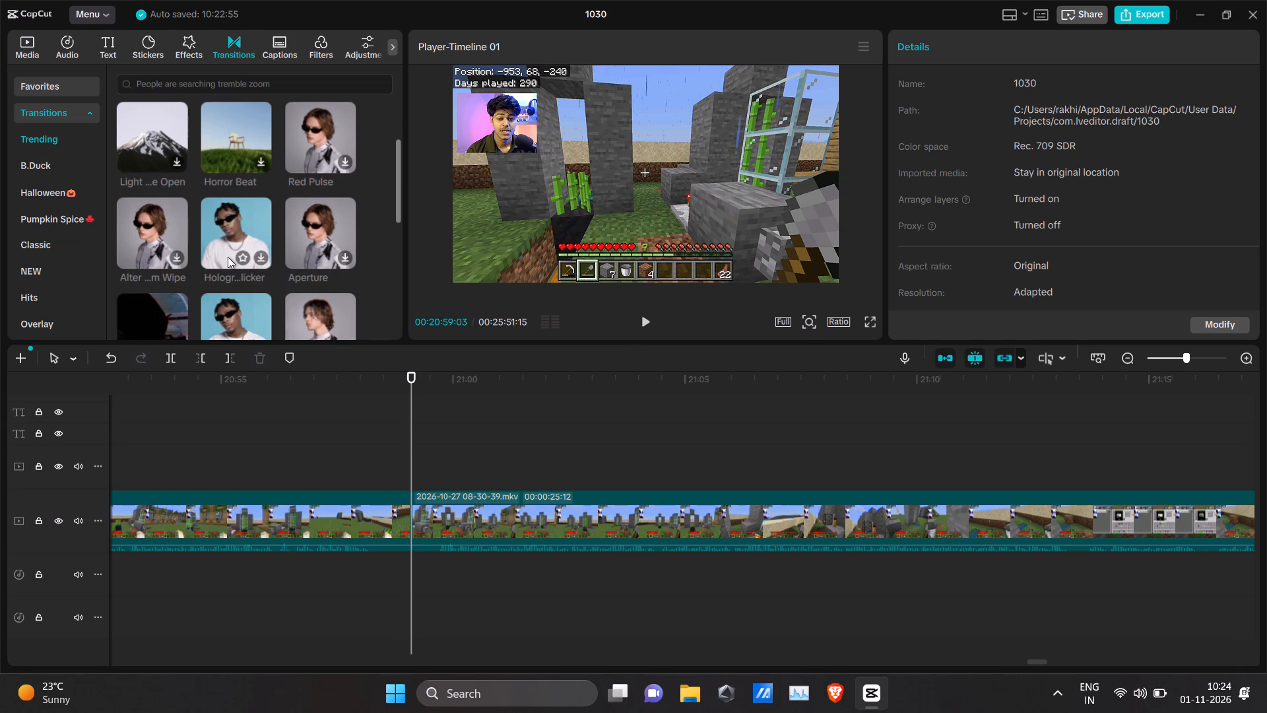
{"action": "scroll", "coordinate": [228, 257], "scroll_direction": "down", "scroll_amount": 1}
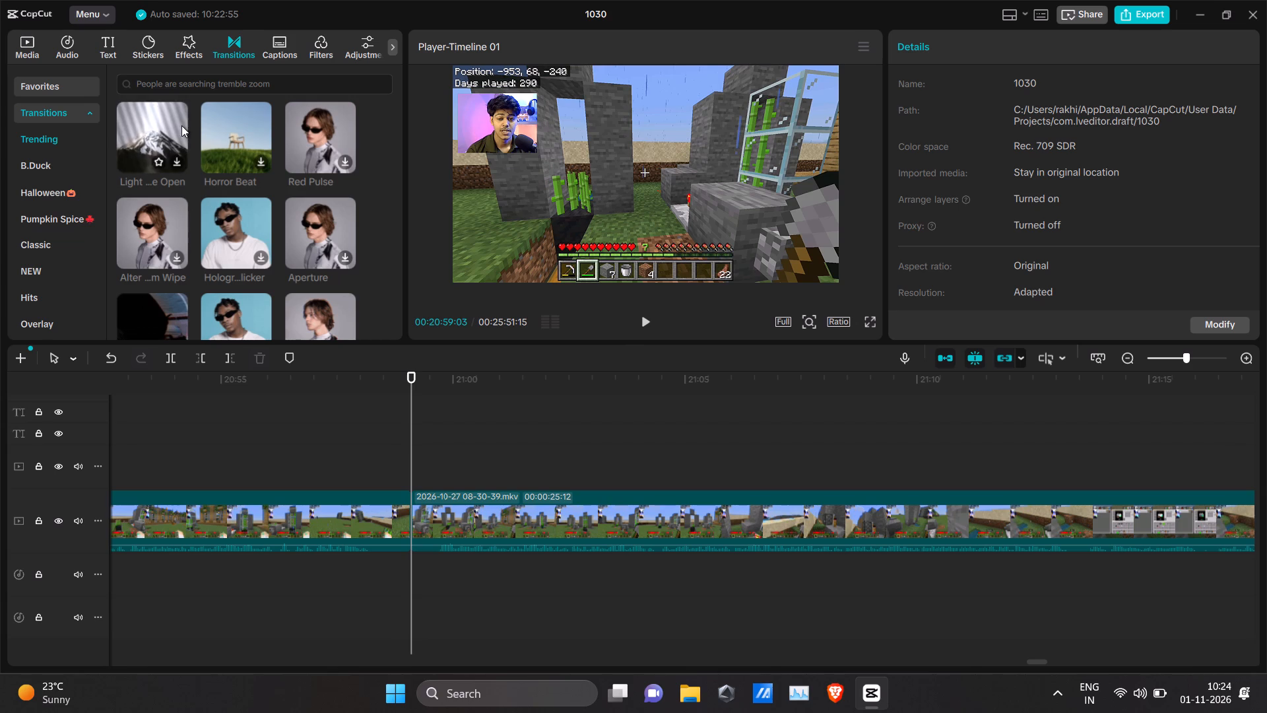
{"action": "left_click", "coordinate": [302, 118]}
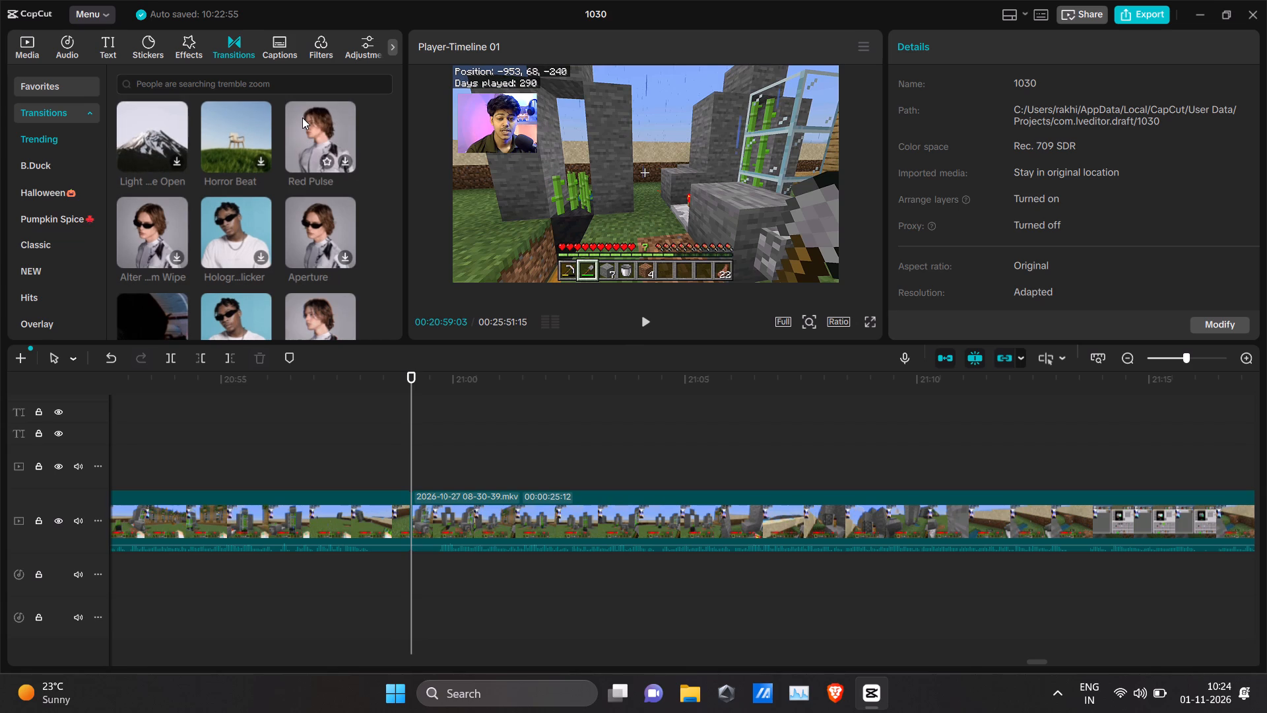
{"action": "left_click", "coordinate": [341, 155]}
{"action": "left_click", "coordinate": [347, 160]}
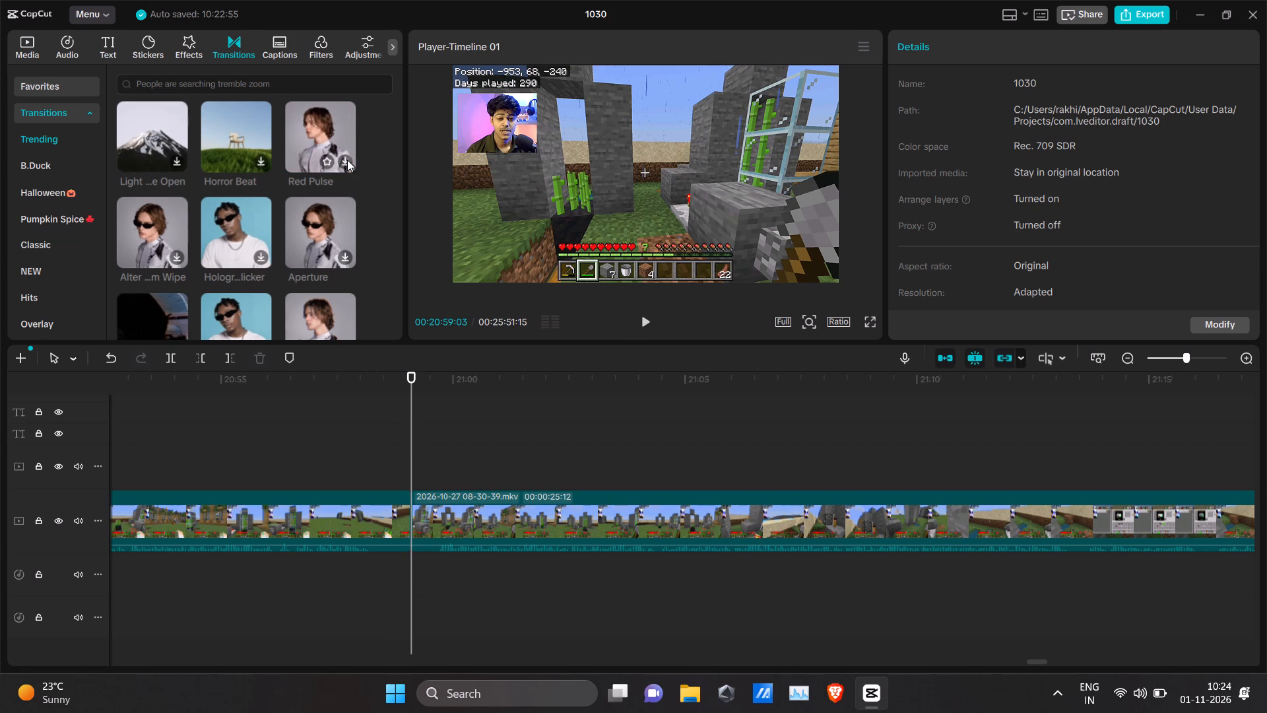
{"action": "left_click", "coordinate": [347, 160]}
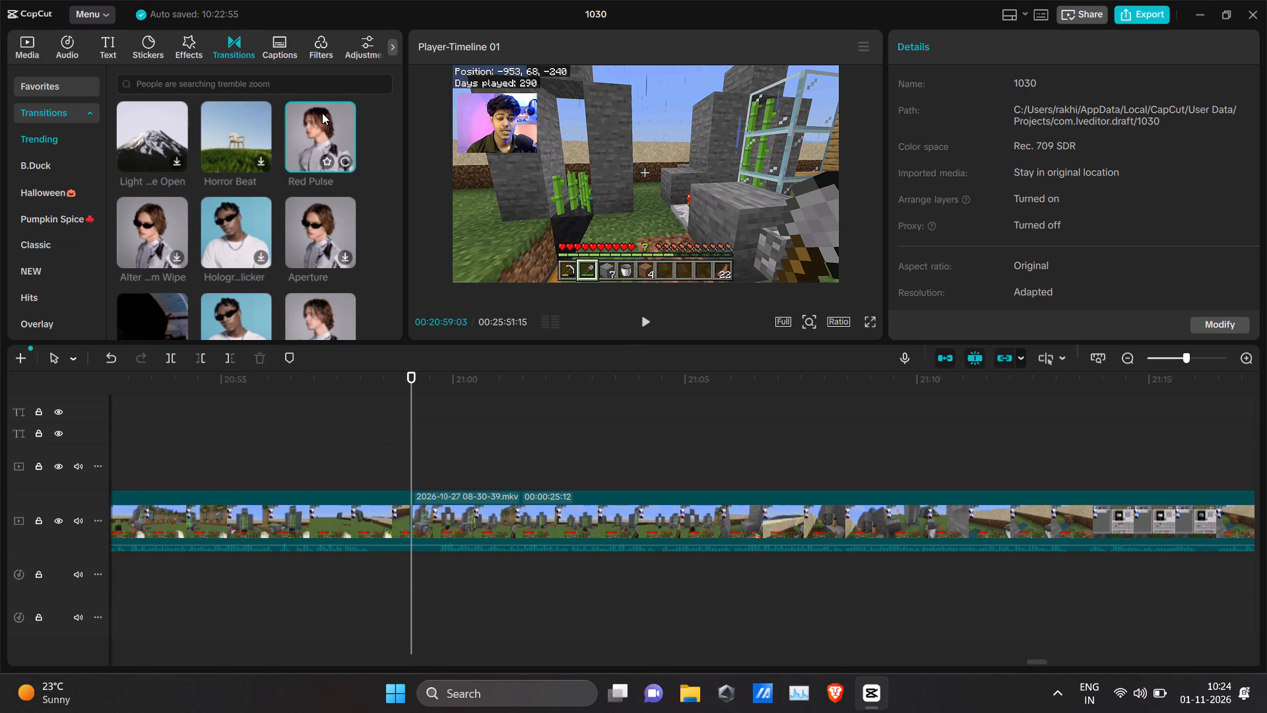
{"action": "left_click_drag", "start_coordinate": [321, 119], "coordinate": [403, 481]}
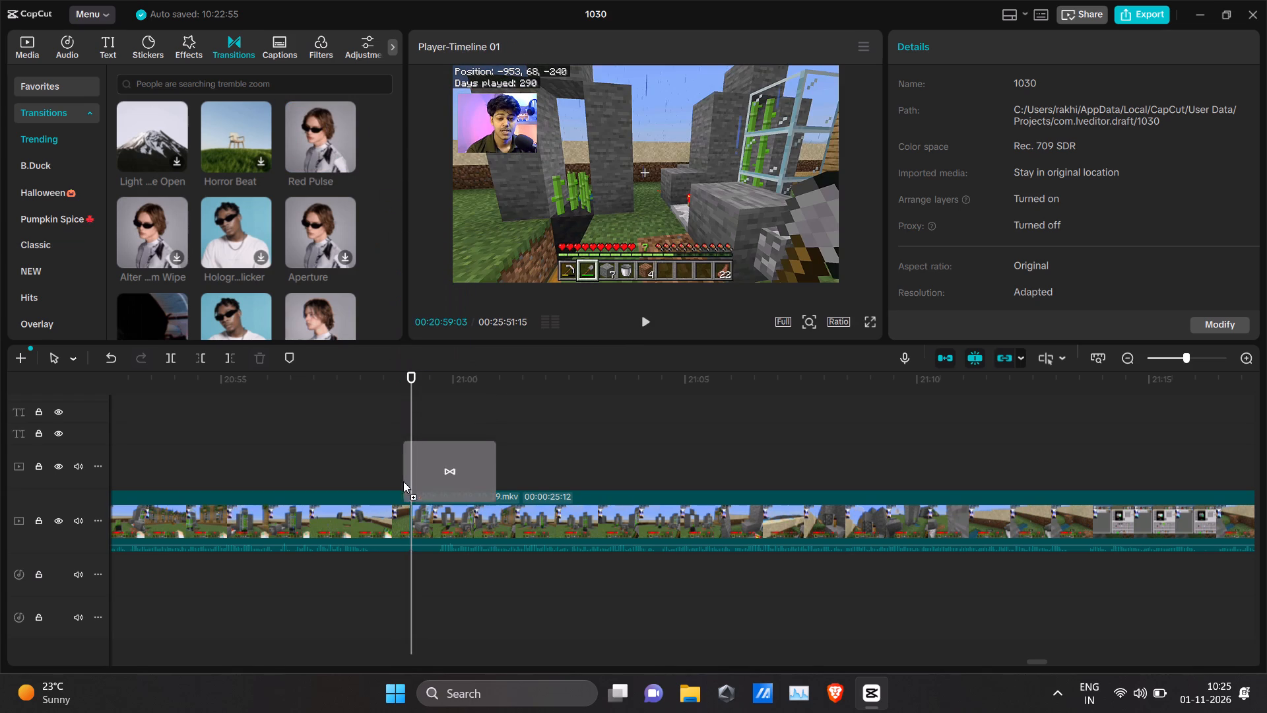
{"action": "left_click_drag", "start_coordinate": [403, 481], "coordinate": [399, 515]}
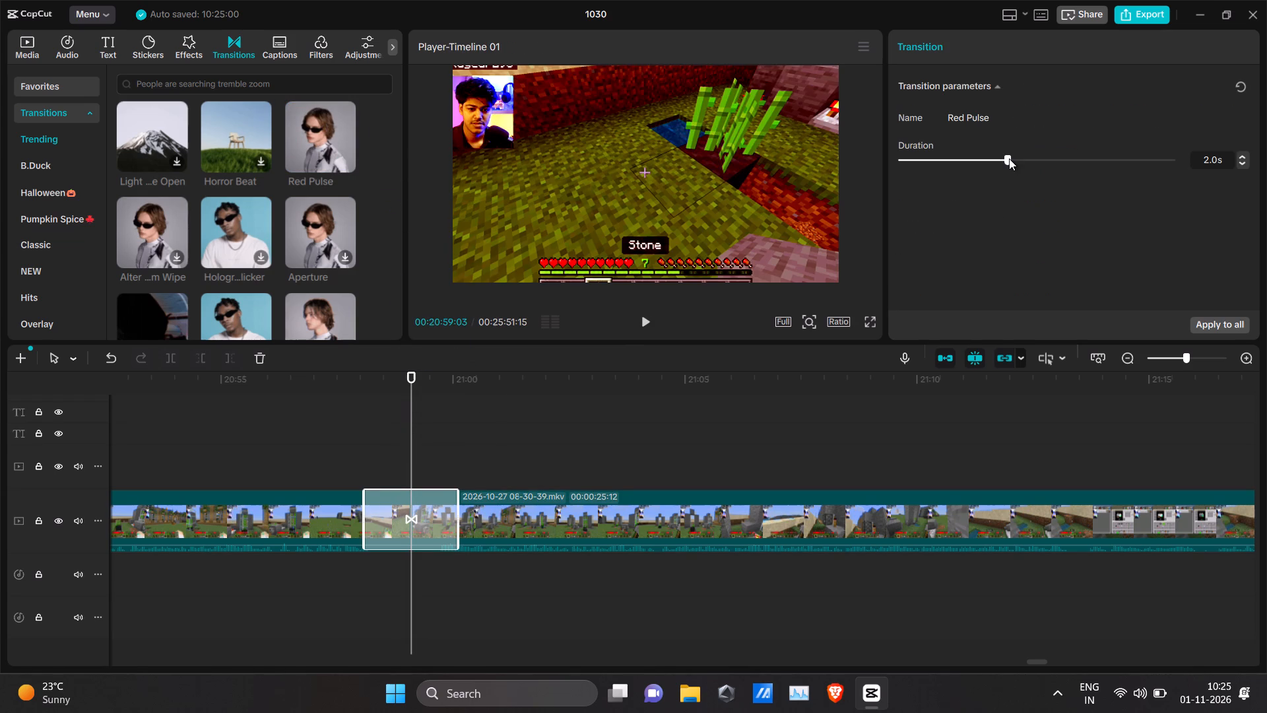
Shorten the Red Pulse transition's duration to 0.5 s.
{"action": "left_click_drag", "start_coordinate": [1009, 158], "coordinate": [944, 158]}
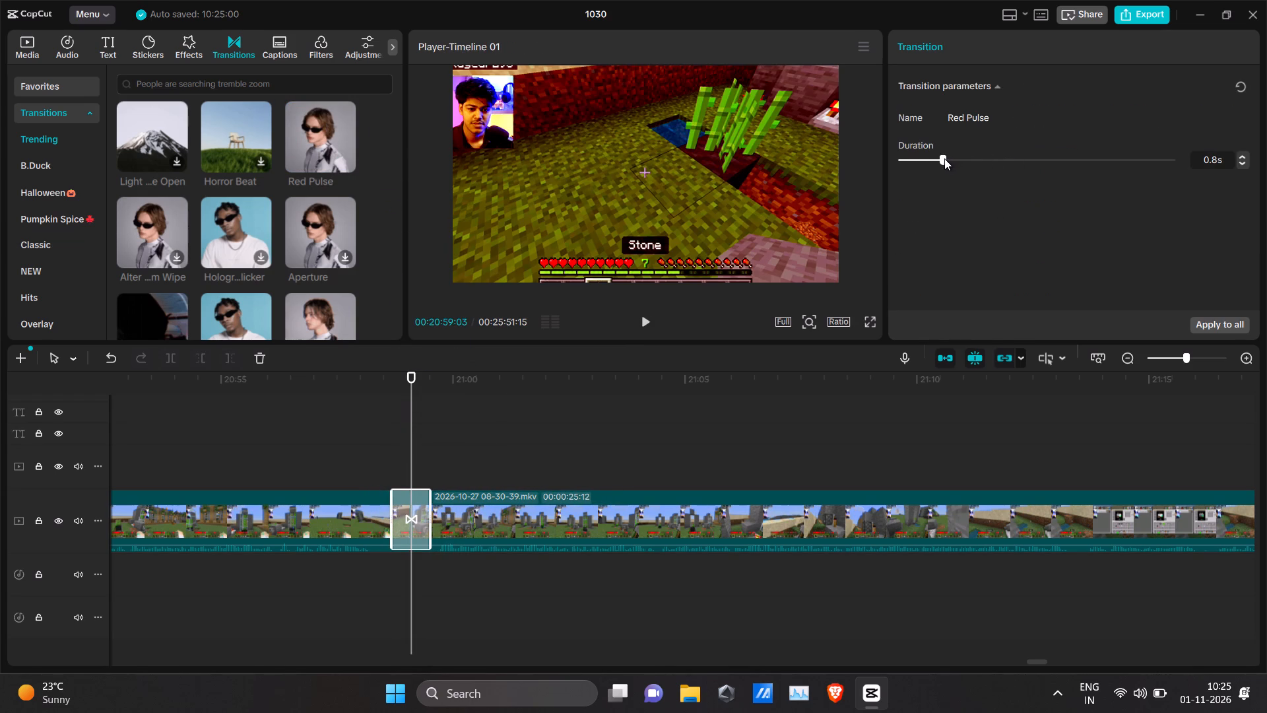
{"action": "left_click_drag", "start_coordinate": [944, 158], "coordinate": [936, 159]}
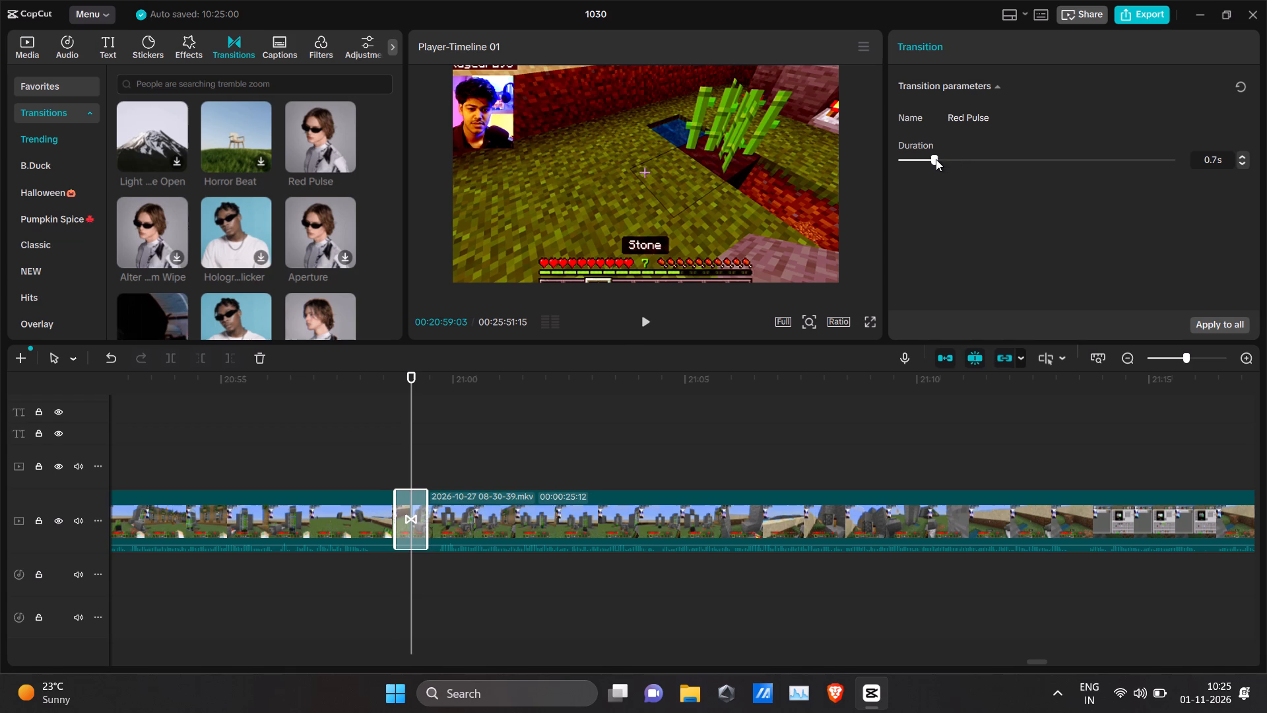
{"action": "left_click_drag", "start_coordinate": [936, 159], "coordinate": [933, 160]}
{"action": "left_click_drag", "start_coordinate": [933, 160], "coordinate": [926, 160]}
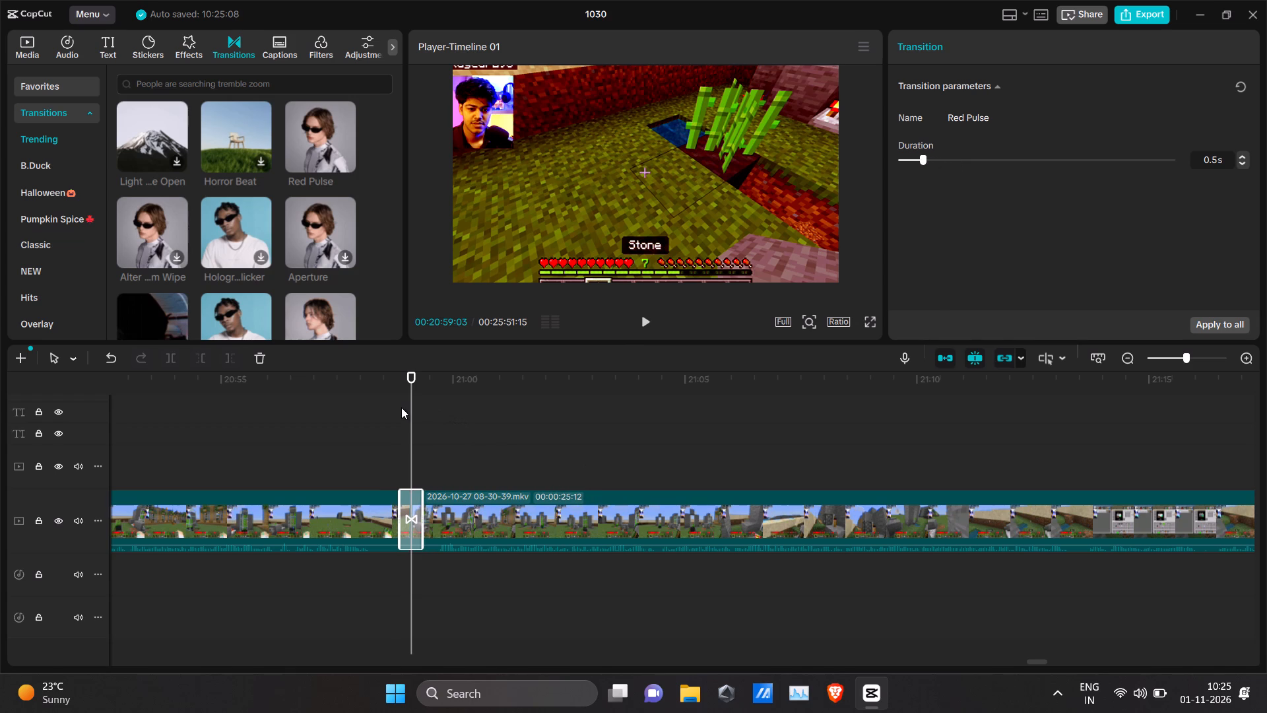
Play back the footage from 00:20:58 across the Red Pulse transition to check it.
{"action": "left_click", "coordinate": [385, 393]}
{"action": "key", "text": "space"}
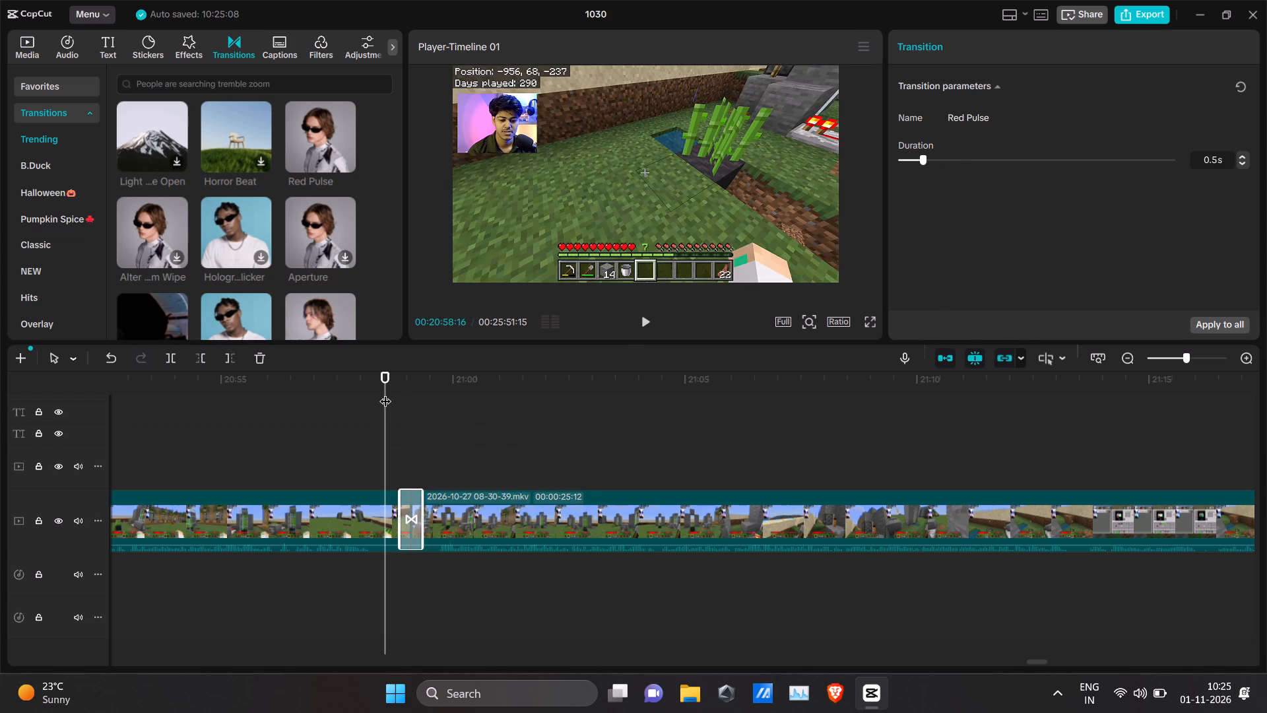
{"action": "key", "text": "space"}
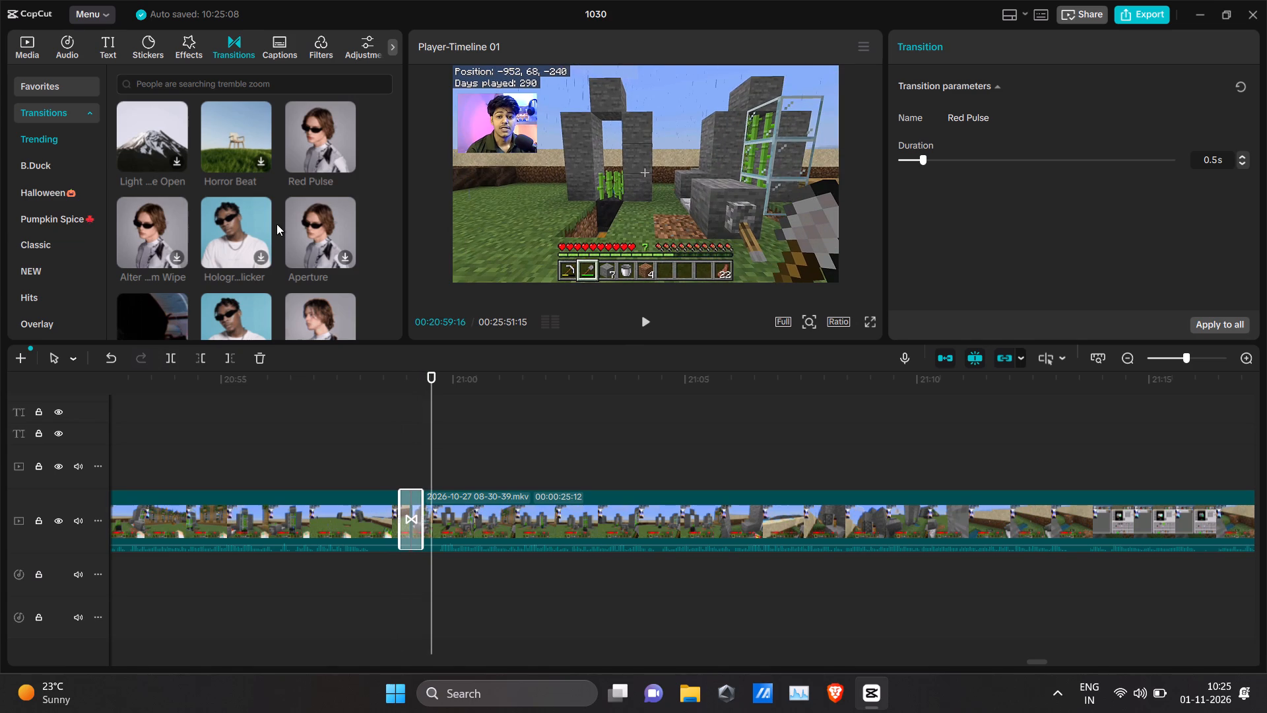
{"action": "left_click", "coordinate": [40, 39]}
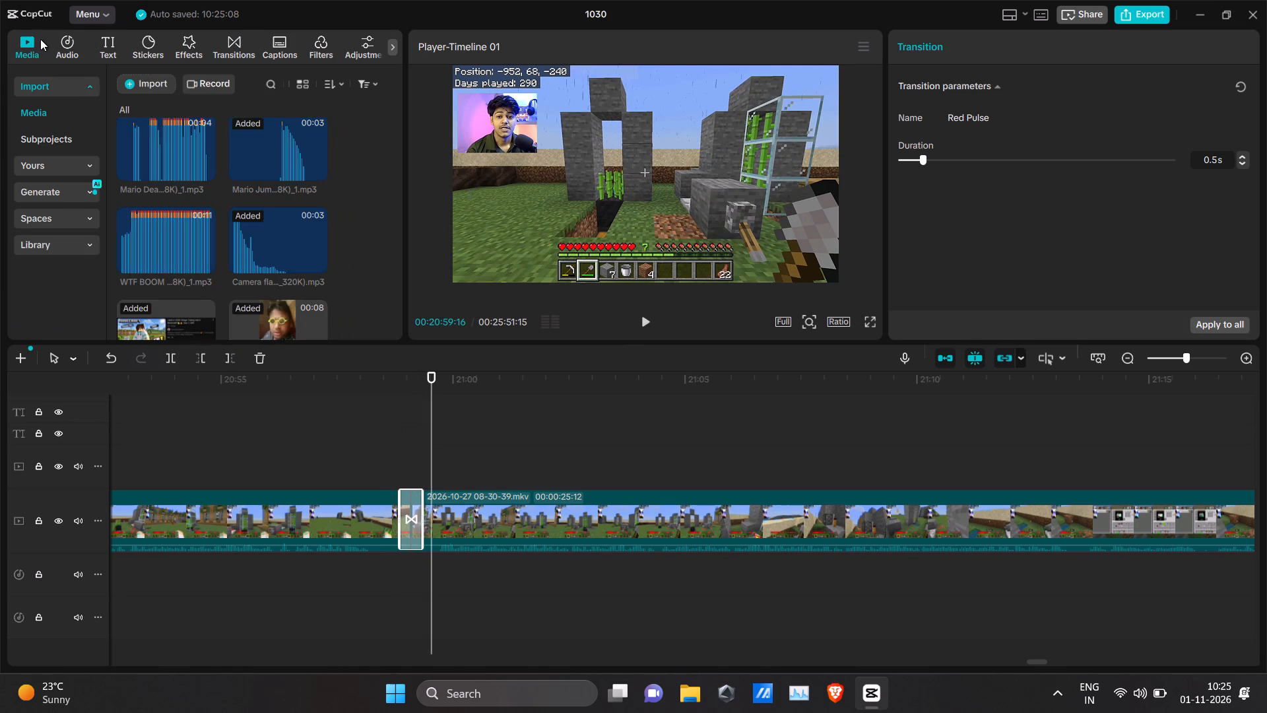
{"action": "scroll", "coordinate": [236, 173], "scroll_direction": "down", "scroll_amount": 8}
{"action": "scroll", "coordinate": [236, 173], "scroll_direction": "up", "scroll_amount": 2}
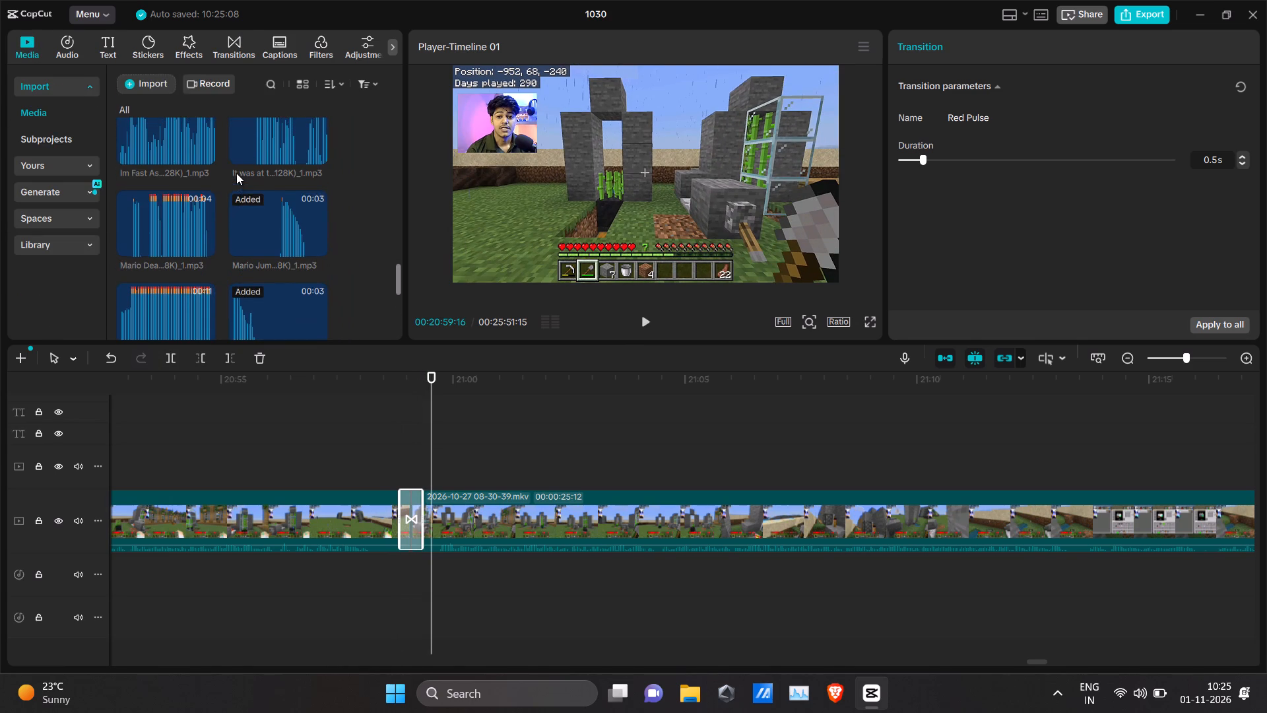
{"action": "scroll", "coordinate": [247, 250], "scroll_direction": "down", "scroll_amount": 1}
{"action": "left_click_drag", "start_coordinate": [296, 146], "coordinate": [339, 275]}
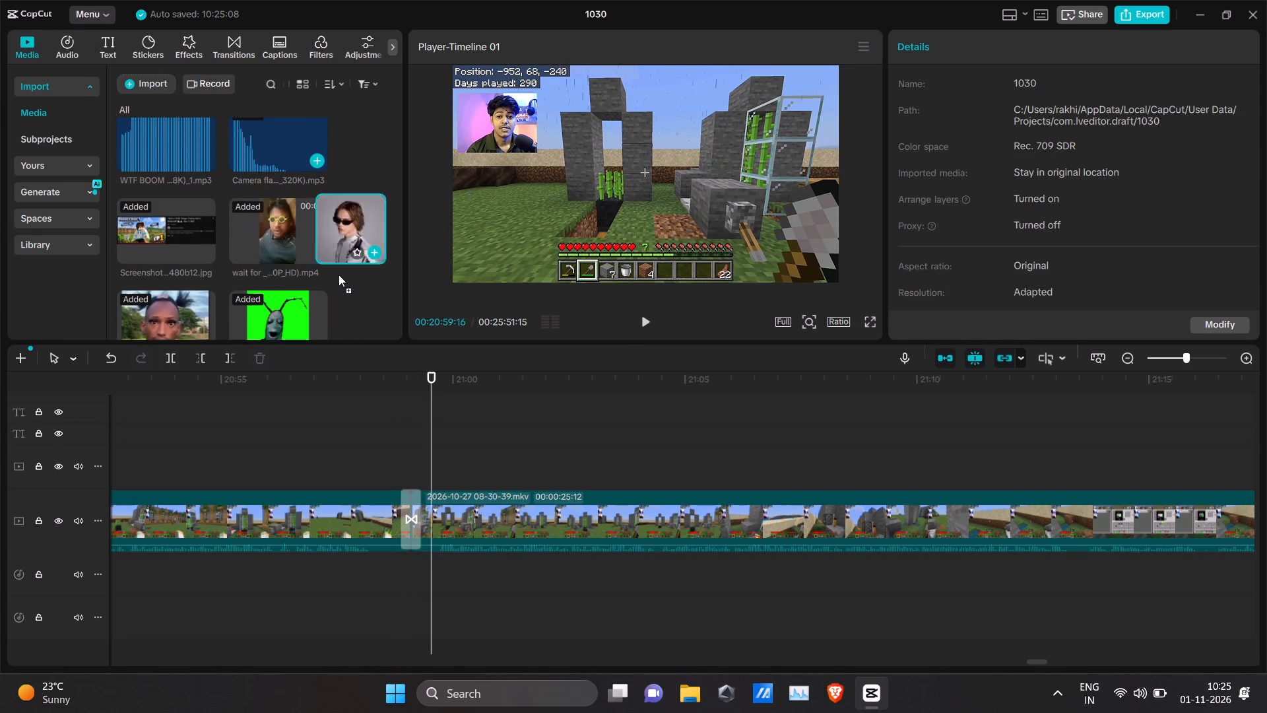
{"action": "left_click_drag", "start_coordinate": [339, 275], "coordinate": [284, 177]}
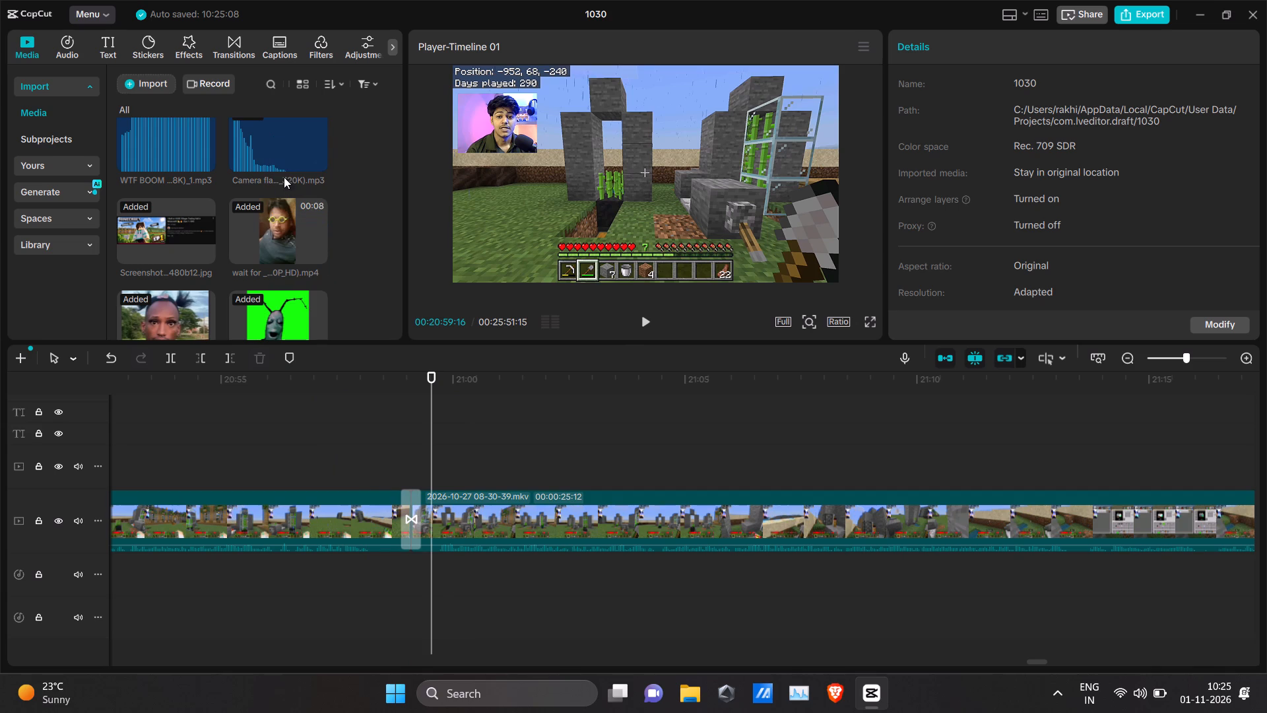
Copy the trimmed camera flash sound that sits beneath the Merge Photos transition at about 00:19:37.
{"action": "scroll", "coordinate": [389, 498], "scroll_direction": "down", "scroll_amount": 4, "text": "ctrl"}
{"action": "scroll", "coordinate": [389, 498], "scroll_direction": "down", "scroll_amount": 5}
{"action": "scroll", "coordinate": [389, 498], "scroll_direction": "right", "scroll_amount": 2}
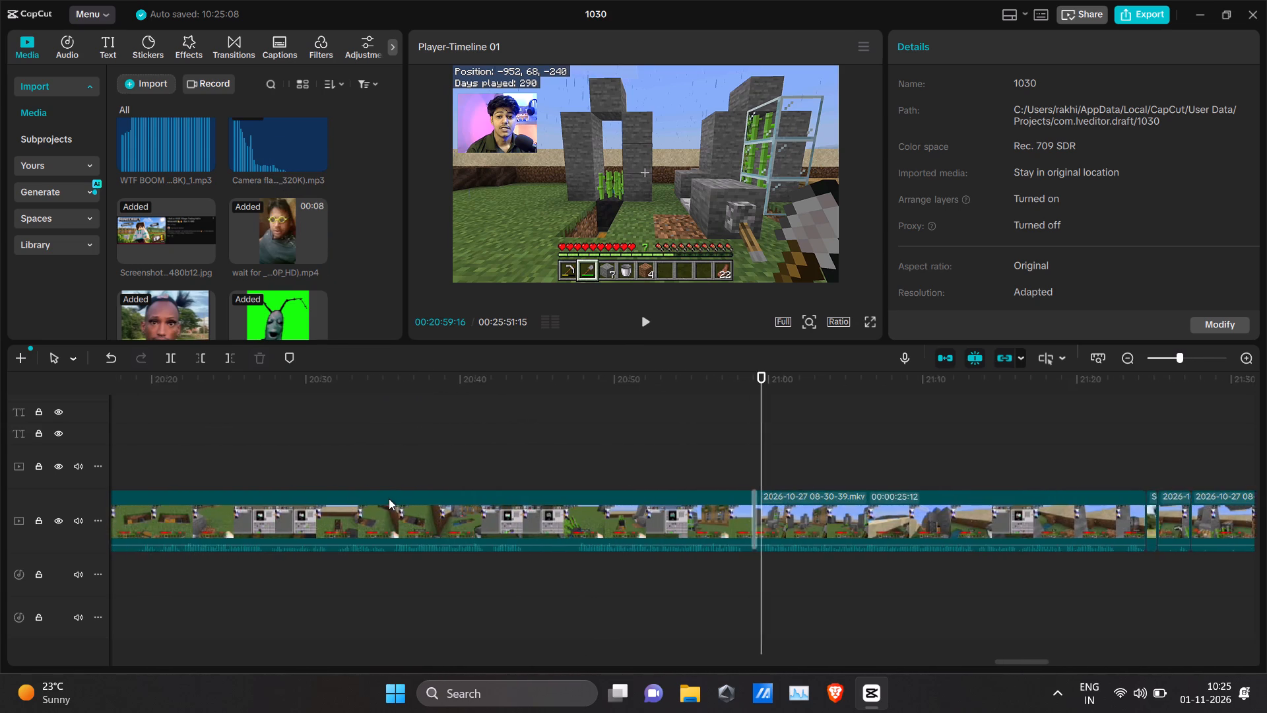
{"action": "scroll", "coordinate": [389, 498], "scroll_direction": "right", "scroll_amount": 9}
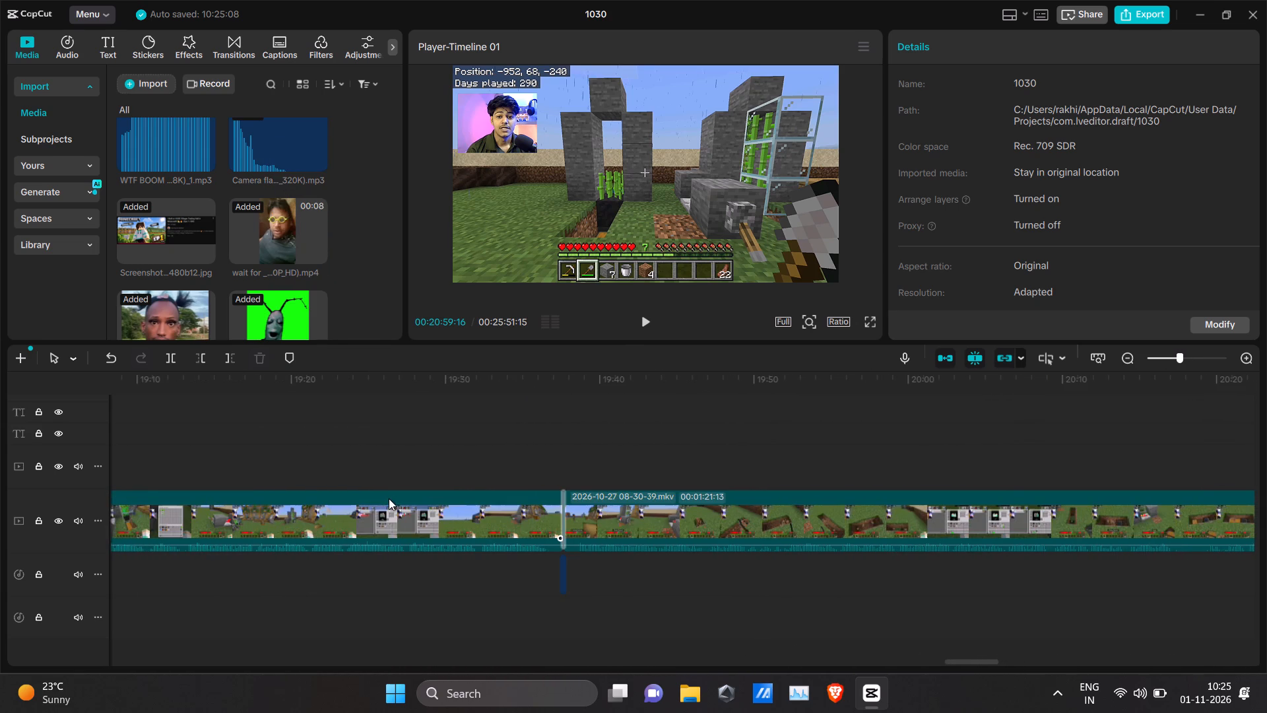
{"action": "left_click", "coordinate": [562, 570]}
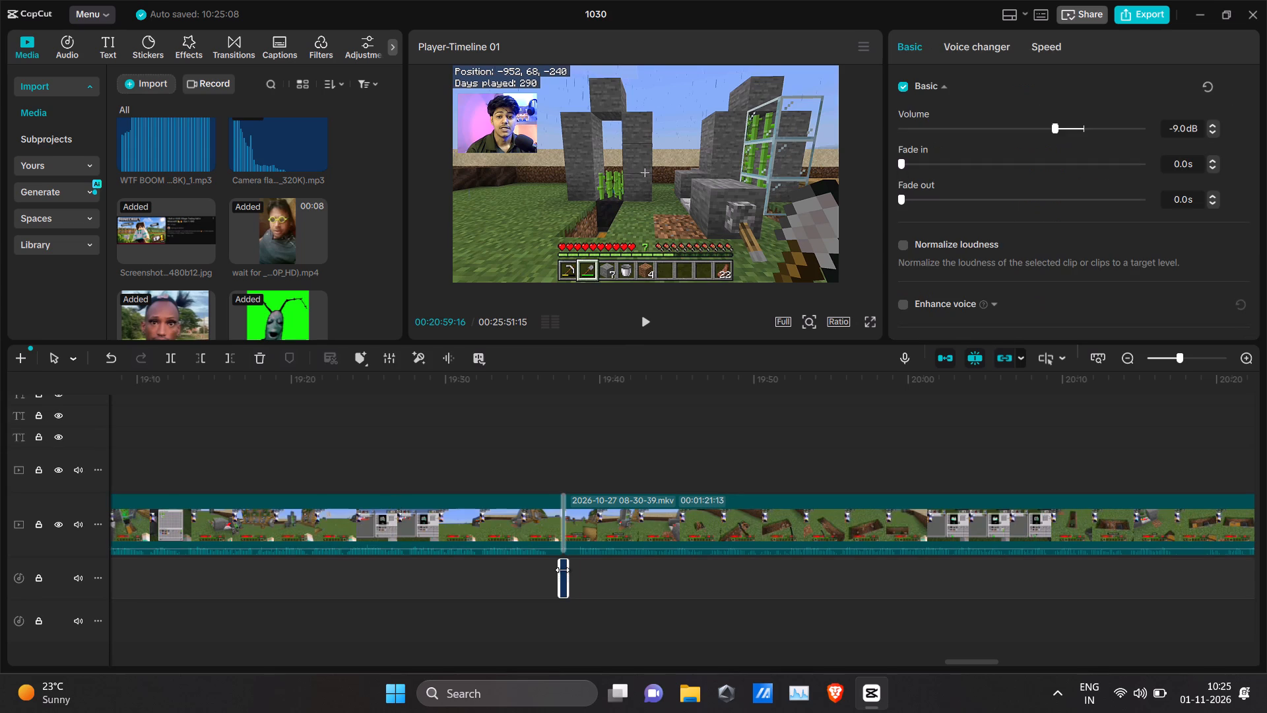
{"action": "key", "text": "ctrl+c"}
Paste the copied camera flash sound beneath the Red Pulse transition, starting at 00:20:59:03.
{"action": "scroll", "coordinate": [562, 570], "scroll_direction": "left", "scroll_amount": 5}
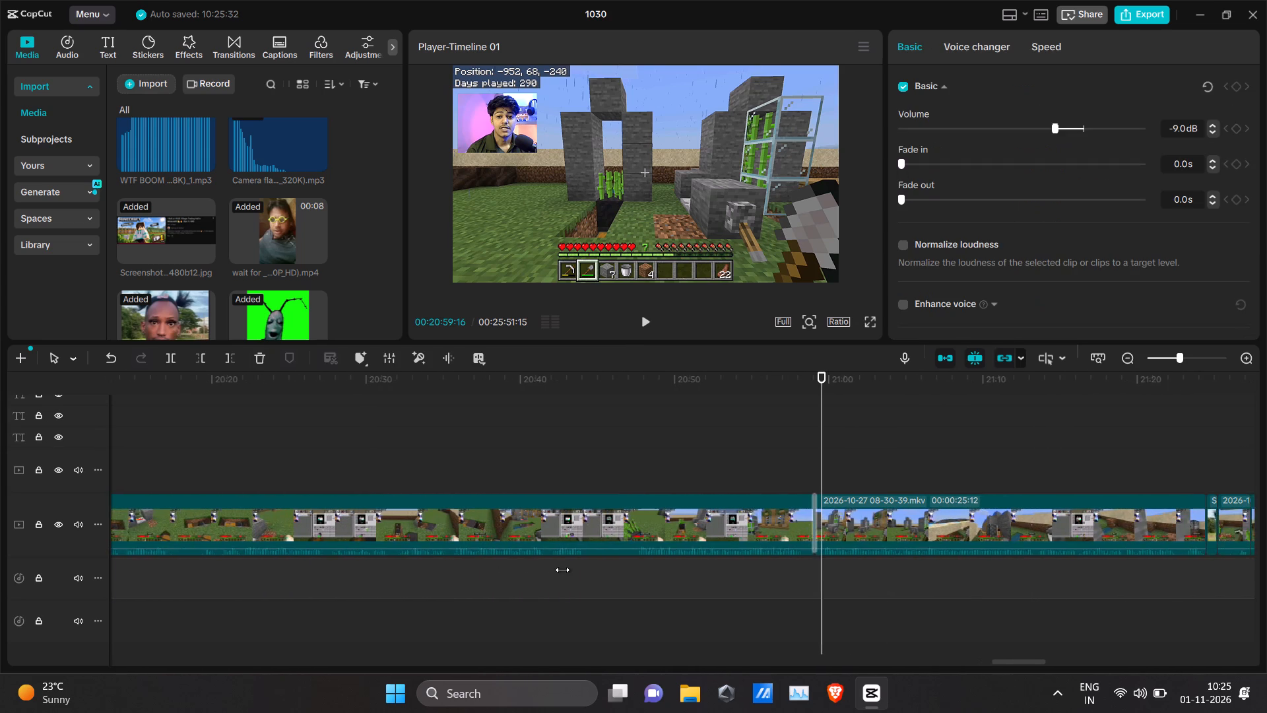
{"action": "scroll", "coordinate": [562, 570], "scroll_direction": "left", "scroll_amount": 1}
{"action": "scroll", "coordinate": [729, 487], "scroll_direction": "up", "scroll_amount": 2, "text": "ctrl"}
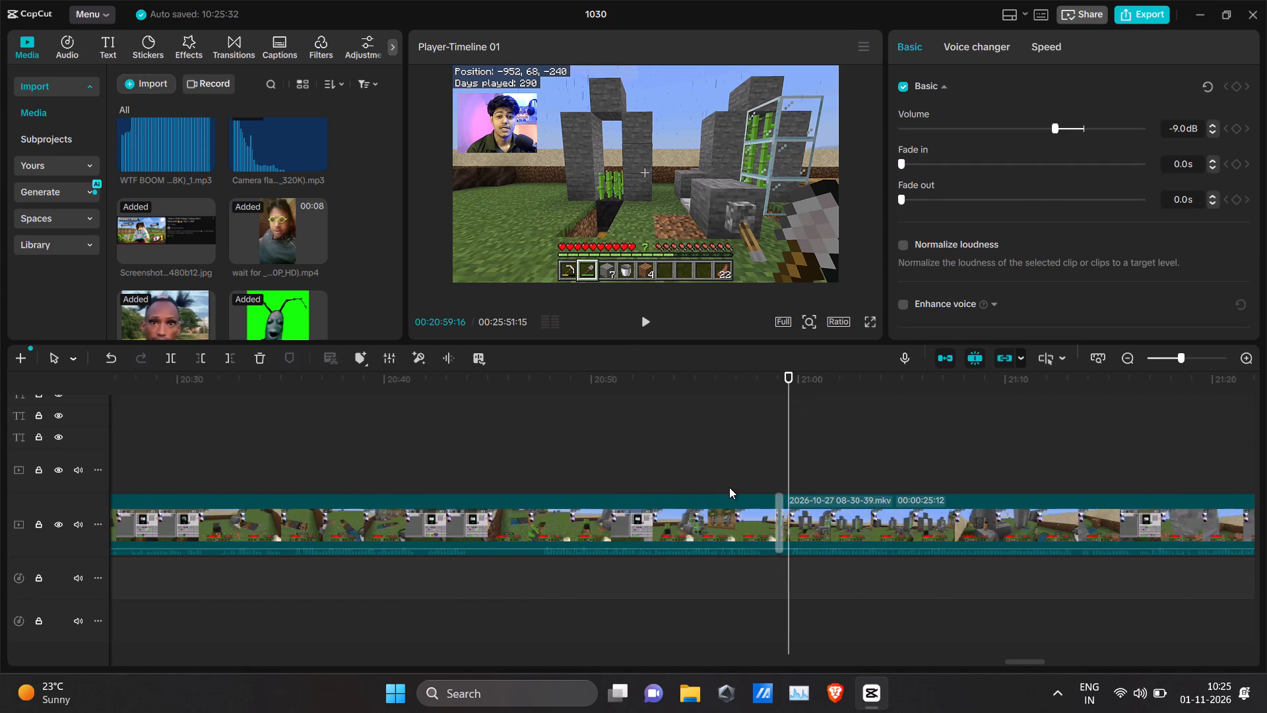
{"action": "scroll", "coordinate": [729, 487], "scroll_direction": "up", "scroll_amount": 6, "text": "ctrl"}
{"action": "scroll", "coordinate": [742, 549], "scroll_direction": "down", "scroll_amount": 1}
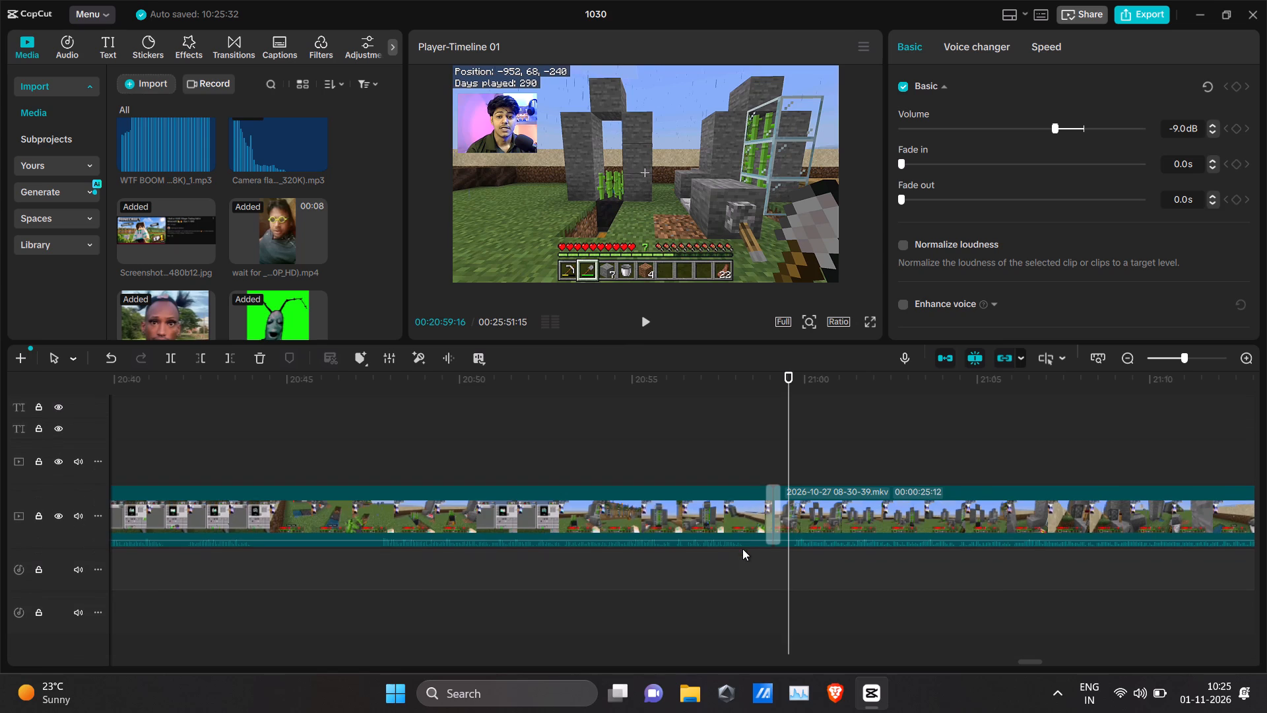
{"action": "scroll", "coordinate": [742, 549], "scroll_direction": "down", "scroll_amount": 1}
{"action": "scroll", "coordinate": [742, 549], "scroll_direction": "up", "scroll_amount": 5, "text": "ctrl"}
{"action": "left_click", "coordinate": [764, 568]}
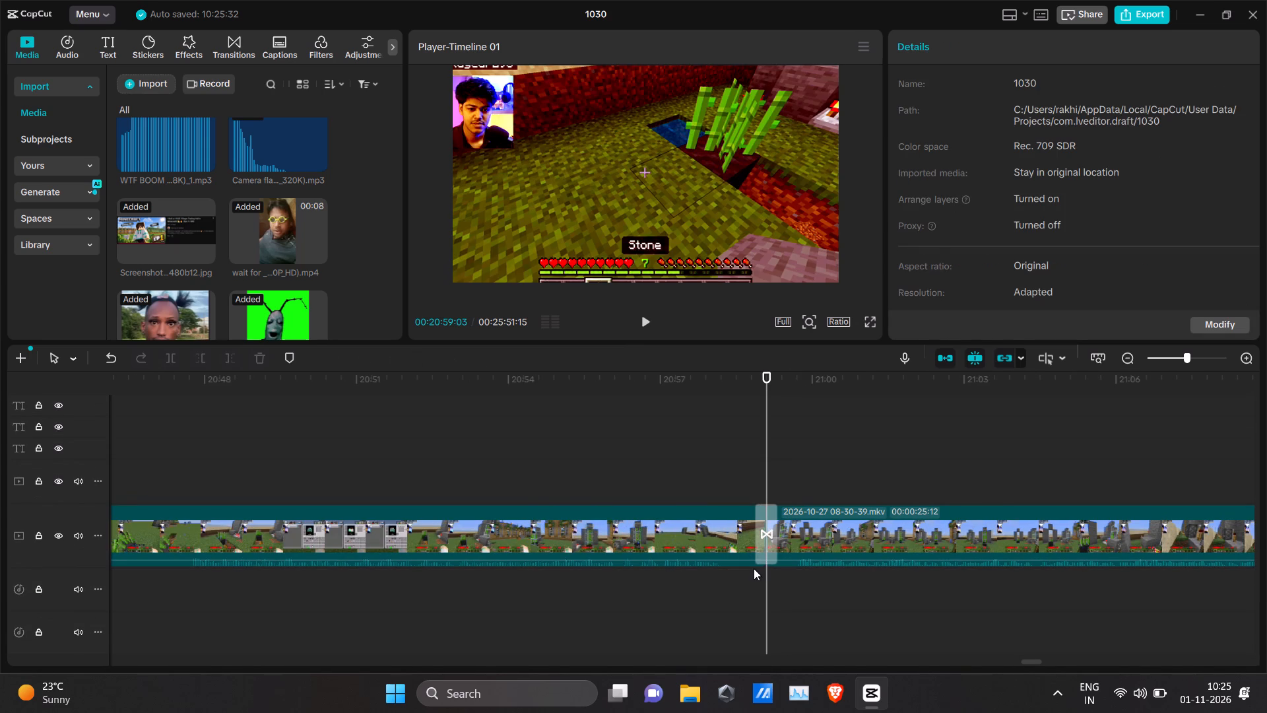
{"action": "key", "text": "ctrl+v"}
Shift the pasted camera flash sound slightly earlier so it starts just before the middle of the Red Pulse transition.
{"action": "scroll", "coordinate": [777, 620], "scroll_direction": "up", "scroll_amount": 6, "text": "ctrl"}
{"action": "scroll", "coordinate": [777, 620], "scroll_direction": "right", "scroll_amount": 1}
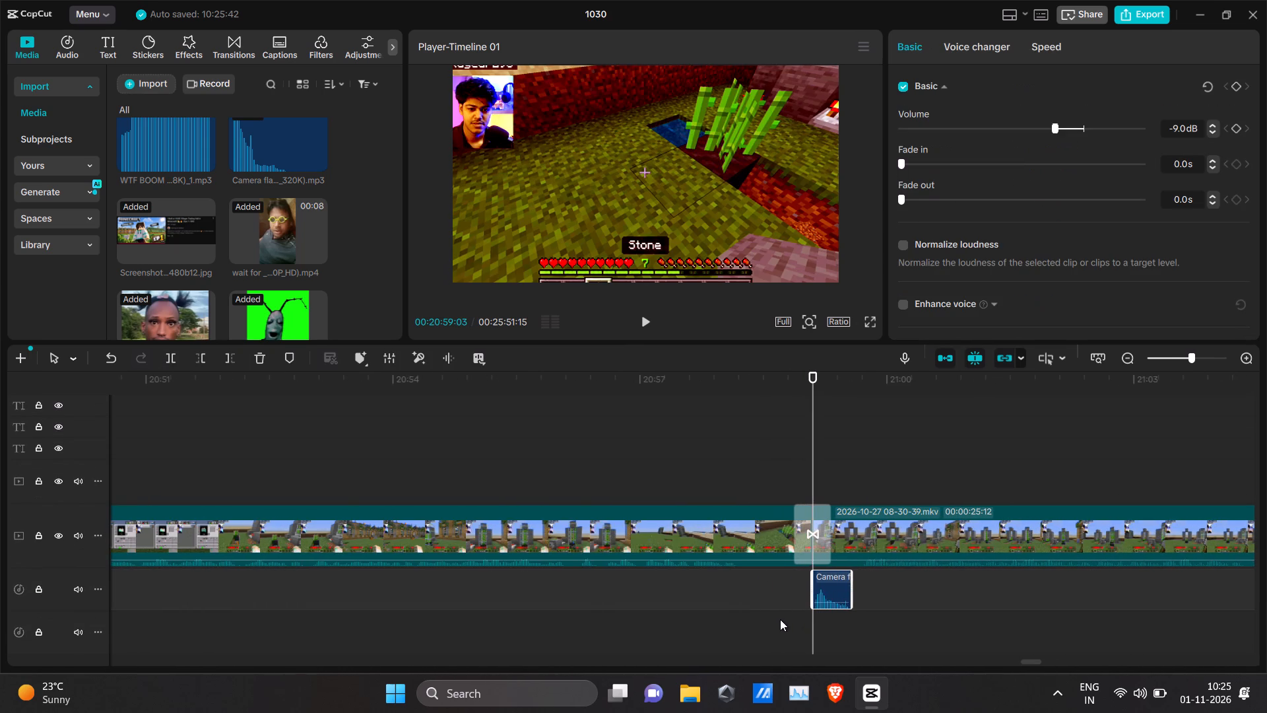
{"action": "left_click_drag", "start_coordinate": [837, 587], "coordinate": [825, 584]}
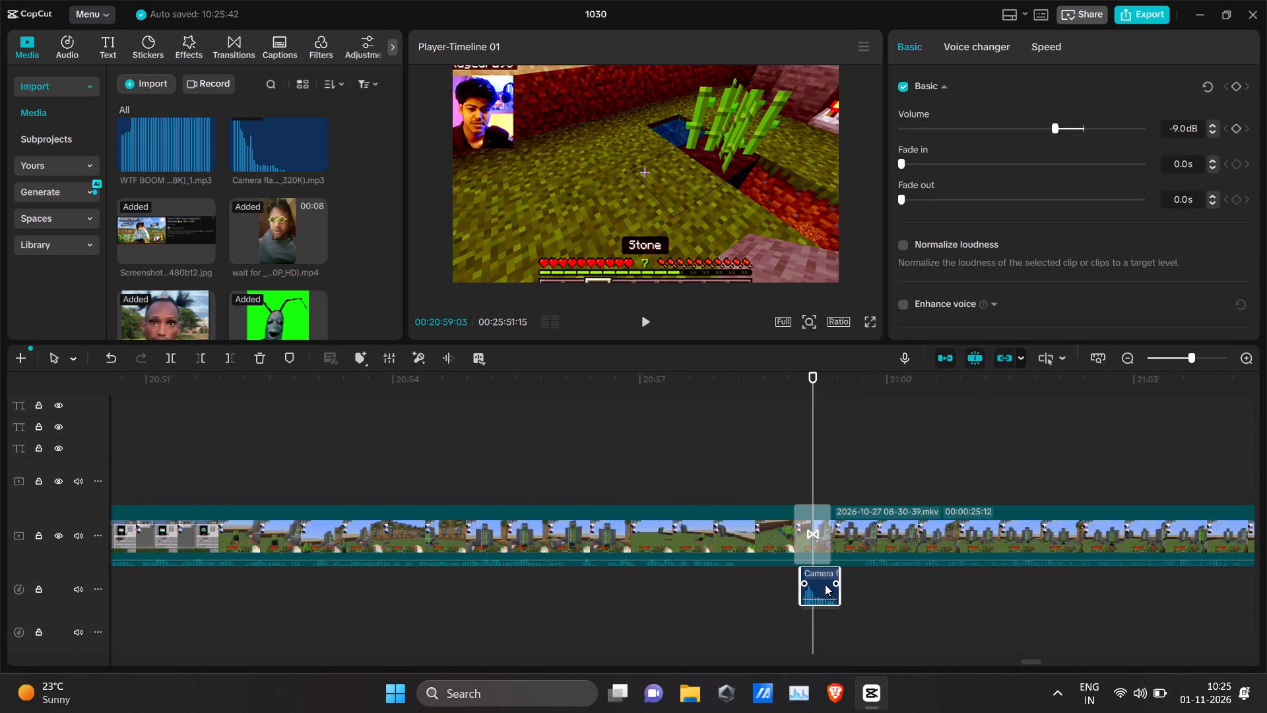
{"action": "left_click", "coordinate": [825, 584]}
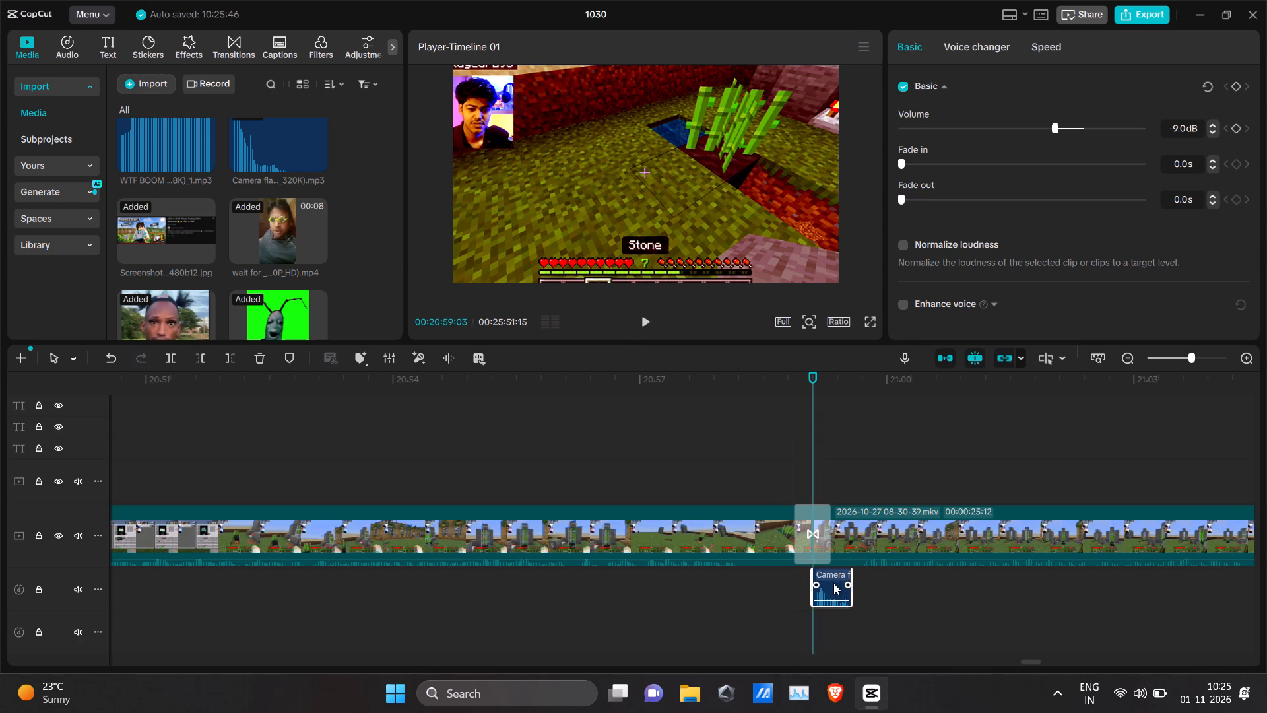
Play back from about 00:20:58 across the Red Pulse transition twice to check the camera flash sound's timing.
{"action": "left_click", "coordinate": [765, 384]}
{"action": "key", "text": "space"}
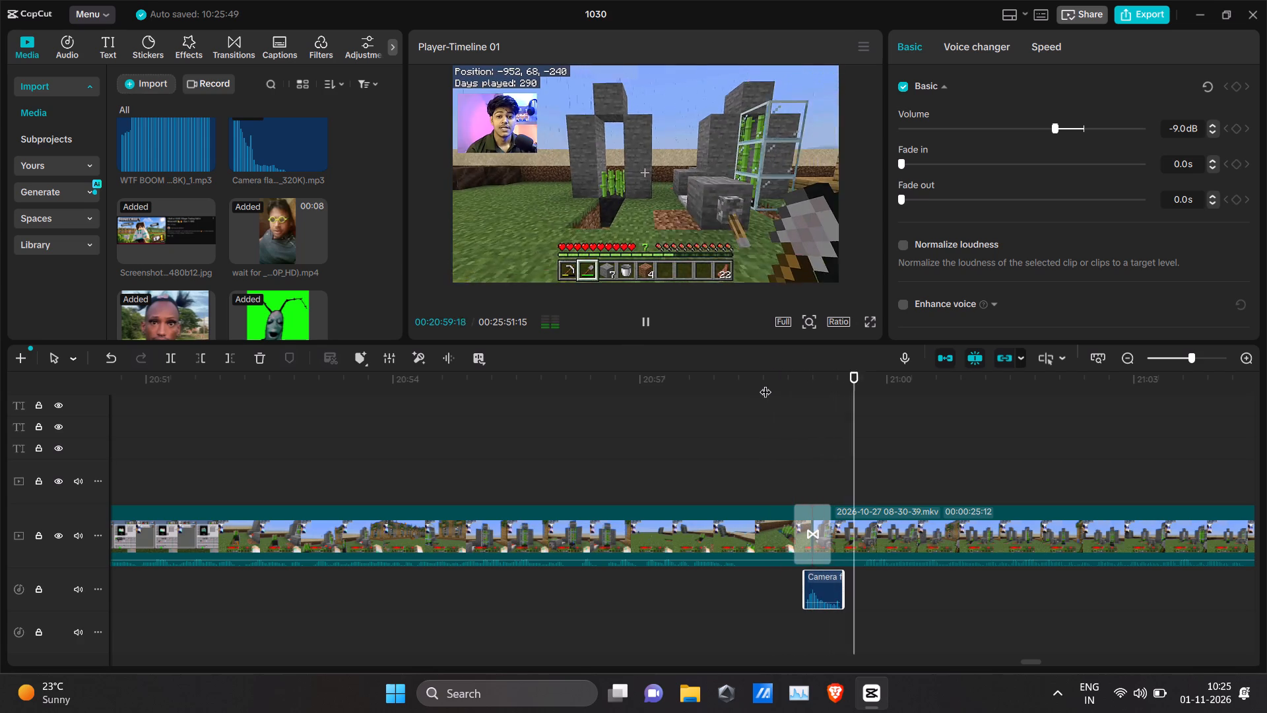
{"action": "key", "text": "space"}
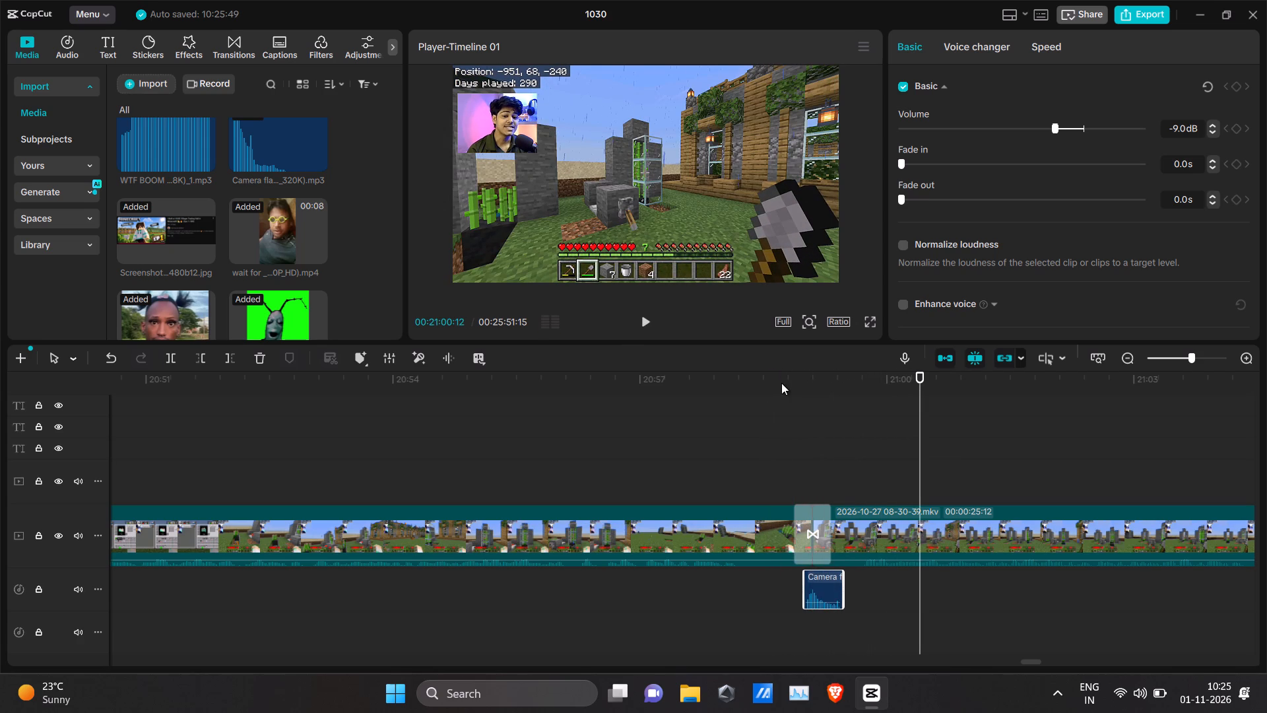
{"action": "left_click", "coordinate": [781, 383]}
{"action": "key", "text": "space"}
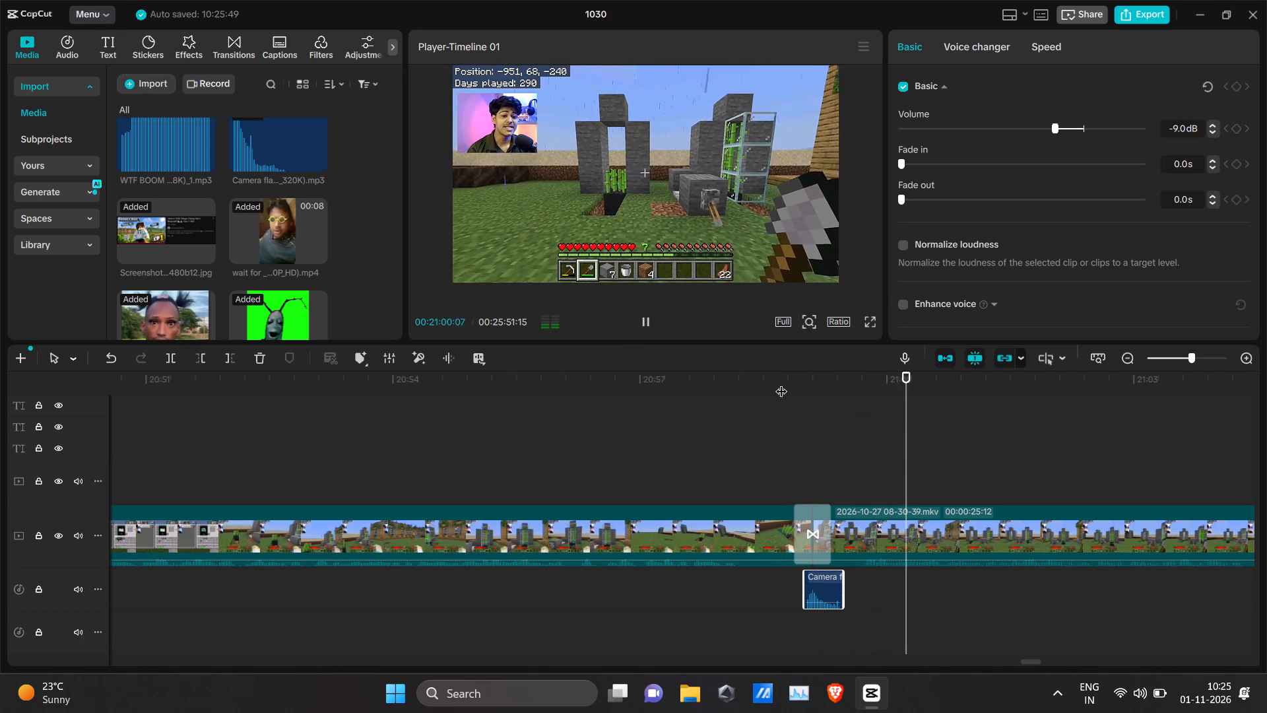
{"action": "key", "text": "space"}
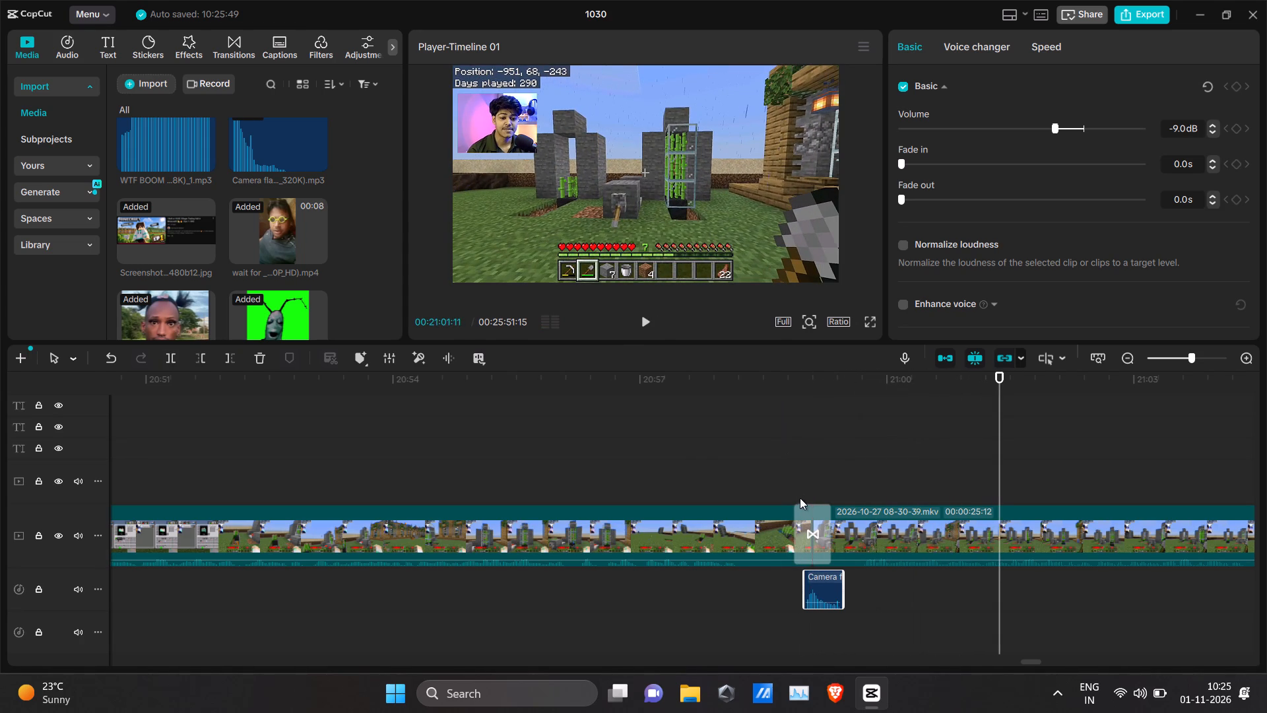
Shift the camera flash sound slightly earlier so it starts just after the beginning of the Red Pulse transition.
{"action": "left_click_drag", "start_coordinate": [823, 581], "coordinate": [814, 582]}
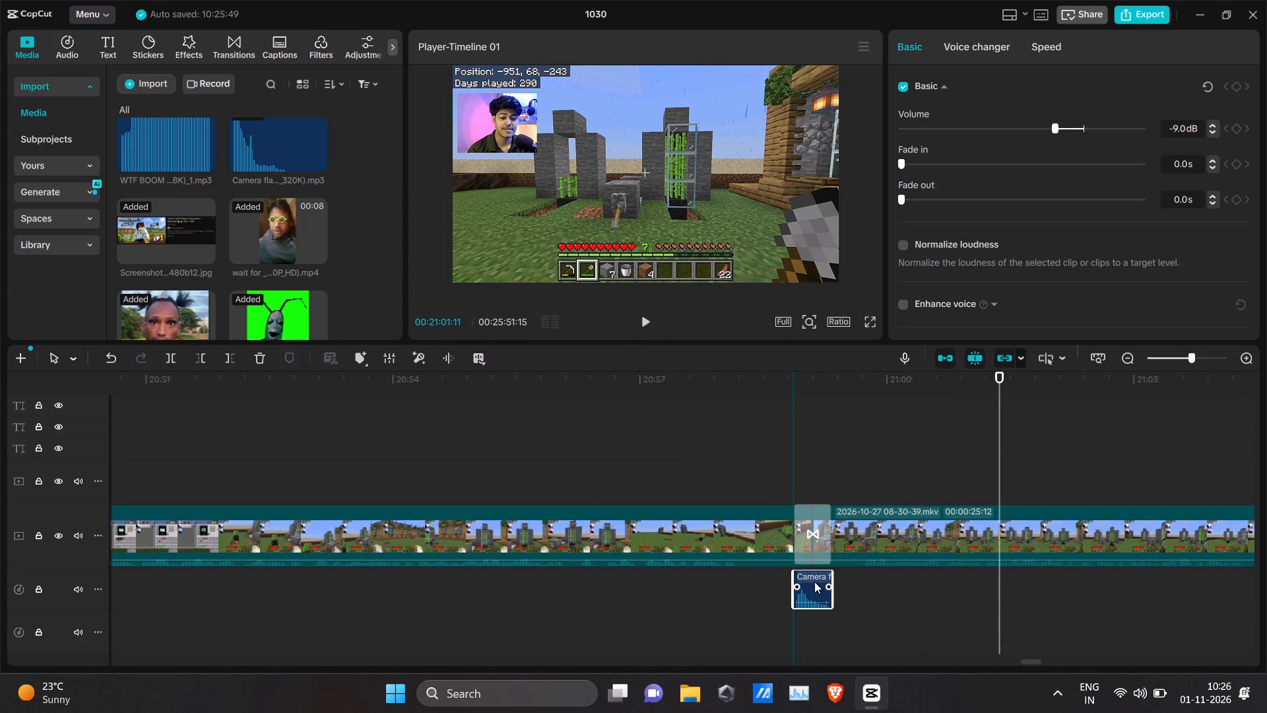
{"action": "left_click_drag", "start_coordinate": [814, 582], "coordinate": [814, 581]}
{"action": "left_click", "coordinate": [812, 584]}
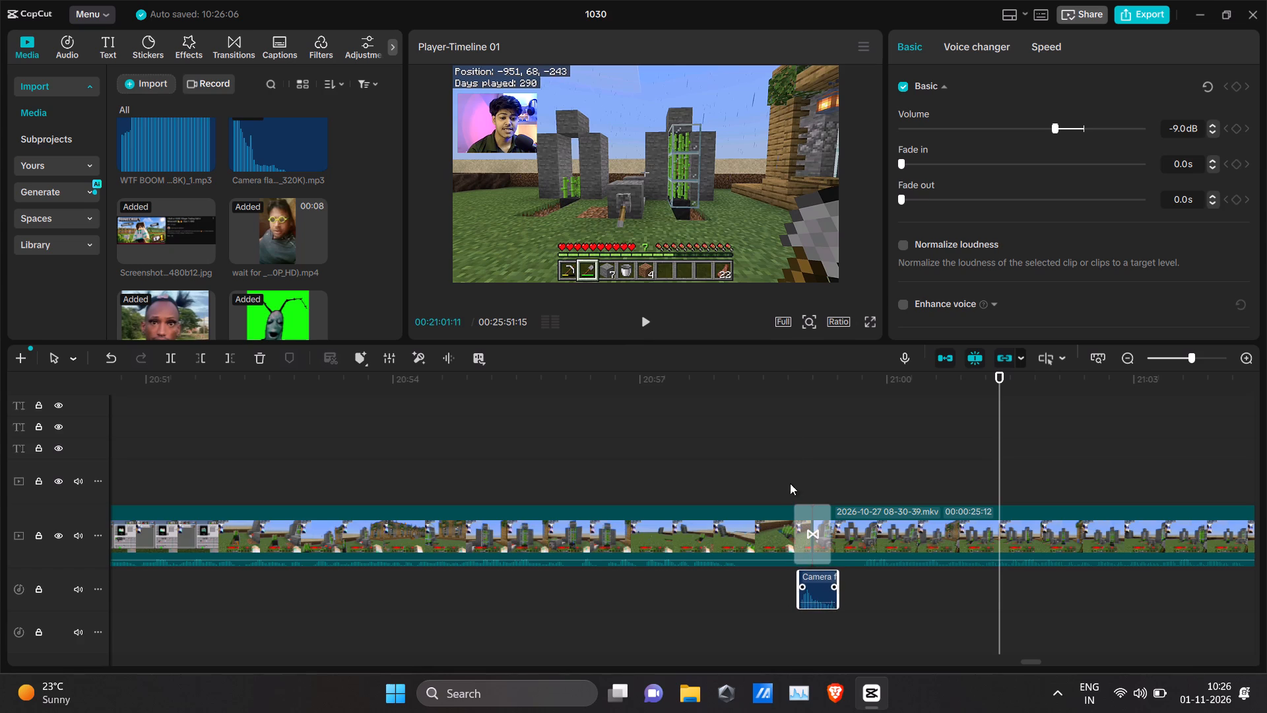
Play back from about 00:20:58 to 00:21:26 to check the flash sound's timing and review the footage after the transition.
{"action": "left_click", "coordinate": [791, 401]}
{"action": "left_click", "coordinate": [778, 399]}
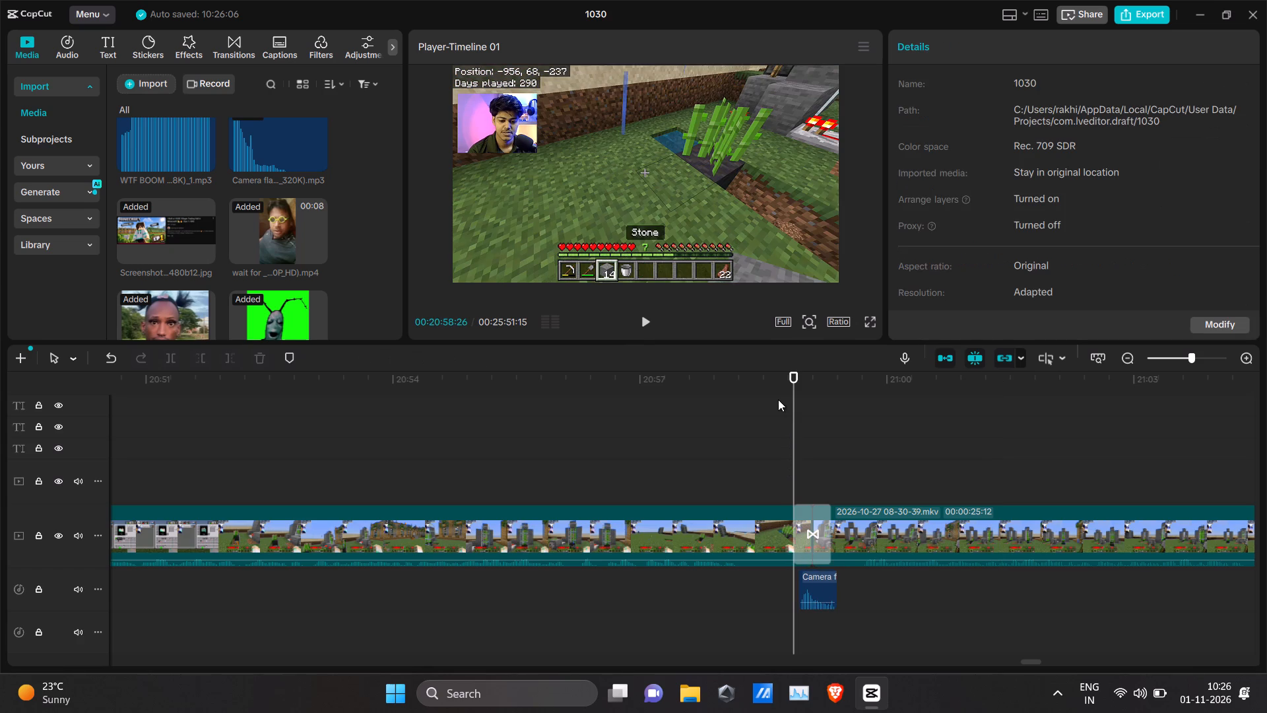
{"action": "key", "text": "space"}
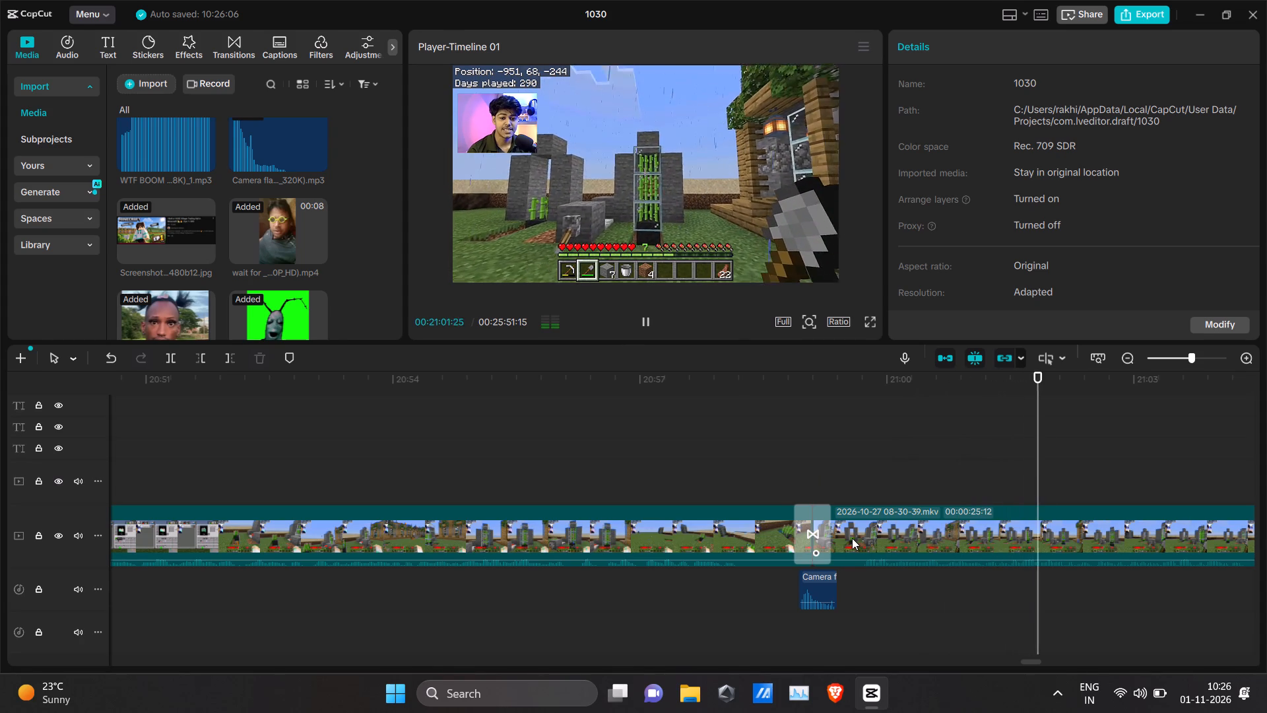
{"action": "scroll", "coordinate": [1000, 539], "scroll_direction": "left", "scroll_amount": 3}
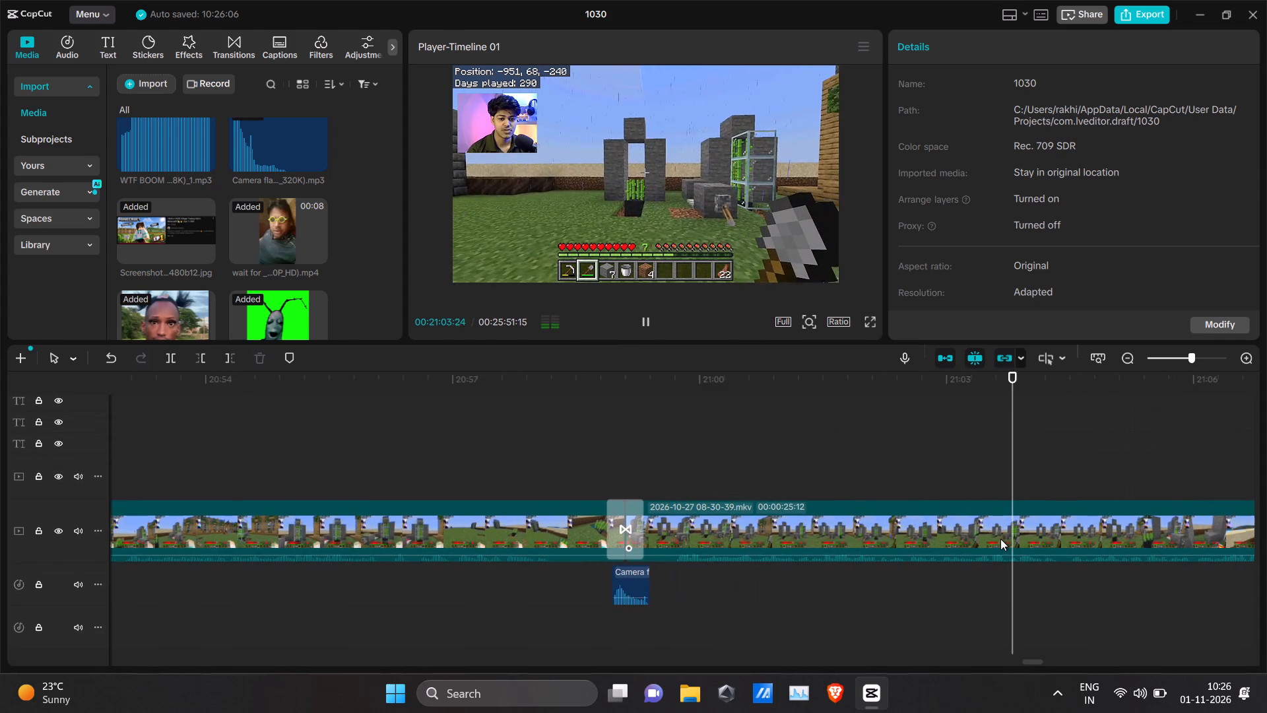
{"action": "scroll", "coordinate": [1000, 539], "scroll_direction": "left", "scroll_amount": 4}
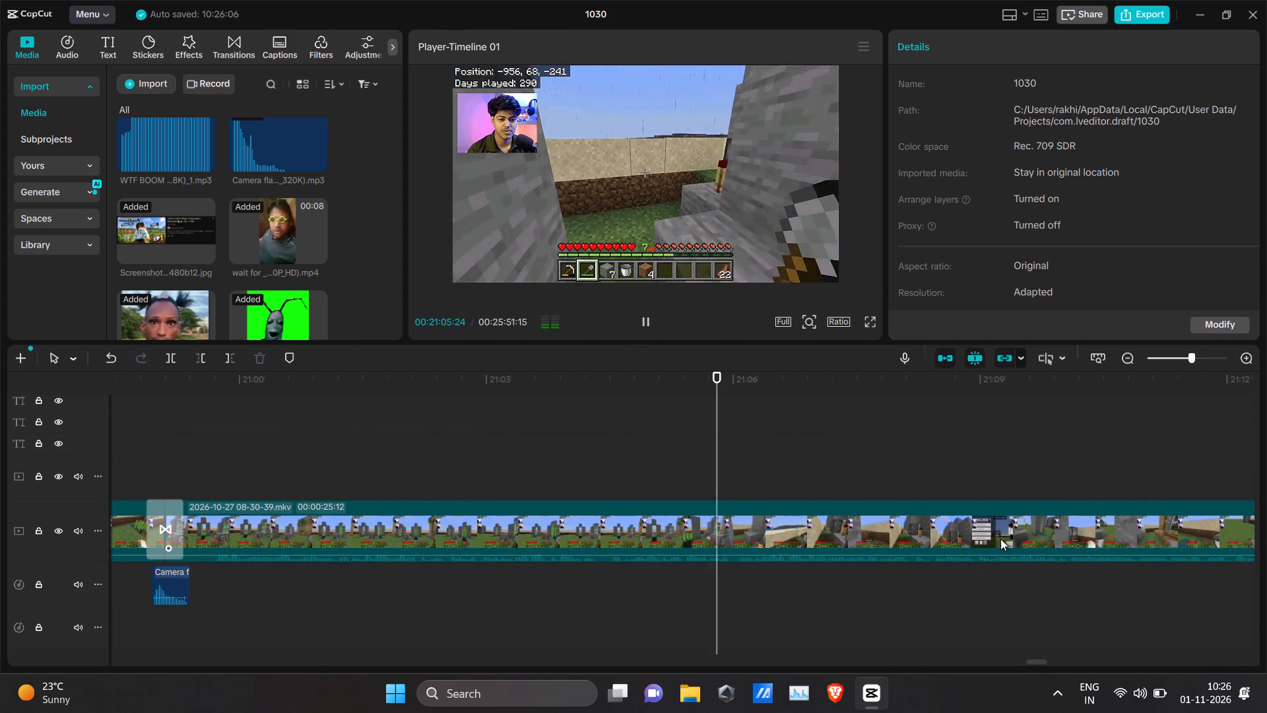
{"action": "scroll", "coordinate": [1000, 539], "scroll_direction": "left", "scroll_amount": 1}
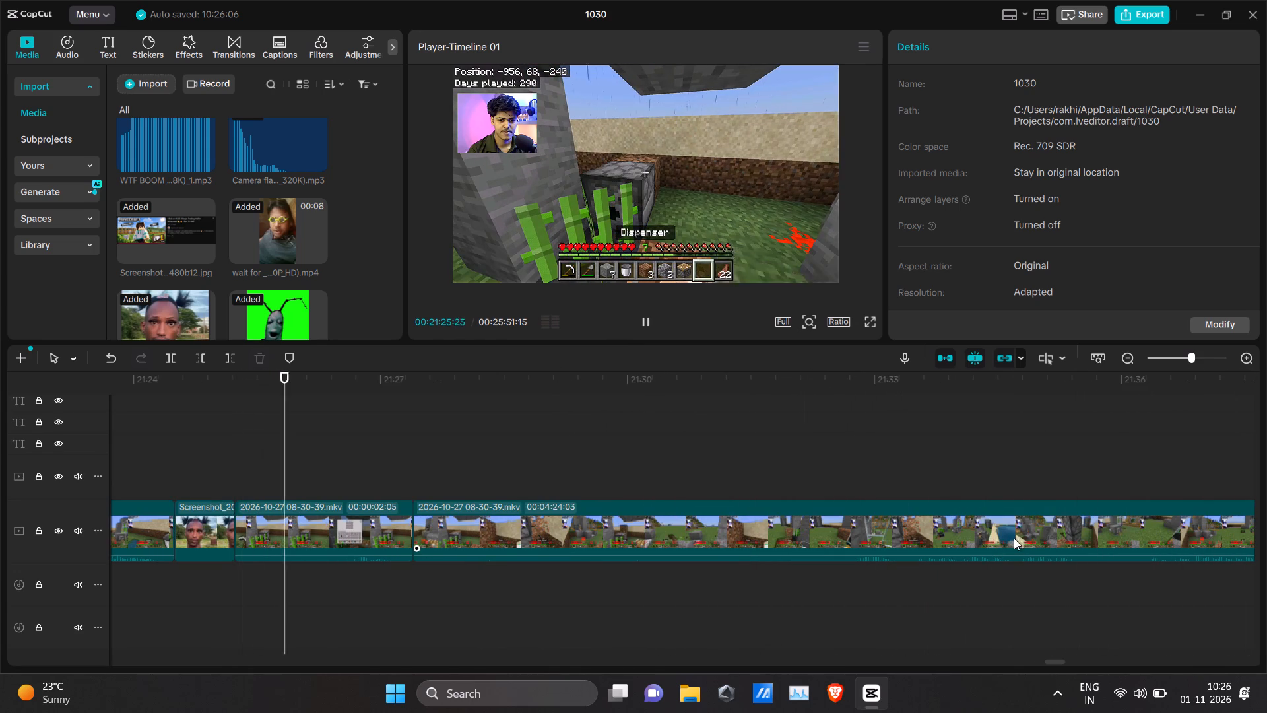
{"action": "key", "text": "space"}
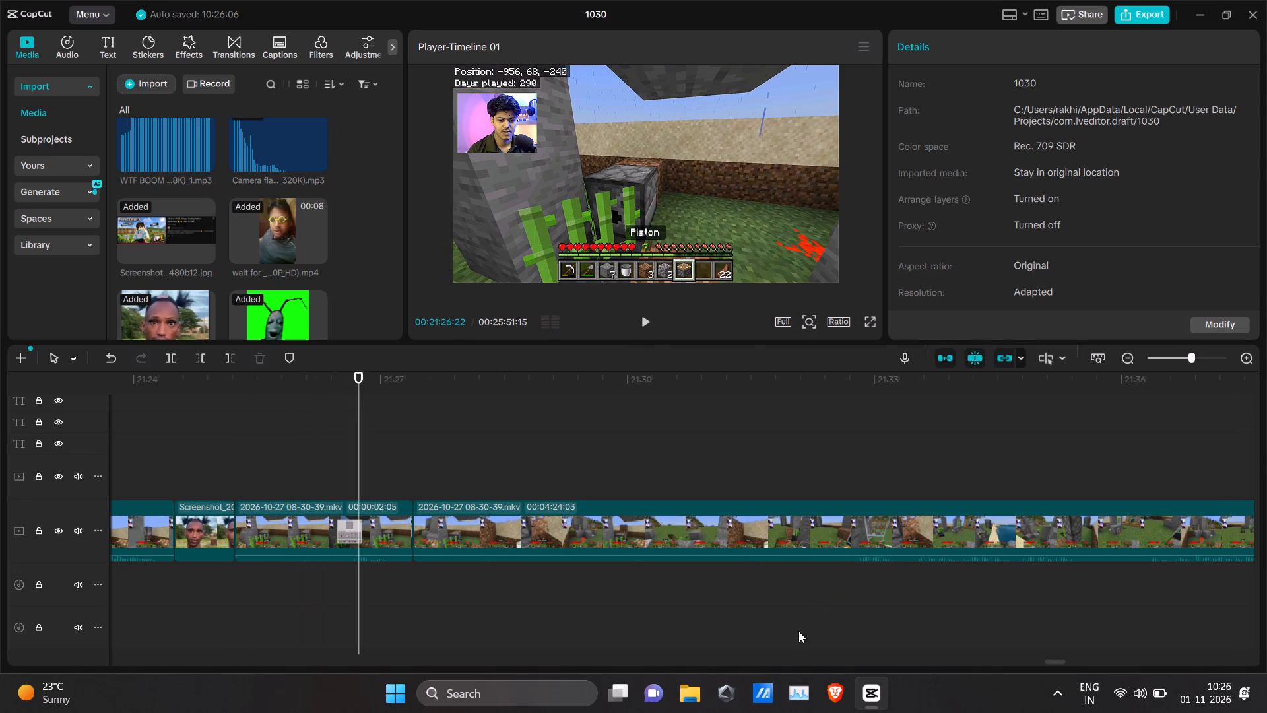
Move the Duck Toy Squeak sound from about 00:22:11 to directly beneath the screenshot meme image at about 00:21:24.
{"action": "scroll", "coordinate": [798, 631], "scroll_direction": "left", "scroll_amount": 7}
{"action": "scroll", "coordinate": [787, 638], "scroll_direction": "up", "scroll_amount": 1, "text": "ctrl"}
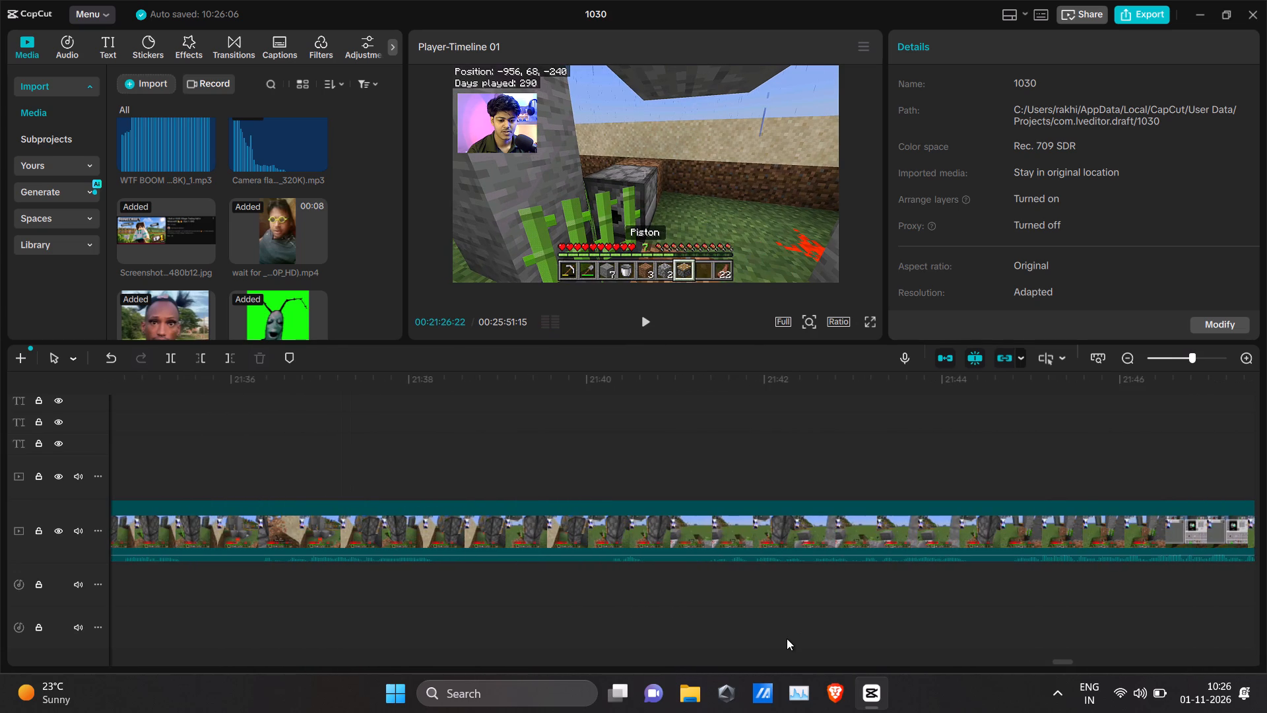
{"action": "scroll", "coordinate": [787, 638], "scroll_direction": "left", "scroll_amount": 7}
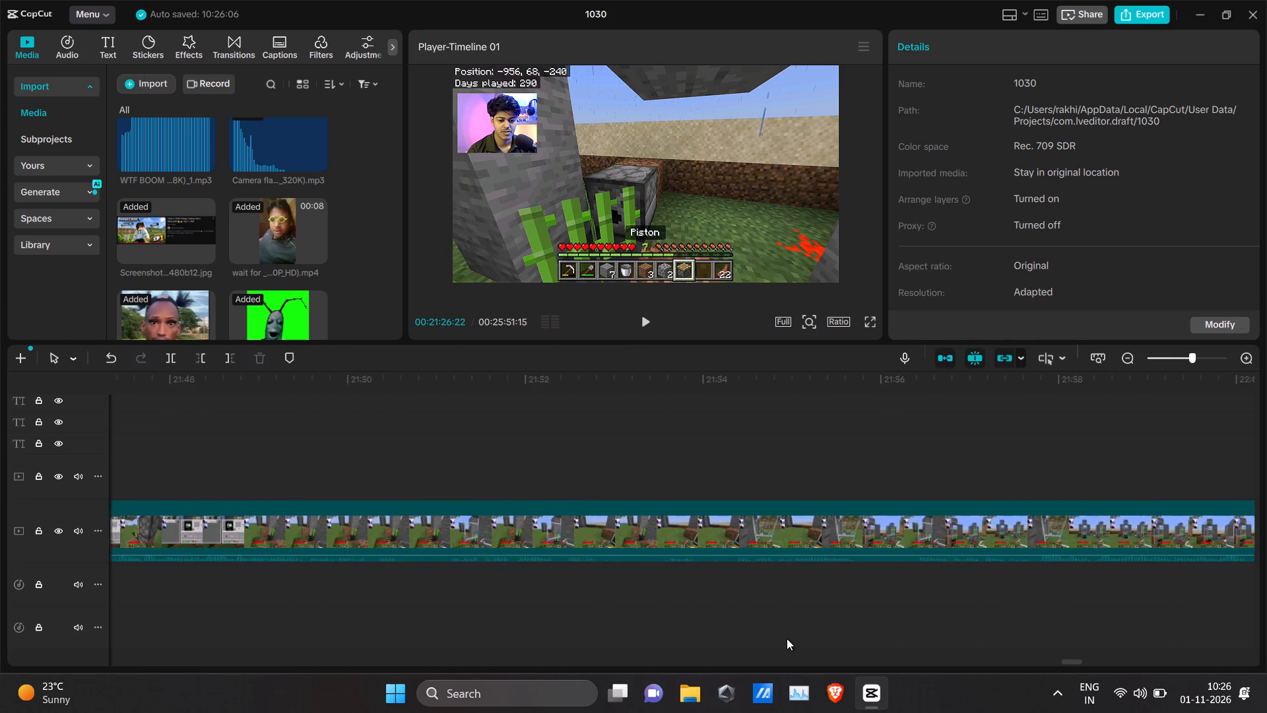
{"action": "scroll", "coordinate": [787, 638], "scroll_direction": "left", "scroll_amount": 6}
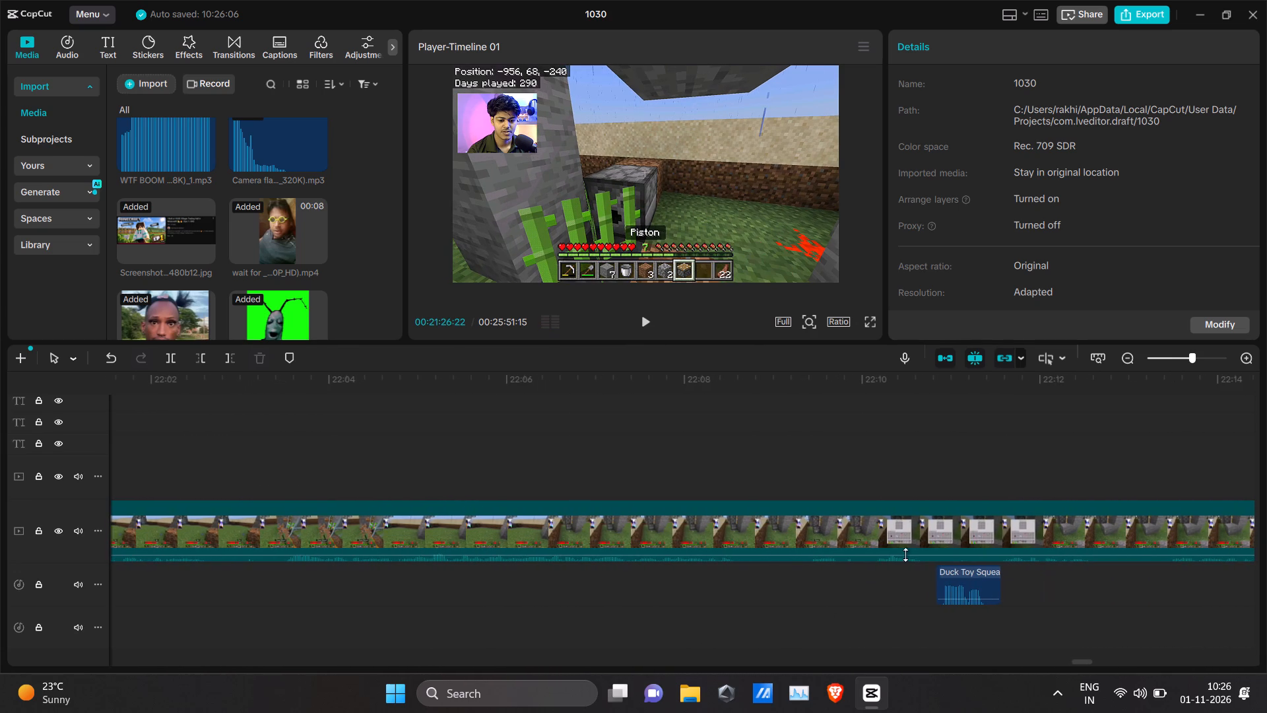
{"action": "left_click_drag", "start_coordinate": [965, 585], "coordinate": [479, 584]}
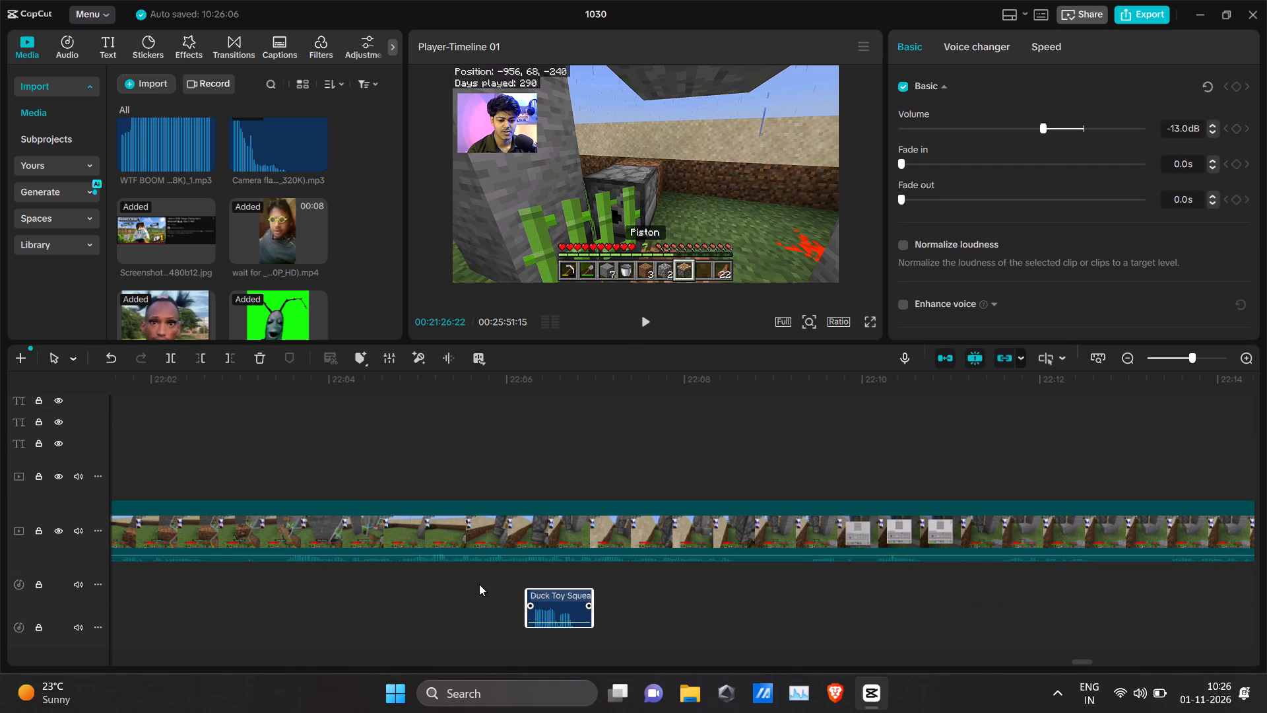
{"action": "left_click_drag", "start_coordinate": [479, 584], "coordinate": [142, 581]}
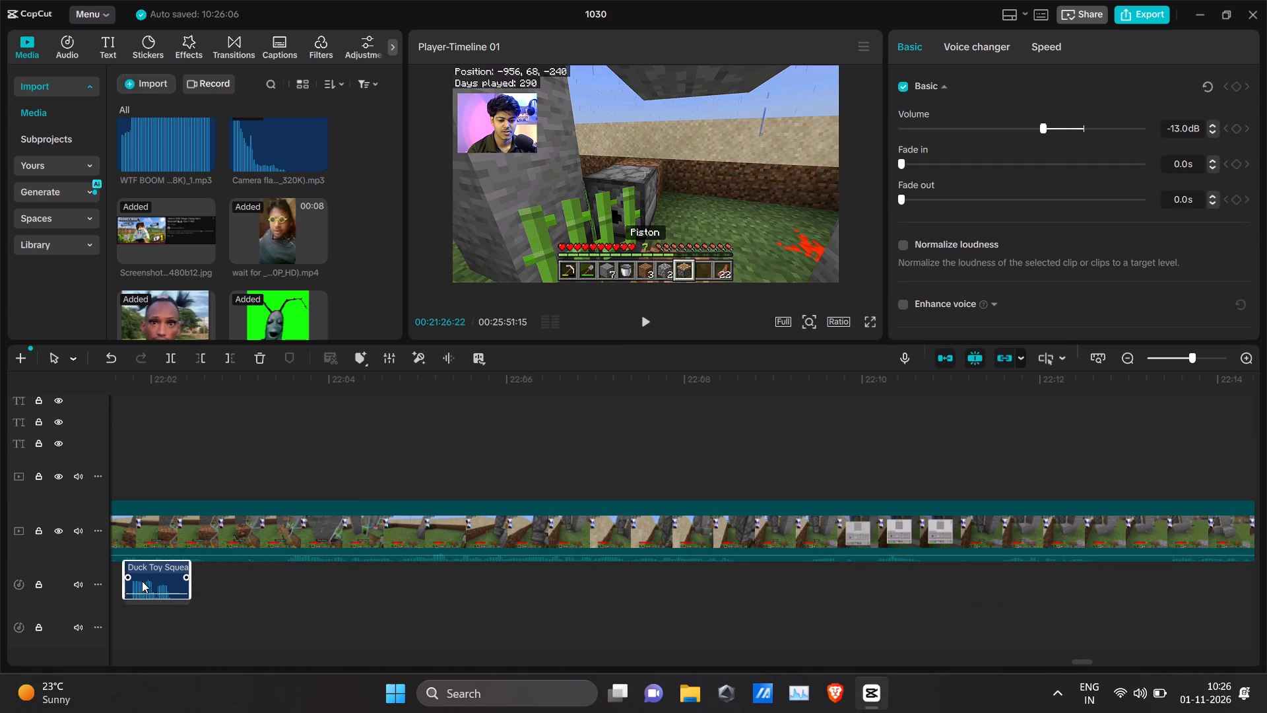
{"action": "left_click_drag", "start_coordinate": [142, 581], "coordinate": [42, 568]}
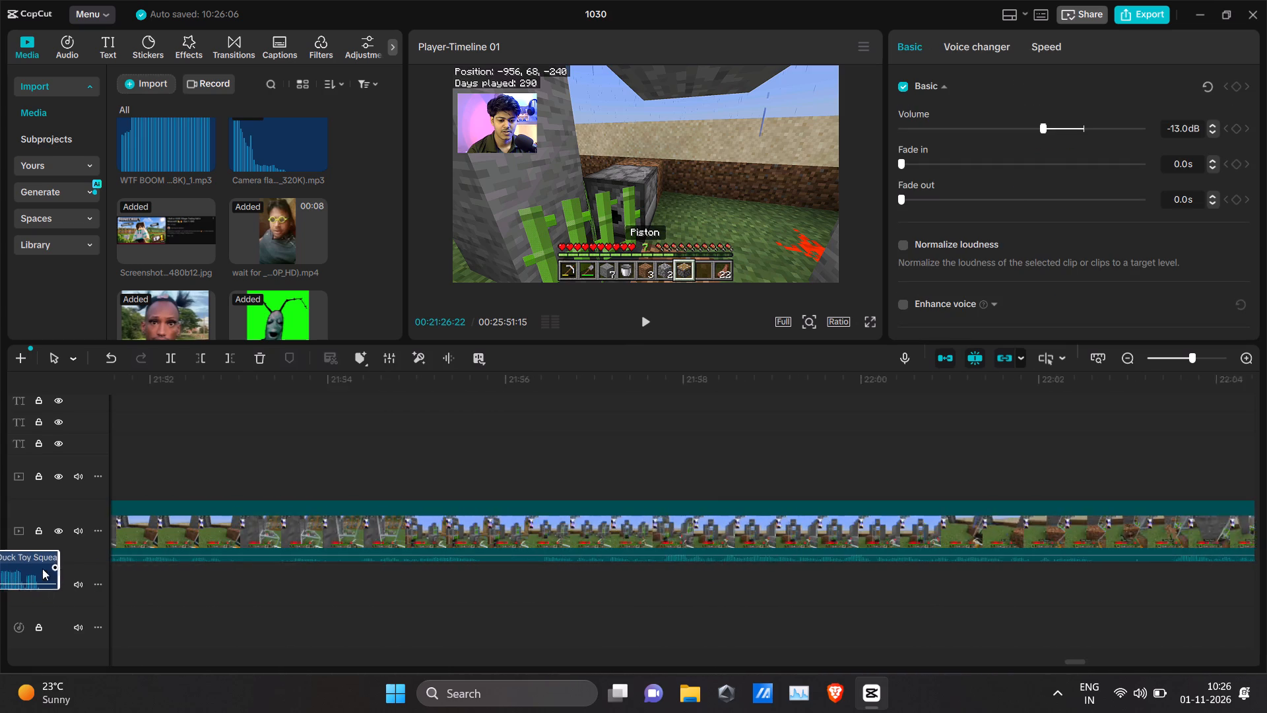
{"action": "left_click_drag", "start_coordinate": [42, 568], "coordinate": [26, 596]}
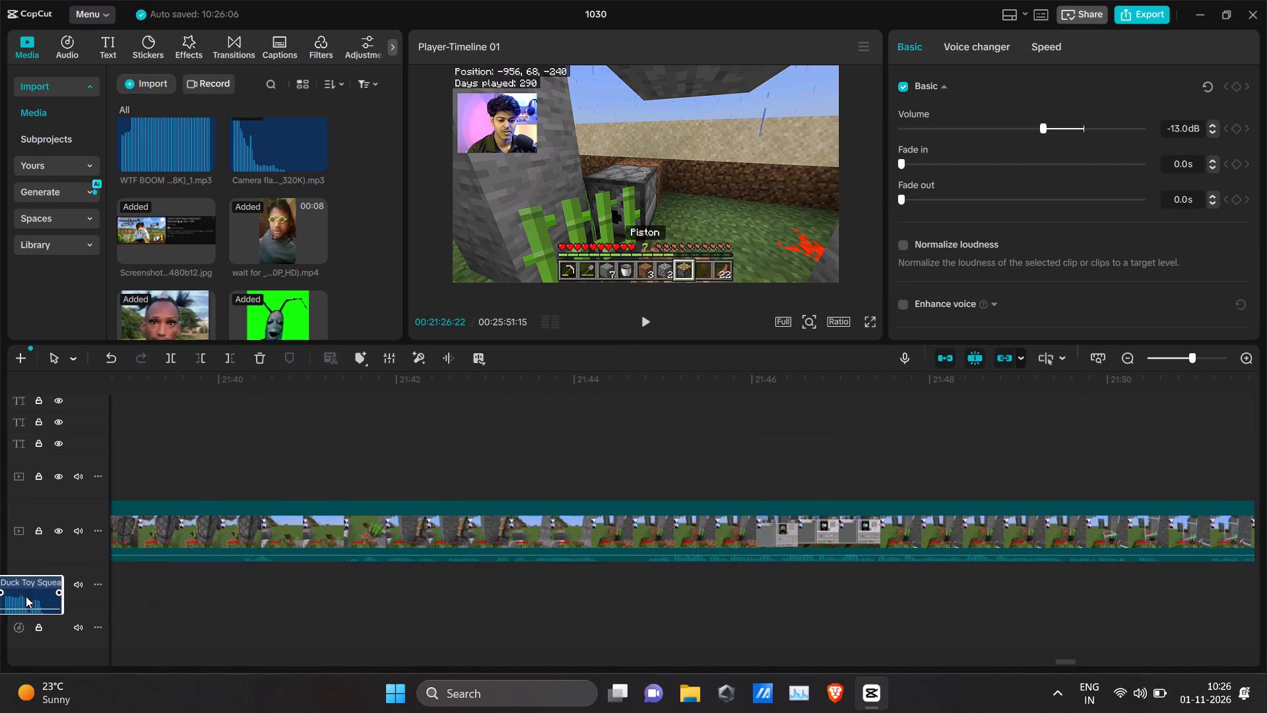
{"action": "left_click_drag", "start_coordinate": [26, 596], "coordinate": [138, 596]}
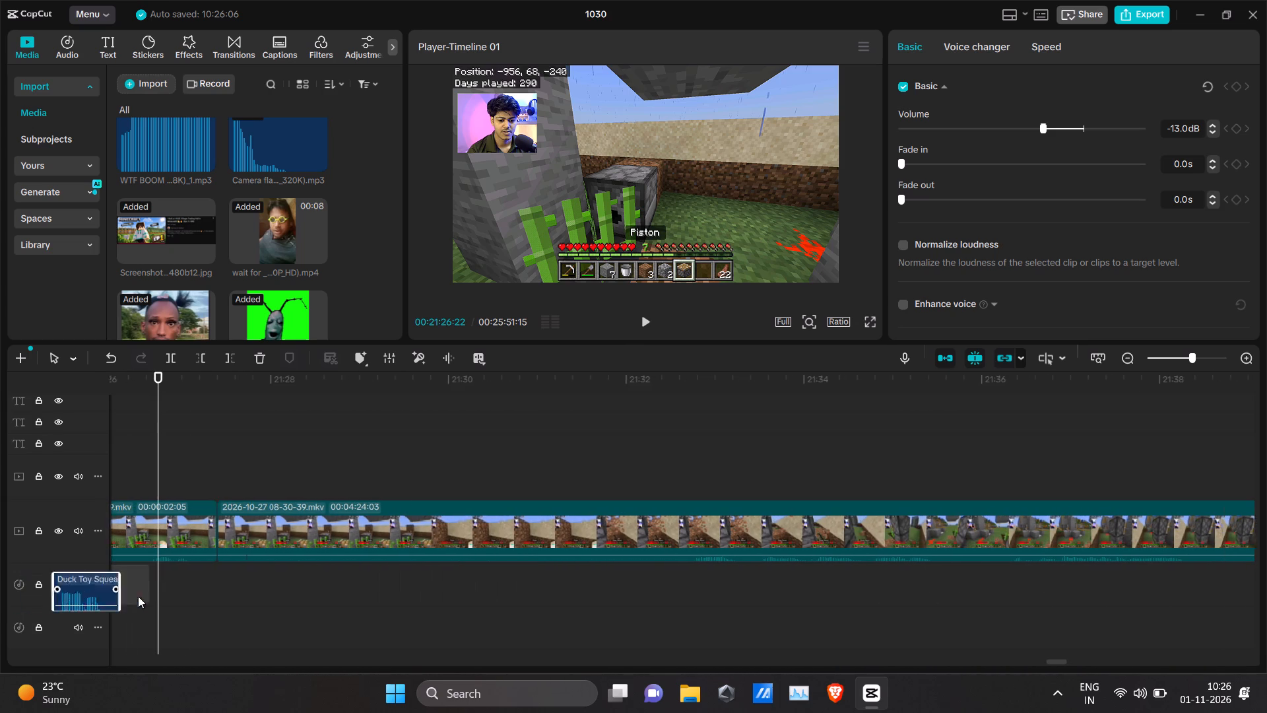
{"action": "left_click_drag", "start_coordinate": [138, 596], "coordinate": [278, 611]}
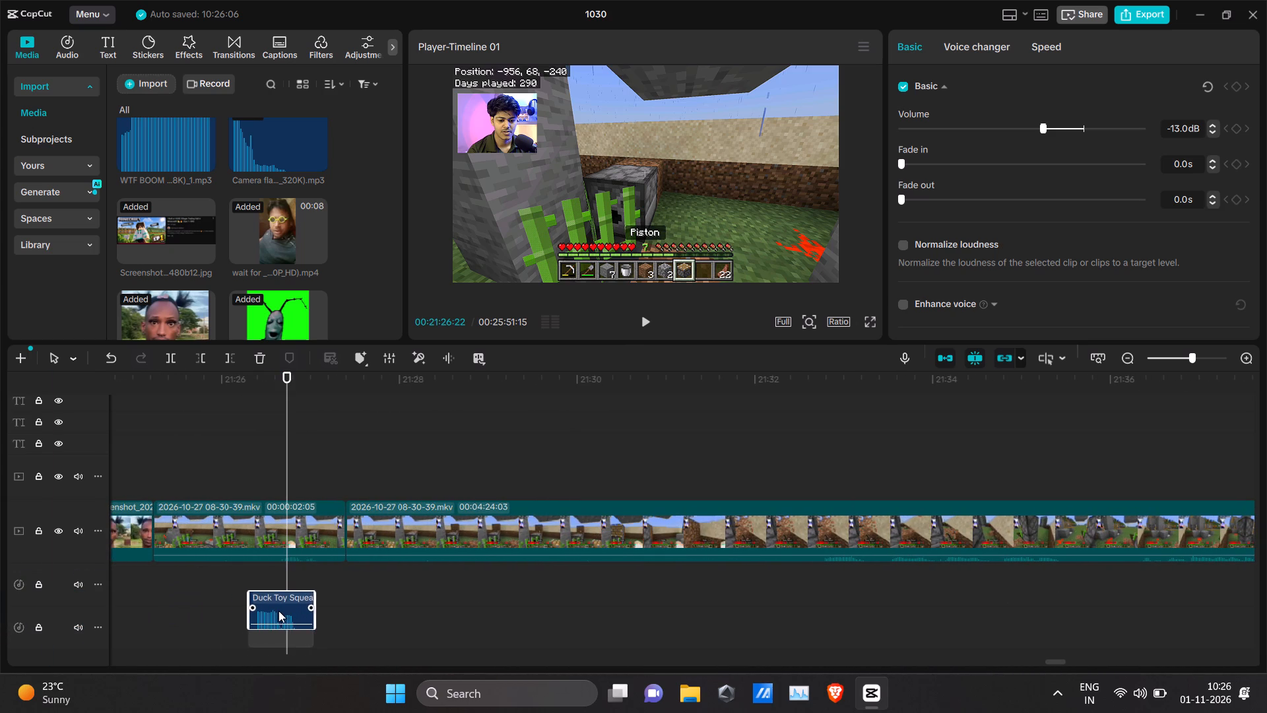
{"action": "left_click_drag", "start_coordinate": [278, 611], "coordinate": [153, 592]}
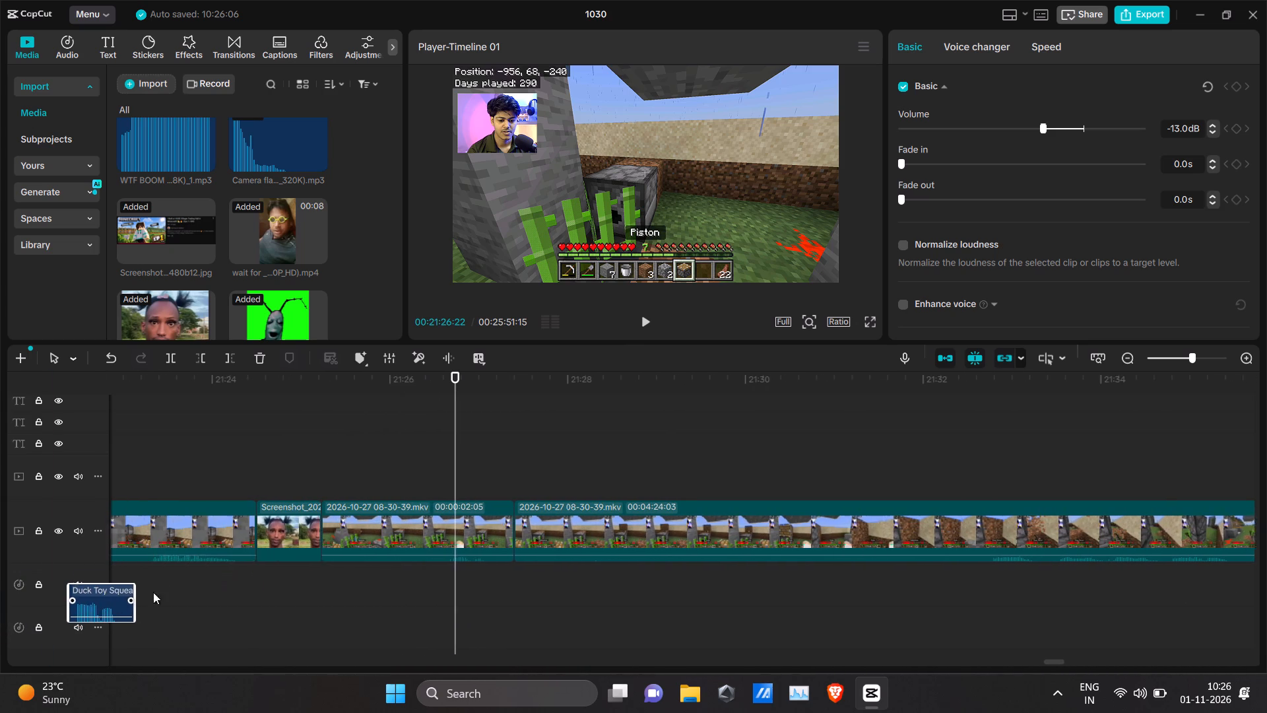
{"action": "left_click_drag", "start_coordinate": [153, 592], "coordinate": [314, 592]}
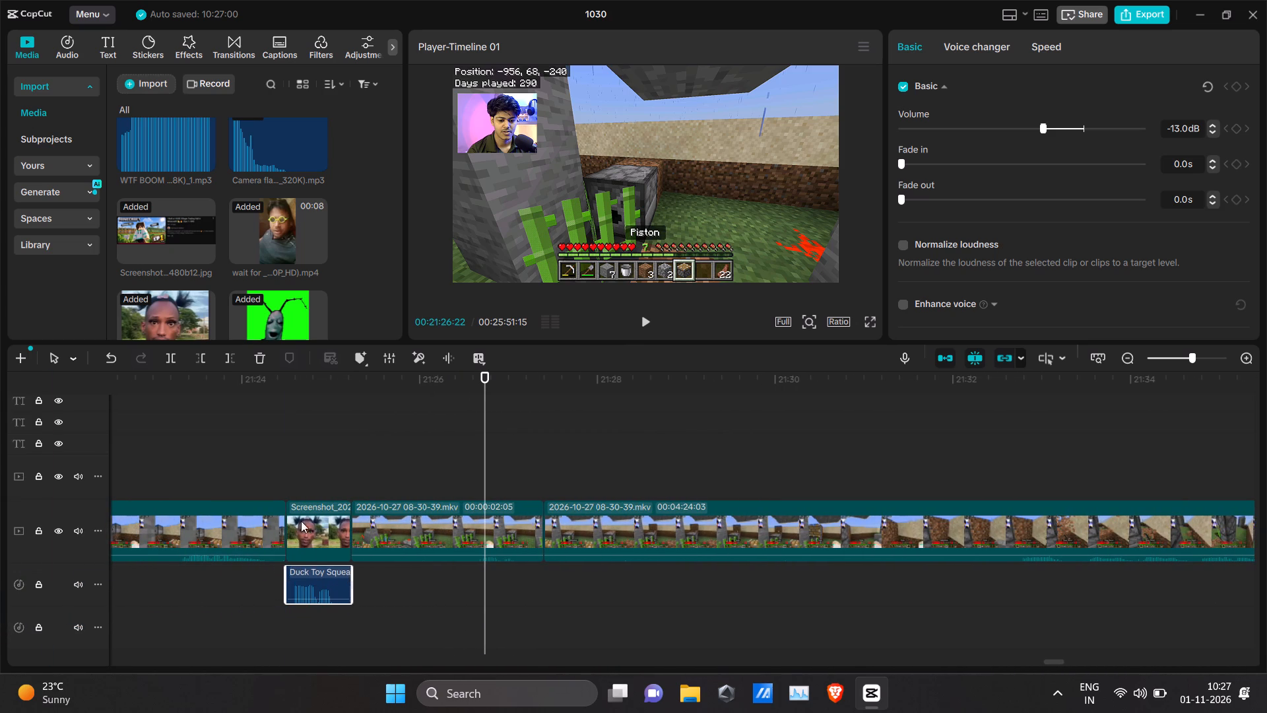
Play back from about 00:21:24 to check the squeak sound against the meme image and review the clip after it.
{"action": "left_click", "coordinate": [243, 392]}
{"action": "key", "text": "space"}
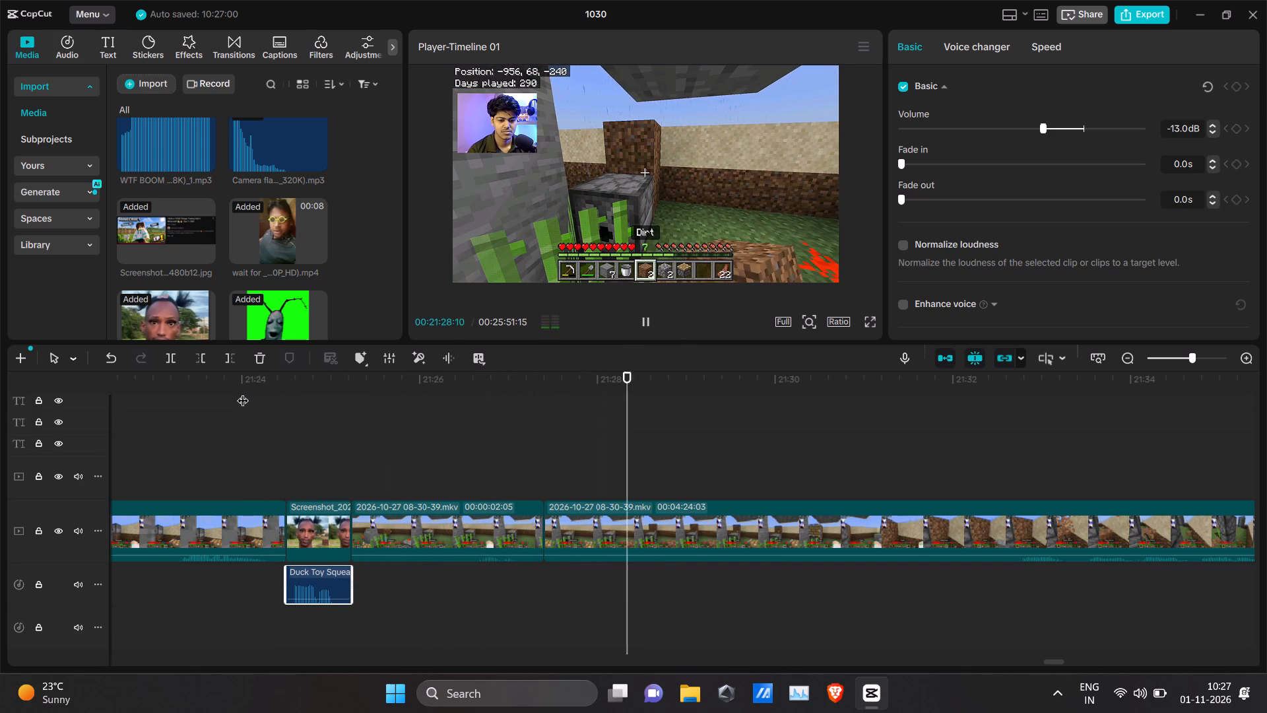
{"action": "left_click", "coordinate": [388, 381]}
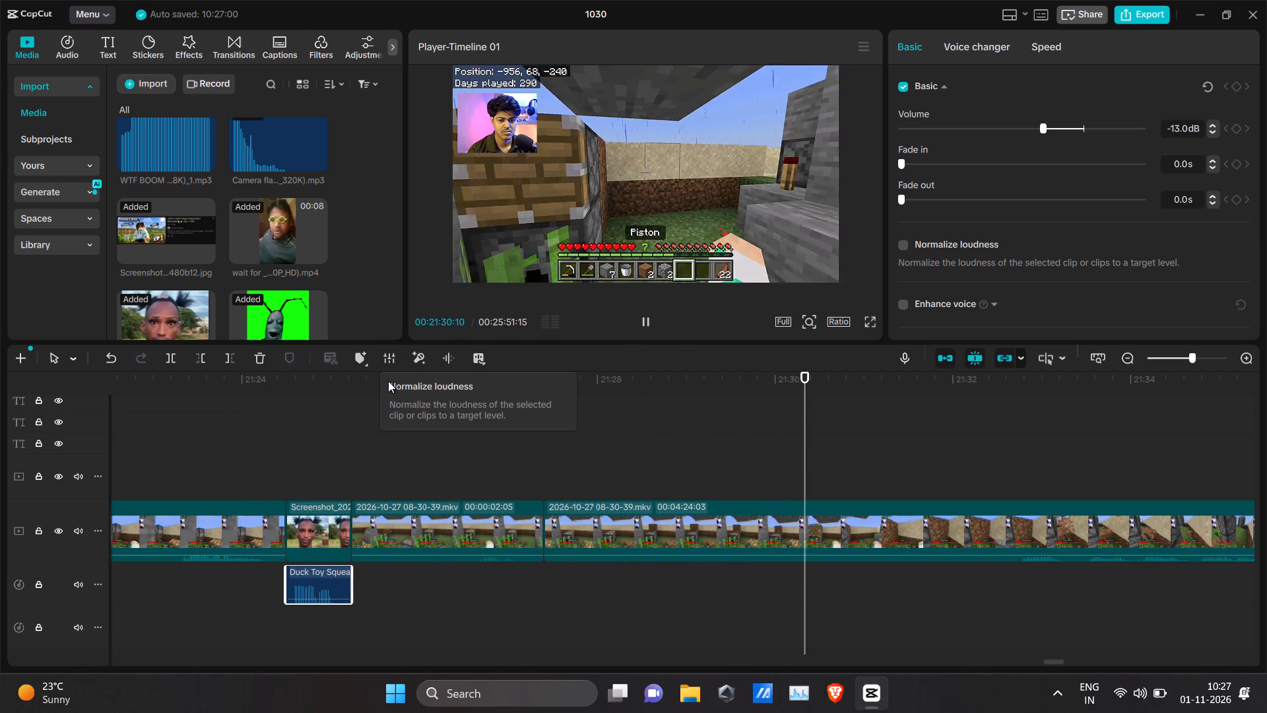
{"action": "left_click", "coordinate": [351, 387]}
{"action": "key", "text": "space"}
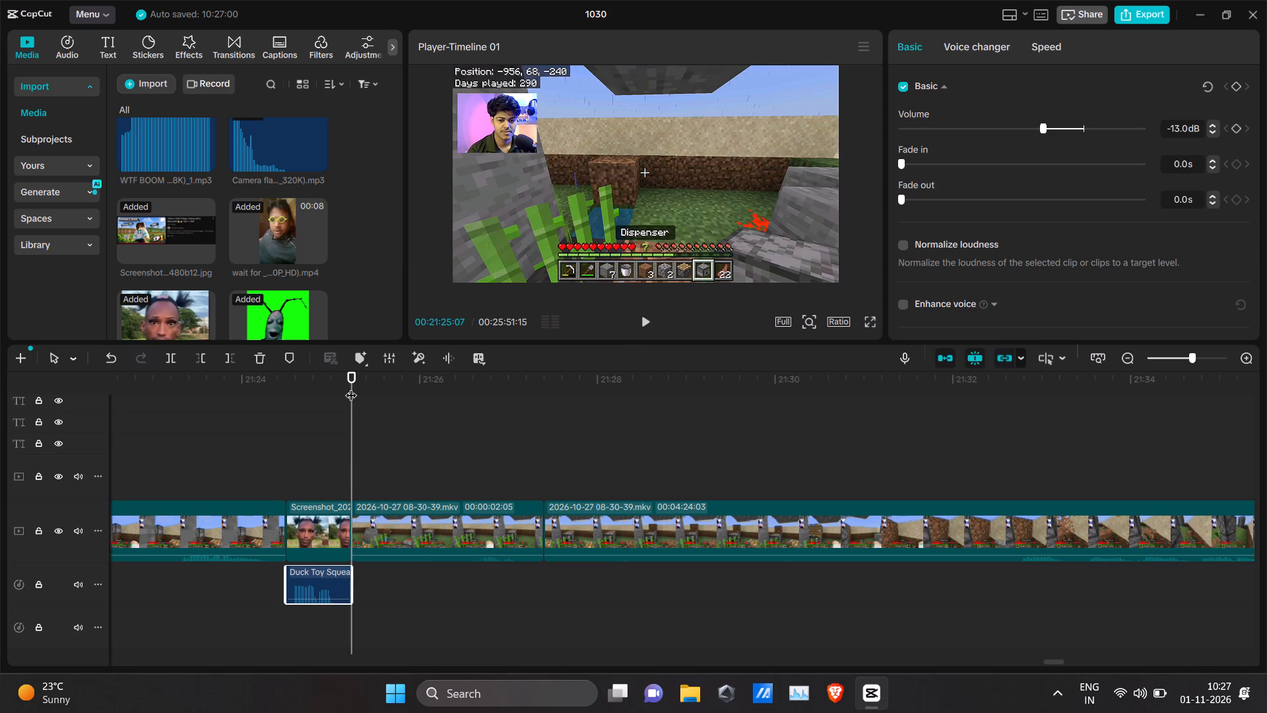
{"action": "key", "text": "space"}
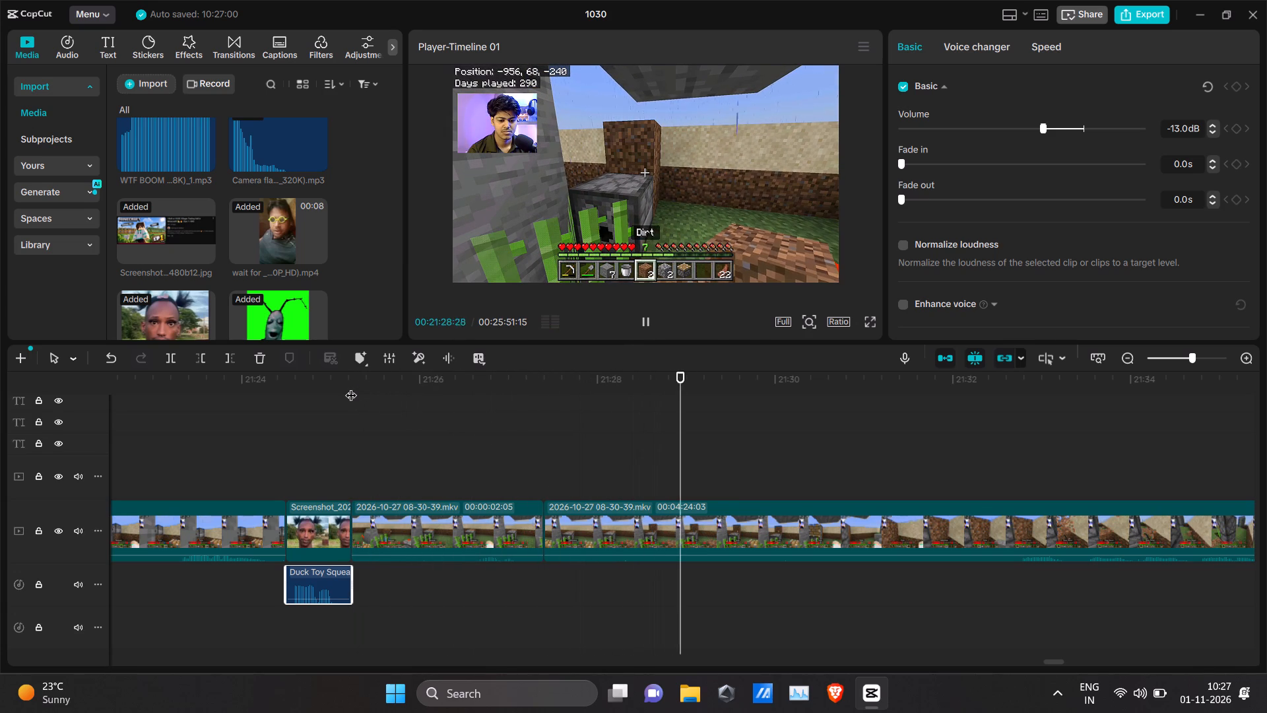
{"action": "key", "text": "space"}
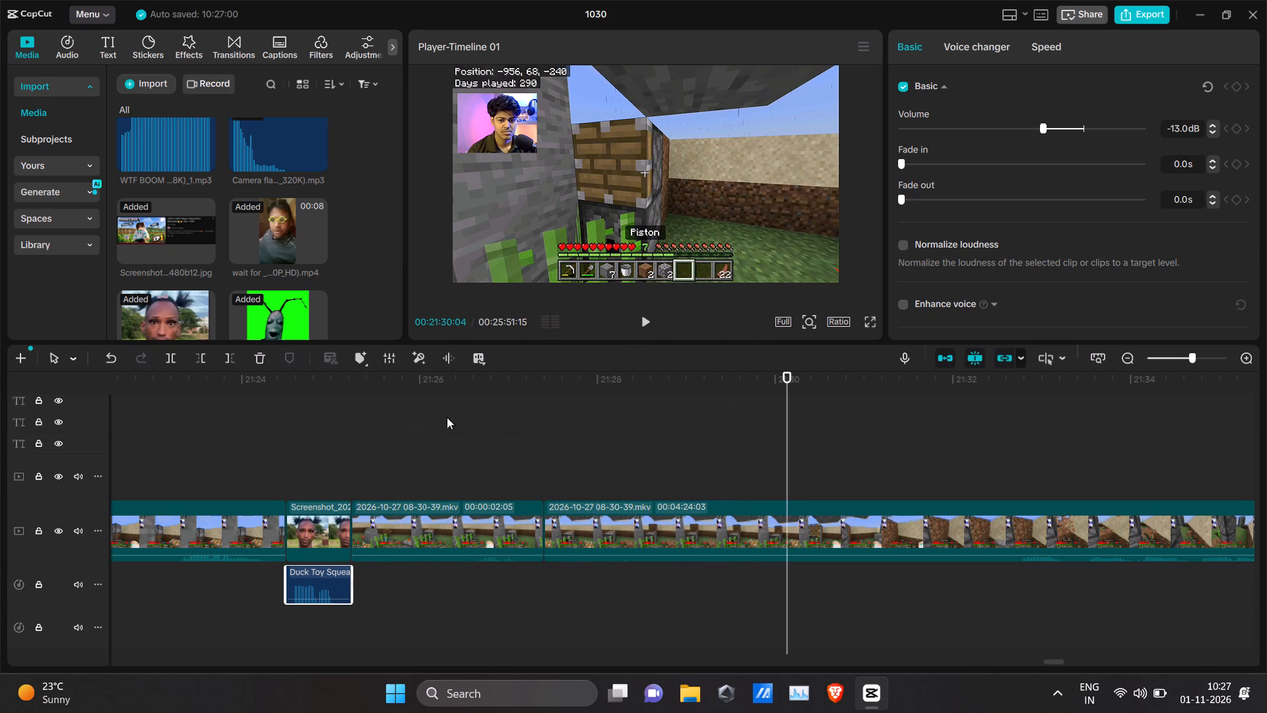
Review the sugar cane farm footage from about 00:21:29 to 00:22:00 for parts to edit.
{"action": "left_click", "coordinate": [710, 378]}
{"action": "key", "text": "space"}
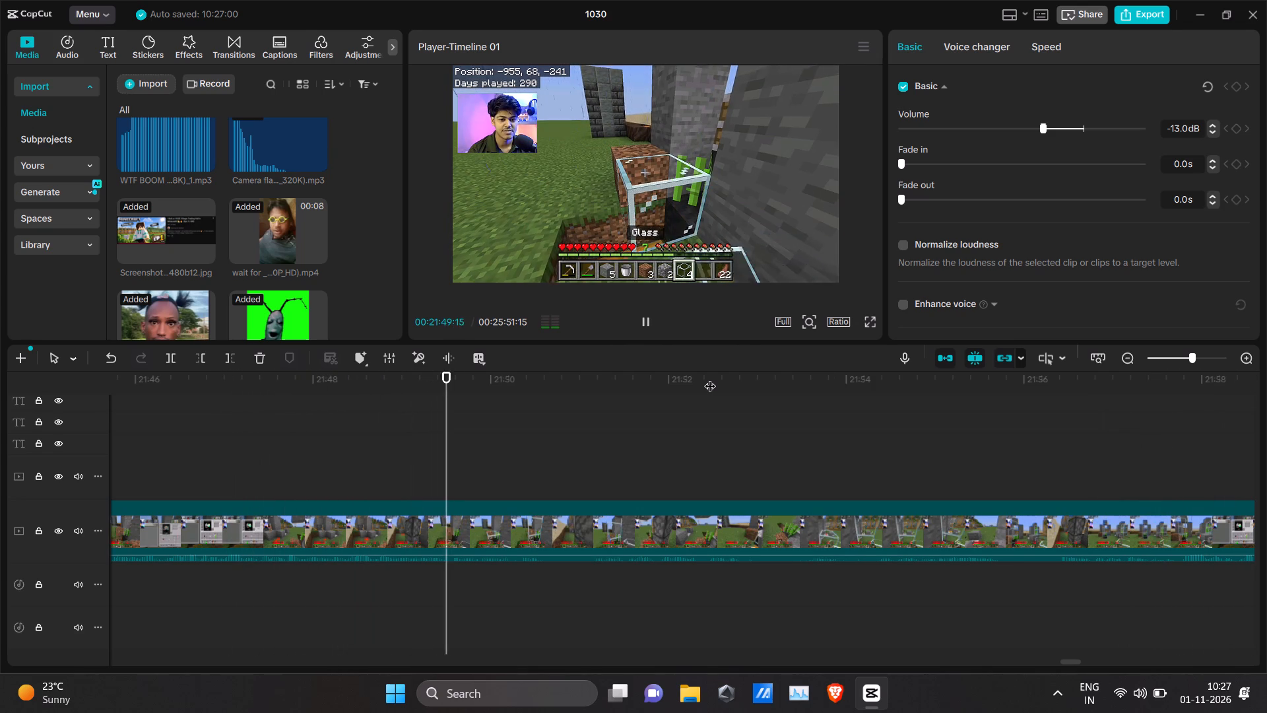
{"action": "key", "text": "space"}
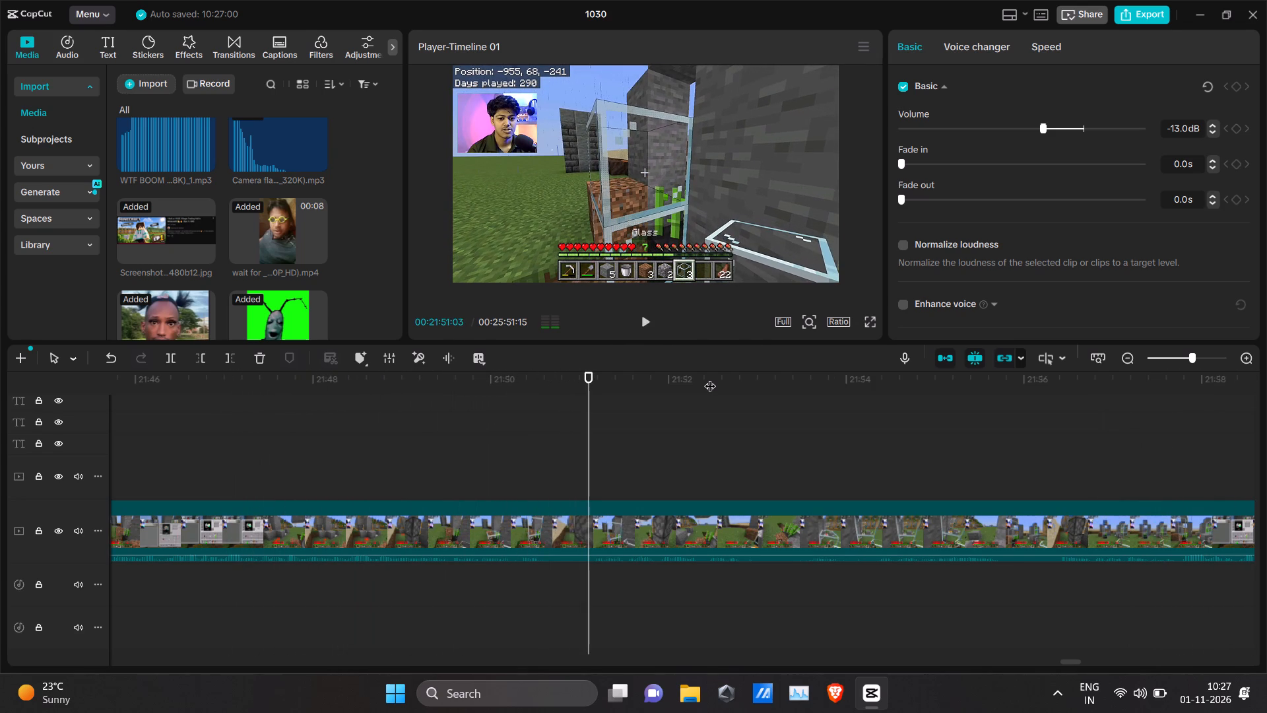
{"action": "left_click_drag", "start_coordinate": [568, 404], "coordinate": [552, 388]}
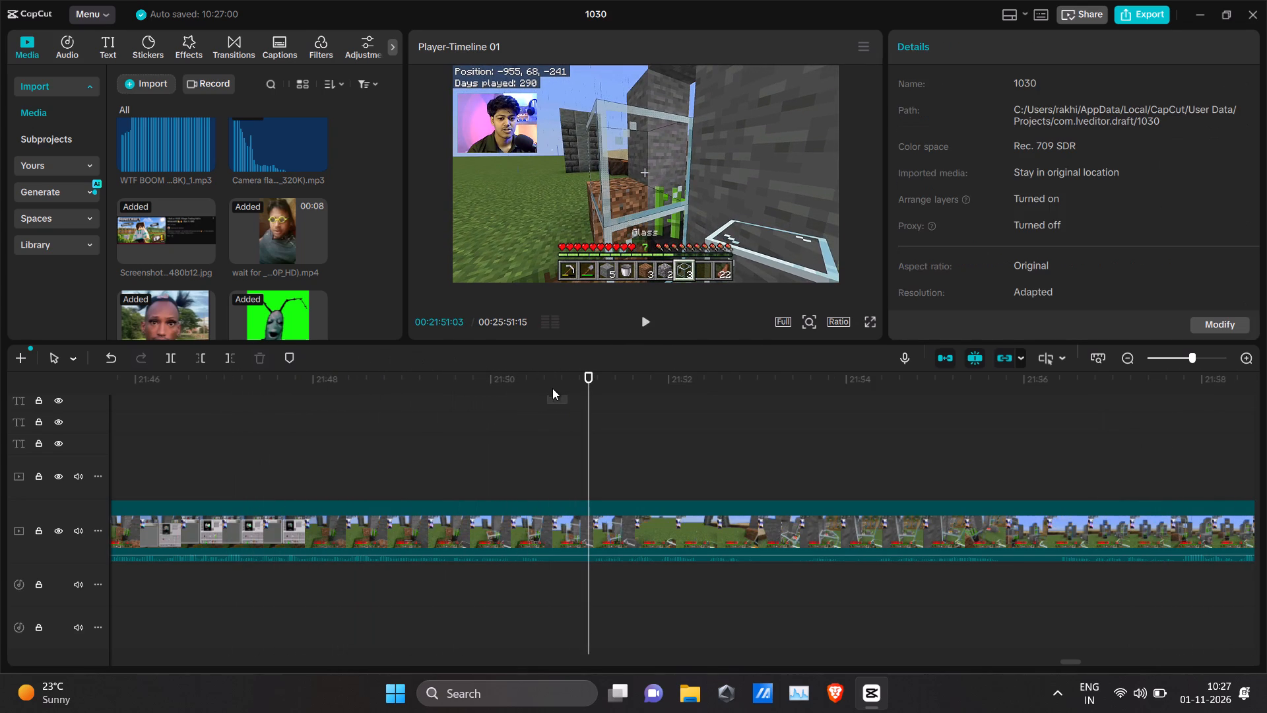
{"action": "left_click_drag", "start_coordinate": [552, 388], "coordinate": [554, 390]}
{"action": "key", "text": "space"}
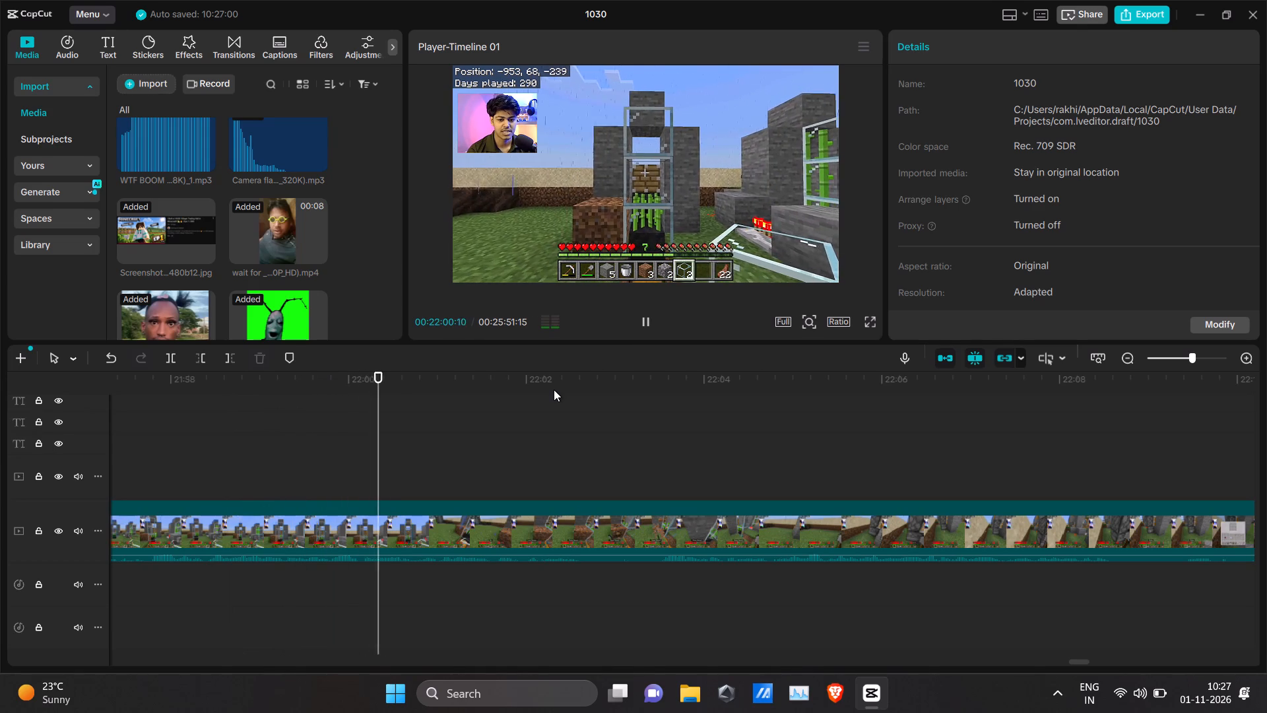
{"action": "key", "text": "space"}
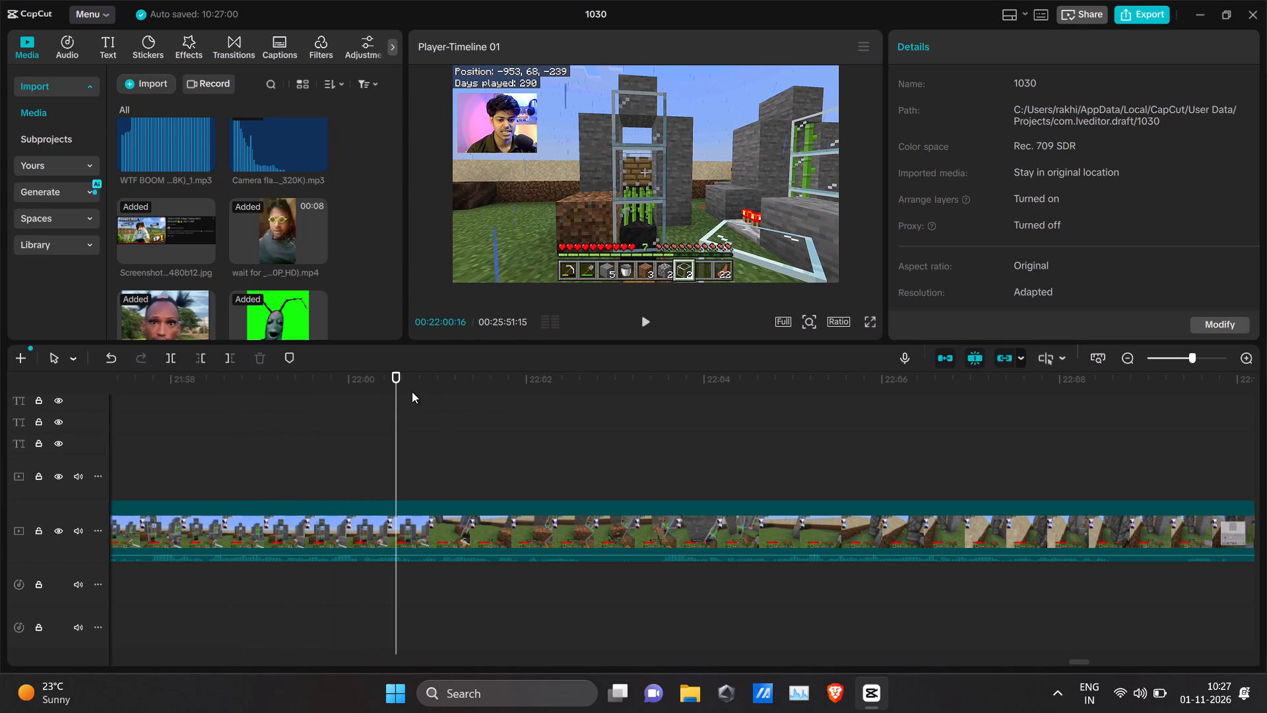
Find where dirt is held beside the sugar cane hole and split the gameplay clip there, at 00:21:44:13.
{"action": "left_click_drag", "start_coordinate": [394, 391], "coordinate": [213, 407]}
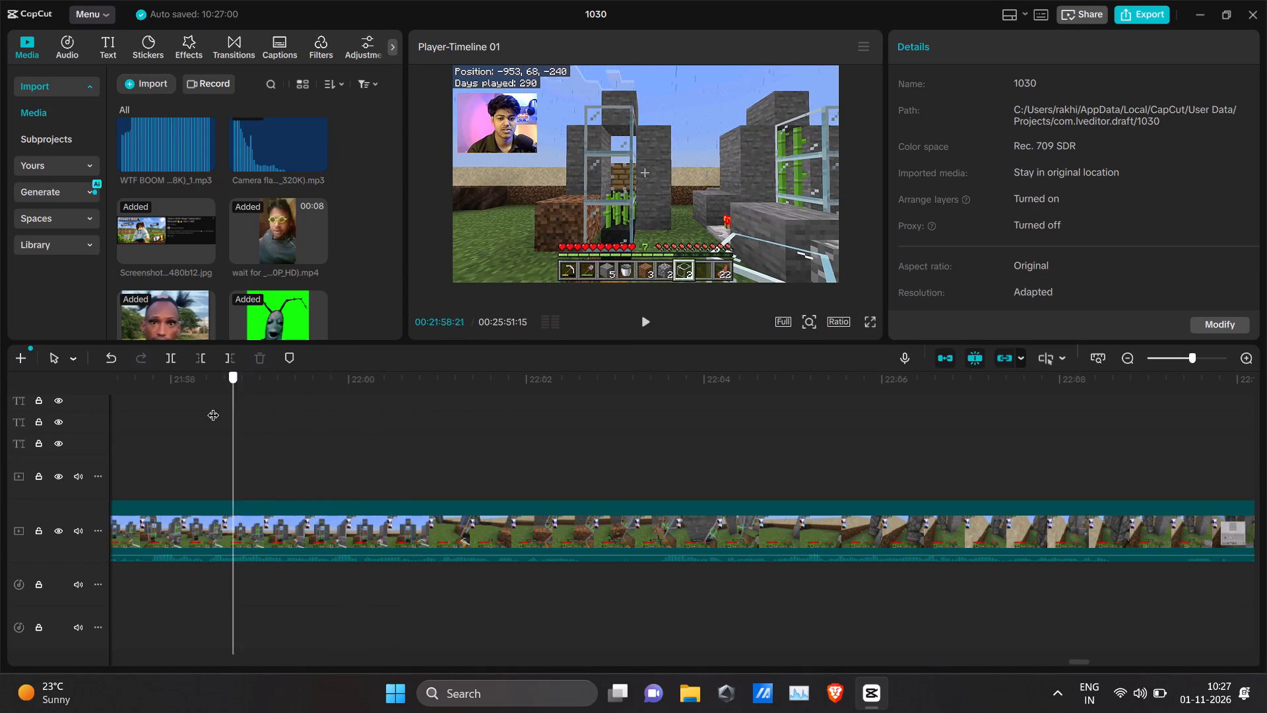
{"action": "left_click_drag", "start_coordinate": [213, 407], "coordinate": [328, 369]}
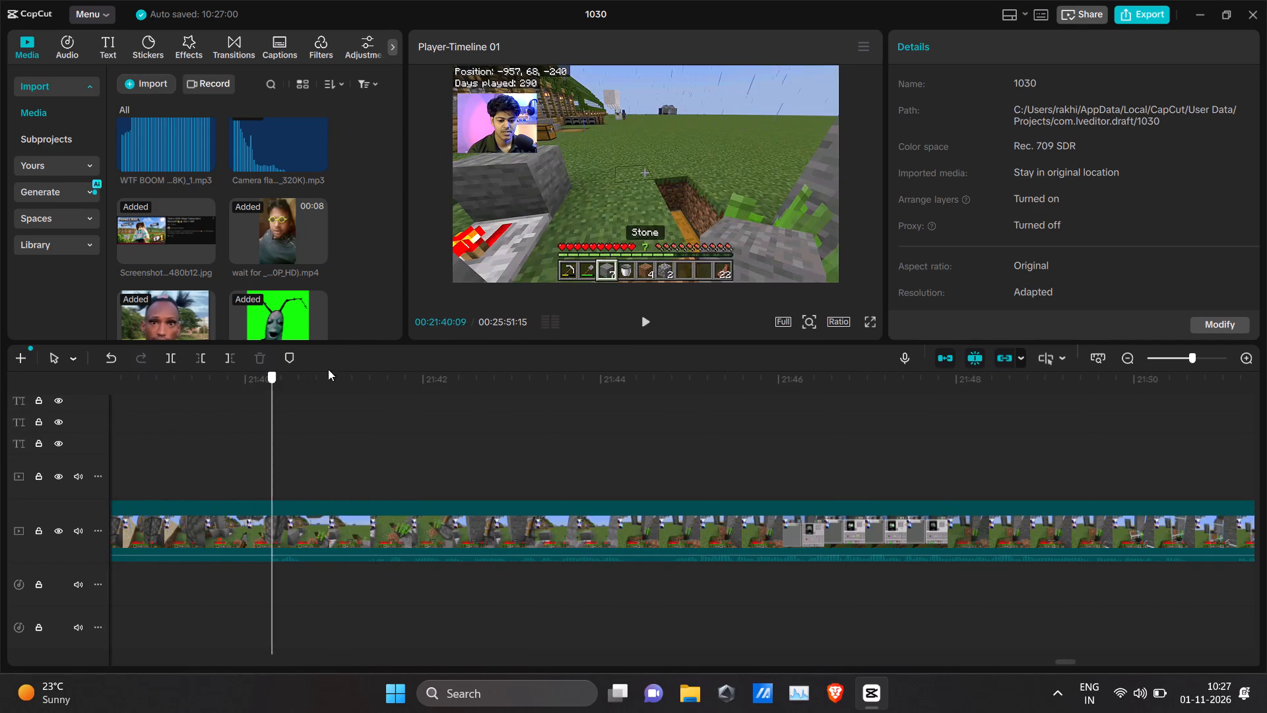
{"action": "left_click_drag", "start_coordinate": [328, 369], "coordinate": [437, 382]}
{"action": "key", "text": "space"}
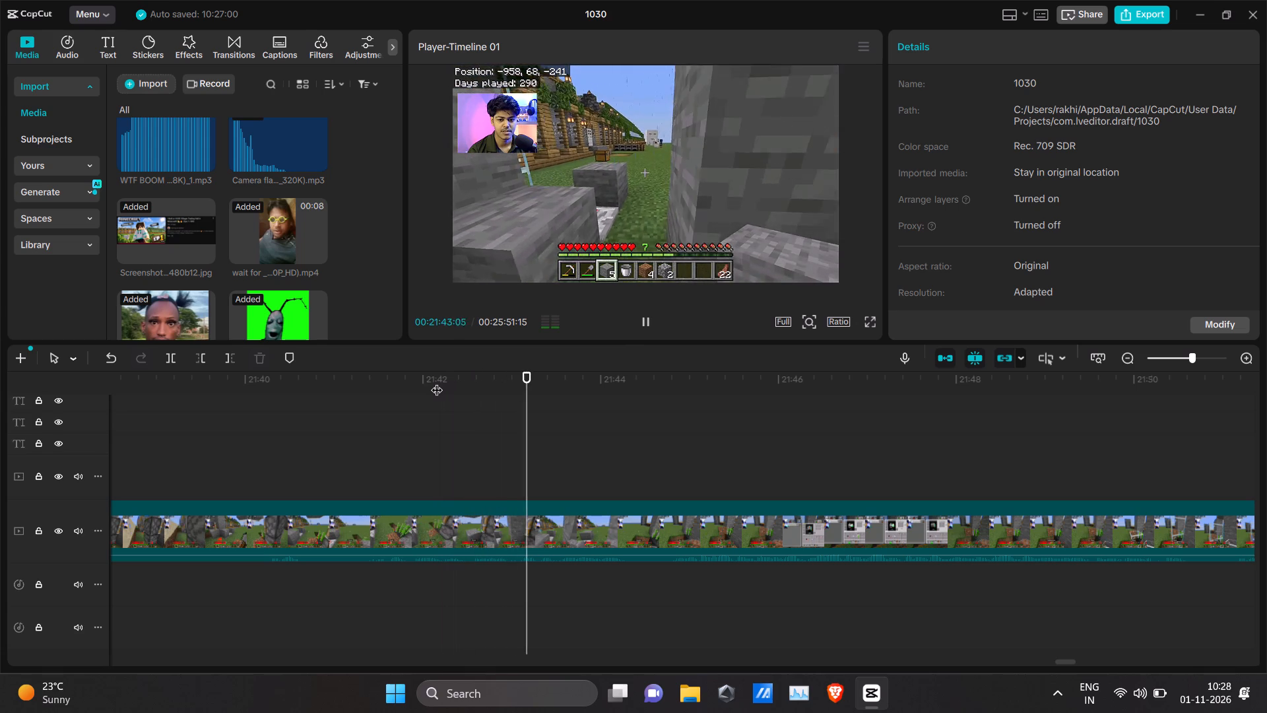
{"action": "left_click", "coordinate": [395, 388]}
{"action": "key", "text": "space"}
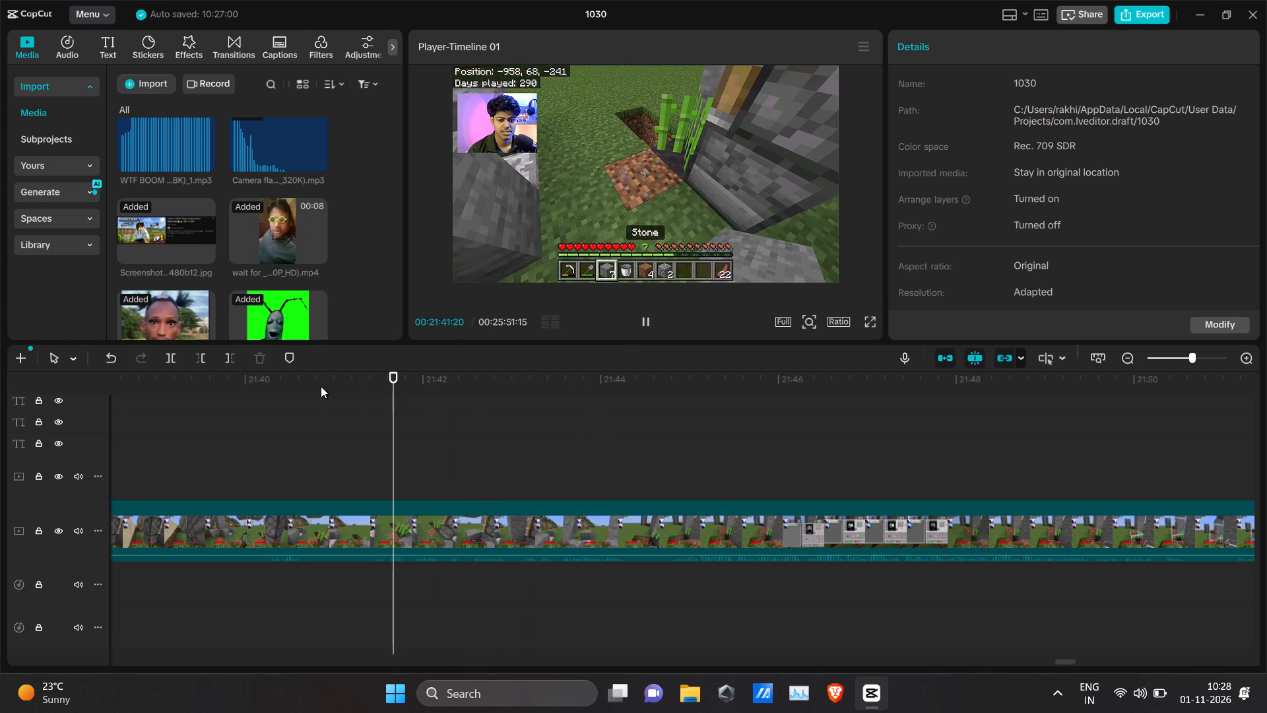
{"action": "left_click", "coordinate": [296, 390]}
{"action": "key", "text": "space"}
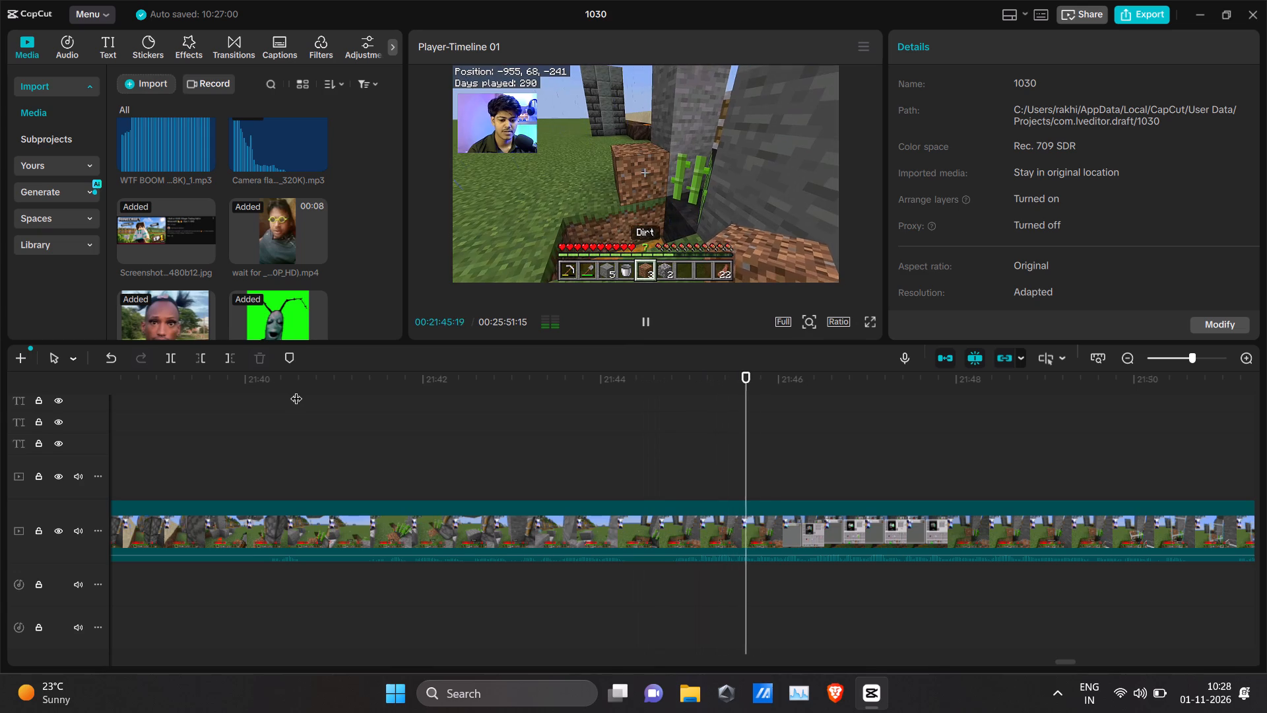
{"action": "left_click", "coordinate": [554, 384]}
{"action": "key", "text": "space"}
{"action": "key", "text": "space"}
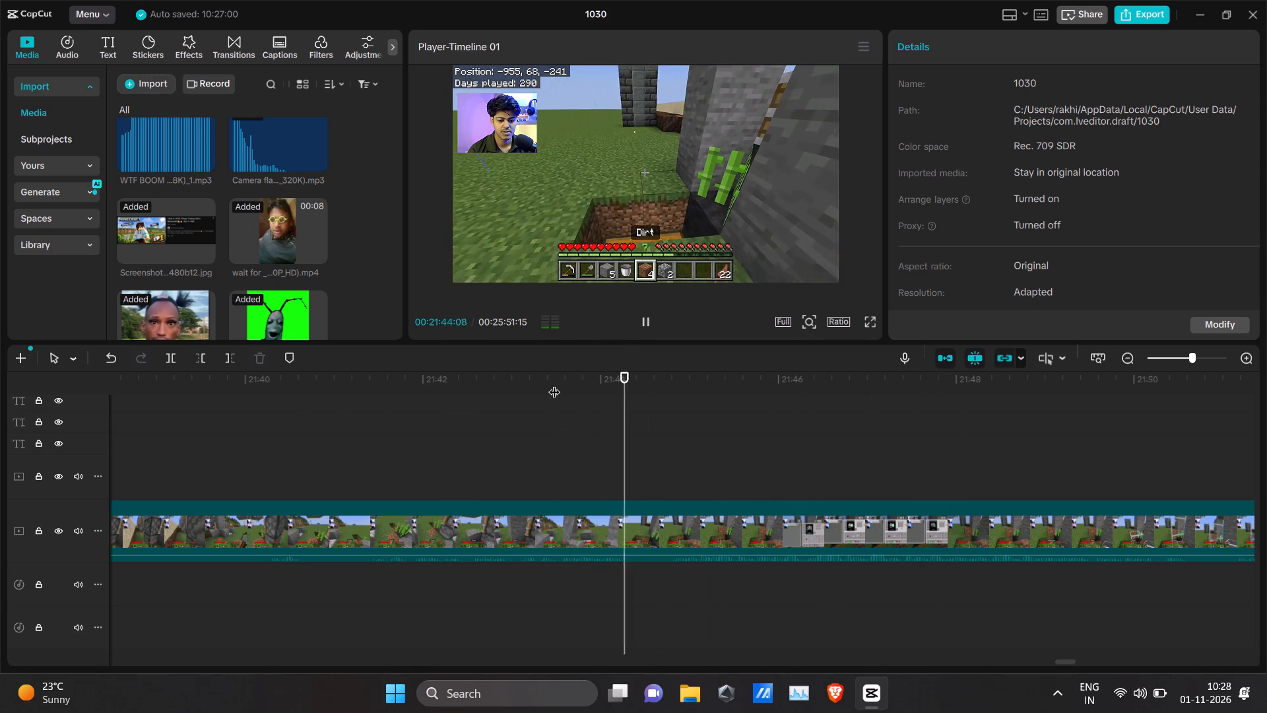
{"action": "key", "text": "space"}
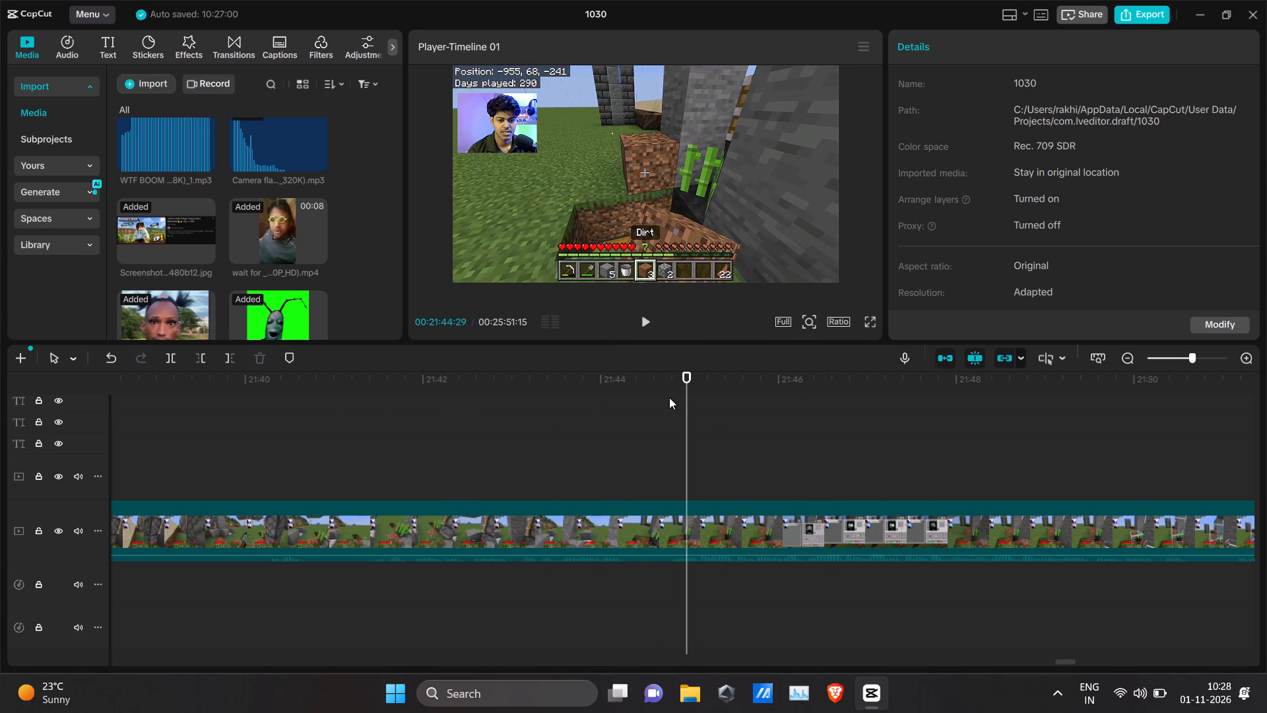
{"action": "left_click_drag", "start_coordinate": [660, 386], "coordinate": [650, 382]}
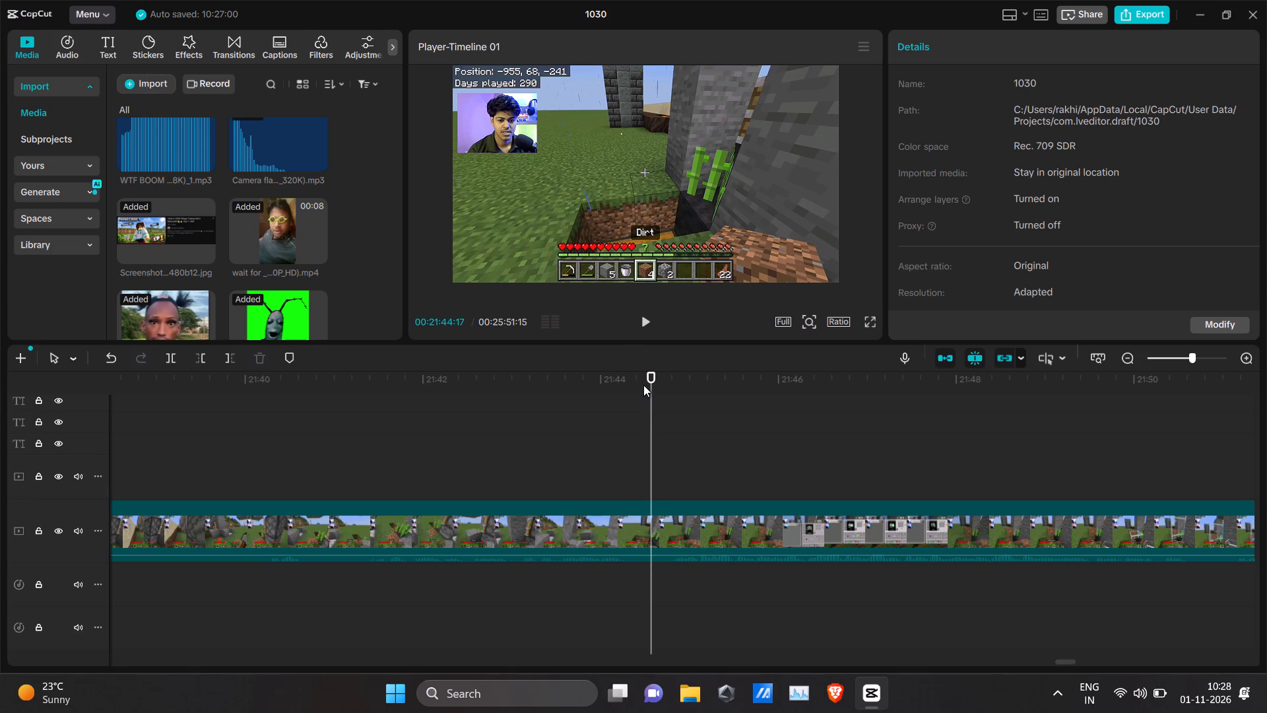
{"action": "left_click", "coordinate": [643, 385]}
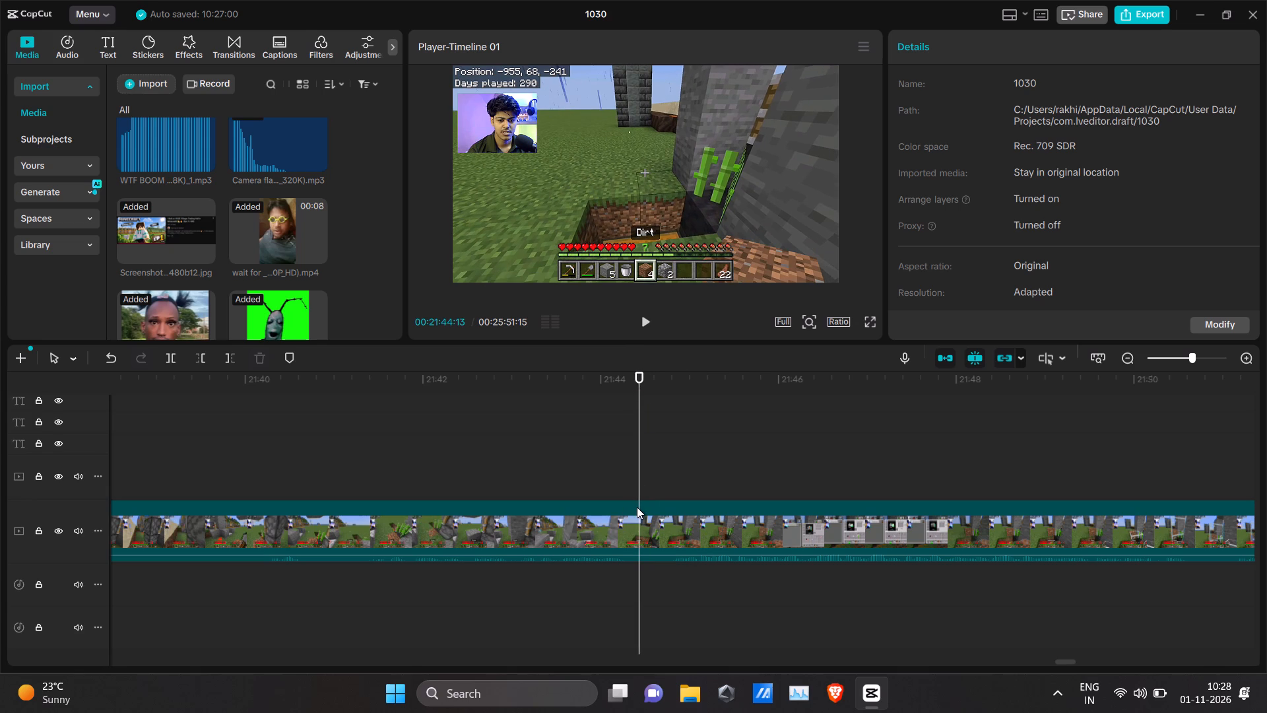
{"action": "left_click", "coordinate": [637, 507]}
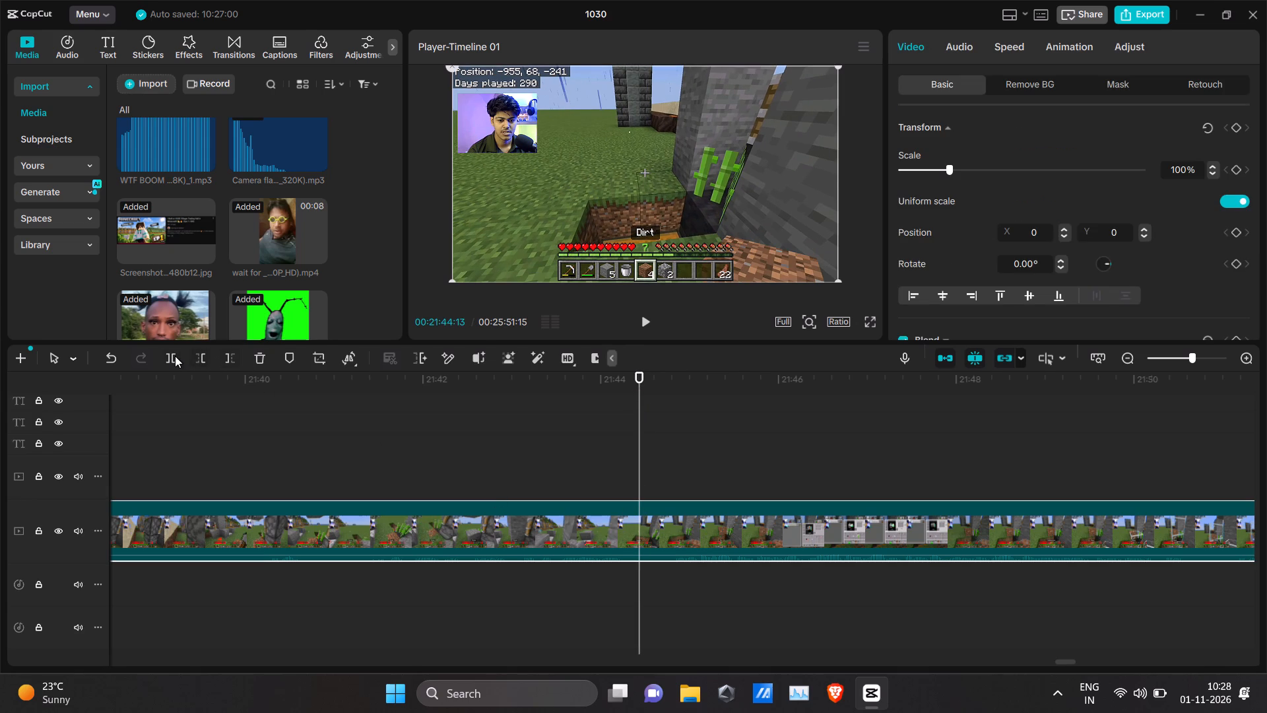
{"action": "left_click", "coordinate": [174, 356]}
Review the footage from about 00:21:26 to 00:21:43, ahead of the split, for where the dull part begins.
{"action": "left_click_drag", "start_coordinate": [420, 384], "coordinate": [204, 377]}
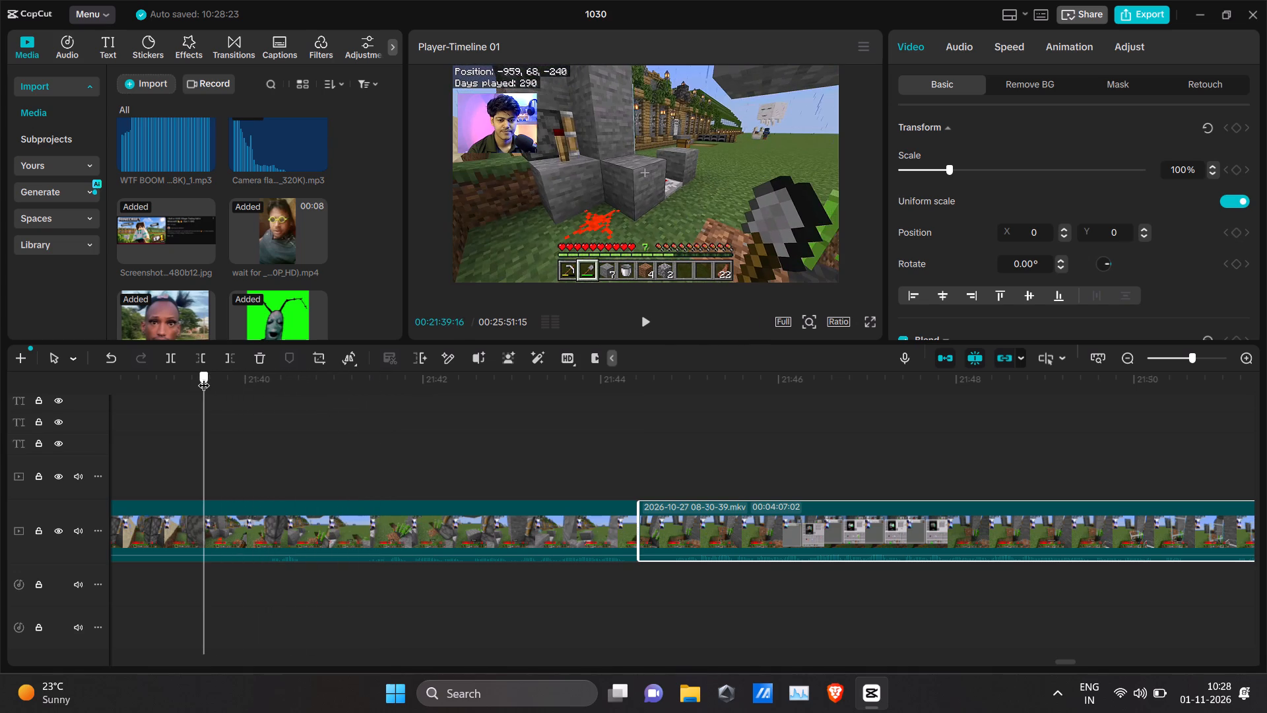
{"action": "left_click_drag", "start_coordinate": [204, 377], "coordinate": [90, 355]}
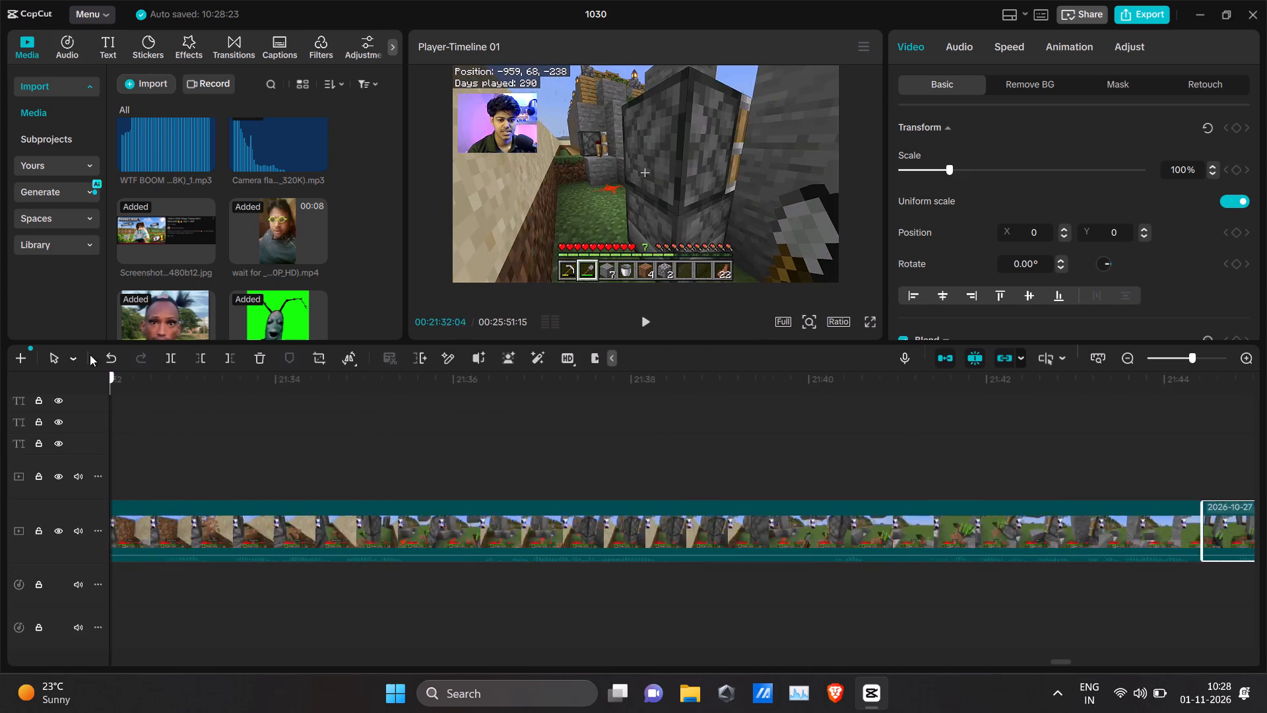
{"action": "left_click_drag", "start_coordinate": [90, 355], "coordinate": [151, 393]}
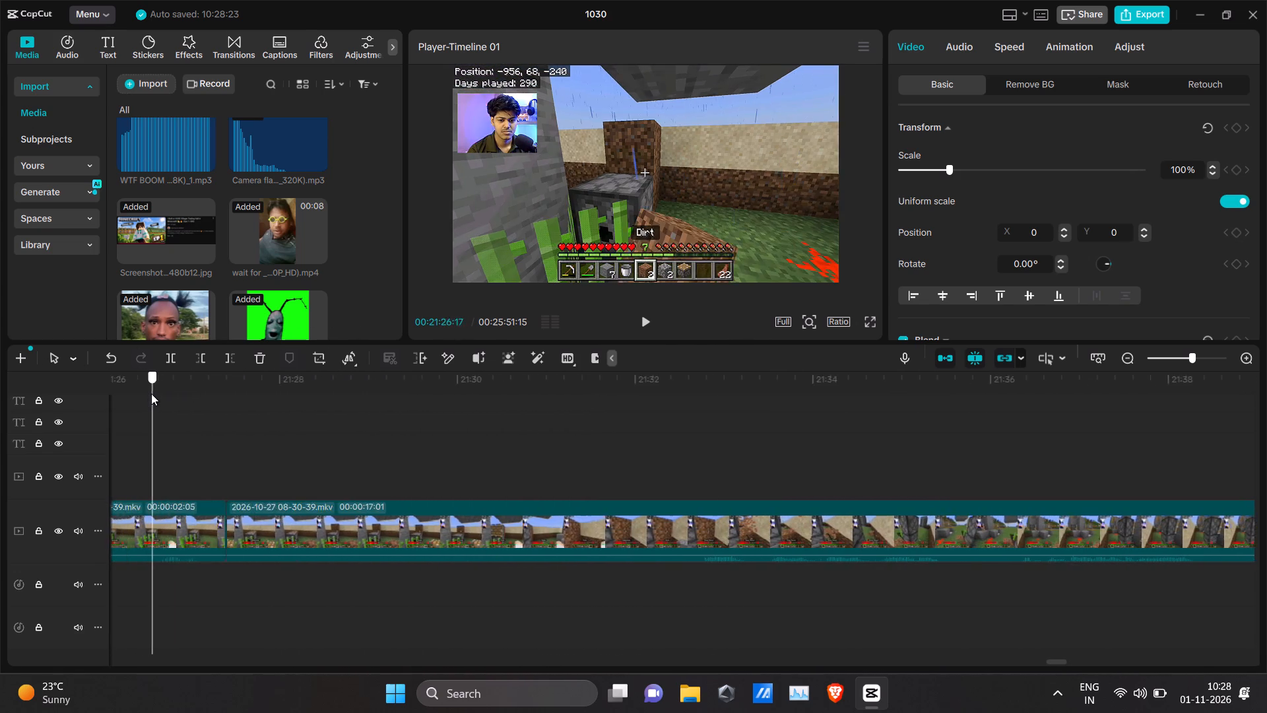
{"action": "left_click_drag", "start_coordinate": [151, 393], "coordinate": [594, 345]}
{"action": "key", "text": "space"}
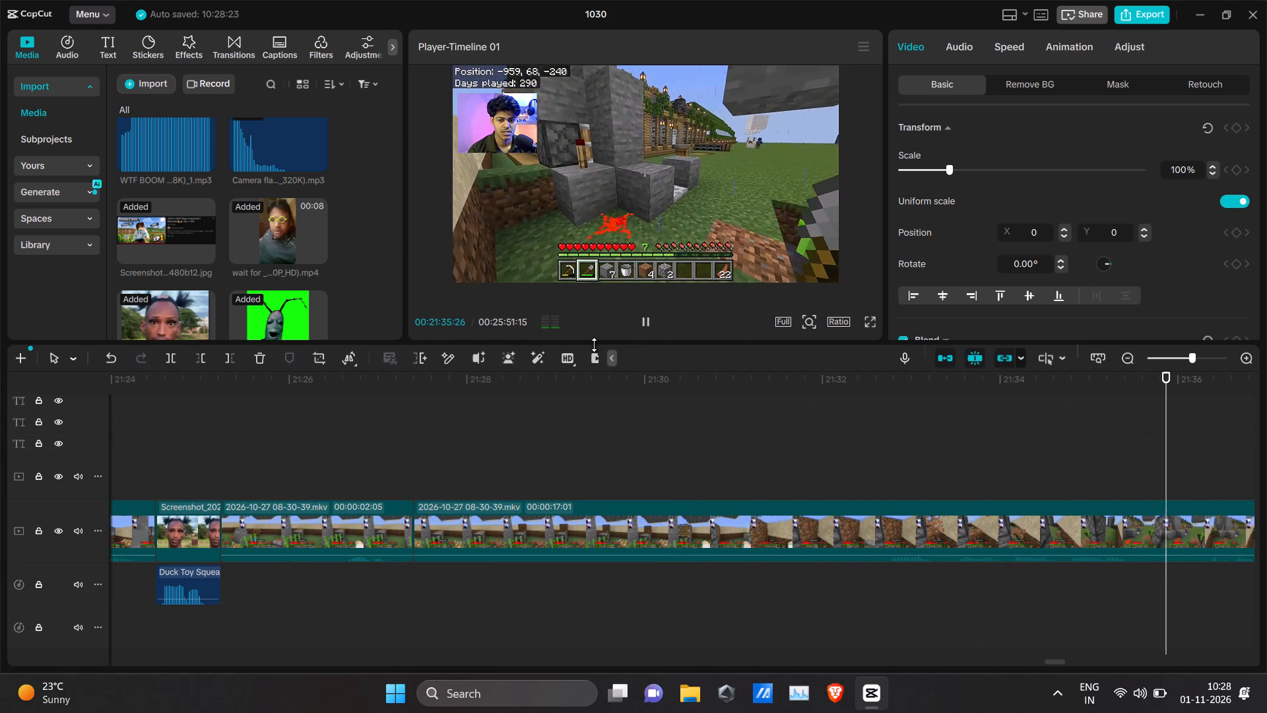
{"action": "key", "text": "space"}
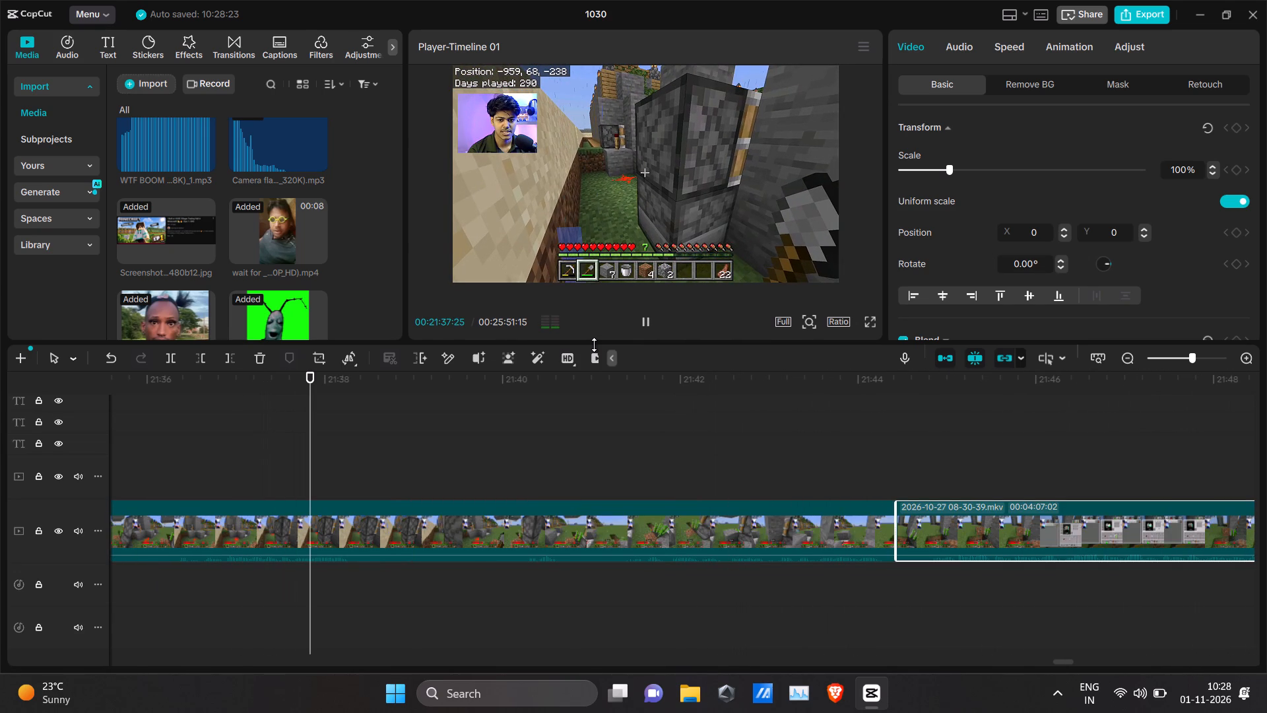
{"action": "key", "text": "space"}
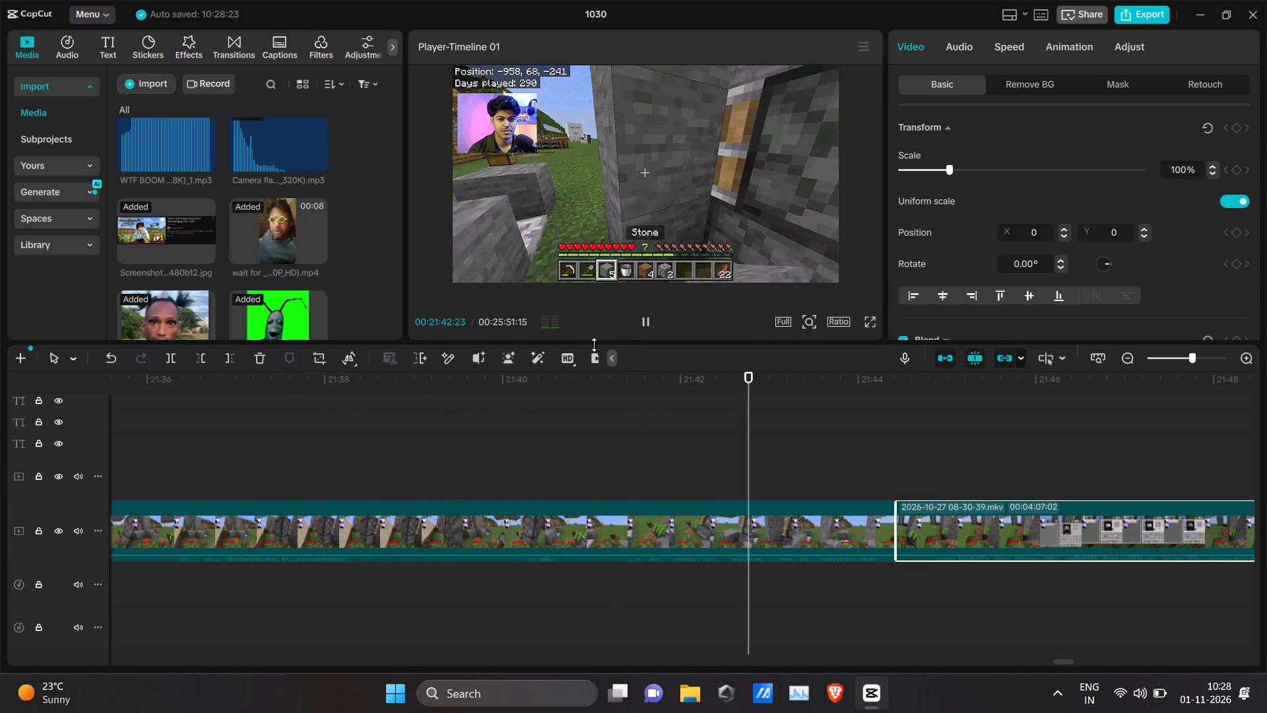
{"action": "key", "text": "space"}
{"action": "scroll", "coordinate": [413, 560], "scroll_direction": "right", "scroll_amount": 2}
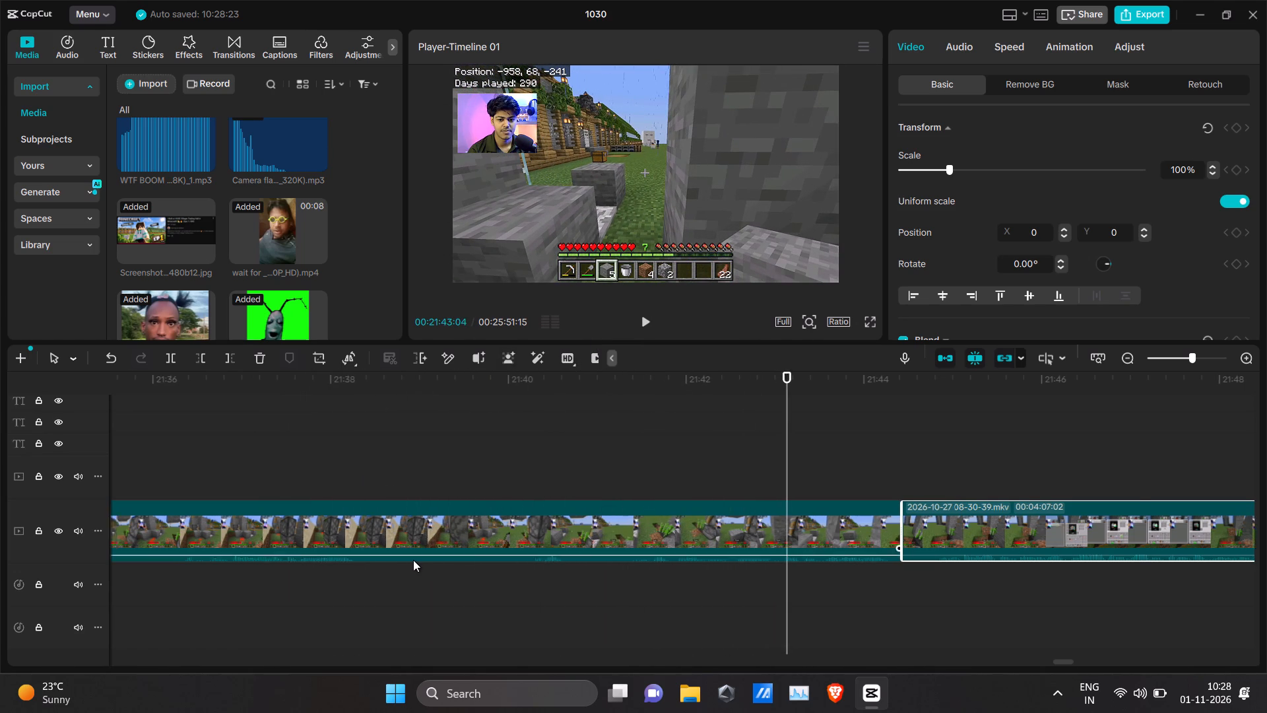
{"action": "scroll", "coordinate": [413, 560], "scroll_direction": "right", "scroll_amount": 6}
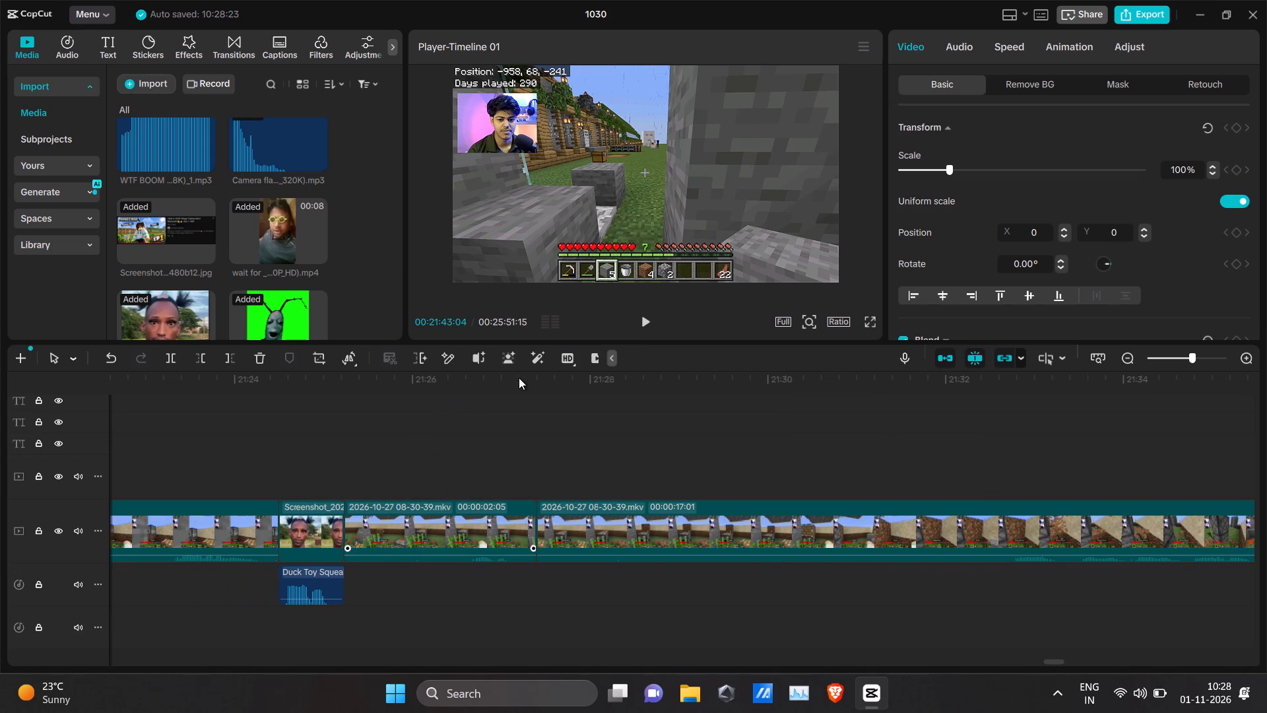
{"action": "left_click", "coordinate": [483, 384]}
{"action": "key", "text": "space"}
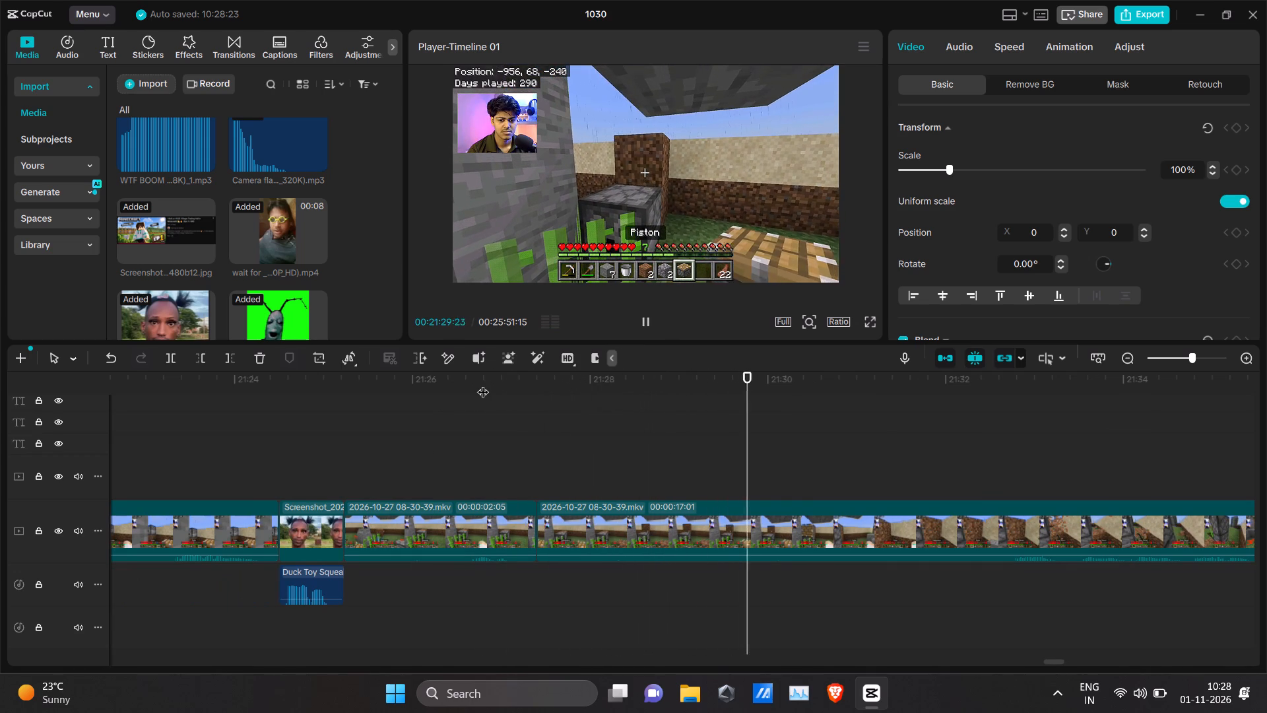
{"action": "key", "text": "space"}
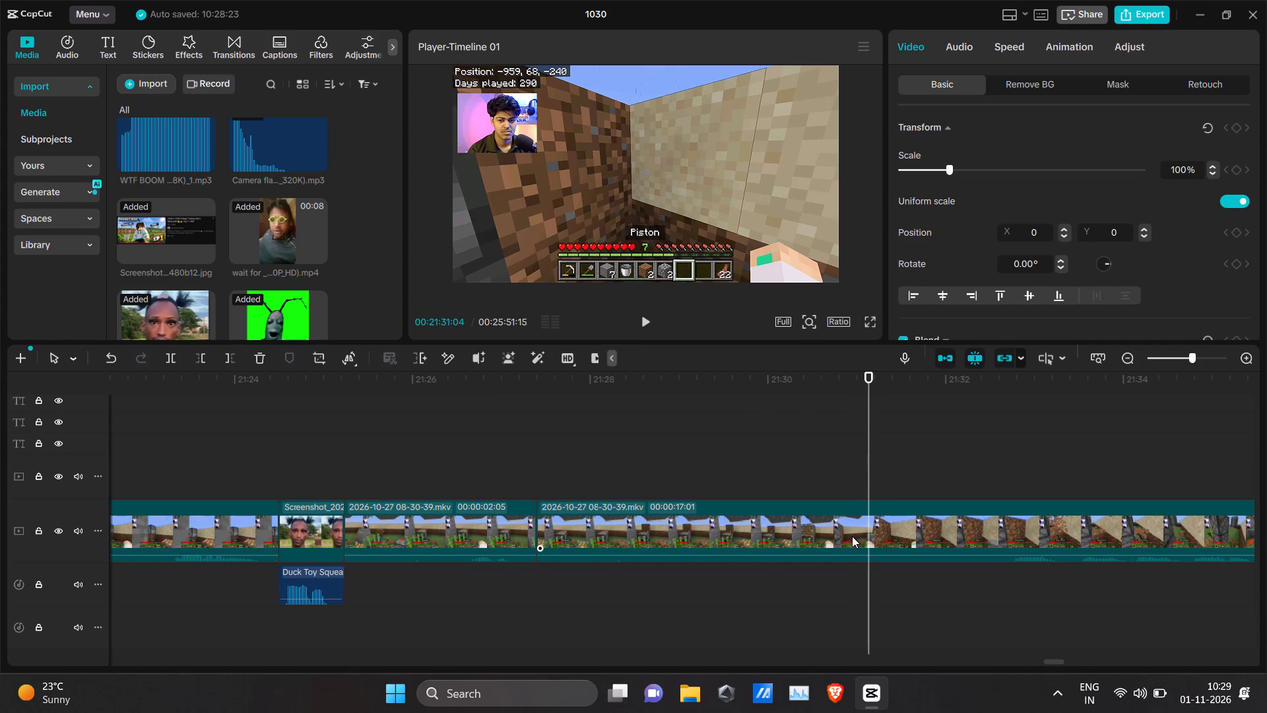
{"action": "key", "text": "space"}
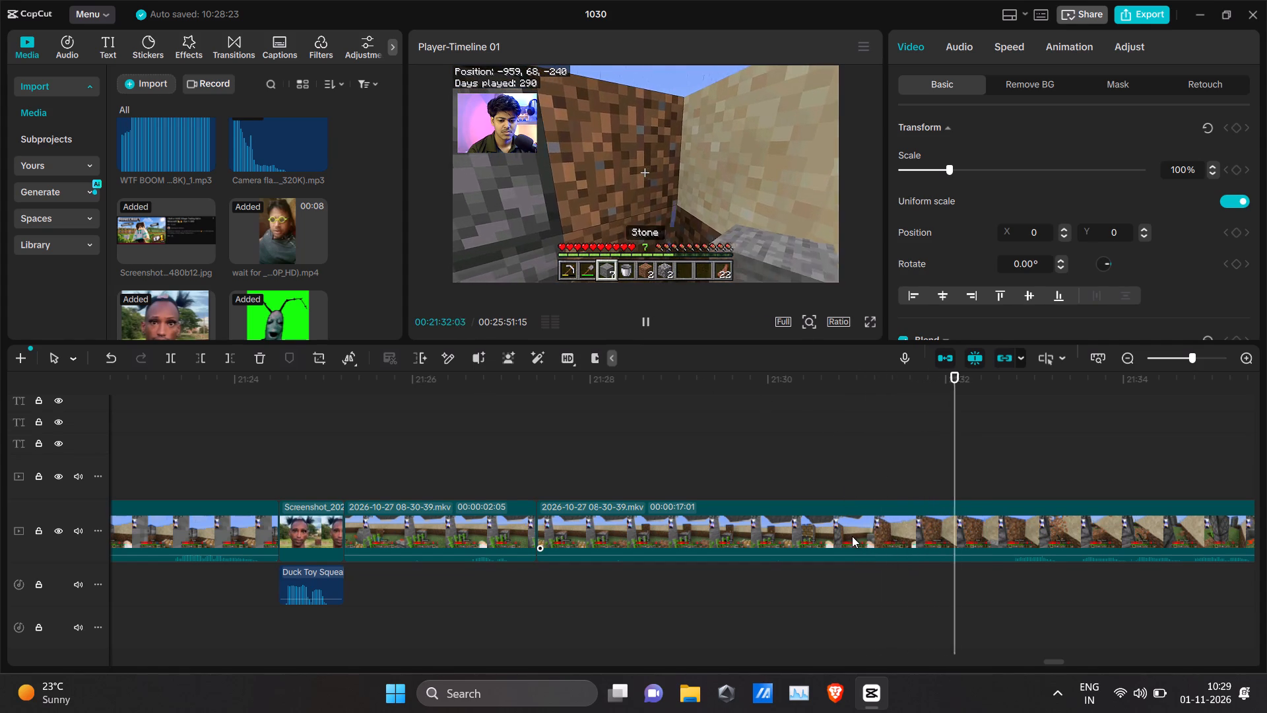
{"action": "key", "text": "space"}
{"action": "key", "text": "space"}
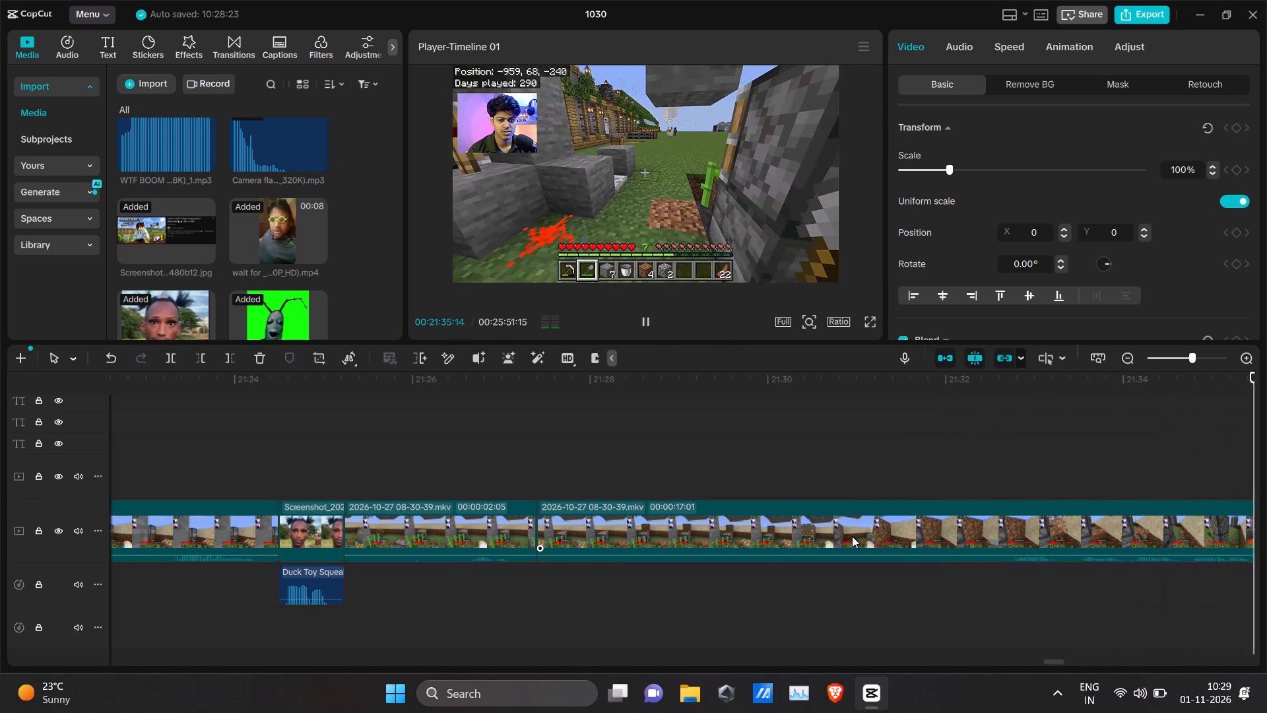
{"action": "key", "text": "space"}
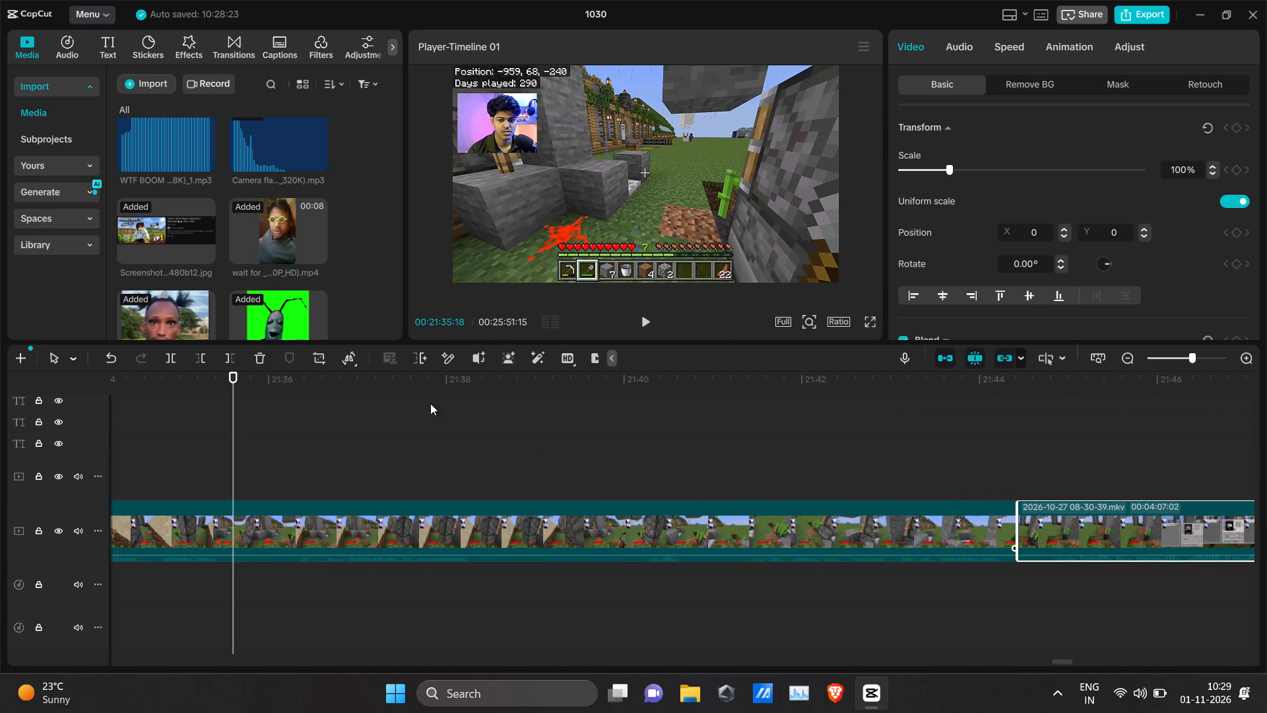
Trim off the end of the clip before the split, from 00:21:30:28 onward, just after the piston is placed.
{"action": "scroll", "coordinate": [368, 413], "scroll_direction": "right", "scroll_amount": 4}
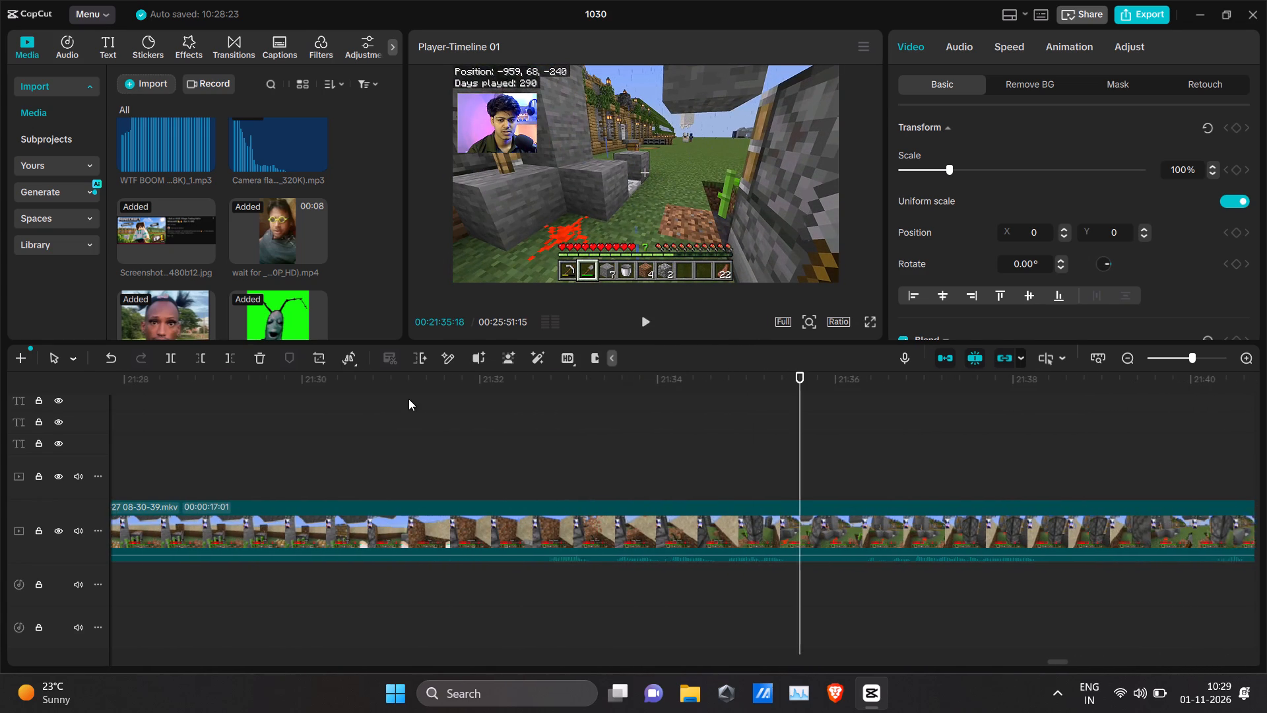
{"action": "scroll", "coordinate": [408, 399], "scroll_direction": "right", "scroll_amount": 1}
{"action": "scroll", "coordinate": [287, 379], "scroll_direction": "right", "scroll_amount": 2}
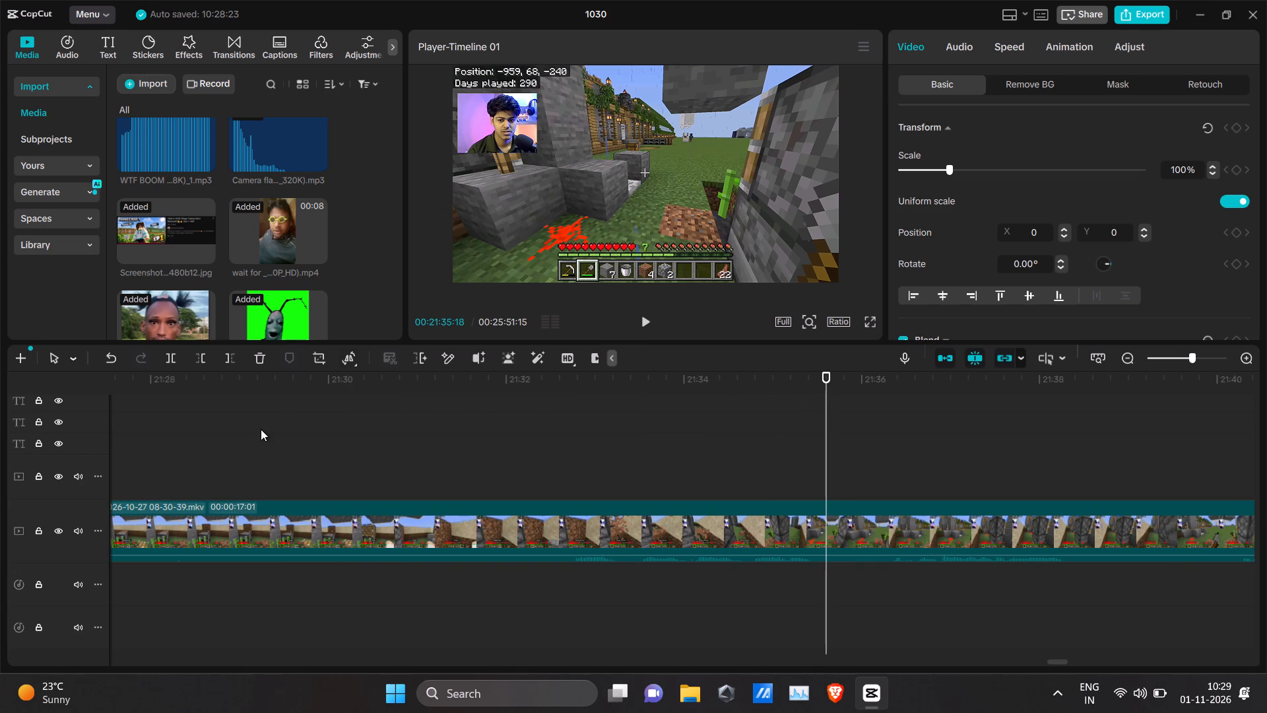
{"action": "scroll", "coordinate": [261, 429], "scroll_direction": "right", "scroll_amount": 3}
{"action": "left_click", "coordinate": [465, 416]}
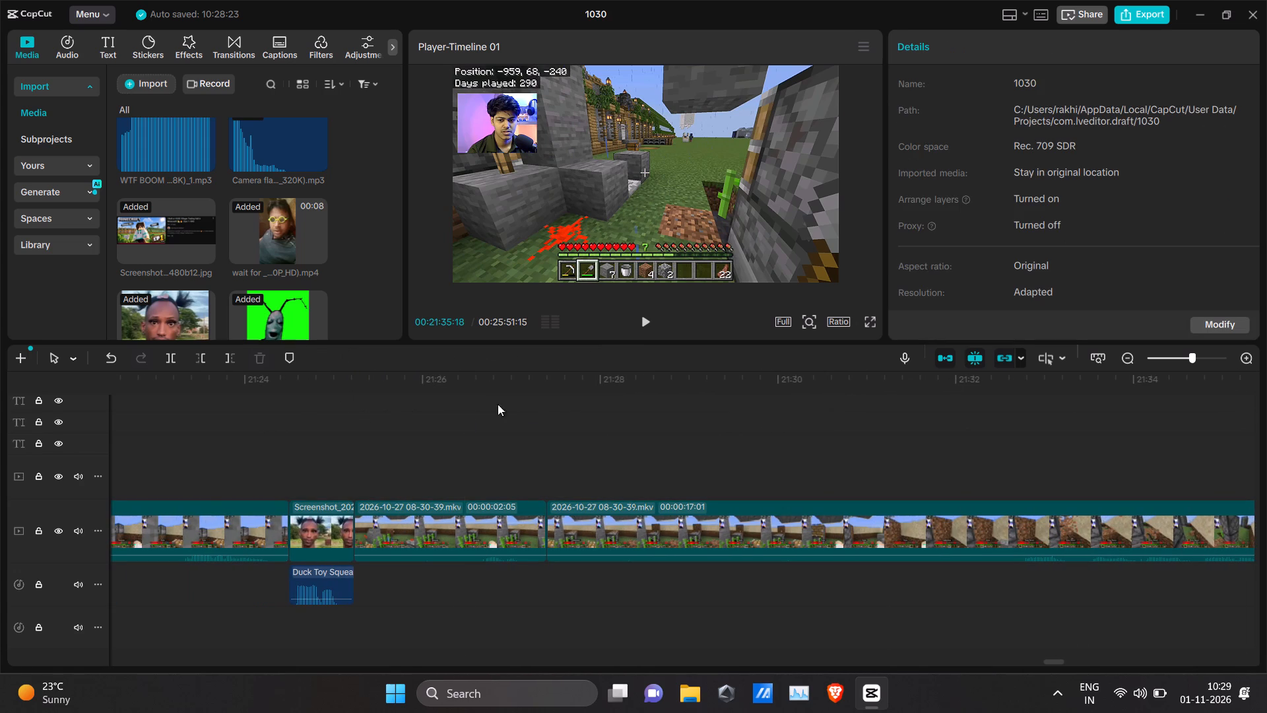
{"action": "key", "text": "space"}
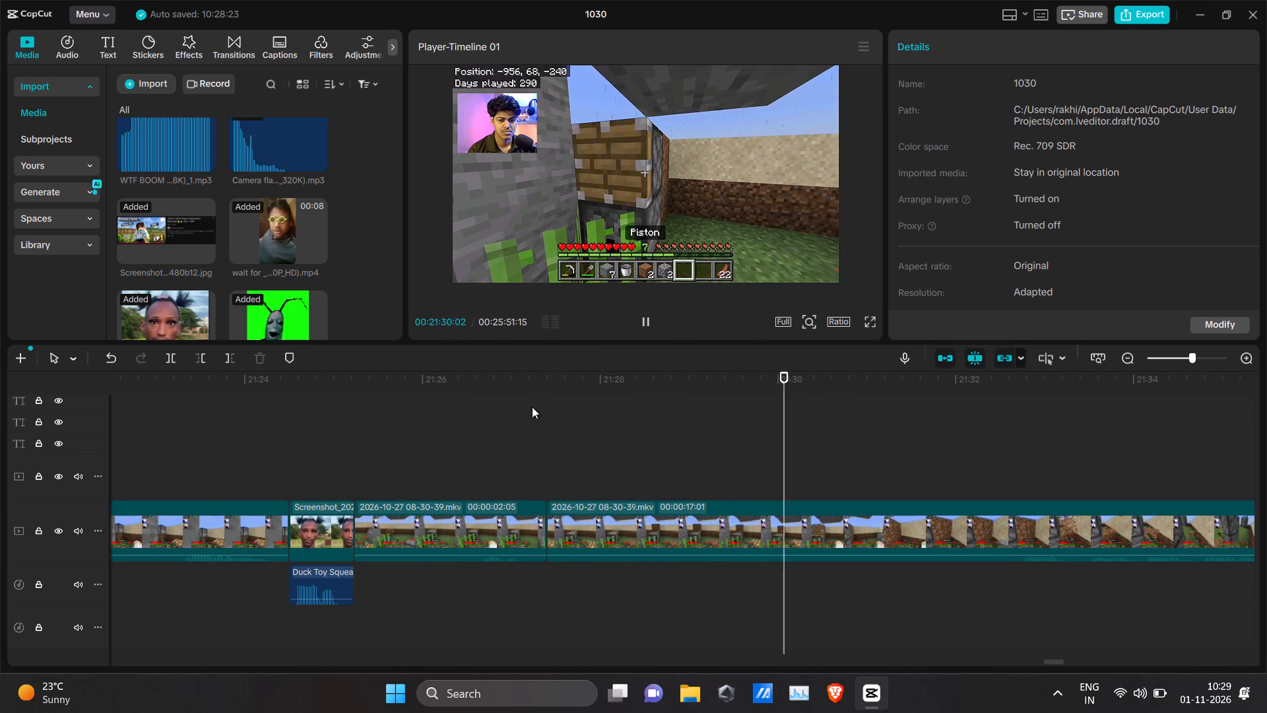
{"action": "key", "text": "space"}
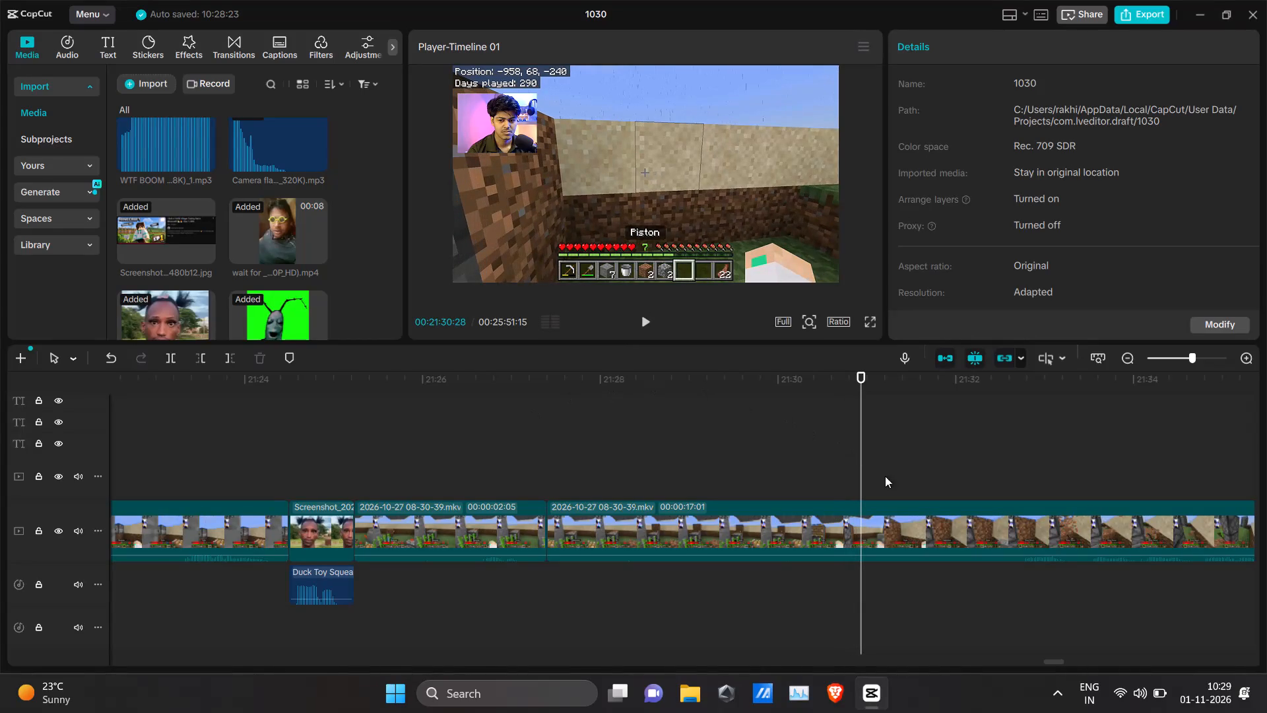
{"action": "left_click", "coordinate": [882, 516]}
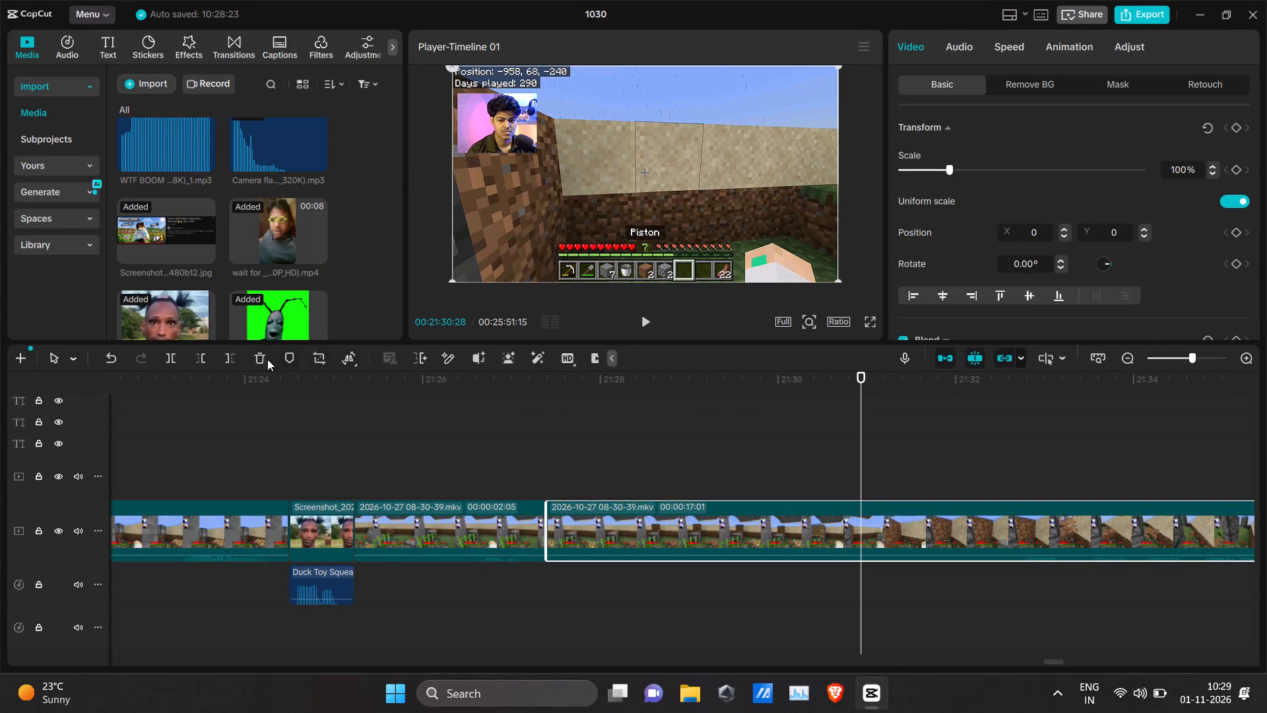
{"action": "left_click", "coordinate": [233, 358]}
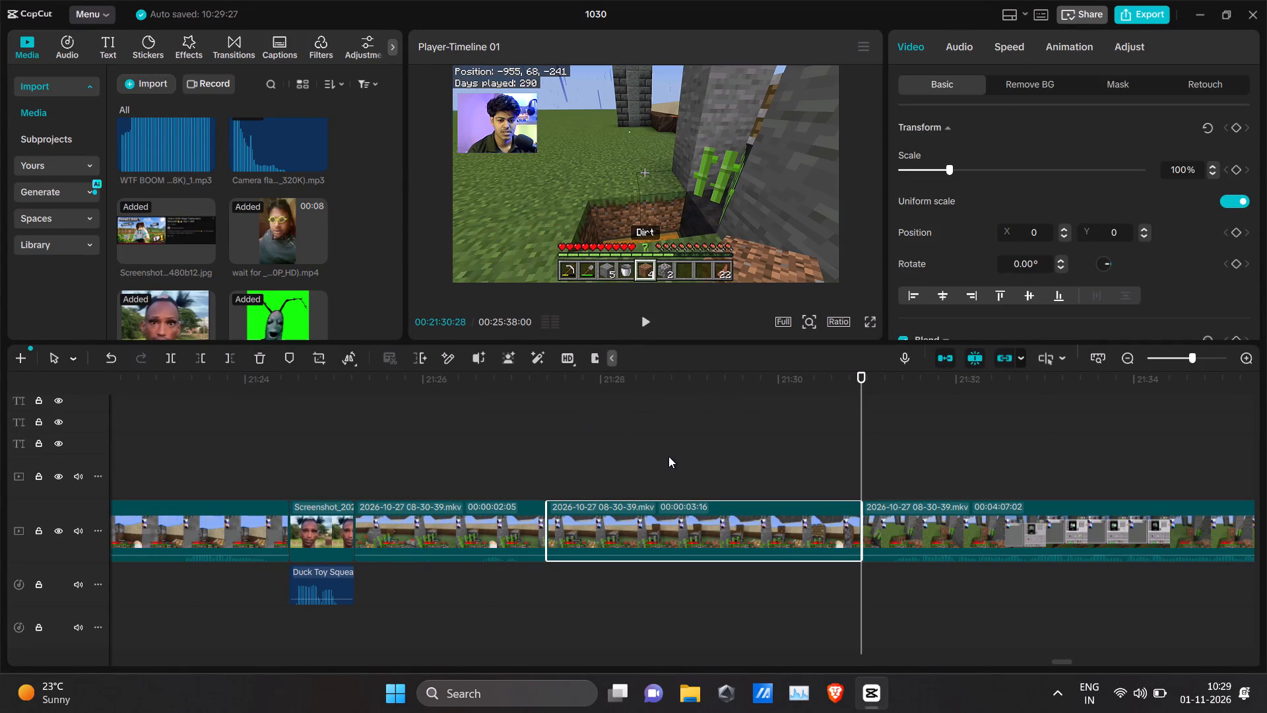
Play back from 00:21:30:16 to about 00:21:55 to check the new cut and review the footage after it.
{"action": "left_click", "coordinate": [826, 388]}
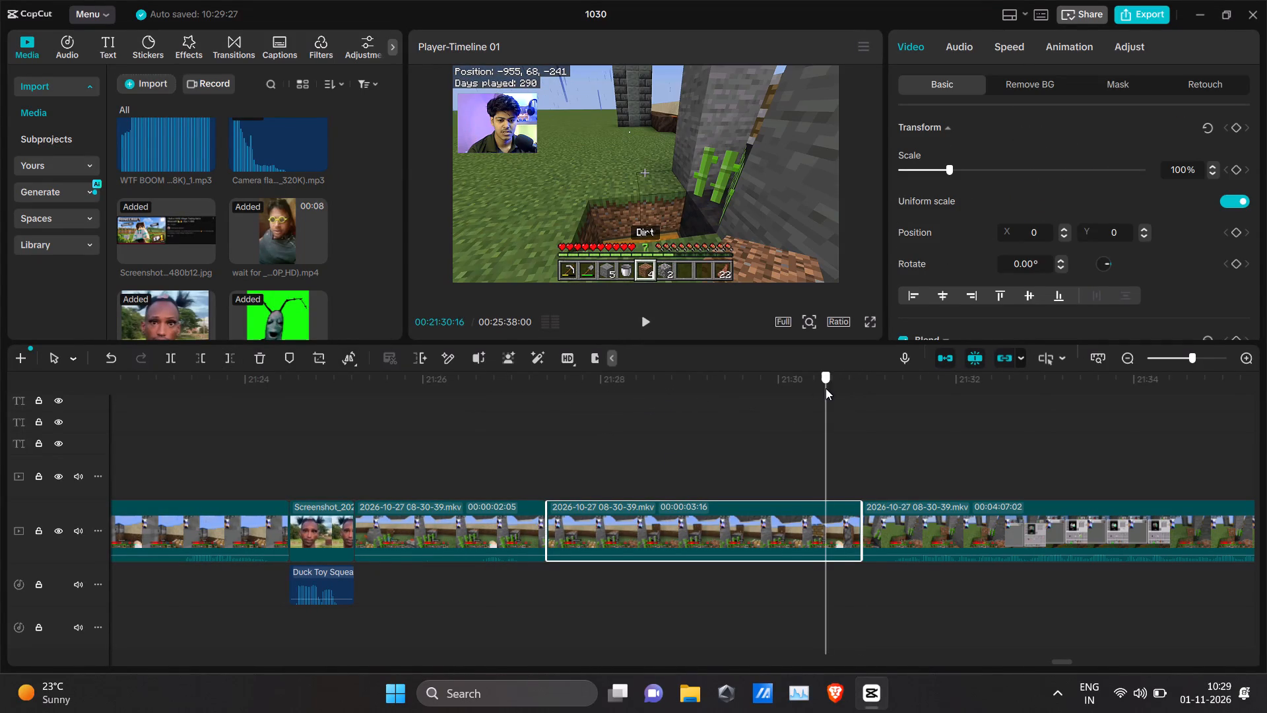
{"action": "key", "text": "space"}
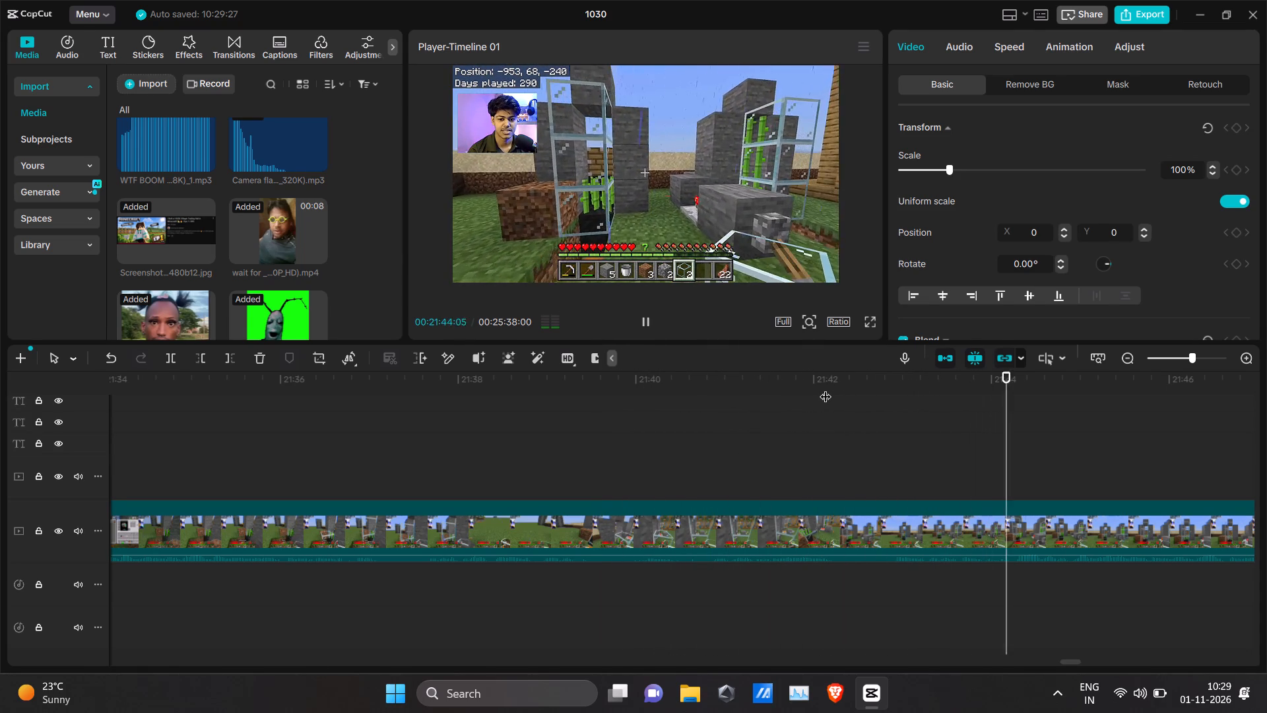
{"action": "scroll", "coordinate": [981, 514], "scroll_direction": "left", "scroll_amount": 4}
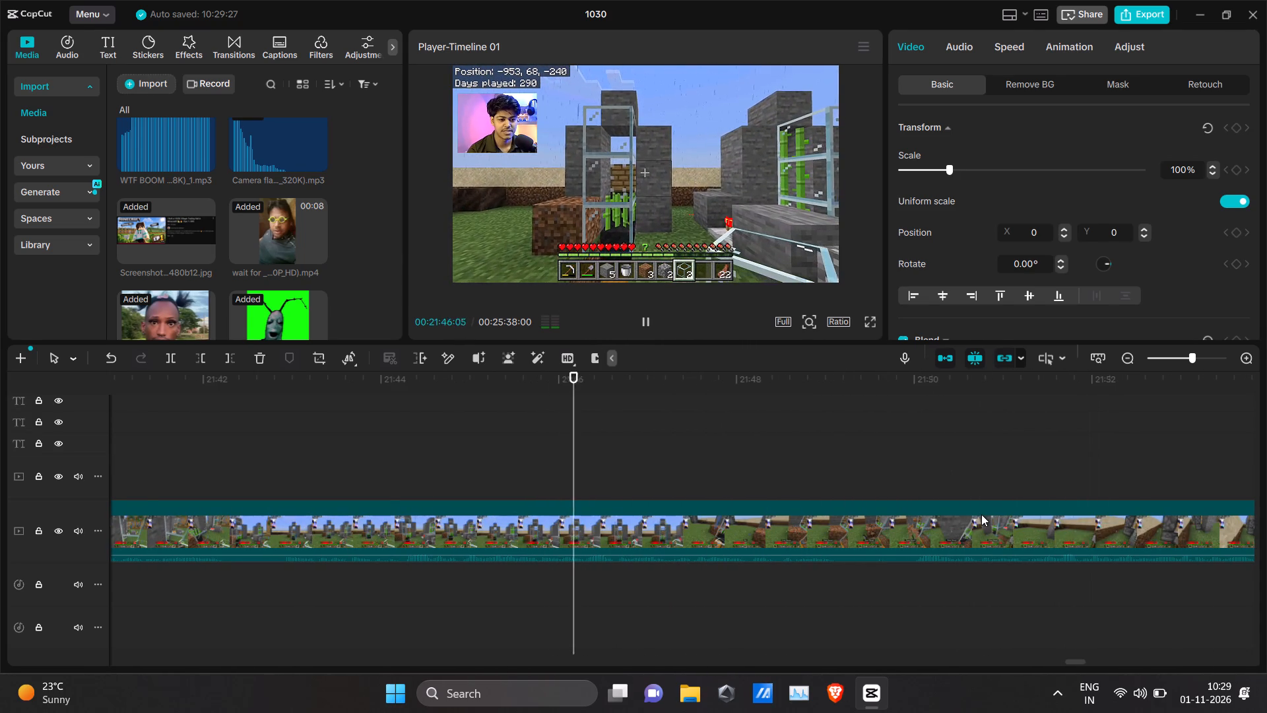
{"action": "scroll", "coordinate": [981, 514], "scroll_direction": "left", "scroll_amount": 2}
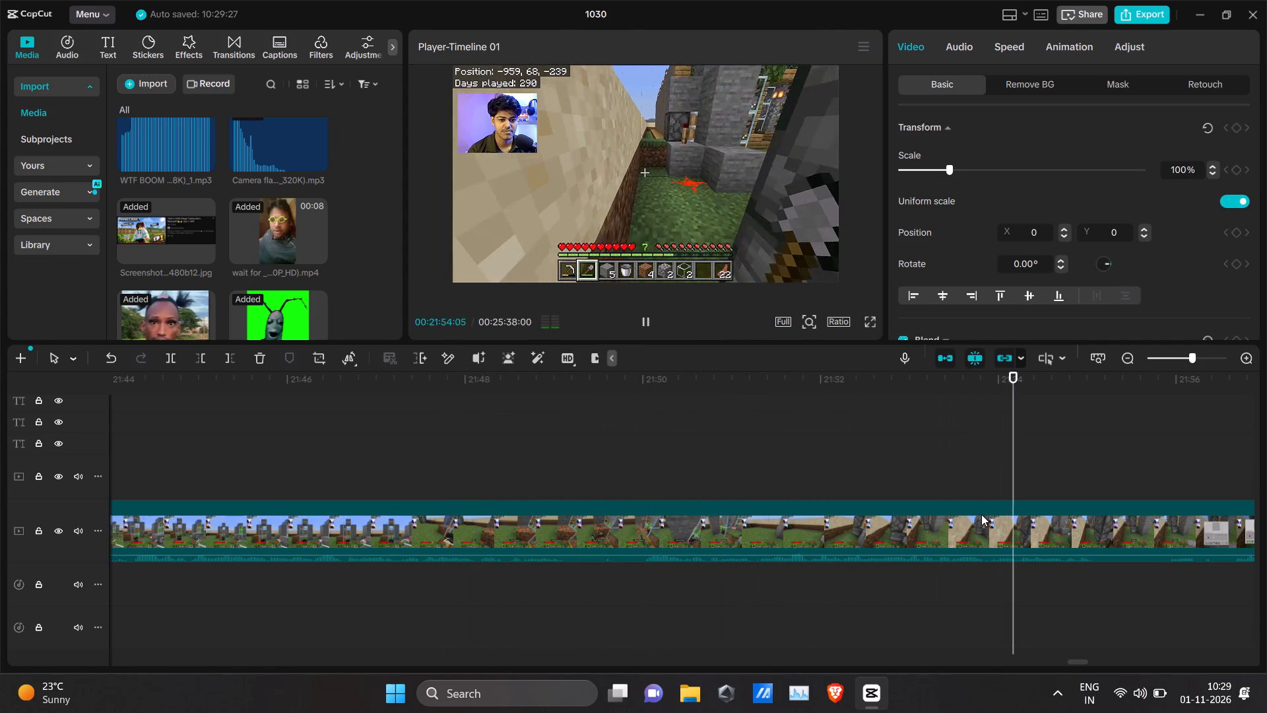
{"action": "key", "text": "space"}
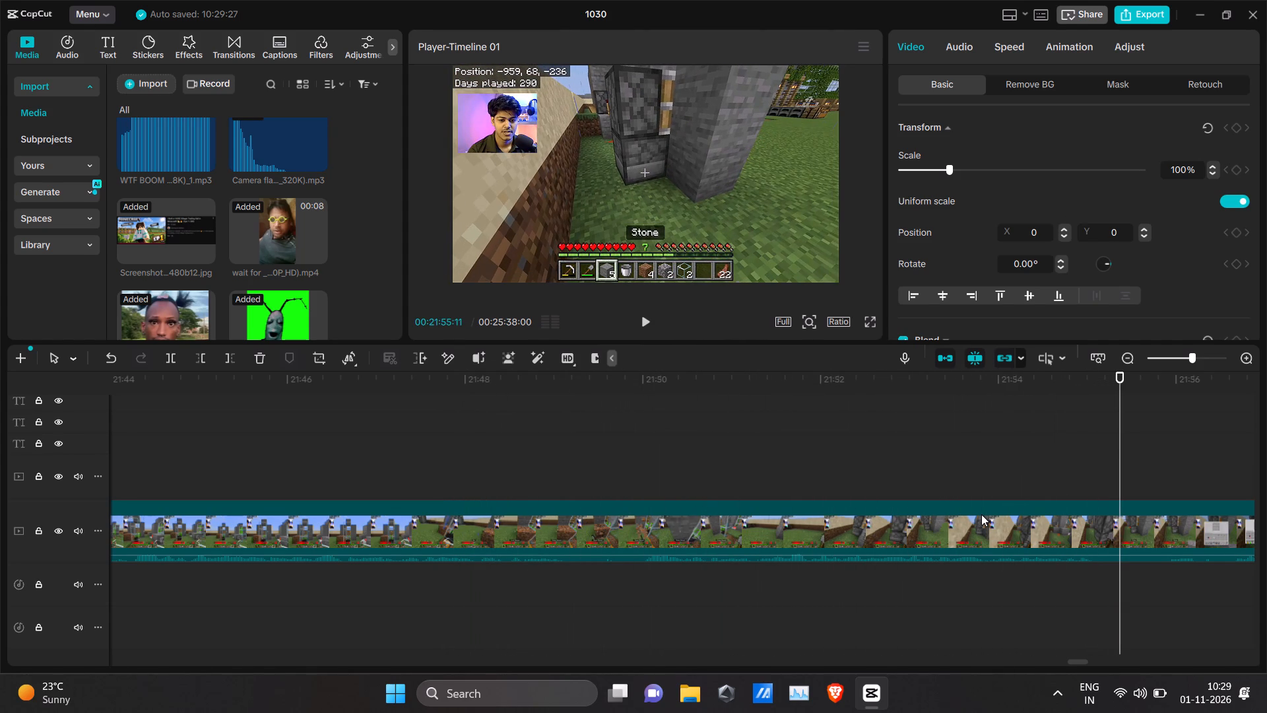
Add the Mouse Click sound effect to the audio track under the cut between gameplay clips at about 00:21:27.
{"action": "scroll", "coordinate": [981, 514], "scroll_direction": "right", "scroll_amount": 9}
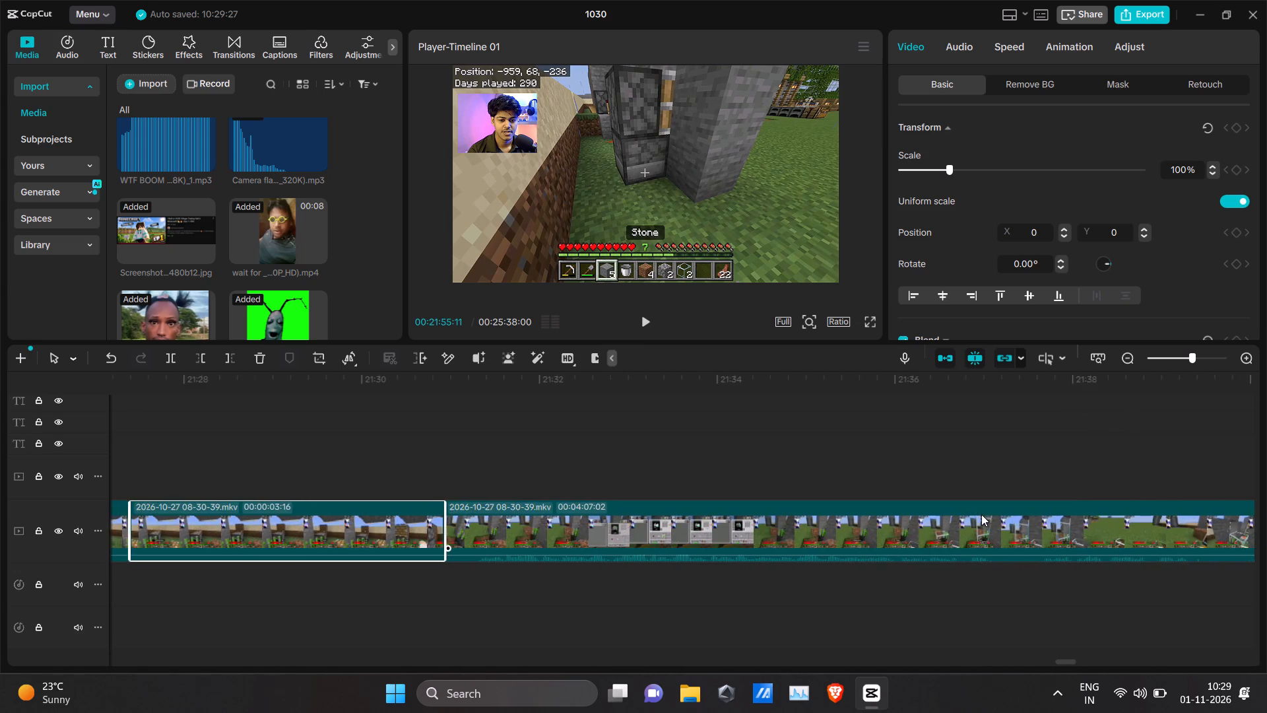
{"action": "scroll", "coordinate": [981, 514], "scroll_direction": "right", "scroll_amount": 3}
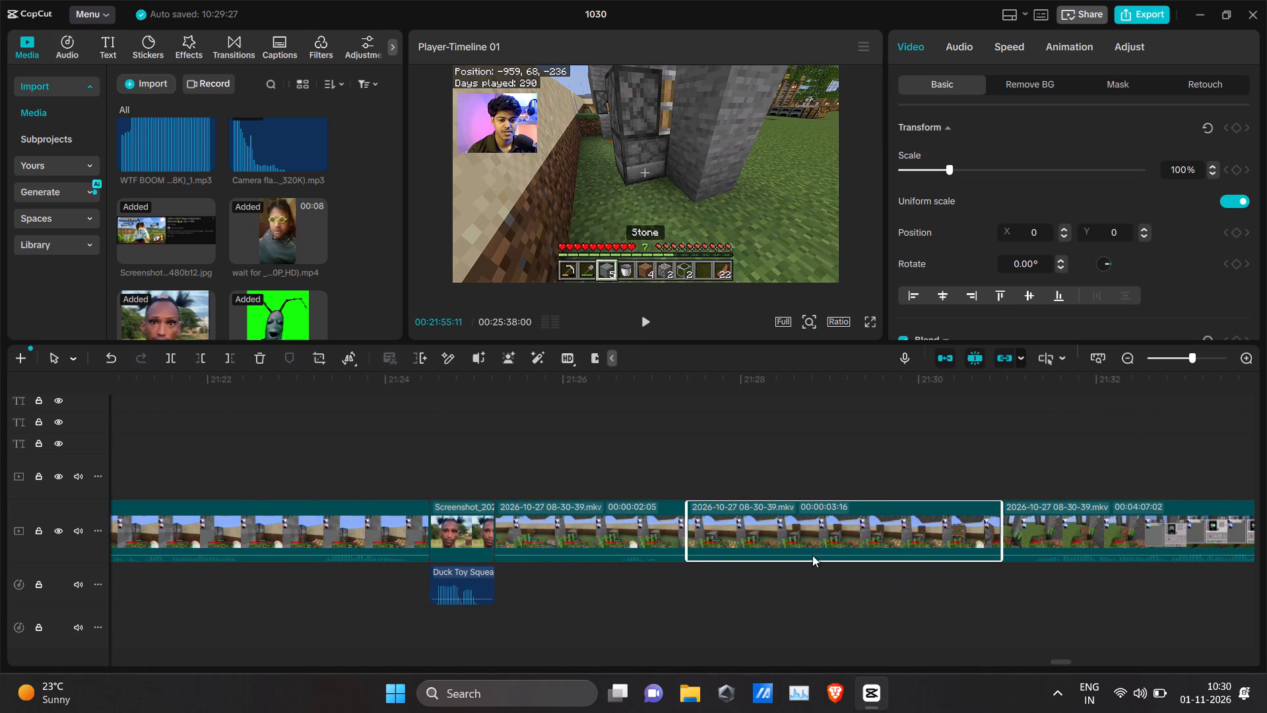
{"action": "left_click", "coordinate": [629, 424]}
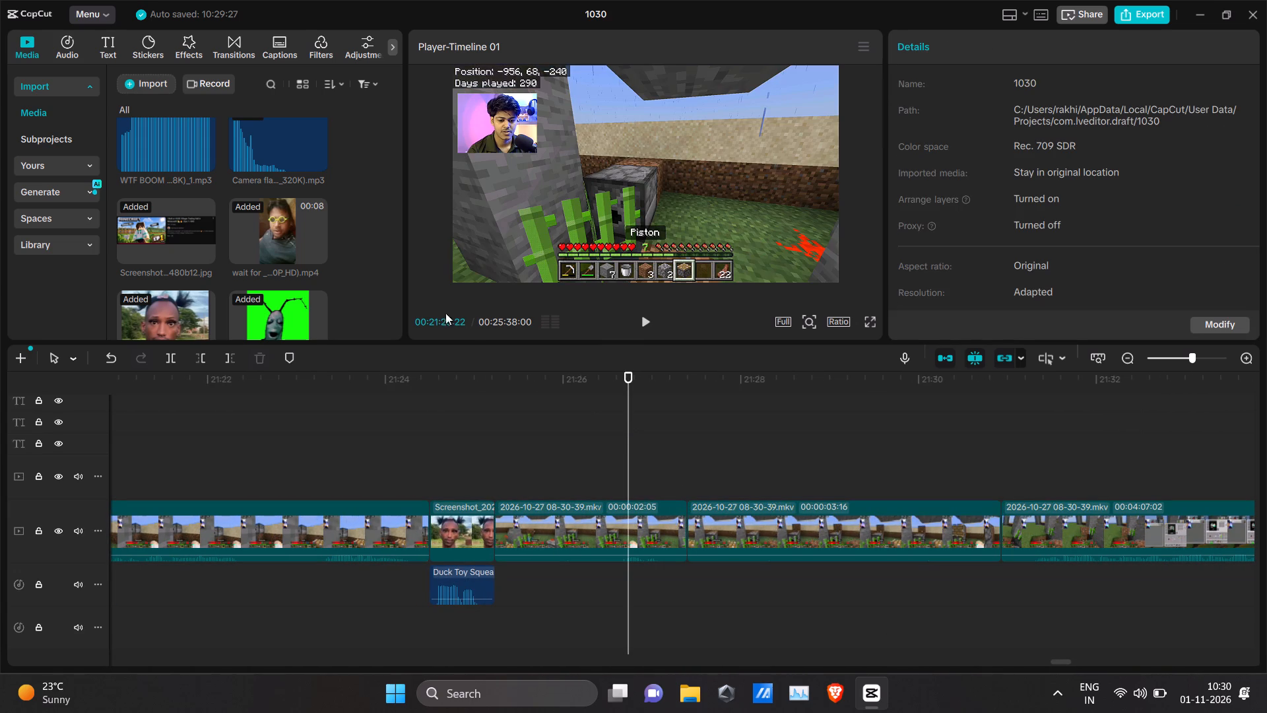
{"action": "scroll", "coordinate": [317, 247], "scroll_direction": "up", "scroll_amount": 4}
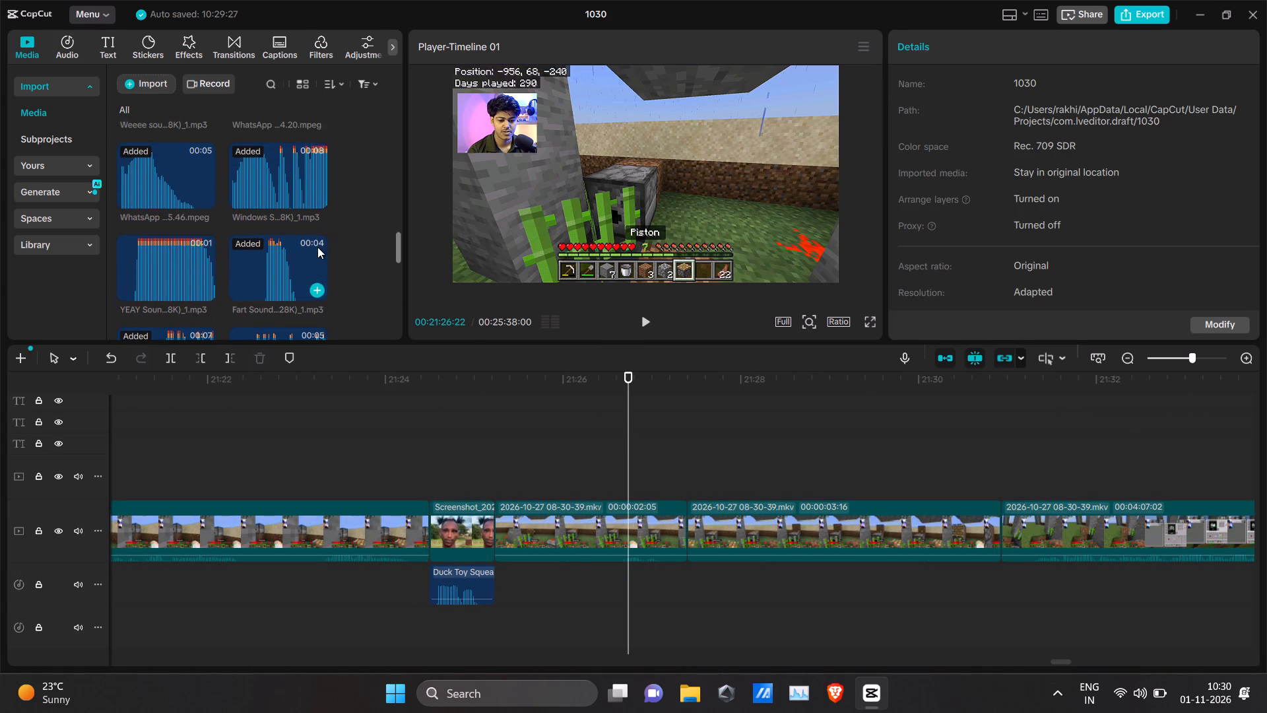
{"action": "scroll", "coordinate": [317, 247], "scroll_direction": "up", "scroll_amount": 3}
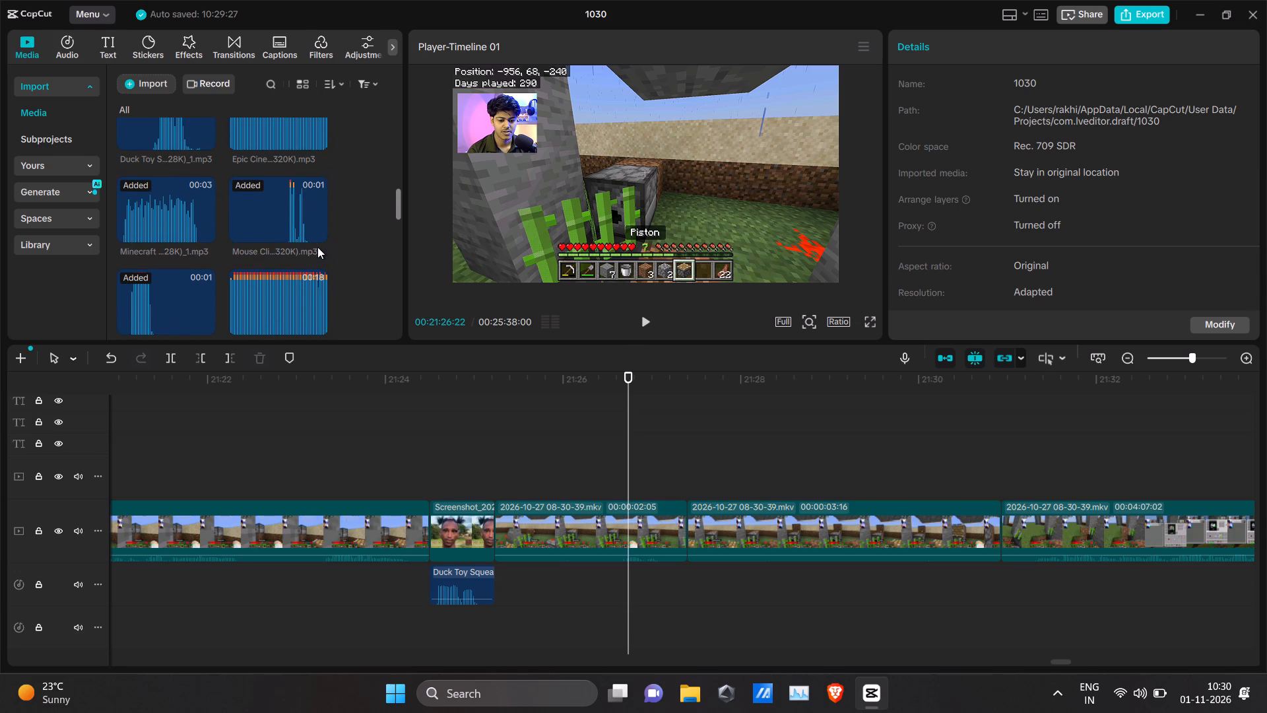
{"action": "left_click_drag", "start_coordinate": [295, 222], "coordinate": [566, 599]}
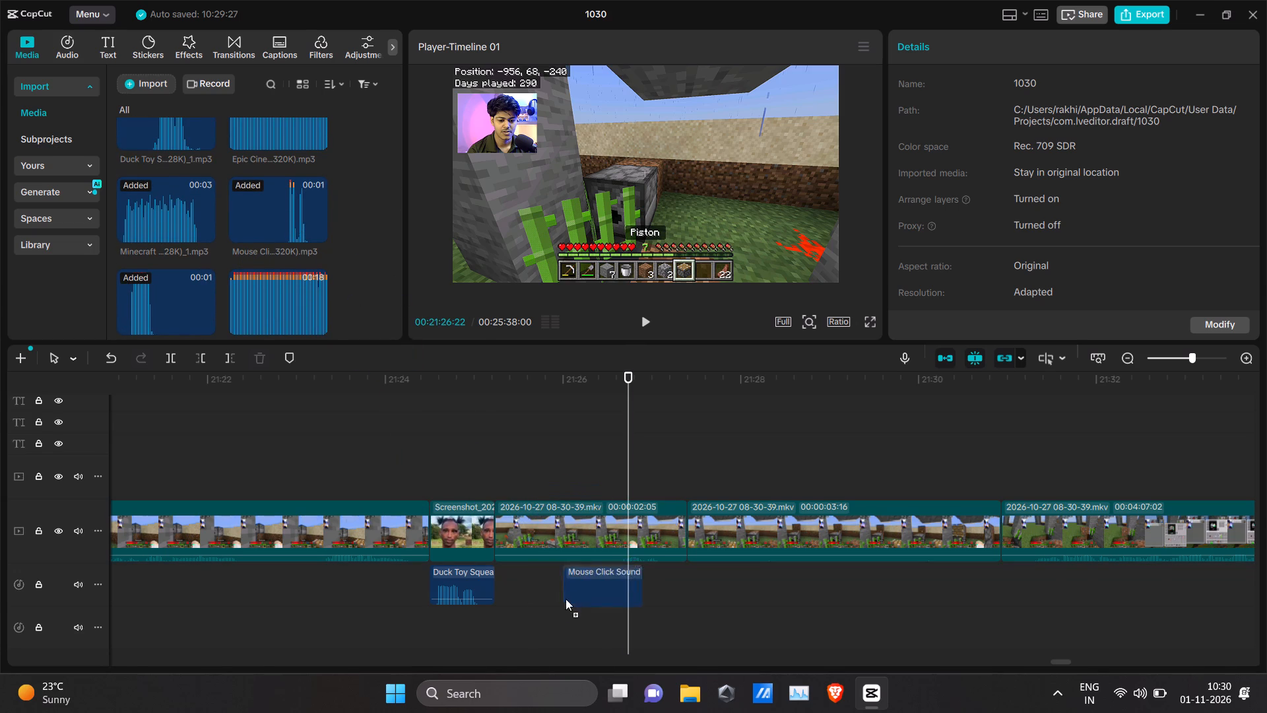
{"action": "left_click_drag", "start_coordinate": [566, 599], "coordinate": [652, 584]}
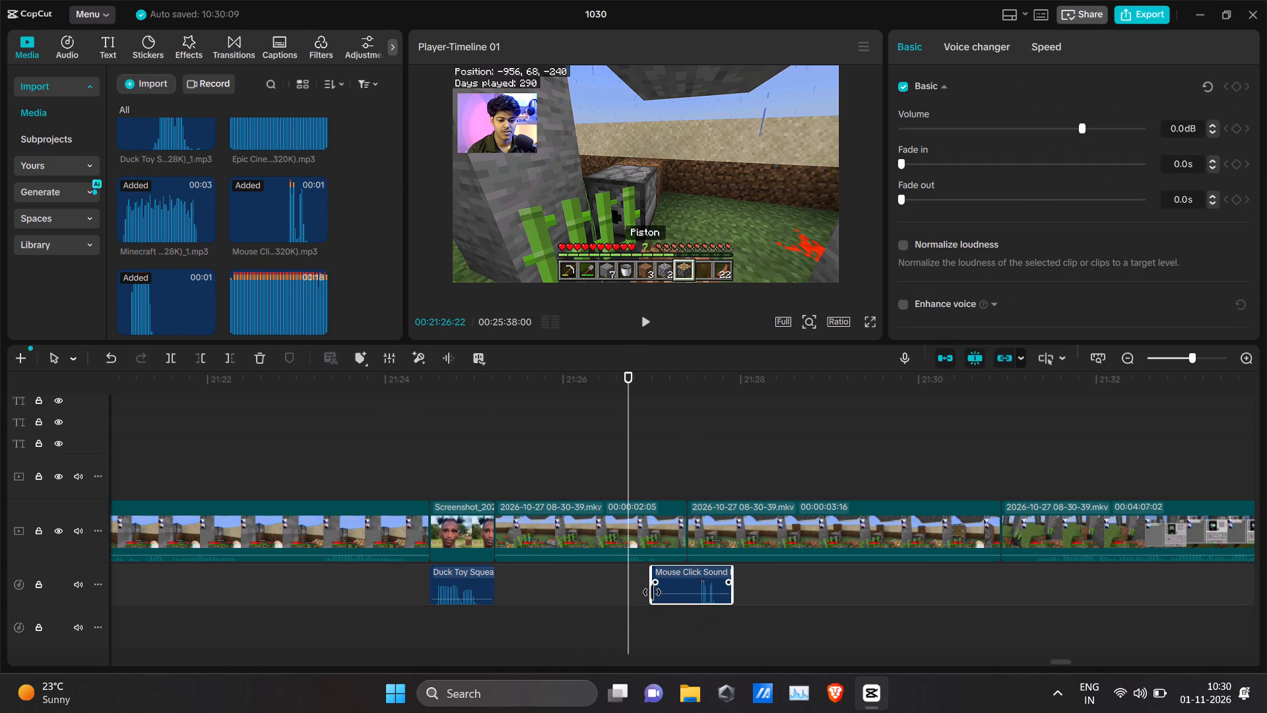
Lower the Mouse Click sound's volume to -10.5 dB.
{"action": "left_click", "coordinate": [673, 593]}
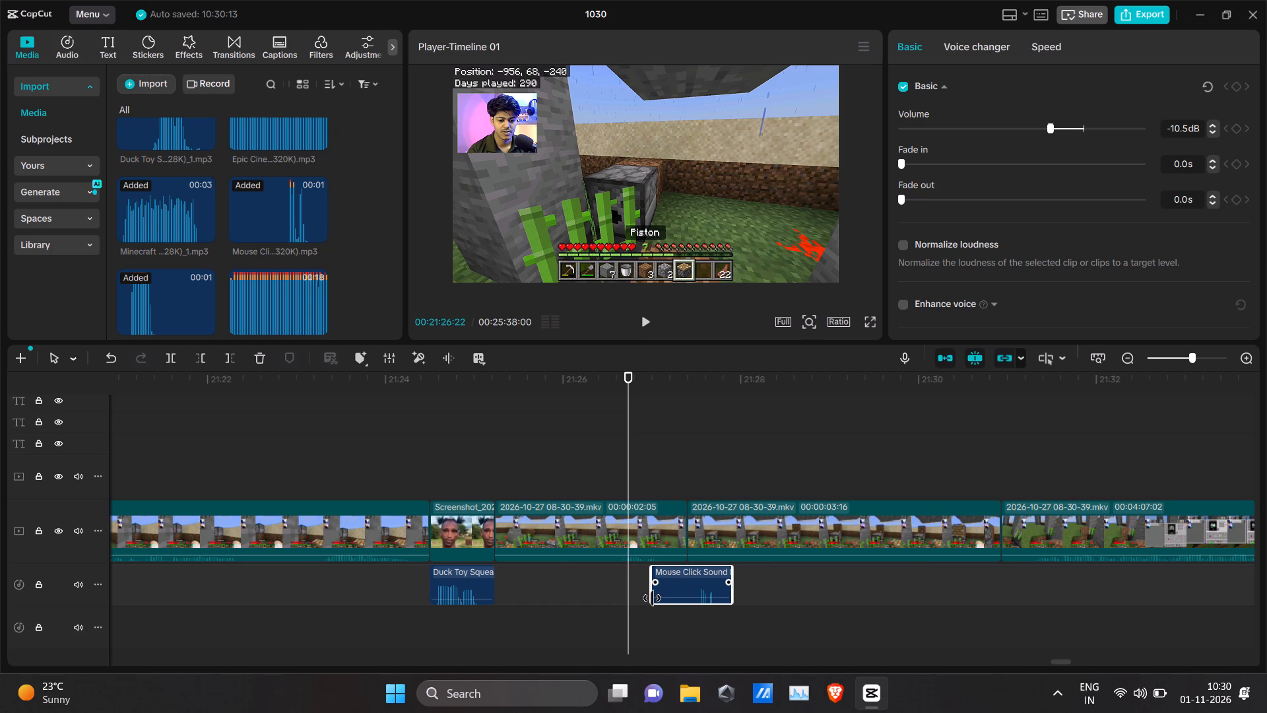
Trim the silent lead-in off the Mouse Click sound and shift it to start just before the cut at about 00:21:27.
{"action": "left_click_drag", "start_coordinate": [652, 598], "coordinate": [694, 598]}
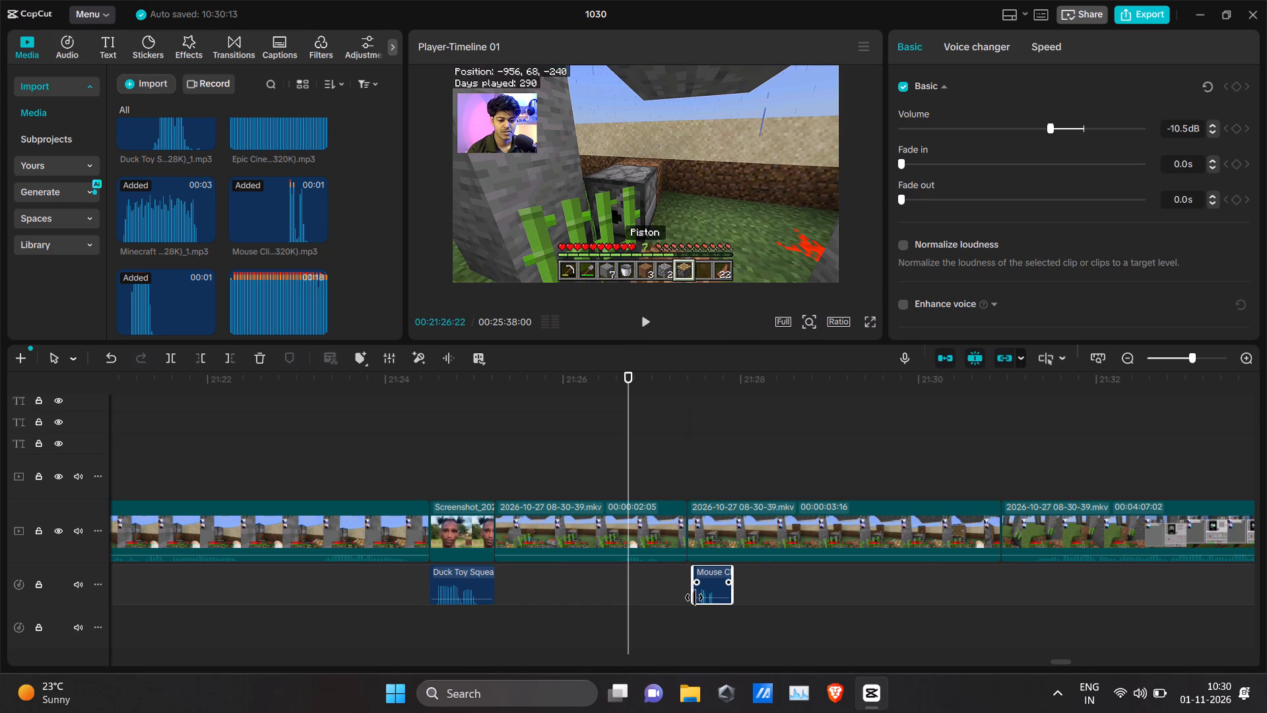
{"action": "left_click_drag", "start_coordinate": [717, 582], "coordinate": [700, 582]}
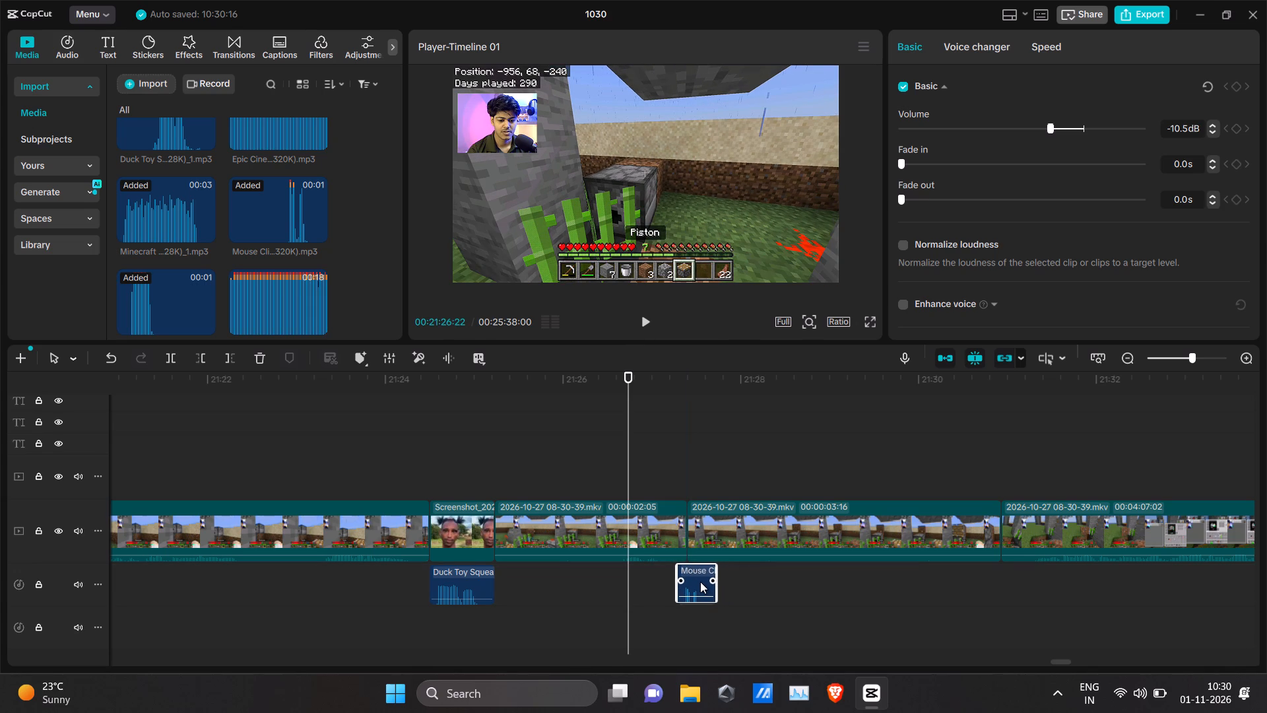
{"action": "left_click_drag", "start_coordinate": [700, 582], "coordinate": [699, 582]}
Play back from about 00:21:27 to 00:21:30:28 to check the click sound's timing against the cut.
{"action": "left_click", "coordinate": [655, 374]}
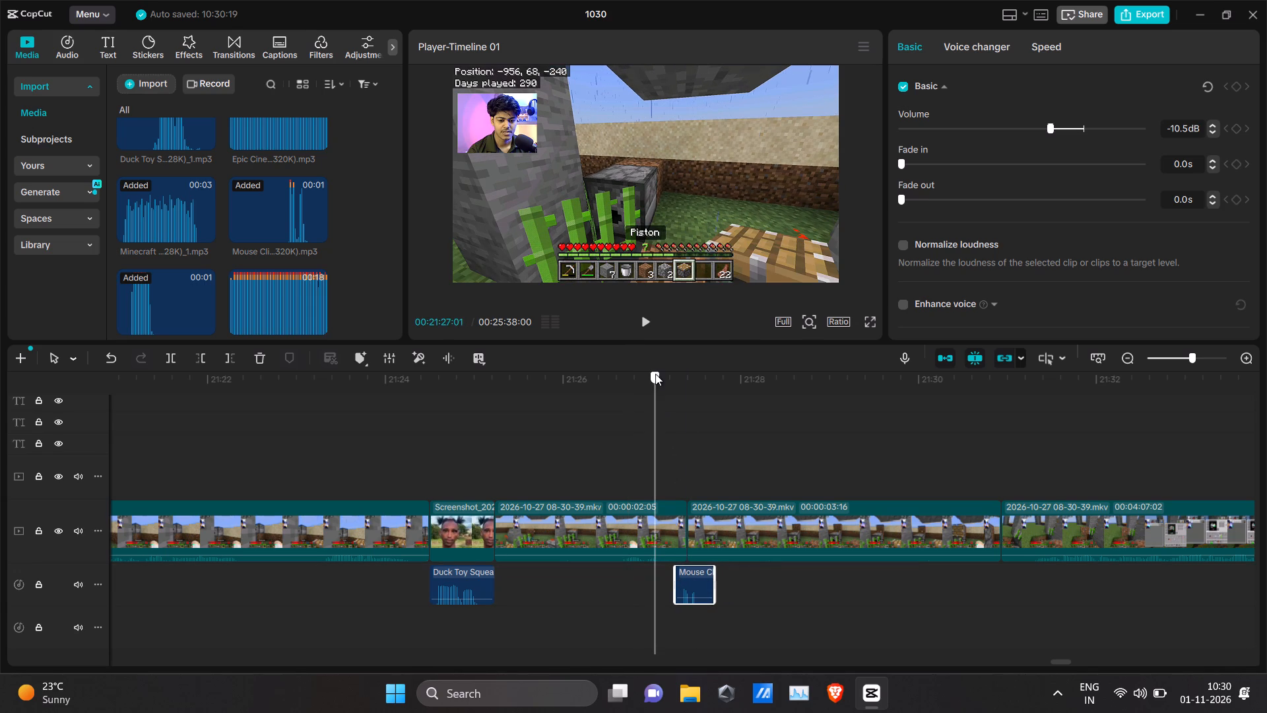
{"action": "left_click", "coordinate": [632, 442]}
{"action": "key", "text": "space"}
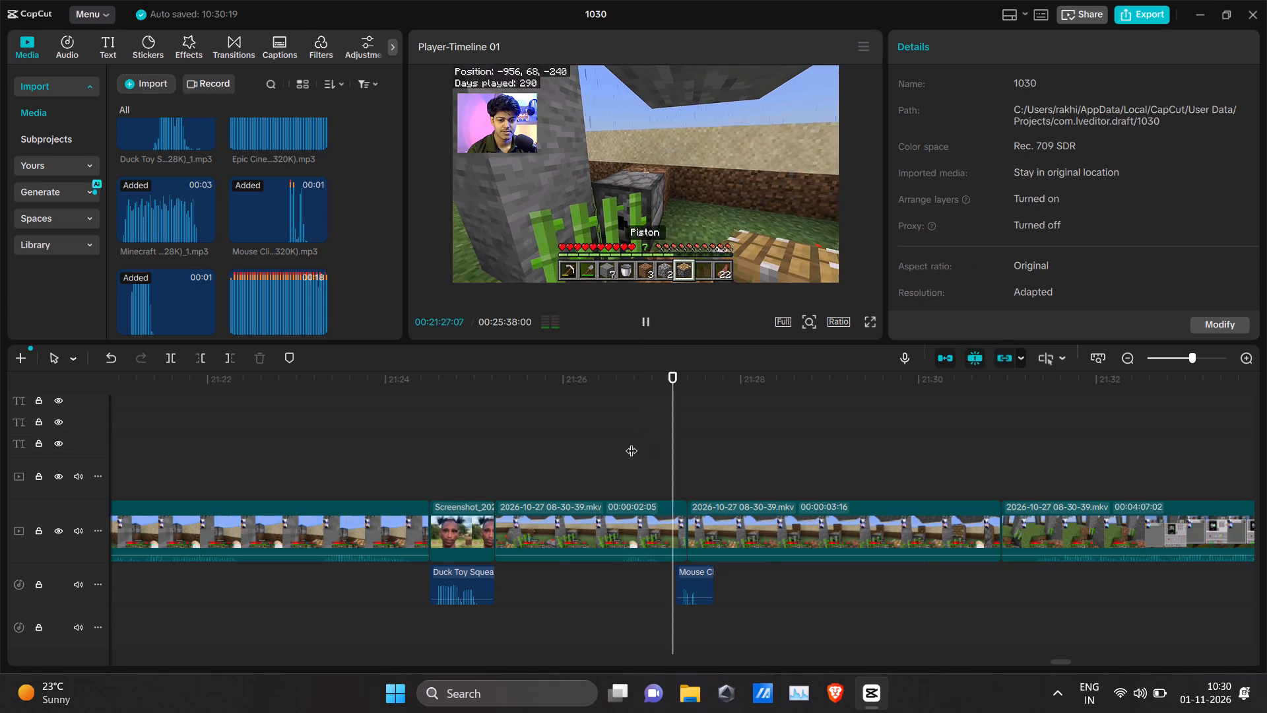
{"action": "key", "text": "space"}
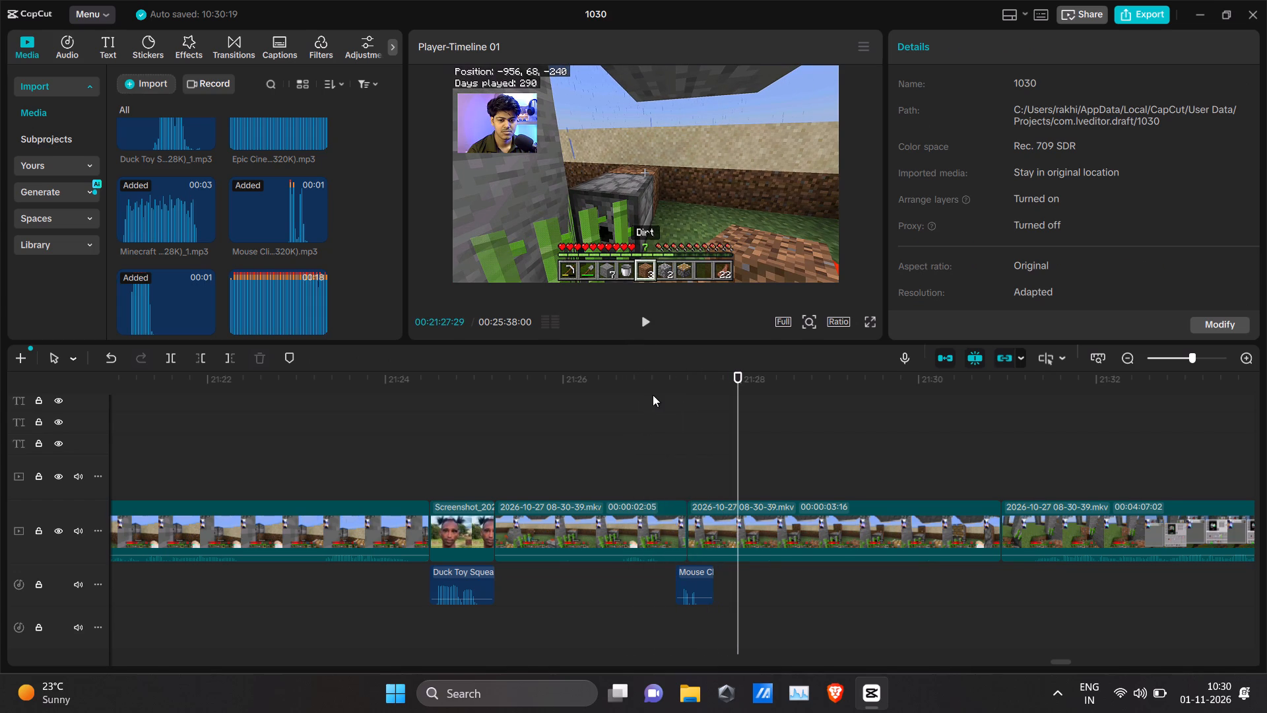
{"action": "left_click", "coordinate": [653, 395]}
{"action": "key", "text": "space"}
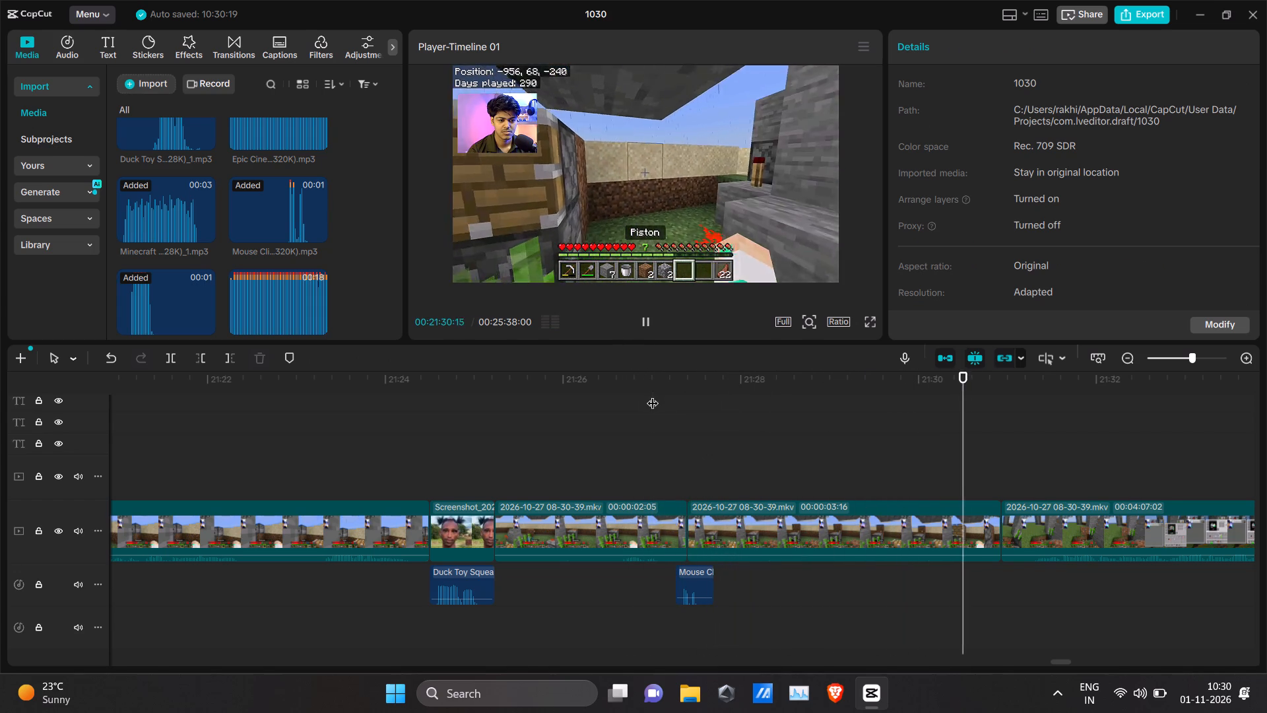
{"action": "key", "text": "space"}
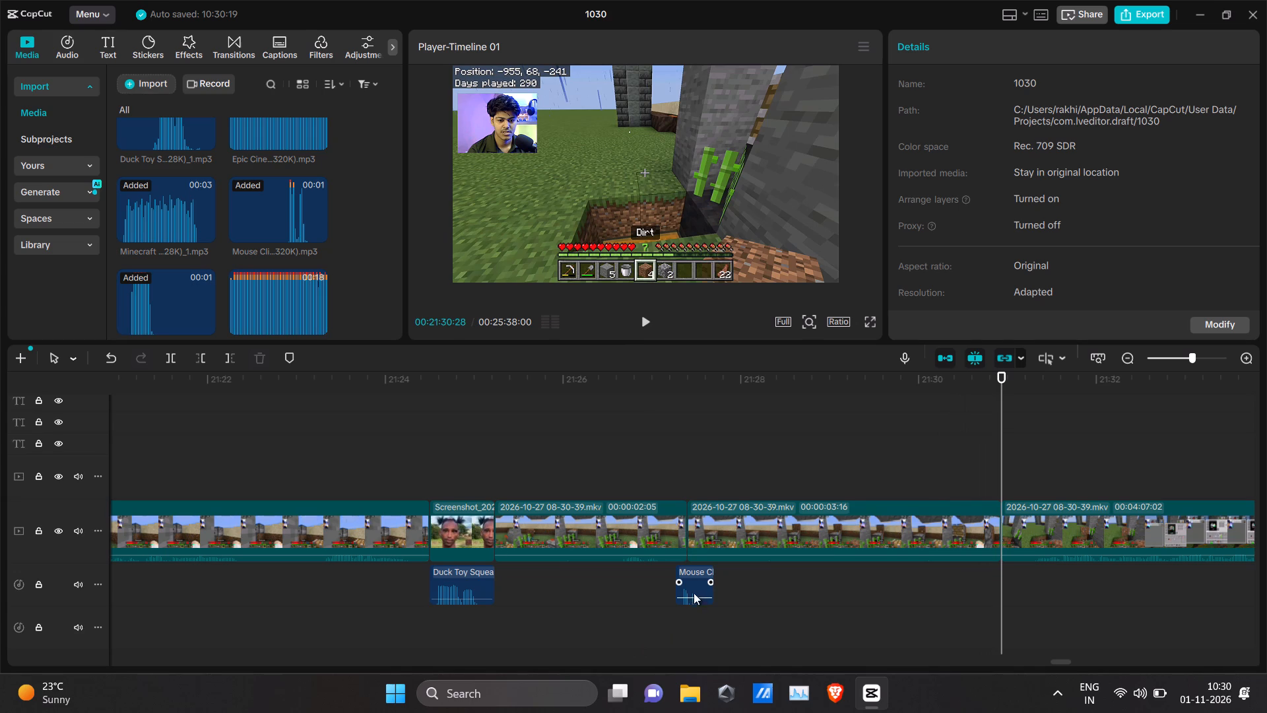
Copy the trimmed Mouse Click sound to the cut at 00:21:30:28, starting it slightly before the cut.
{"action": "left_click", "coordinate": [693, 576]}
{"action": "key", "text": "ctrl+c"}
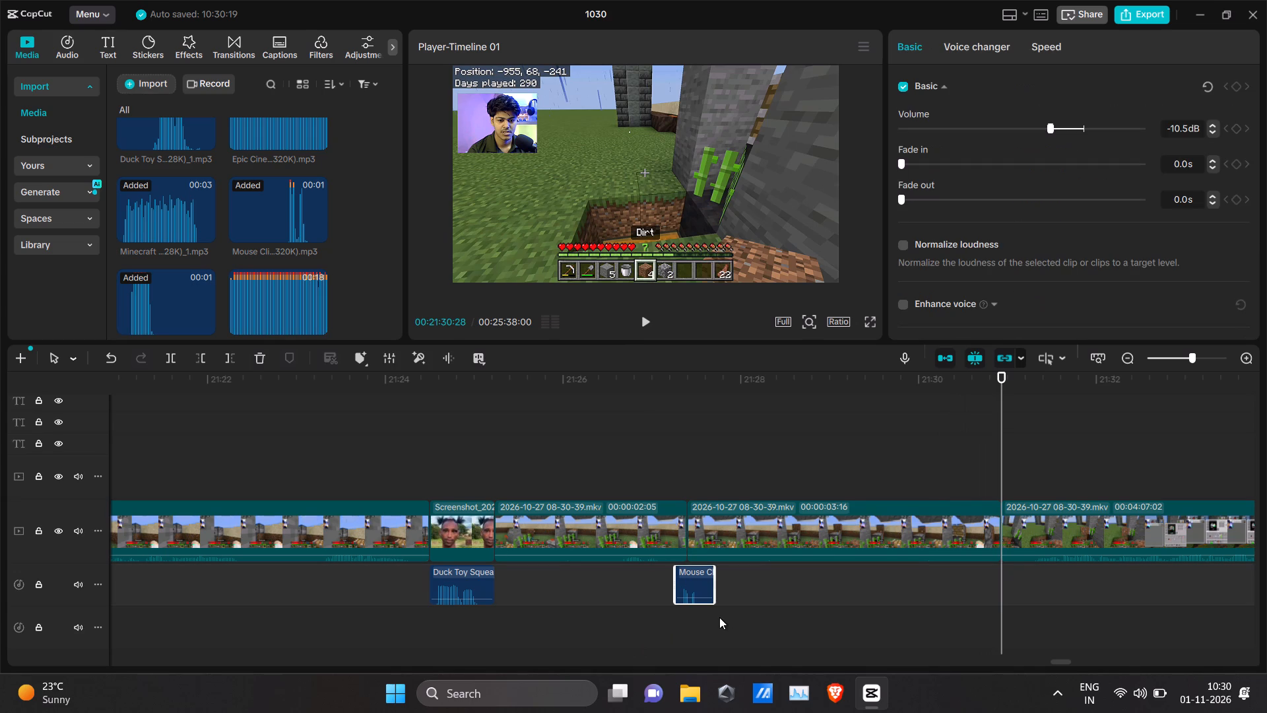
{"action": "left_click", "coordinate": [1002, 586]}
{"action": "key", "text": "ctrl+v"}
{"action": "left_click_drag", "start_coordinate": [1018, 582], "coordinate": [1006, 581]}
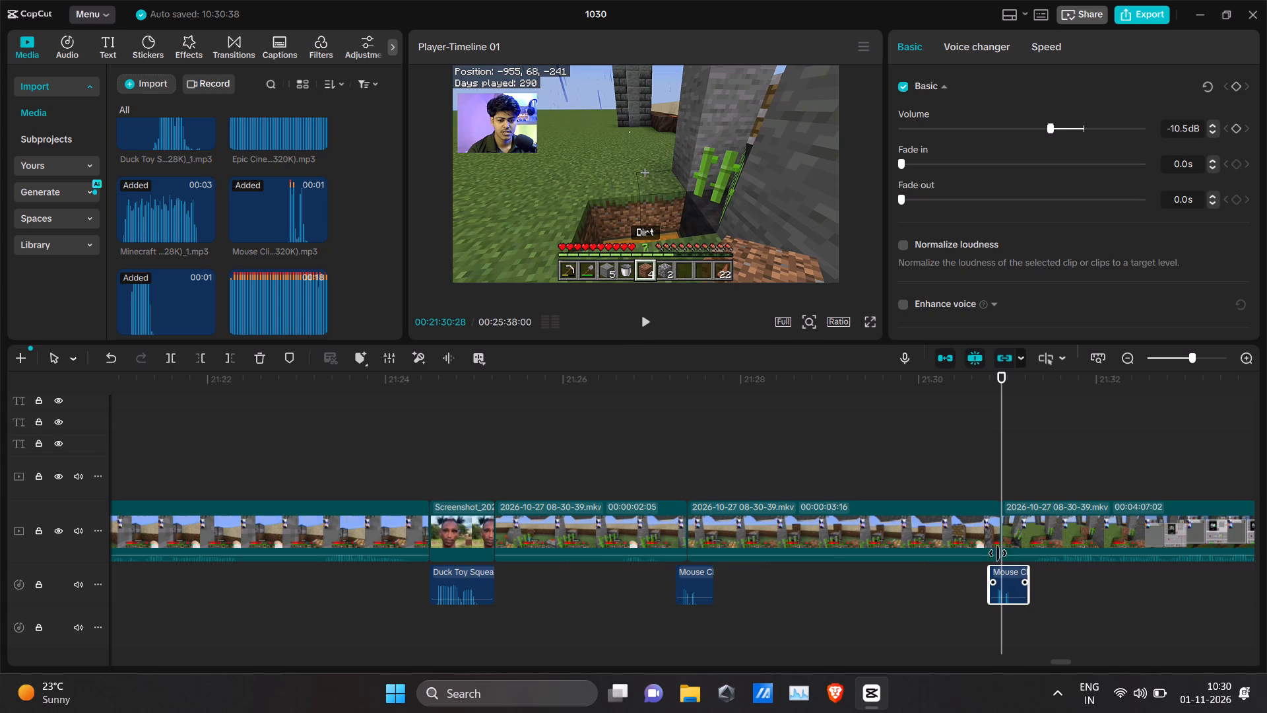
Play back twice from about 00:21:30 to check the copied click sound against the cut at 00:21:30:28.
{"action": "left_click", "coordinate": [953, 390]}
{"action": "key", "text": "space"}
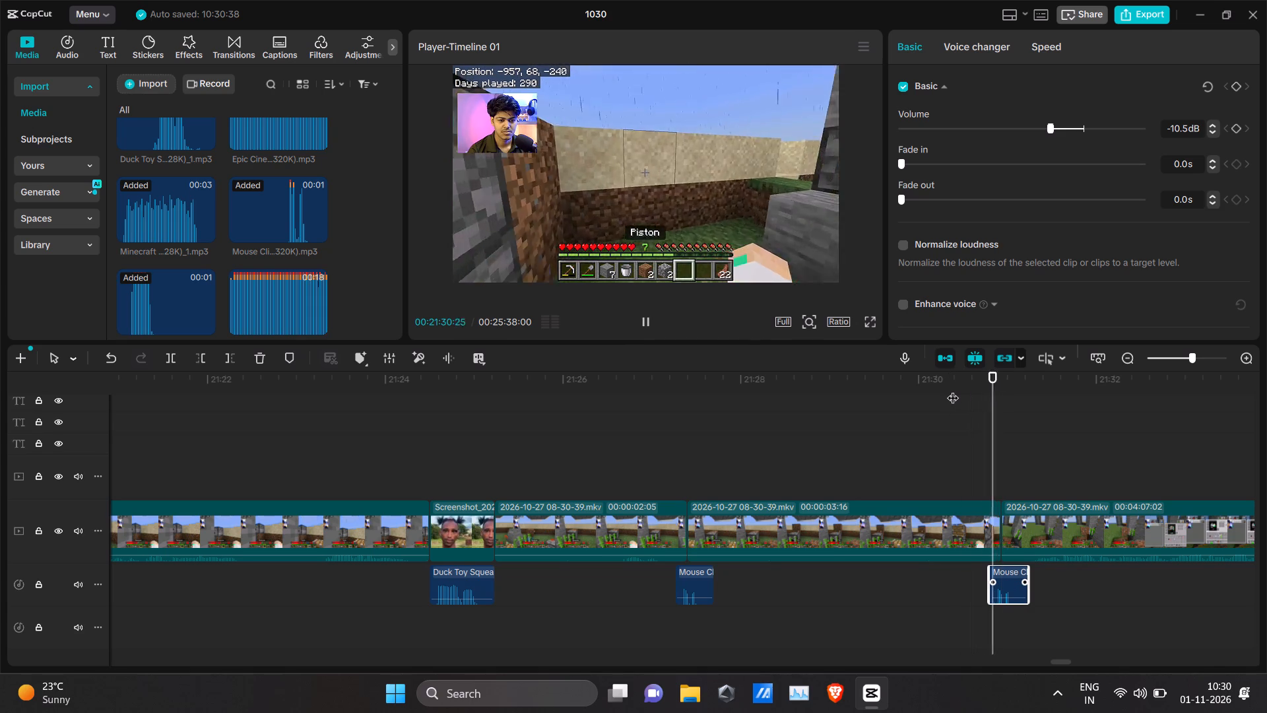
{"action": "key", "text": "space"}
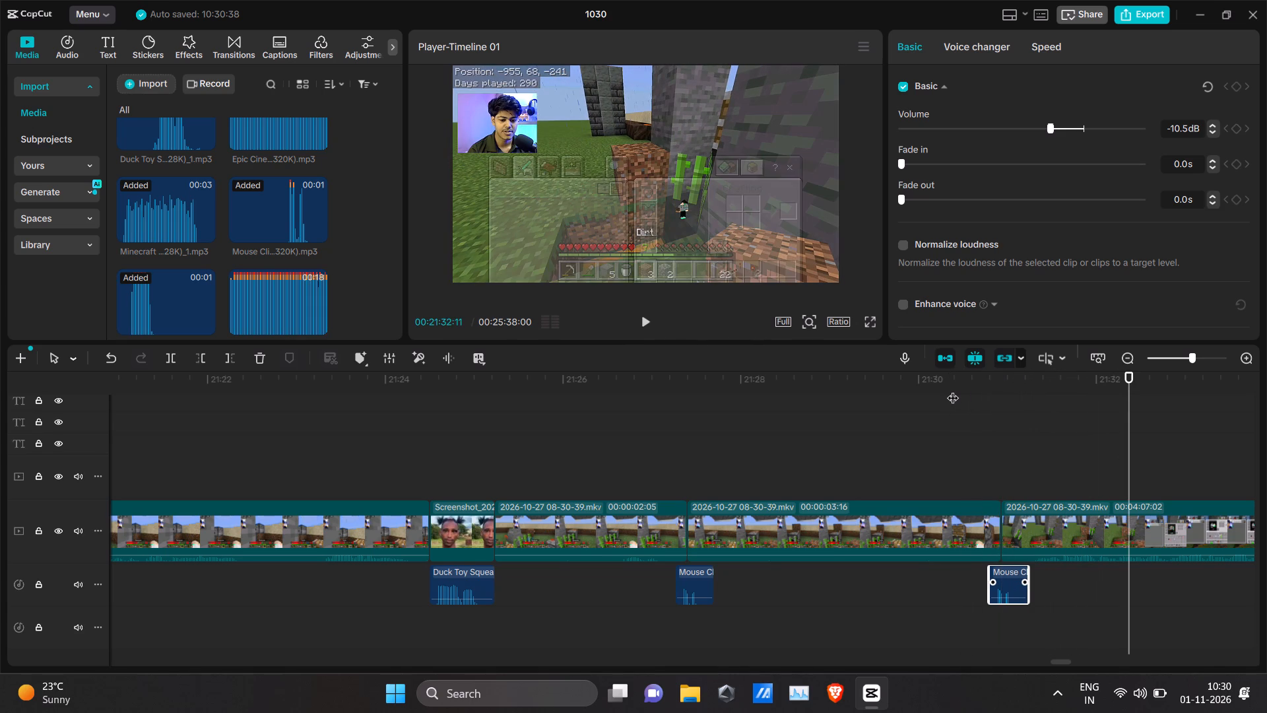
{"action": "left_click", "coordinate": [940, 407]}
{"action": "key", "text": "space"}
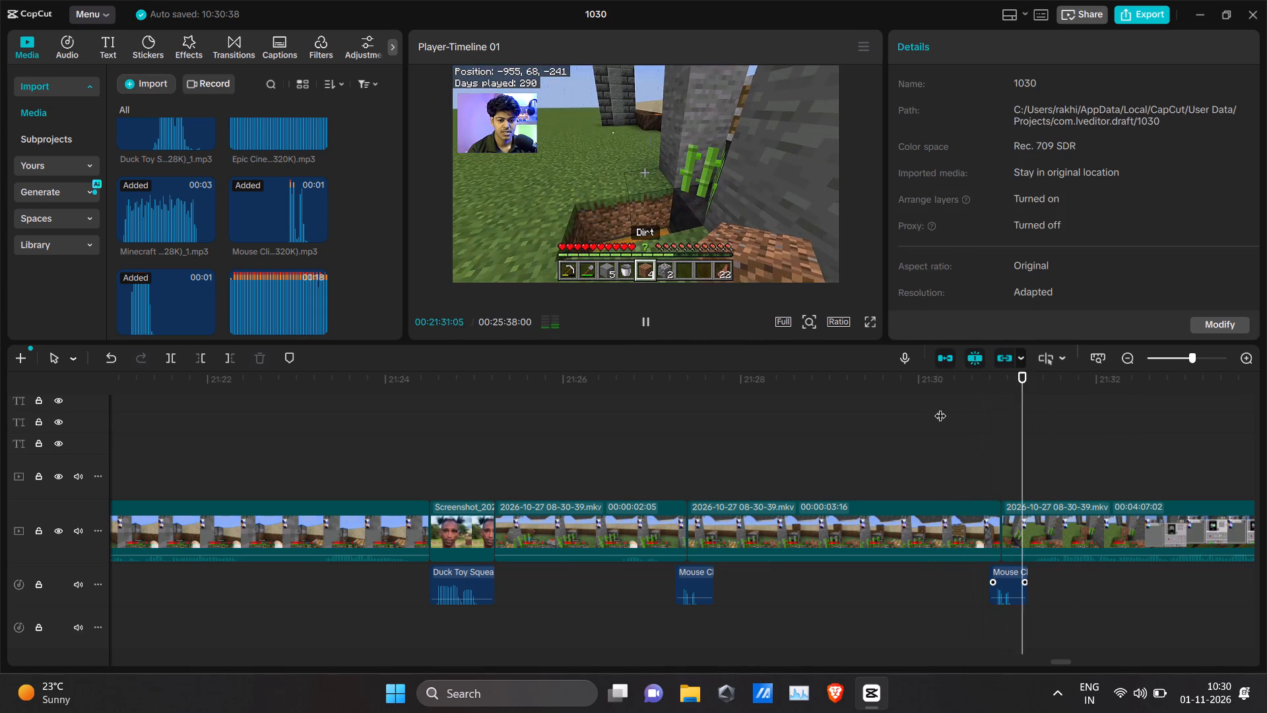
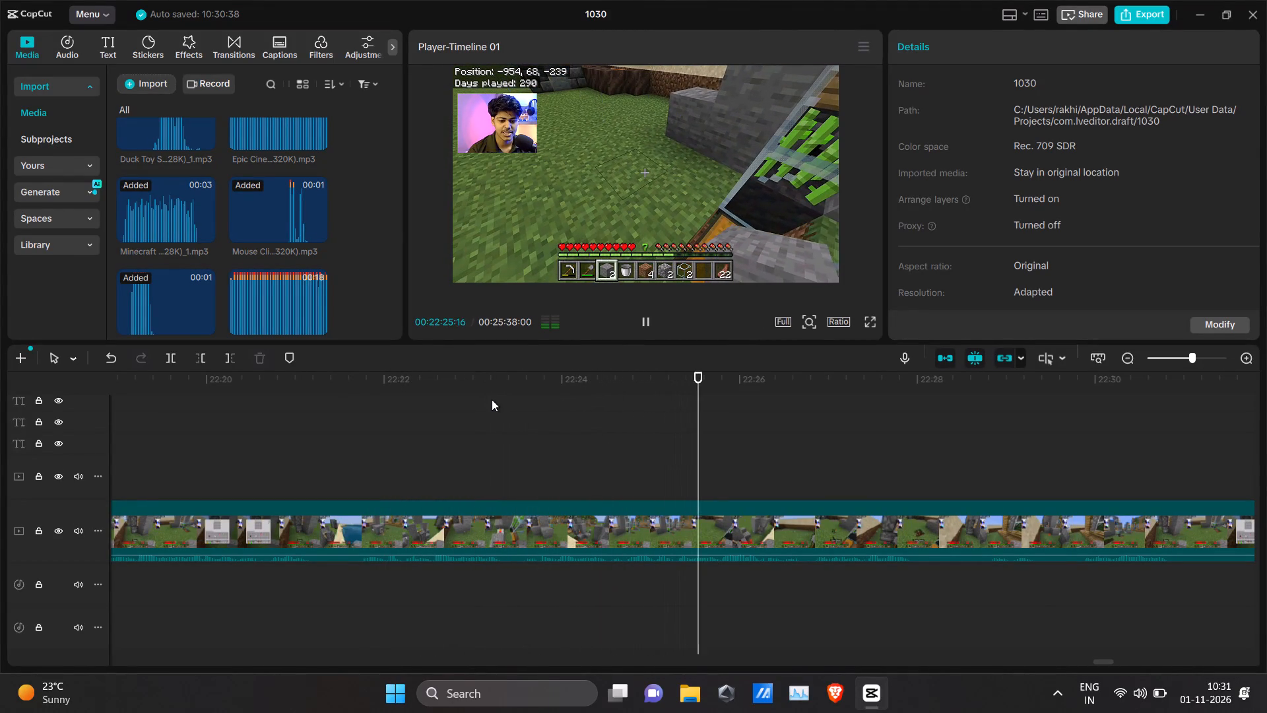
Review the gameplay footage between about 00:21:50 and 00:22:49 for a dull stretch, returning the playhead to 00:21:55:13.
{"action": "key", "text": "space"}
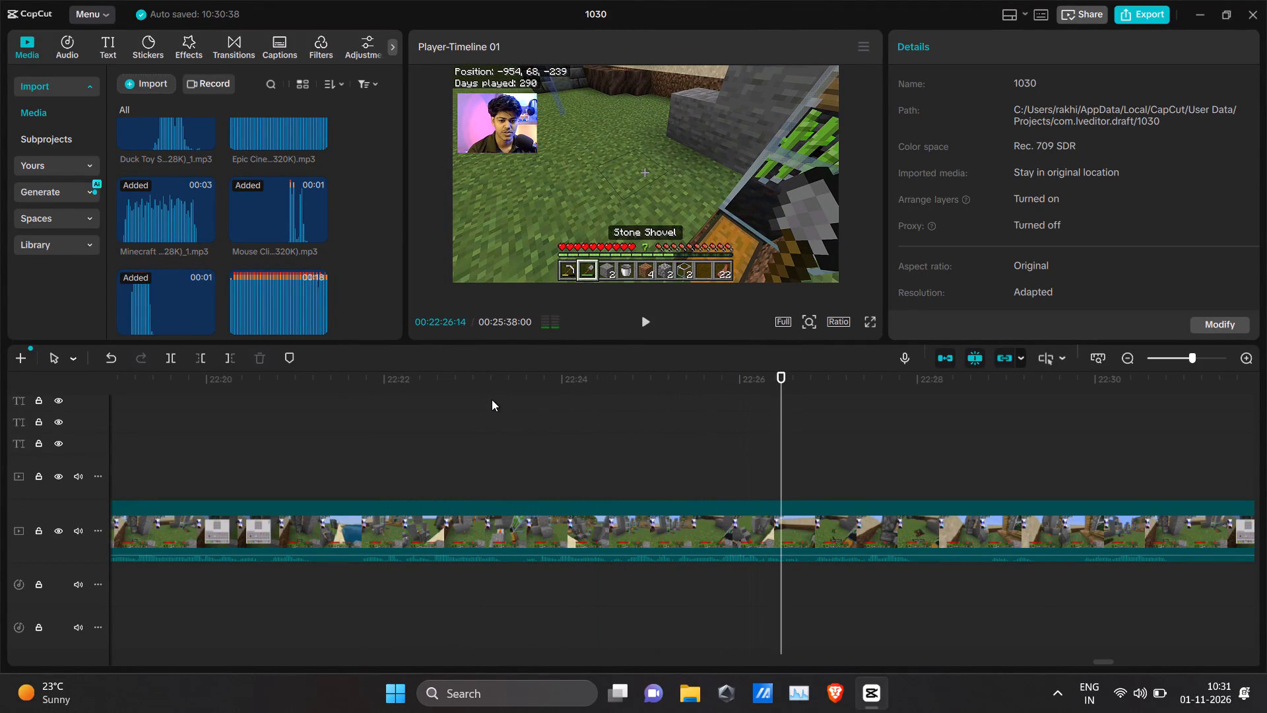
{"action": "key", "text": "space"}
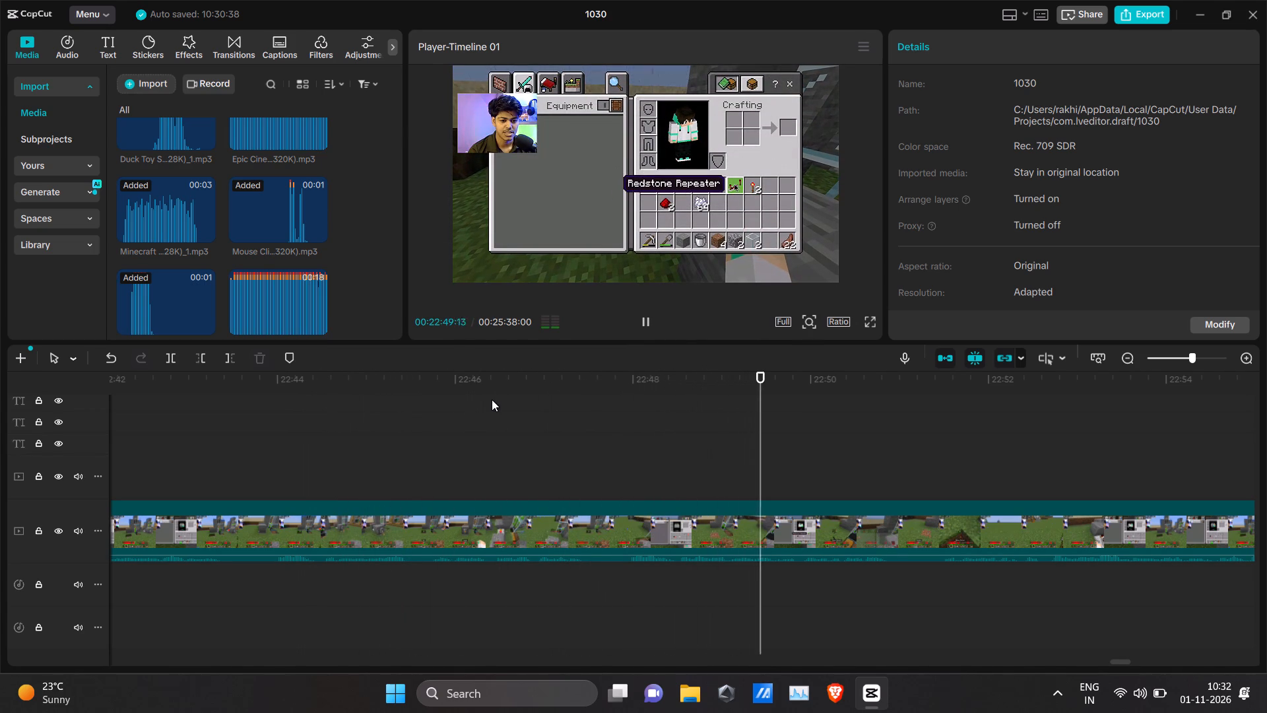
{"action": "left_click", "coordinate": [451, 393]}
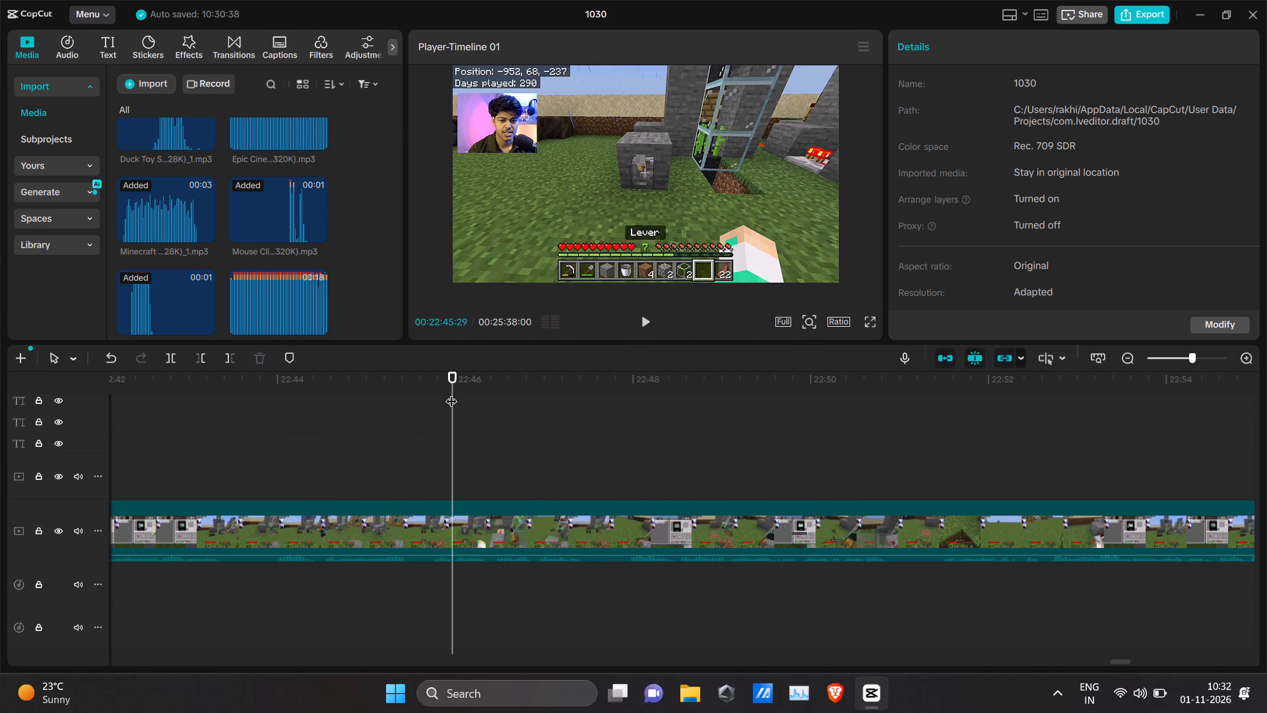
{"action": "left_click", "coordinate": [451, 393]}
{"action": "left_click_drag", "start_coordinate": [451, 393], "coordinate": [231, 385]}
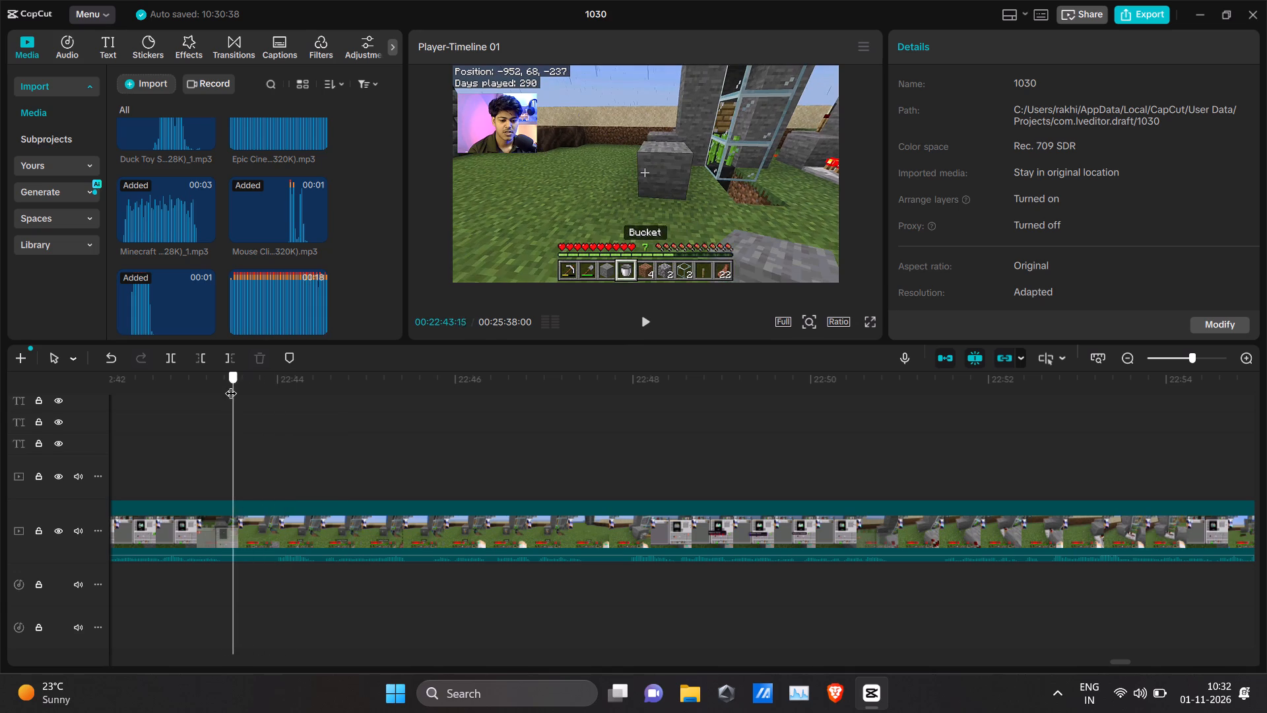
{"action": "left_click_drag", "start_coordinate": [231, 385], "coordinate": [193, 369]}
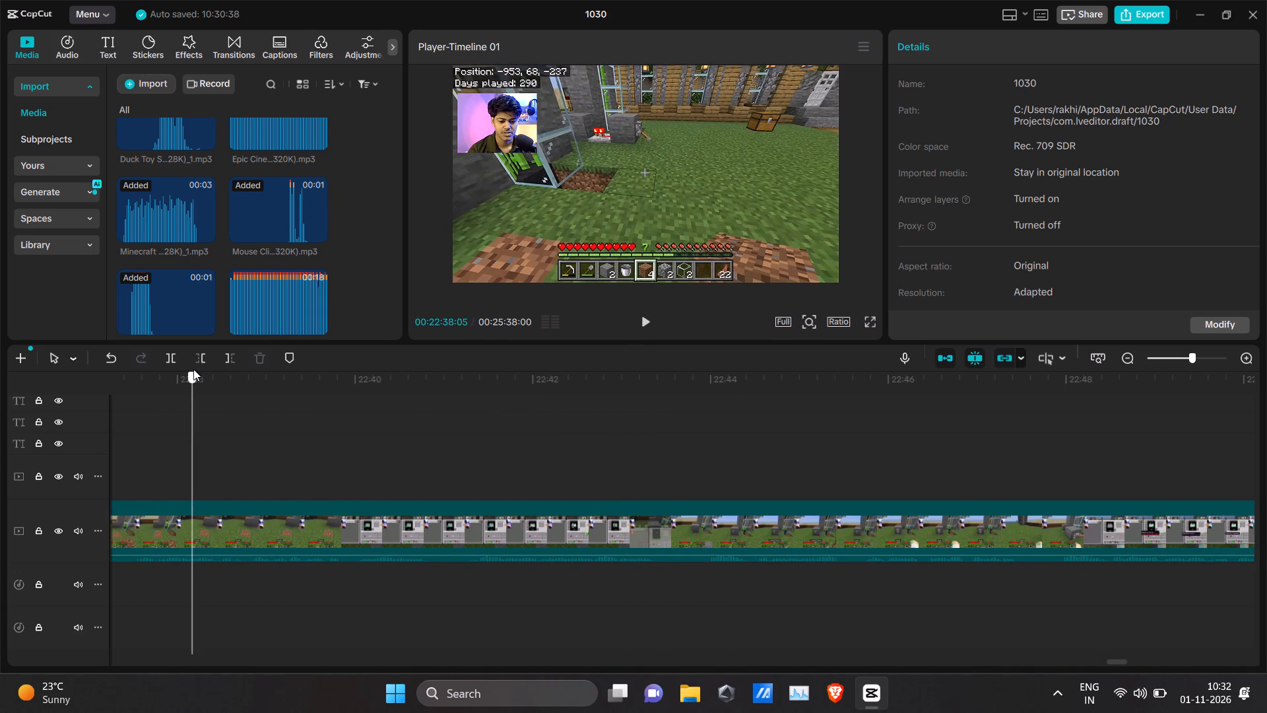
{"action": "left_click_drag", "start_coordinate": [193, 369], "coordinate": [158, 363]}
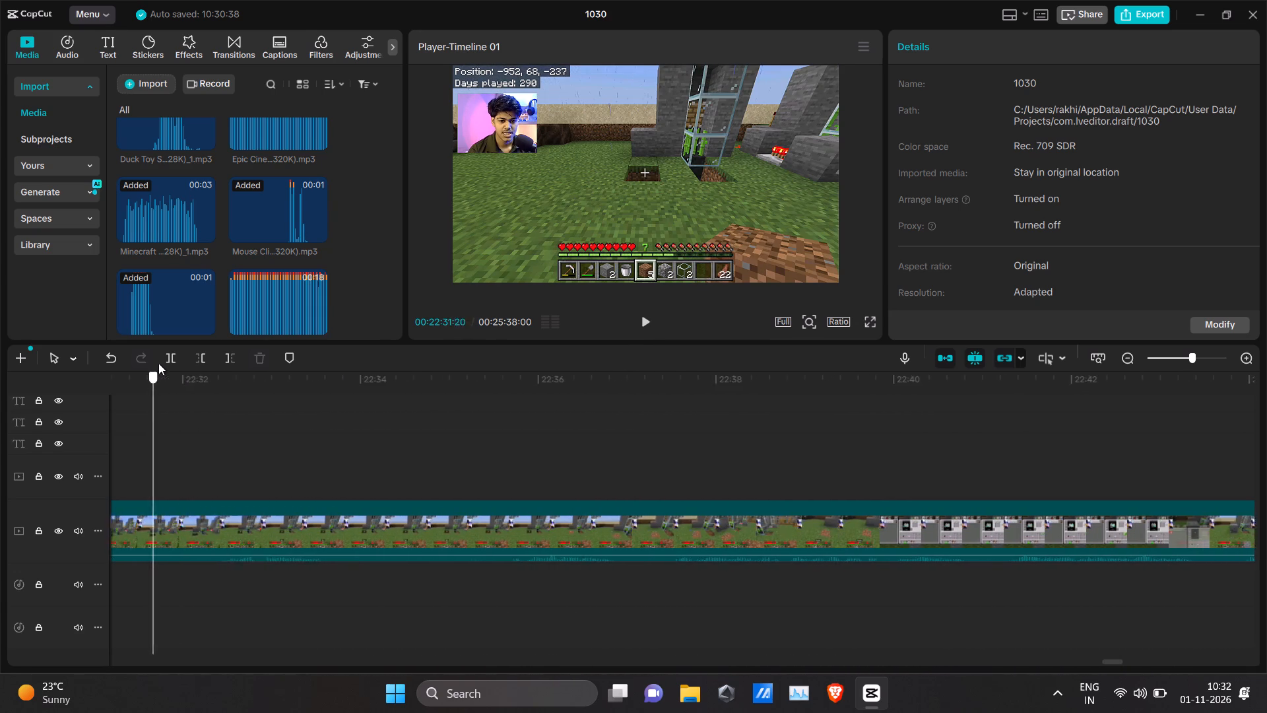
{"action": "left_click_drag", "start_coordinate": [158, 363], "coordinate": [289, 355]}
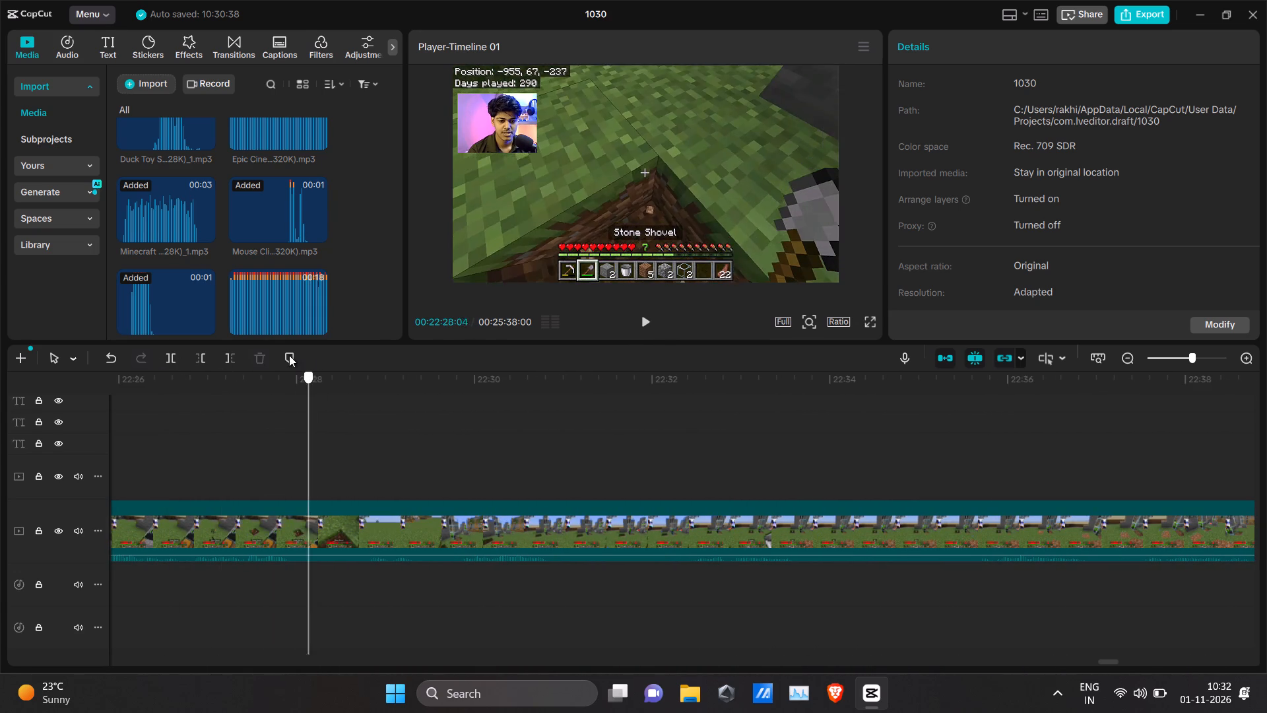
{"action": "left_click_drag", "start_coordinate": [289, 355], "coordinate": [155, 343]}
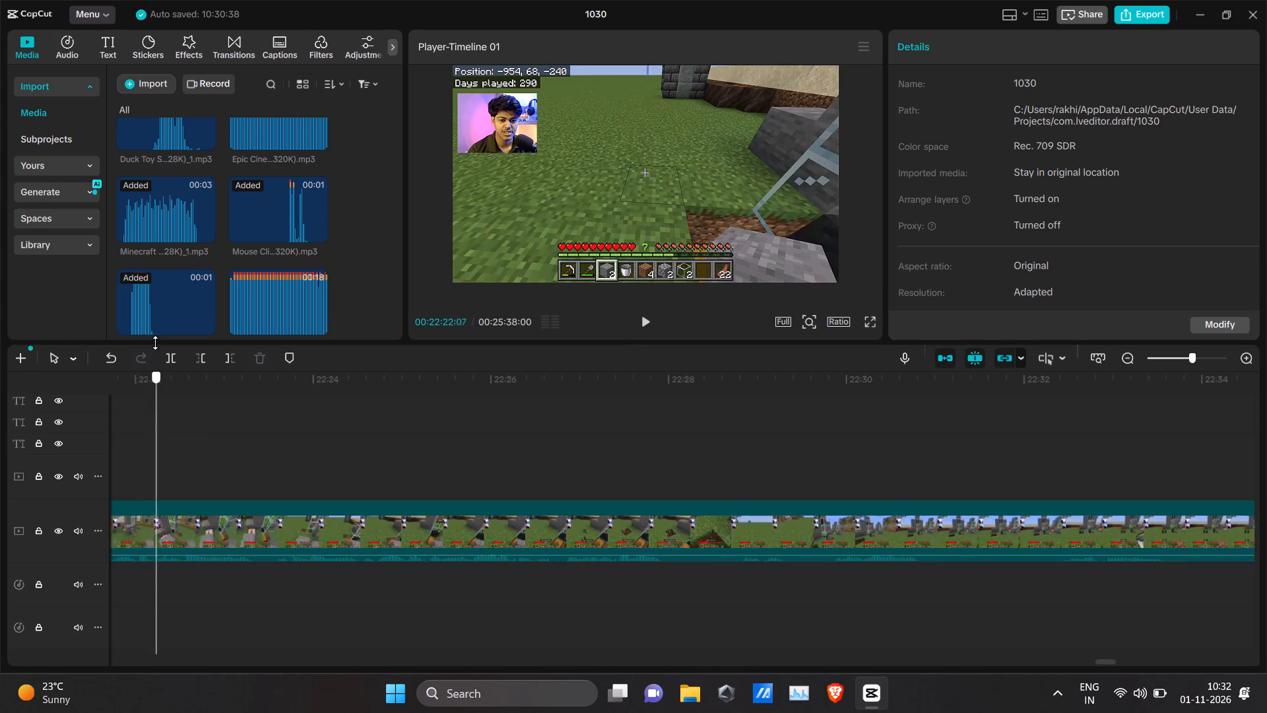
{"action": "left_click_drag", "start_coordinate": [155, 343], "coordinate": [244, 325]}
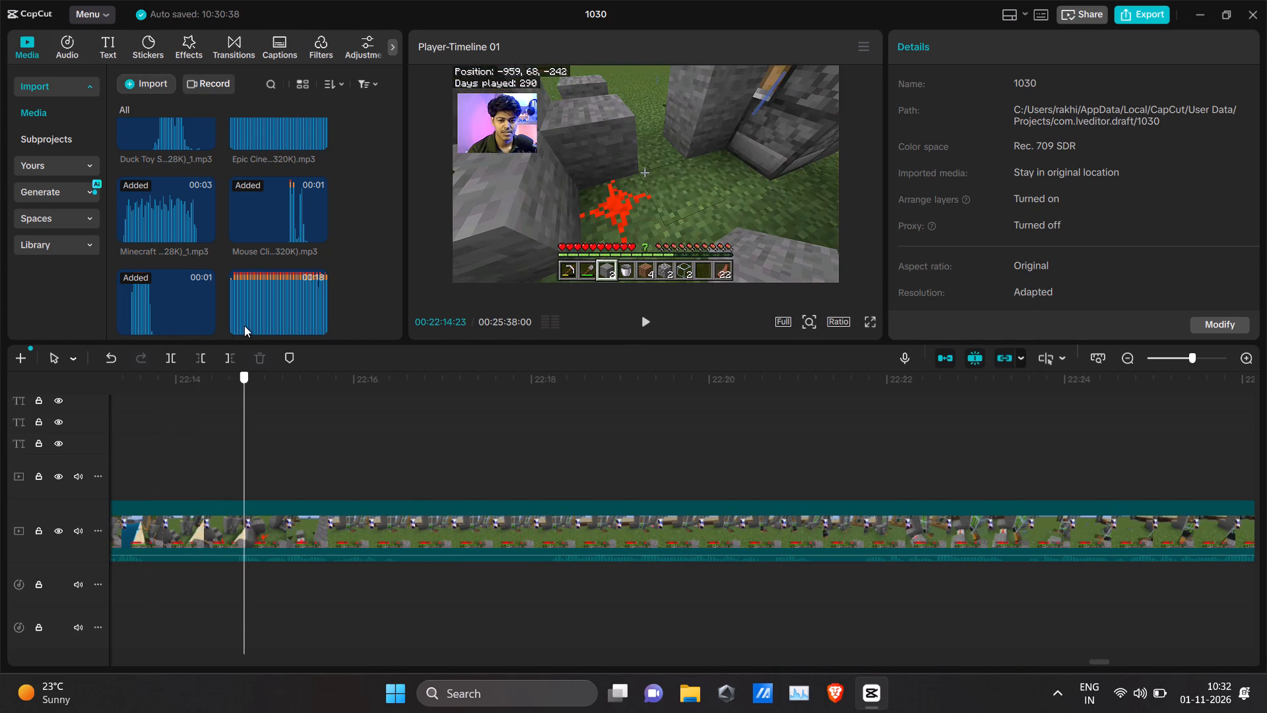
{"action": "left_click_drag", "start_coordinate": [244, 325], "coordinate": [293, 367]}
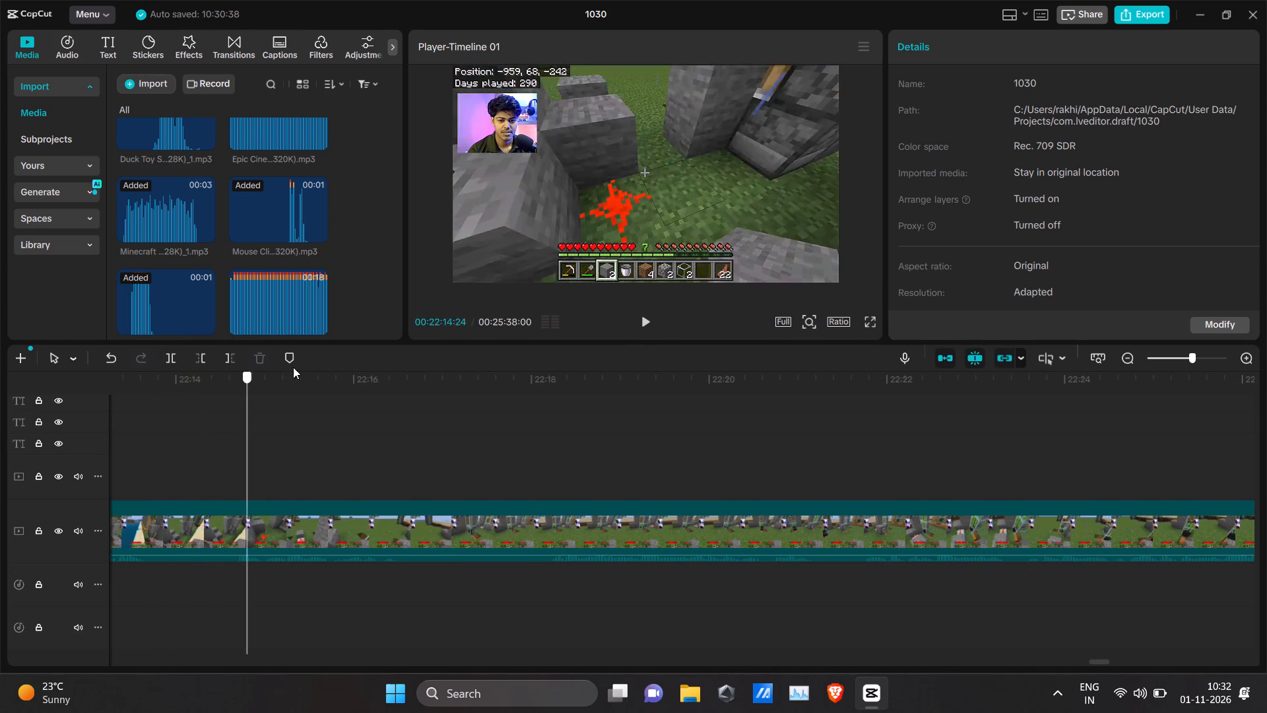
{"action": "left_click_drag", "start_coordinate": [293, 367], "coordinate": [195, 384]}
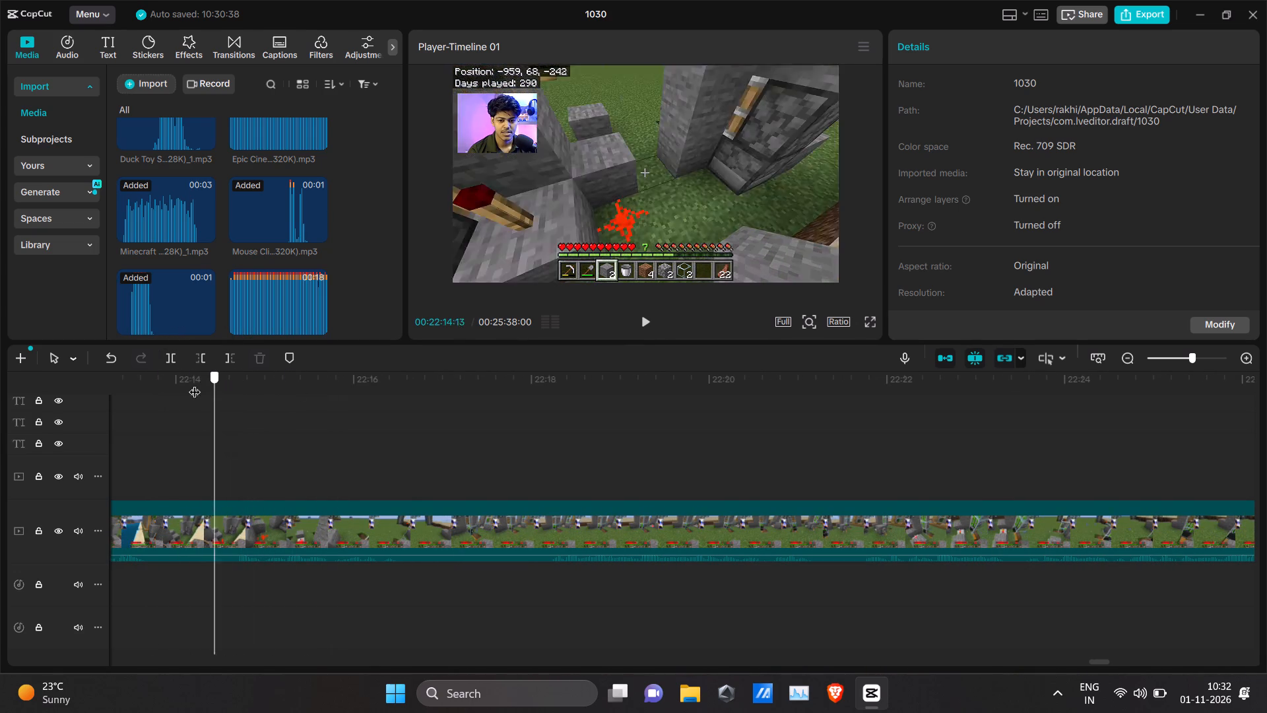
{"action": "left_click_drag", "start_coordinate": [195, 384], "coordinate": [0, 382]}
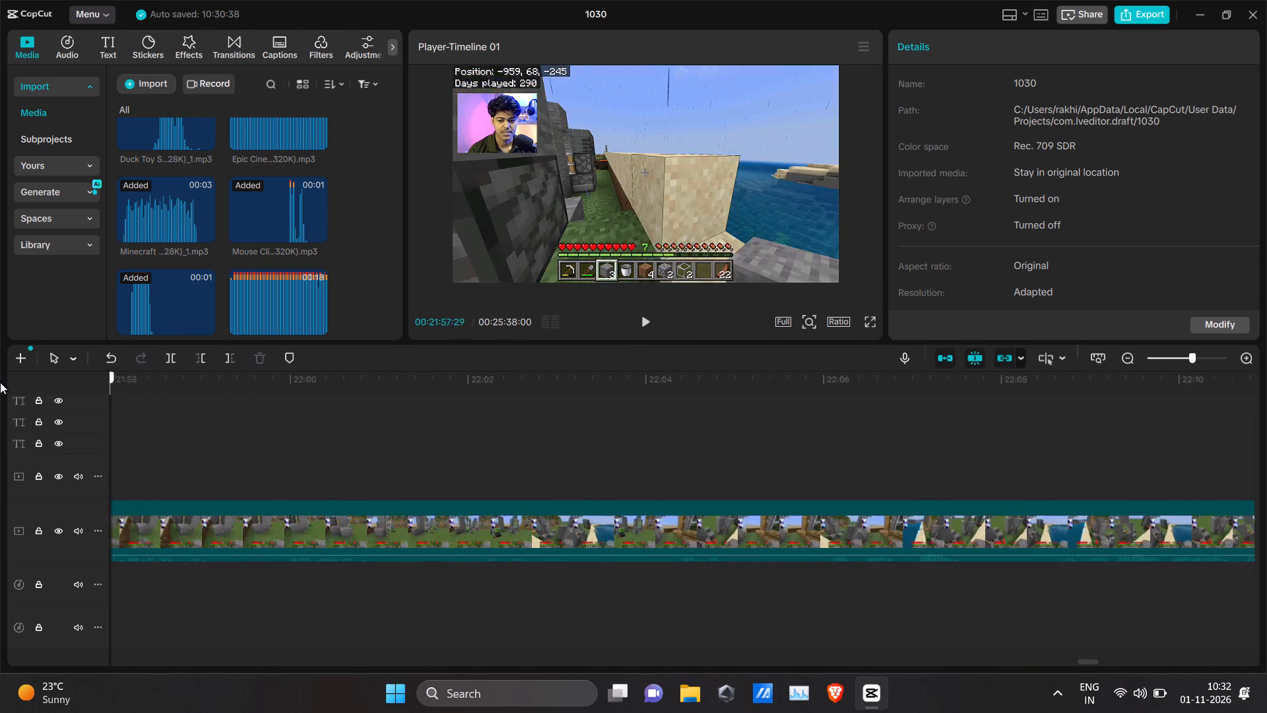
{"action": "left_click_drag", "start_coordinate": [0, 382], "coordinate": [385, 362]}
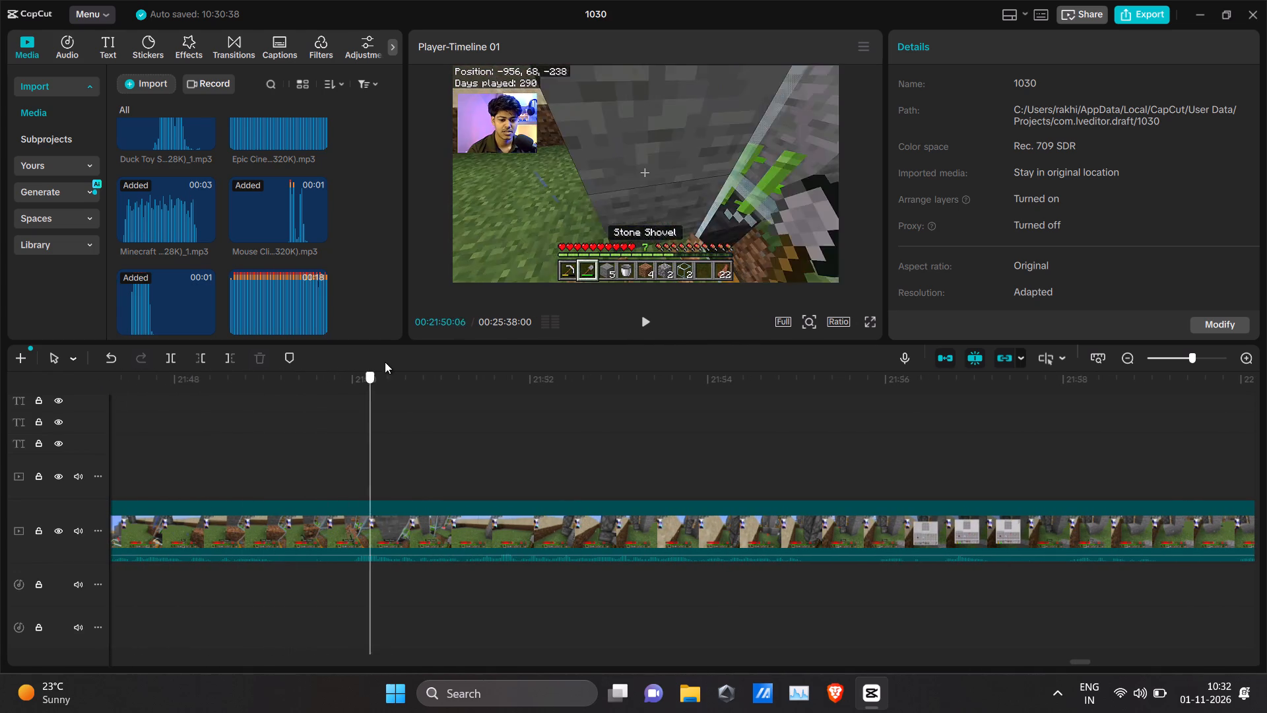
{"action": "left_click_drag", "start_coordinate": [385, 362], "coordinate": [599, 392]}
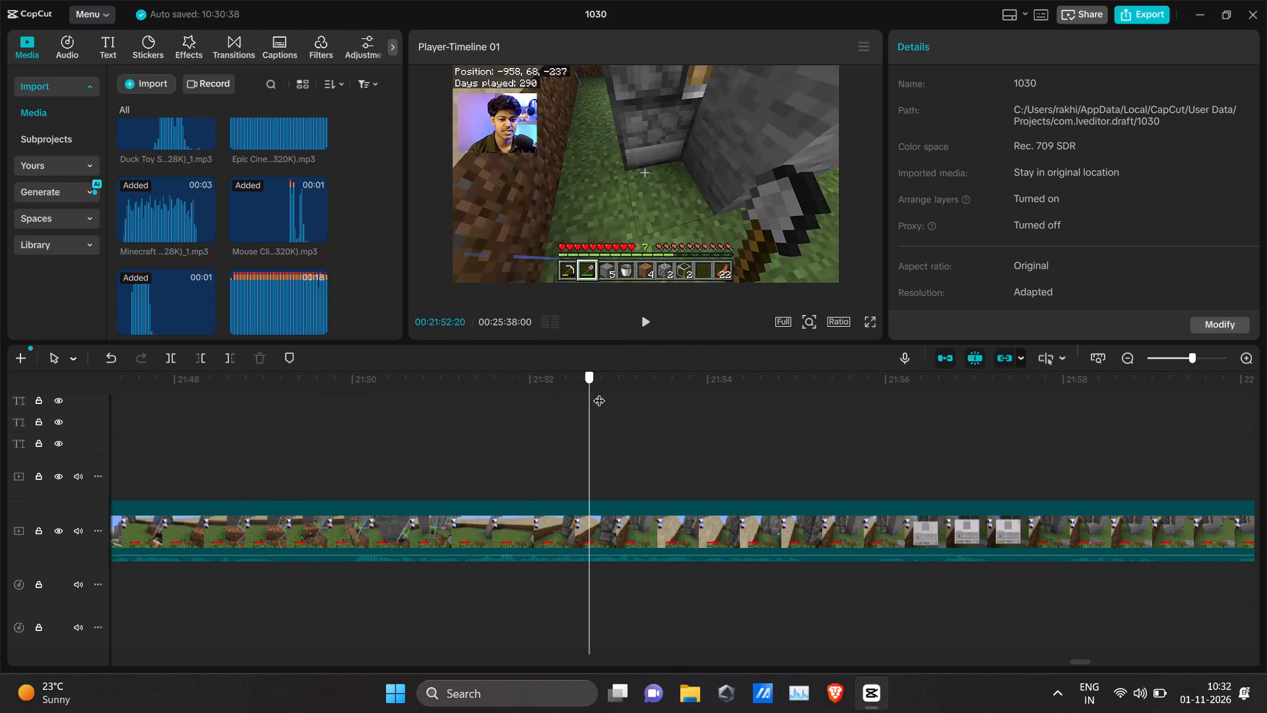
{"action": "left_click_drag", "start_coordinate": [599, 392], "coordinate": [834, 411]}
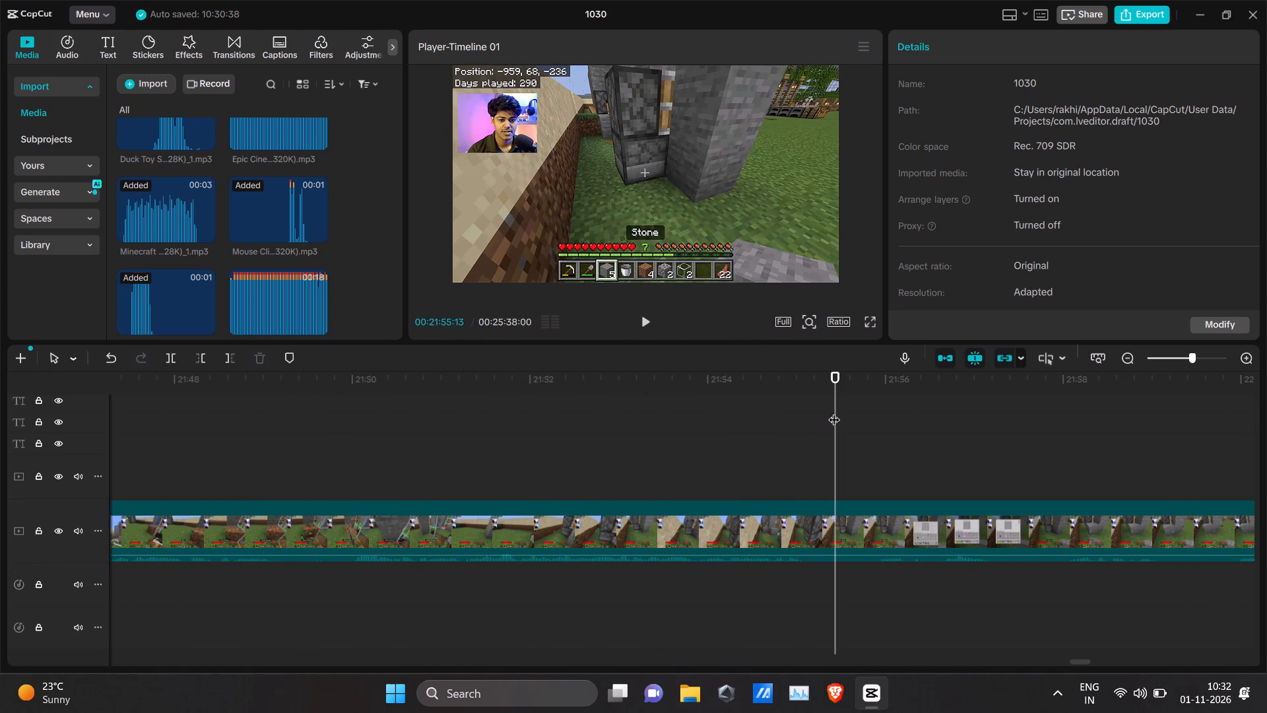
Play the footage on from 00:21:55:13 and split the gameplay clip at 00:22:17:28.
{"action": "key", "text": "space"}
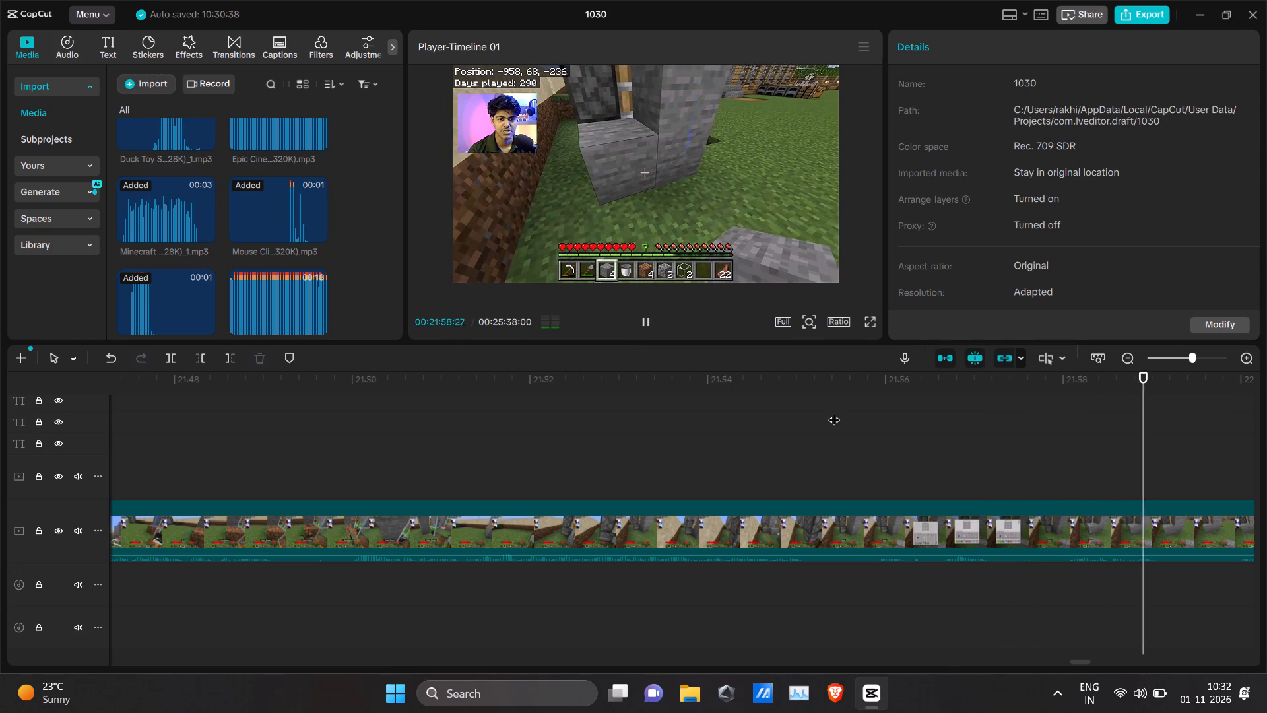
{"action": "scroll", "coordinate": [967, 456], "scroll_direction": "left", "scroll_amount": 6}
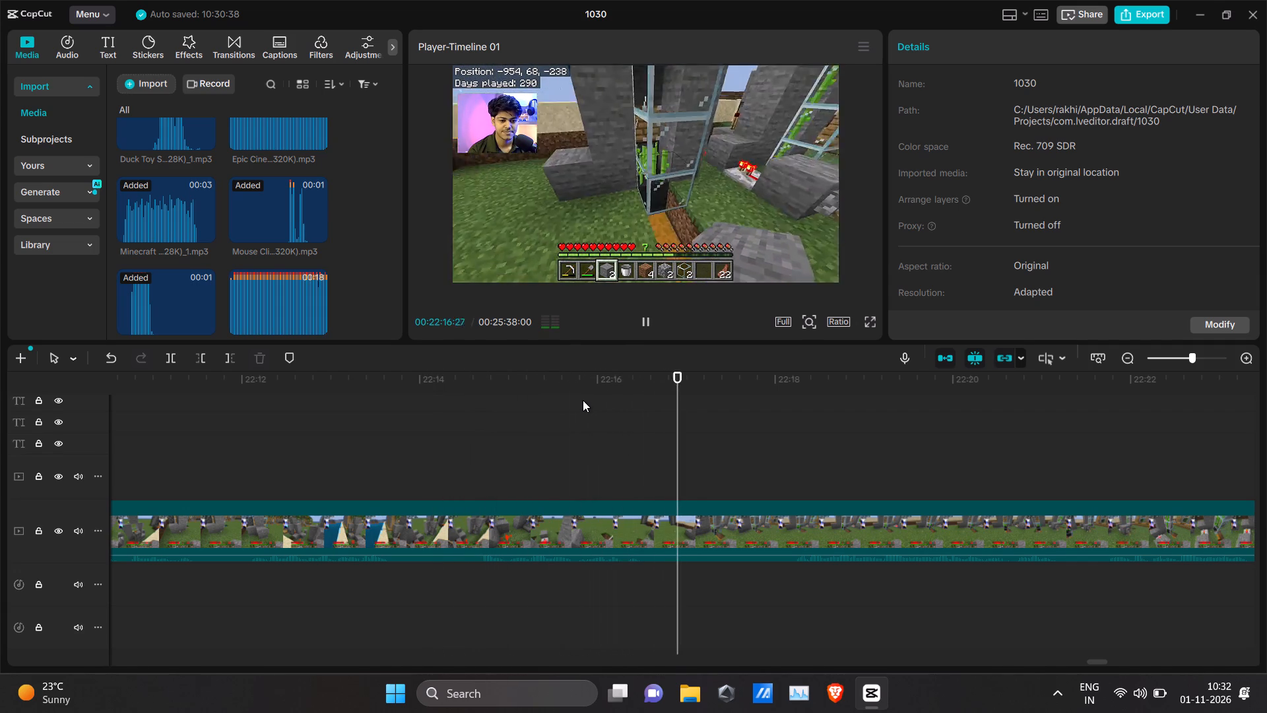
{"action": "key", "text": "space"}
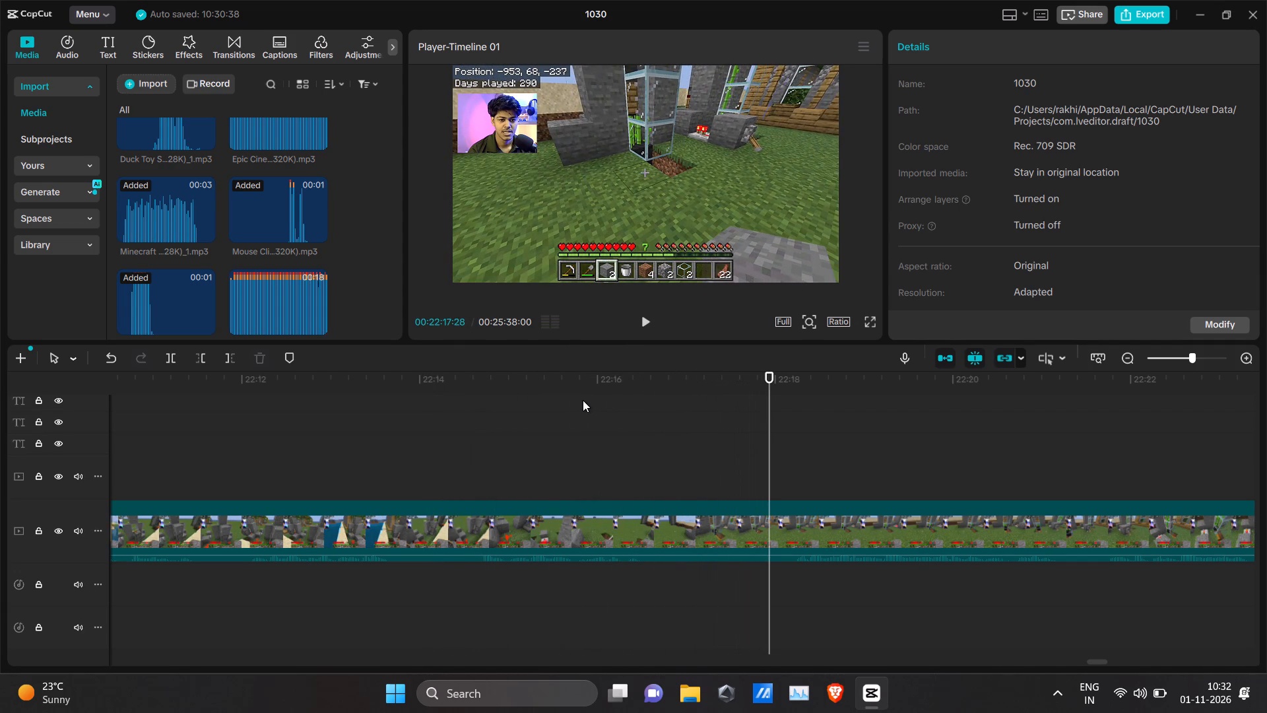
{"action": "left_click", "coordinate": [763, 517]}
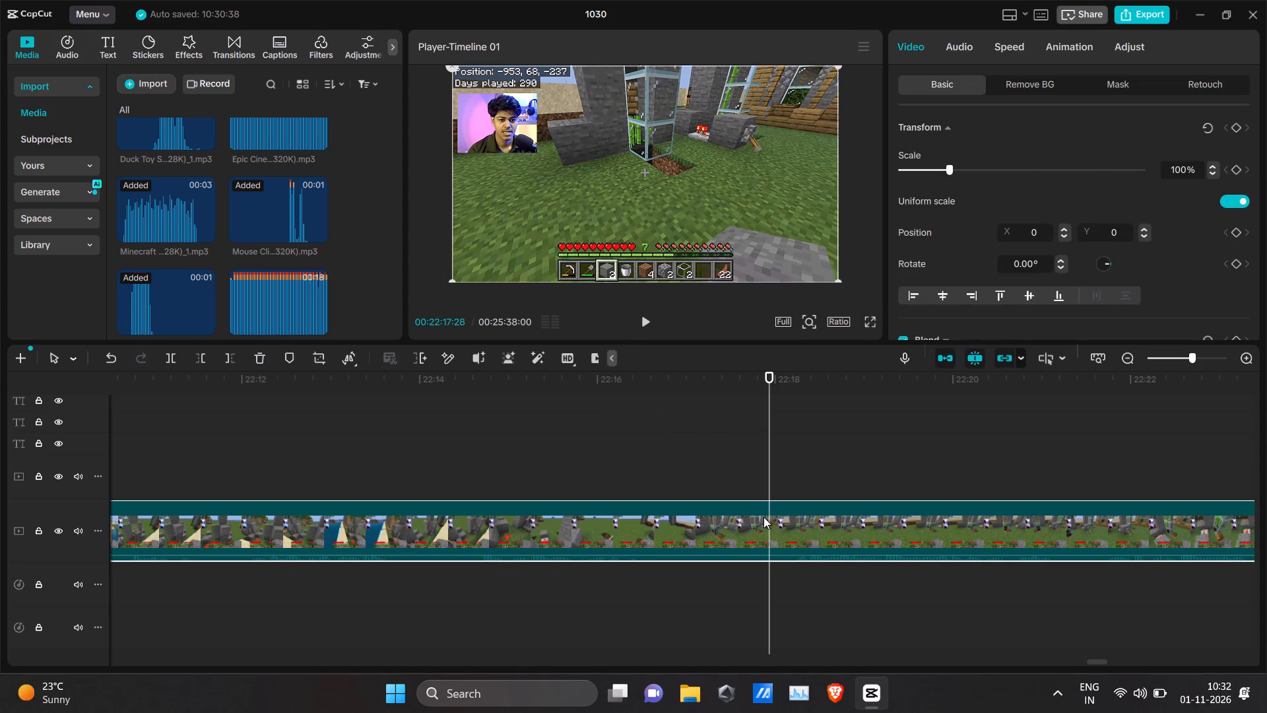
{"action": "left_click", "coordinate": [174, 361]}
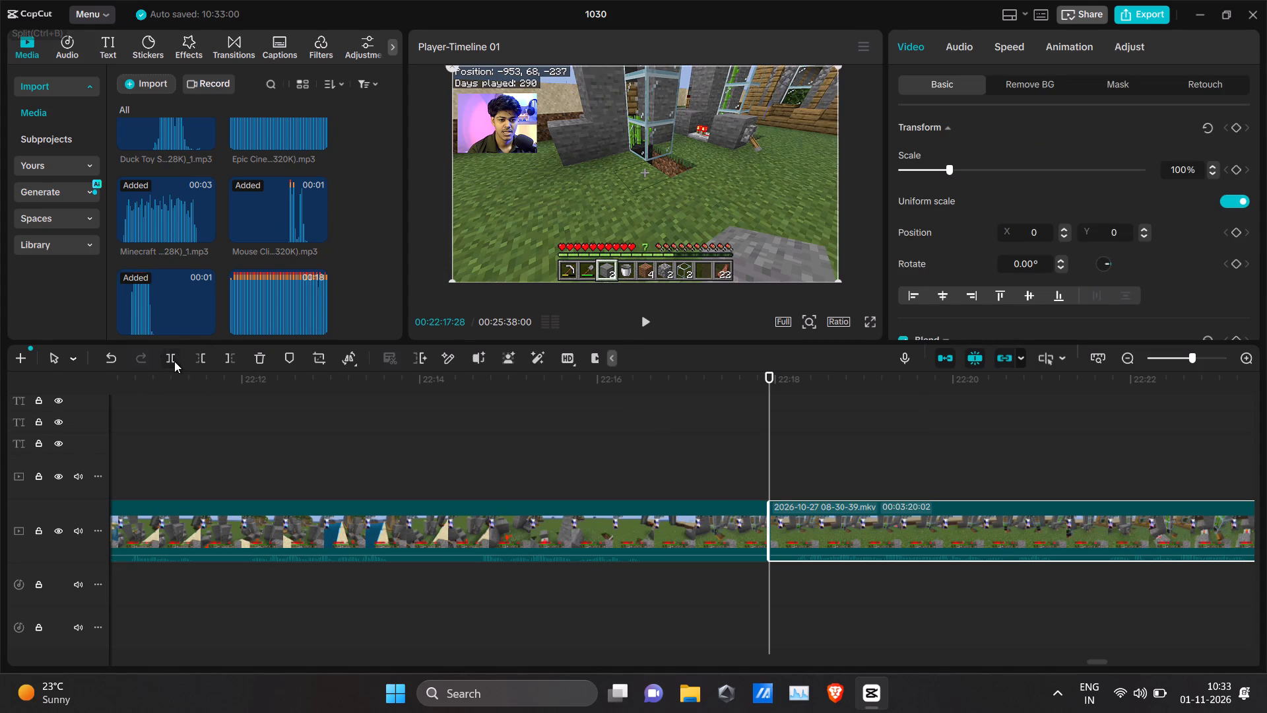
Review the footage after the 00:22:17:28 split up to about 00:22:39 for the point where the action resumes.
{"action": "key", "text": "space"}
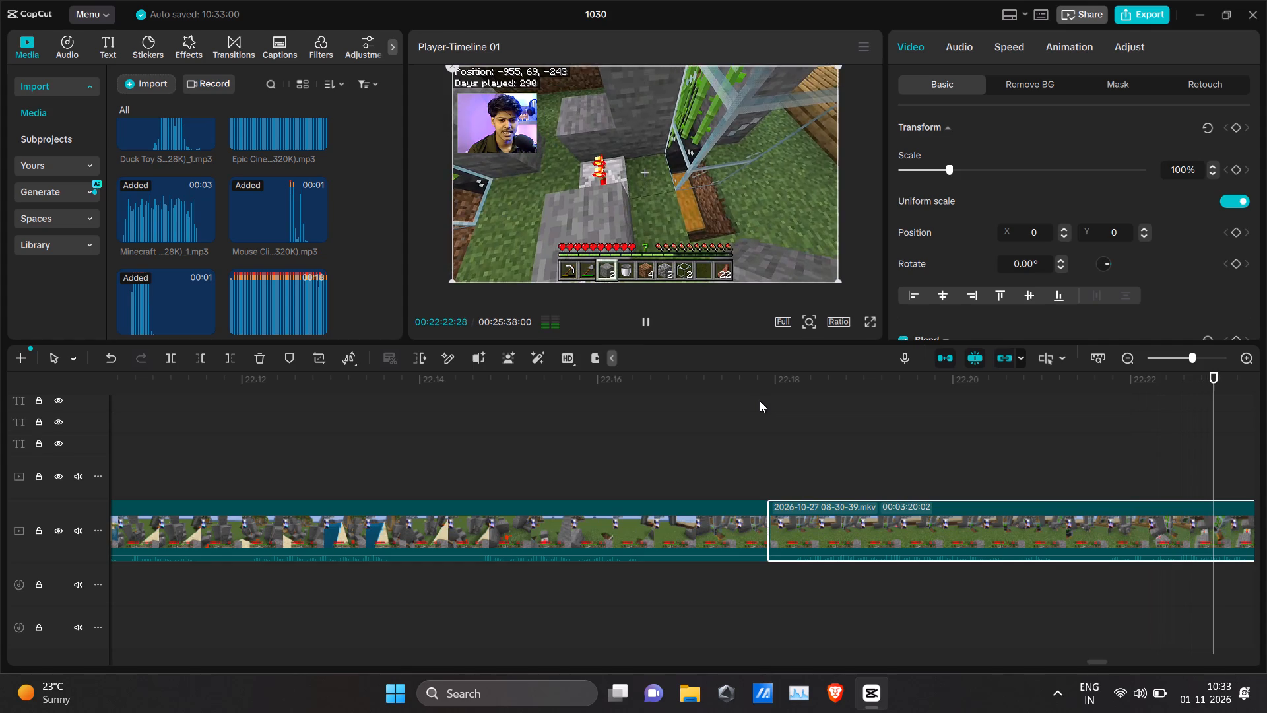
{"action": "scroll", "coordinate": [760, 401], "scroll_direction": "left", "scroll_amount": 2}
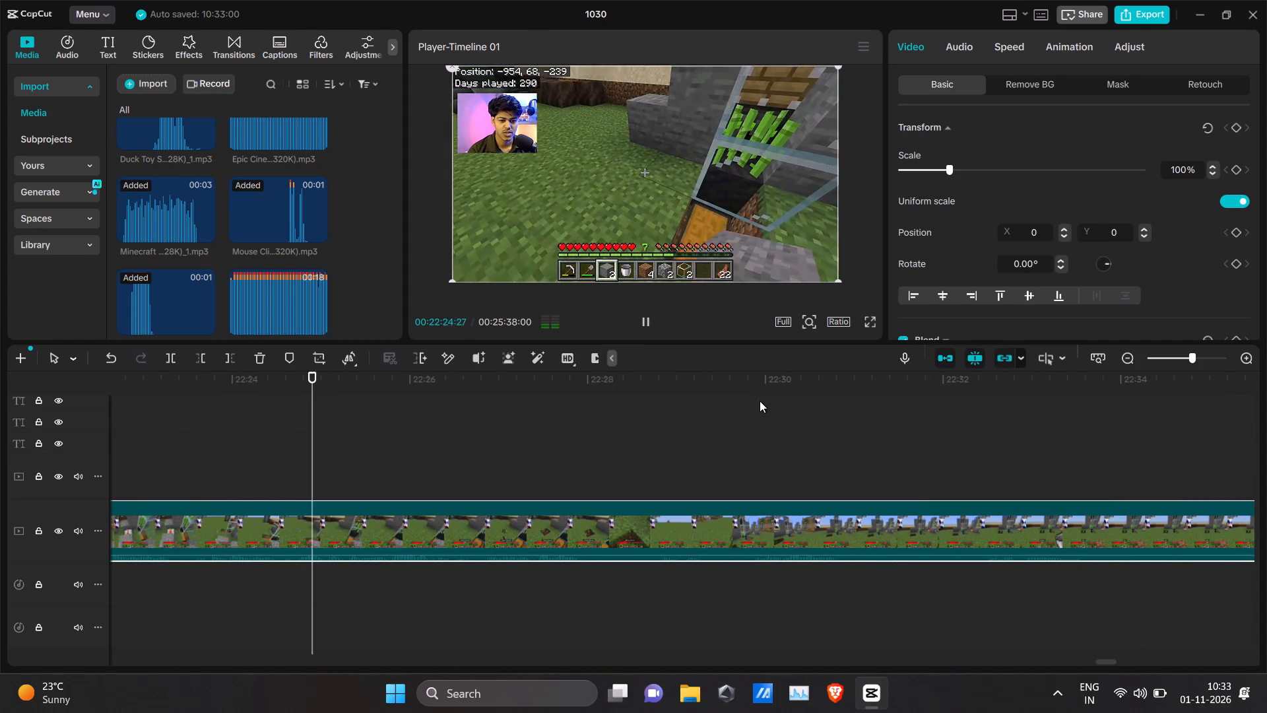
{"action": "scroll", "coordinate": [760, 401], "scroll_direction": "left", "scroll_amount": 2}
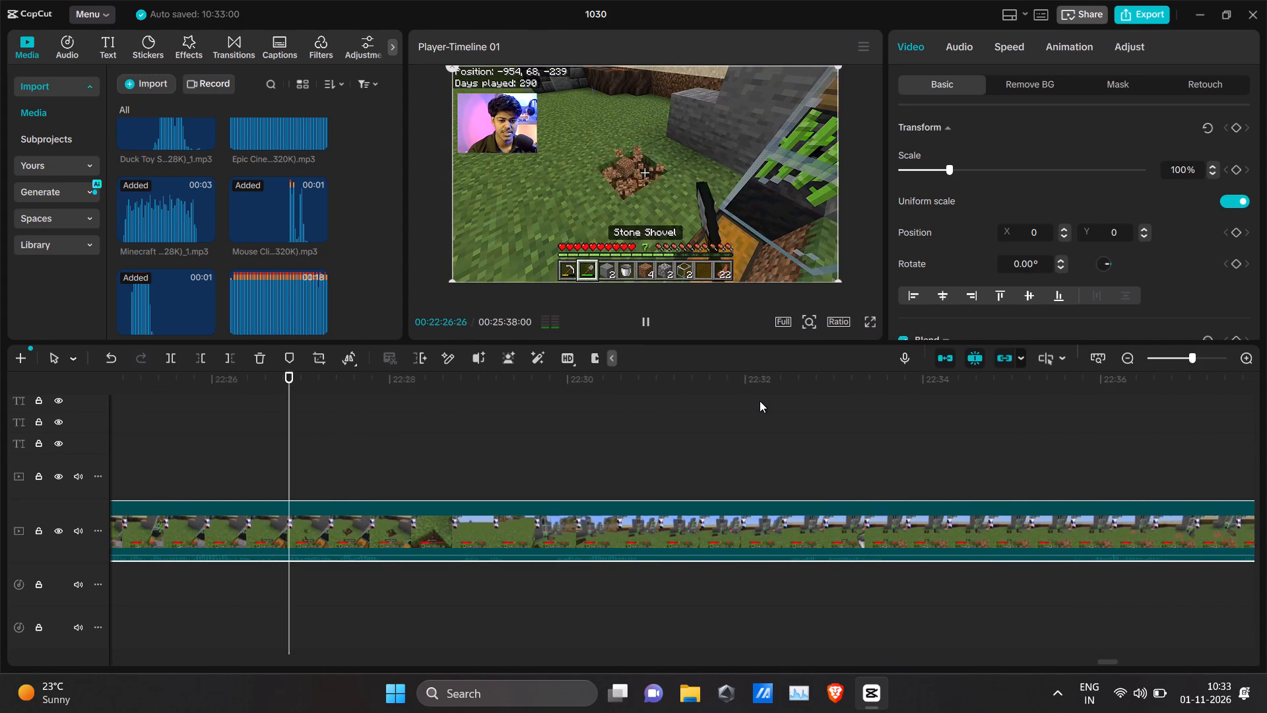
{"action": "scroll", "coordinate": [760, 401], "scroll_direction": "left", "scroll_amount": 1}
{"action": "left_click", "coordinate": [760, 401]}
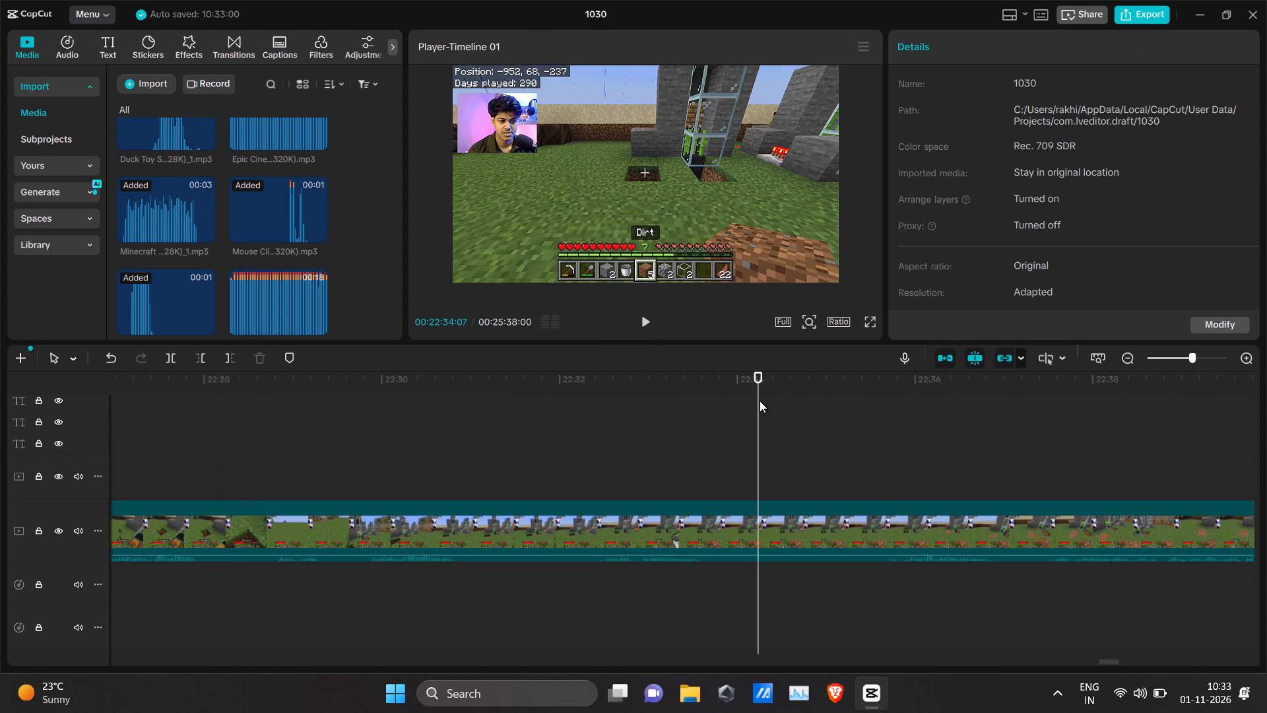
{"action": "key", "text": "space"}
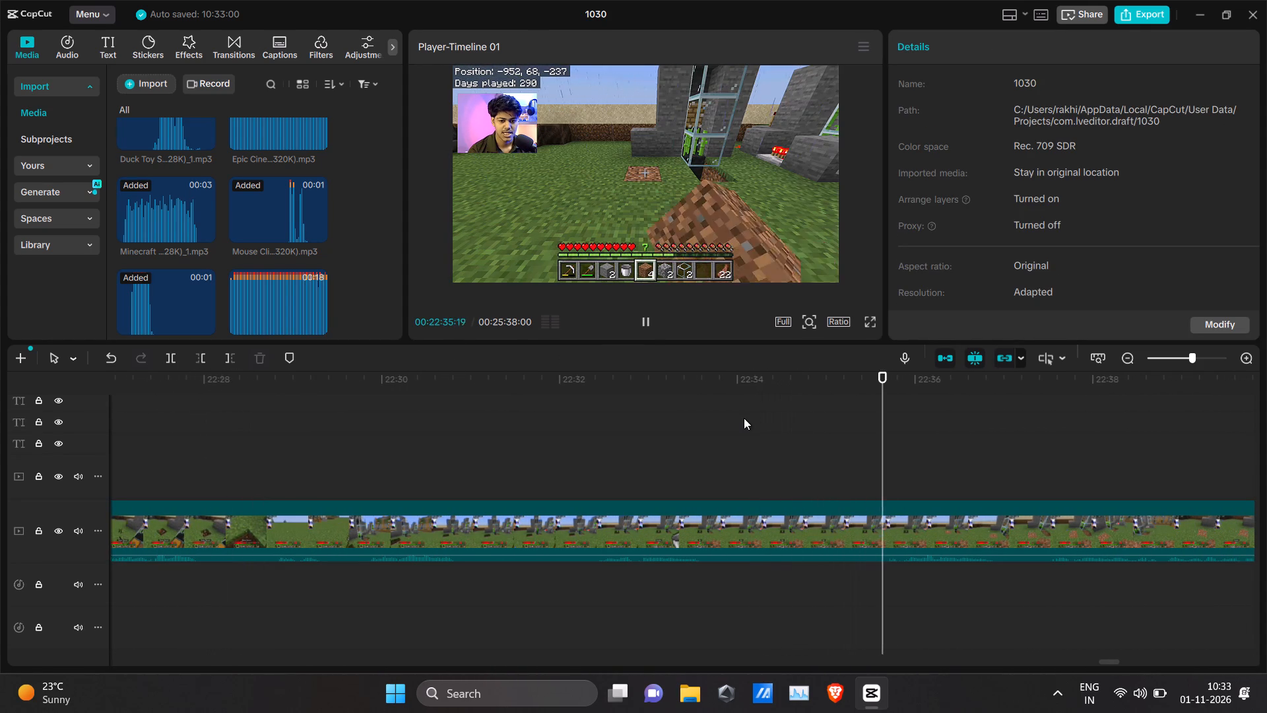
{"action": "scroll", "coordinate": [744, 418], "scroll_direction": "left", "scroll_amount": 5}
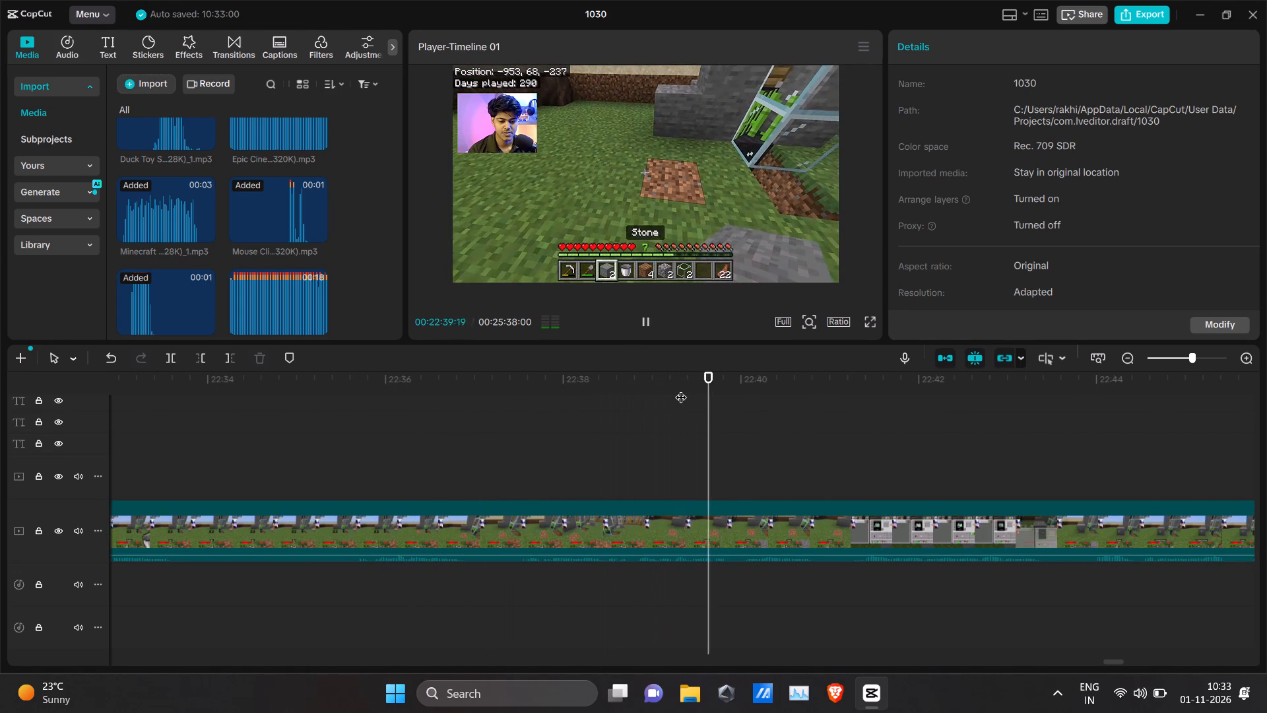
Pinpoint 00:22:38:22 by replaying around it, and delete the gameplay clip's footage from the 00:22:17:28 split up to that frame.
{"action": "left_click", "coordinate": [658, 384]}
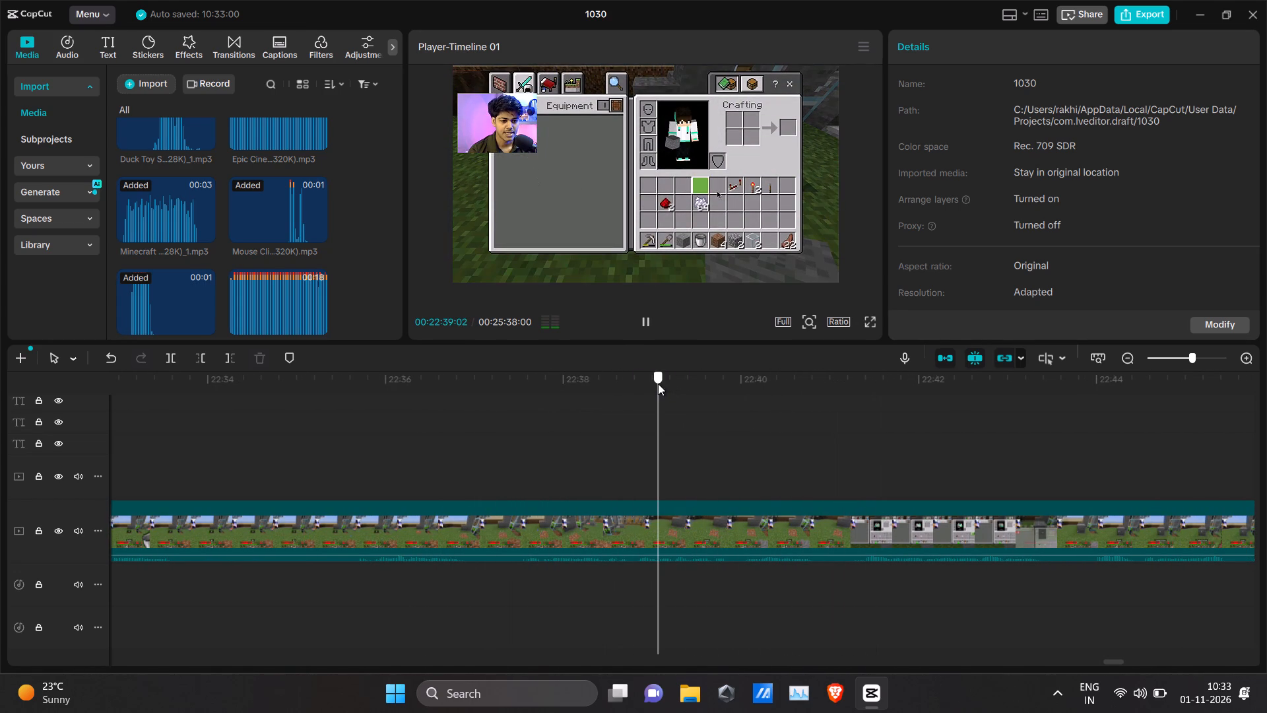
{"action": "key", "text": "space"}
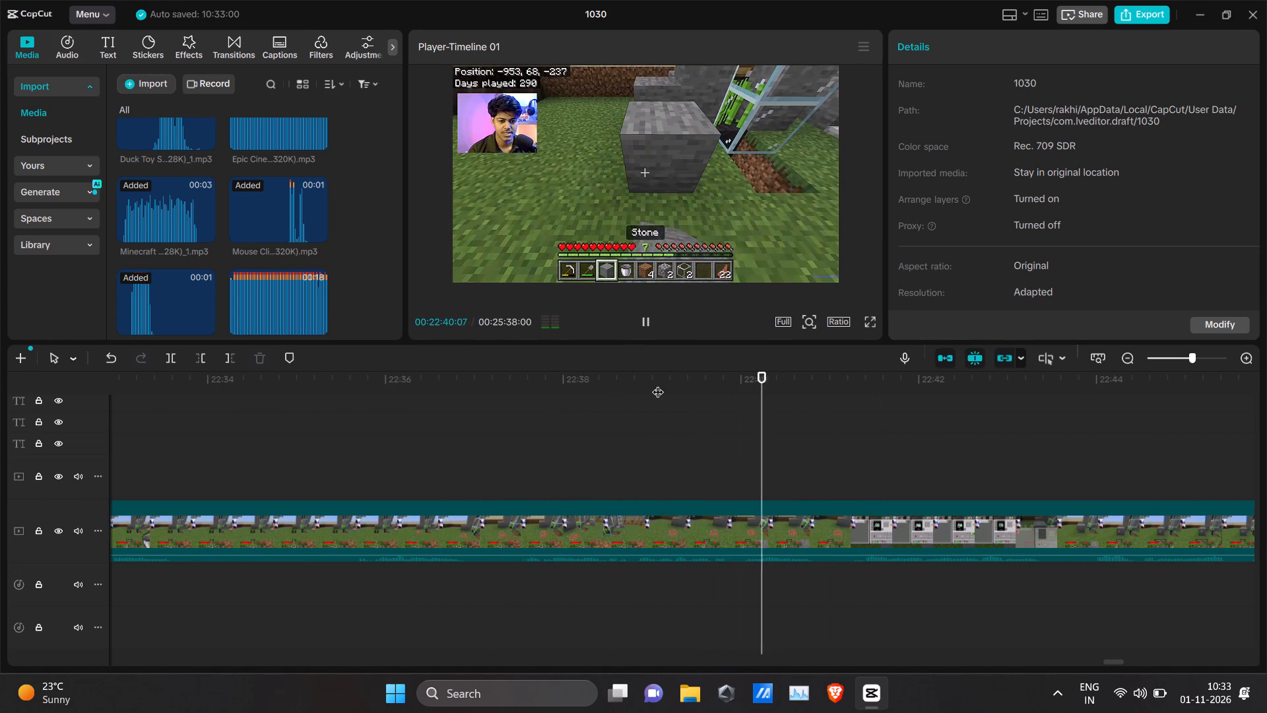
{"action": "left_click", "coordinate": [658, 384]}
{"action": "key", "text": "space"}
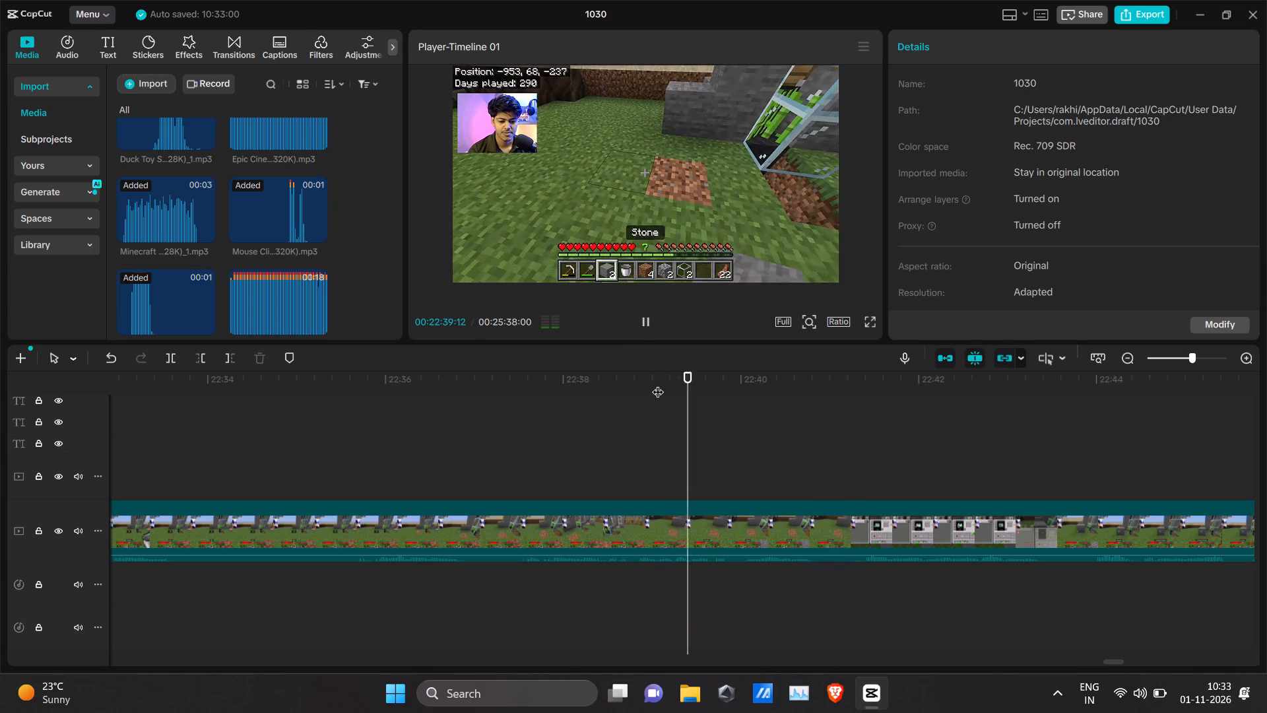
{"action": "left_click", "coordinate": [658, 384]}
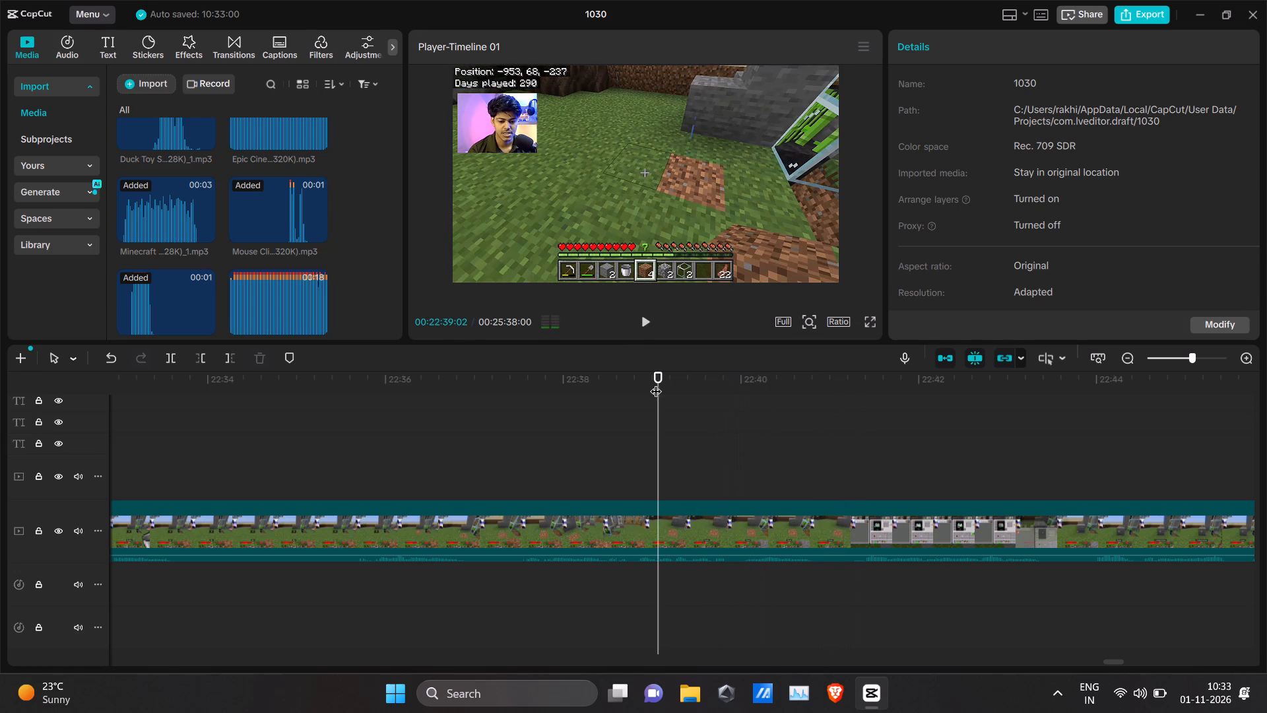
{"action": "left_click", "coordinate": [640, 384]}
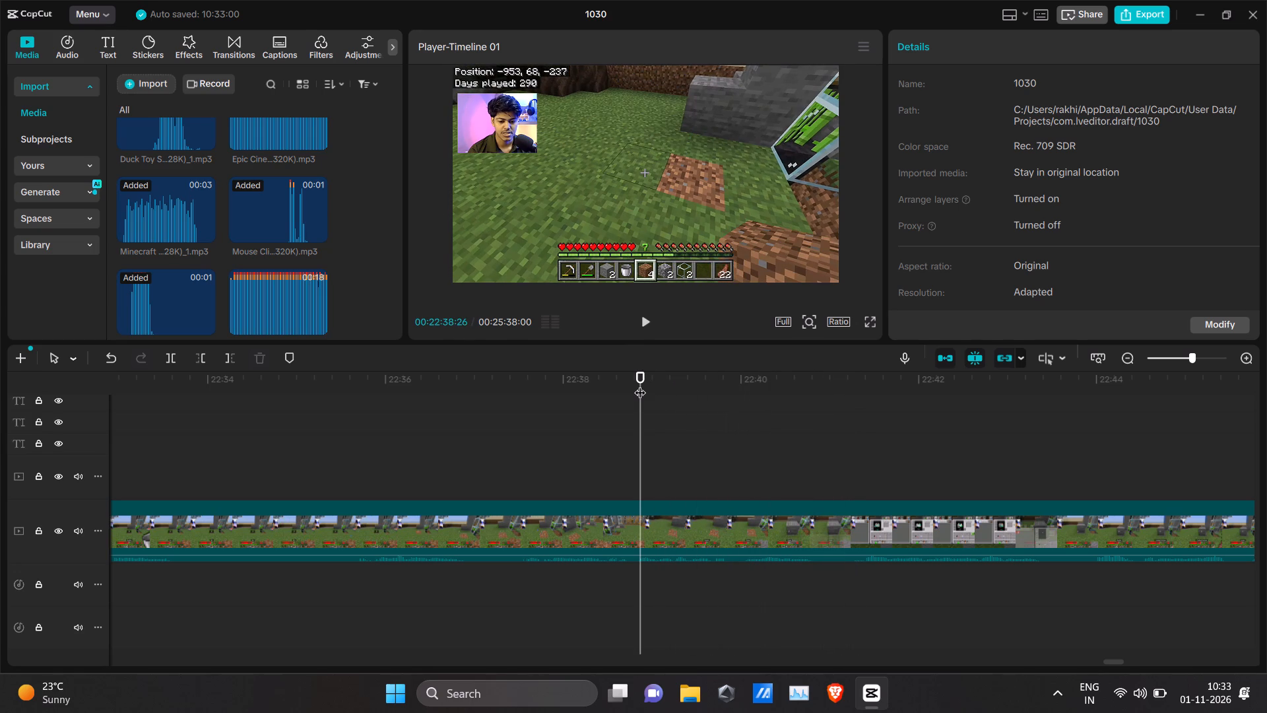
{"action": "left_click", "coordinate": [637, 384]}
{"action": "key", "text": "space"}
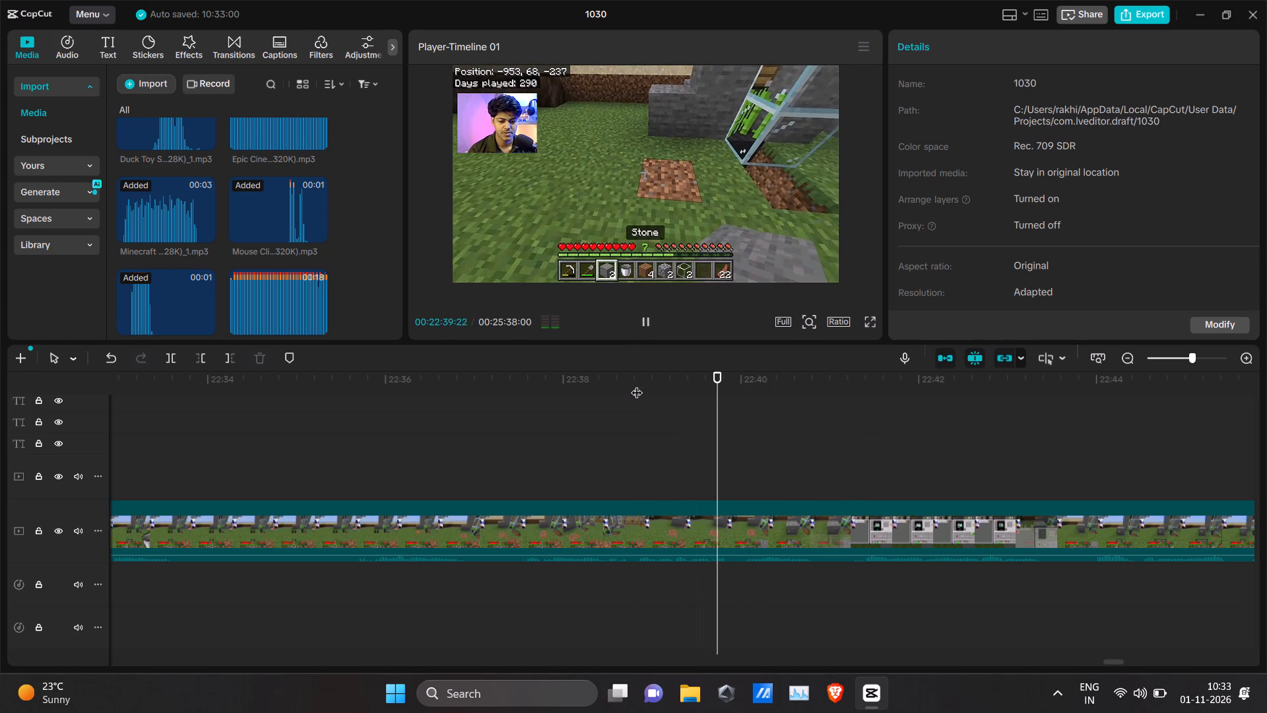
{"action": "left_click", "coordinate": [637, 384]}
{"action": "left_click", "coordinate": [629, 383]}
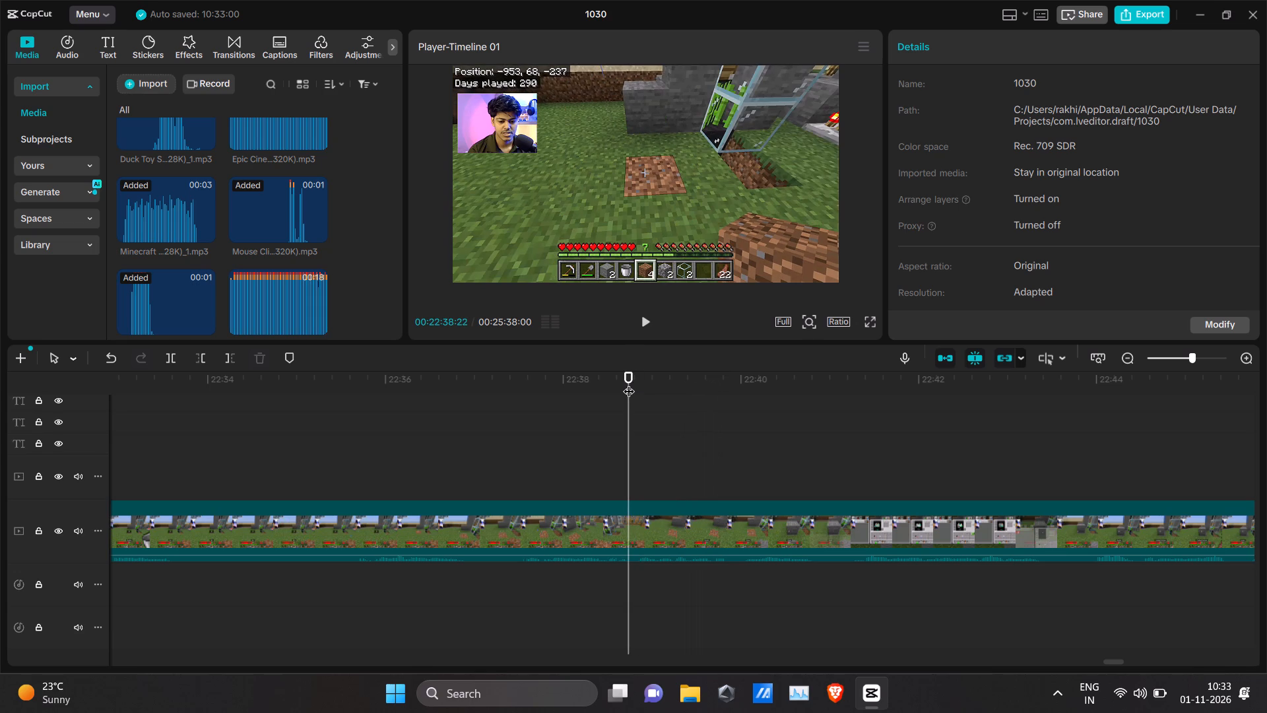
{"action": "left_click", "coordinate": [660, 518]}
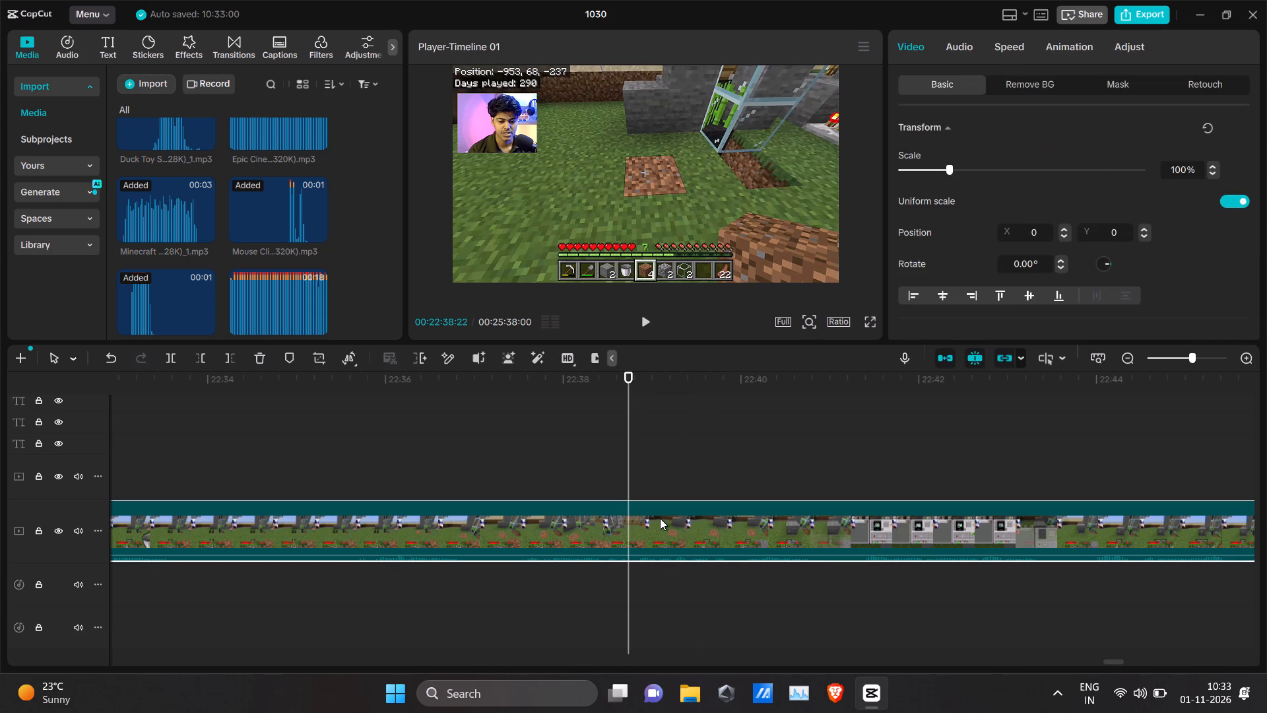
{"action": "left_click", "coordinate": [194, 362]}
{"action": "scroll", "coordinate": [373, 495], "scroll_direction": "right", "scroll_amount": 6}
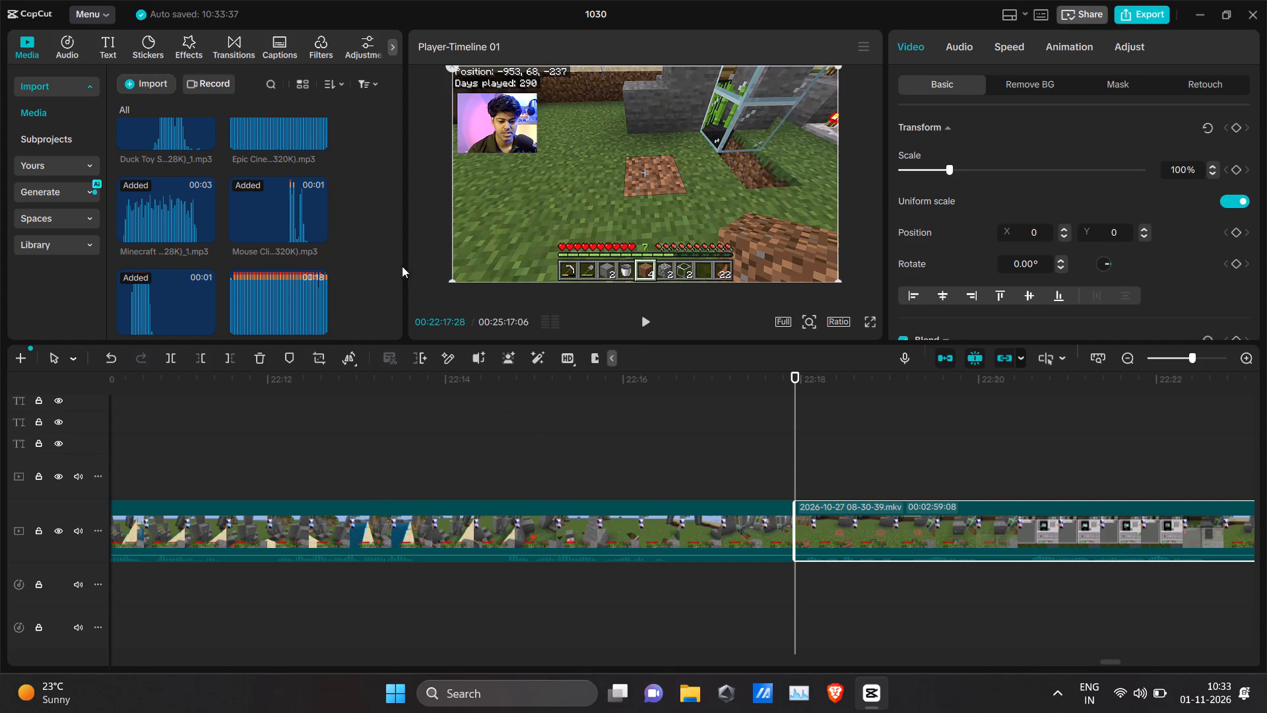
Add the Mouse Click sound effect beneath the gameplay cut at 00:22:17:28 and trim off its start.
{"action": "scroll", "coordinate": [282, 187], "scroll_direction": "right", "scroll_amount": 1}
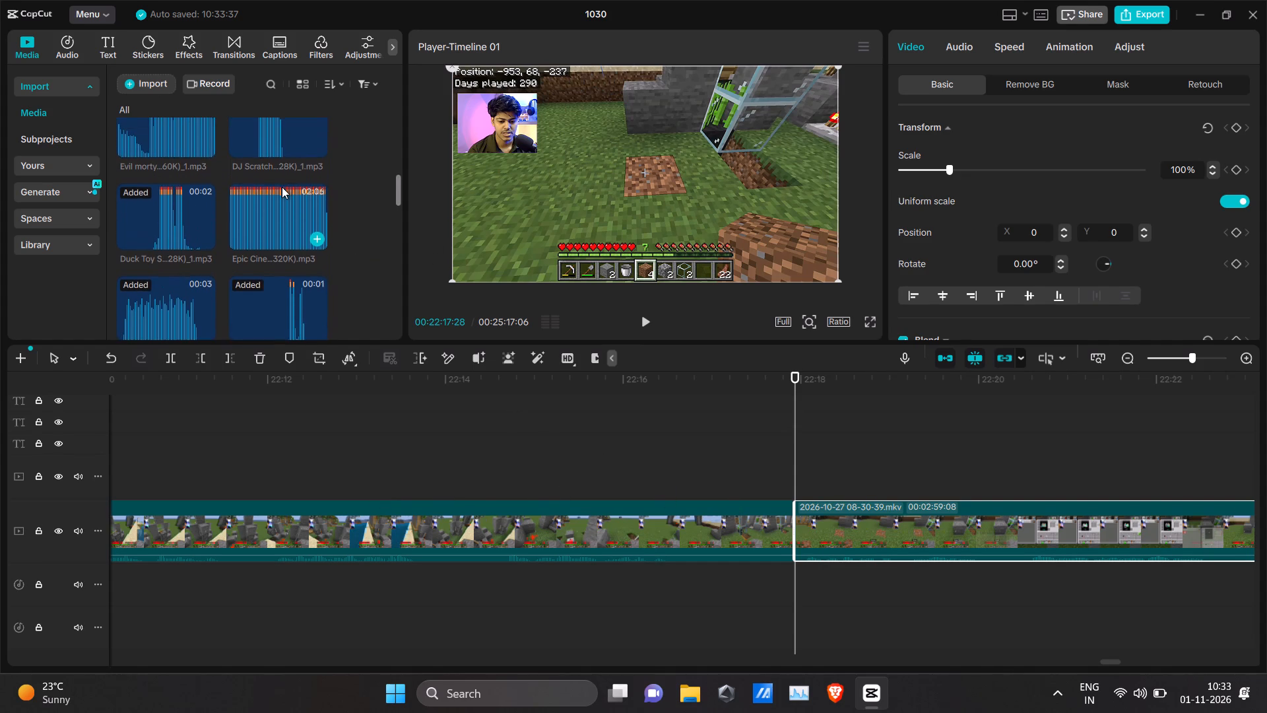
{"action": "scroll", "coordinate": [282, 187], "scroll_direction": "right", "scroll_amount": 1}
{"action": "left_click_drag", "start_coordinate": [281, 216], "coordinate": [672, 616]}
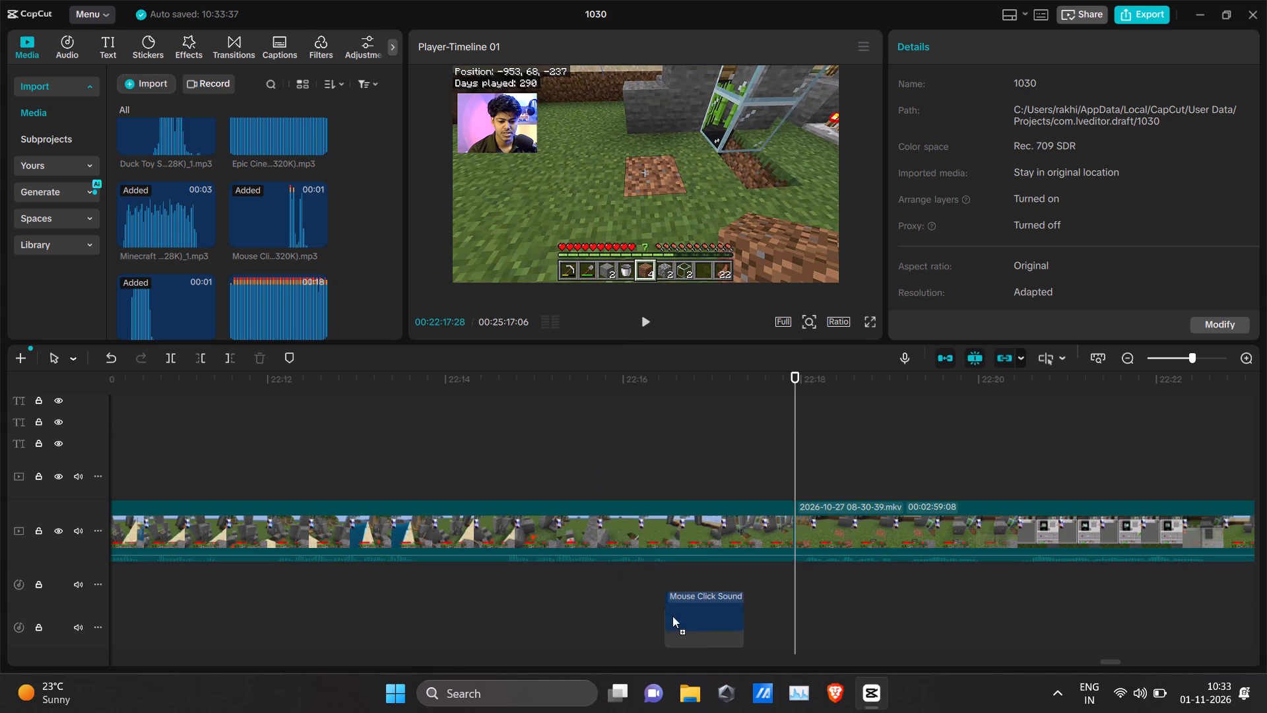
{"action": "left_click_drag", "start_coordinate": [672, 616], "coordinate": [760, 588]}
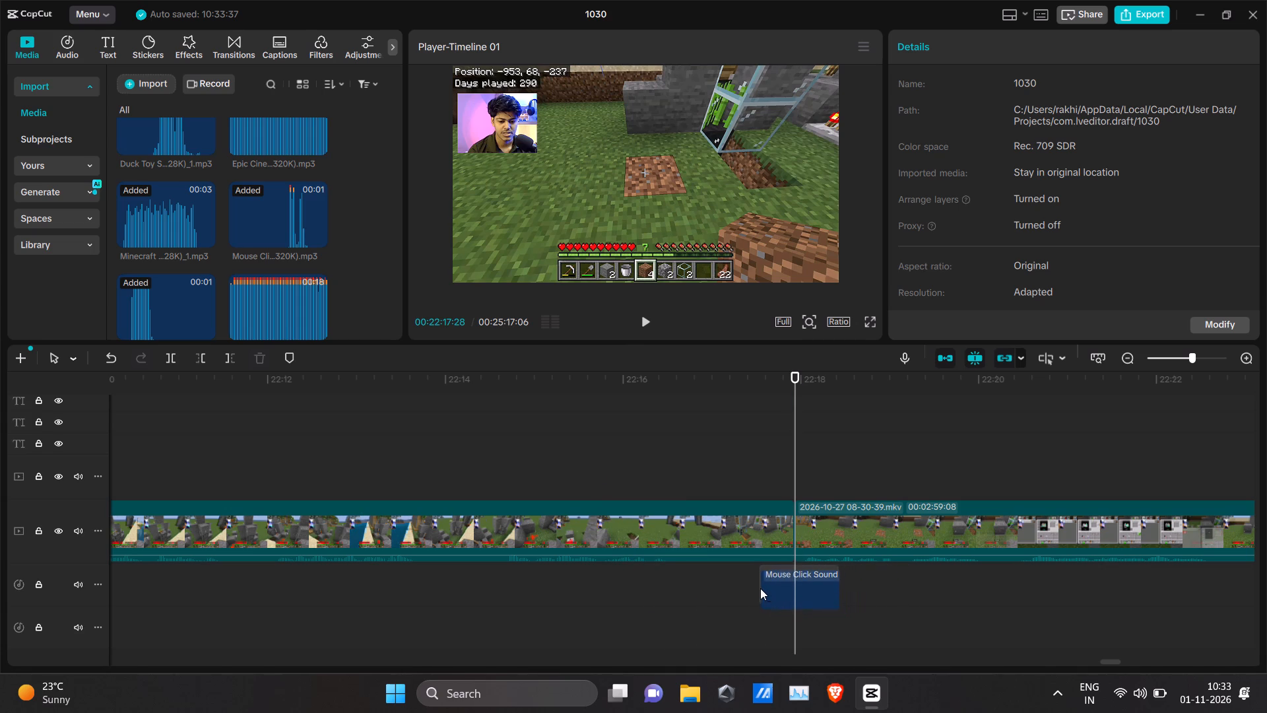
{"action": "left_click_drag", "start_coordinate": [761, 598], "coordinate": [800, 602]}
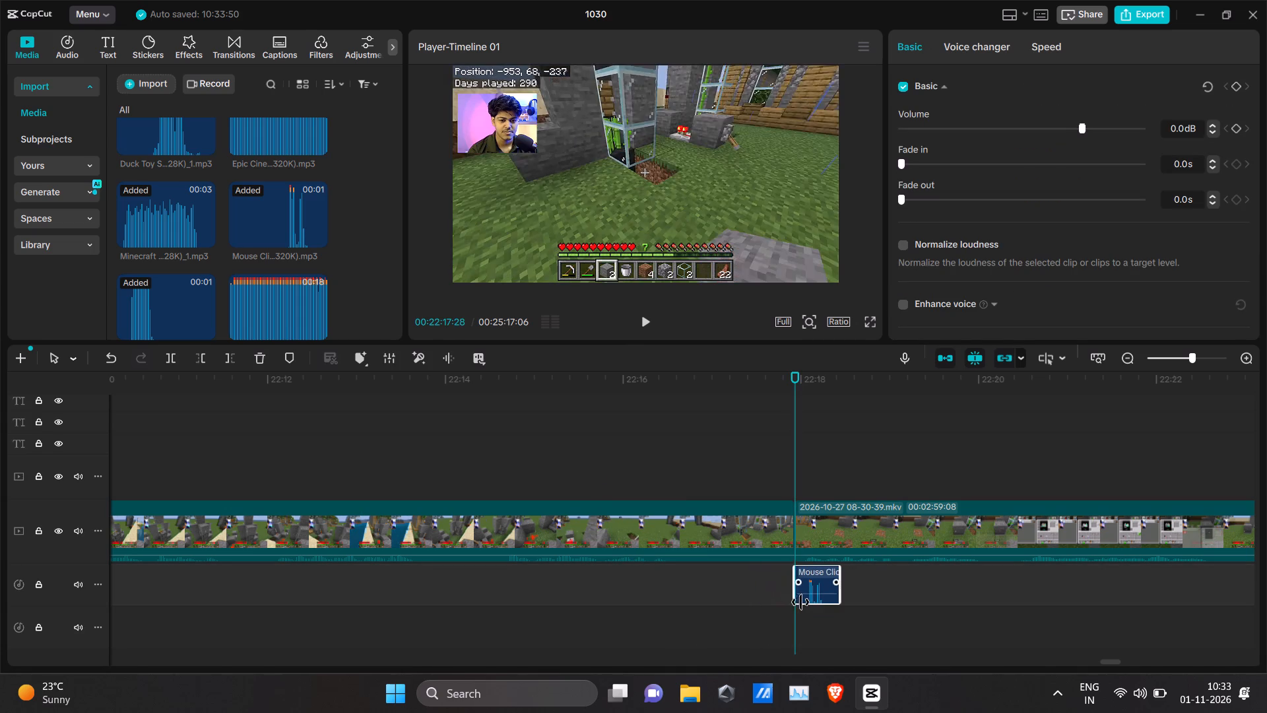
{"action": "left_click_drag", "start_coordinate": [800, 602], "coordinate": [801, 603]}
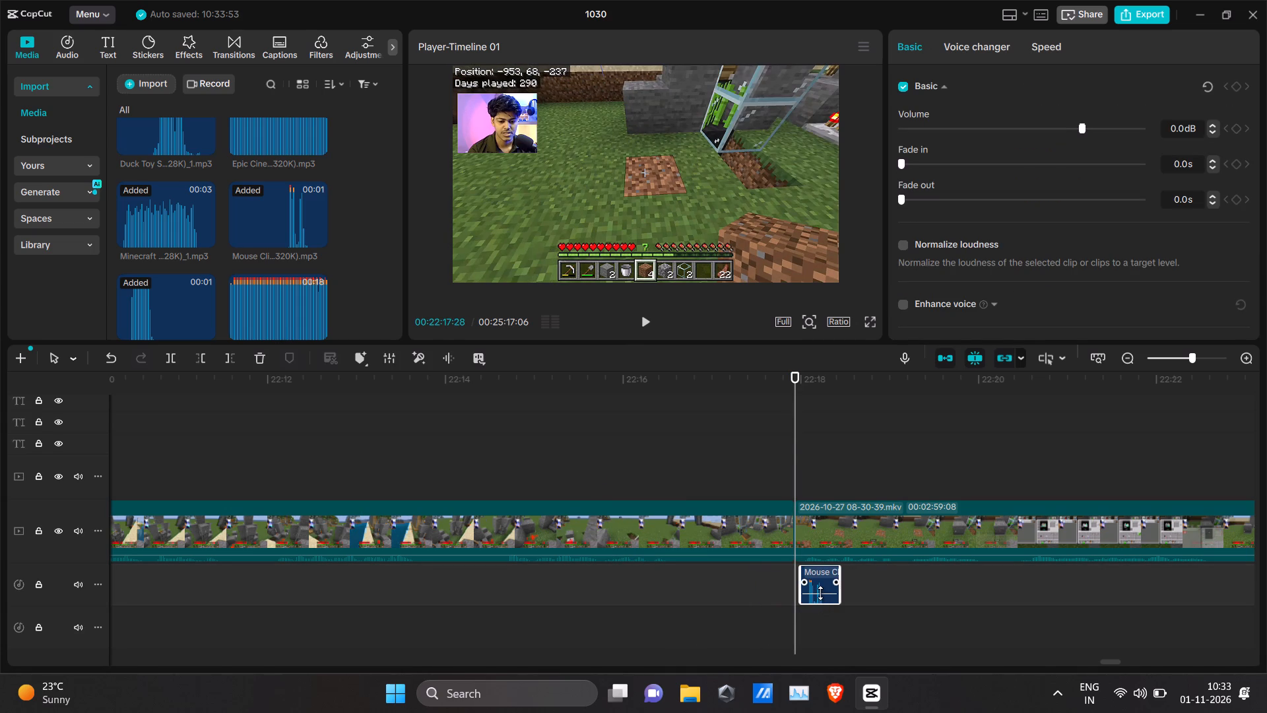
Lower the Mouse Click sound's volume to -4.9 dB and shift it earlier so it straddles the 00:22:17:28 cut.
{"action": "left_click", "coordinate": [820, 593]}
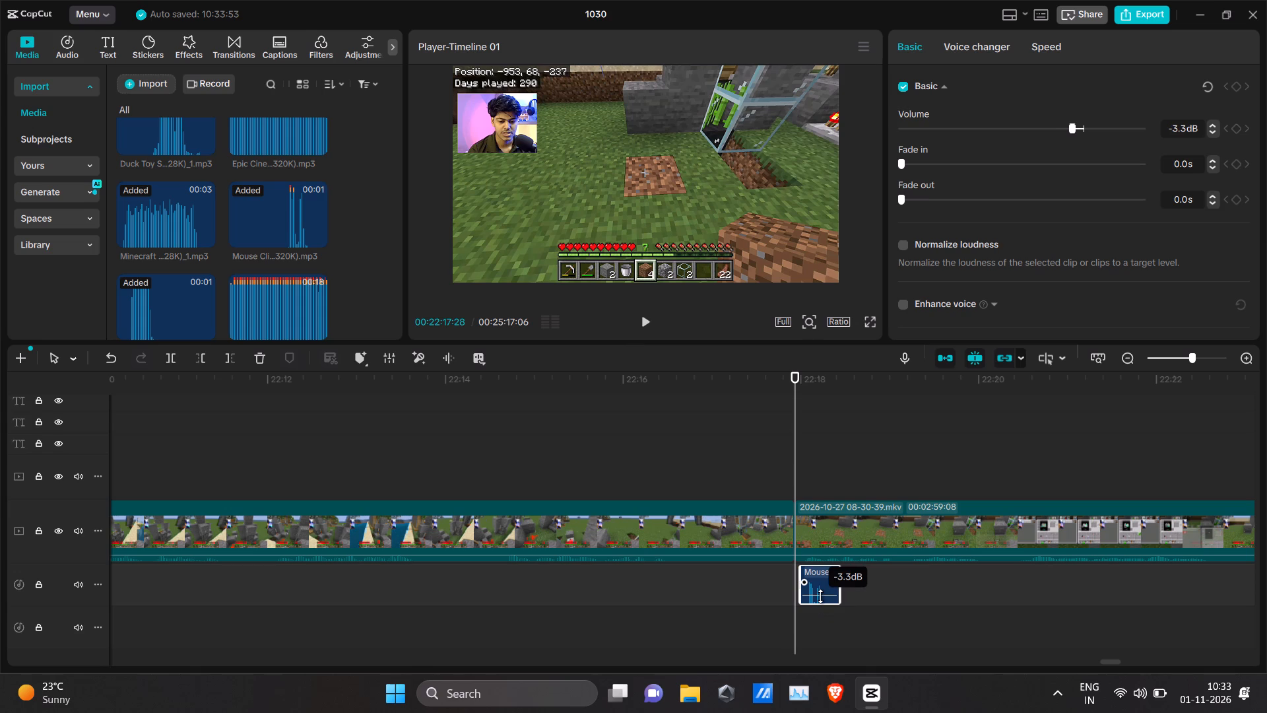
{"action": "left_click_drag", "start_coordinate": [822, 586], "coordinate": [800, 584]}
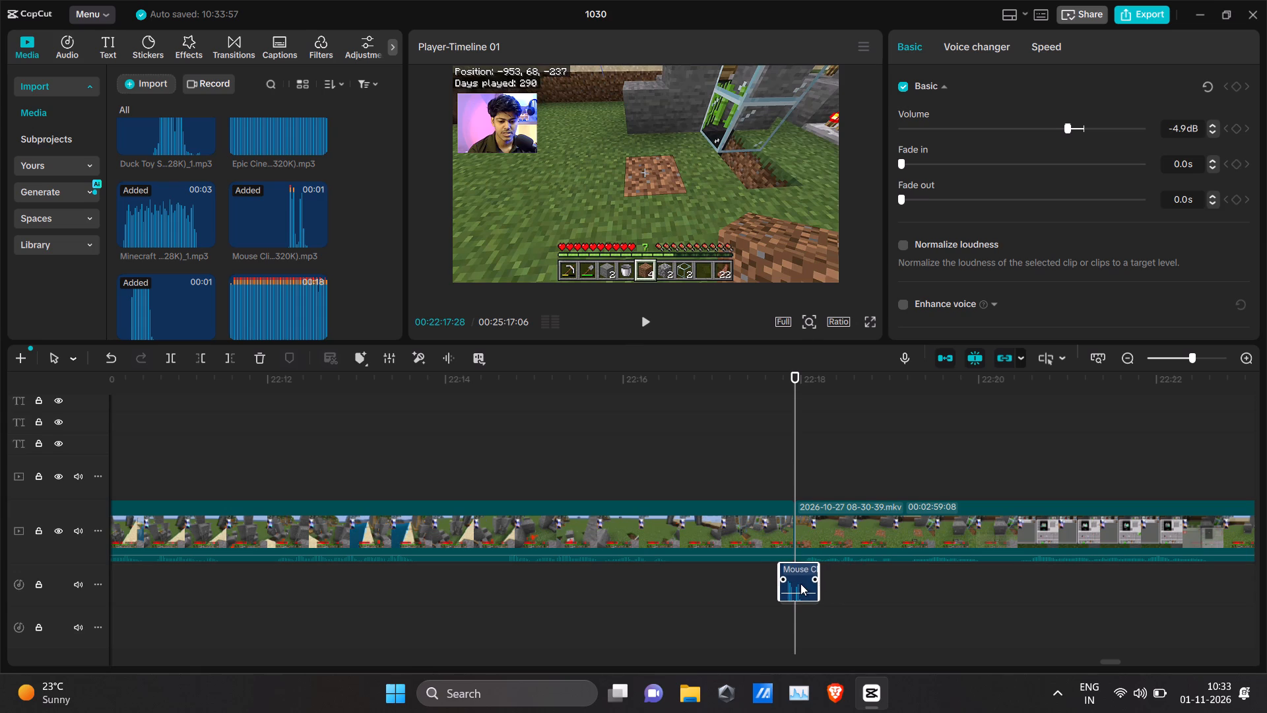
{"action": "left_click_drag", "start_coordinate": [800, 584], "coordinate": [804, 584]}
Play back the 00:22:17:28 cut from about 00:22:17:08 to check the click sound's timing and level.
{"action": "left_click", "coordinate": [746, 390]}
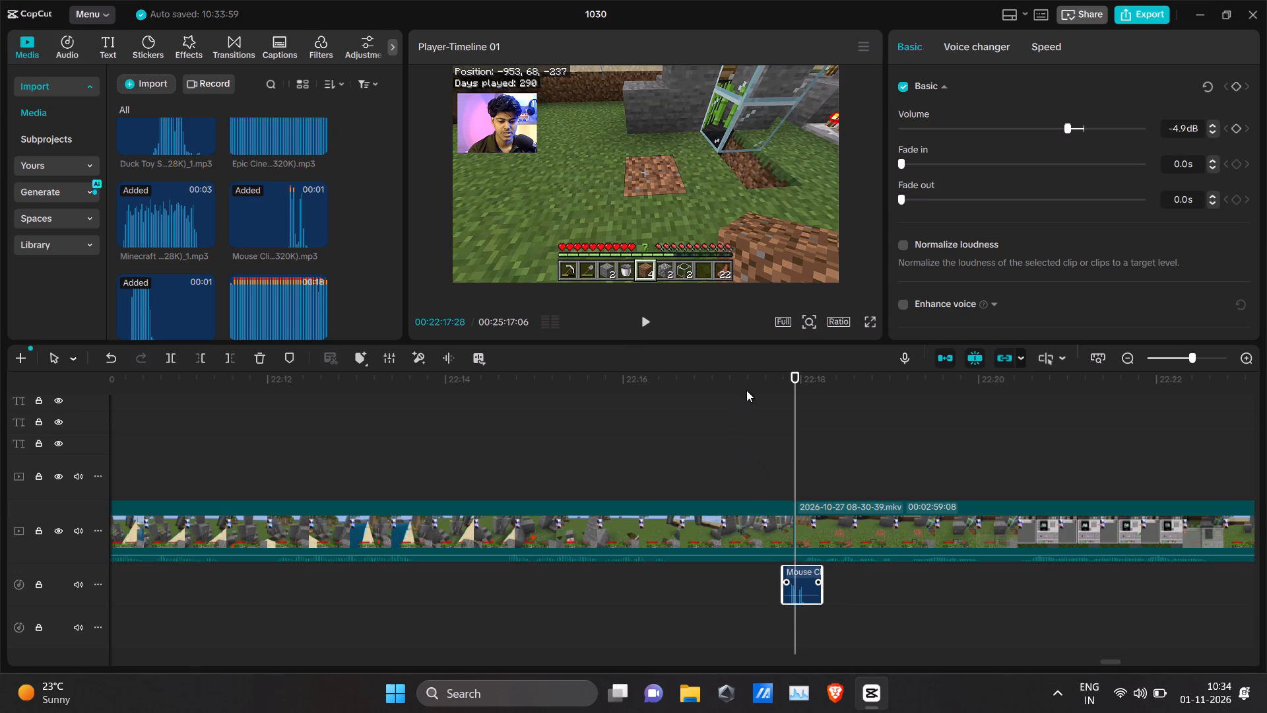
{"action": "left_click", "coordinate": [746, 390]}
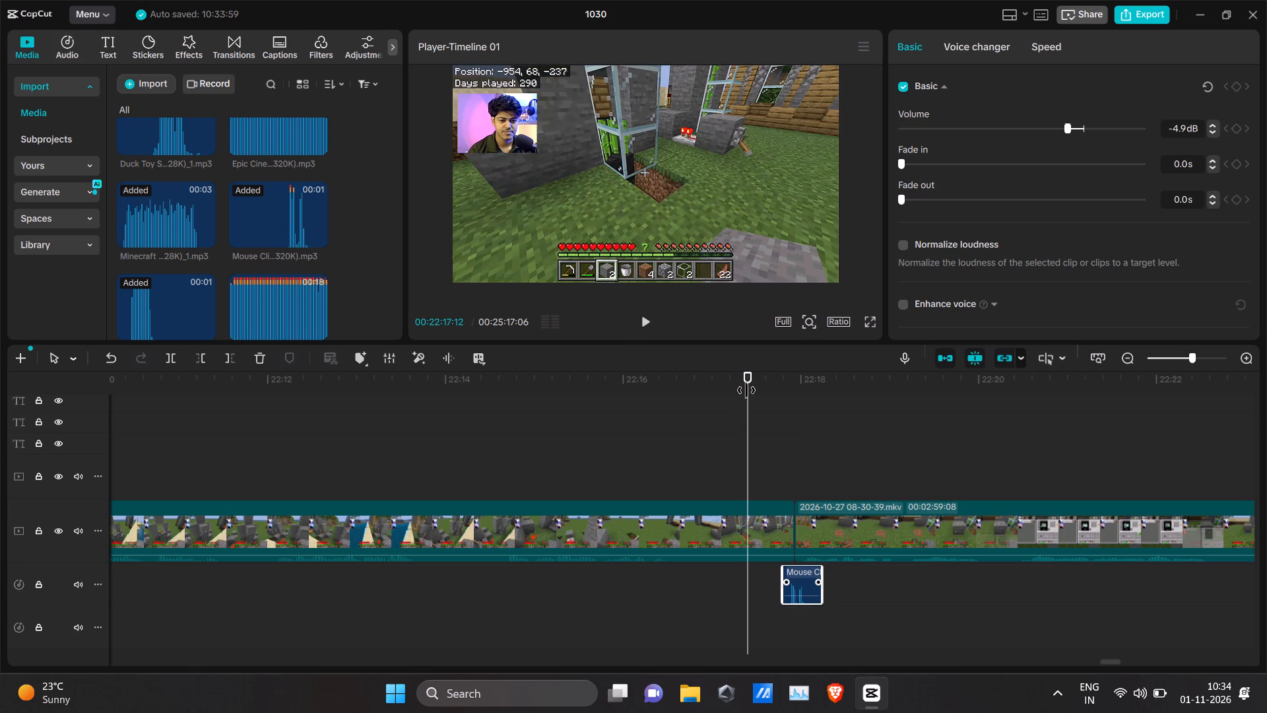
{"action": "left_click", "coordinate": [734, 438]}
{"action": "key", "text": "space"}
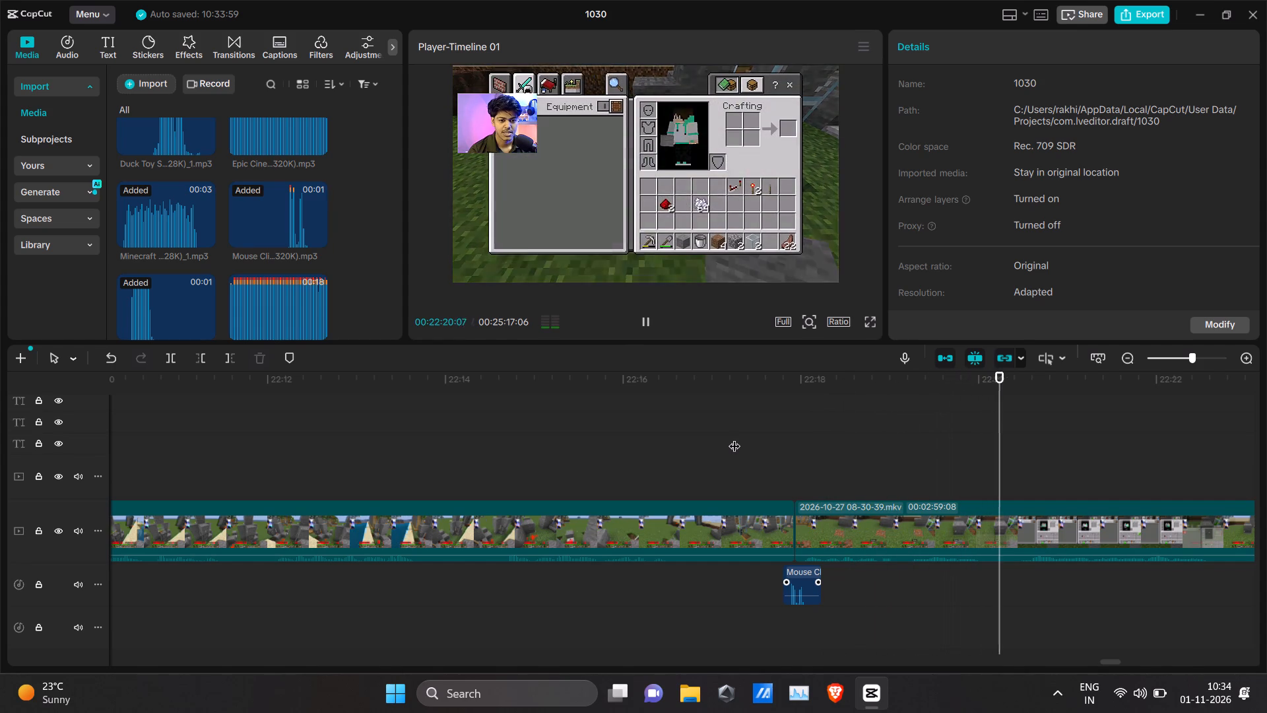
{"action": "left_click", "coordinate": [735, 413]}
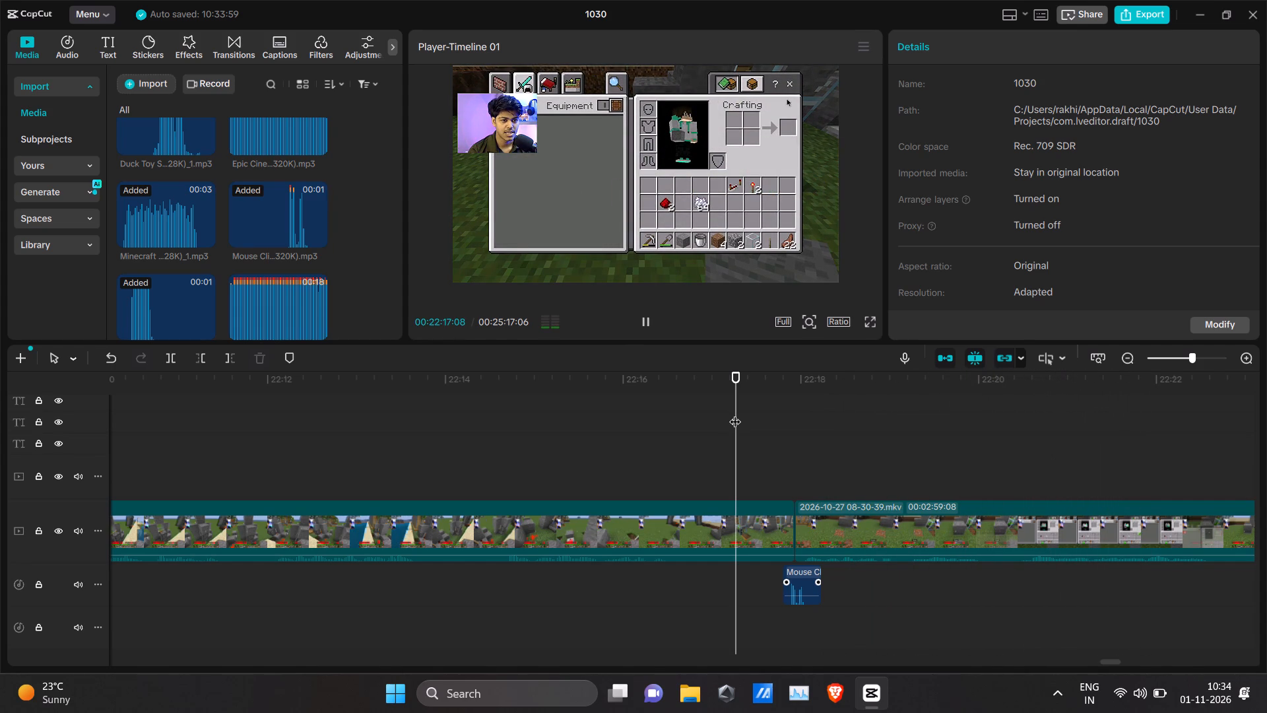
{"action": "key", "text": "space"}
{"action": "key", "text": "space"}
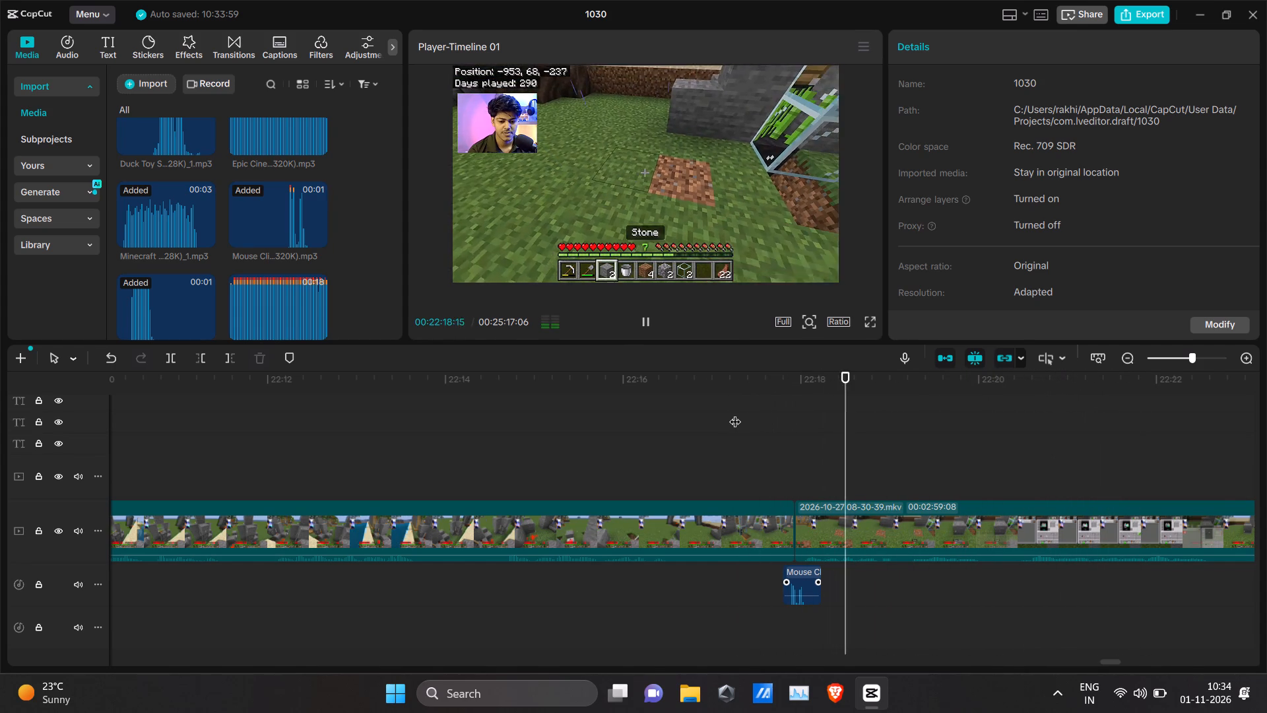
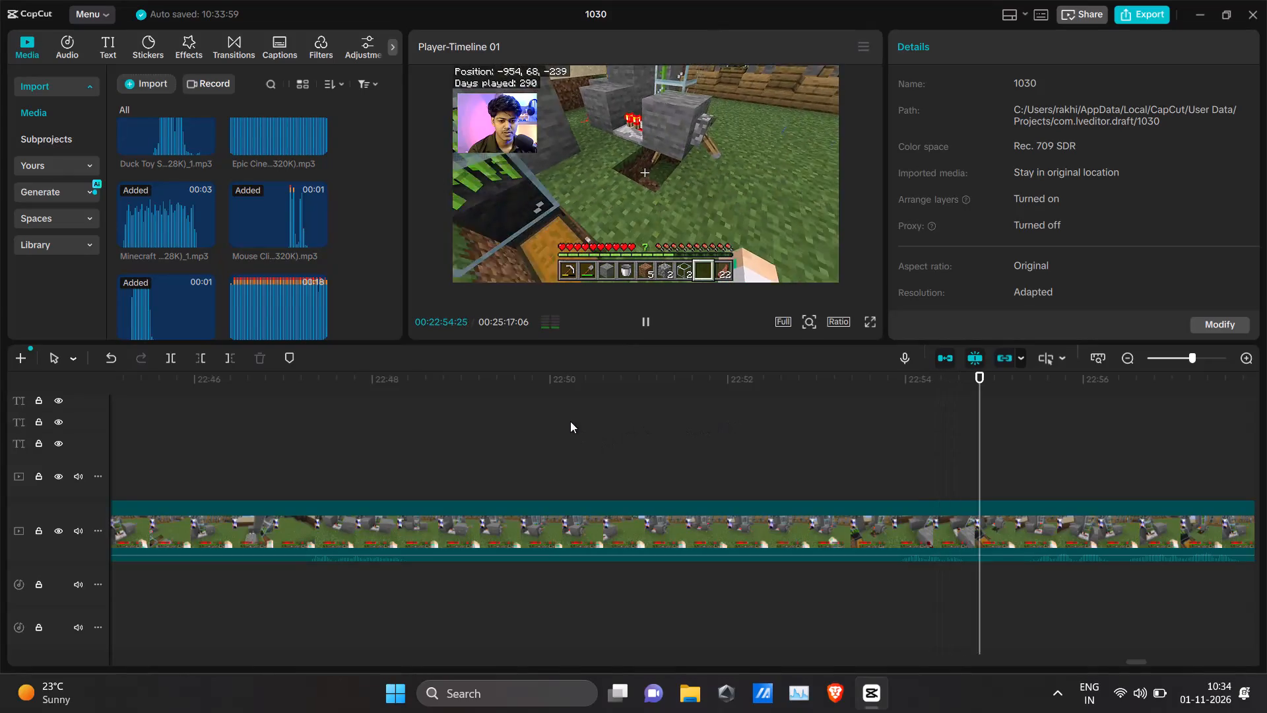
Replay the gameplay from about 00:22:31:21 to find the dull stretch, and split the gameplay clip at 00:22:44:05.
{"action": "left_click_drag", "start_coordinate": [596, 403], "coordinate": [595, 401]}
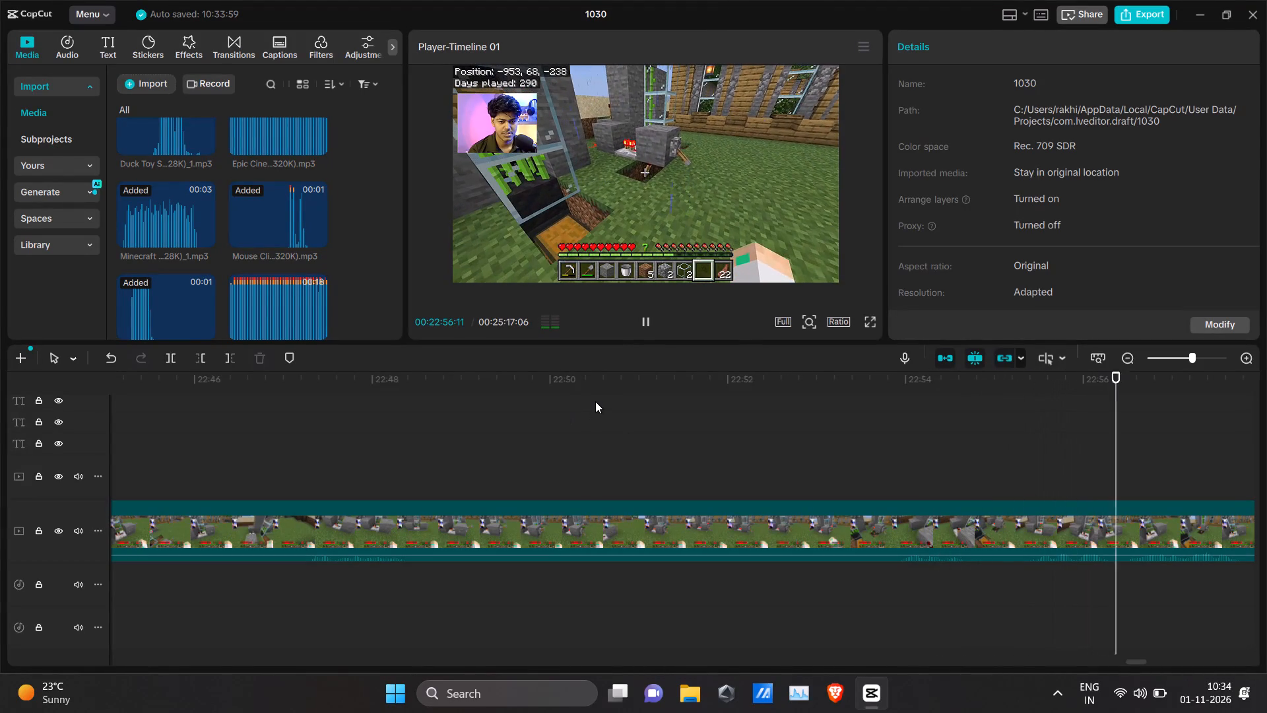
{"action": "left_click_drag", "start_coordinate": [595, 401], "coordinate": [588, 385]}
{"action": "left_click", "coordinate": [588, 385]}
{"action": "left_click_drag", "start_coordinate": [588, 385], "coordinate": [472, 376]}
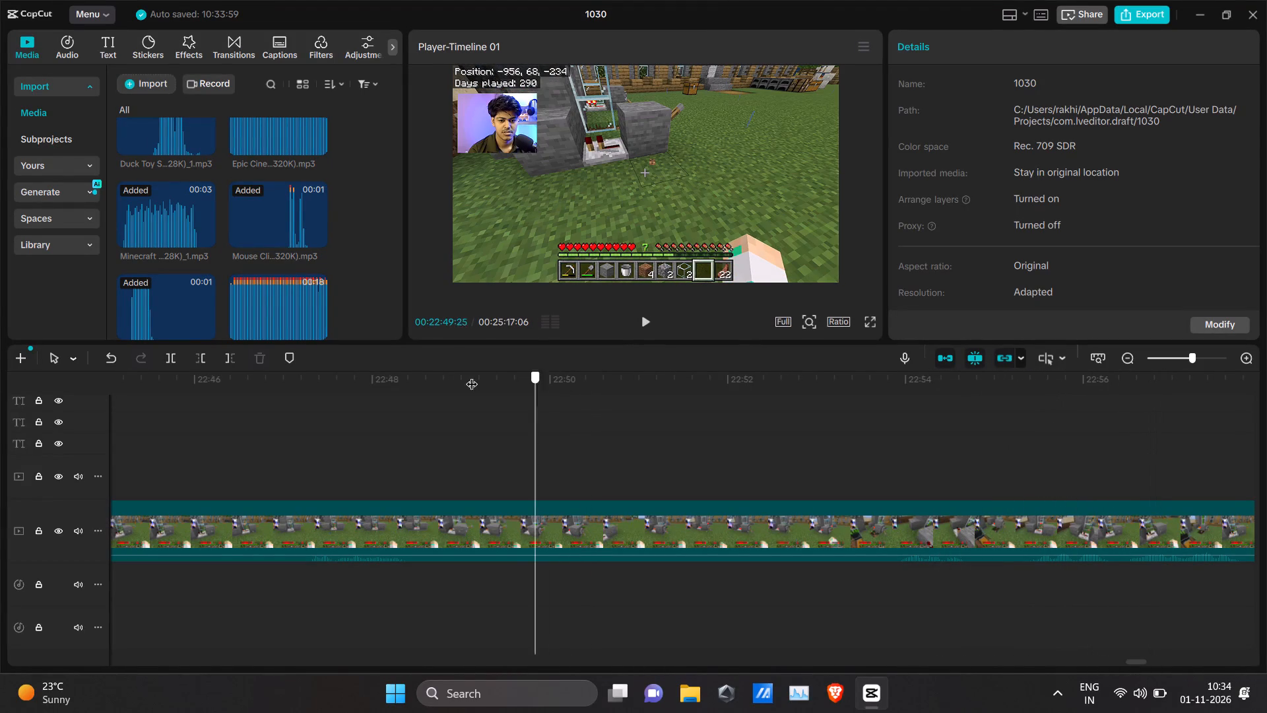
{"action": "left_click_drag", "start_coordinate": [472, 376], "coordinate": [201, 361]}
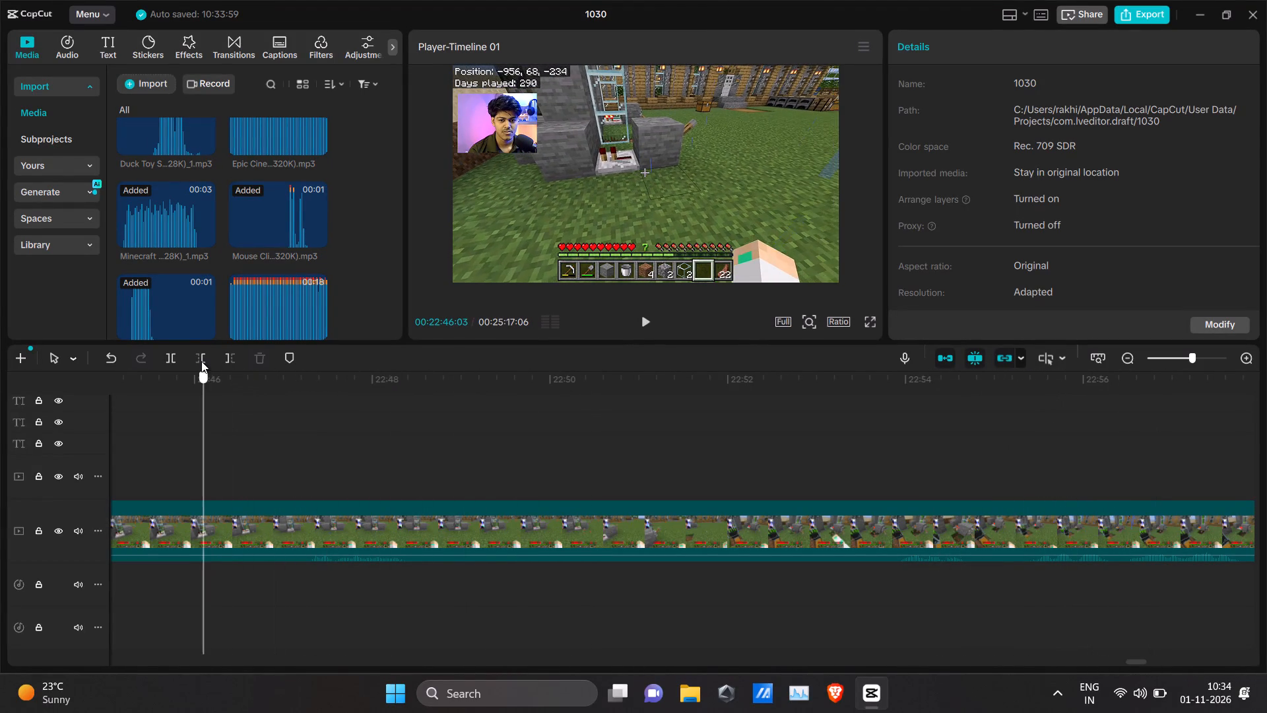
{"action": "left_click_drag", "start_coordinate": [201, 361], "coordinate": [319, 322]}
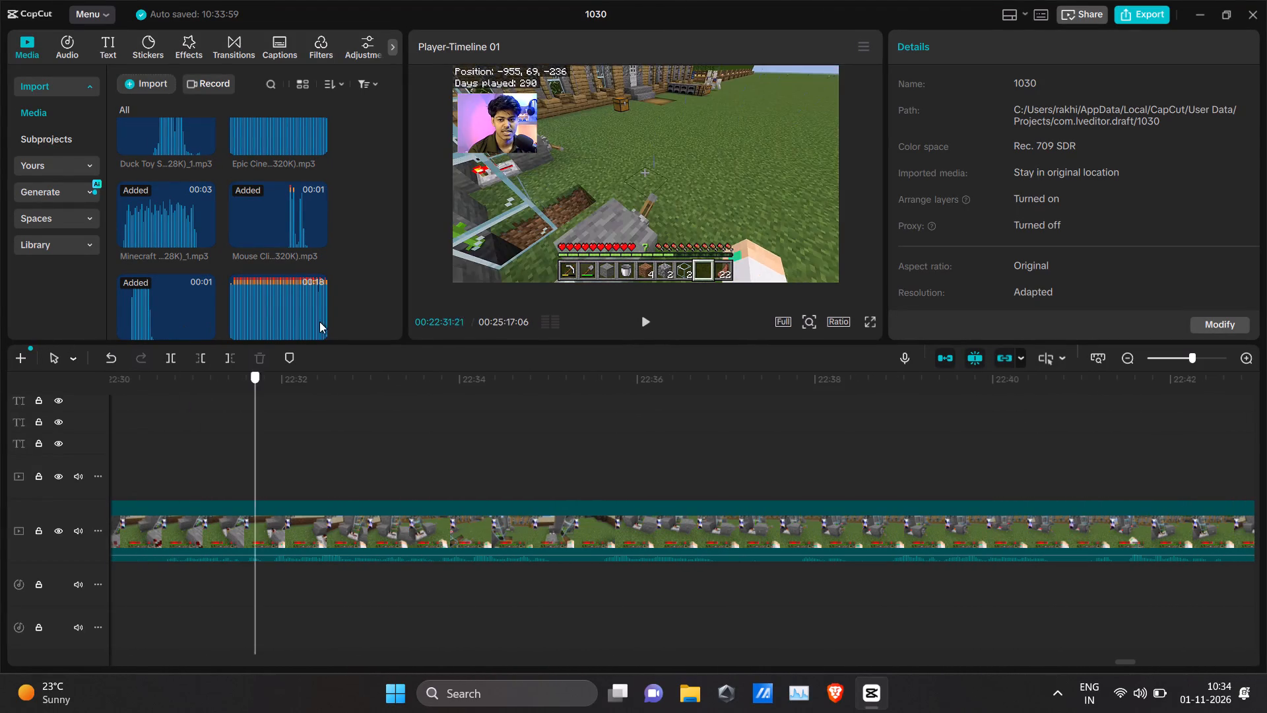
{"action": "left_click_drag", "start_coordinate": [319, 322], "coordinate": [390, 325]}
{"action": "key", "text": "space"}
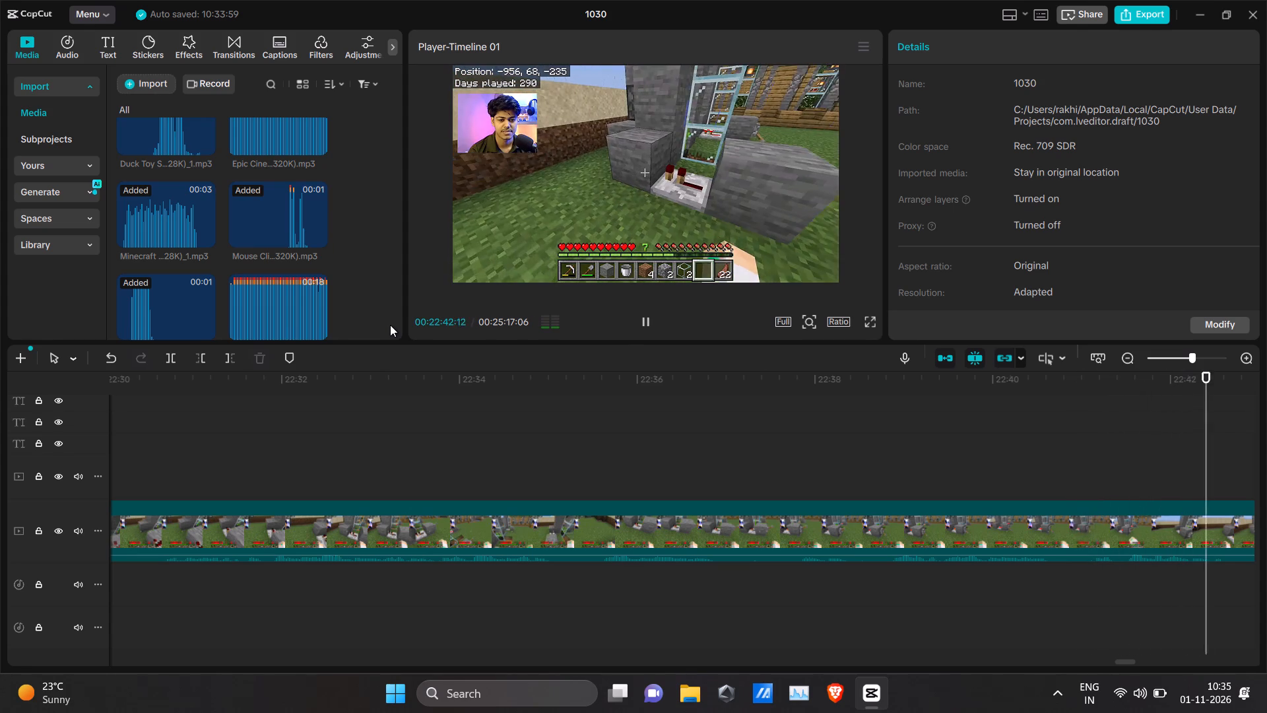
{"action": "key", "text": "space"}
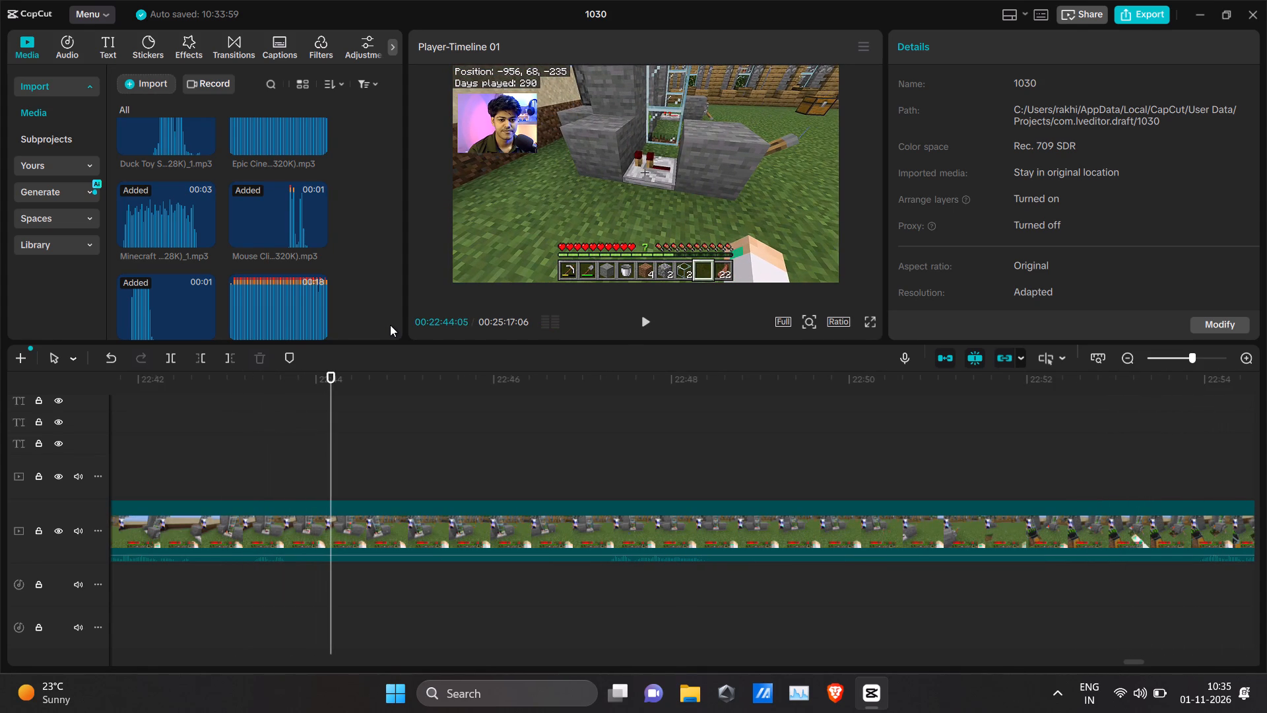
{"action": "left_click", "coordinate": [408, 537]}
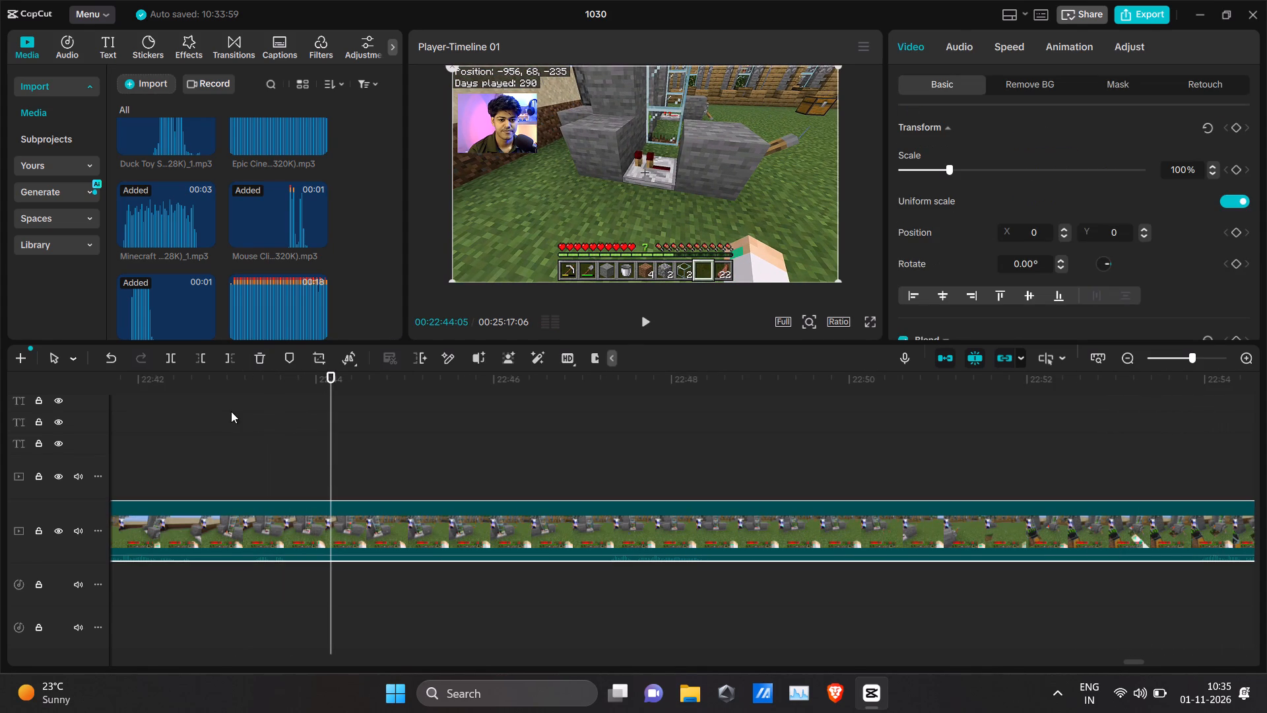
{"action": "left_click", "coordinate": [179, 356]}
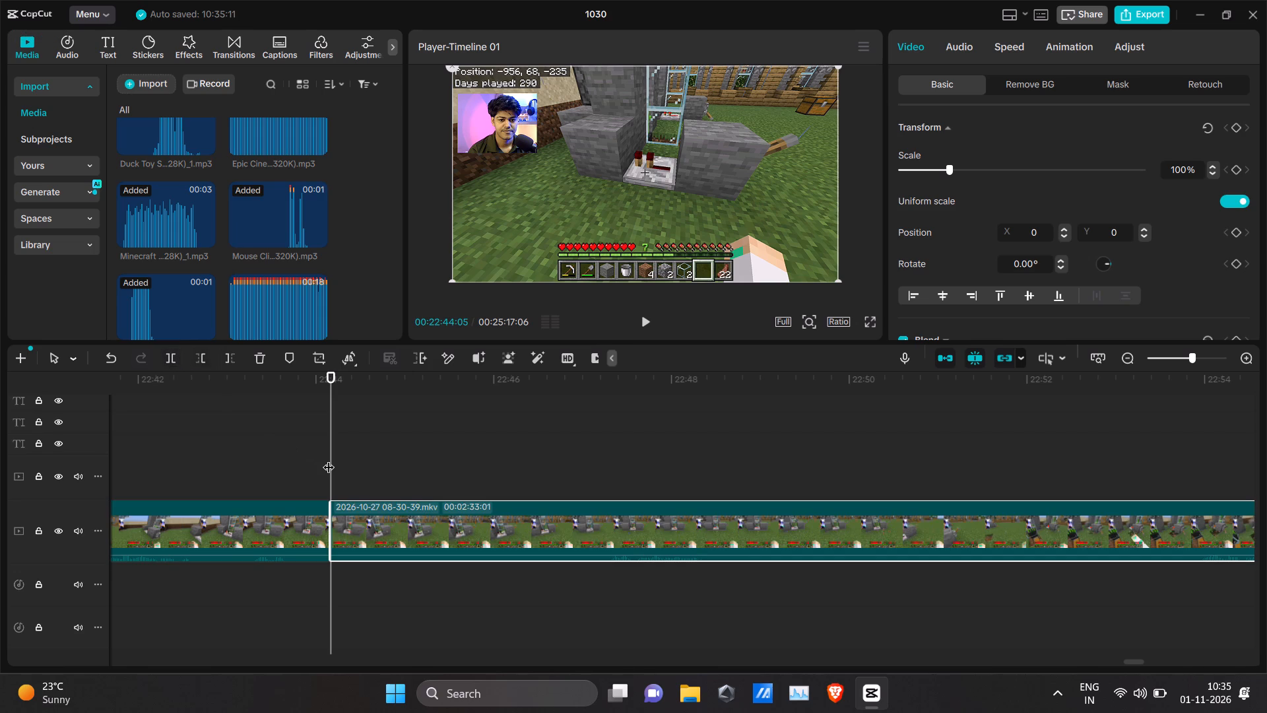
Pinpoint 00:22:51:13 by replaying around it, and delete the gameplay clip's footage from the 00:22:44:05 split up to that frame.
{"action": "key", "text": "space"}
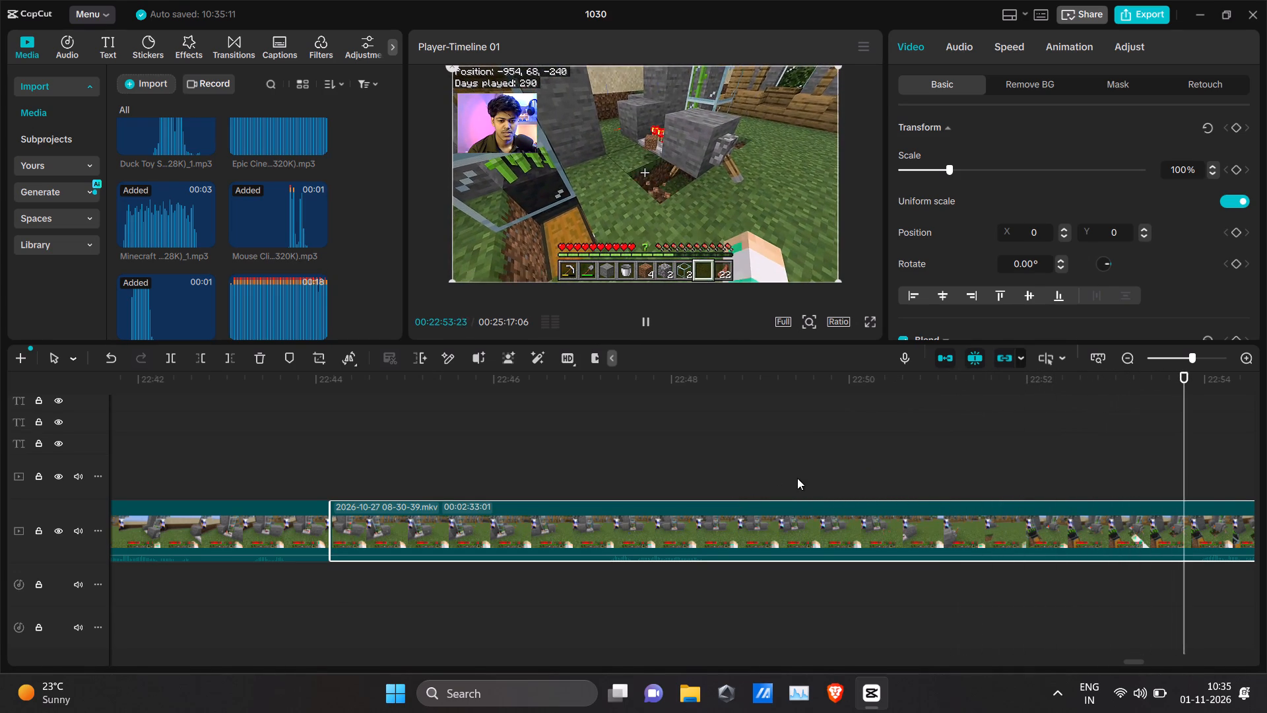
{"action": "left_click", "coordinate": [1043, 380]}
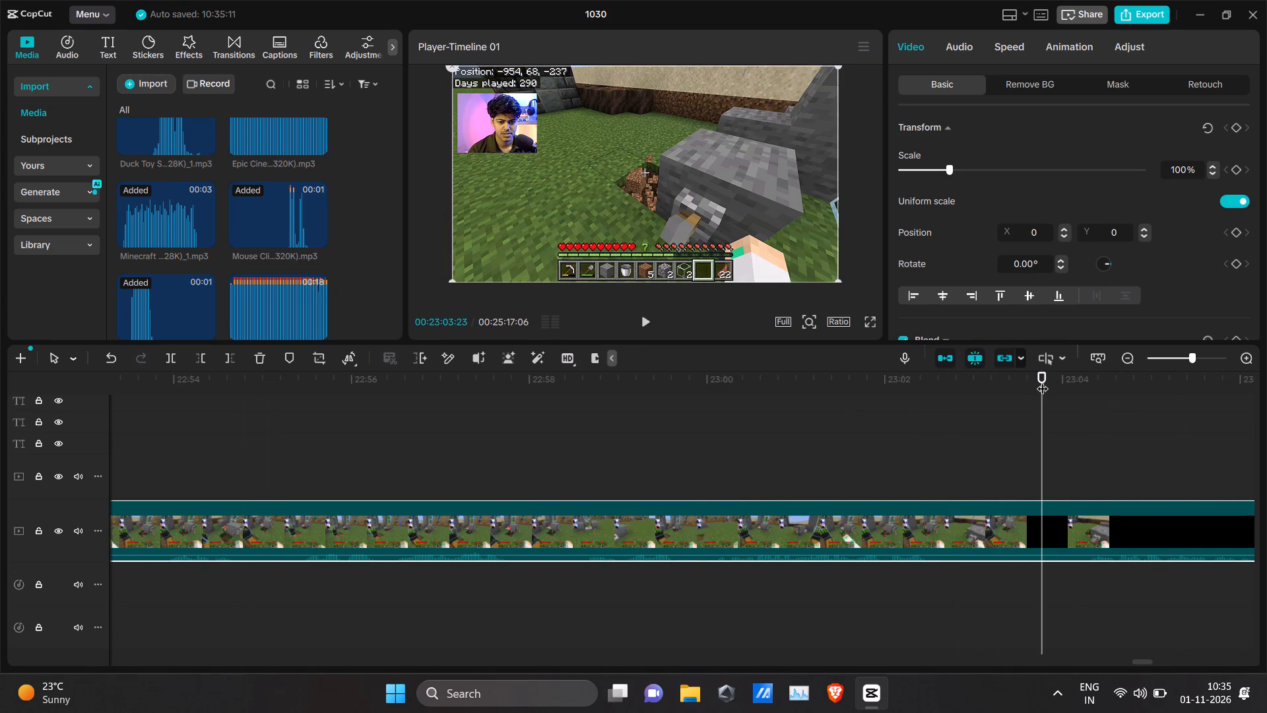
{"action": "scroll", "coordinate": [812, 465], "scroll_direction": "right", "scroll_amount": 2}
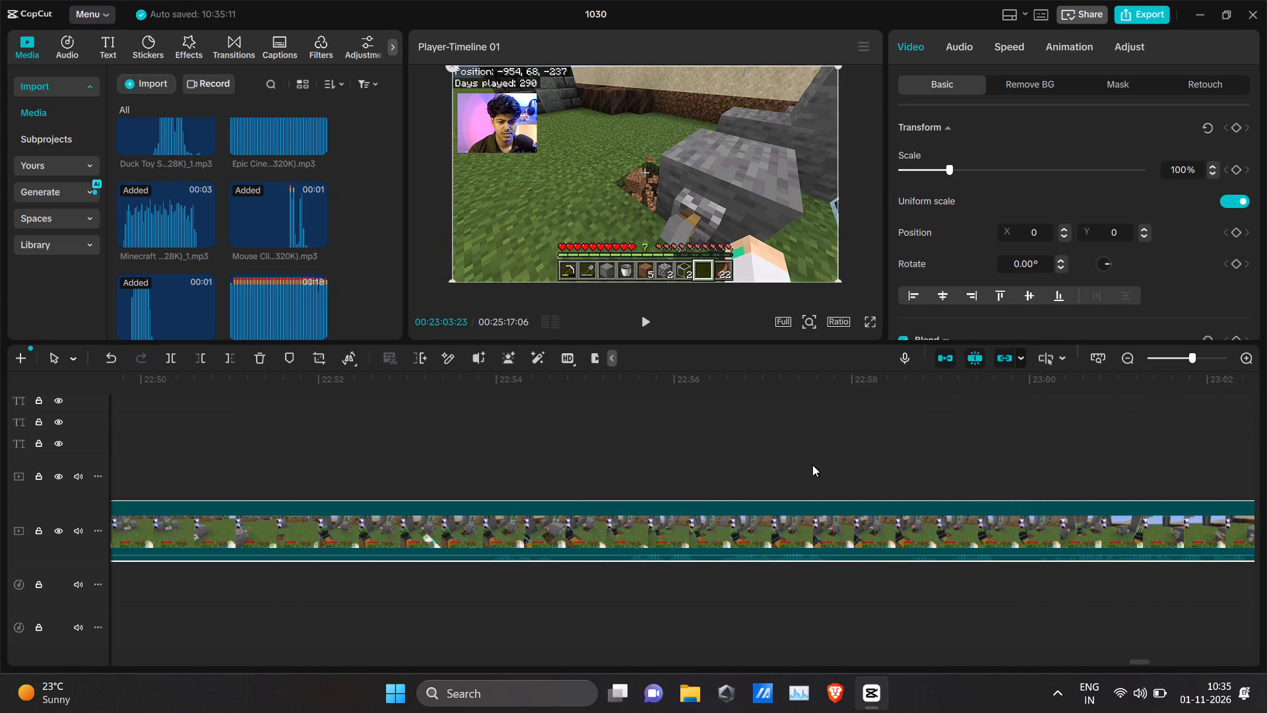
{"action": "left_click", "coordinate": [660, 382]}
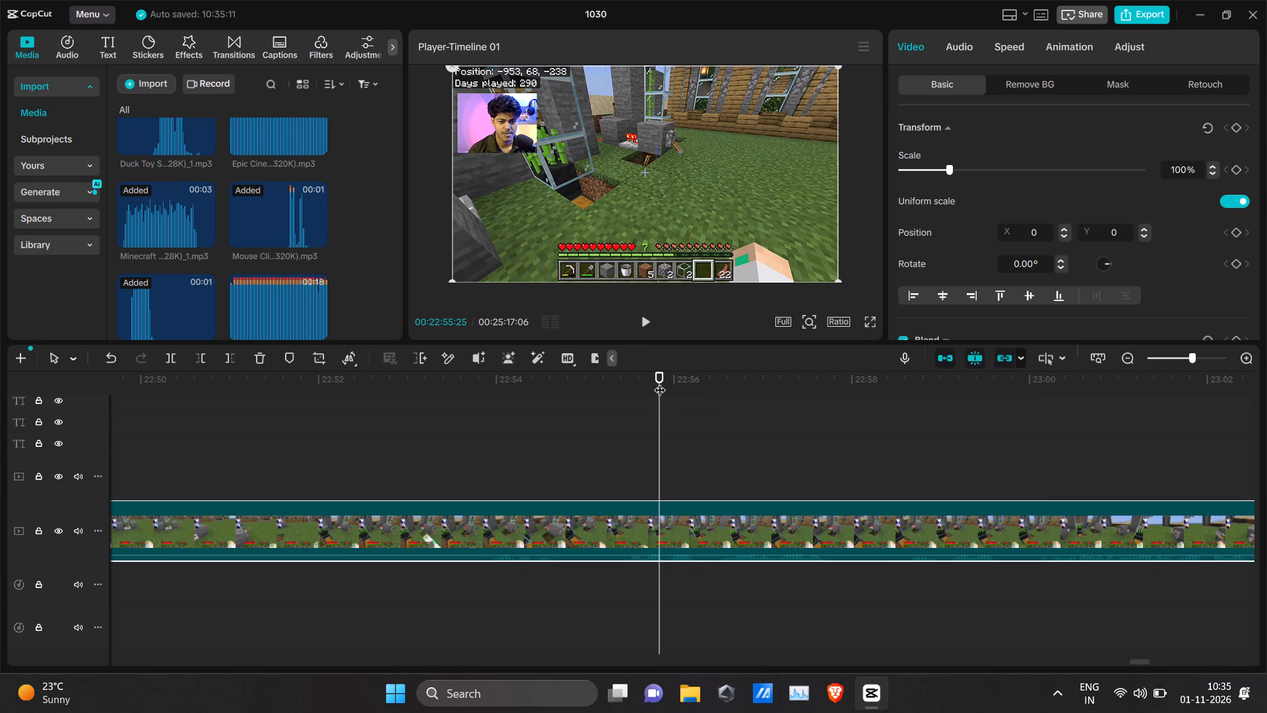
{"action": "left_click", "coordinate": [503, 378]}
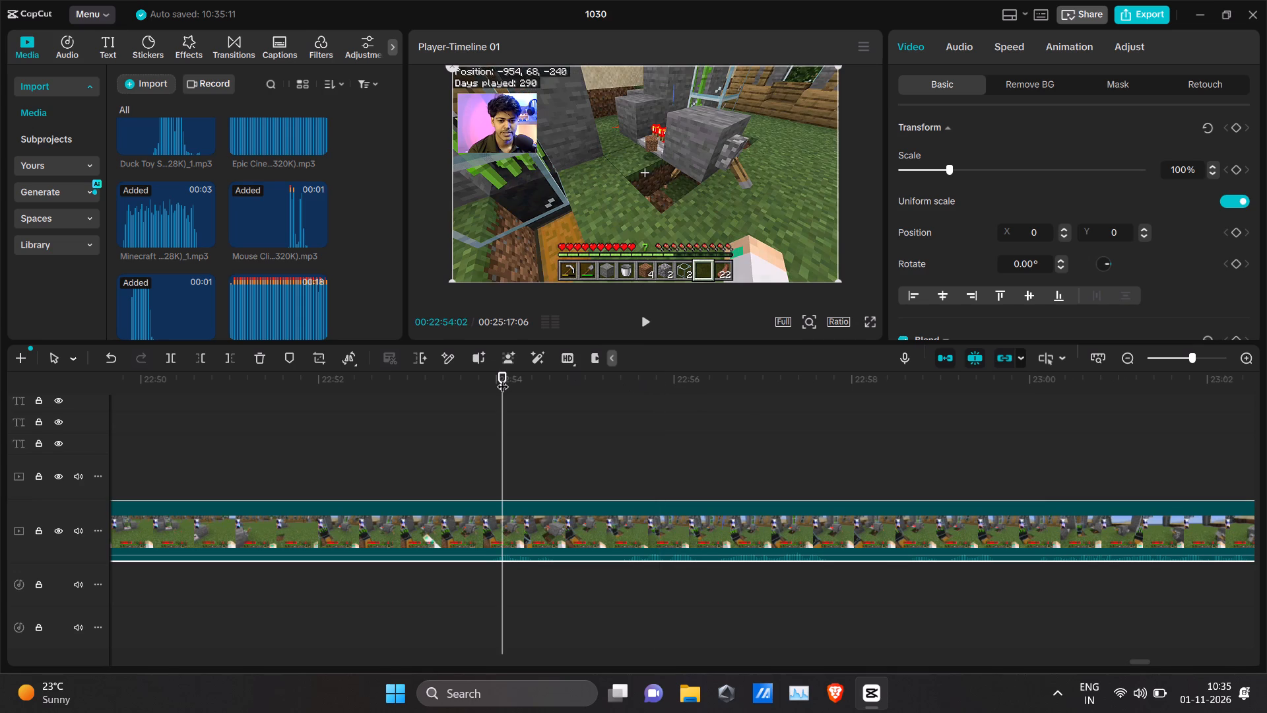
{"action": "scroll", "coordinate": [525, 405], "scroll_direction": "right", "scroll_amount": 1}
{"action": "left_click", "coordinate": [501, 372]}
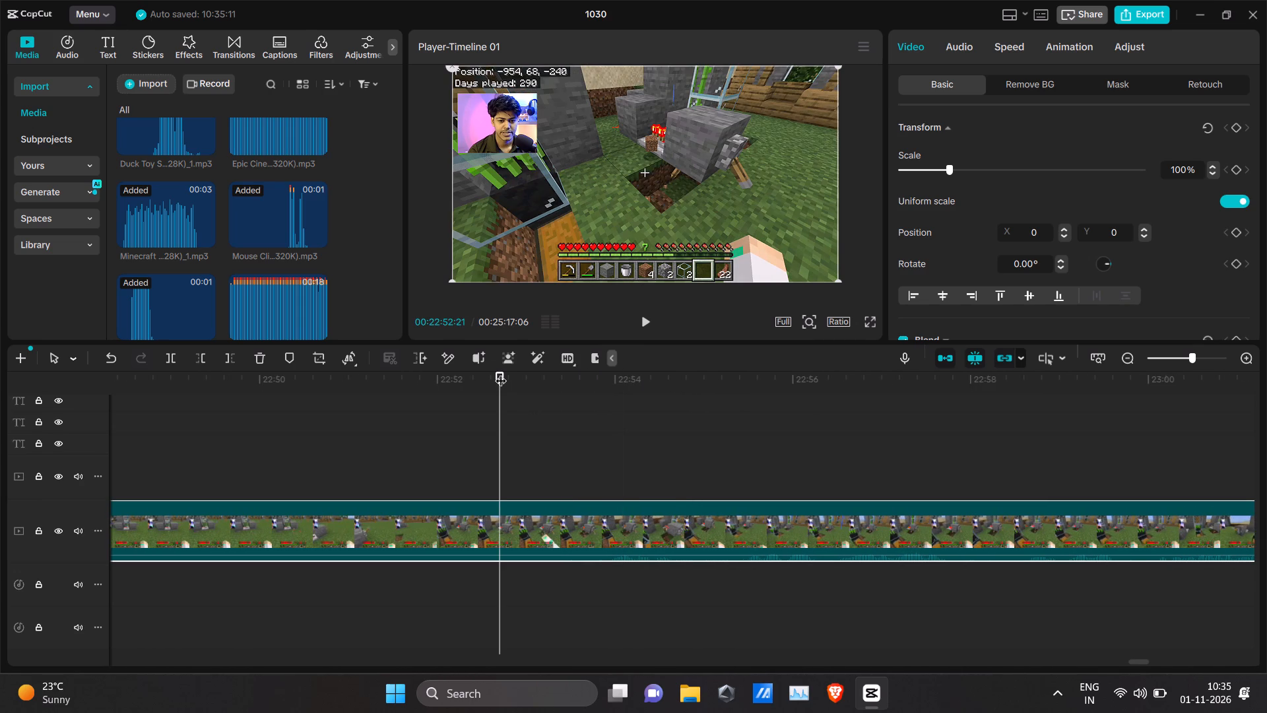
{"action": "left_click", "coordinate": [405, 382]}
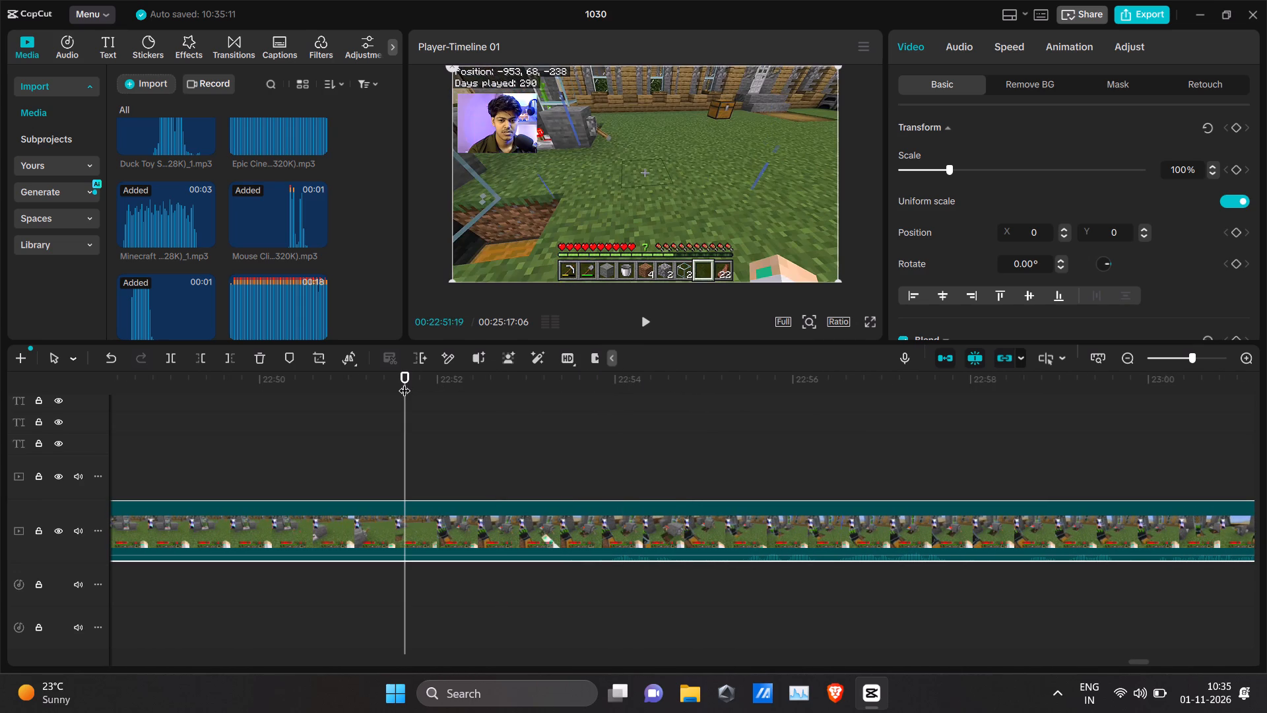
{"action": "key", "text": "space"}
{"action": "key", "text": "space"}
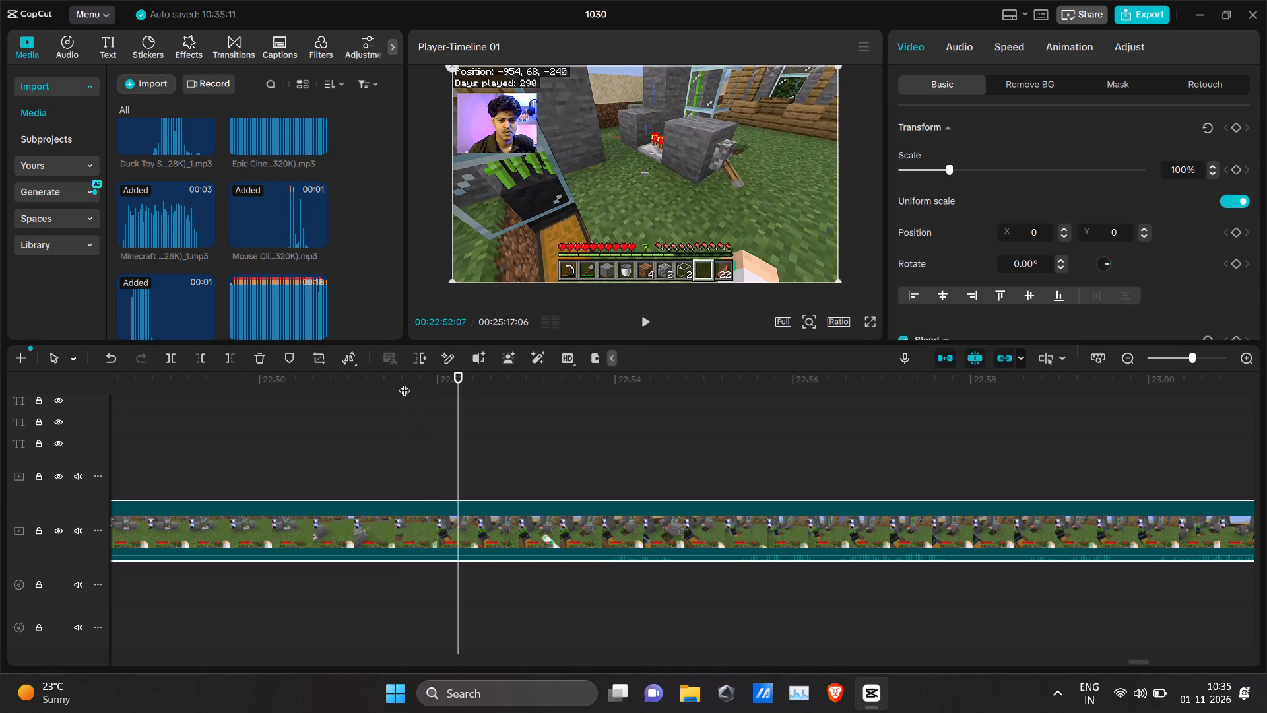
{"action": "left_click", "coordinate": [387, 386]}
{"action": "left_click", "coordinate": [426, 527]}
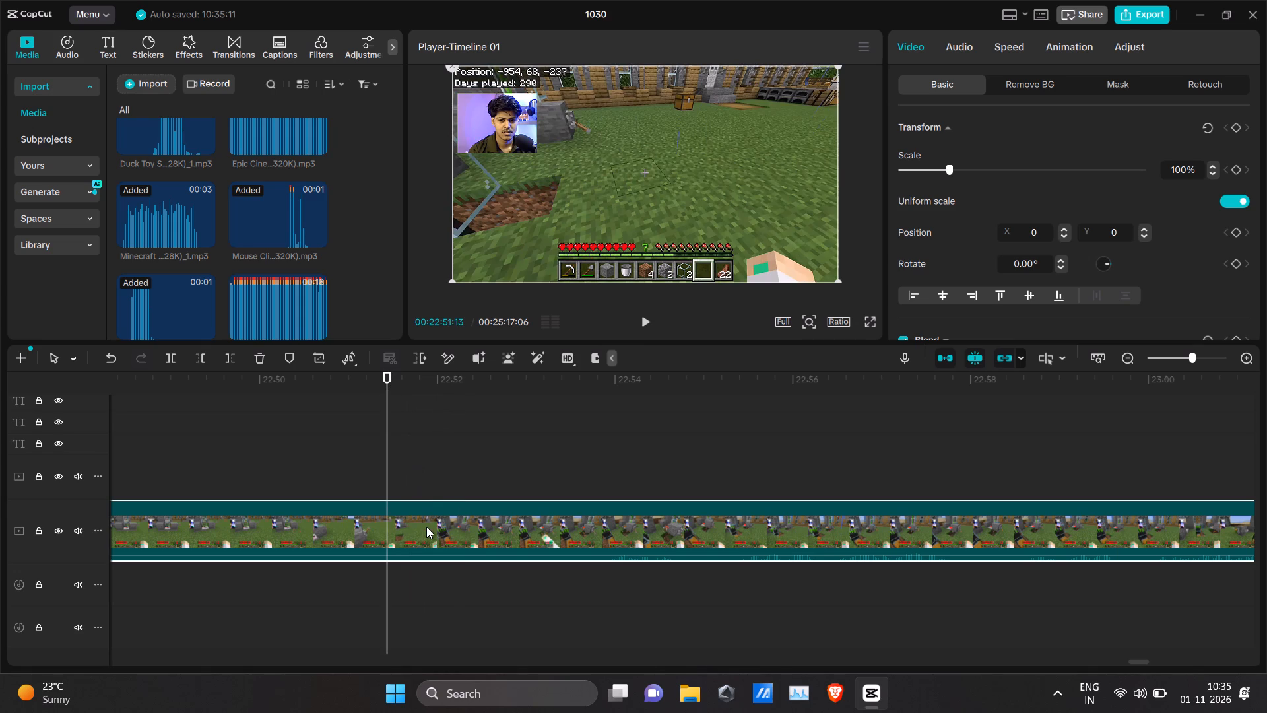
{"action": "left_click", "coordinate": [196, 357]}
Add the Mouse Click sound effect beneath the gameplay cut at 00:22:44:05 and trim off its silent start.
{"action": "scroll", "coordinate": [361, 481], "scroll_direction": "right", "scroll_amount": 4}
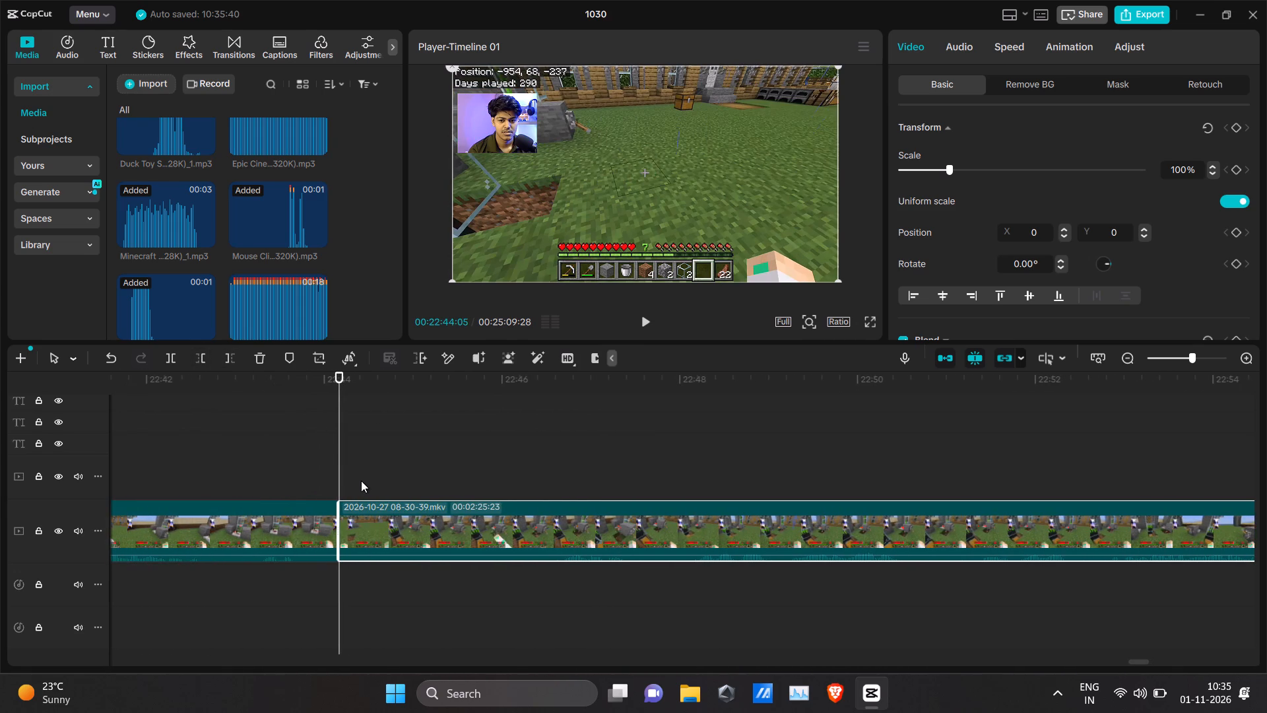
{"action": "left_click_drag", "start_coordinate": [273, 226], "coordinate": [288, 544]}
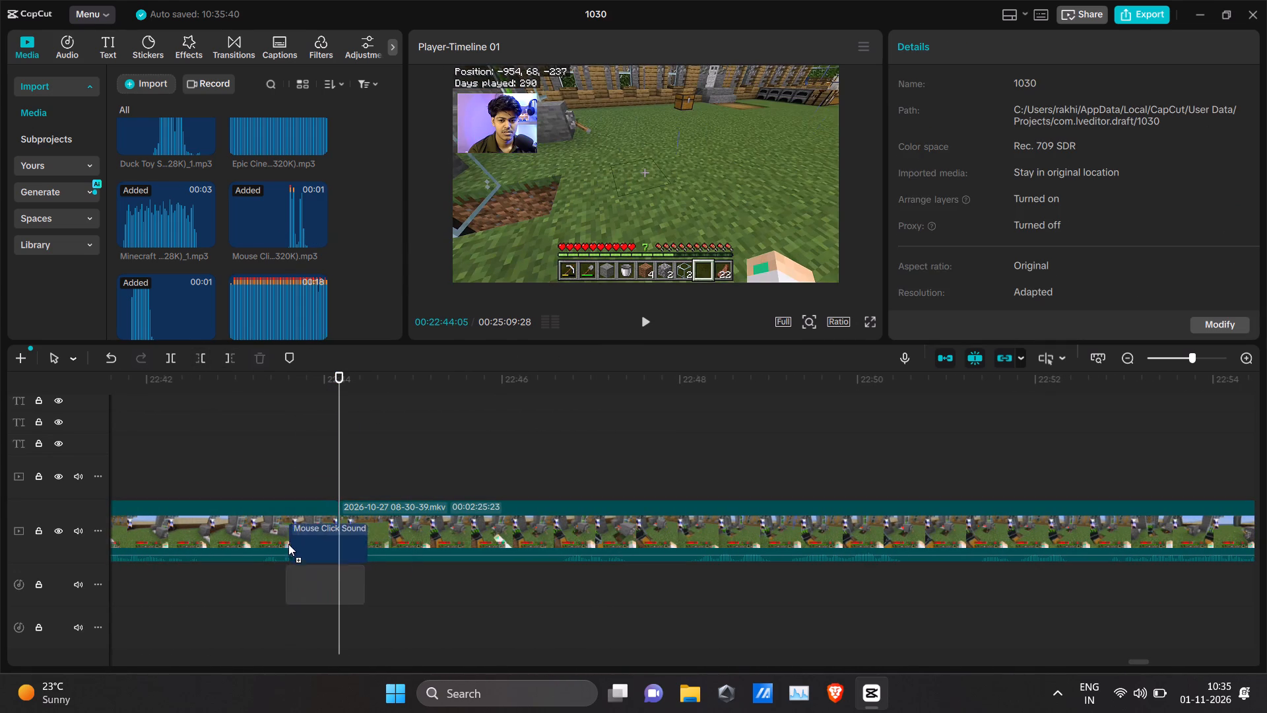
{"action": "left_click_drag", "start_coordinate": [288, 544], "coordinate": [306, 564]}
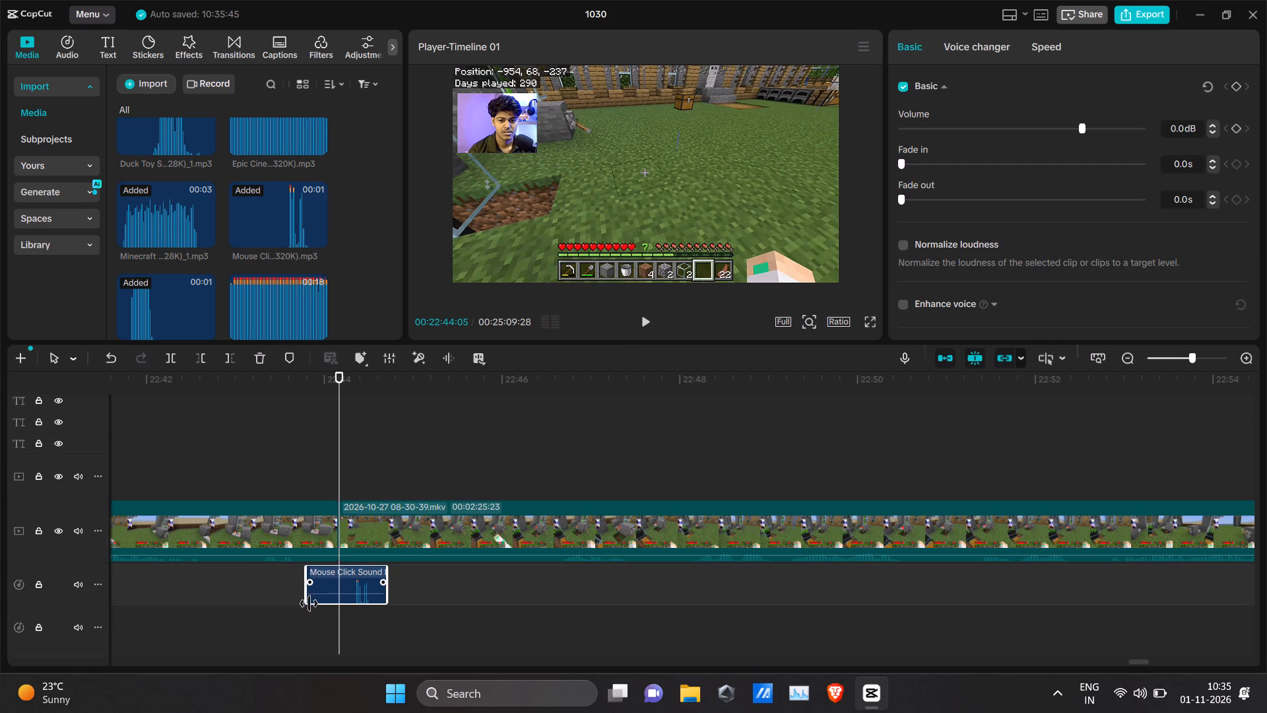
{"action": "left_click_drag", "start_coordinate": [308, 603], "coordinate": [352, 607]}
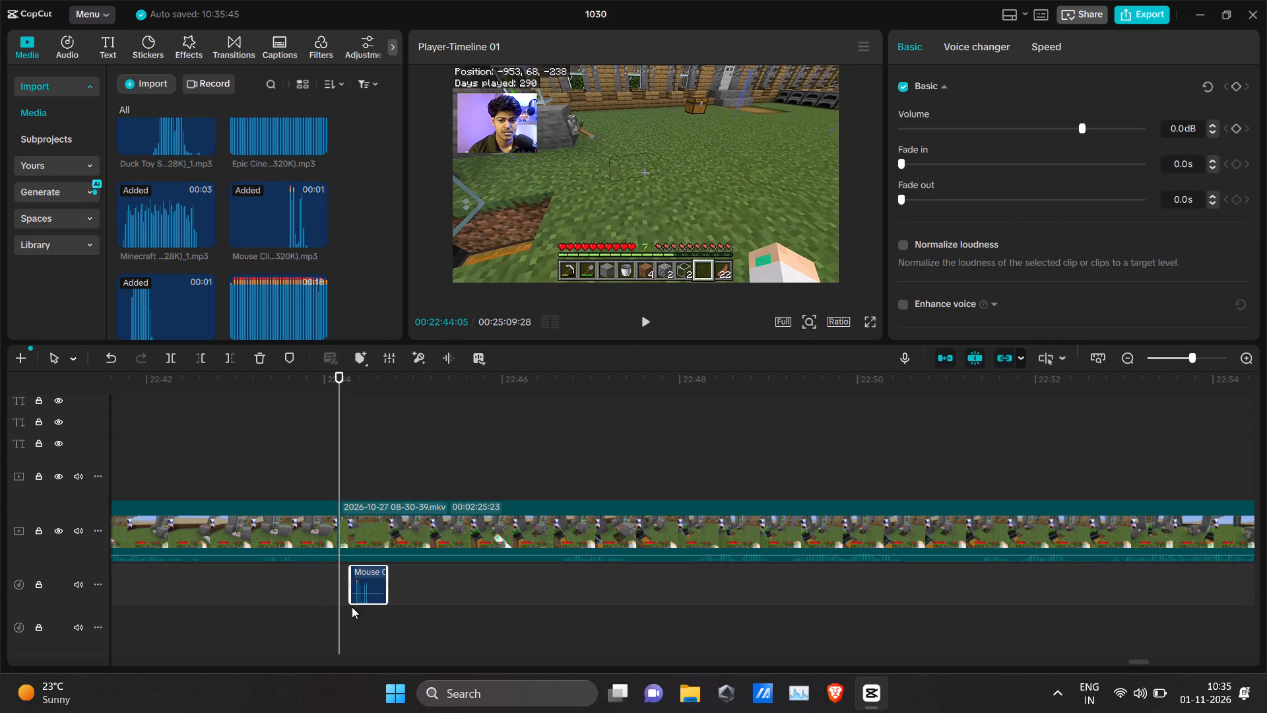
Lower the Mouse Click sound's volume to -10.5 dB and shift it earlier so it straddles the 00:22:44:05 cut.
{"action": "left_click", "coordinate": [365, 595]}
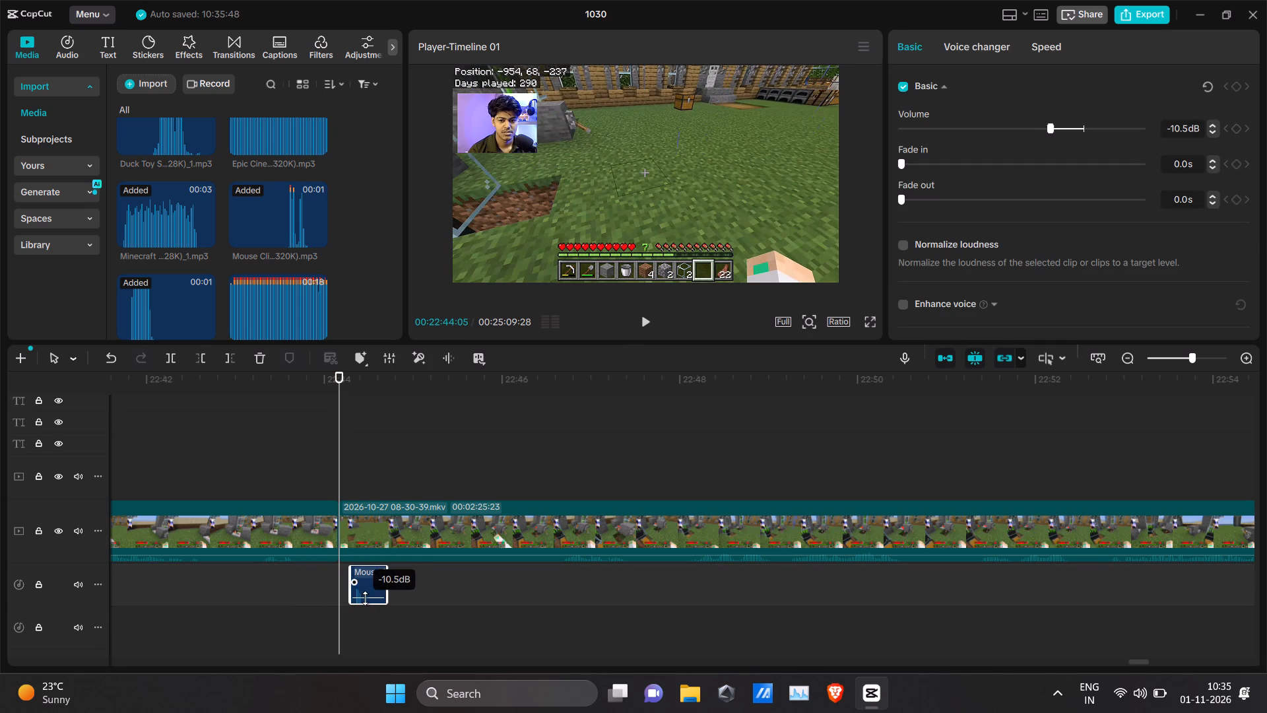
{"action": "left_click_drag", "start_coordinate": [373, 583], "coordinate": [346, 584]}
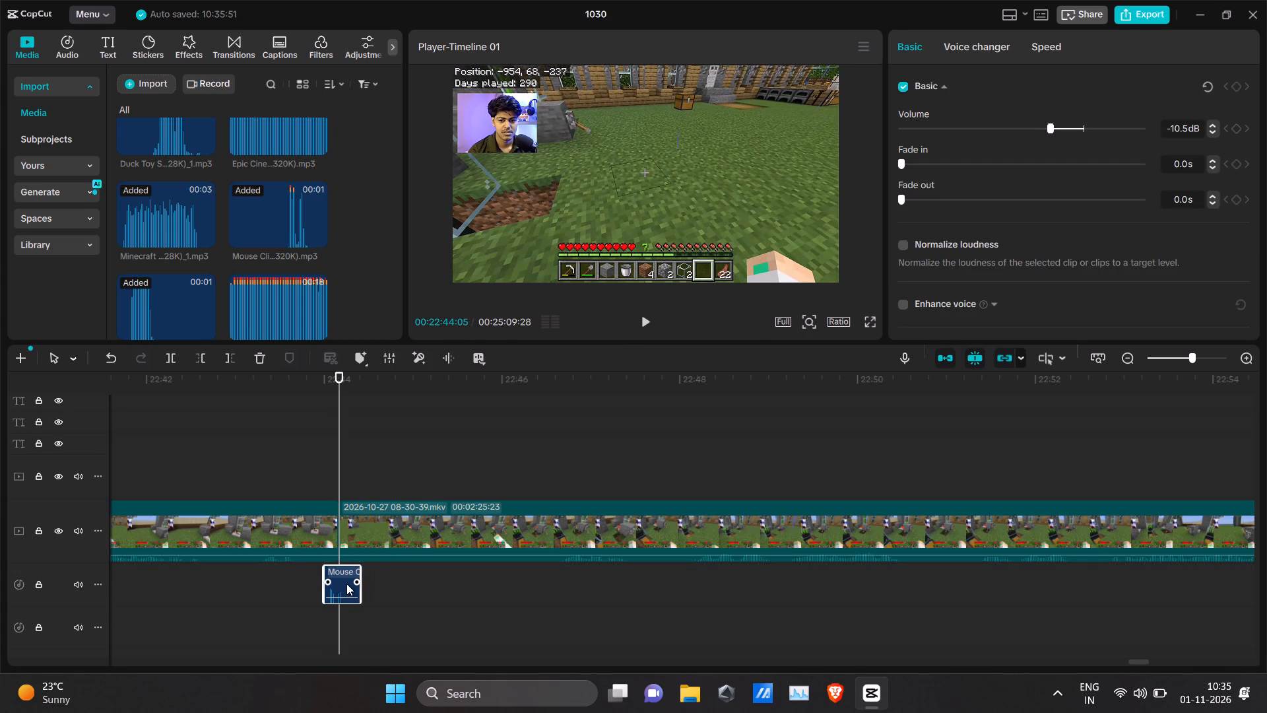
{"action": "left_click_drag", "start_coordinate": [346, 584], "coordinate": [351, 584]}
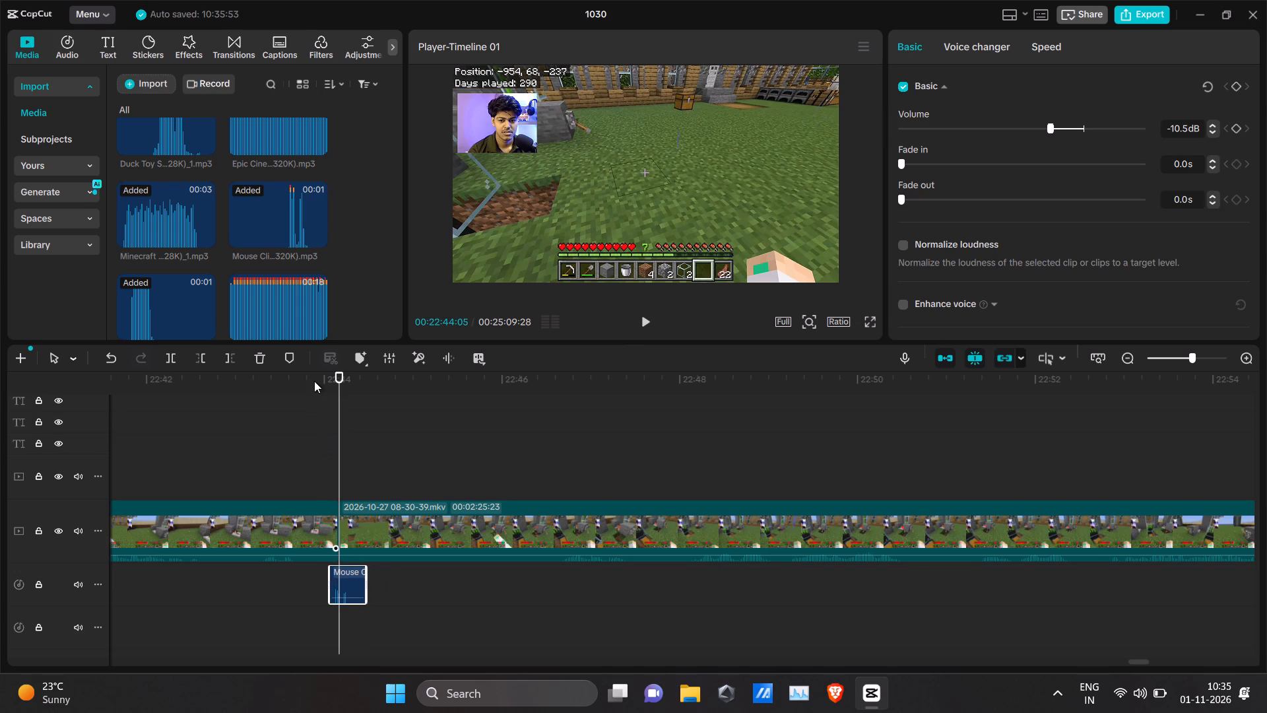
Replay the 00:22:44:05 cut to judge the click's timing, and nudge the Mouse Click sound slightly earlier.
{"action": "left_click", "coordinate": [314, 381]}
{"action": "left_click", "coordinate": [304, 413]}
{"action": "key", "text": "space"}
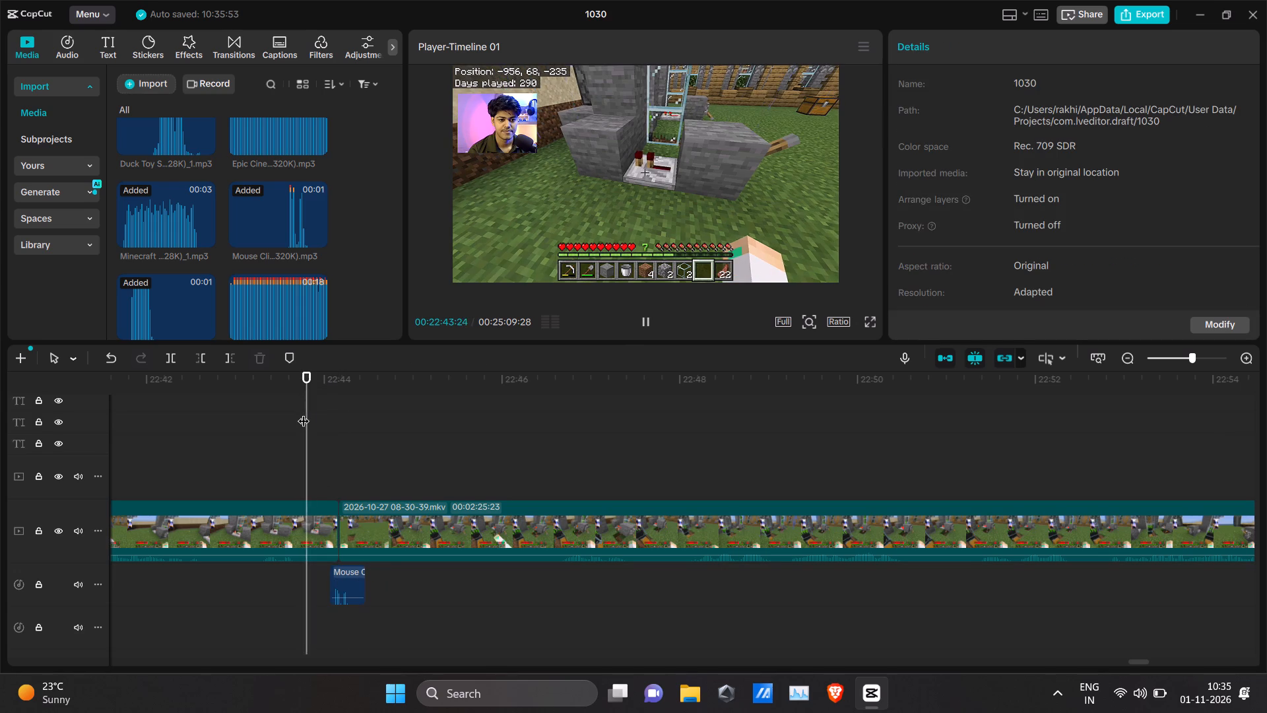
{"action": "left_click", "coordinate": [304, 413]}
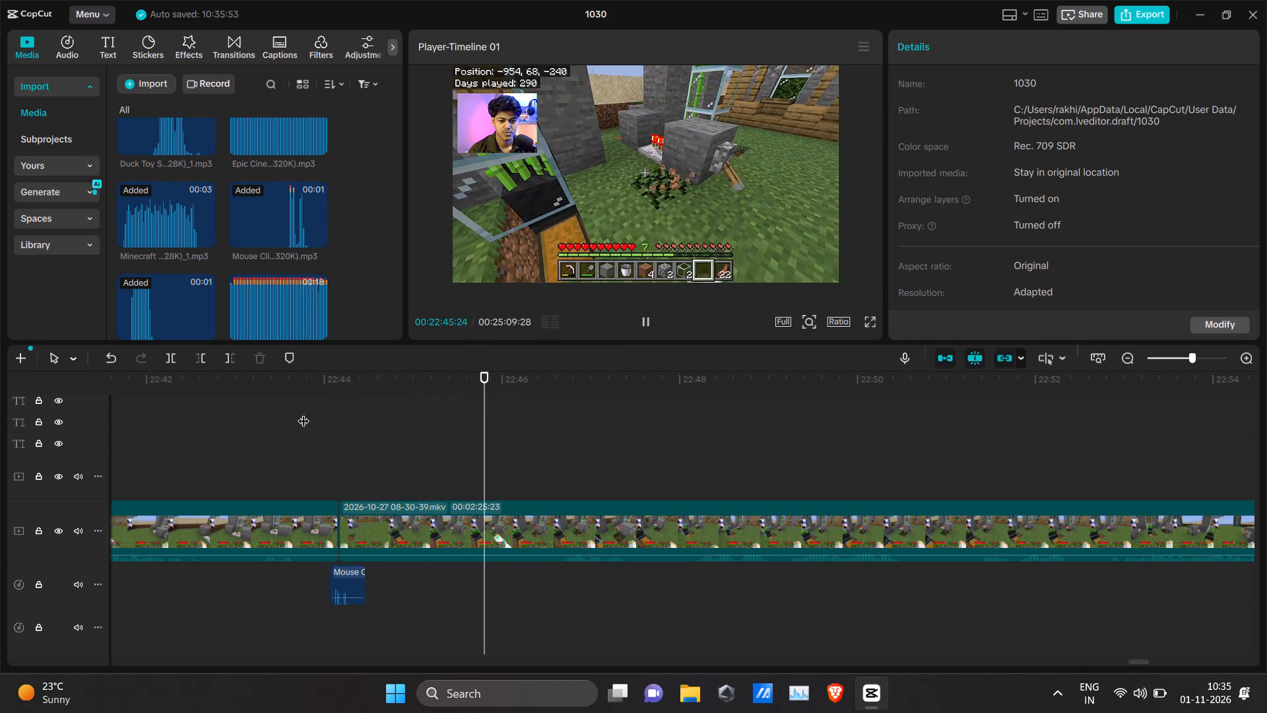
{"action": "key", "text": "space"}
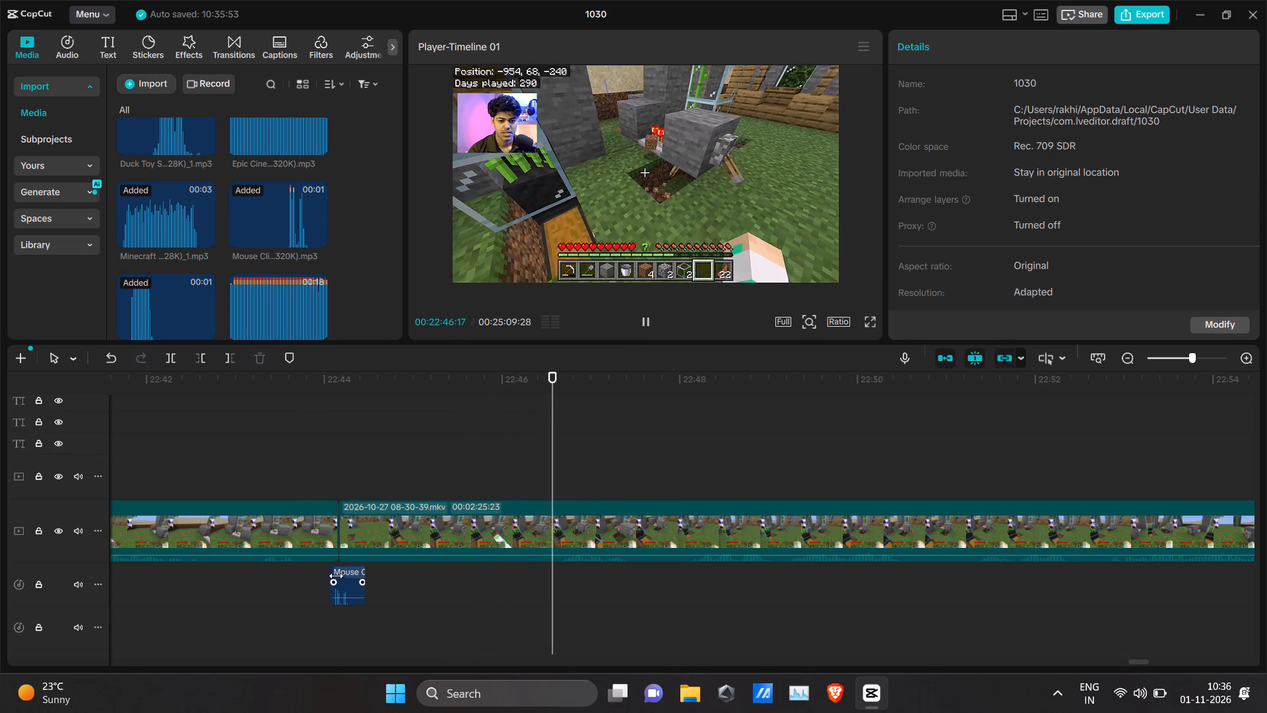
{"action": "left_click", "coordinate": [315, 434]}
{"action": "key", "text": "space"}
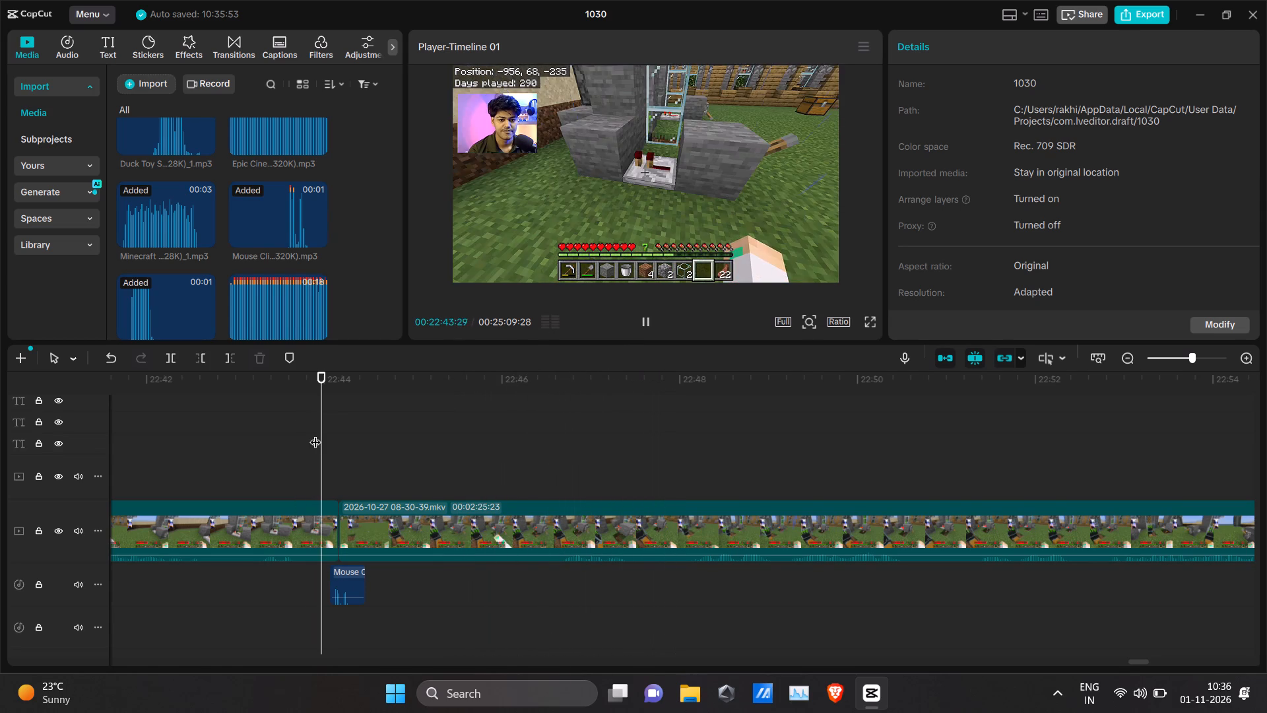
{"action": "key", "text": "space"}
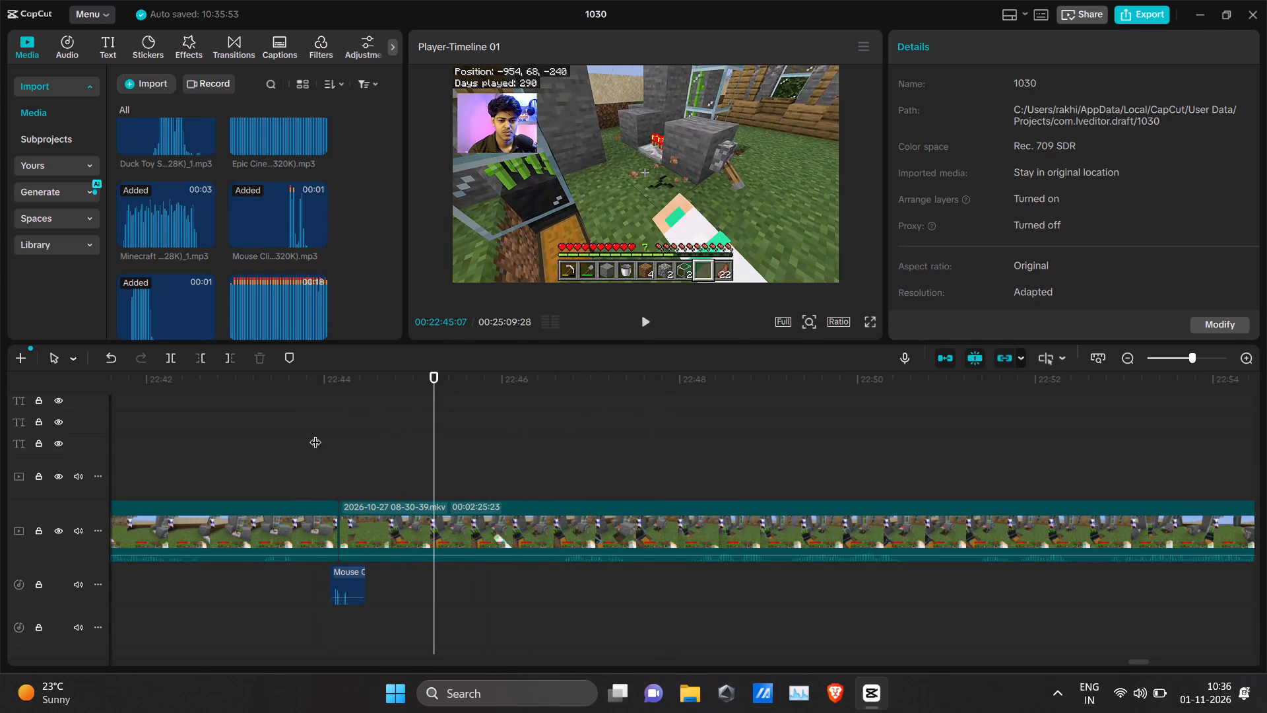
{"action": "left_click", "coordinate": [352, 574]}
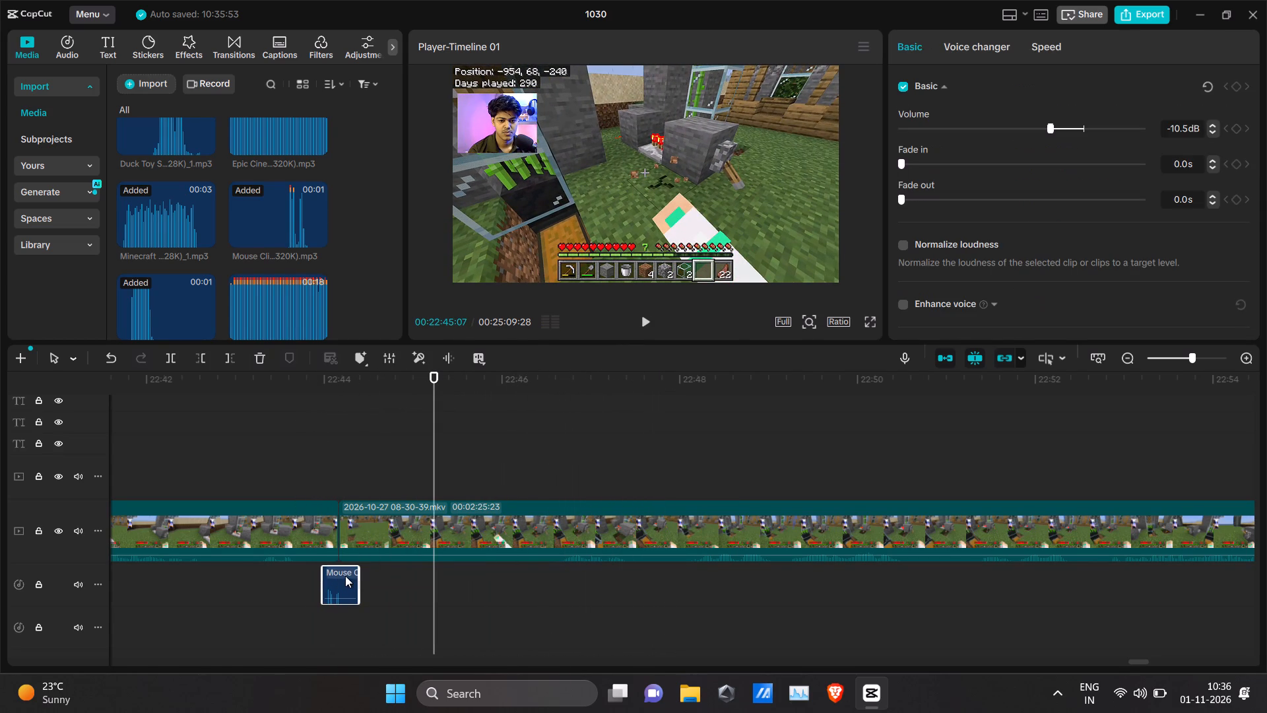
Play back the 00:22:44:05 cut from about 00:22:43:25 to check the click sound's timing and level.
{"action": "left_click", "coordinate": [306, 414]}
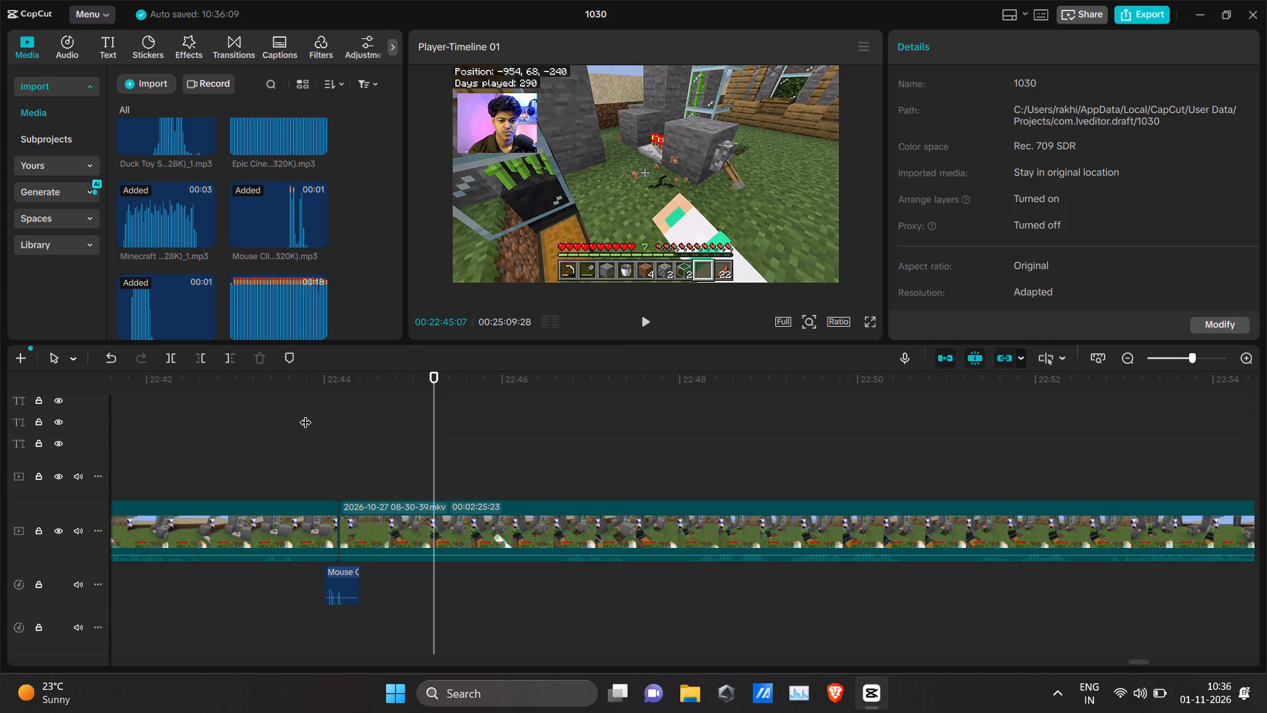
{"action": "key", "text": "space"}
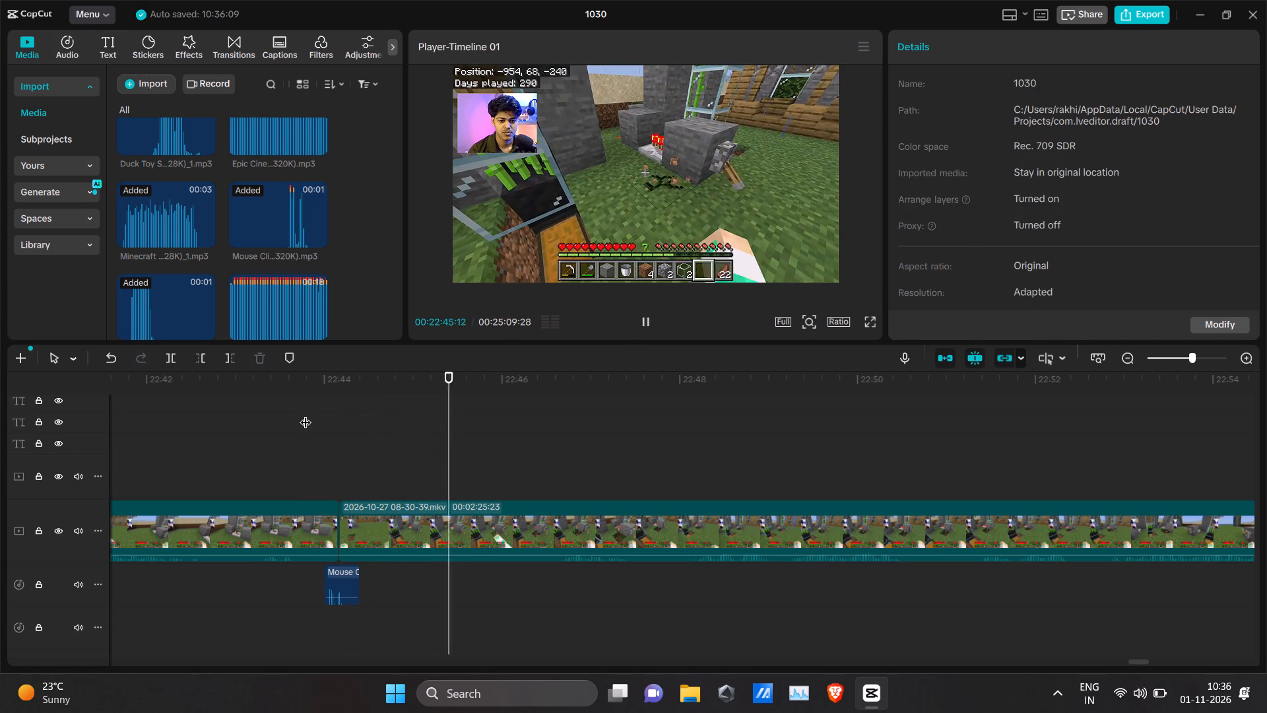
{"action": "key", "text": "space"}
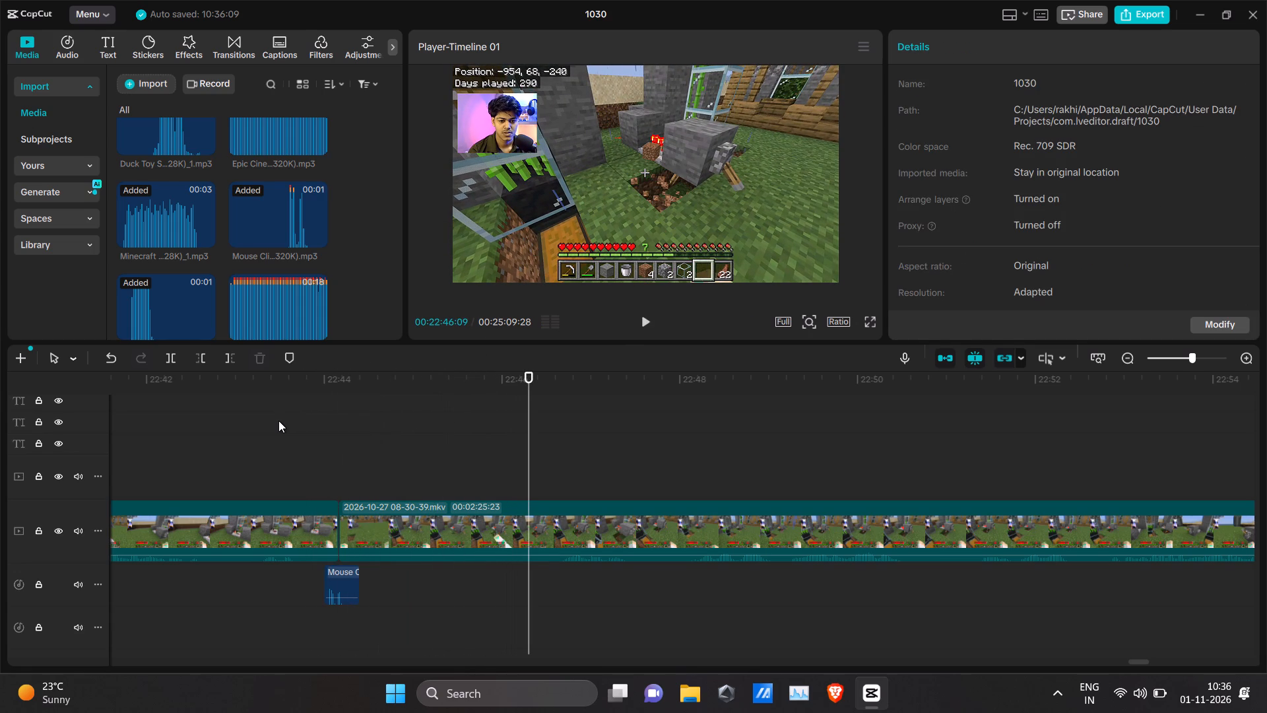
{"action": "left_click", "coordinate": [278, 421]}
{"action": "key", "text": "space"}
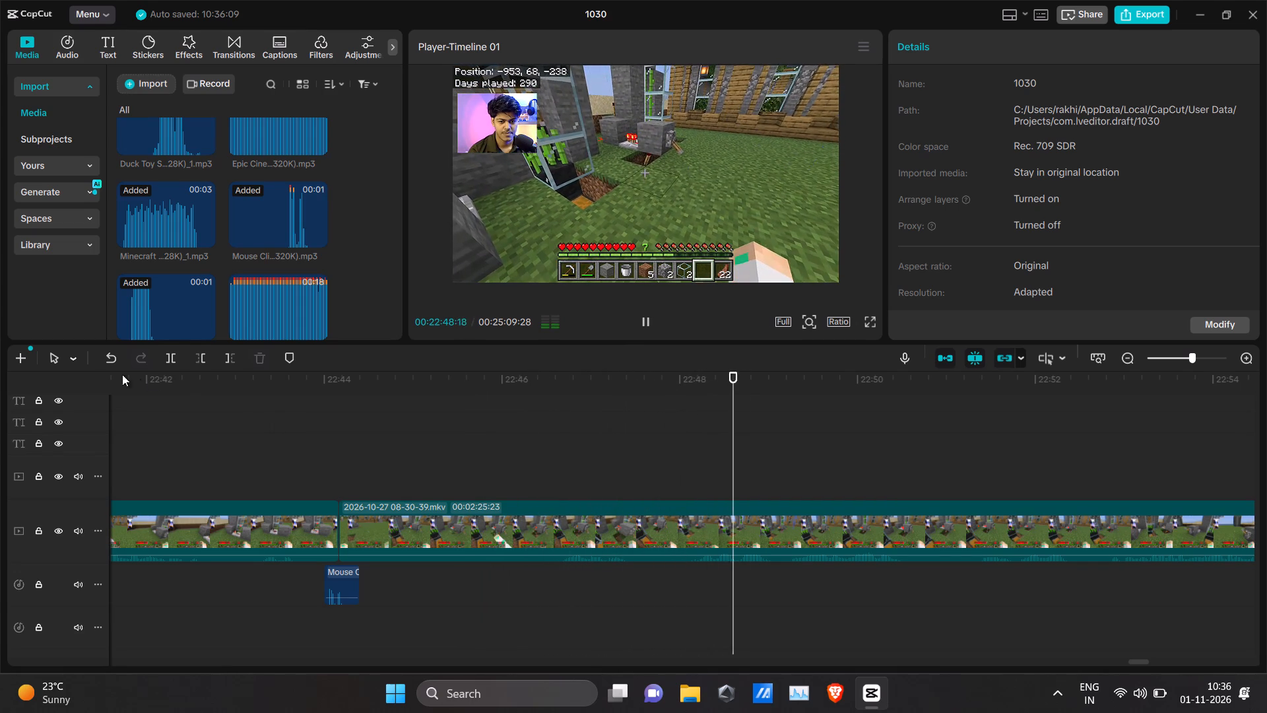
{"action": "left_click", "coordinate": [309, 405]}
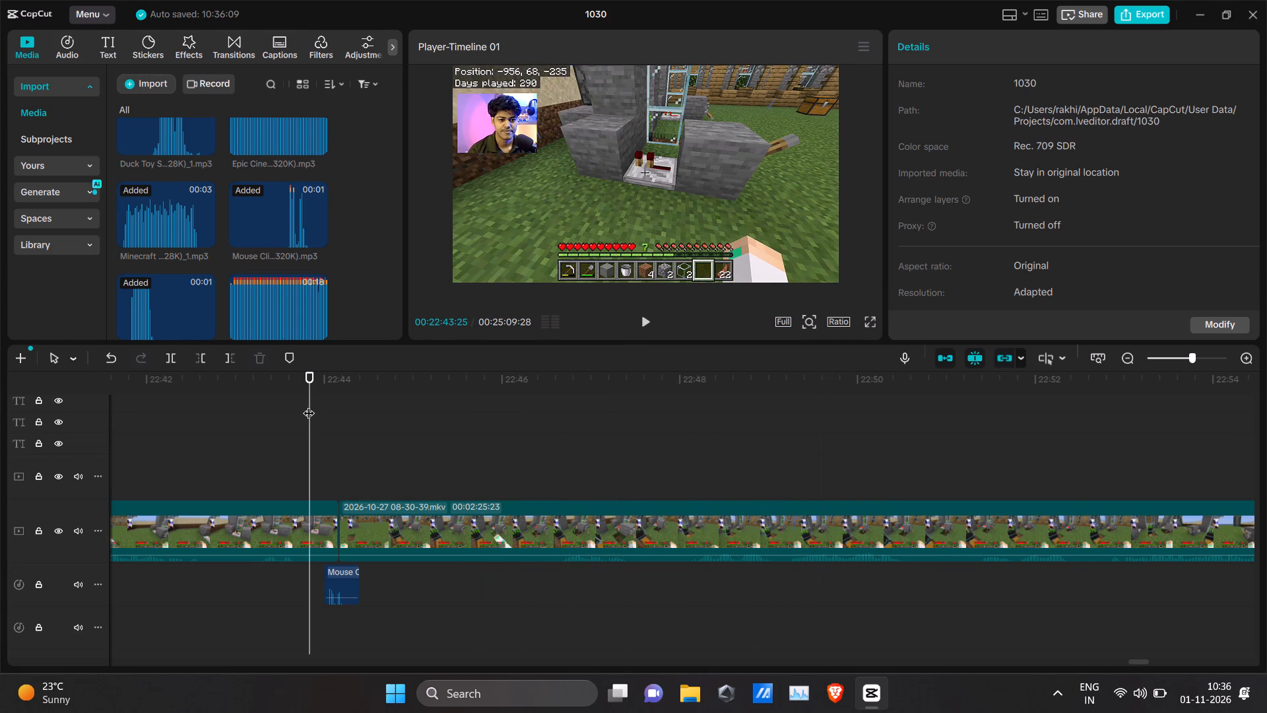
{"action": "key", "text": "space"}
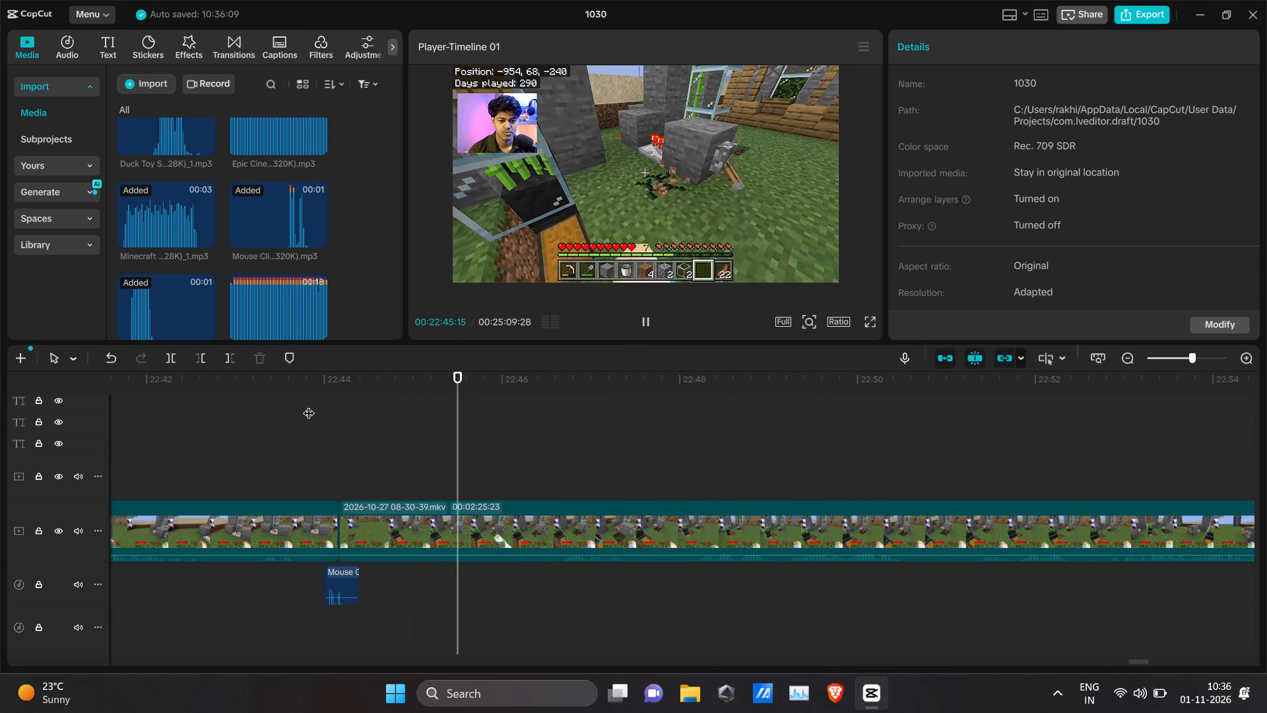
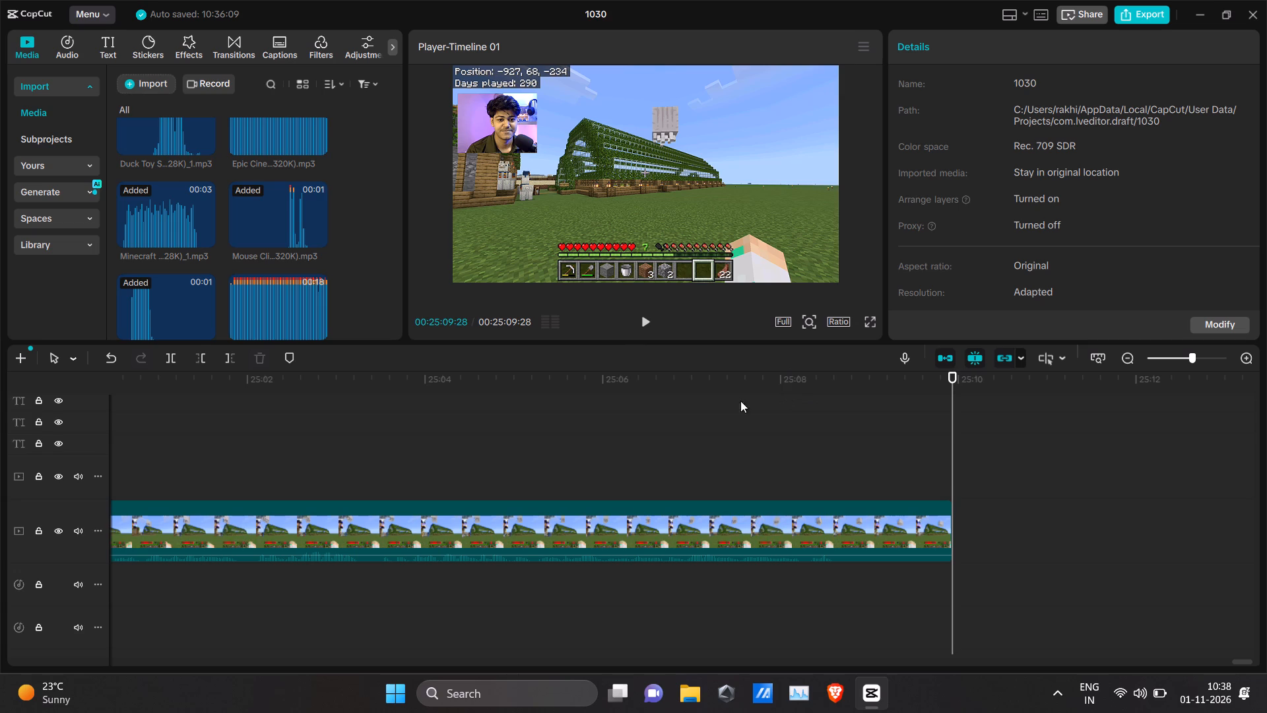
Go back to the Ghast** caption and play the ghast gameplay from about 00:18:36:23 to review it.
{"action": "scroll", "coordinate": [683, 423], "scroll_direction": "right", "scroll_amount": 17}
{"action": "scroll", "coordinate": [683, 423], "scroll_direction": "right", "scroll_amount": 15}
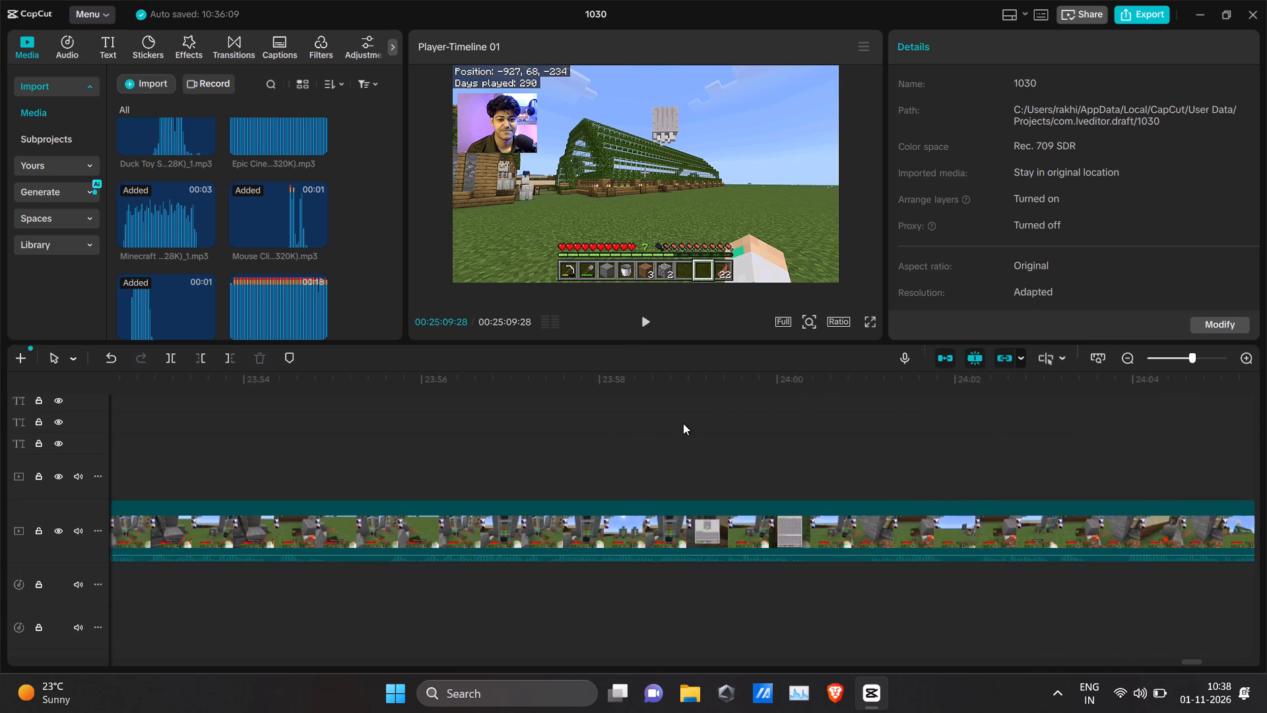
{"action": "scroll", "coordinate": [683, 423], "scroll_direction": "right", "scroll_amount": 17}
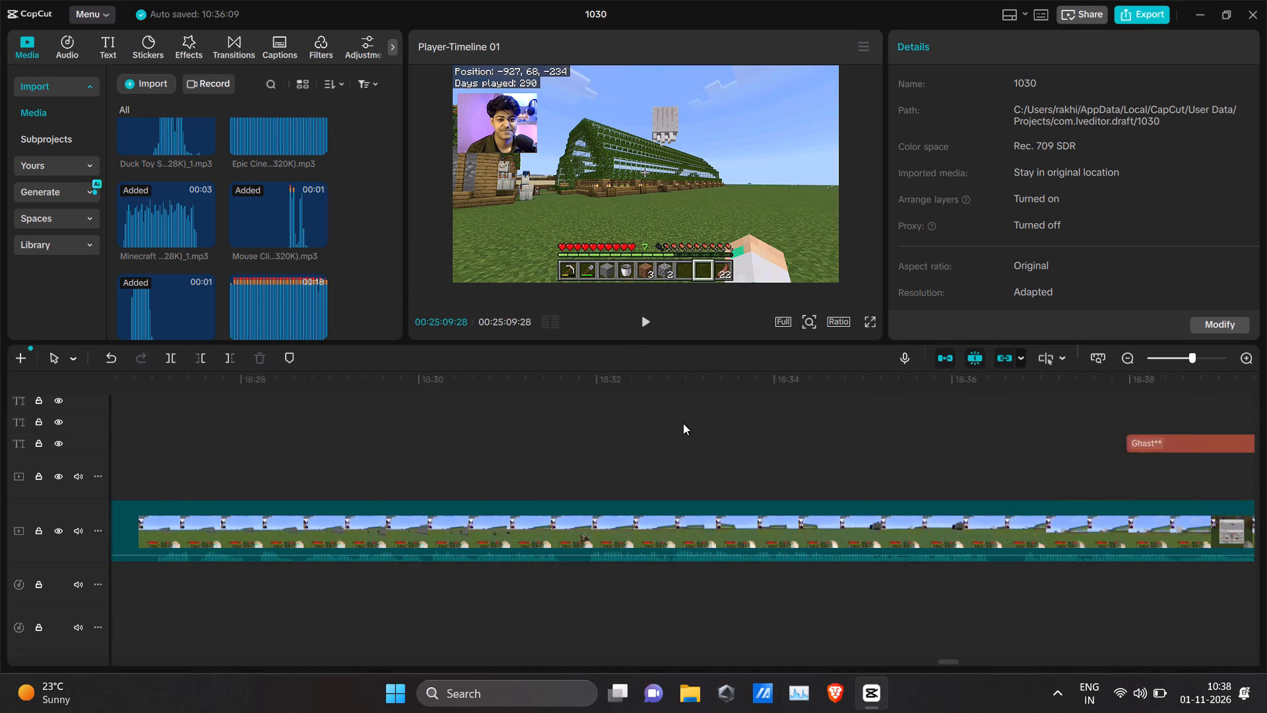
{"action": "scroll", "coordinate": [683, 423], "scroll_direction": "left", "scroll_amount": 2}
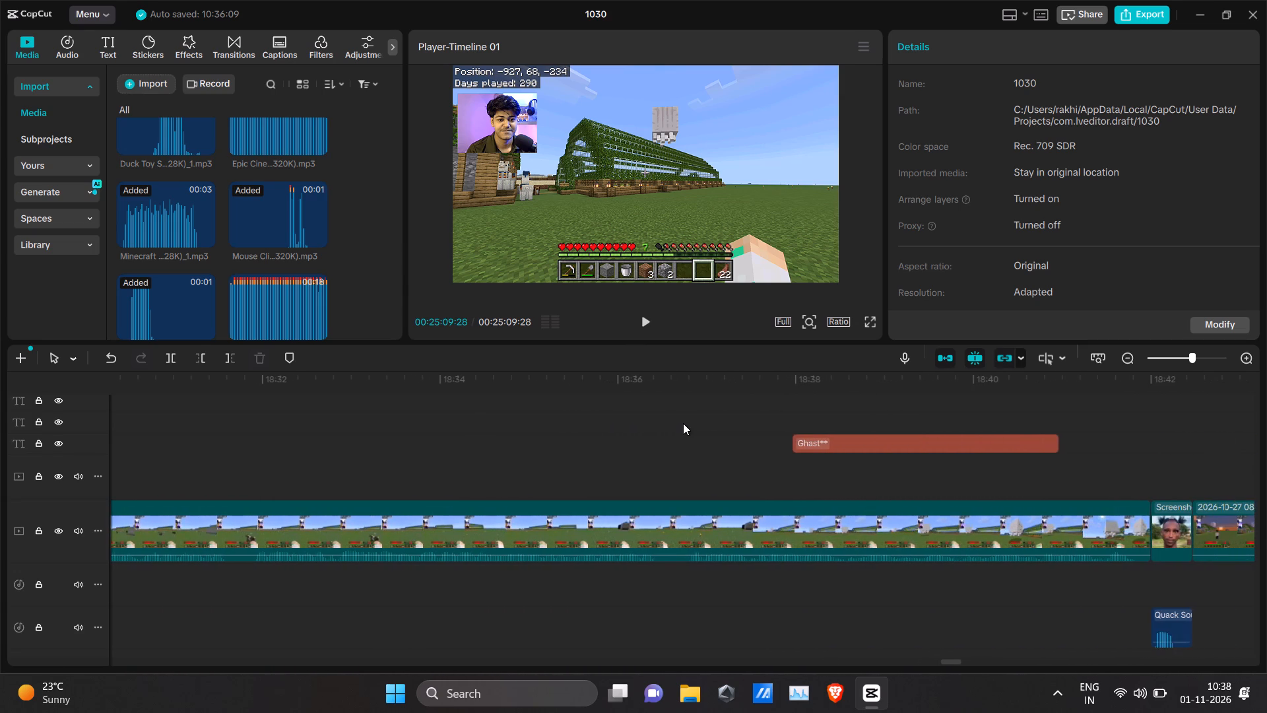
{"action": "scroll", "coordinate": [683, 423], "scroll_direction": "left", "scroll_amount": 1}
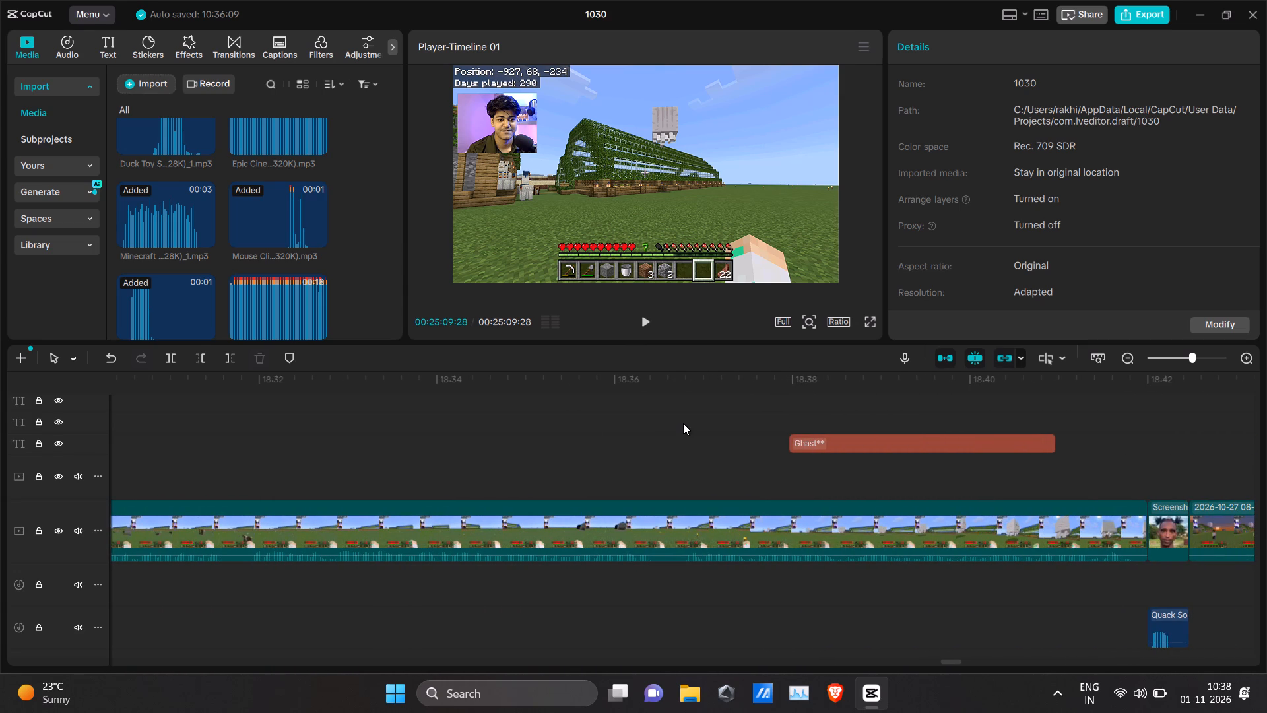
{"action": "scroll", "coordinate": [683, 423], "scroll_direction": "left", "scroll_amount": 1}
{"action": "left_click", "coordinate": [683, 423]}
{"action": "key", "text": "space"}
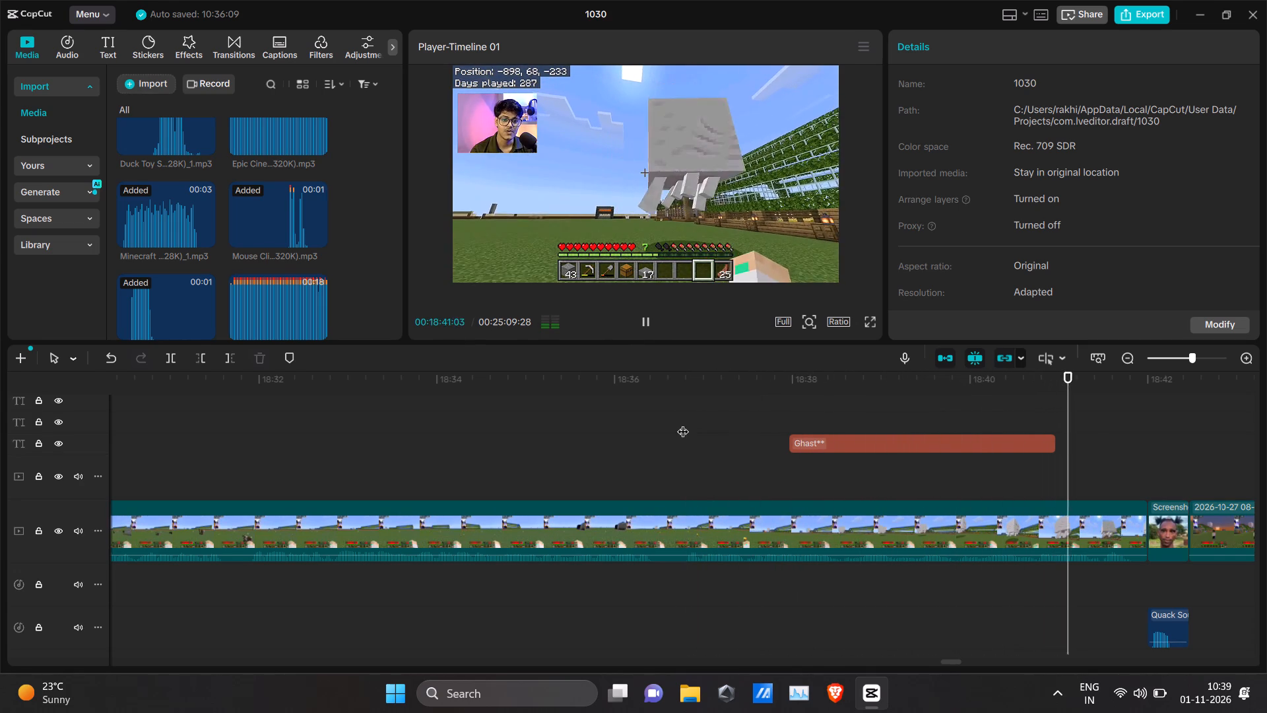
{"action": "left_click", "coordinate": [683, 423]}
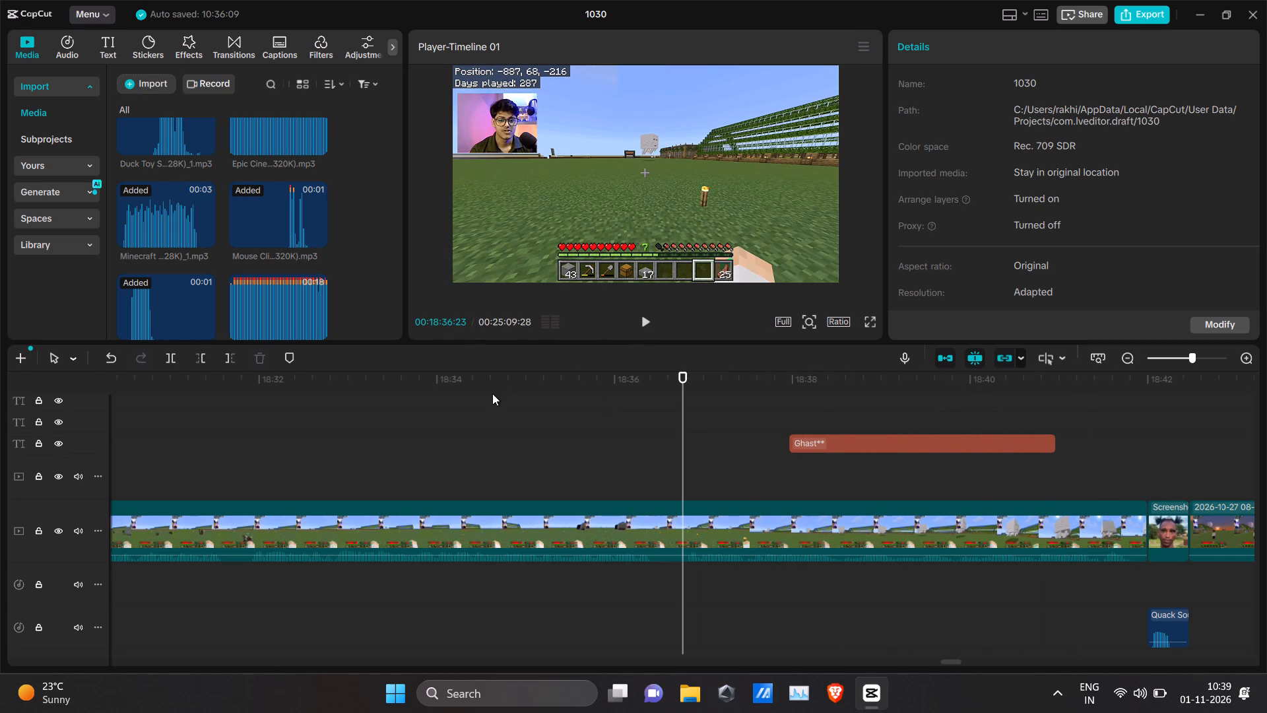
Browse the Funny music category in the audio library and download the Faaaaaaa track to preview it.
{"action": "left_click", "coordinate": [84, 57]}
{"action": "left_click", "coordinate": [63, 50]}
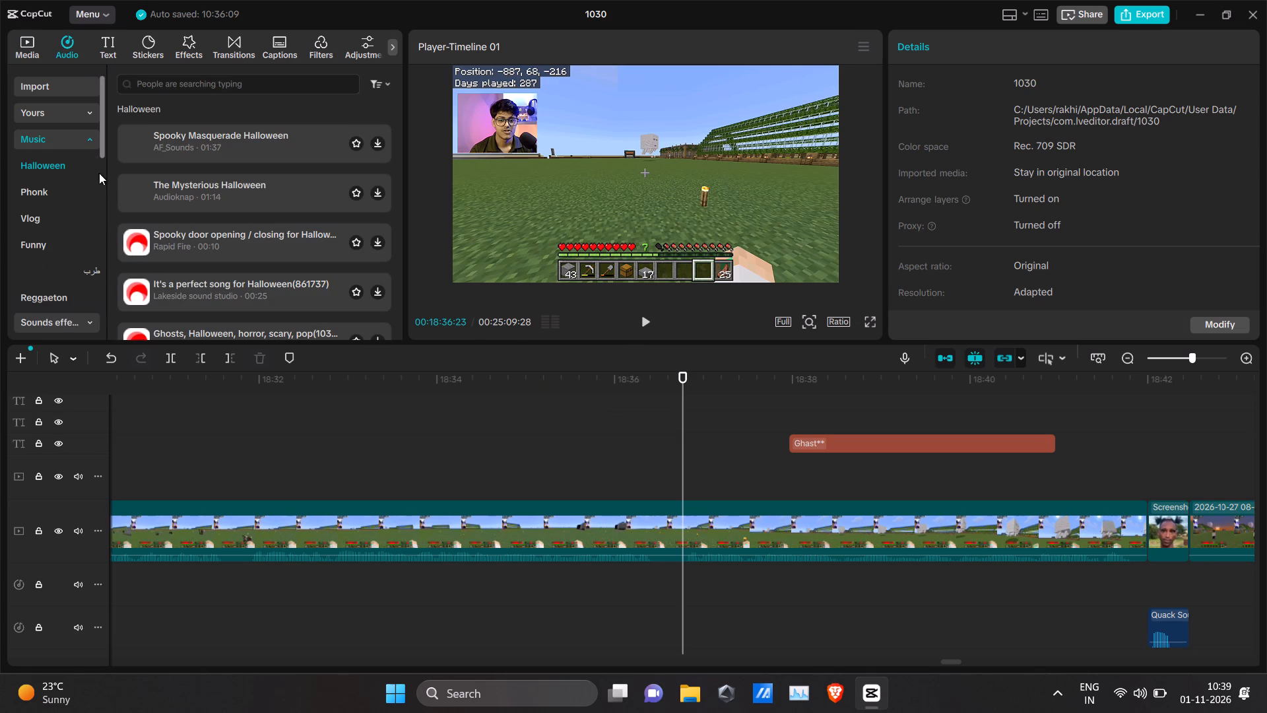
{"action": "left_click", "coordinate": [40, 239]}
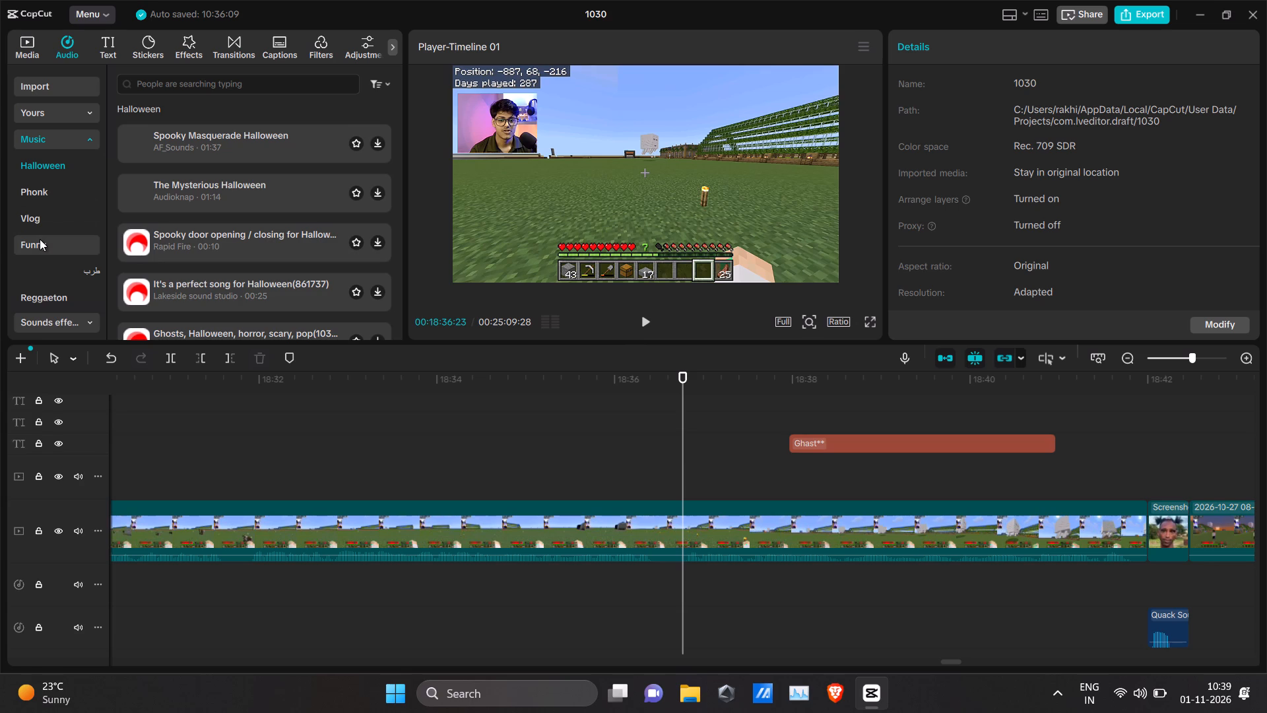
{"action": "left_click_drag", "start_coordinate": [218, 166], "coordinate": [236, 156]}
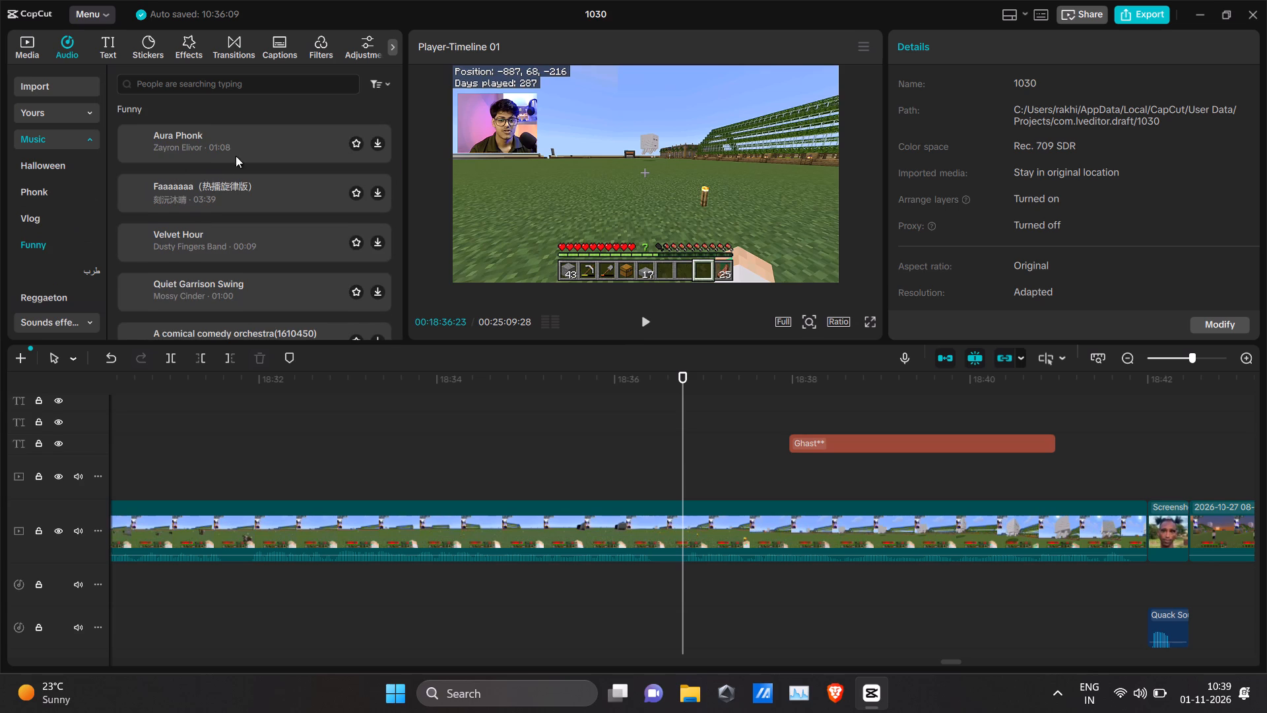
{"action": "left_click_drag", "start_coordinate": [236, 156], "coordinate": [251, 153]}
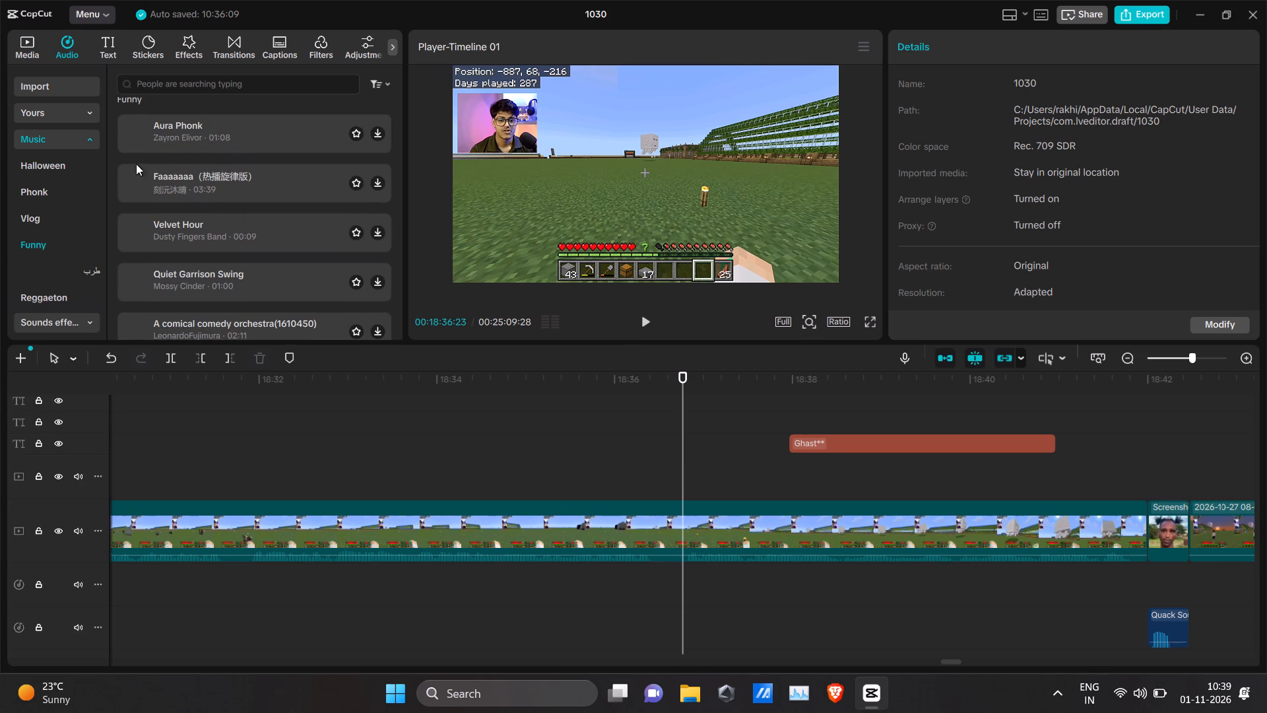
{"action": "left_click", "coordinate": [196, 177]}
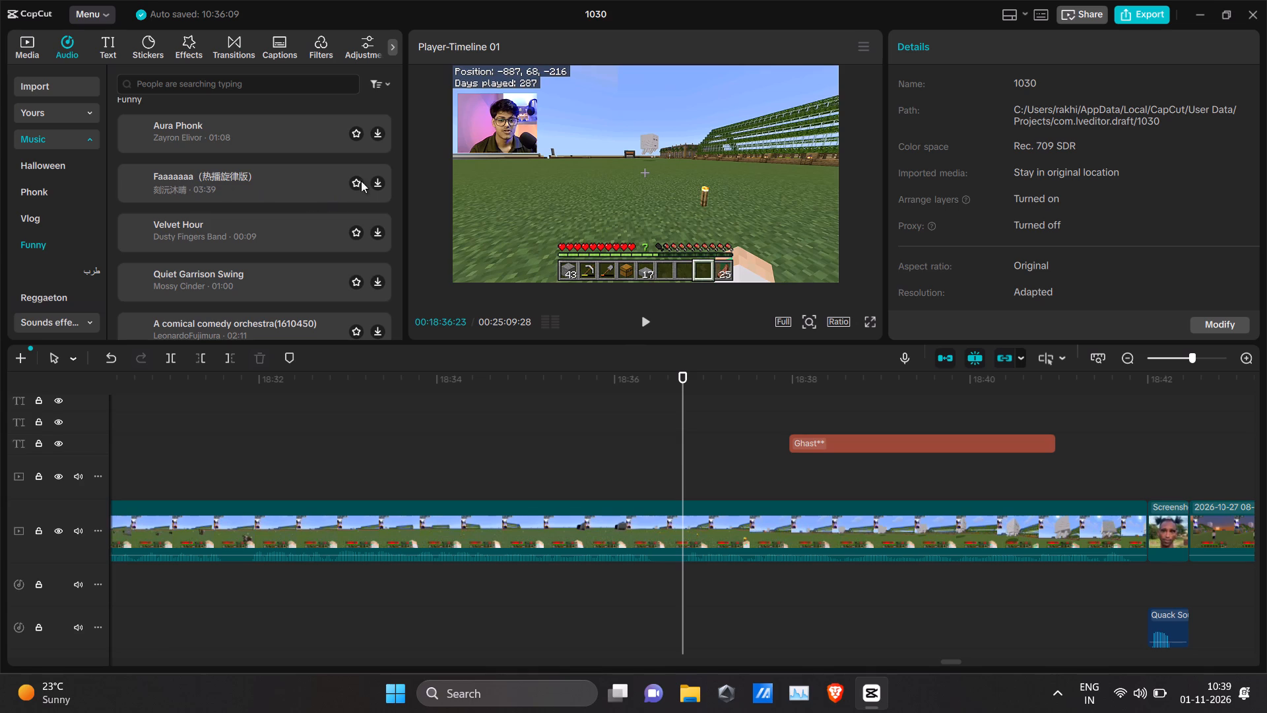
{"action": "left_click", "coordinate": [375, 180]}
{"action": "left_click", "coordinate": [375, 180]}
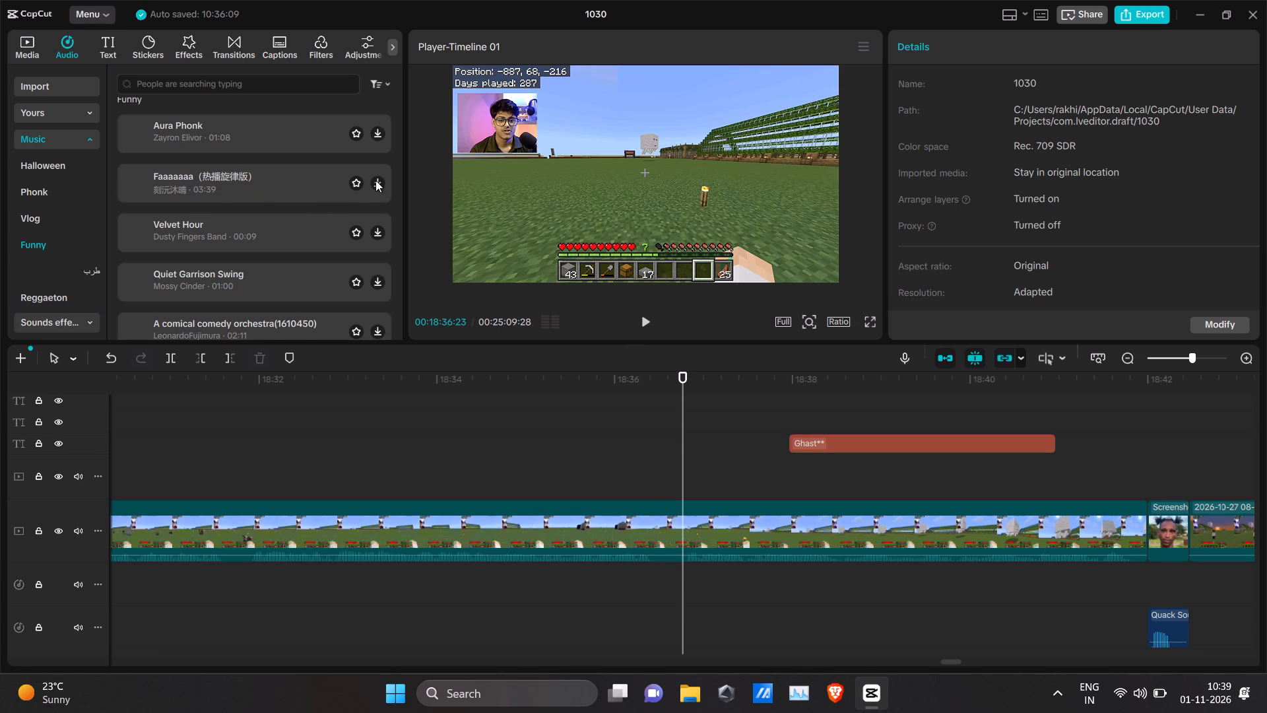
{"action": "left_click", "coordinate": [375, 180]}
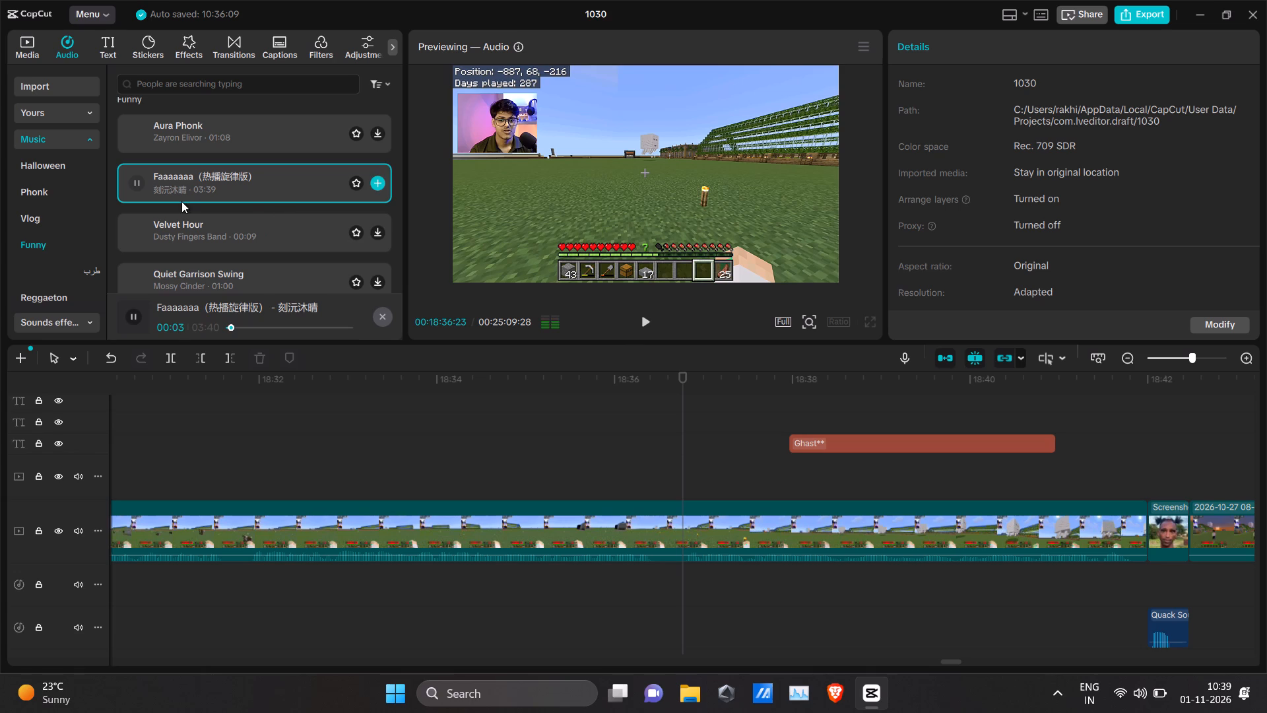
Download Quiet Garrison Swing from the Funny music category and listen to it.
{"action": "scroll", "coordinate": [59, 256], "scroll_direction": "down", "scroll_amount": 1}
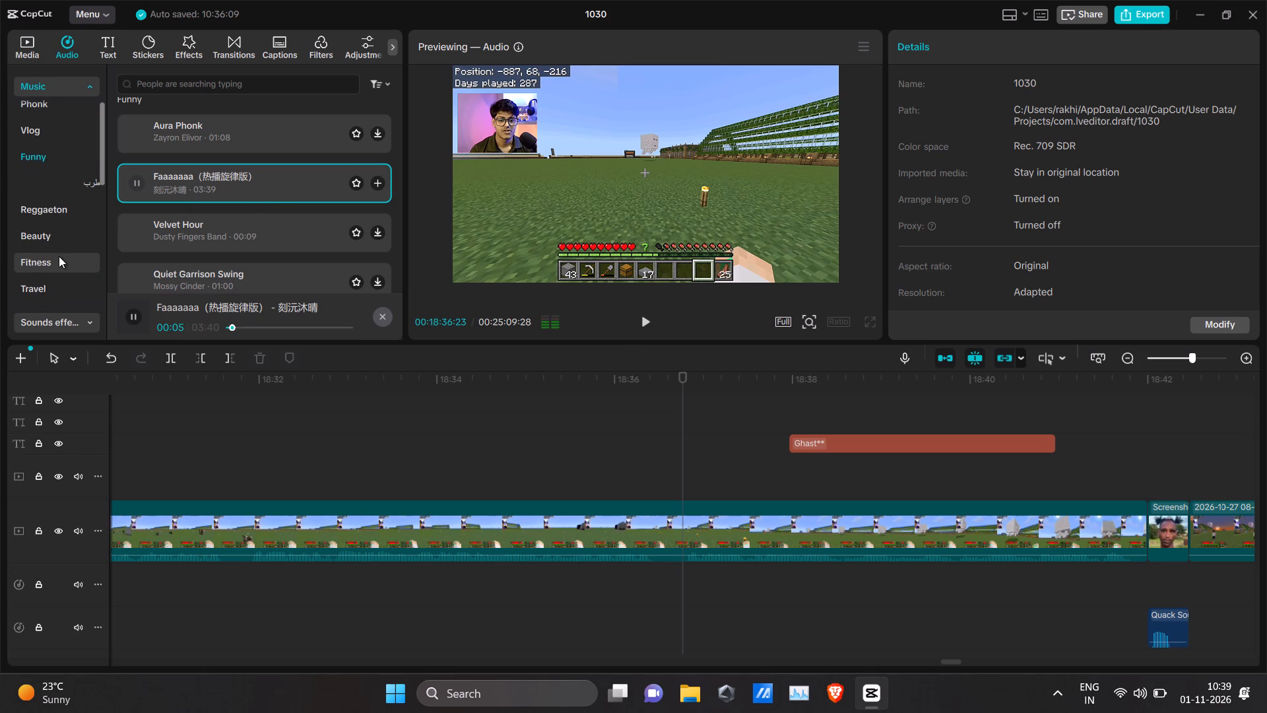
{"action": "scroll", "coordinate": [59, 256], "scroll_direction": "down", "scroll_amount": 1}
{"action": "scroll", "coordinate": [214, 203], "scroll_direction": "down", "scroll_amount": 1}
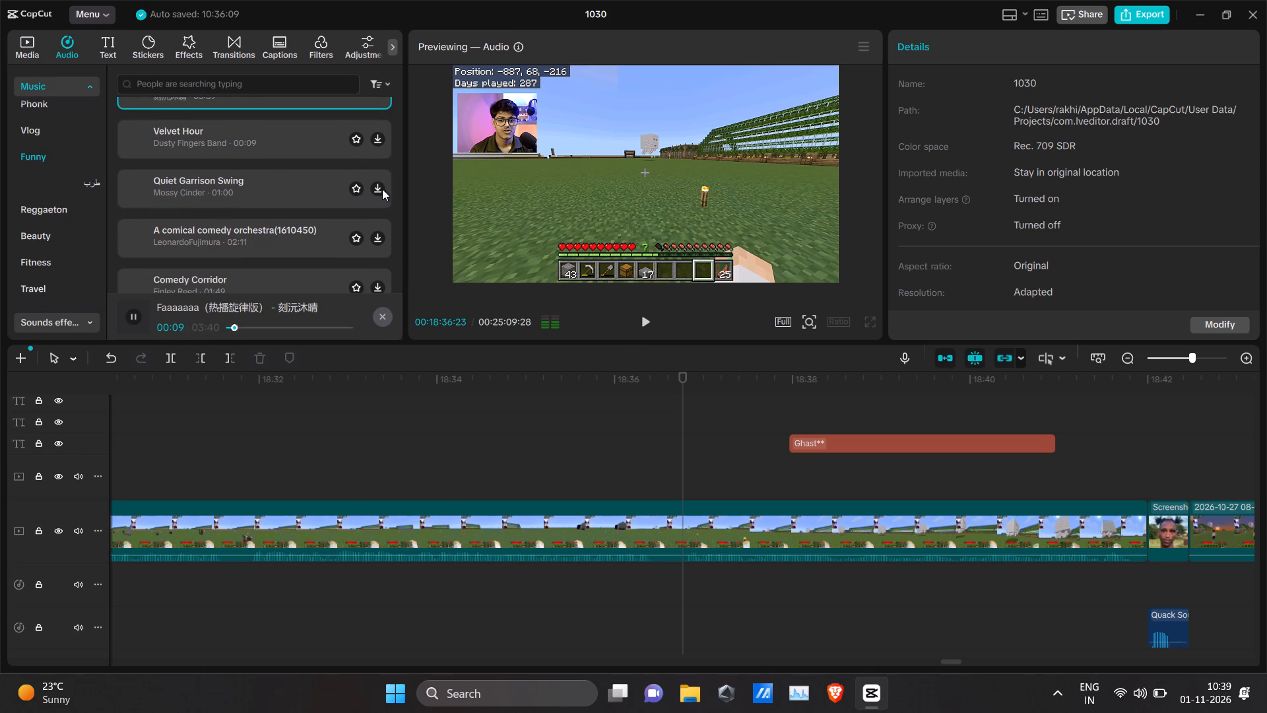
{"action": "left_click", "coordinate": [368, 184]}
{"action": "left_click", "coordinate": [383, 189]}
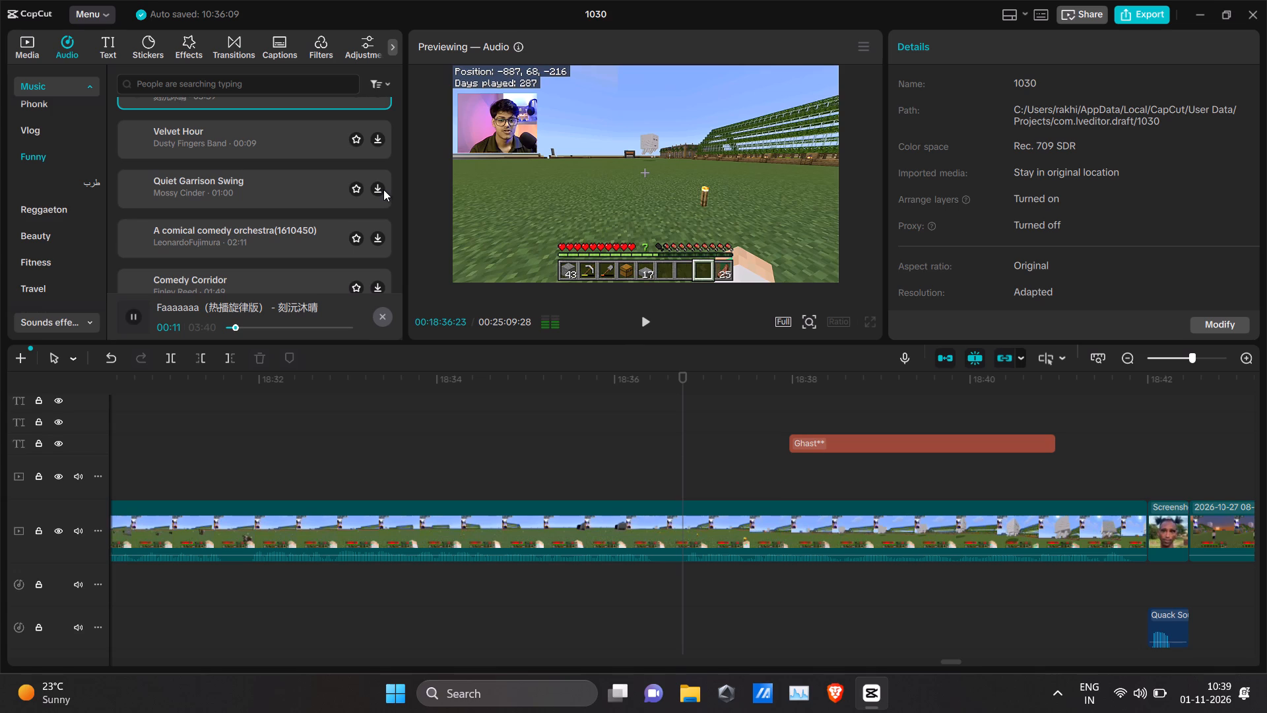
{"action": "left_click", "coordinate": [383, 189]}
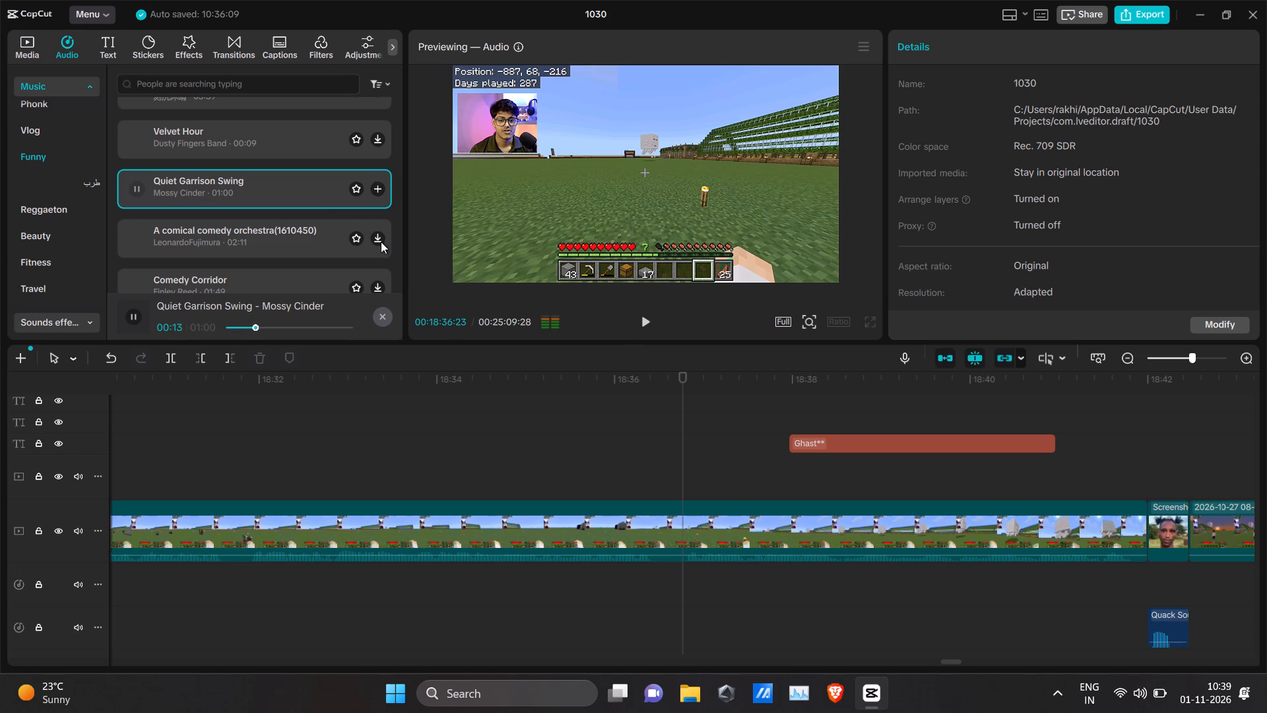
Download Comedy Corridor from the Funny music category and listen to it as possible background music.
{"action": "scroll", "coordinate": [326, 265], "scroll_direction": "down", "scroll_amount": 2}
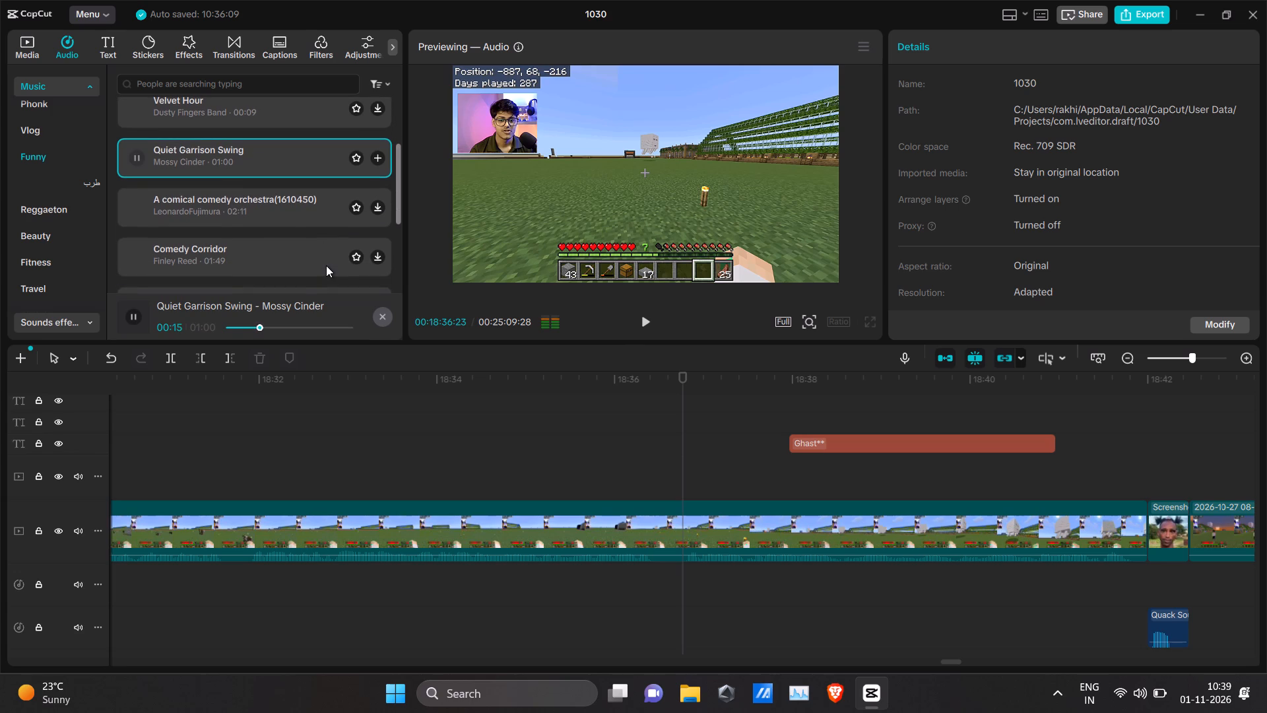
{"action": "left_click", "coordinate": [374, 255]}
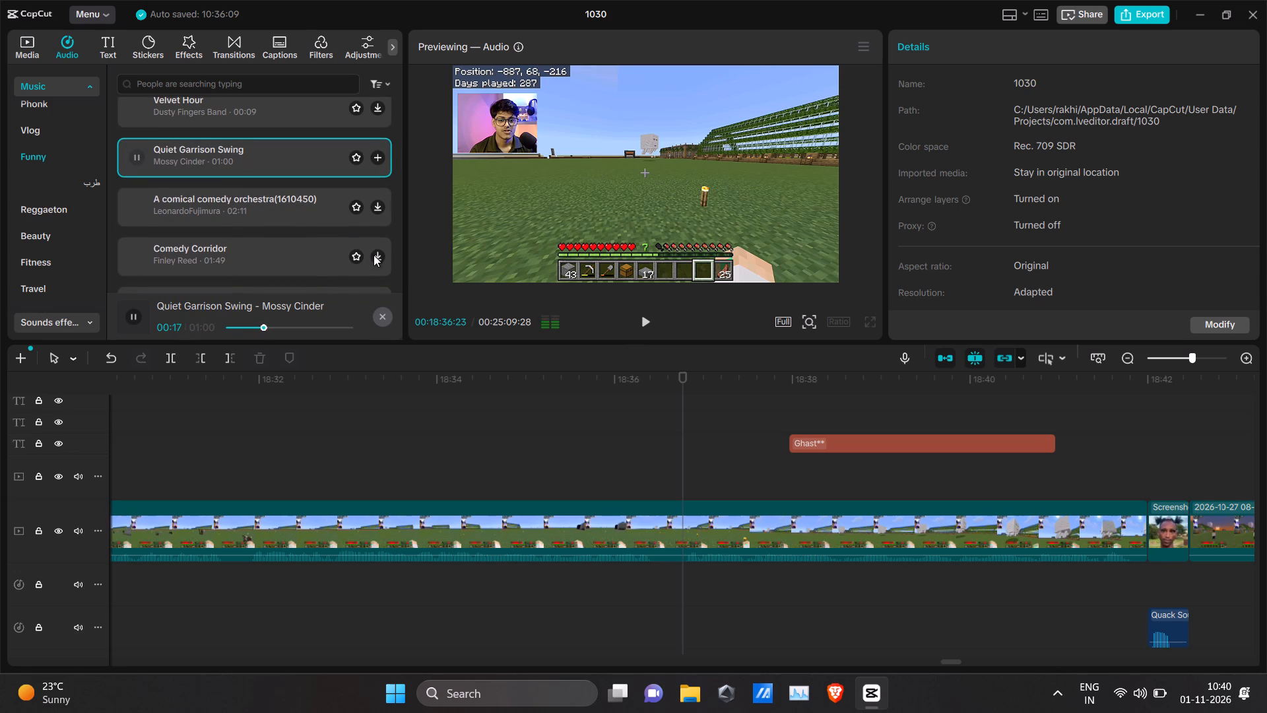
{"action": "left_click", "coordinate": [374, 255]}
{"action": "left_click", "coordinate": [374, 255]}
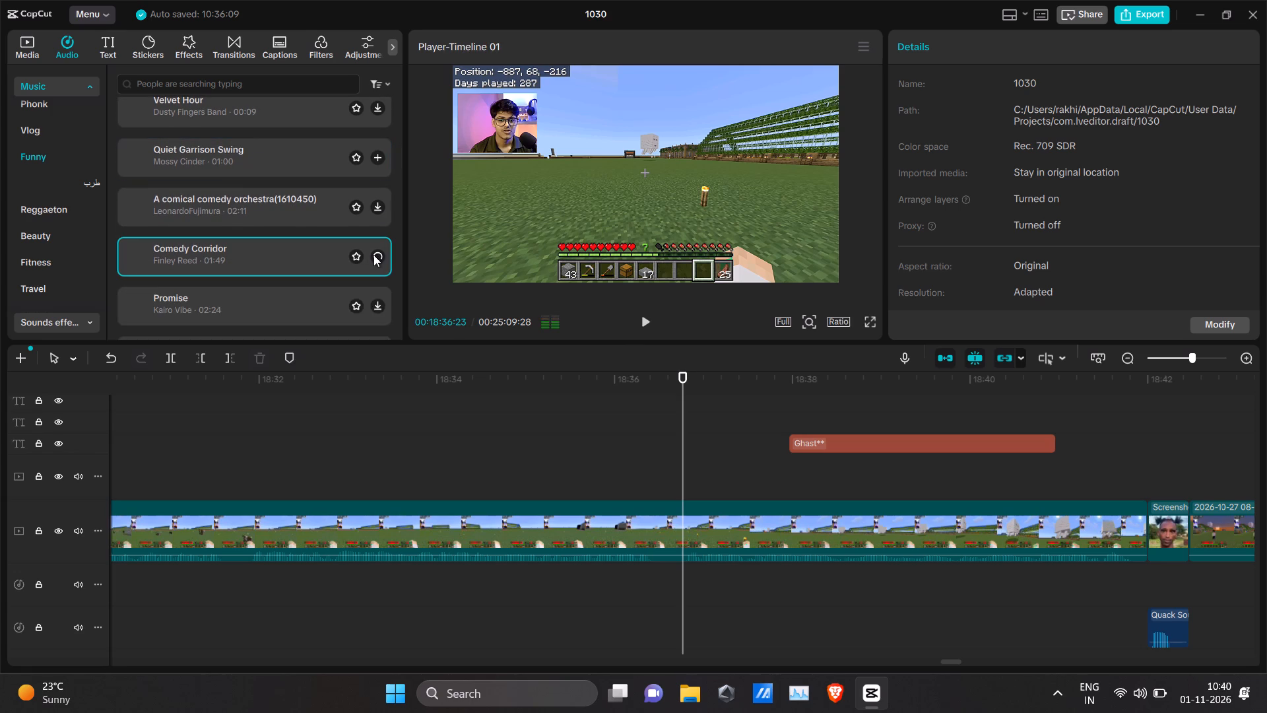
{"action": "scroll", "coordinate": [368, 201], "scroll_direction": "down", "scroll_amount": 1}
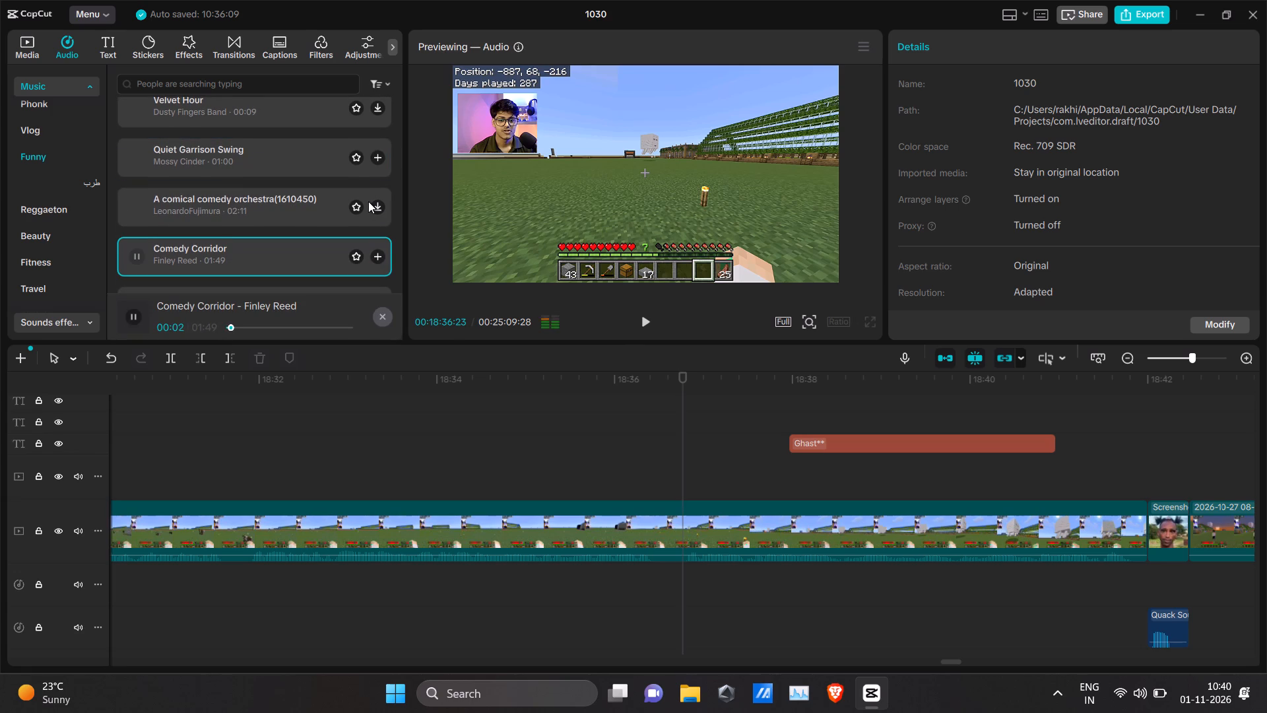
{"action": "scroll", "coordinate": [368, 201], "scroll_direction": "down", "scroll_amount": 1}
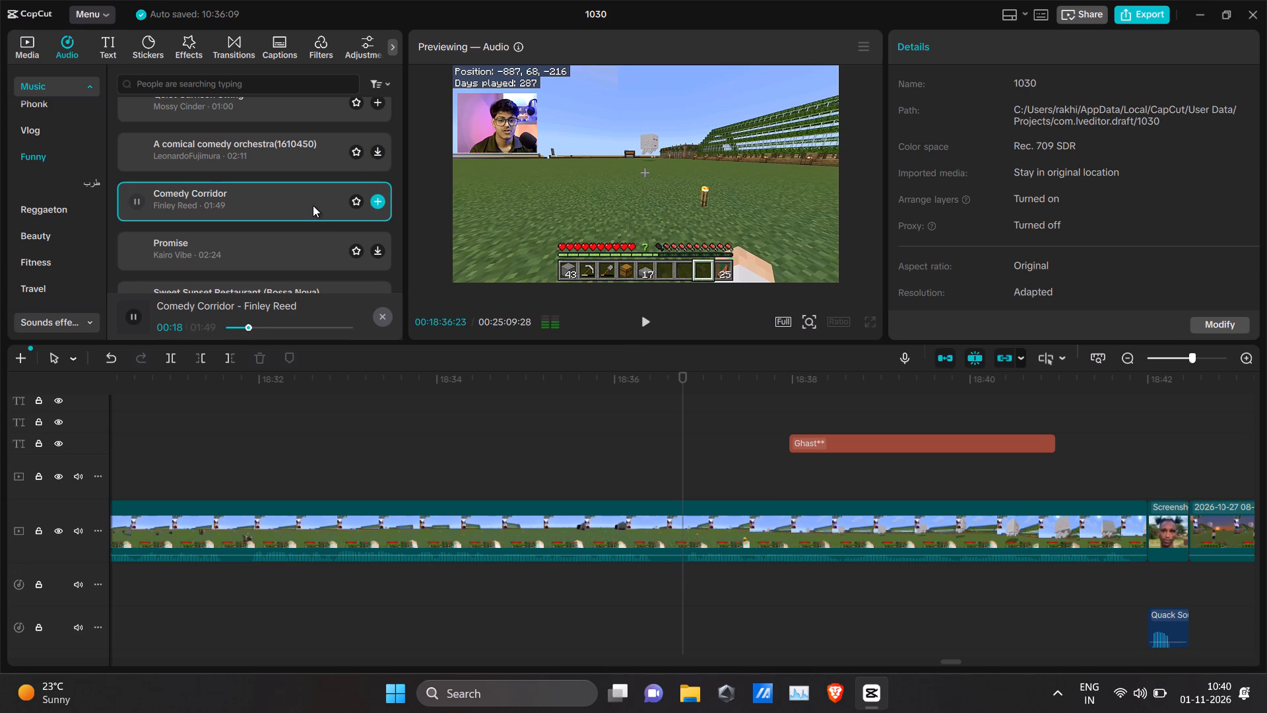
Look back over the edited clips and sound effects from about 00:18:28 to the video's start while Comedy Corridor plays.
{"action": "scroll", "coordinate": [361, 411], "scroll_direction": "right", "scroll_amount": 7}
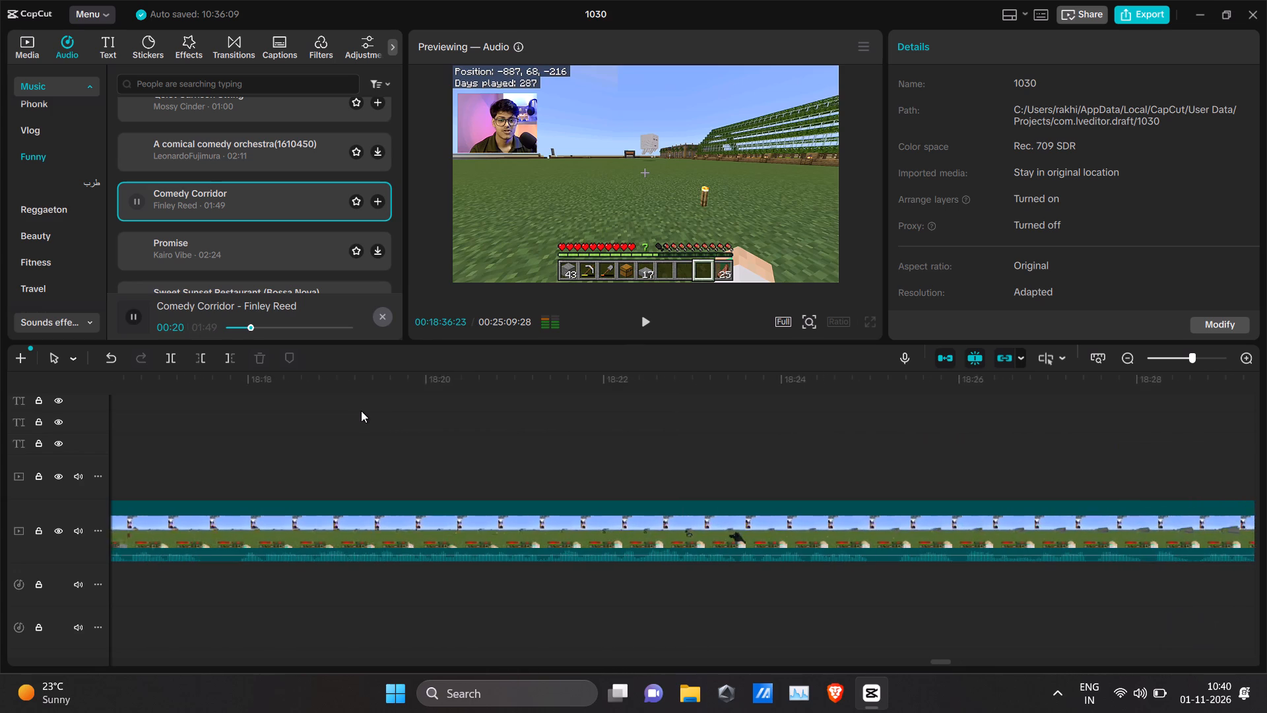
{"action": "scroll", "coordinate": [361, 411], "scroll_direction": "right", "scroll_amount": 4}
{"action": "scroll", "coordinate": [361, 411], "scroll_direction": "right", "scroll_amount": 20}
{"action": "scroll", "coordinate": [361, 411], "scroll_direction": "right", "scroll_amount": 20}
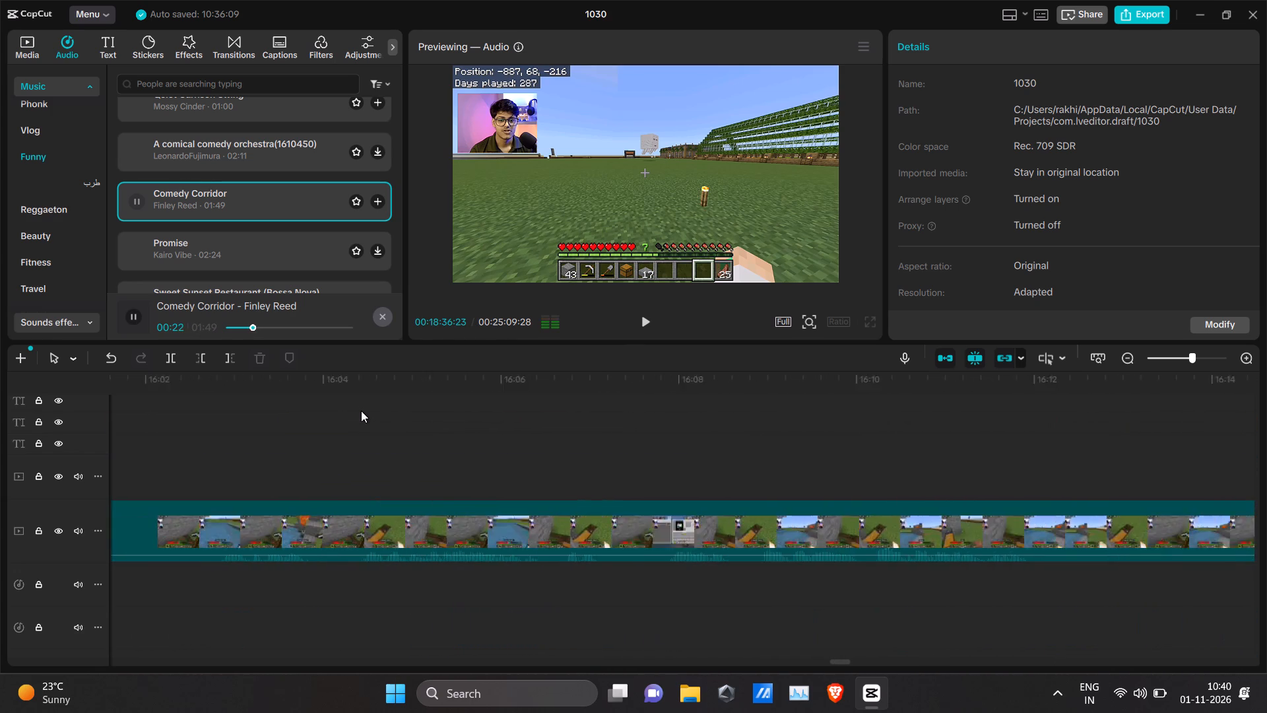
{"action": "scroll", "coordinate": [361, 411], "scroll_direction": "right", "scroll_amount": 18}
{"action": "scroll", "coordinate": [361, 411], "scroll_direction": "right", "scroll_amount": 14}
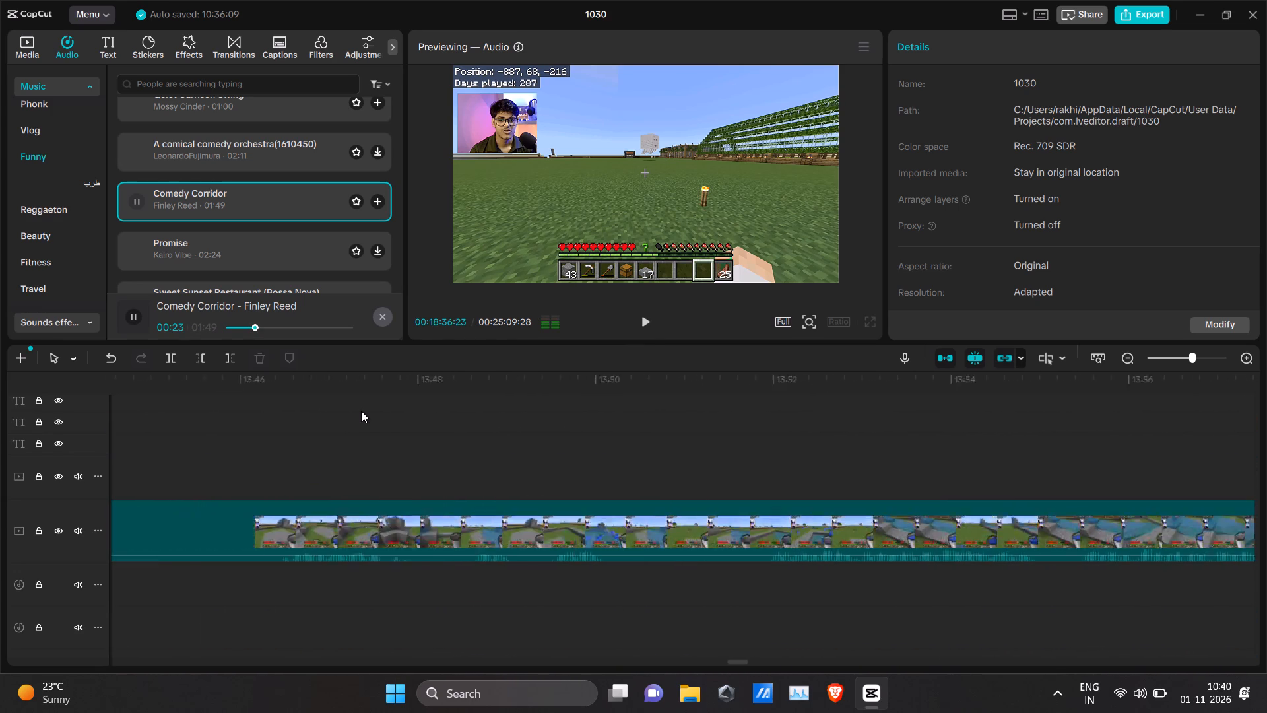
{"action": "scroll", "coordinate": [361, 411], "scroll_direction": "right", "scroll_amount": 16}
{"action": "scroll", "coordinate": [361, 411], "scroll_direction": "right", "scroll_amount": 10}
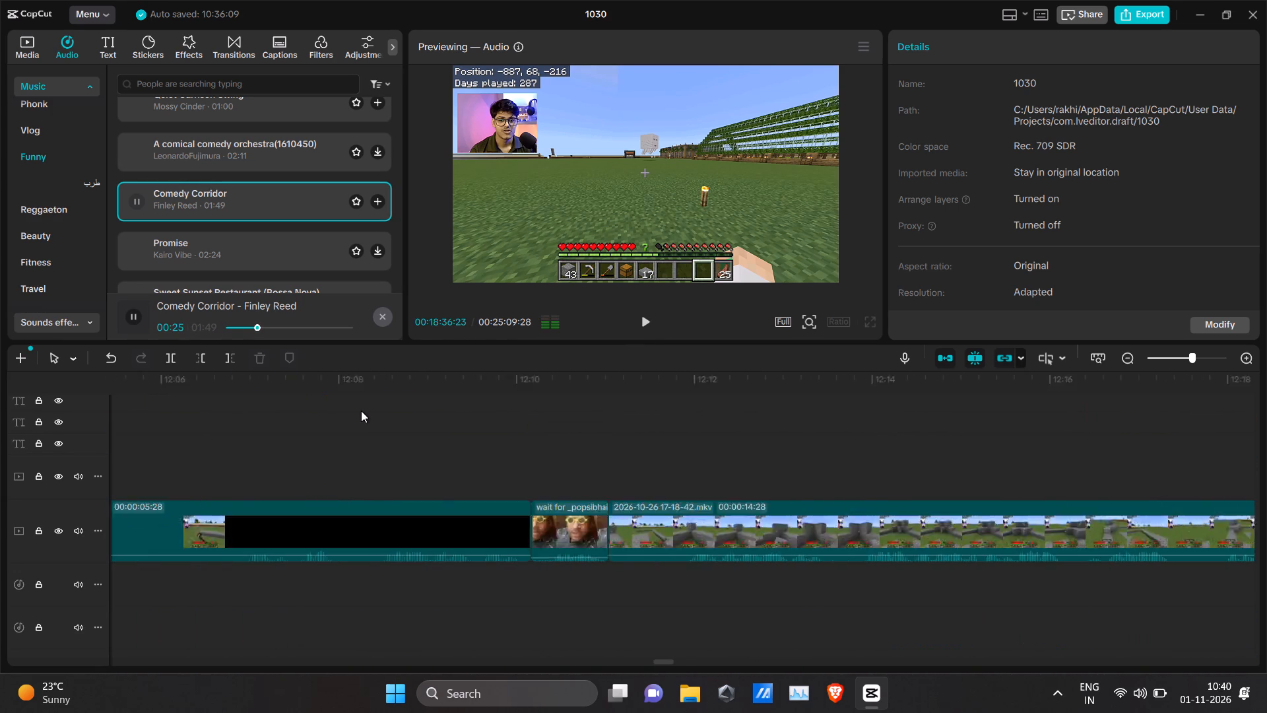
{"action": "scroll", "coordinate": [361, 411], "scroll_direction": "right", "scroll_amount": 19}
{"action": "scroll", "coordinate": [361, 411], "scroll_direction": "right", "scroll_amount": 6}
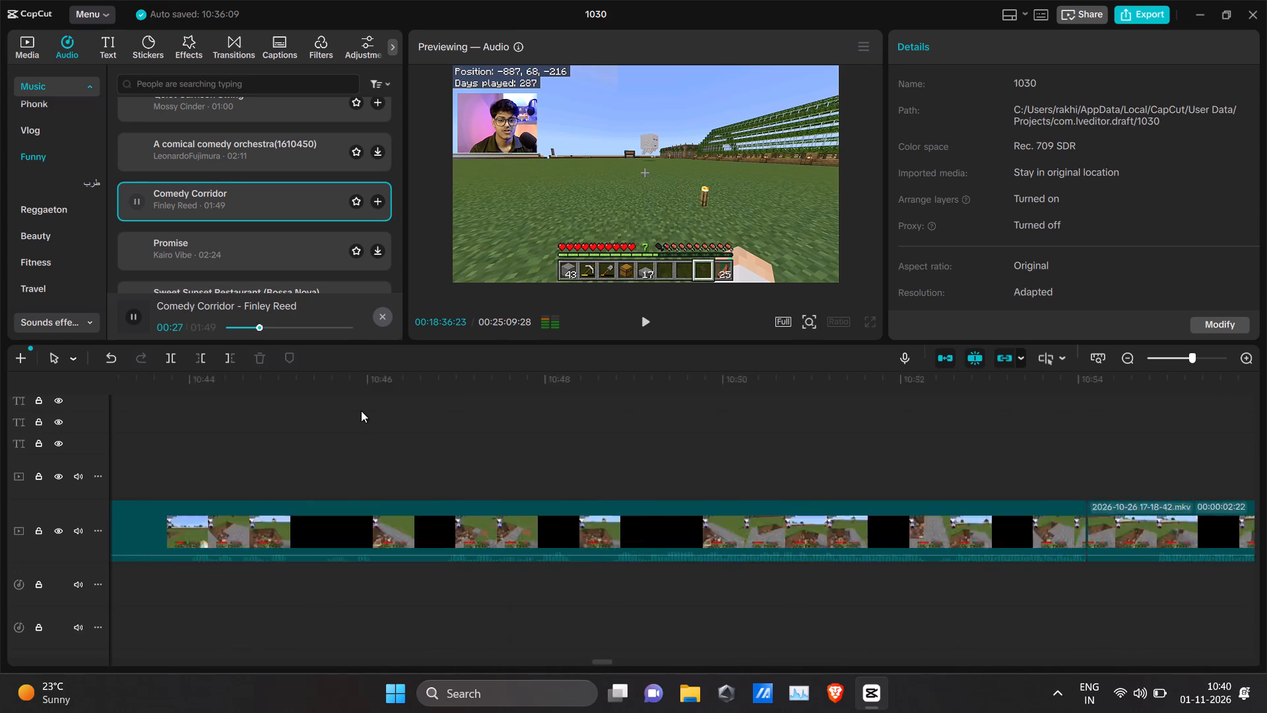
{"action": "scroll", "coordinate": [361, 411], "scroll_direction": "right", "scroll_amount": 20}
{"action": "scroll", "coordinate": [361, 411], "scroll_direction": "right", "scroll_amount": 19}
{"action": "scroll", "coordinate": [361, 411], "scroll_direction": "right", "scroll_amount": 4}
{"action": "scroll", "coordinate": [361, 411], "scroll_direction": "right", "scroll_amount": 20}
{"action": "scroll", "coordinate": [361, 411], "scroll_direction": "right", "scroll_amount": 17}
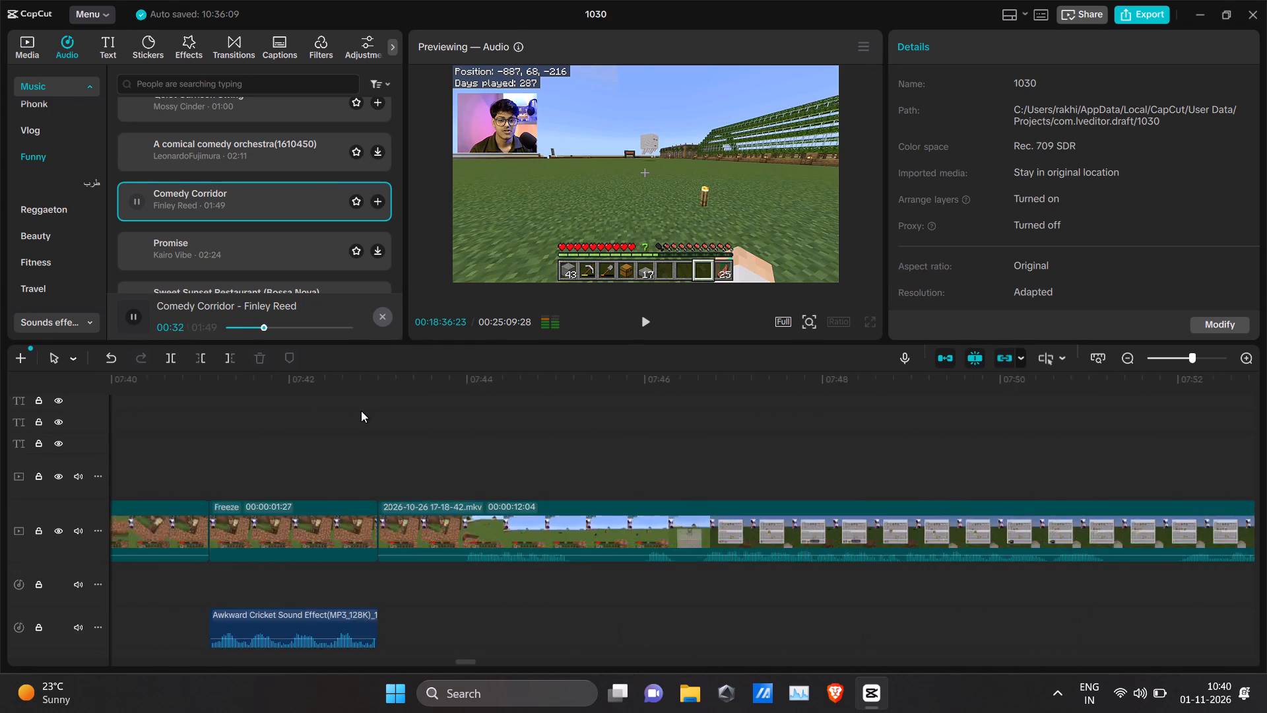
{"action": "scroll", "coordinate": [361, 411], "scroll_direction": "right", "scroll_amount": 16}
{"action": "scroll", "coordinate": [361, 411], "scroll_direction": "right", "scroll_amount": 10}
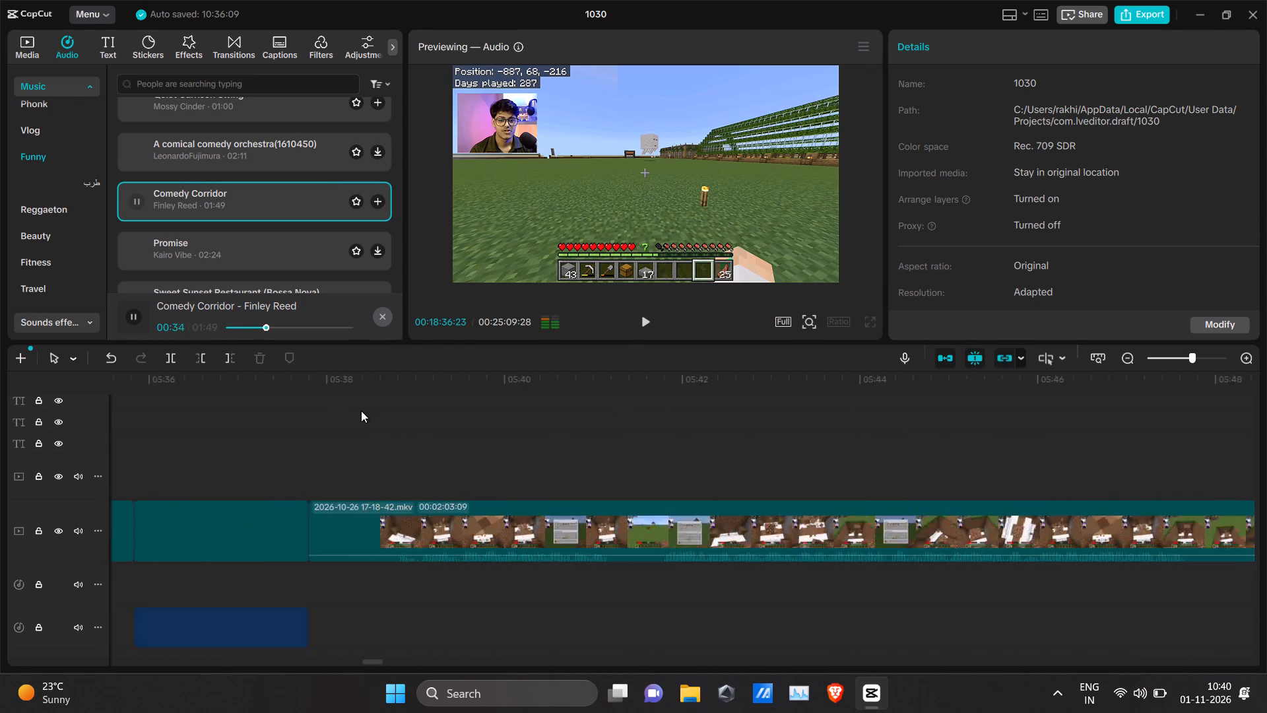
{"action": "scroll", "coordinate": [361, 411], "scroll_direction": "right", "scroll_amount": 20}
{"action": "scroll", "coordinate": [361, 411], "scroll_direction": "right", "scroll_amount": 20}
{"action": "scroll", "coordinate": [361, 411], "scroll_direction": "right", "scroll_amount": 20}
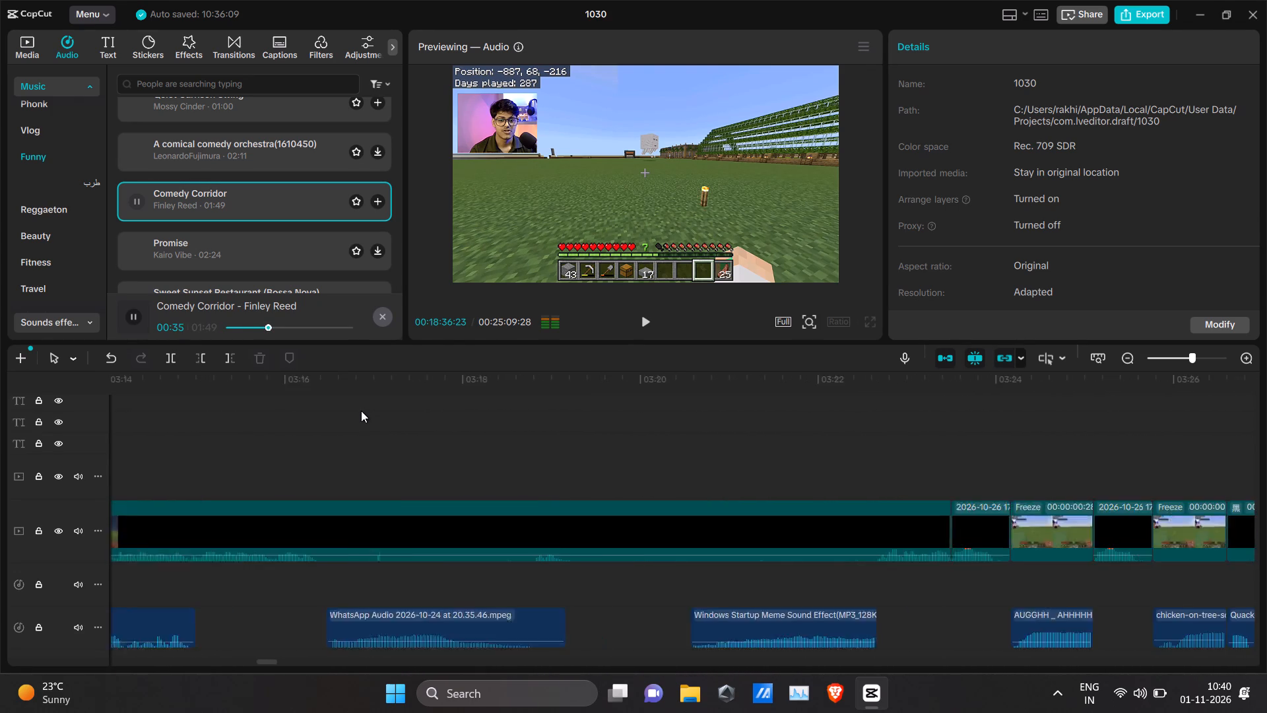
{"action": "scroll", "coordinate": [361, 411], "scroll_direction": "right", "scroll_amount": 20}
{"action": "scroll", "coordinate": [361, 411], "scroll_direction": "right", "scroll_amount": 13}
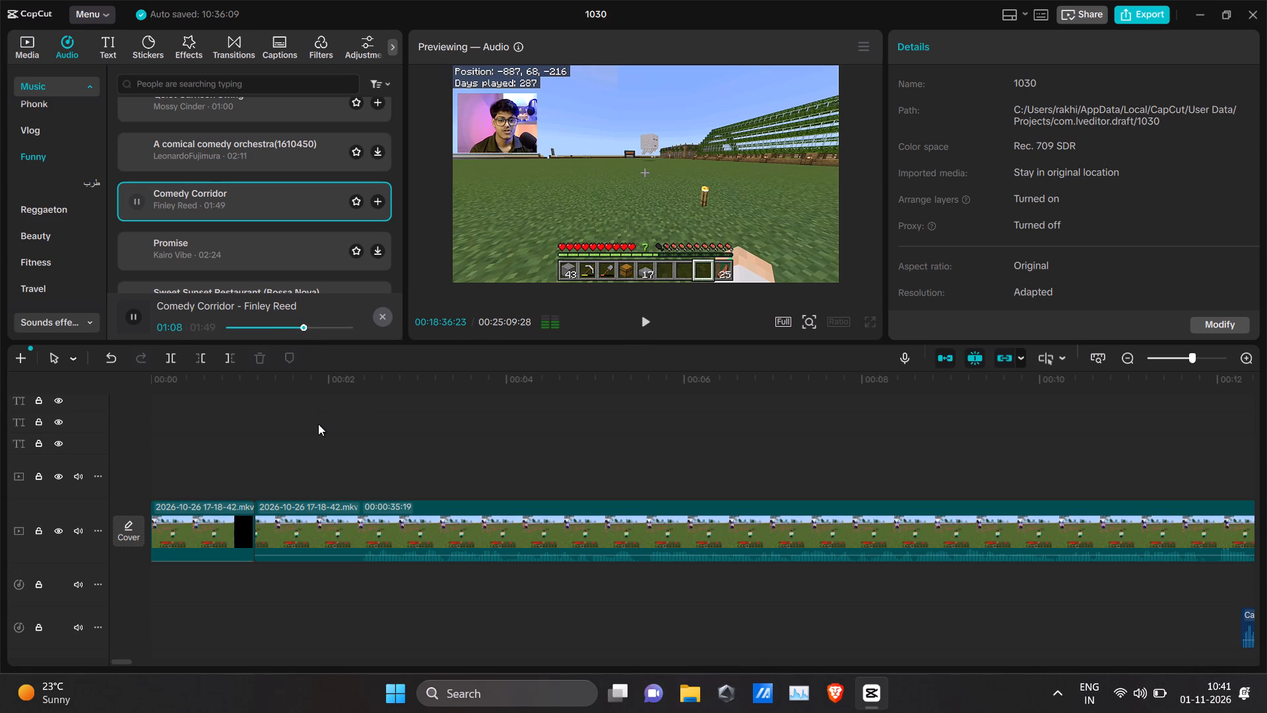
Examine the opening gameplay clips at the start of the video at a closer timeline scale.
{"action": "scroll", "coordinate": [318, 424], "scroll_direction": "up", "scroll_amount": 4}
{"action": "scroll", "coordinate": [318, 424], "scroll_direction": "down", "scroll_amount": 3}
{"action": "scroll", "coordinate": [318, 424], "scroll_direction": "up", "scroll_amount": 2, "text": "ctrl"}
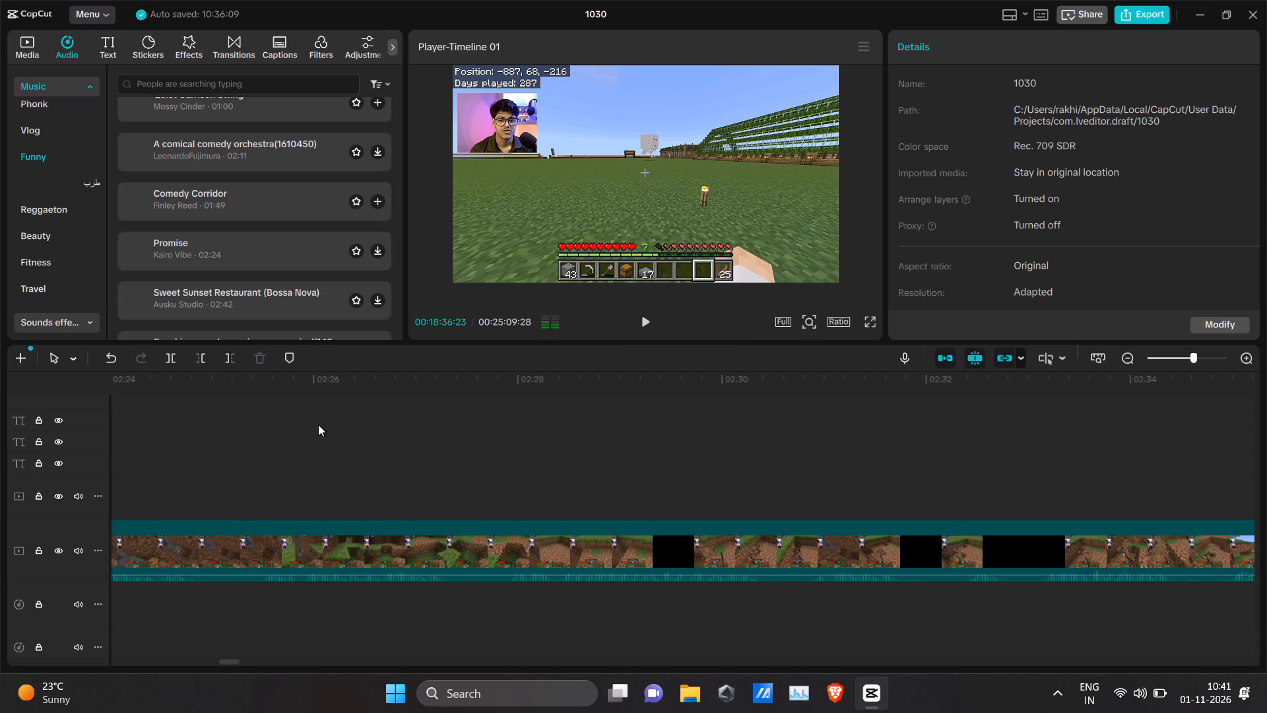
{"action": "scroll", "coordinate": [318, 424], "scroll_direction": "up", "scroll_amount": 3, "text": "ctrl"}
{"action": "scroll", "coordinate": [322, 447], "scroll_direction": "up", "scroll_amount": 16}
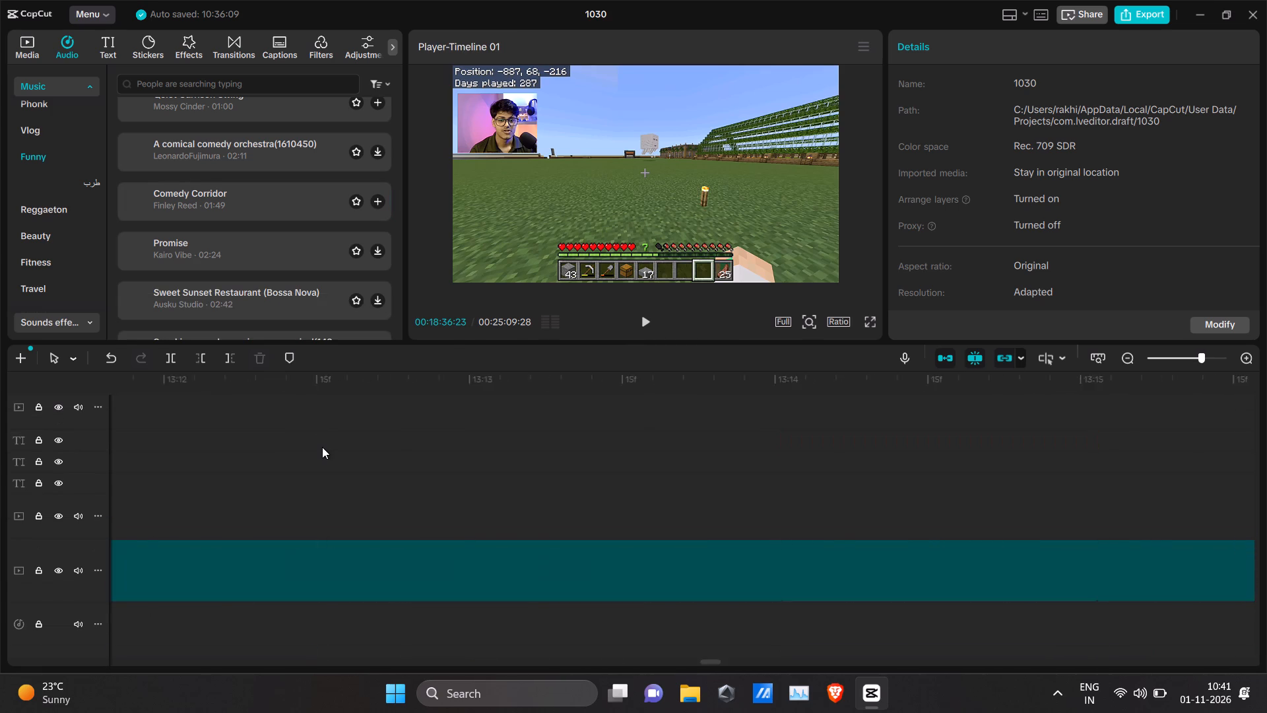
{"action": "scroll", "coordinate": [322, 447], "scroll_direction": "up", "scroll_amount": 17}
{"action": "scroll", "coordinate": [323, 447], "scroll_direction": "down", "scroll_amount": 10, "text": "ctrl"}
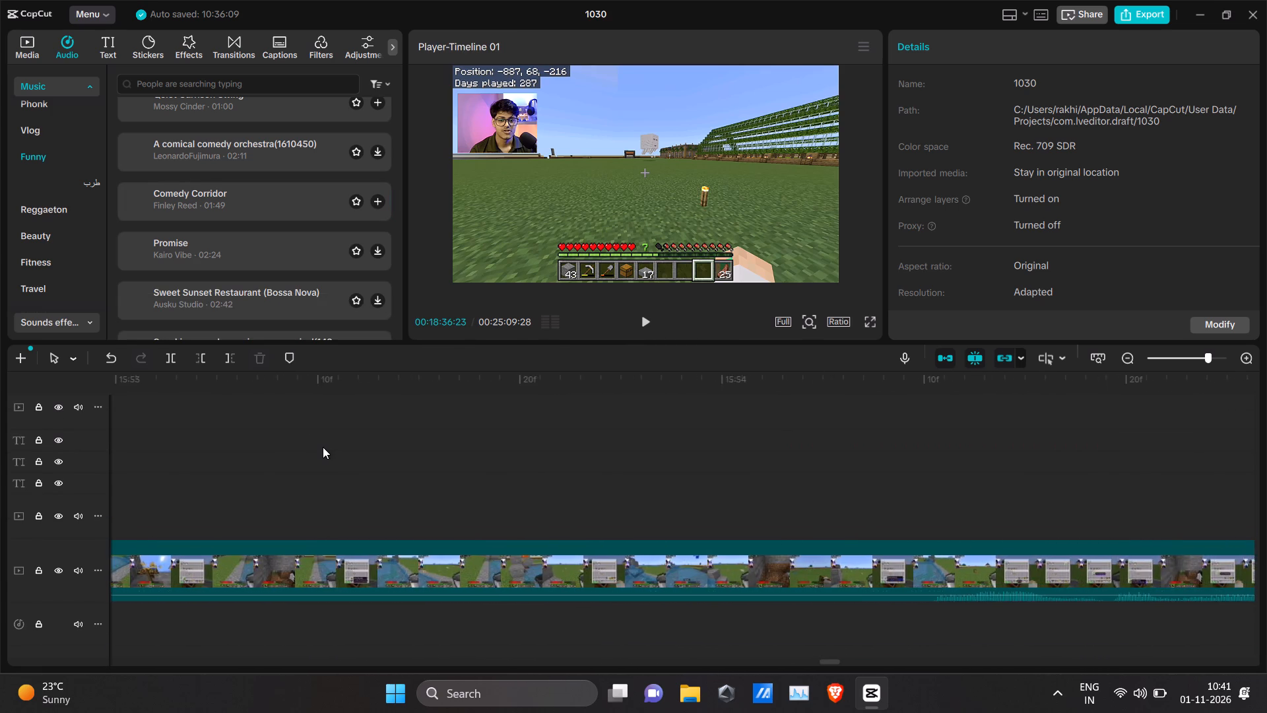
{"action": "scroll", "coordinate": [323, 447], "scroll_direction": "down", "scroll_amount": 3, "text": "ctrl"}
{"action": "left_click_drag", "start_coordinate": [808, 658], "coordinate": [73, 691]}
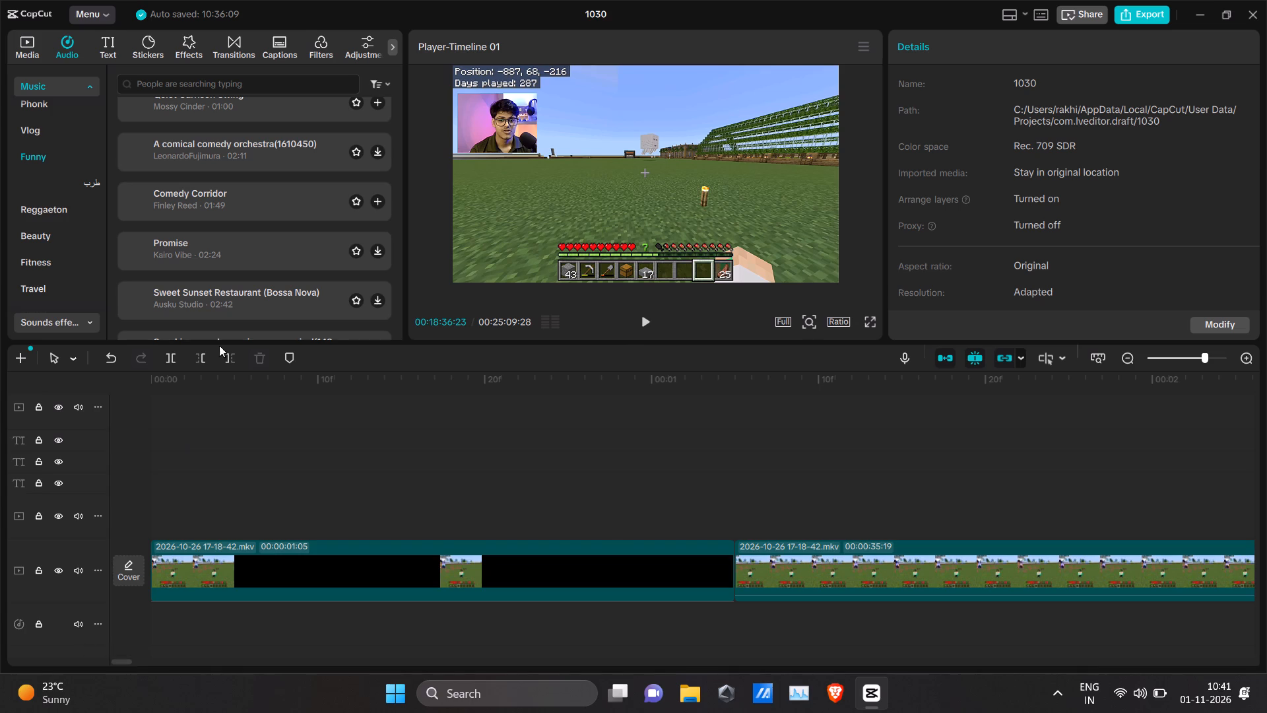
Place Comedy Corridor at the very start of the video, on the audio track beneath the sound effects.
{"action": "left_click", "coordinate": [302, 215]}
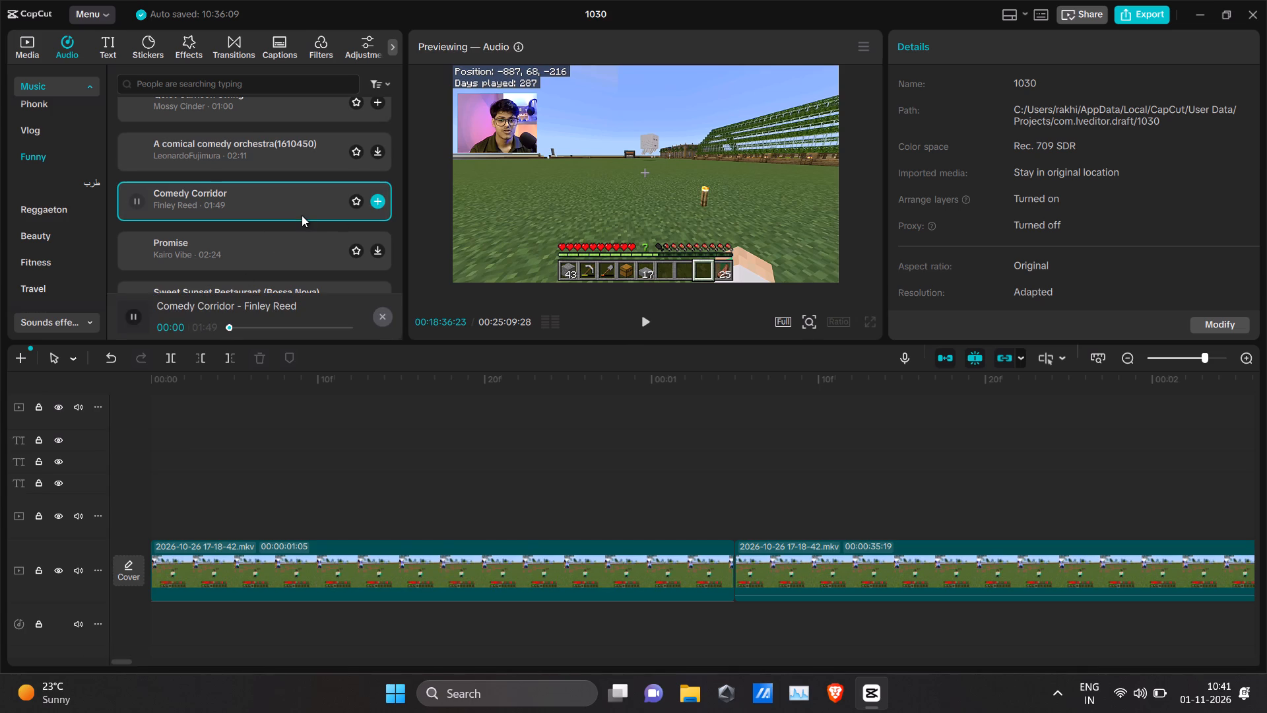
{"action": "left_click_drag", "start_coordinate": [295, 206], "coordinate": [352, 712]}
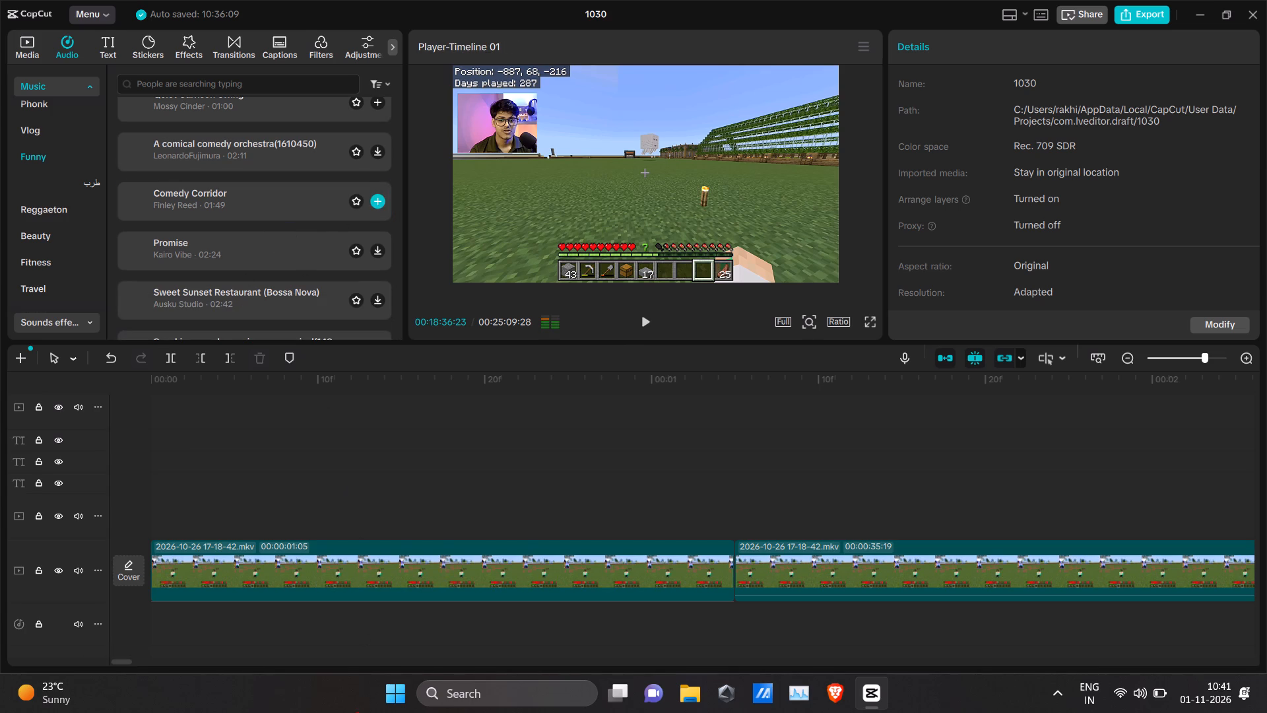
{"action": "left_click_drag", "start_coordinate": [352, 712], "coordinate": [292, 686]}
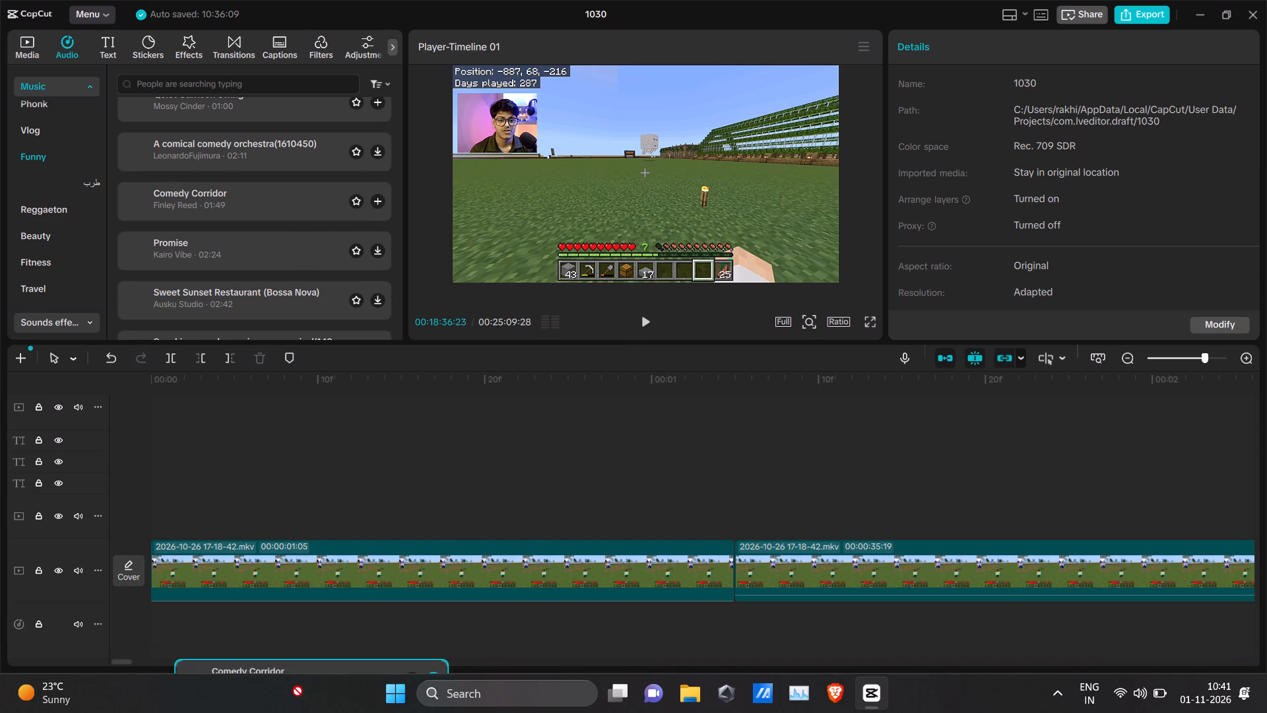
{"action": "left_click_drag", "start_coordinate": [292, 686], "coordinate": [299, 393]}
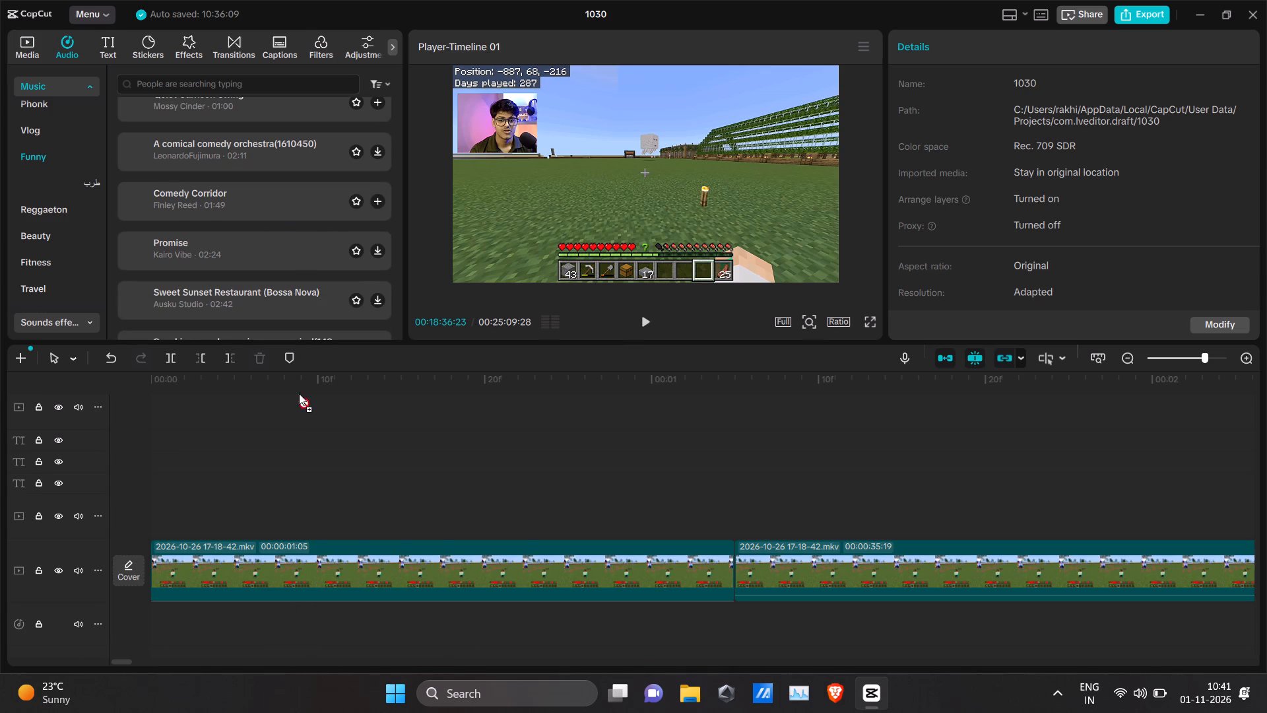
{"action": "left_click_drag", "start_coordinate": [299, 393], "coordinate": [251, 211]}
{"action": "scroll", "coordinate": [269, 505], "scroll_direction": "down", "scroll_amount": 2}
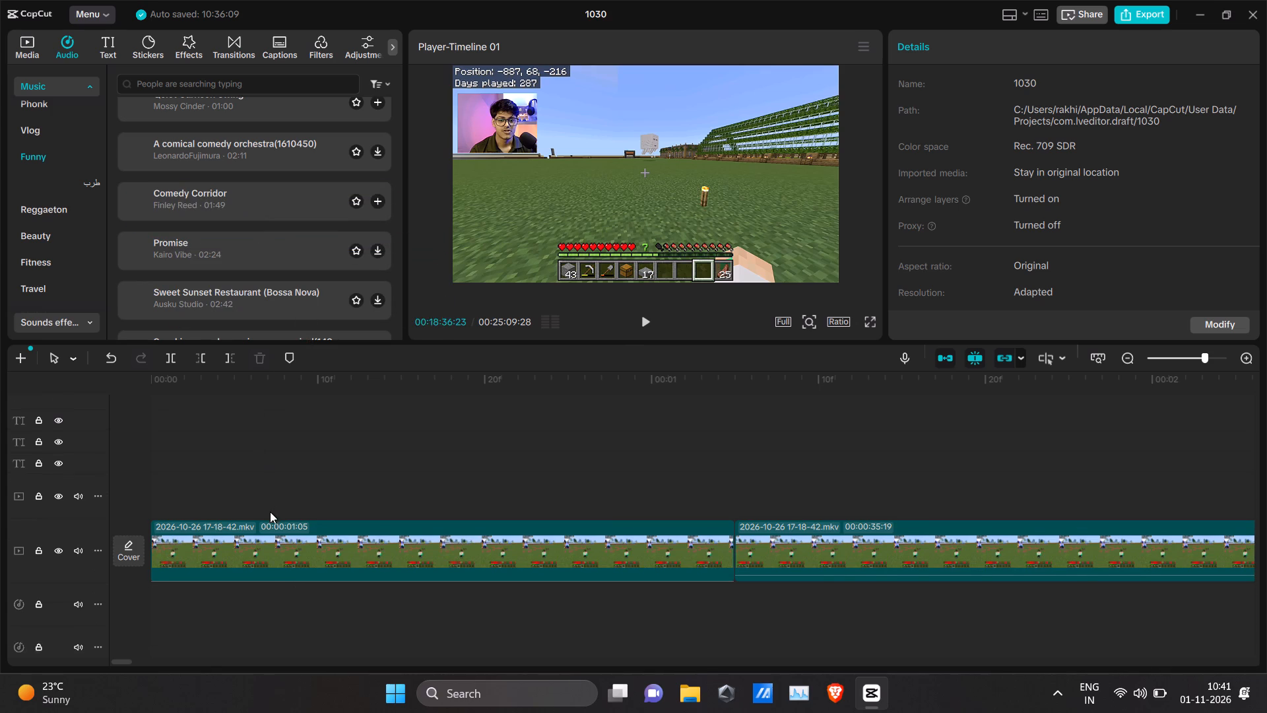
{"action": "scroll", "coordinate": [270, 512], "scroll_direction": "down", "scroll_amount": 6}
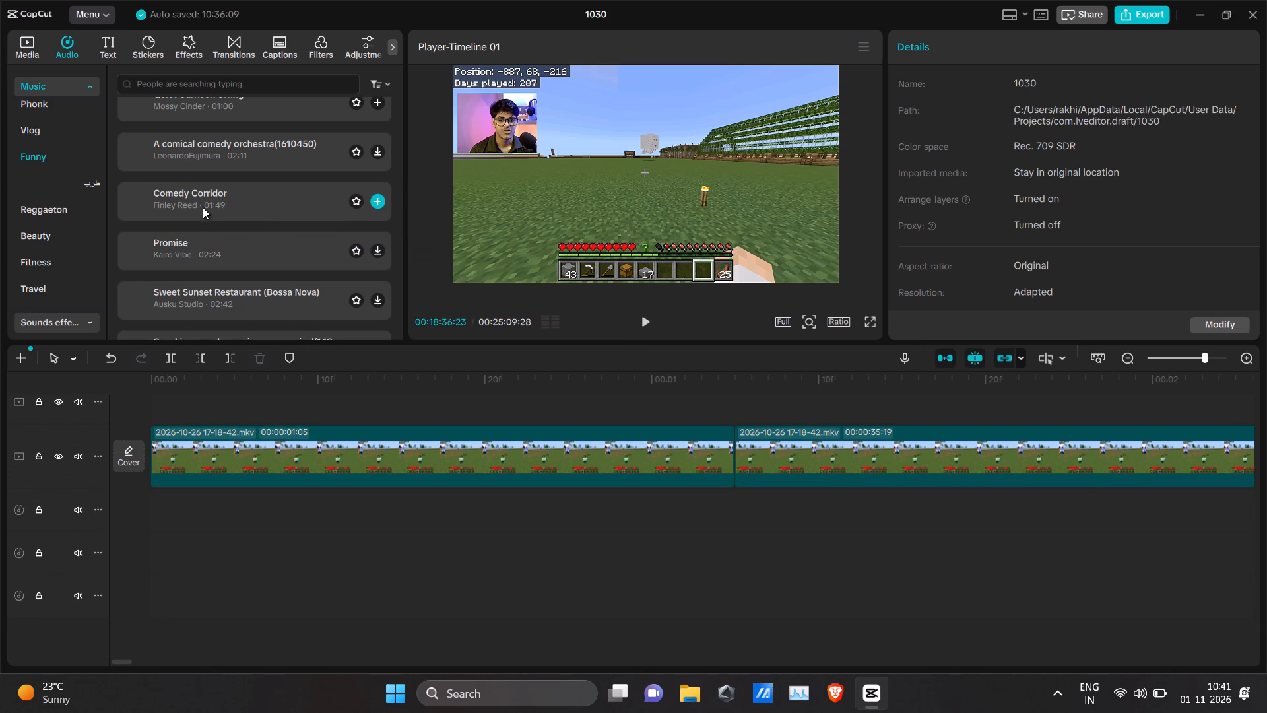
{"action": "left_click_drag", "start_coordinate": [203, 206], "coordinate": [159, 588]}
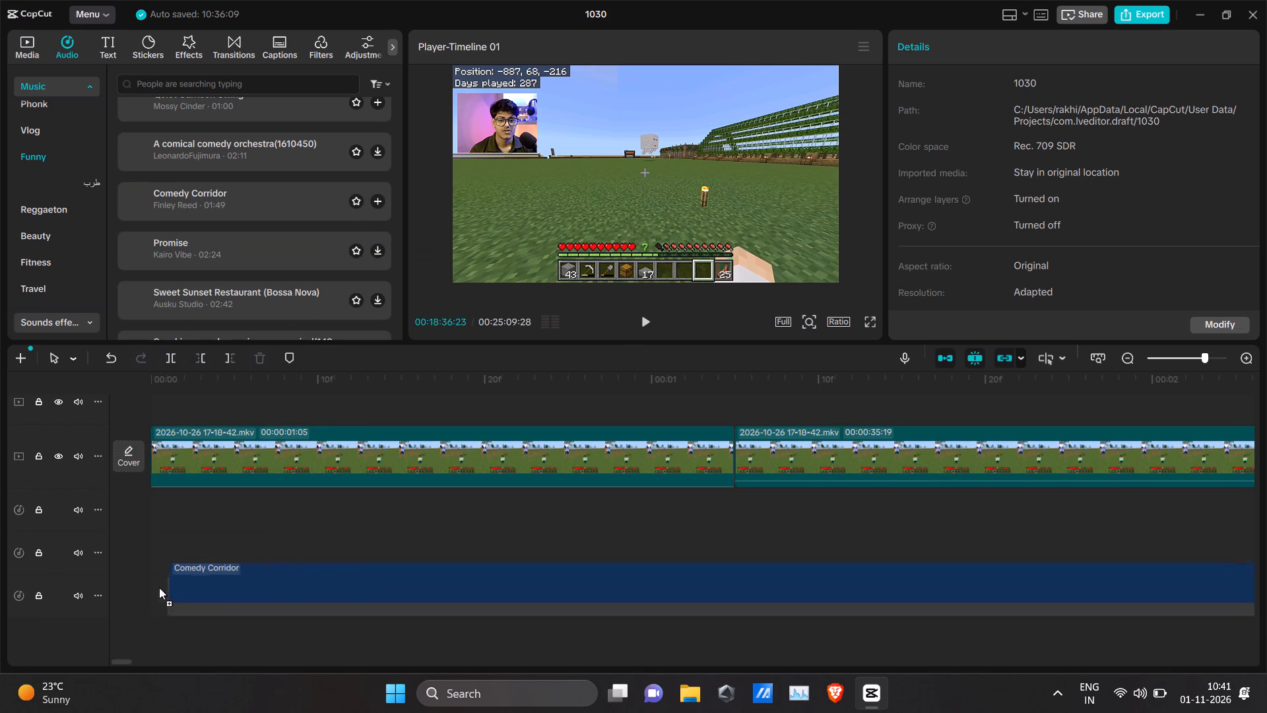
{"action": "left_click_drag", "start_coordinate": [159, 588], "coordinate": [151, 593]}
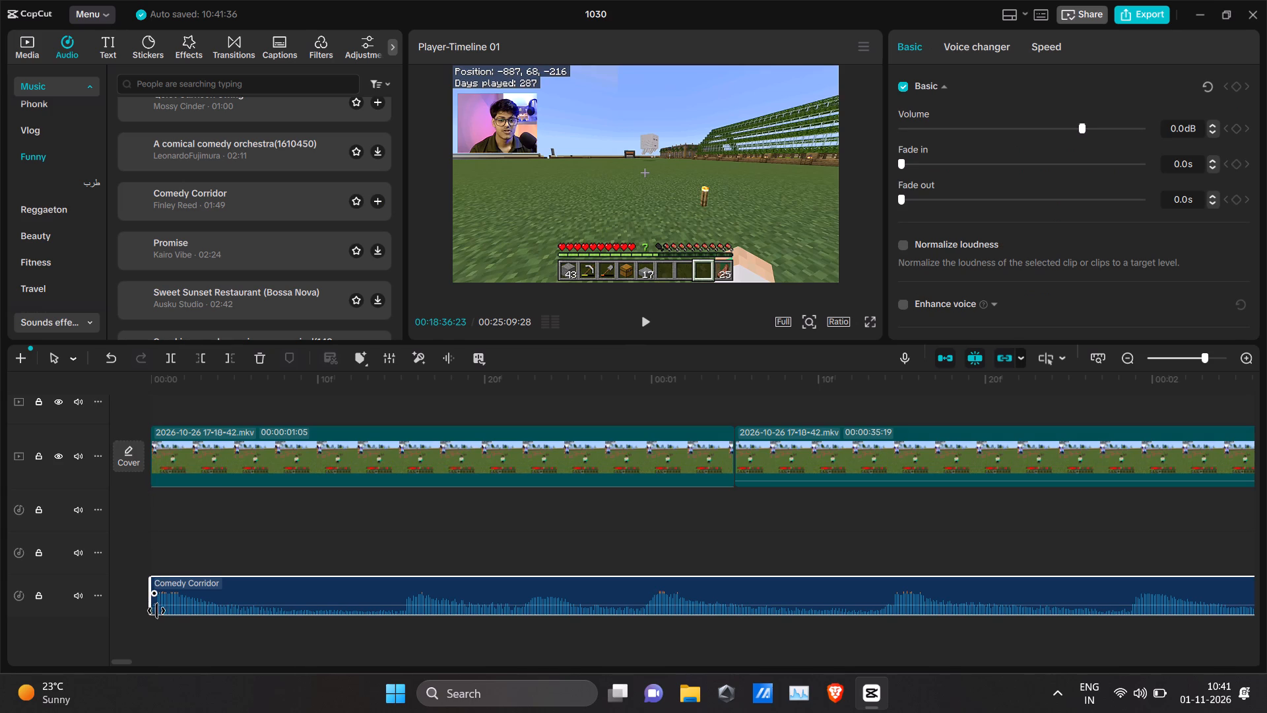
Set Comedy Corridor's volume to -18.3 dB and give it a 0.1 s fade-in.
{"action": "left_click", "coordinate": [172, 606]}
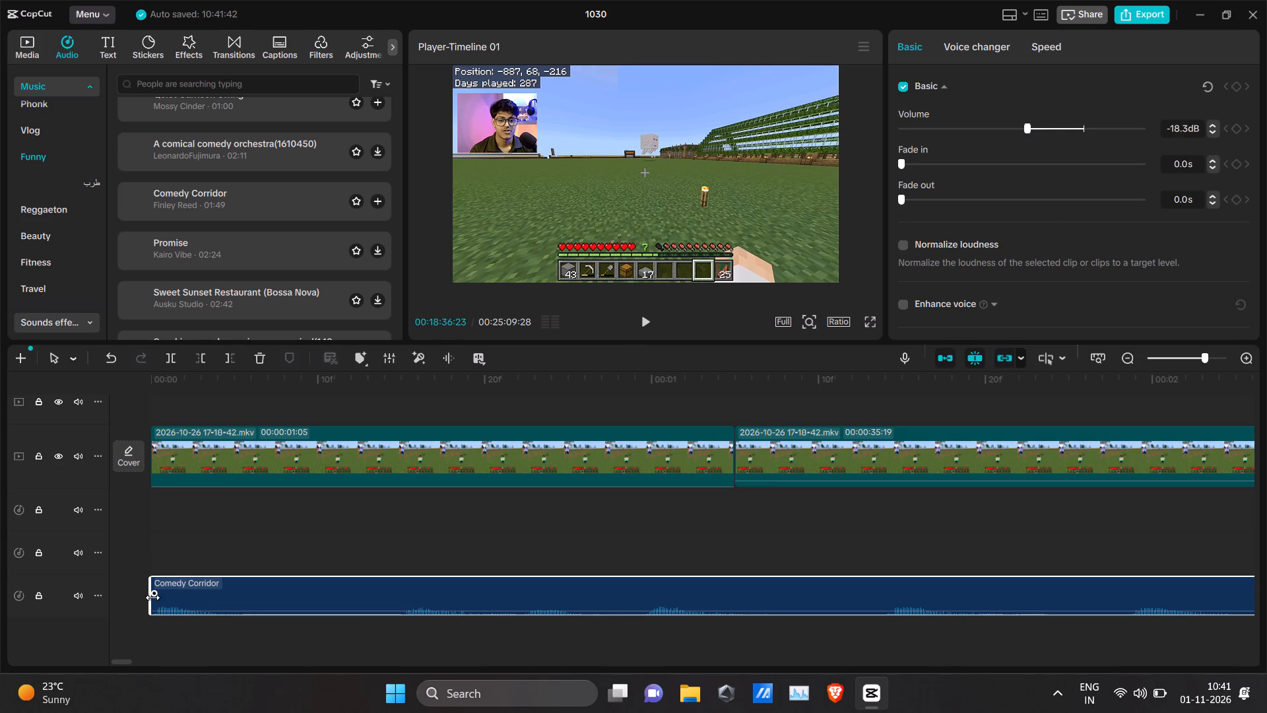
{"action": "left_click_drag", "start_coordinate": [152, 595], "coordinate": [190, 594]}
{"action": "left_click_drag", "start_coordinate": [190, 594], "coordinate": [197, 594]}
Play the video's first few seconds to judge how loud Comedy Corridor sounds against the voice.
{"action": "key", "text": "space"}
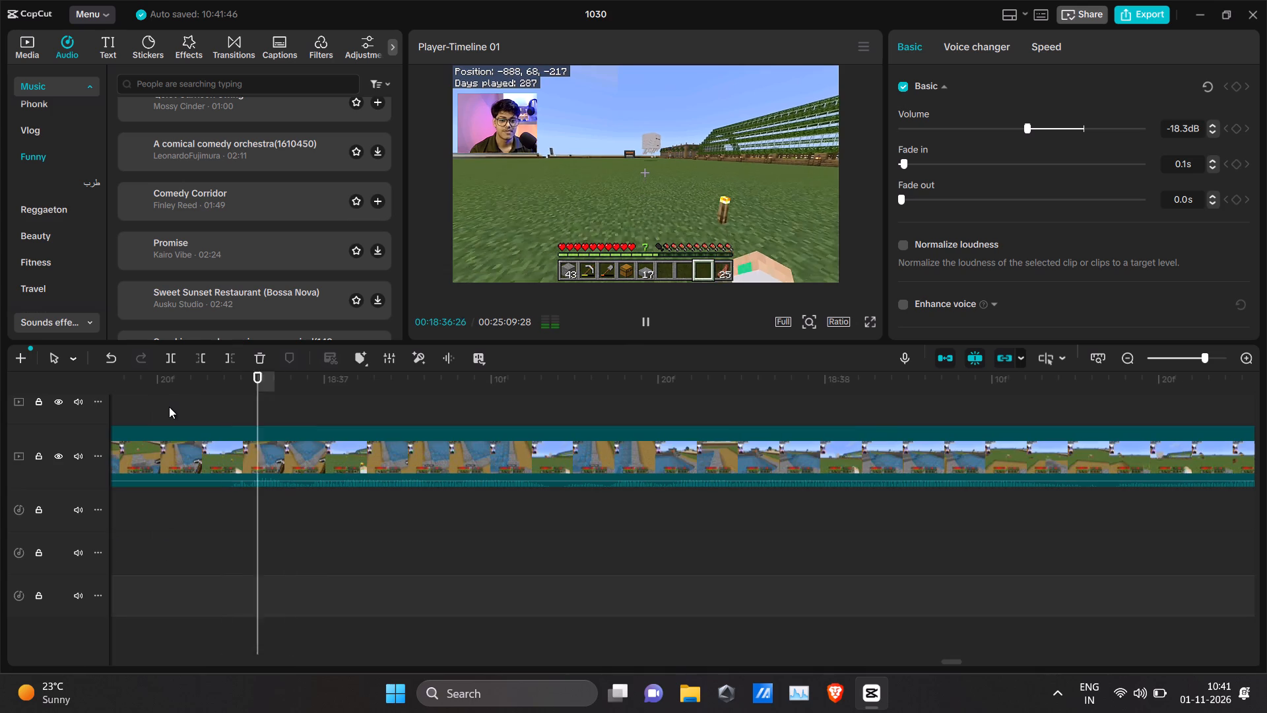
{"action": "key", "text": "space"}
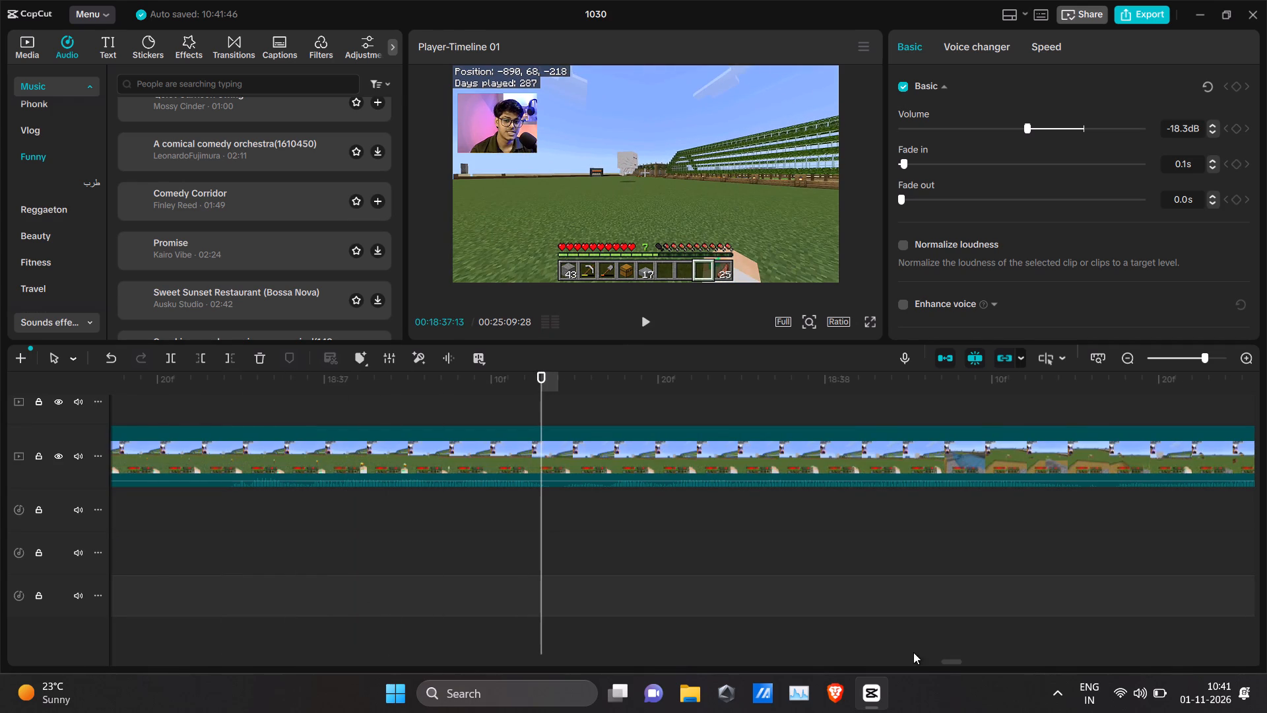
{"action": "left_click_drag", "start_coordinate": [944, 662], "coordinate": [102, 660]}
{"action": "left_click", "coordinate": [163, 391]}
{"action": "left_click_drag", "start_coordinate": [157, 386], "coordinate": [122, 383]}
{"action": "key", "text": "space"}
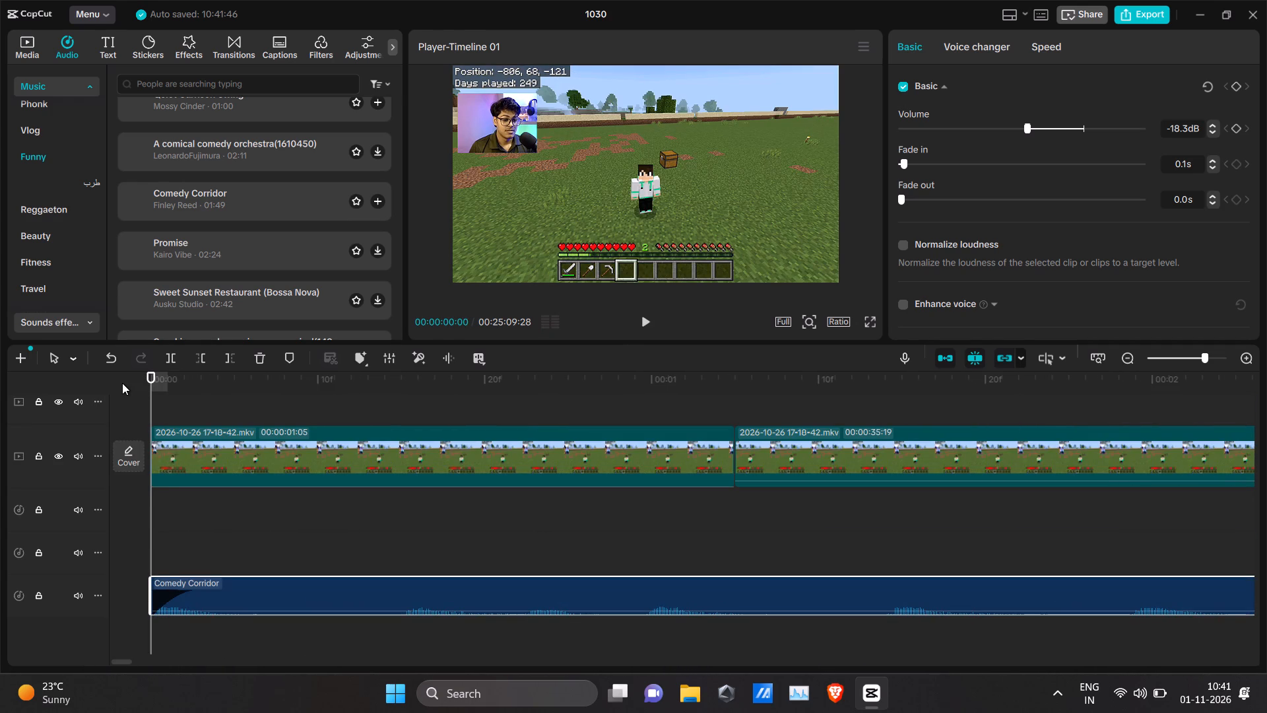
{"action": "key", "text": "space"}
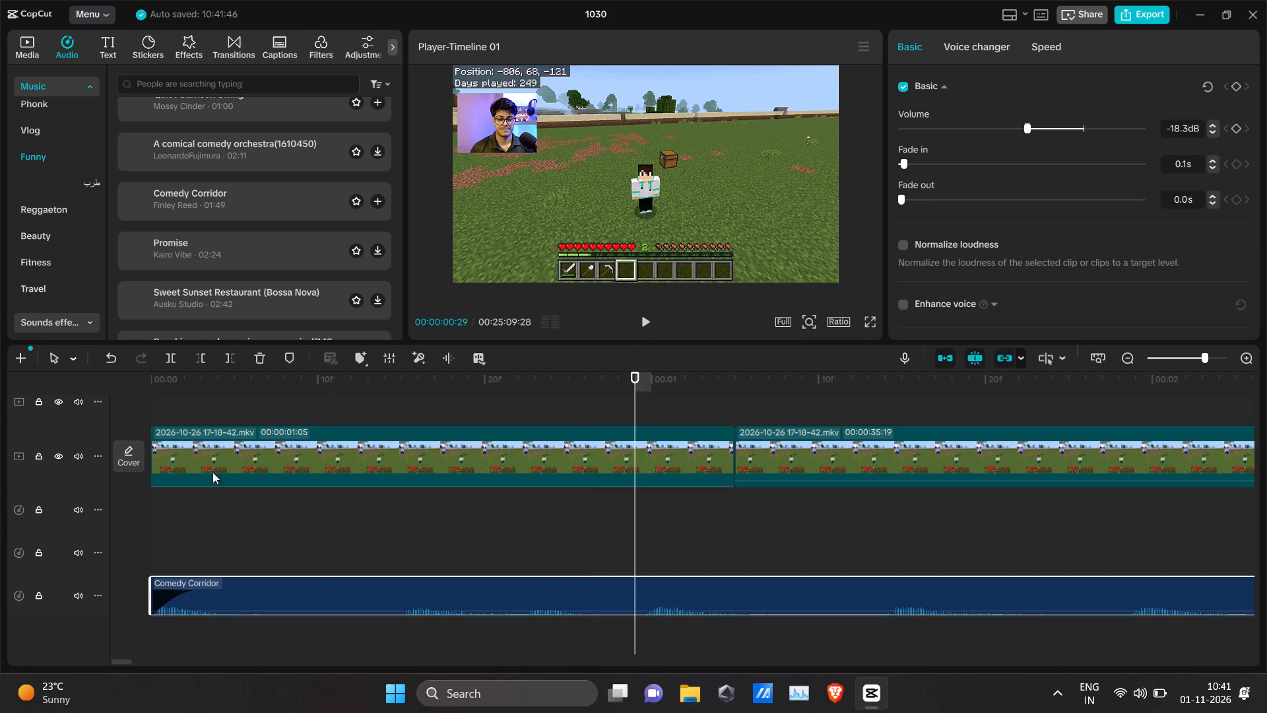
{"action": "scroll", "coordinate": [428, 521], "scroll_direction": "down", "scroll_amount": 5, "text": "ctrl"}
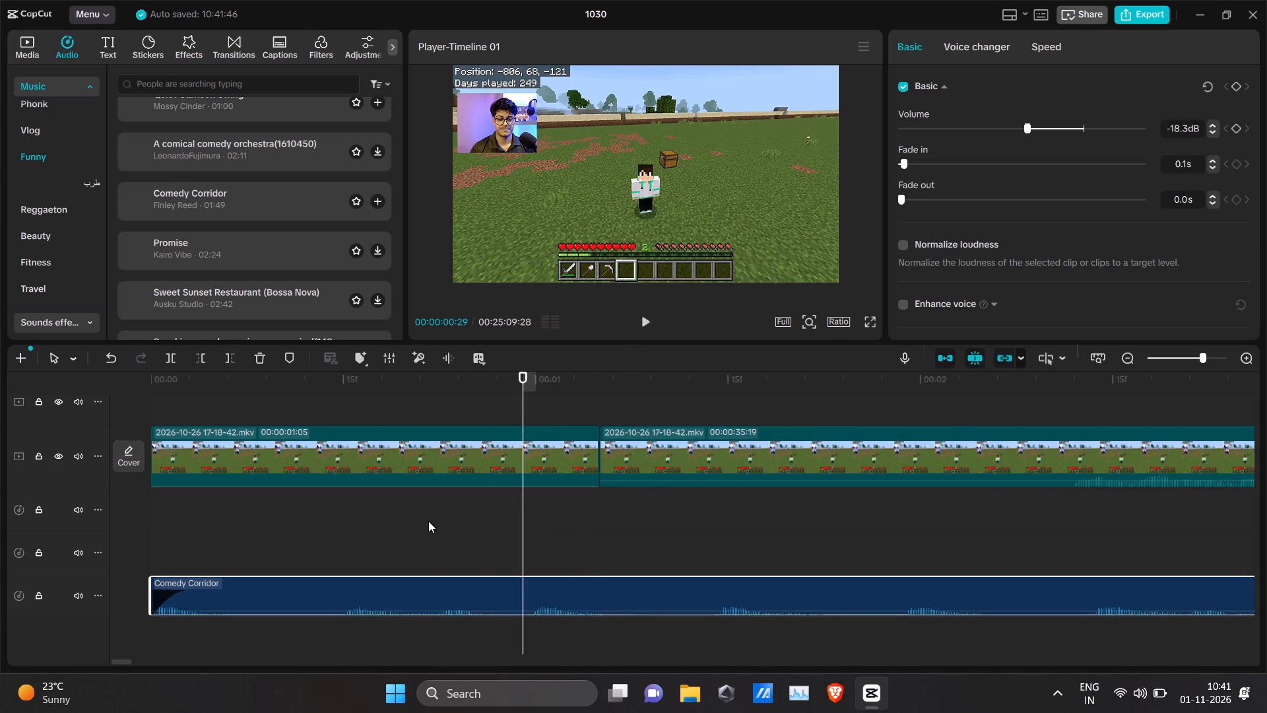
{"action": "scroll", "coordinate": [428, 521], "scroll_direction": "down", "scroll_amount": 11, "text": "ctrl"}
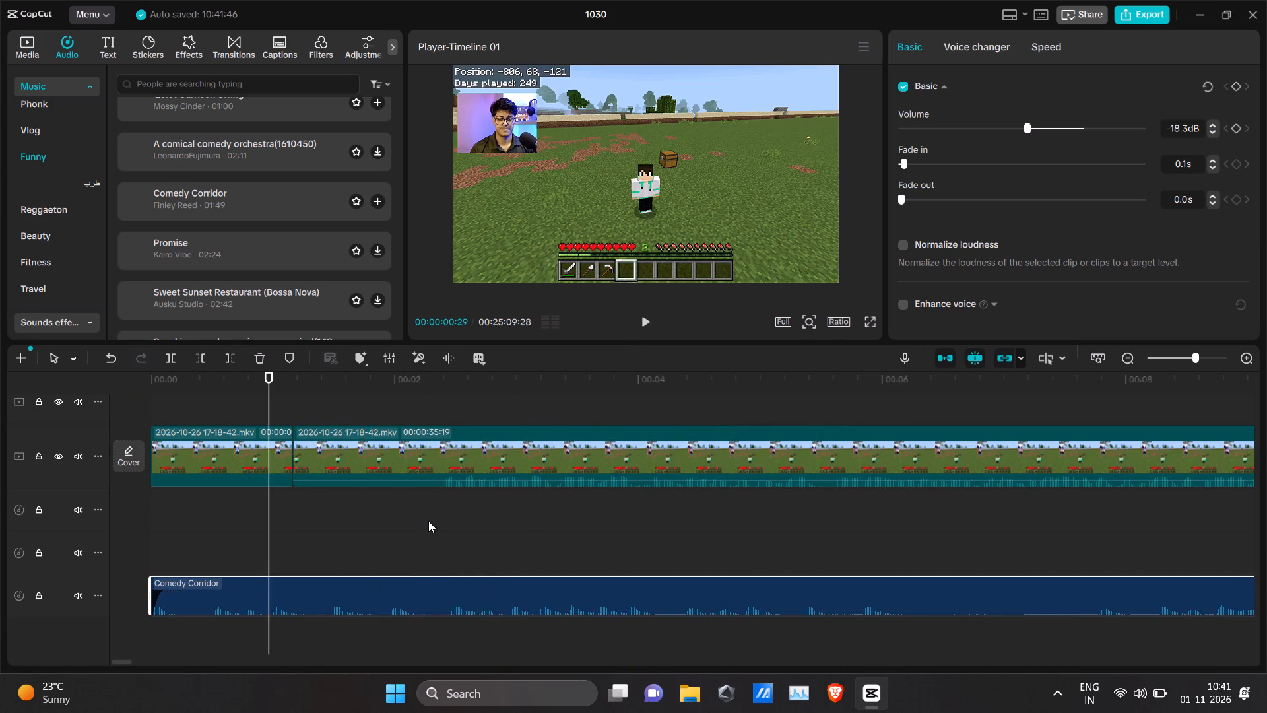
{"action": "scroll", "coordinate": [428, 521], "scroll_direction": "down", "scroll_amount": 10, "text": "ctrl"}
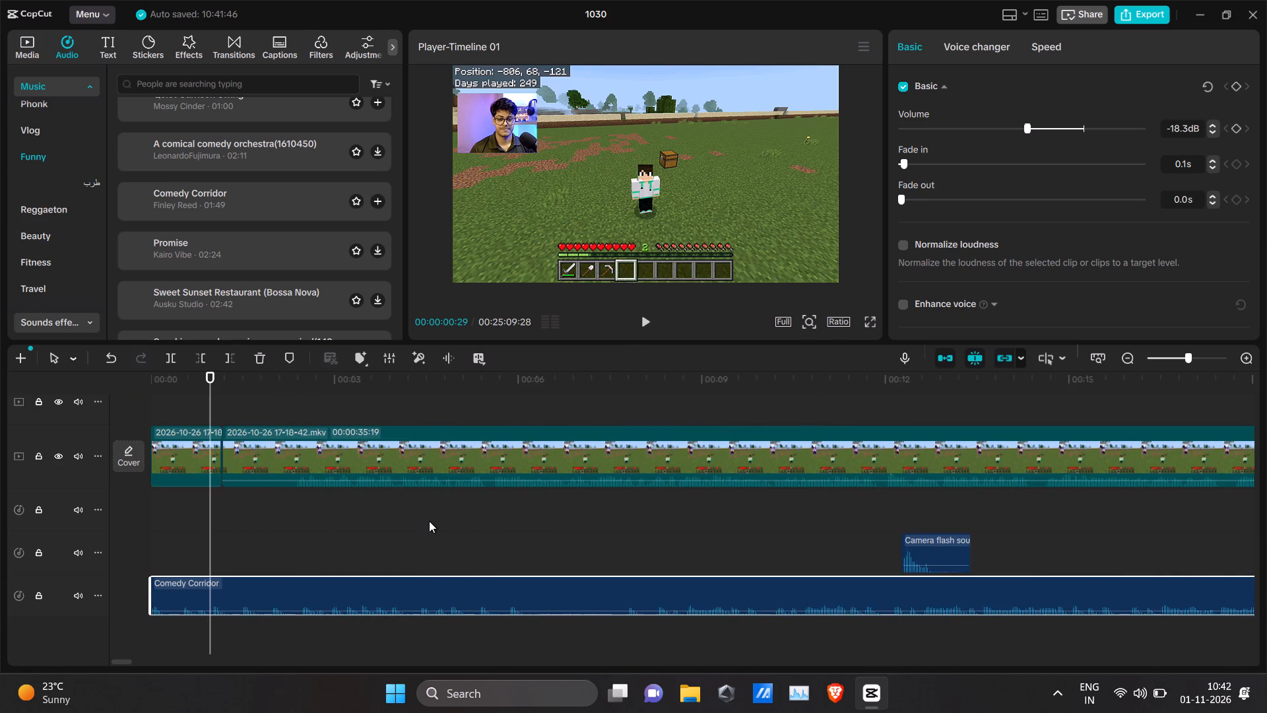
{"action": "scroll", "coordinate": [429, 521], "scroll_direction": "down", "scroll_amount": 3, "text": "ctrl"}
{"action": "key", "text": "space"}
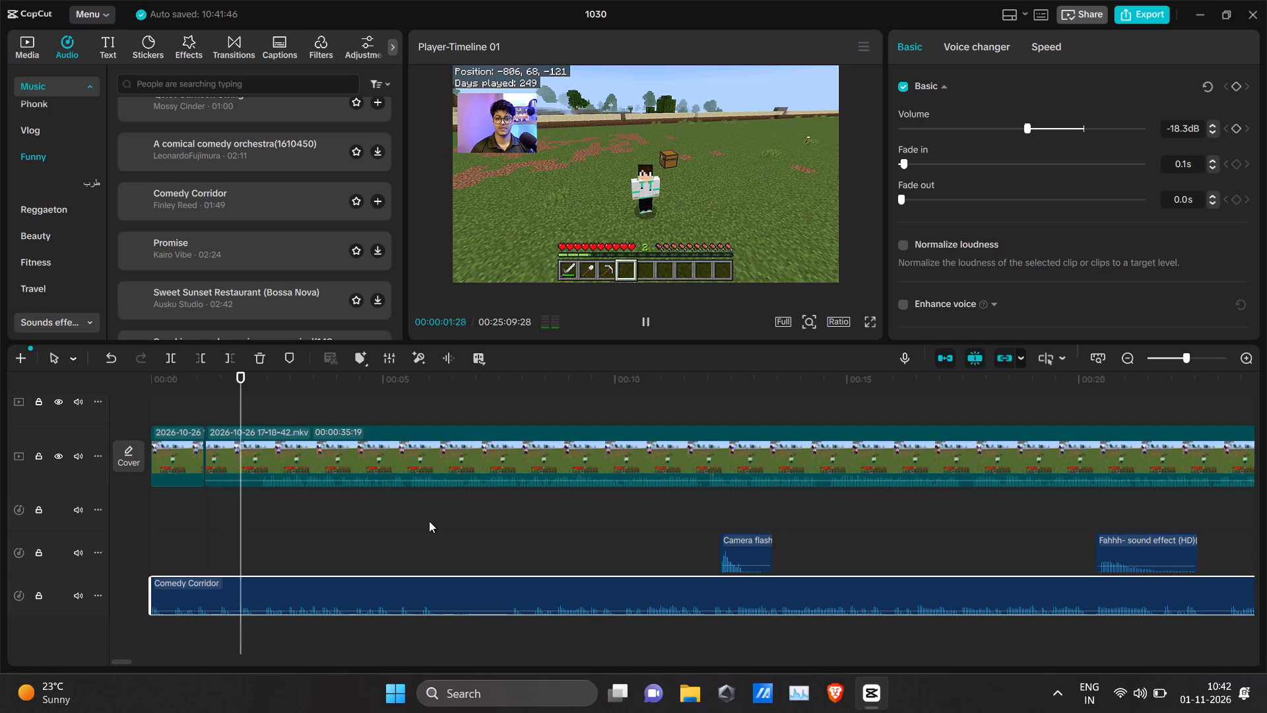
{"action": "key", "text": "space"}
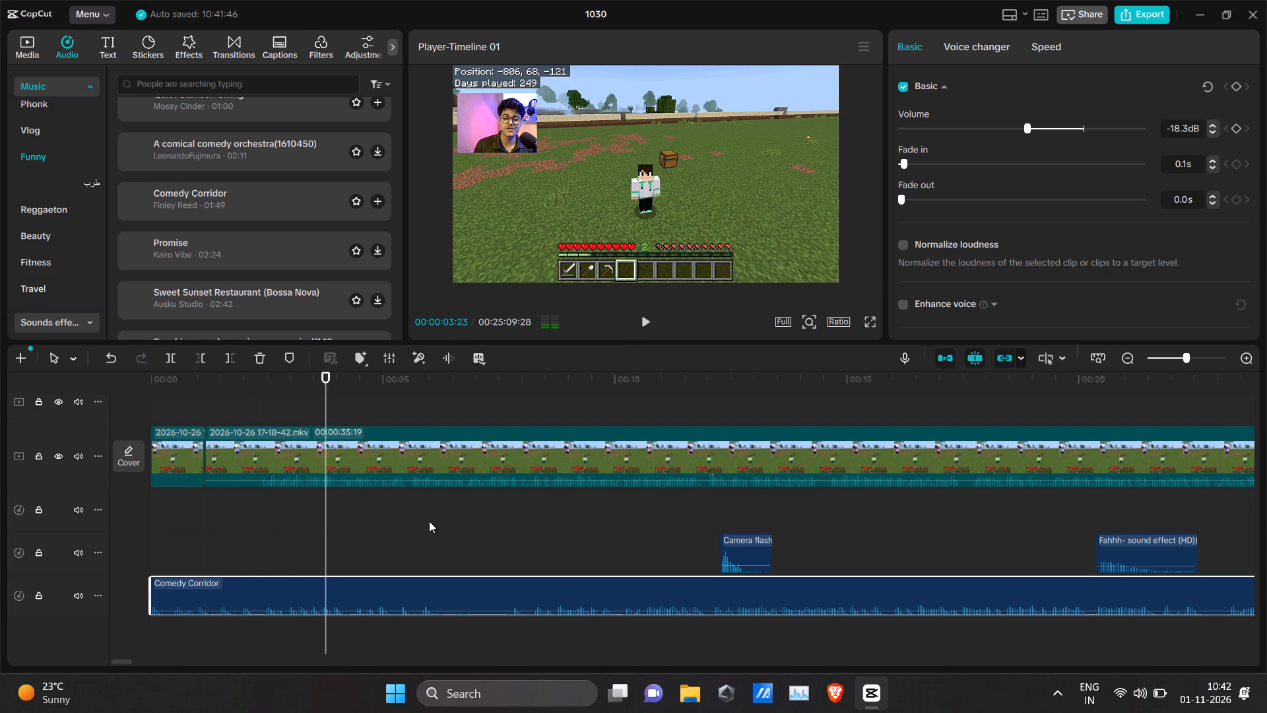
Lower Comedy Corridor's volume to -30.5 dB.
{"action": "left_click", "coordinate": [635, 589]}
{"action": "left_click_drag", "start_coordinate": [1025, 124], "coordinate": [987, 133]}
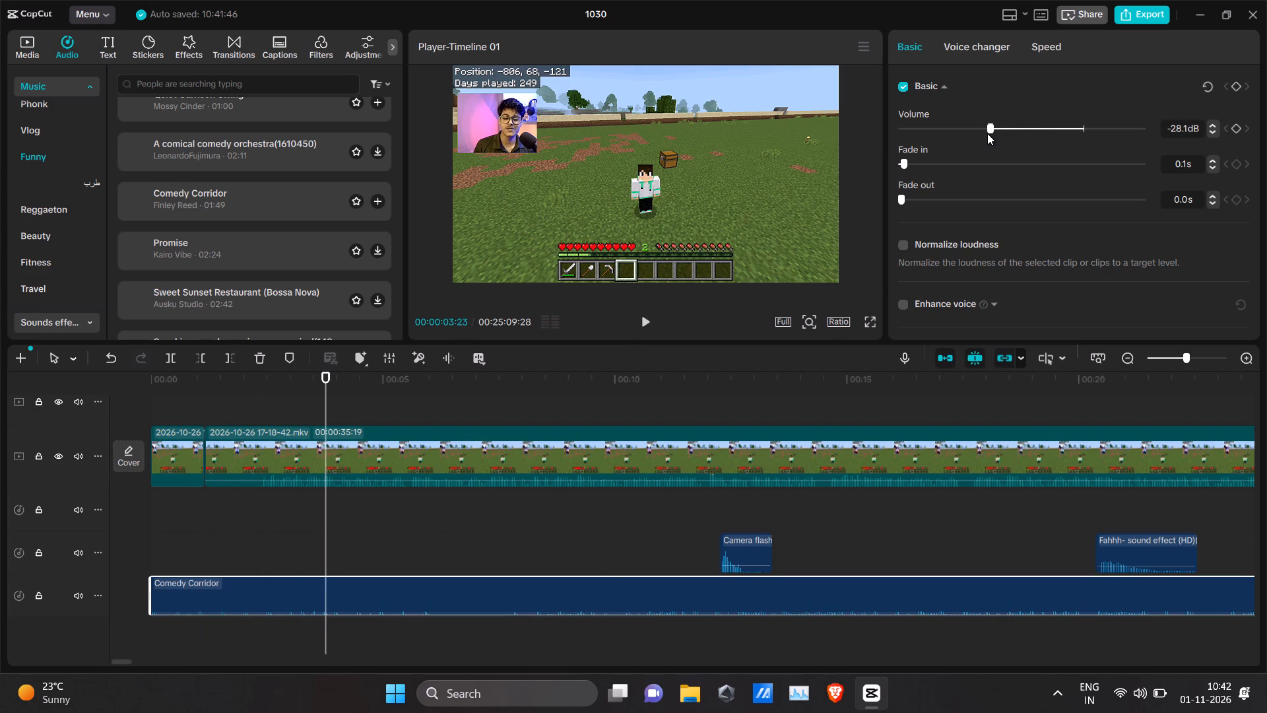
Play the video from about 00:00:03 to 00:01:10, rechecking the first camera flash moment, to review the quieter music.
{"action": "key", "text": "space"}
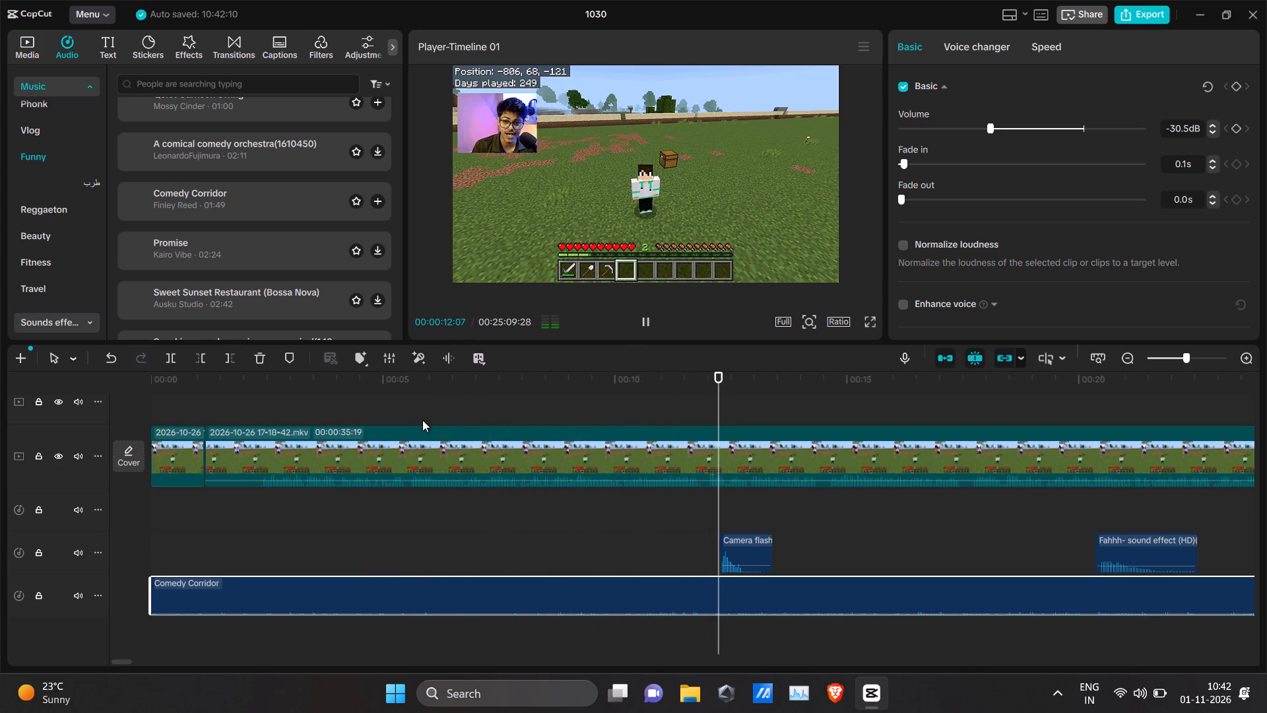
{"action": "key", "text": "space"}
{"action": "left_click", "coordinate": [684, 375]}
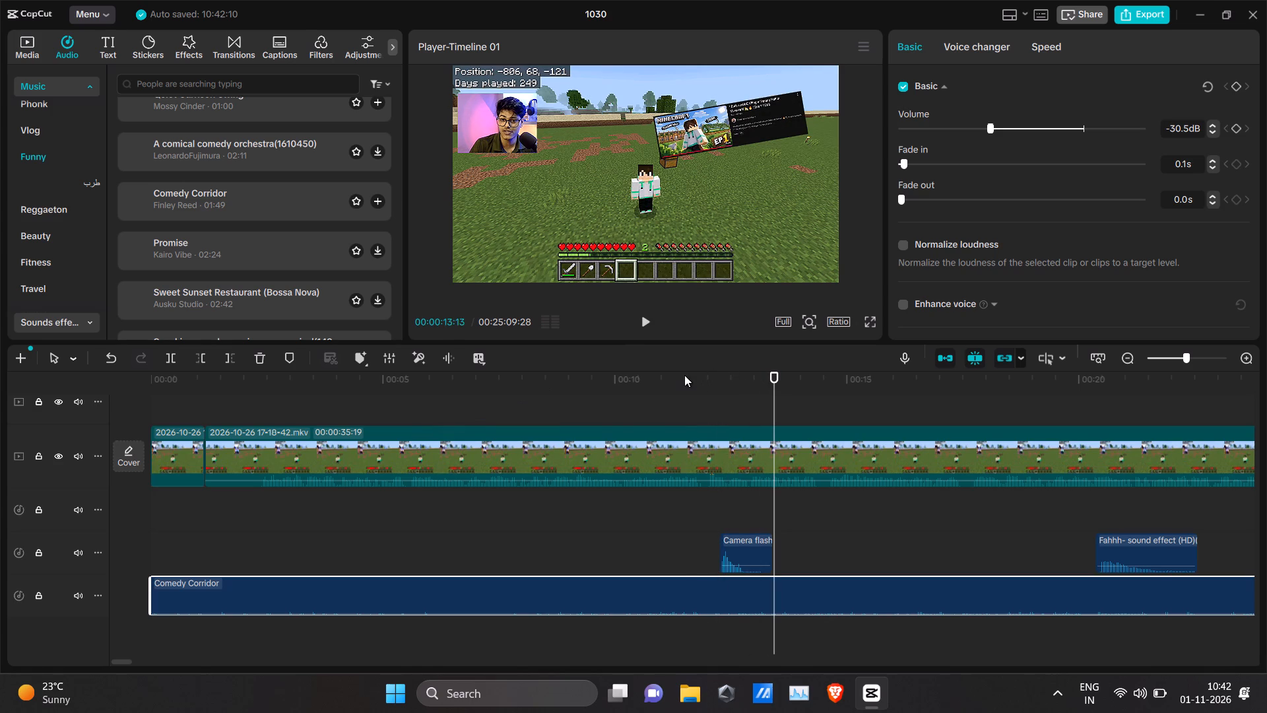
{"action": "key", "text": "space"}
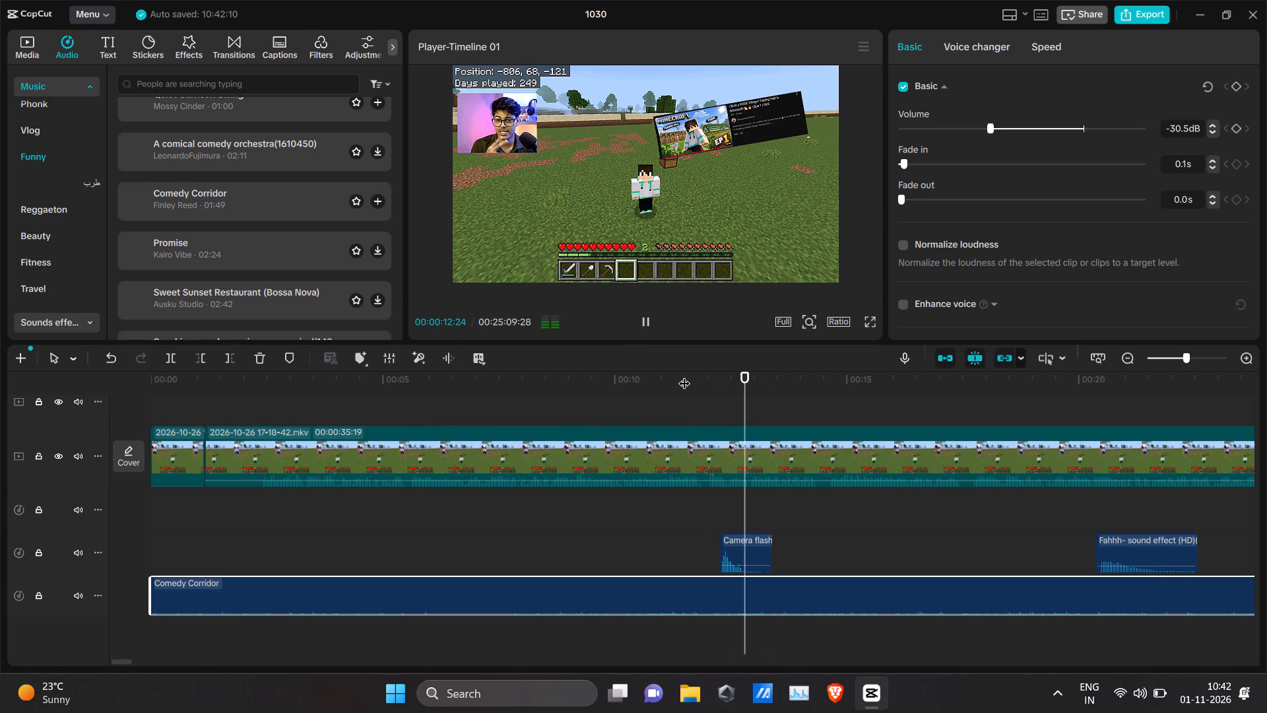
{"action": "key", "text": "space"}
{"action": "left_click", "coordinate": [684, 375]}
{"action": "key", "text": "space"}
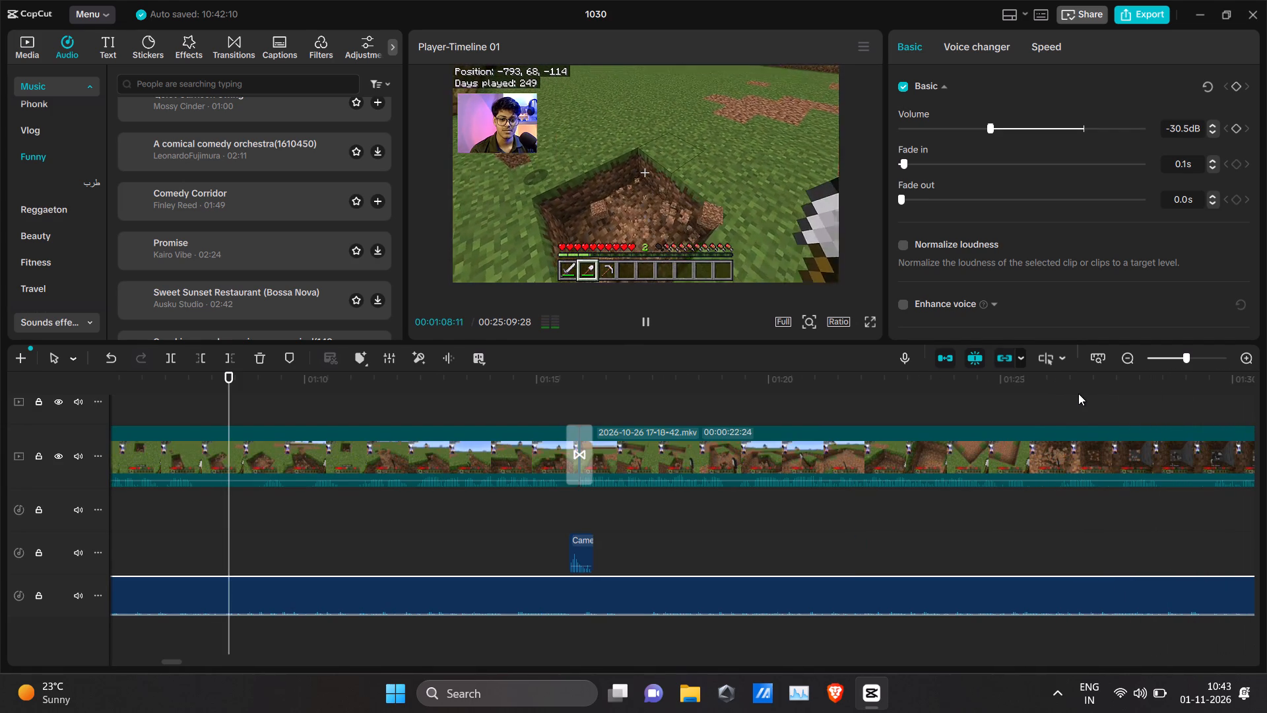
{"action": "key", "text": "space"}
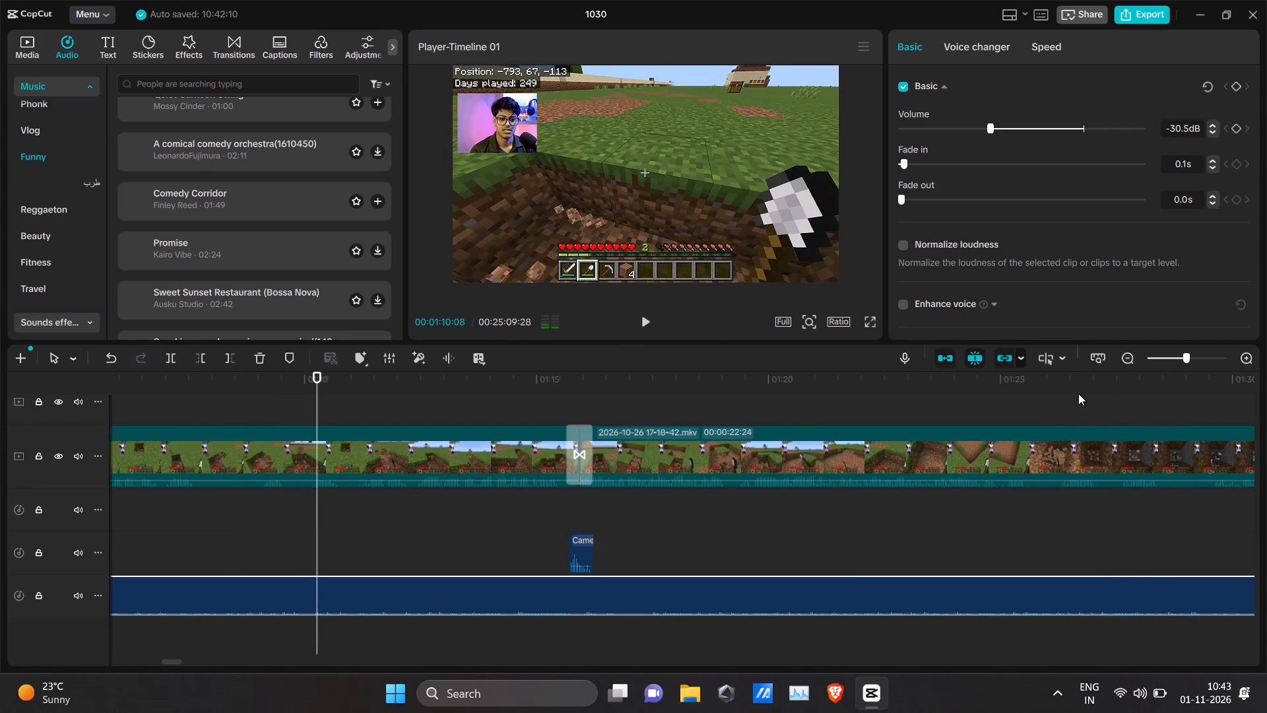
Split Comedy Corridor at 00:00:58:27 where the meme clips begin, and shift the second part to start where gameplay resumes, about 00:01:00.
{"action": "scroll", "coordinate": [529, 469], "scroll_direction": "up", "scroll_amount": 6, "text": "alt"}
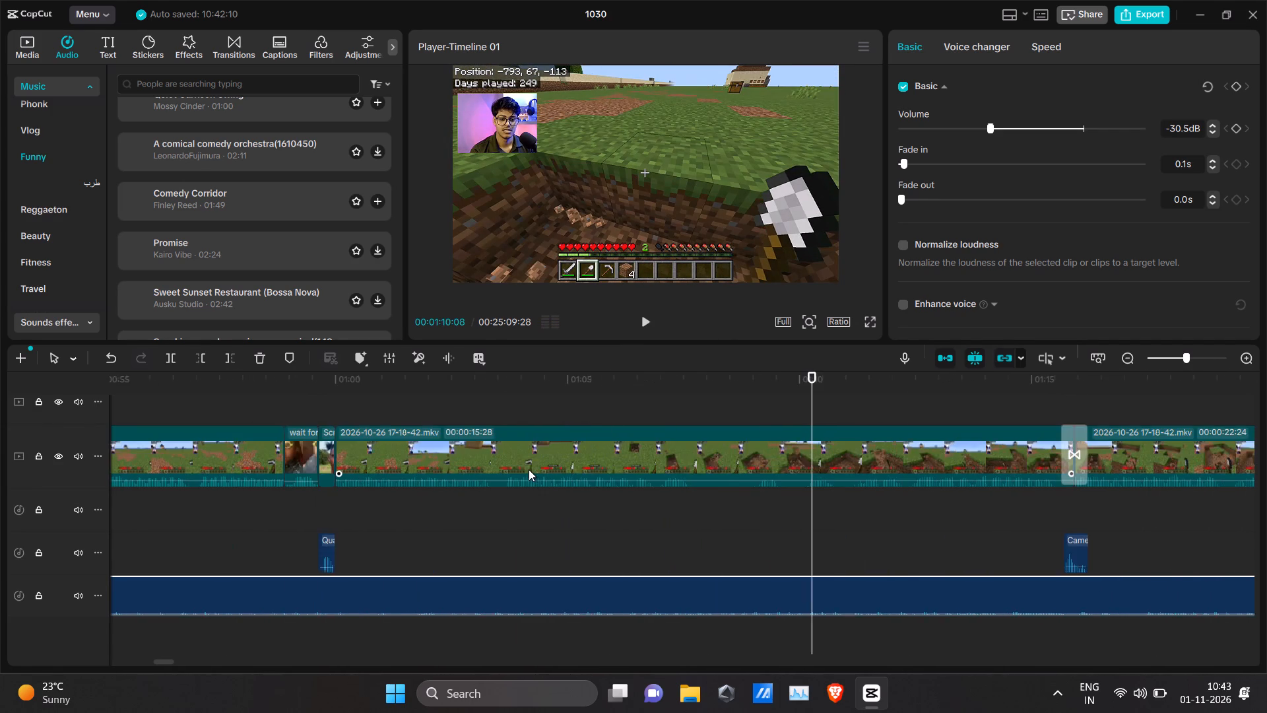
{"action": "scroll", "coordinate": [529, 469], "scroll_direction": "up", "scroll_amount": 1, "text": "alt"}
{"action": "left_click", "coordinate": [368, 392]}
{"action": "key", "text": "space"}
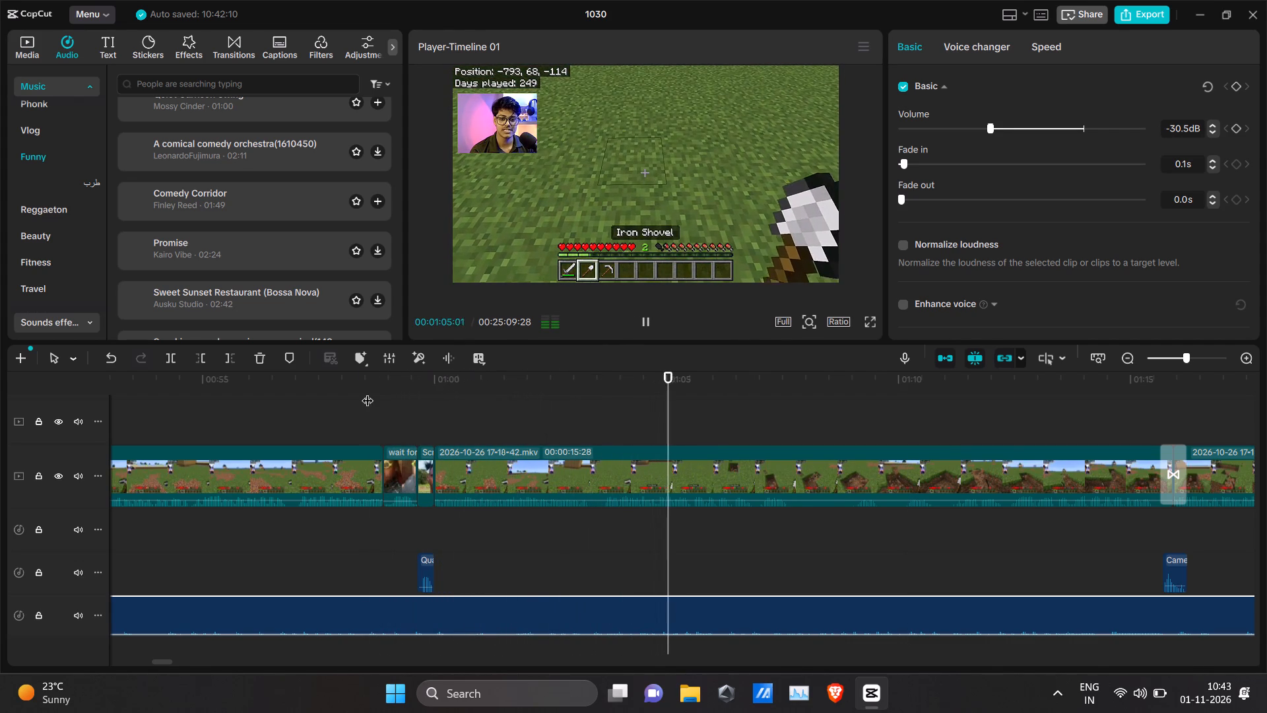
{"action": "key", "text": "space"}
{"action": "left_click", "coordinate": [374, 390]}
{"action": "left_click_drag", "start_coordinate": [374, 386], "coordinate": [380, 384]}
{"action": "left_click", "coordinate": [367, 619]}
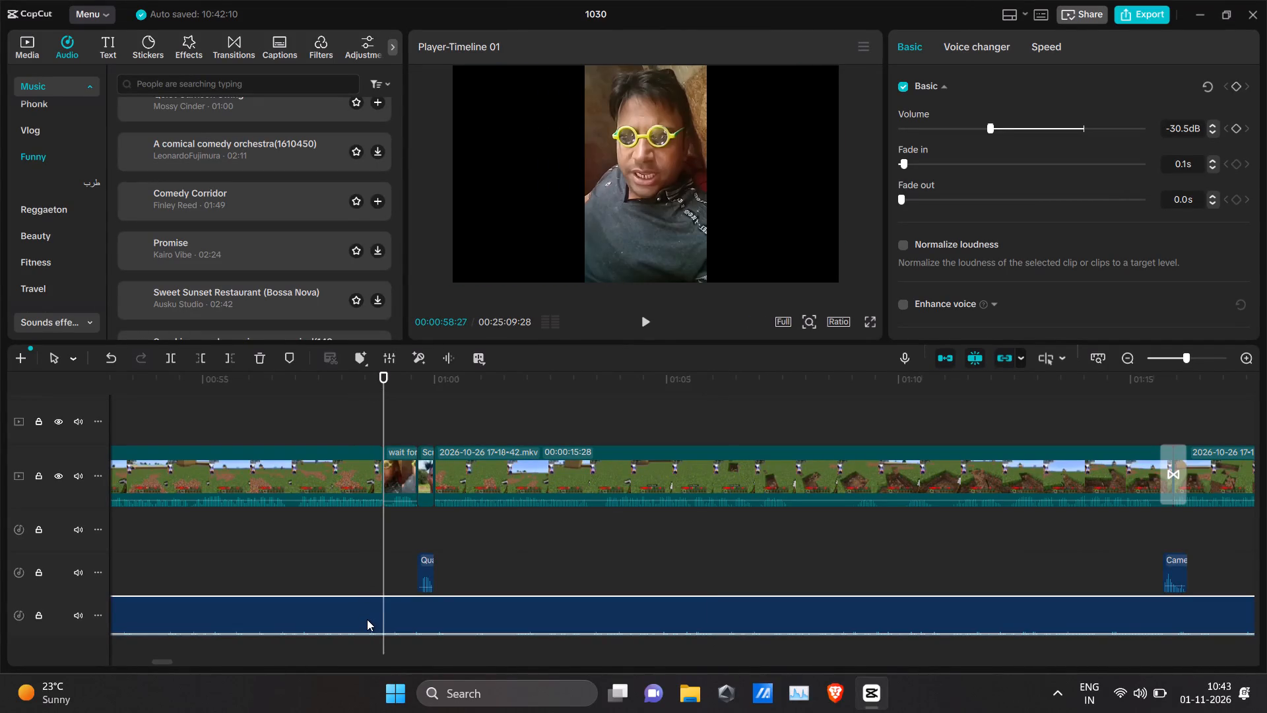
{"action": "left_click", "coordinate": [171, 355]}
{"action": "left_click_drag", "start_coordinate": [439, 610], "coordinate": [441, 611]}
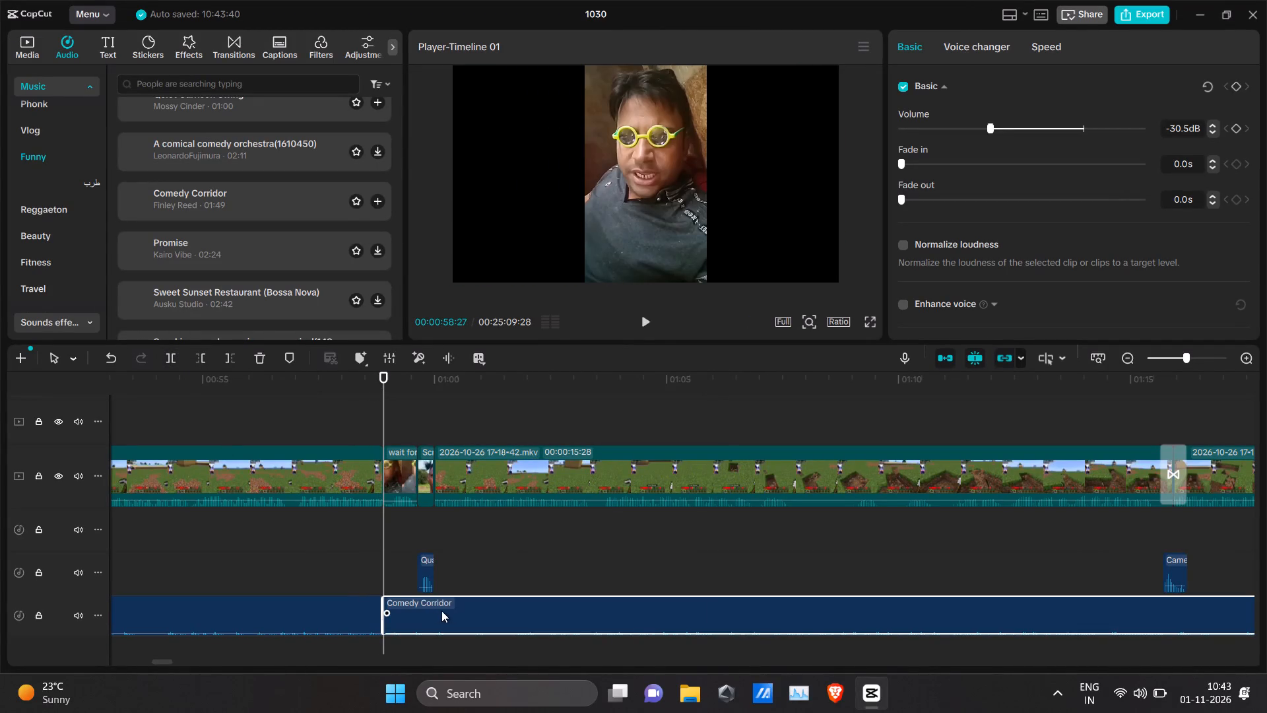
{"action": "left_click_drag", "start_coordinate": [441, 611], "coordinate": [488, 616]}
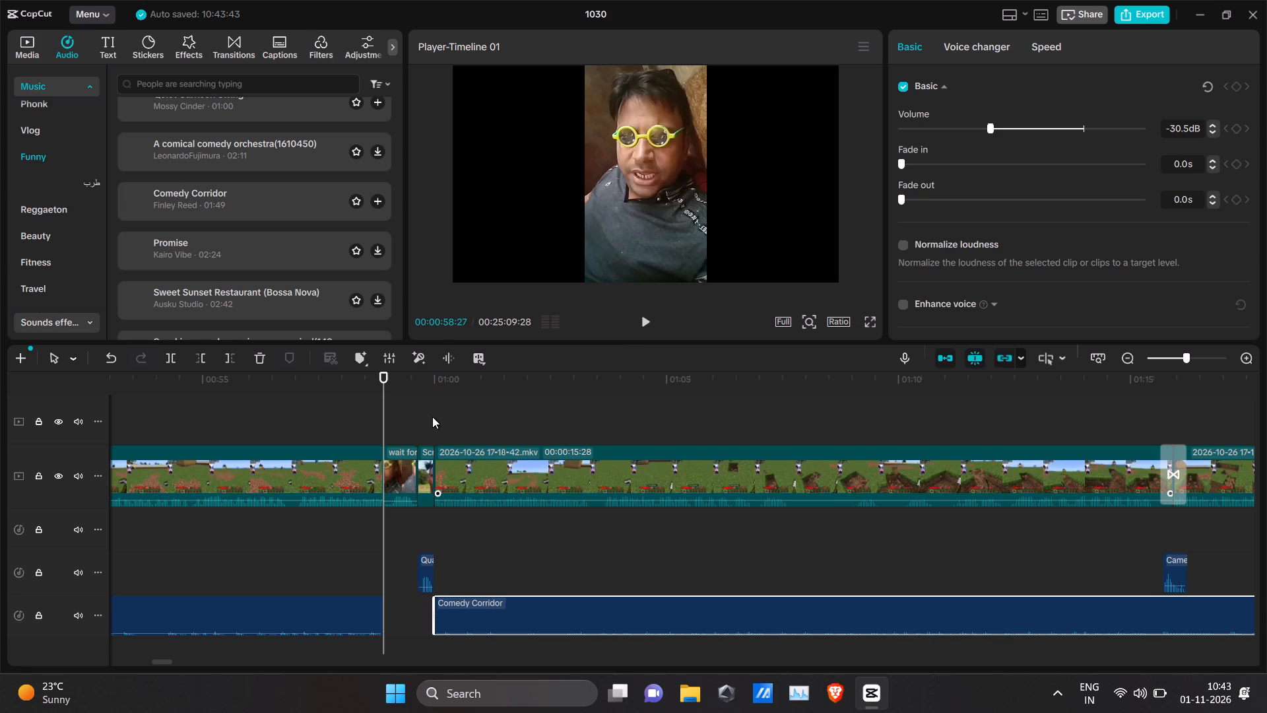
Play from the meme clips to about 00:01:17, replaying the camera sound and transition near 00:01:15, to check the music gap and mix.
{"action": "key", "text": "space"}
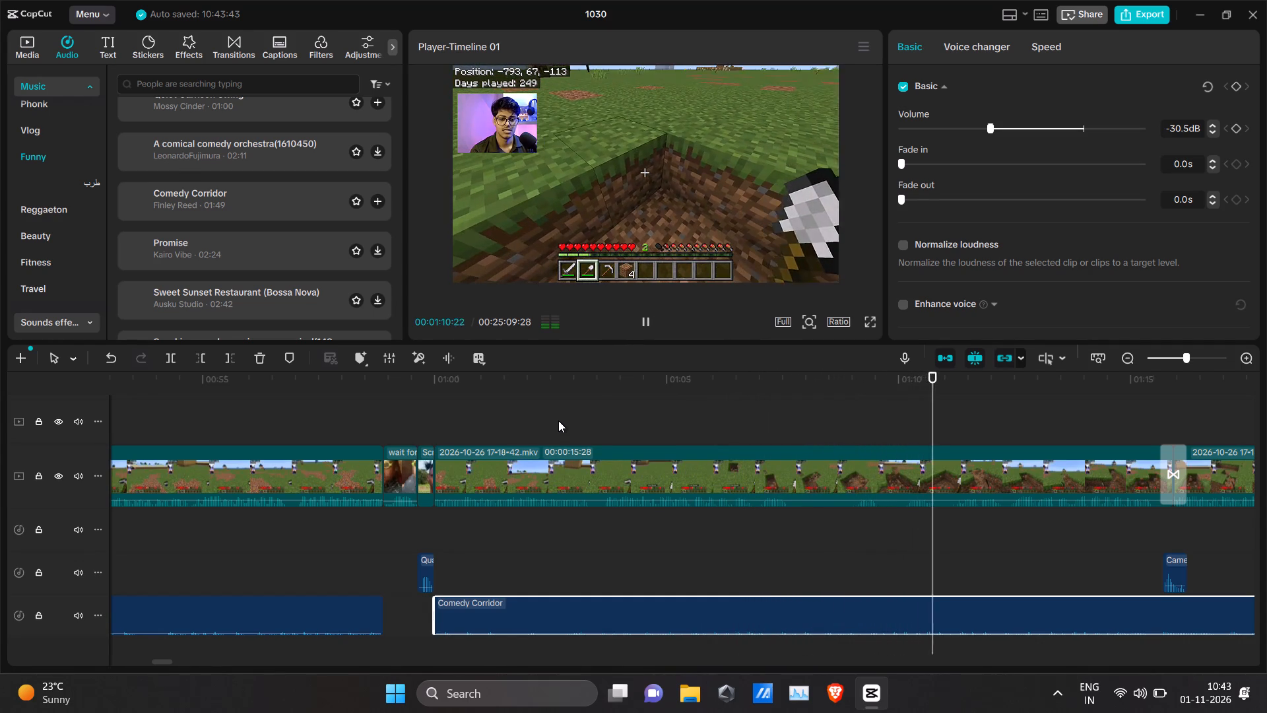
{"action": "scroll", "coordinate": [780, 524], "scroll_direction": "down", "scroll_amount": 5, "text": "alt"}
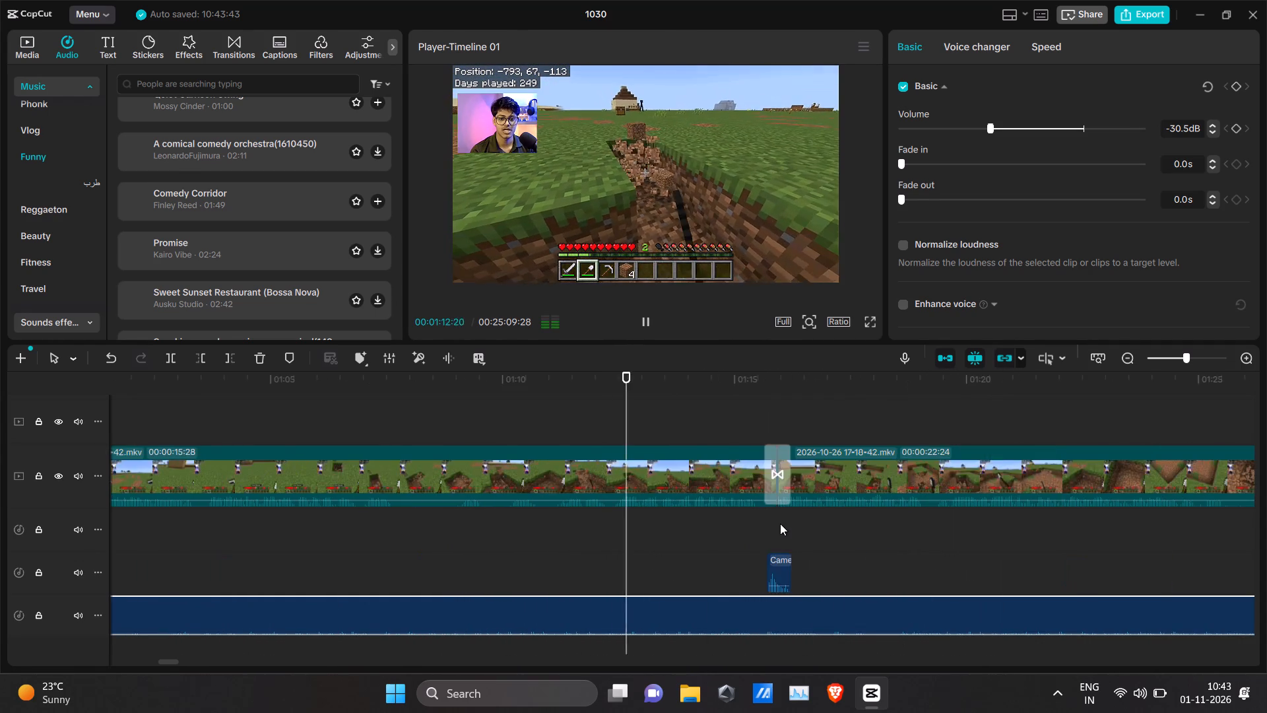
{"action": "scroll", "coordinate": [780, 524], "scroll_direction": "down", "scroll_amount": 1, "text": "alt"}
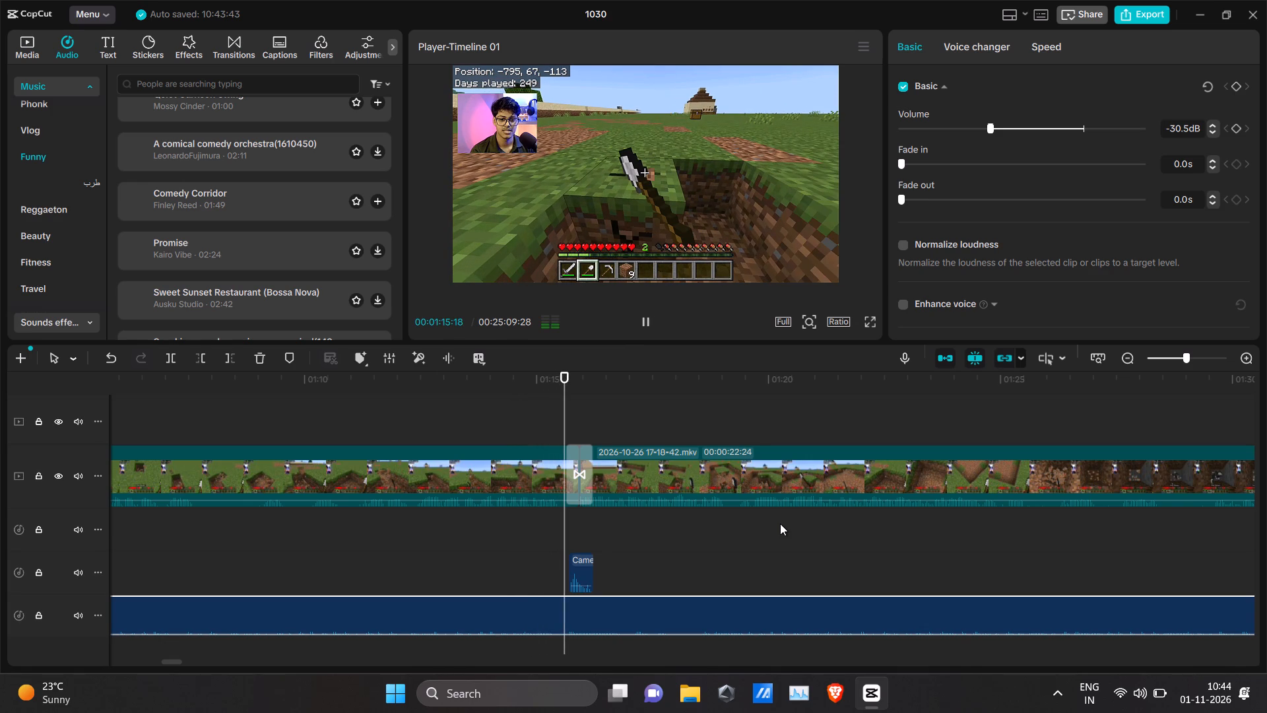
{"action": "key", "text": "space"}
{"action": "left_click", "coordinate": [513, 382]}
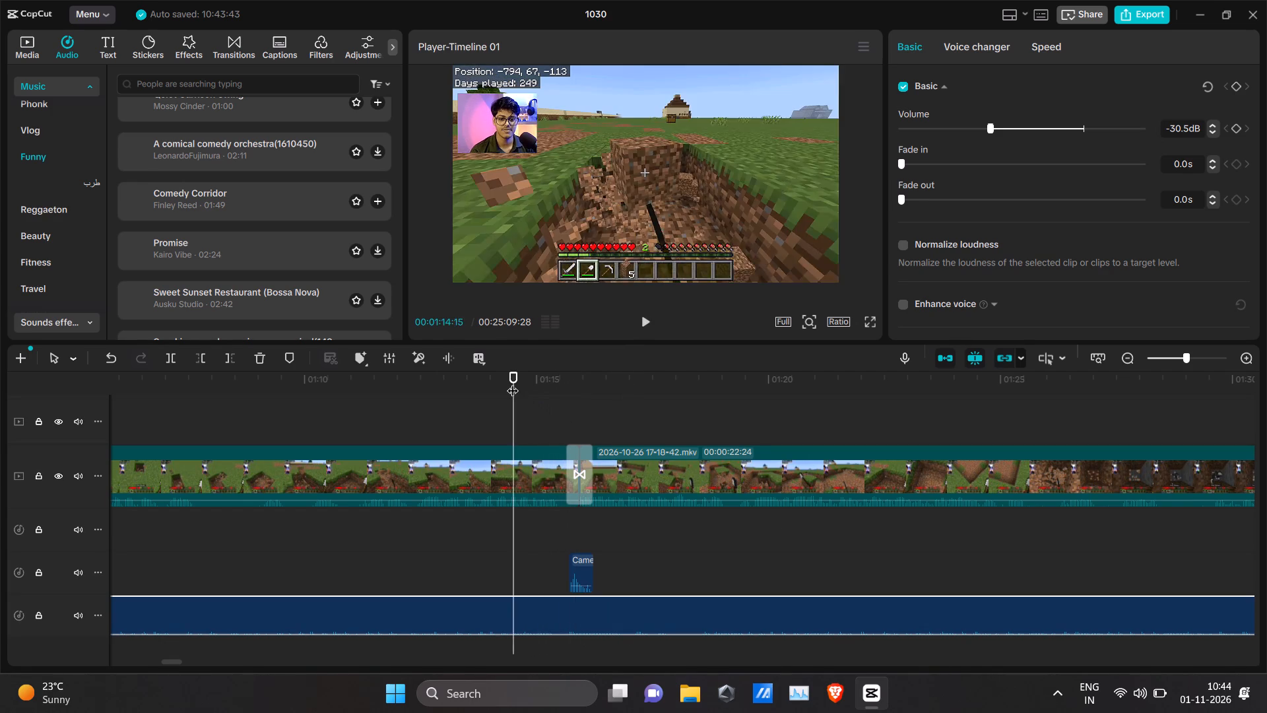
{"action": "key", "text": "space"}
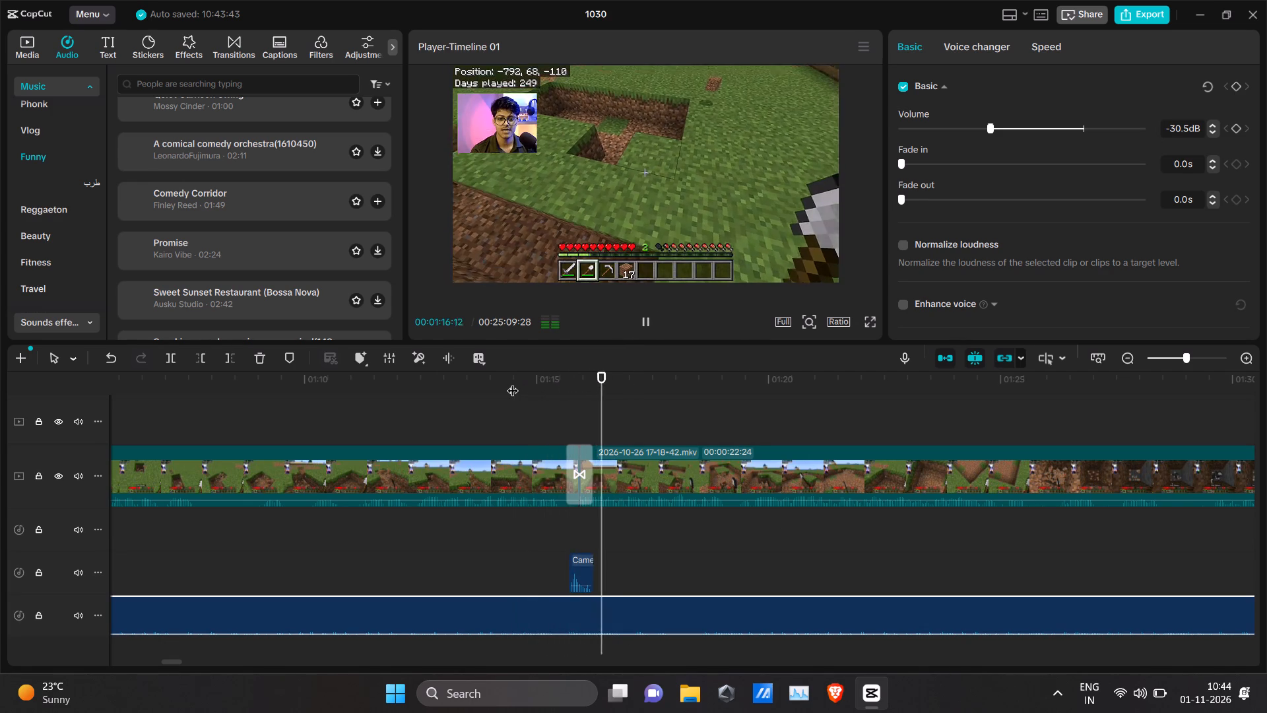
{"action": "key", "text": "space"}
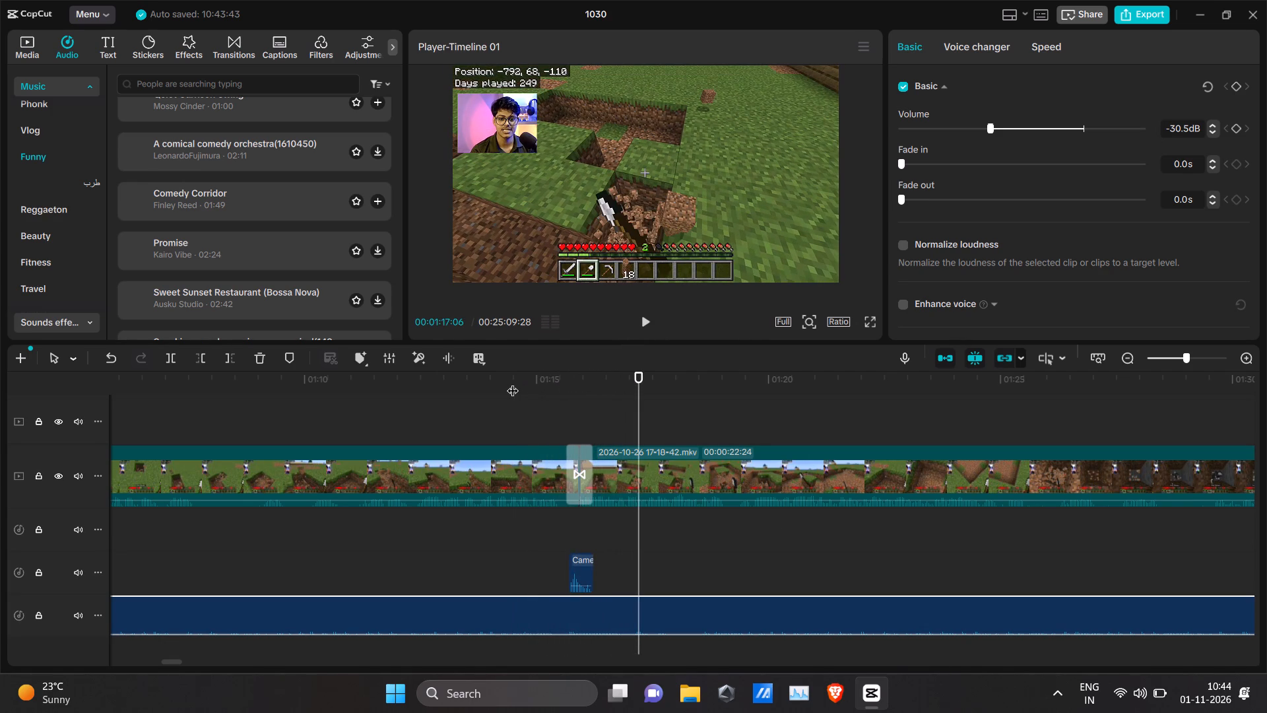
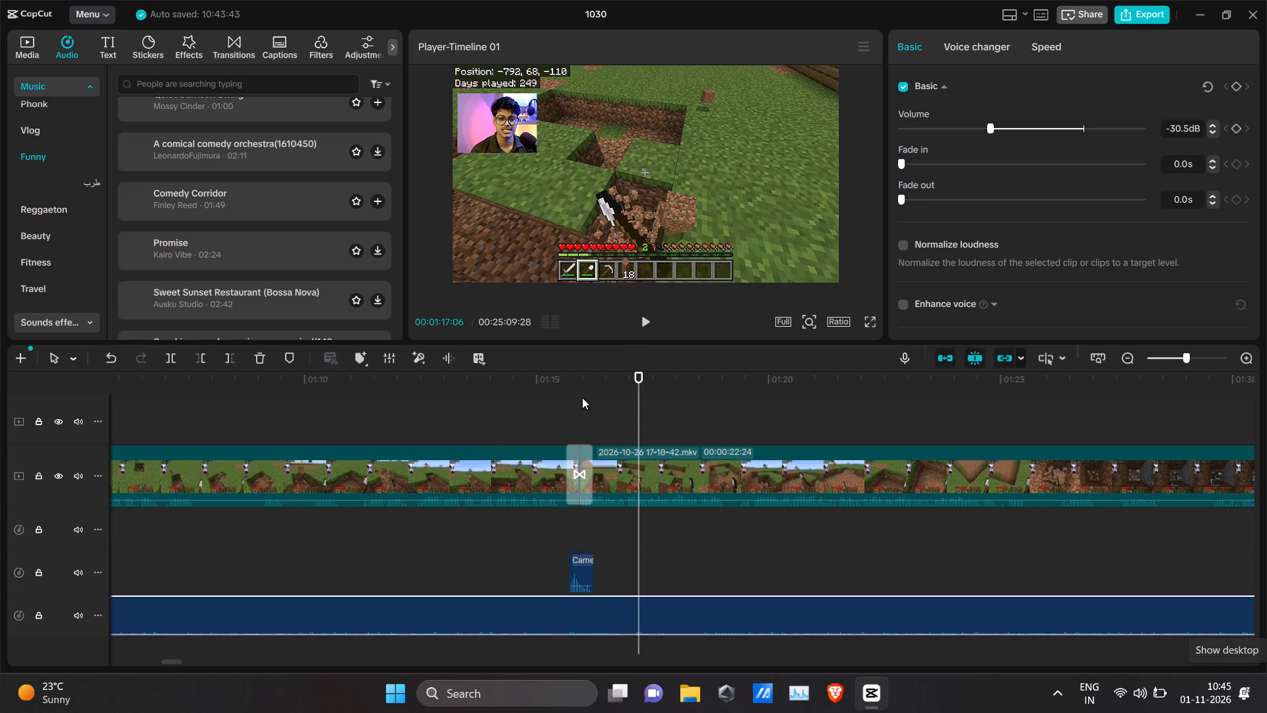
Replay the camera sound and transition near 00:01:15, and keep playing to about 00:01:43 to check the music mix.
{"action": "left_click_drag", "start_coordinate": [568, 378], "coordinate": [543, 384]}
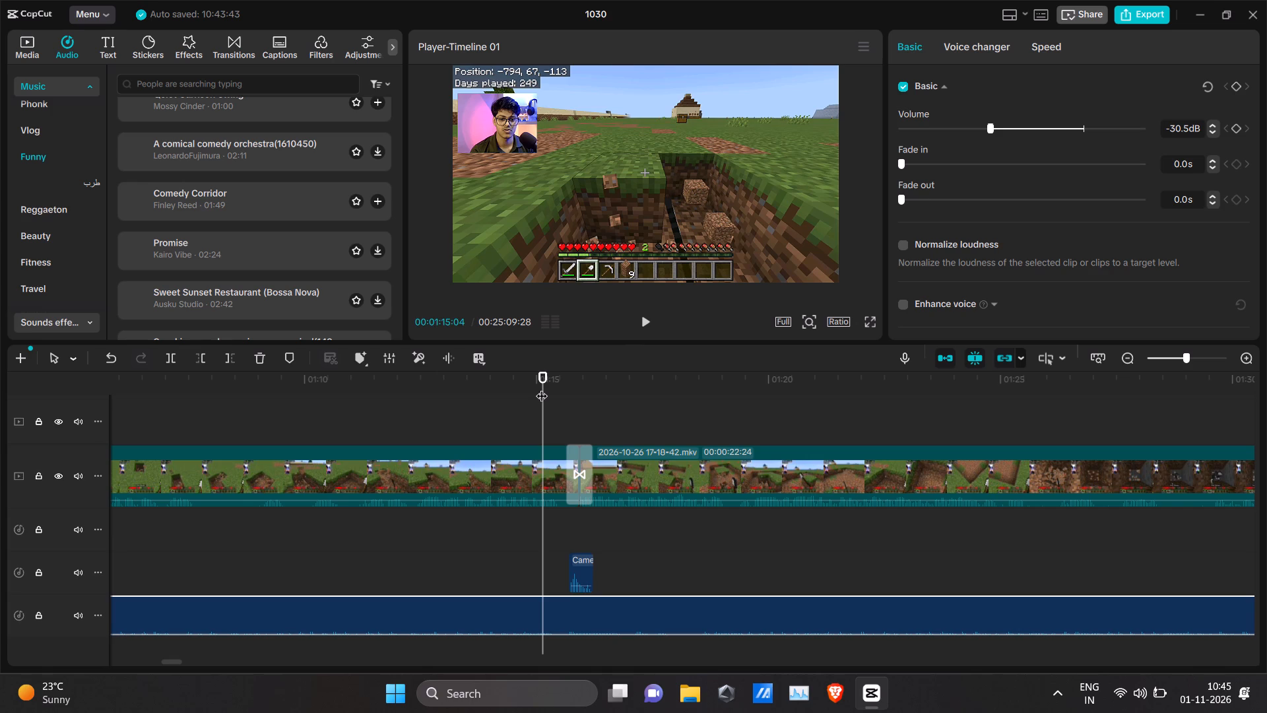
{"action": "key", "text": "space"}
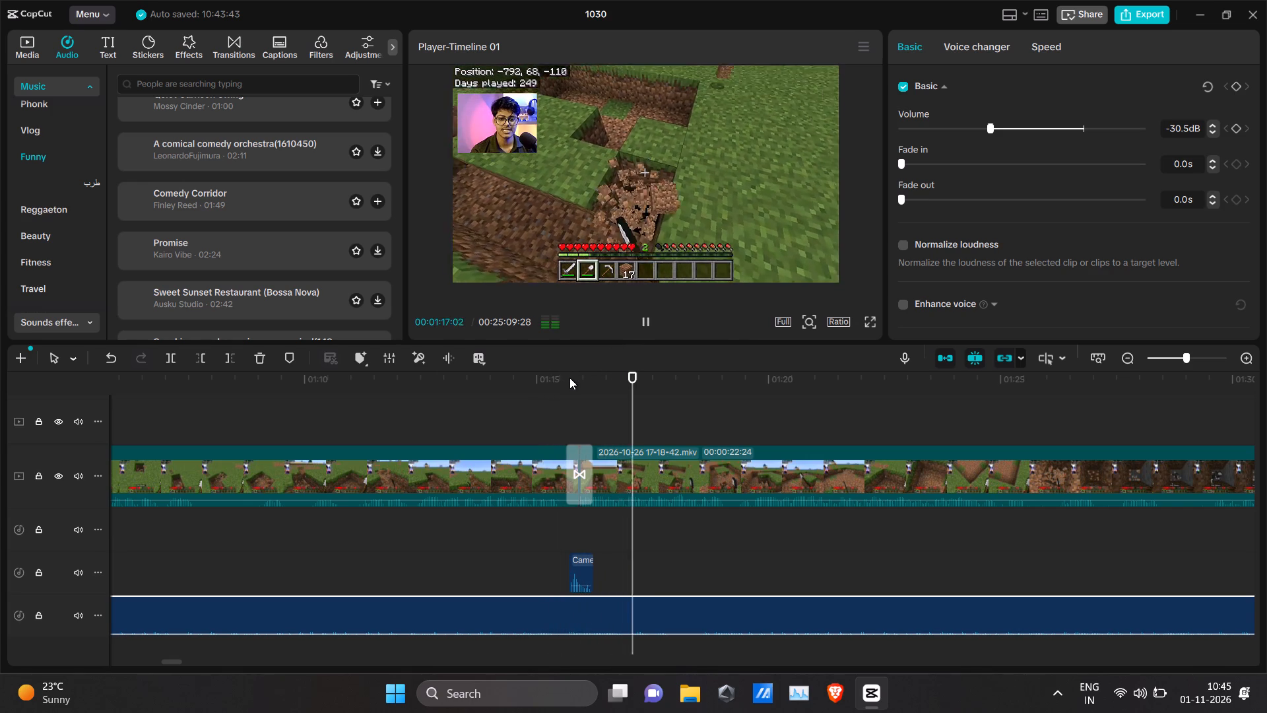
{"action": "key", "text": "space"}
{"action": "left_click", "coordinate": [550, 372]}
{"action": "key", "text": "space"}
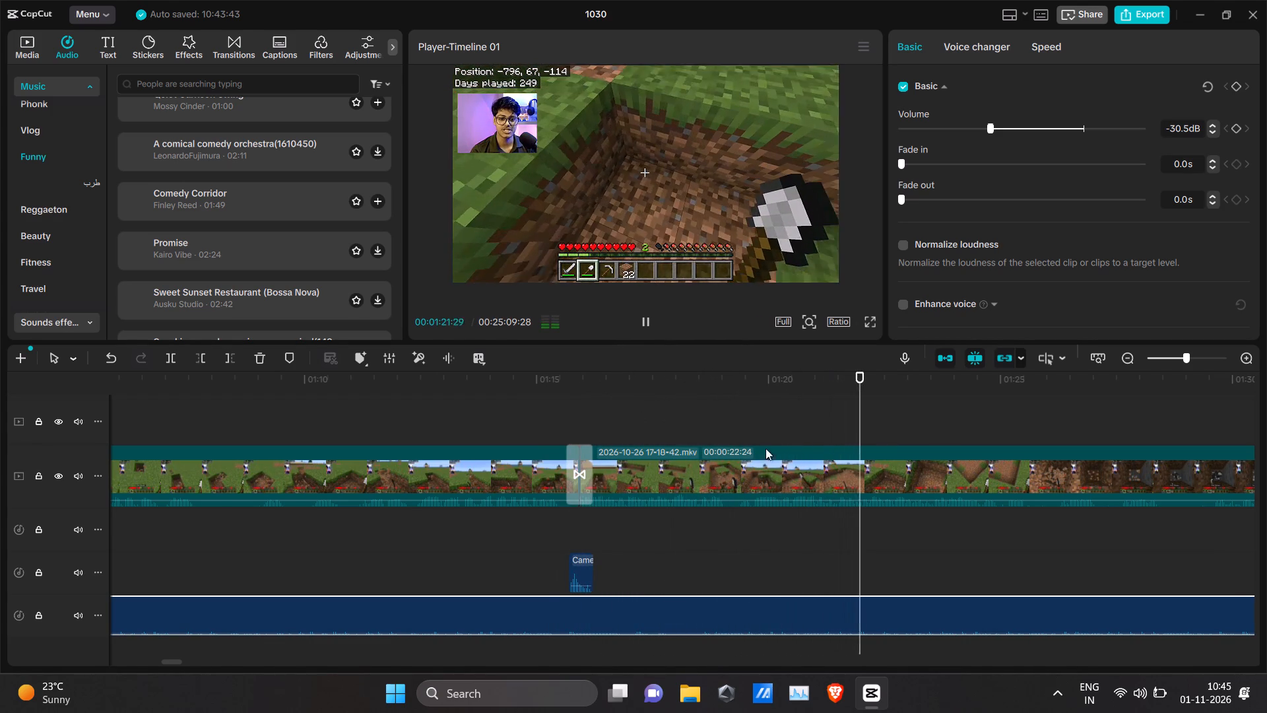
{"action": "scroll", "coordinate": [808, 435], "scroll_direction": "down", "scroll_amount": 7, "text": "alt"}
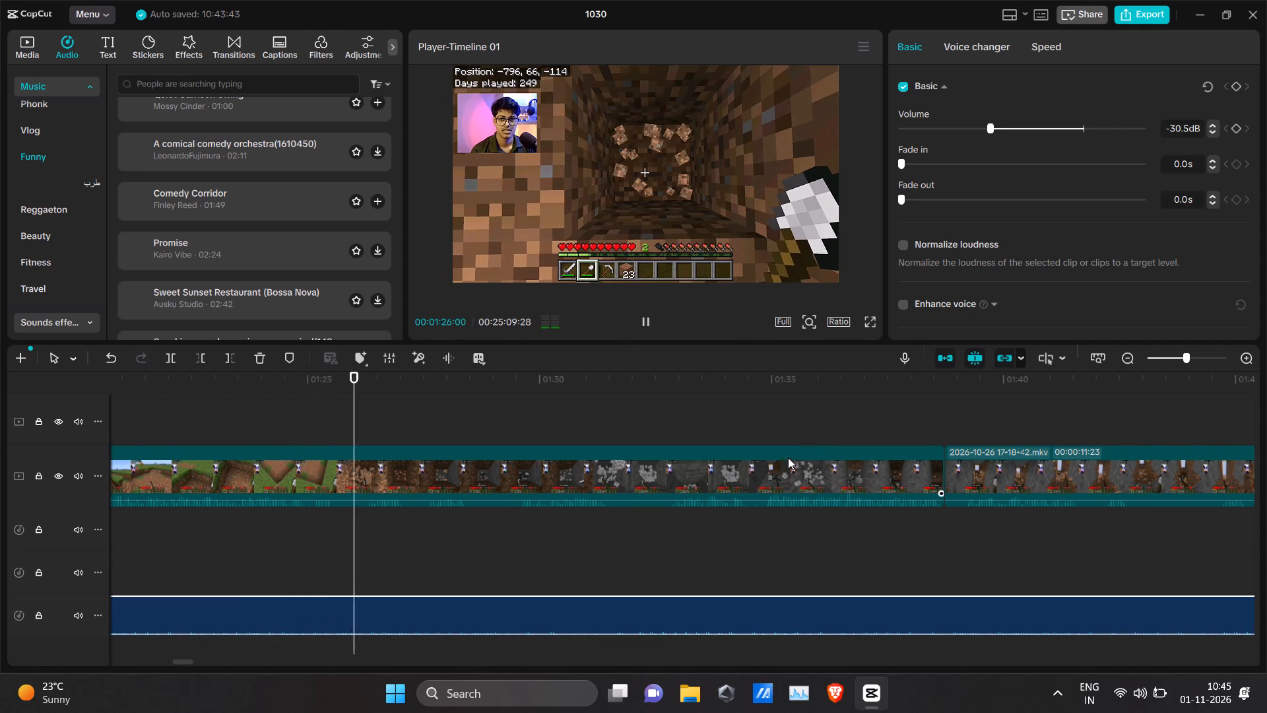
{"action": "scroll", "coordinate": [779, 464], "scroll_direction": "down", "scroll_amount": 2}
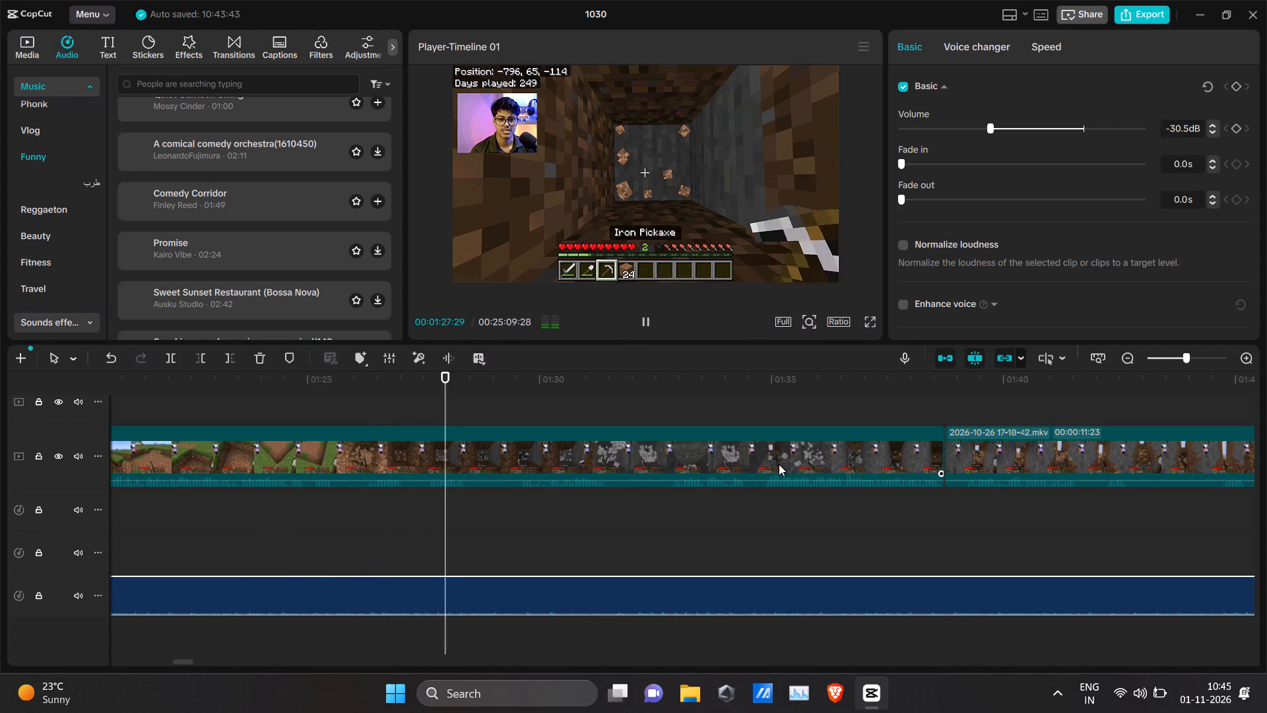
{"action": "key", "text": "space"}
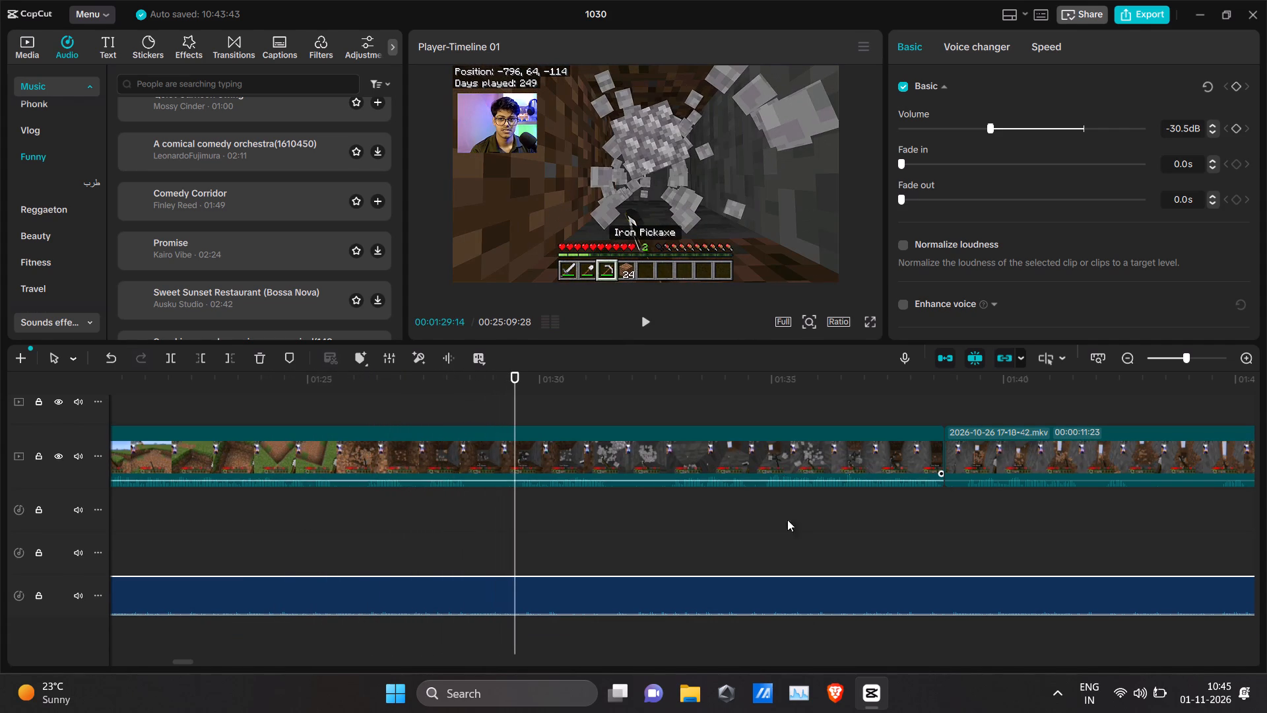
{"action": "key", "text": "space"}
{"action": "scroll", "coordinate": [789, 529], "scroll_direction": "down", "scroll_amount": 3}
{"action": "scroll", "coordinate": [787, 527], "scroll_direction": "down", "scroll_amount": 2, "text": "alt"}
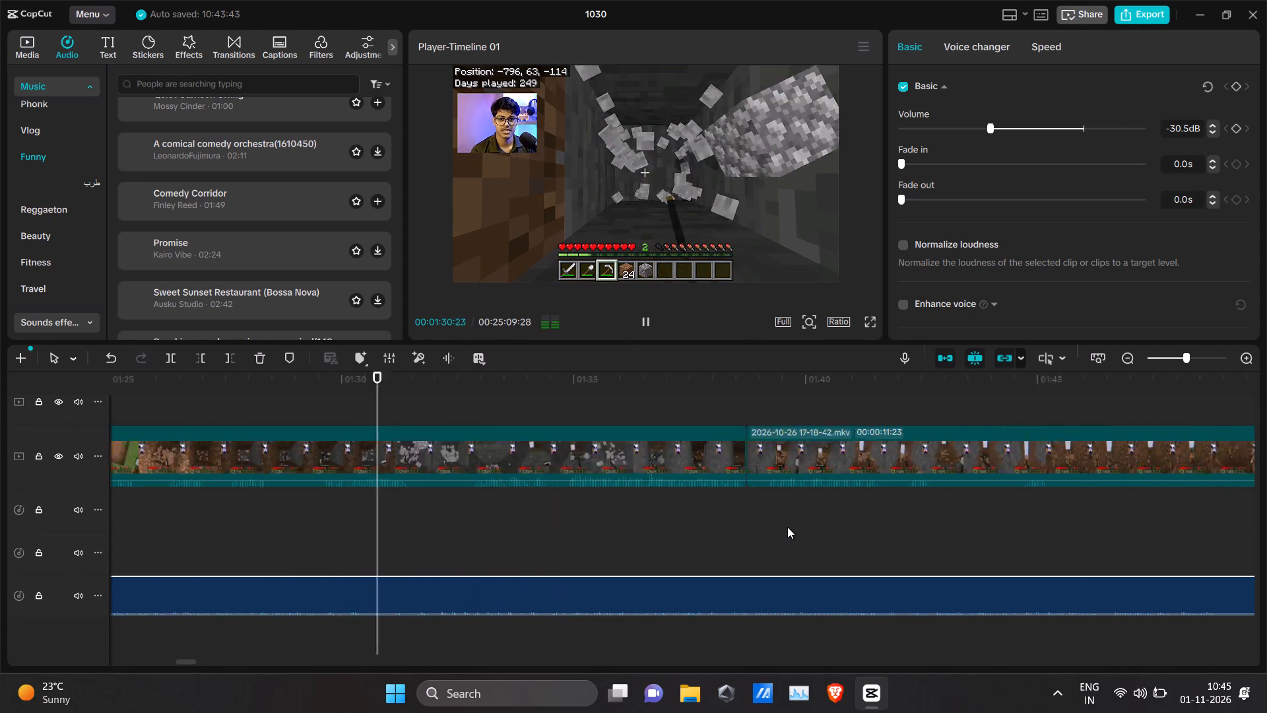
{"action": "scroll", "coordinate": [787, 527], "scroll_direction": "down", "scroll_amount": 4, "text": "alt"}
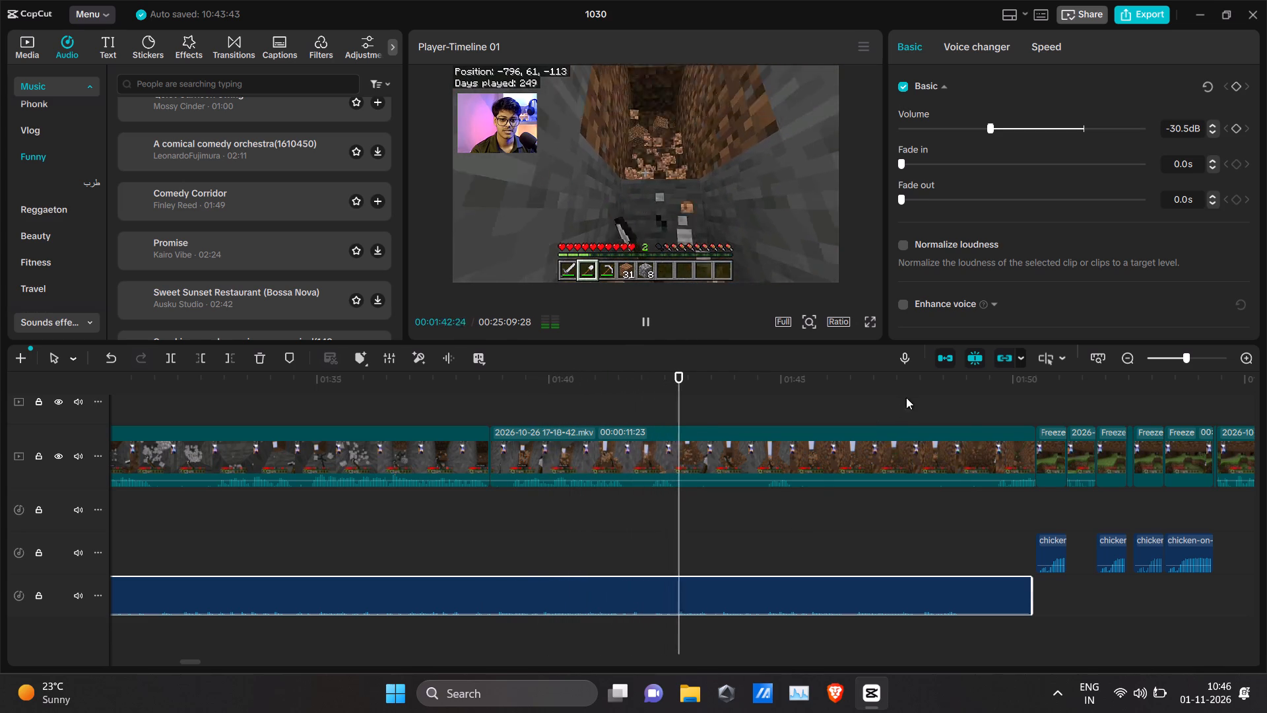
Review the end of Comedy Corridor around 00:01:50, replaying the lead-in, and play through the freeze-frame memes to about 00:02:00.
{"action": "left_click", "coordinate": [969, 388]}
{"action": "key", "text": "space"}
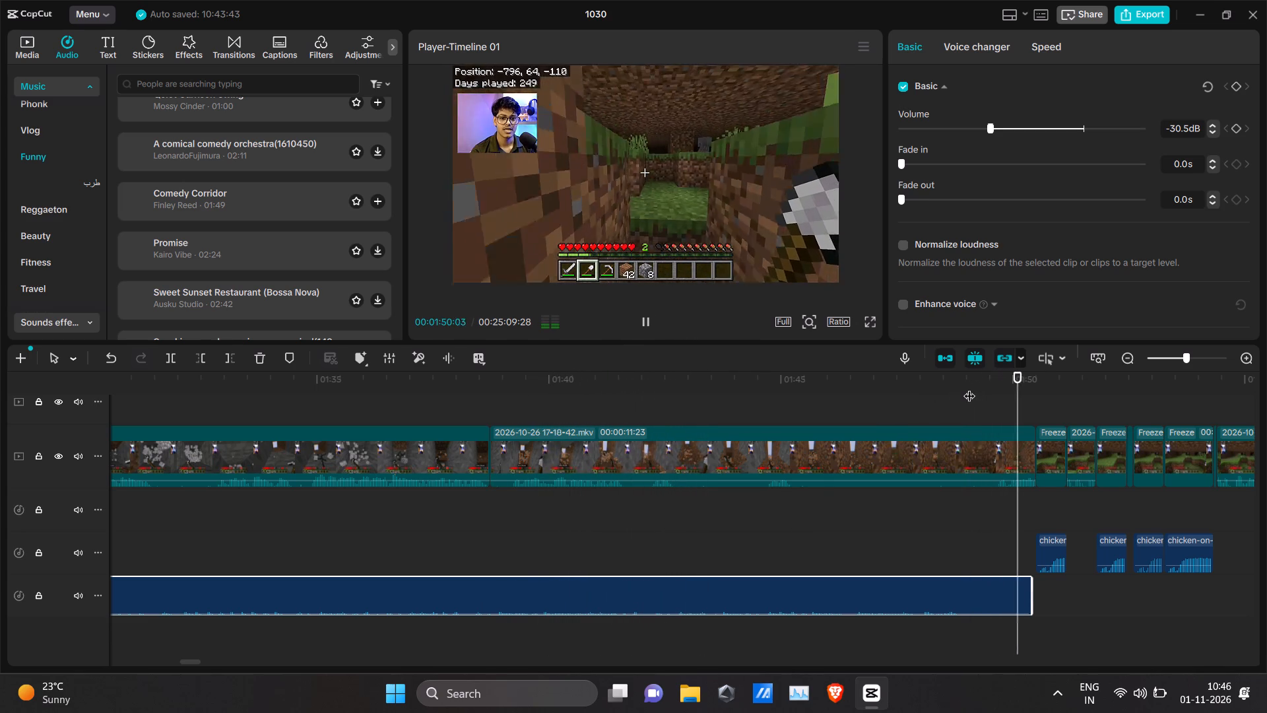
{"action": "key", "text": "space"}
{"action": "left_click", "coordinate": [969, 383]}
{"action": "key", "text": "space"}
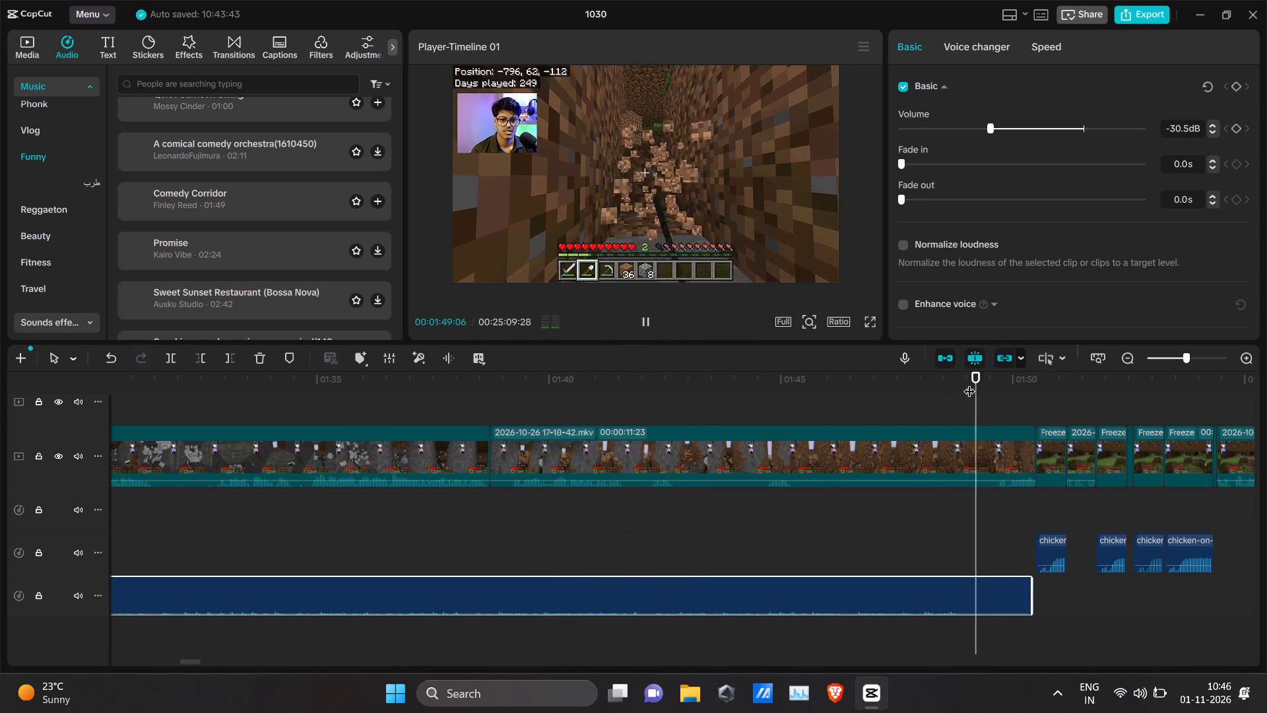
{"action": "left_click", "coordinate": [967, 382]}
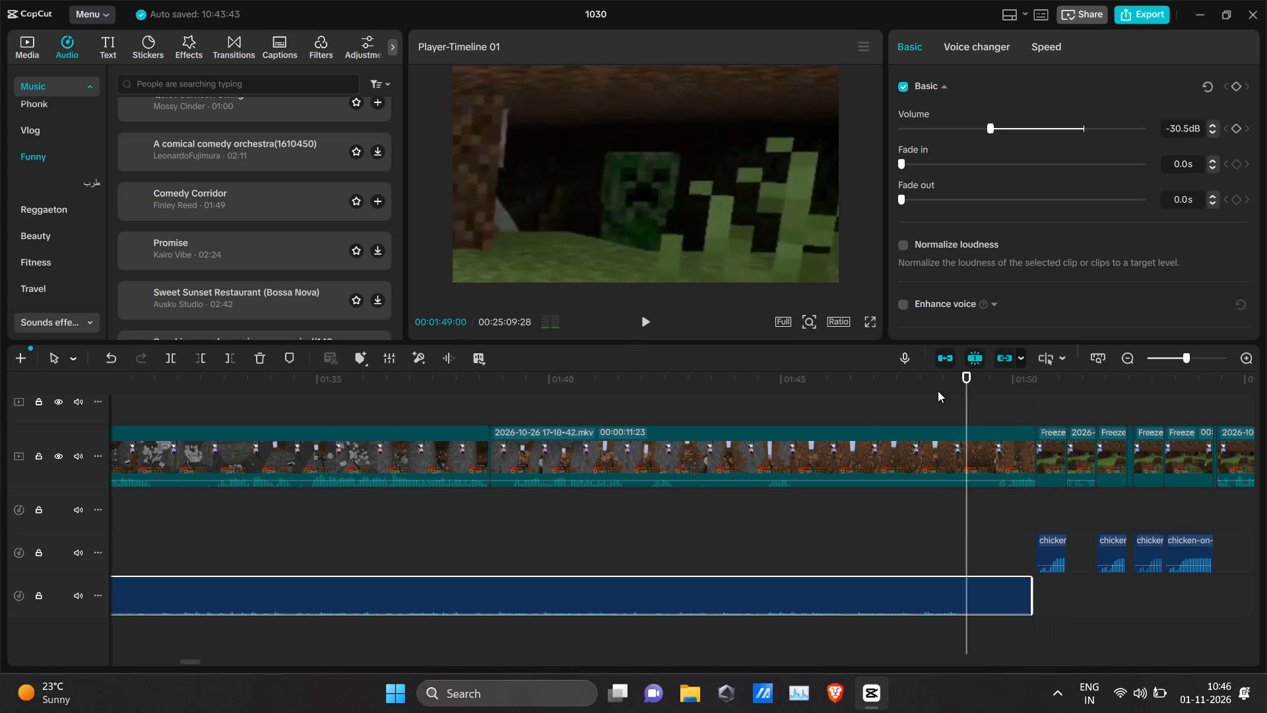
{"action": "left_click", "coordinate": [863, 387]}
{"action": "key", "text": "space"}
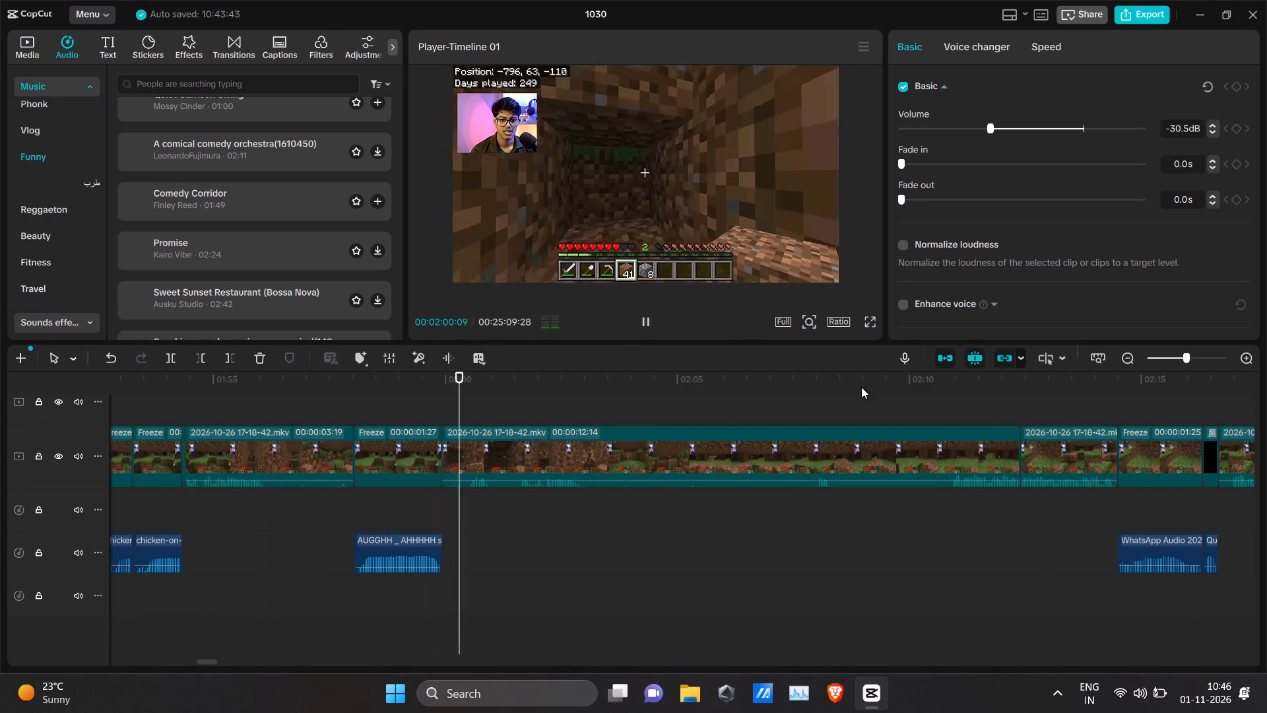
{"action": "key", "text": "space"}
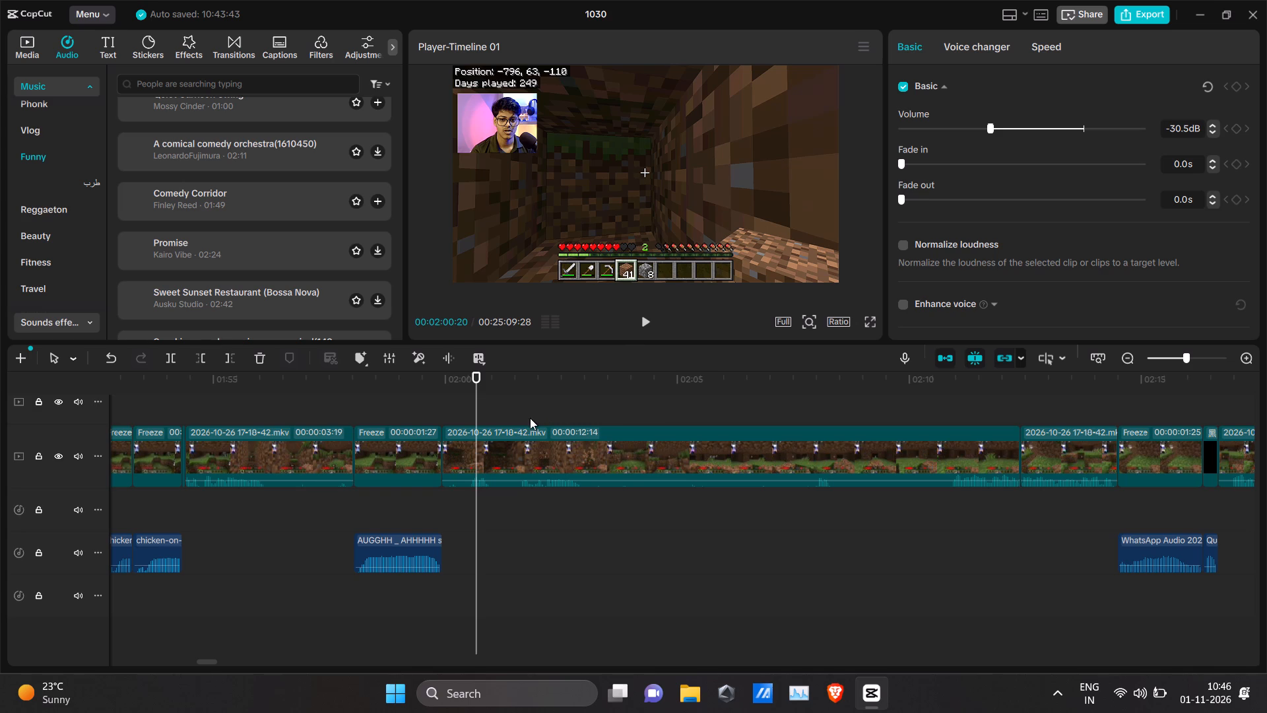
Add Comedy Corridor again on the music track at 00:01:59:28, right after the AUGGHH sound effect ends.
{"action": "left_click_drag", "start_coordinate": [479, 409], "coordinate": [443, 419]}
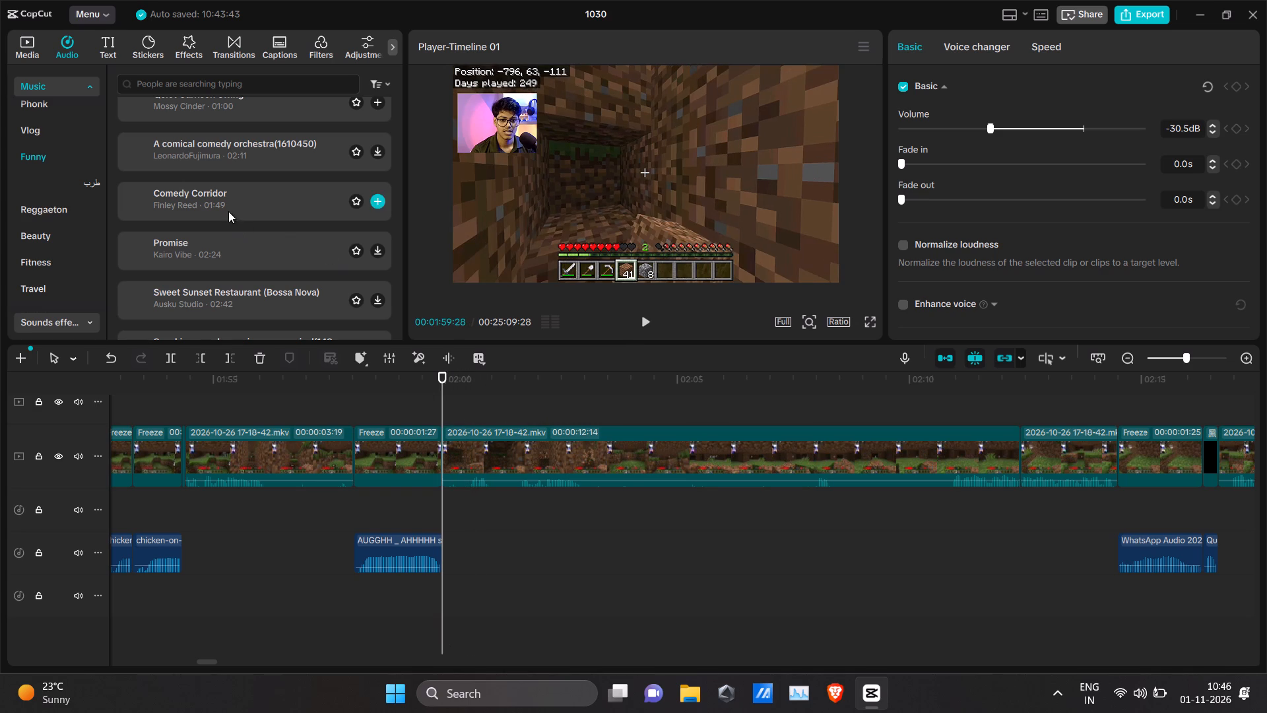
{"action": "left_click_drag", "start_coordinate": [223, 205], "coordinate": [443, 595]}
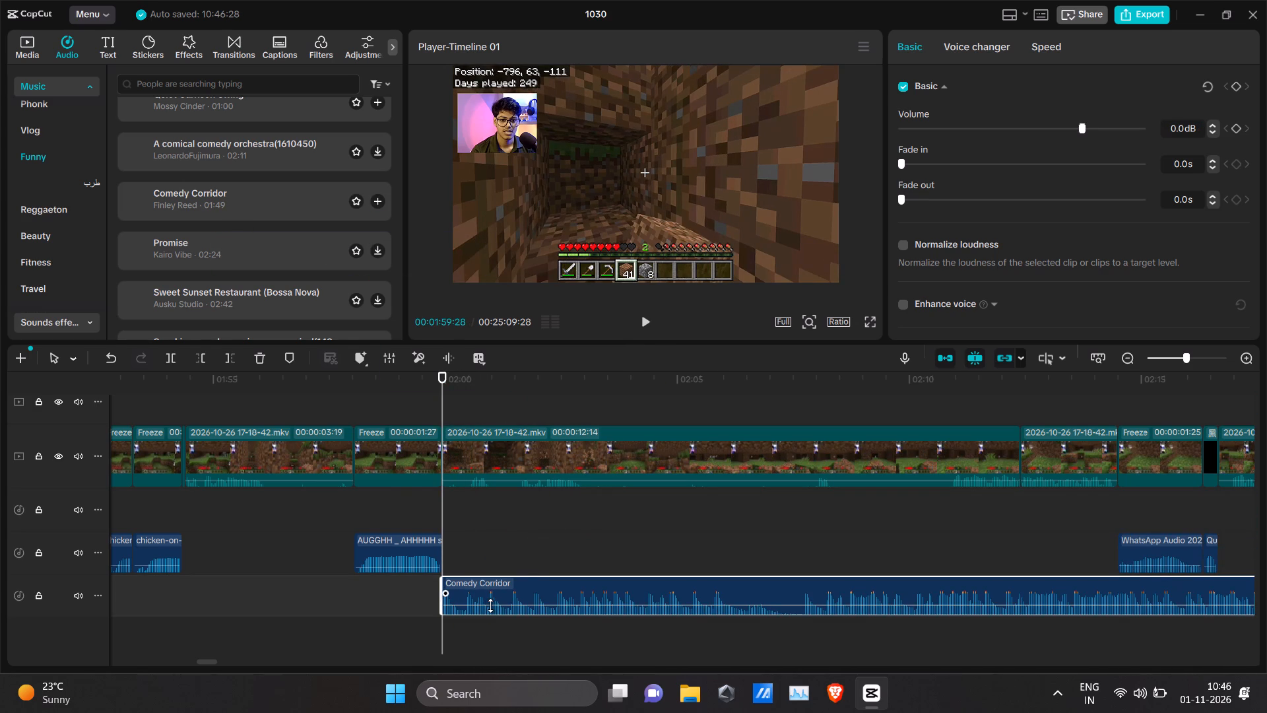
Lower the newly added Comedy Corridor clip's volume to -30.2 dB.
{"action": "left_click_drag", "start_coordinate": [490, 605], "coordinate": [496, 611]}
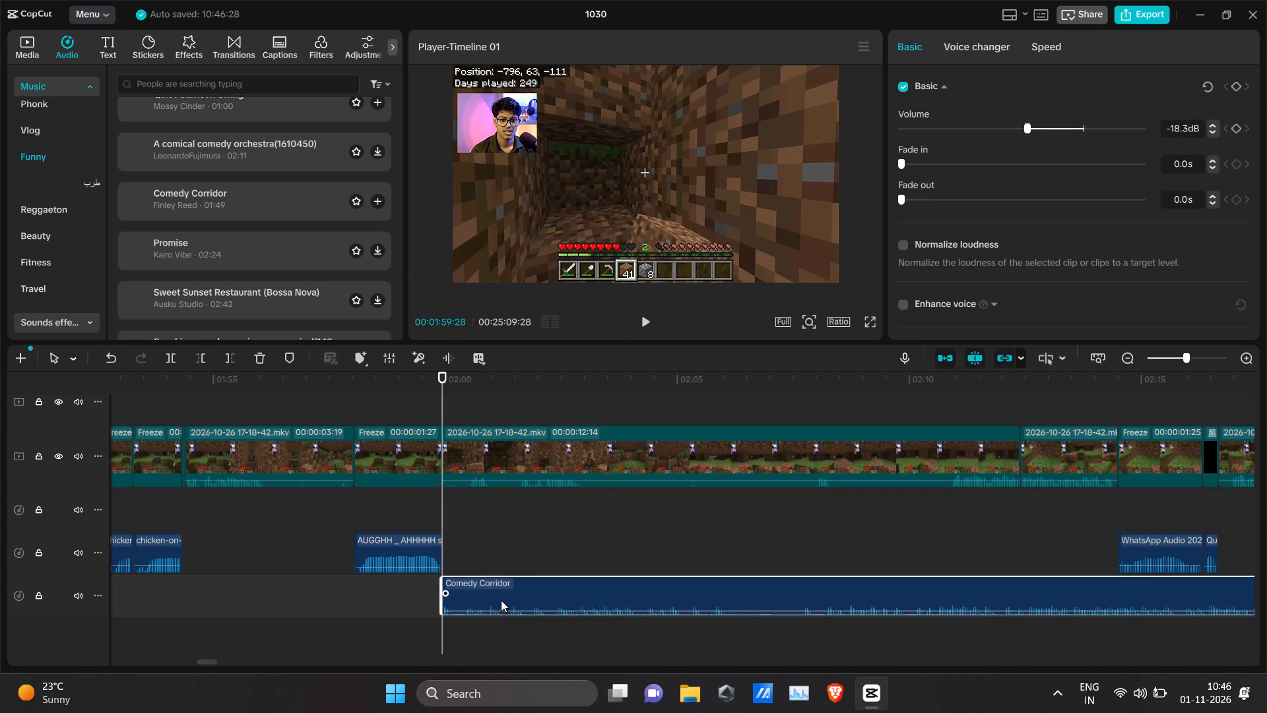
{"action": "left_click_drag", "start_coordinate": [1022, 127], "coordinate": [985, 123]}
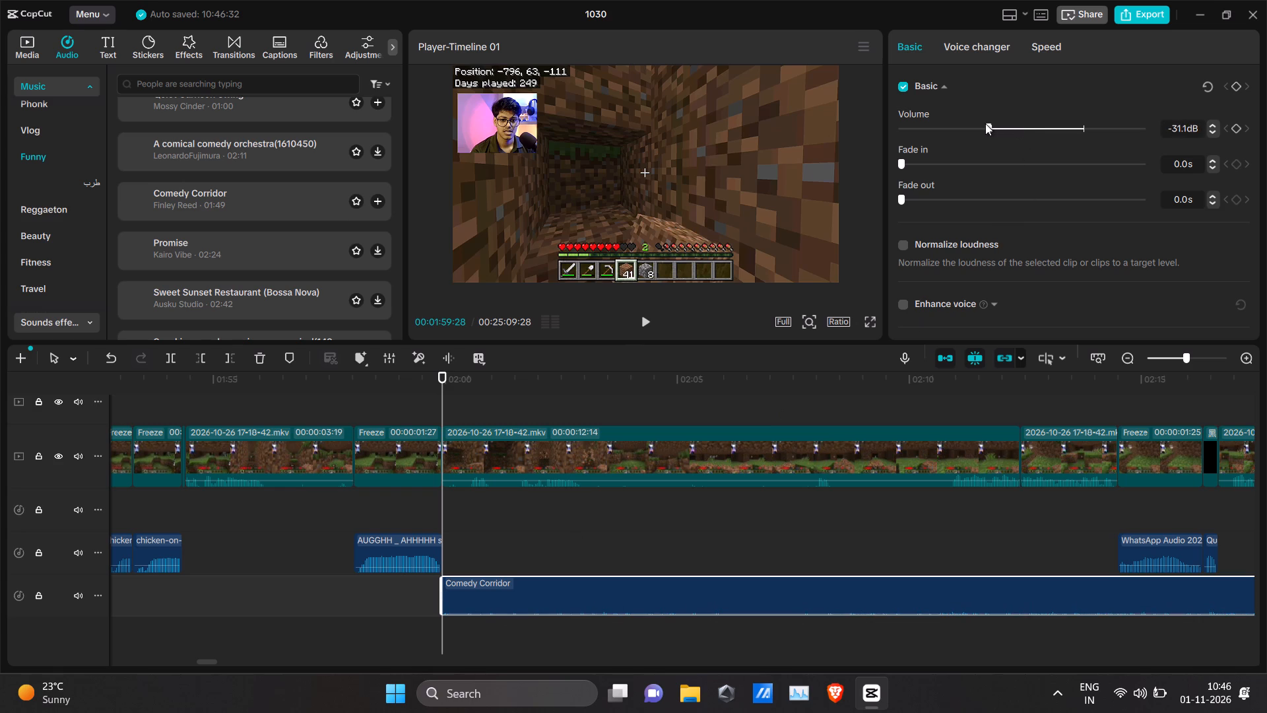
{"action": "left_click_drag", "start_coordinate": [985, 123], "coordinate": [989, 123]}
{"action": "left_click_drag", "start_coordinate": [989, 123], "coordinate": [988, 123]}
Play the new music section from 00:01:59:28 to about 00:02:27, replaying the lead-in to the freeze-frame meme near 00:02:14.
{"action": "key", "text": "space"}
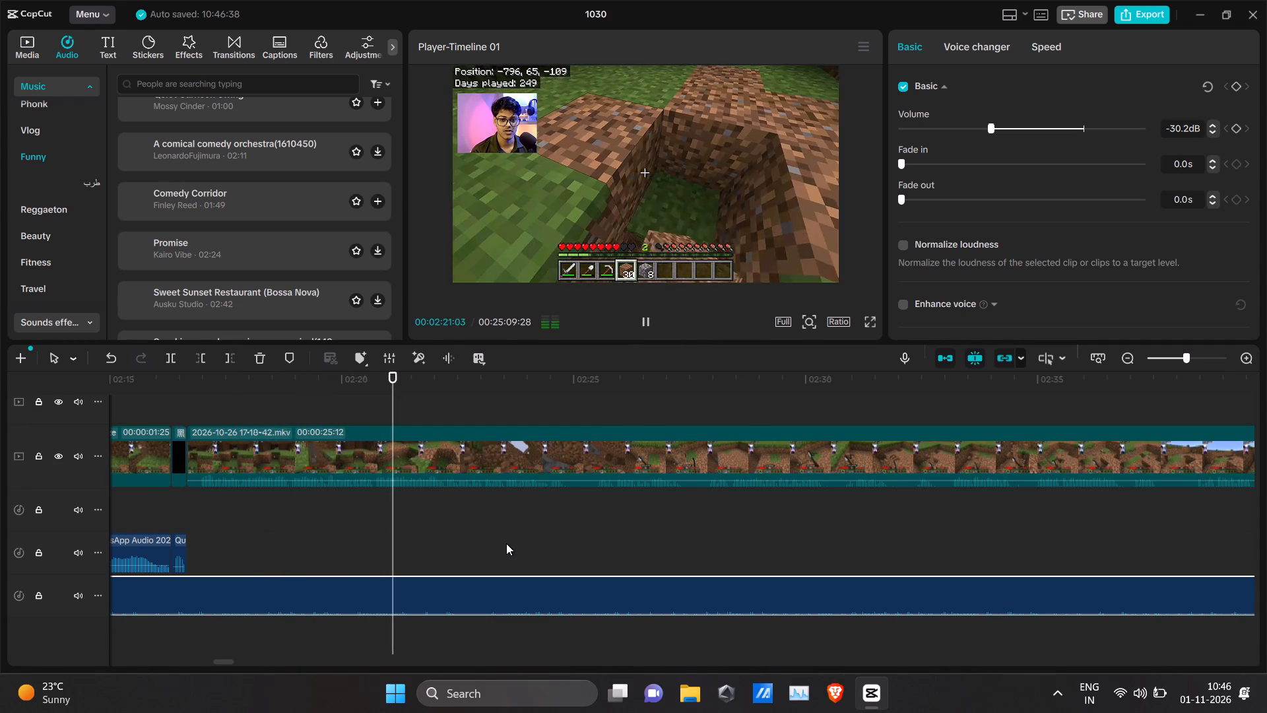
{"action": "key", "text": "space"}
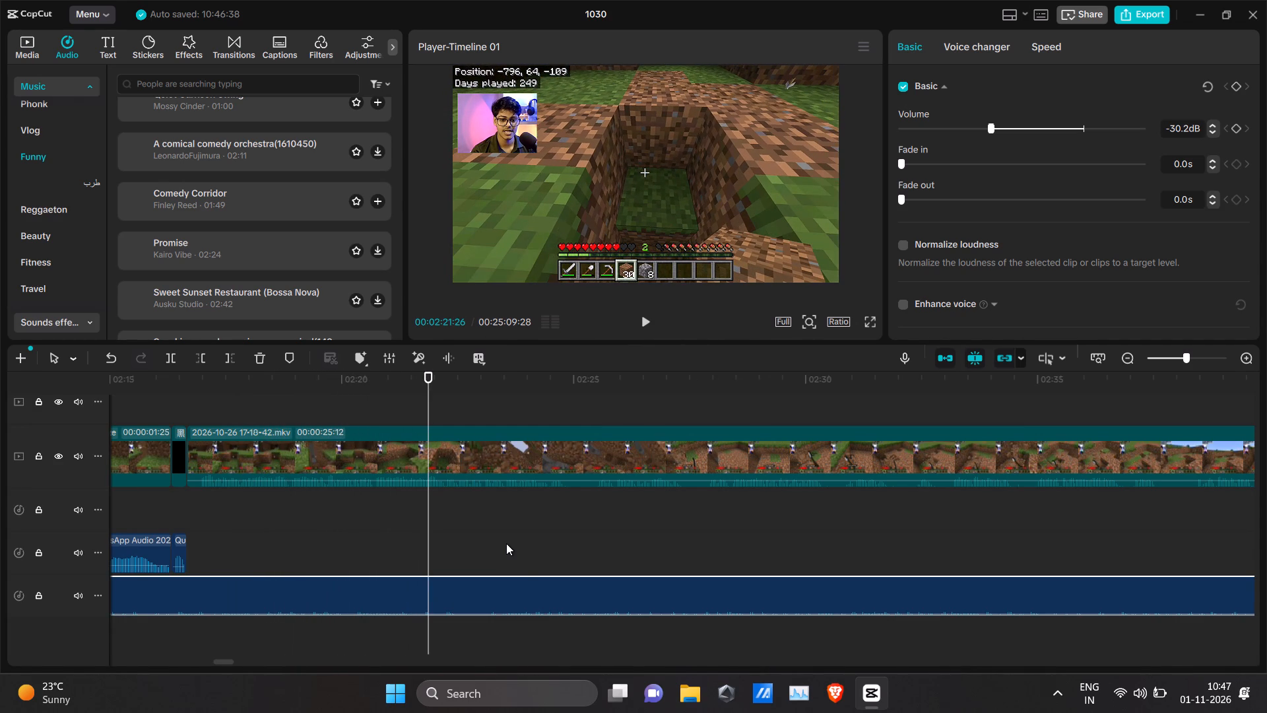
{"action": "scroll", "coordinate": [506, 543], "scroll_direction": "up", "scroll_amount": 3, "text": "alt"}
{"action": "left_click", "coordinate": [382, 372]}
{"action": "key", "text": "space"}
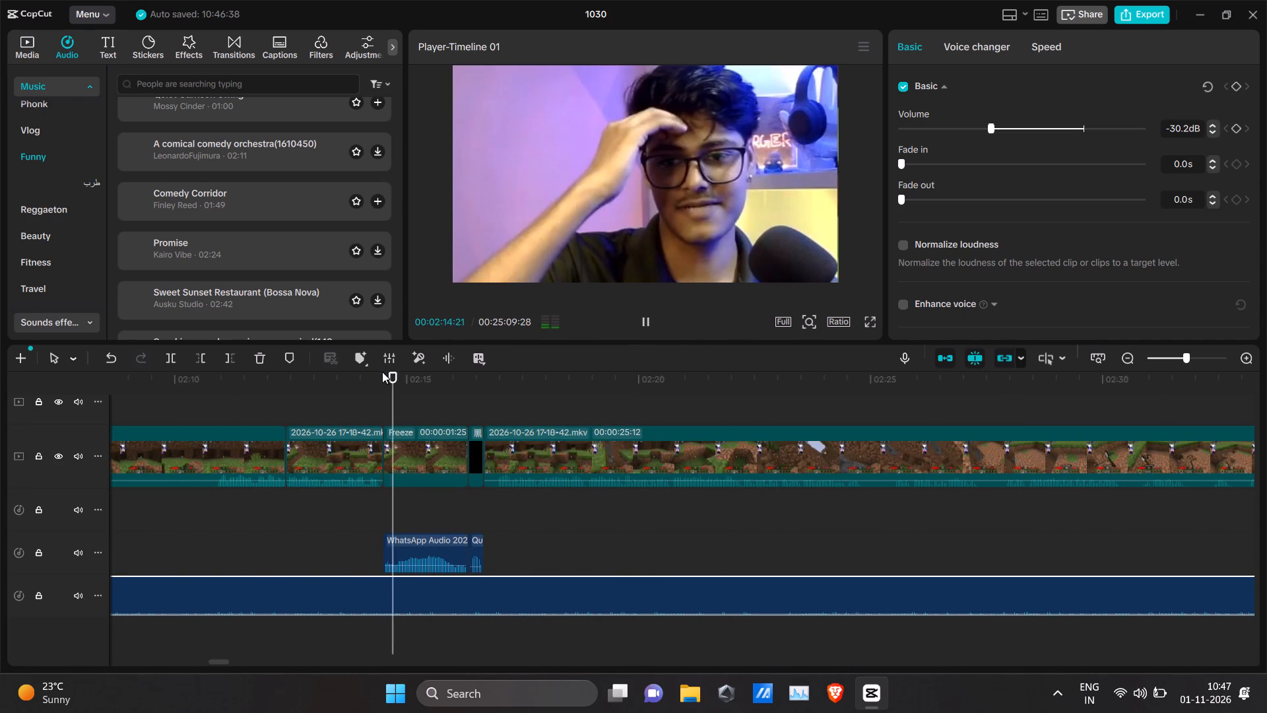
{"action": "left_click", "coordinate": [345, 378]}
{"action": "key", "text": "space"}
{"action": "key", "text": "space"}
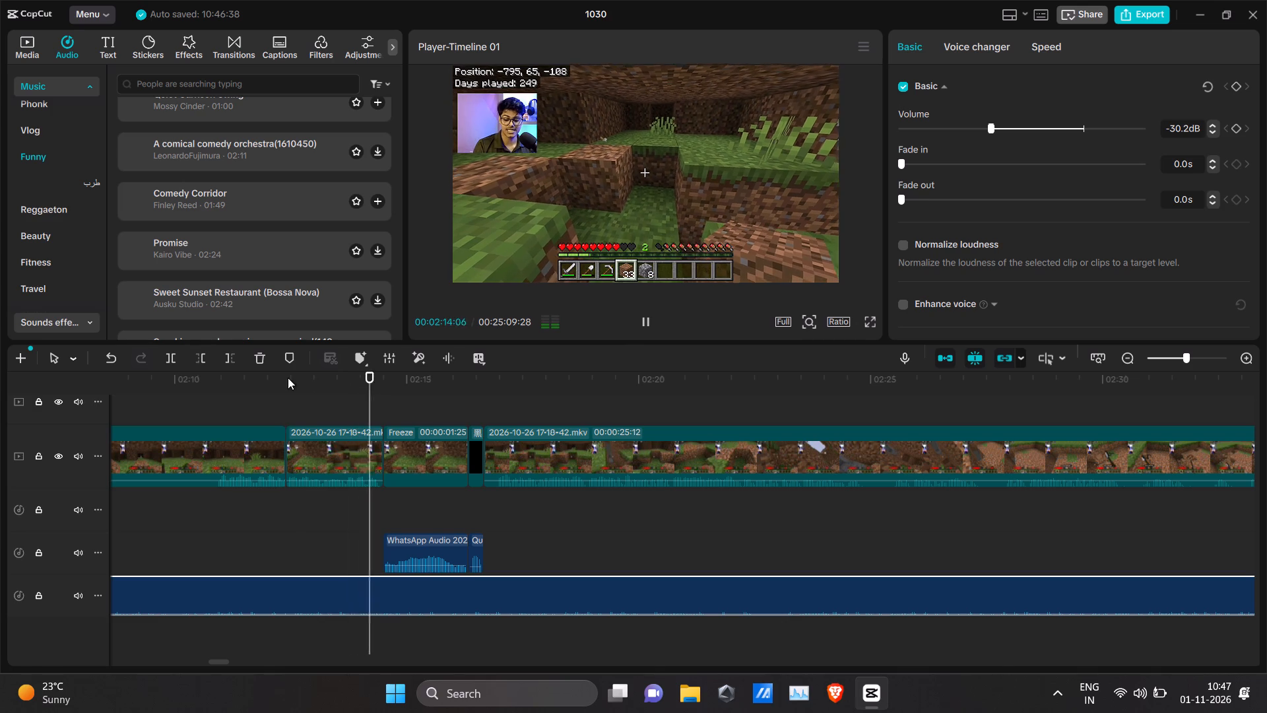
{"action": "double_click", "coordinate": [285, 378]}
{"action": "key", "text": "space"}
{"action": "key", "text": "space"}
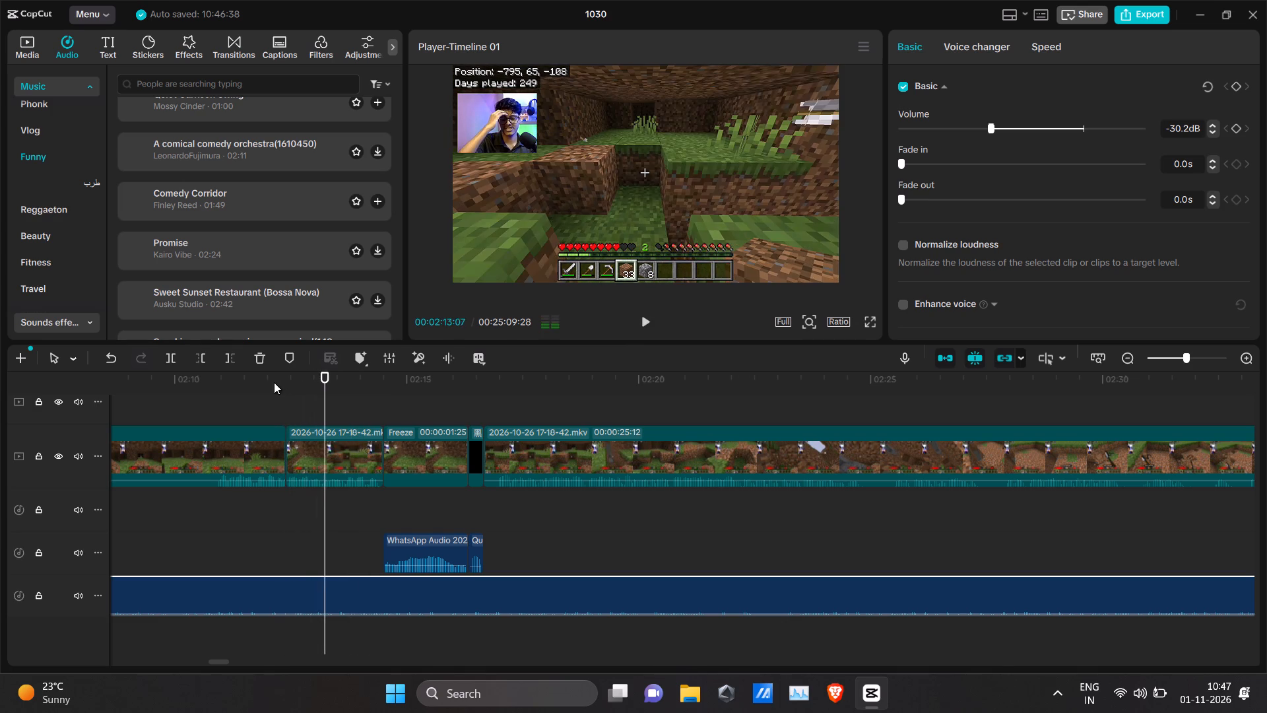
{"action": "left_click", "coordinate": [266, 383]}
{"action": "key", "text": "space"}
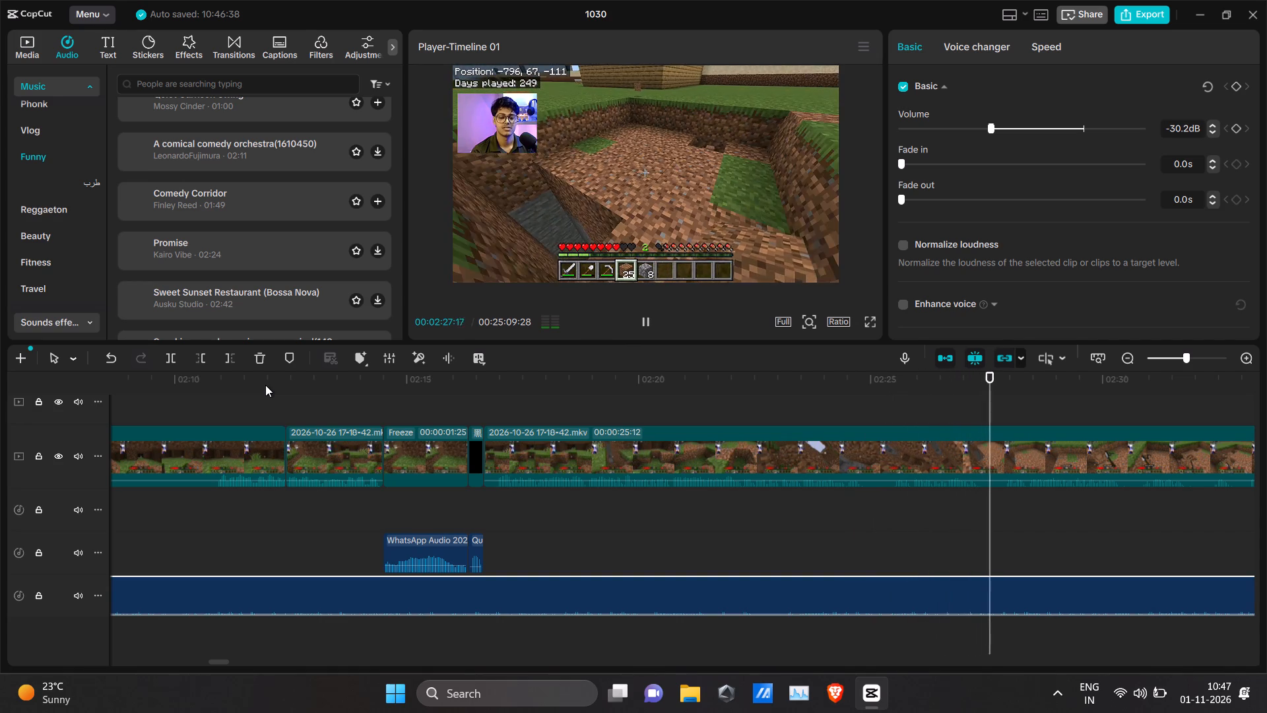
Play on to about 00:03:30, replaying the camera transition near 00:02:42, to check the music against the sound effects.
{"action": "scroll", "coordinate": [1008, 492], "scroll_direction": "down", "scroll_amount": 8, "text": "alt"}
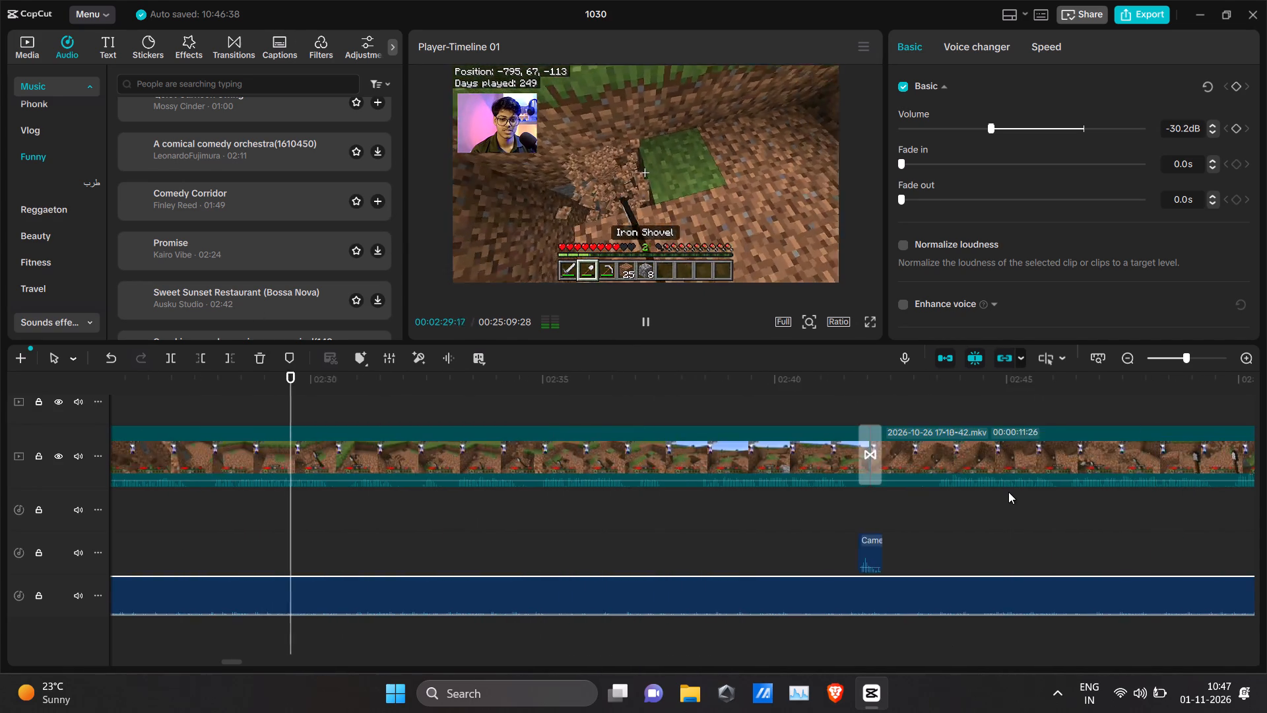
{"action": "scroll", "coordinate": [1008, 492], "scroll_direction": "down", "scroll_amount": 2, "text": "alt"}
{"action": "left_click", "coordinate": [731, 370]}
{"action": "key", "text": "space"}
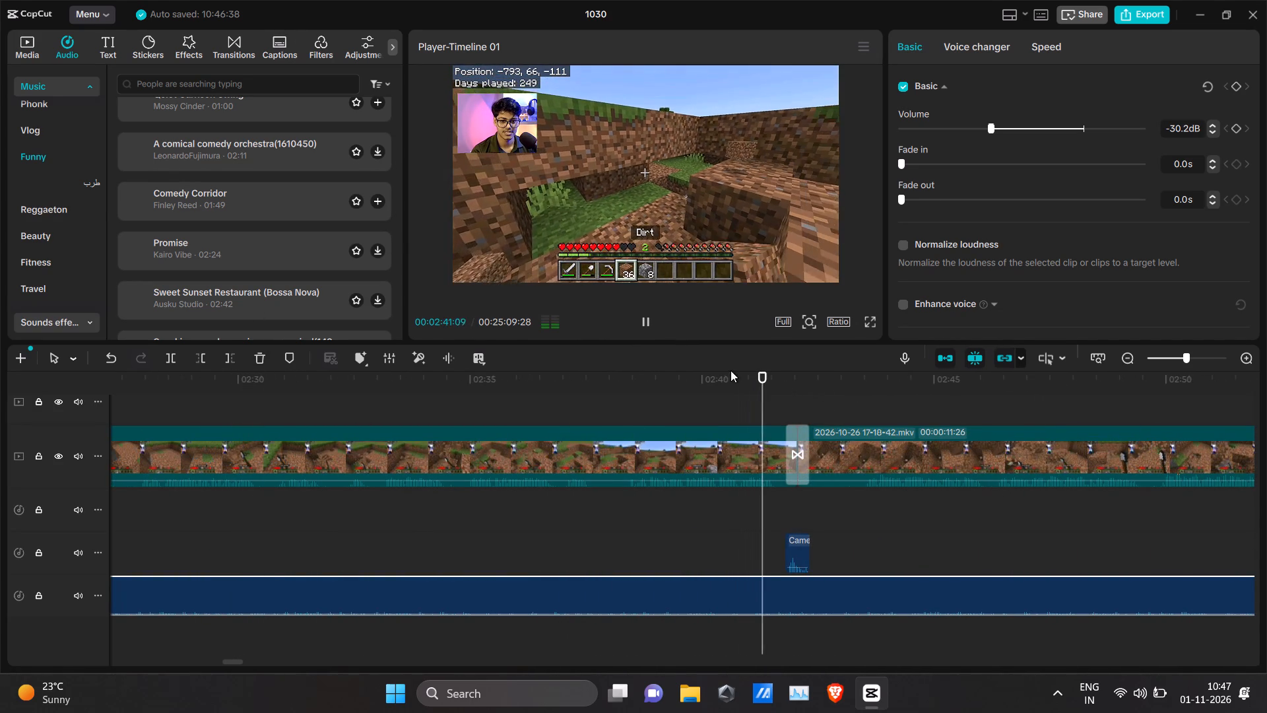
{"action": "key", "text": "space"}
{"action": "left_click", "coordinate": [731, 370]}
{"action": "key", "text": "space"}
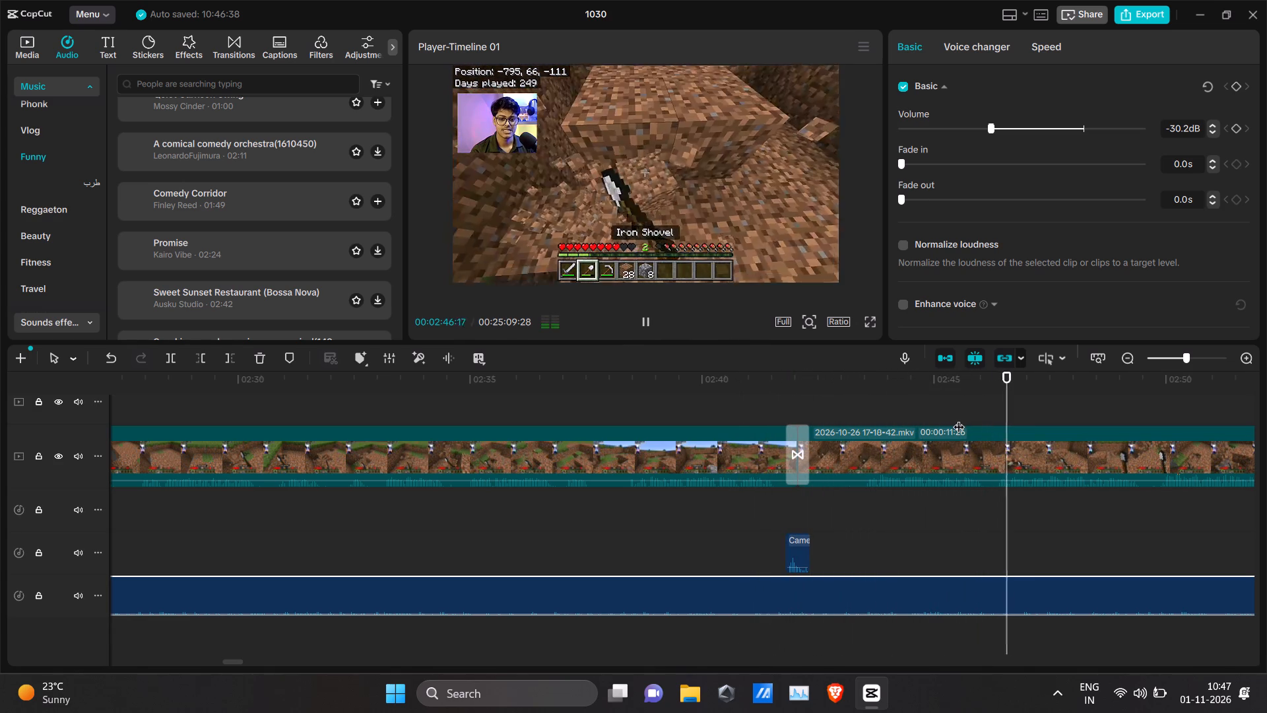
{"action": "key", "text": "space"}
{"action": "key", "text": "space"}
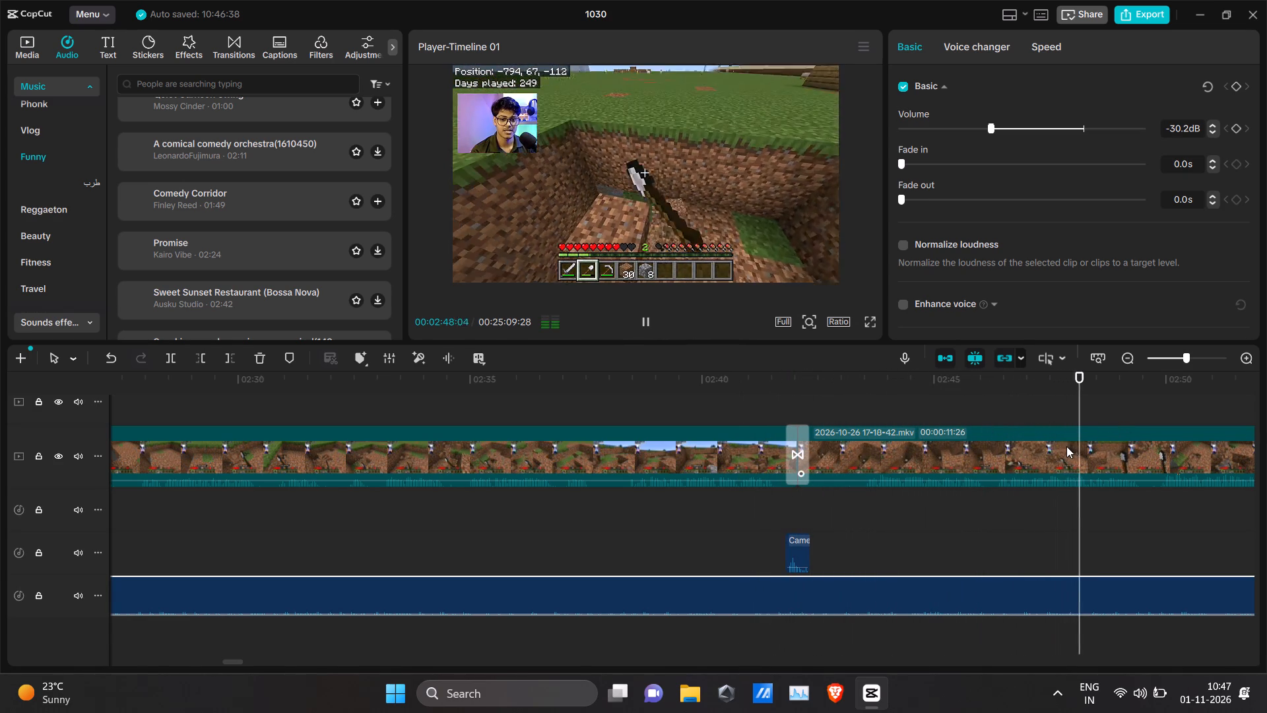
{"action": "scroll", "coordinate": [1066, 446], "scroll_direction": "down", "scroll_amount": 7, "text": "alt"}
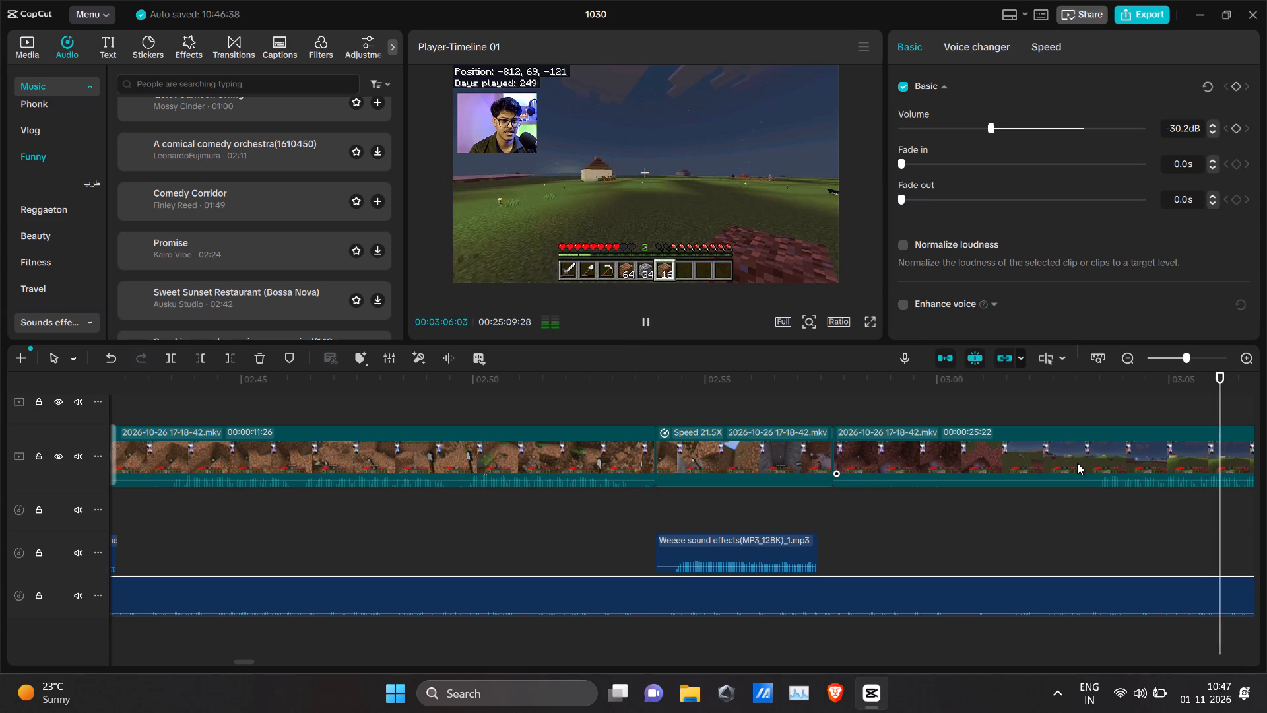
{"action": "scroll", "coordinate": [1093, 524], "scroll_direction": "down", "scroll_amount": 6, "text": "alt"}
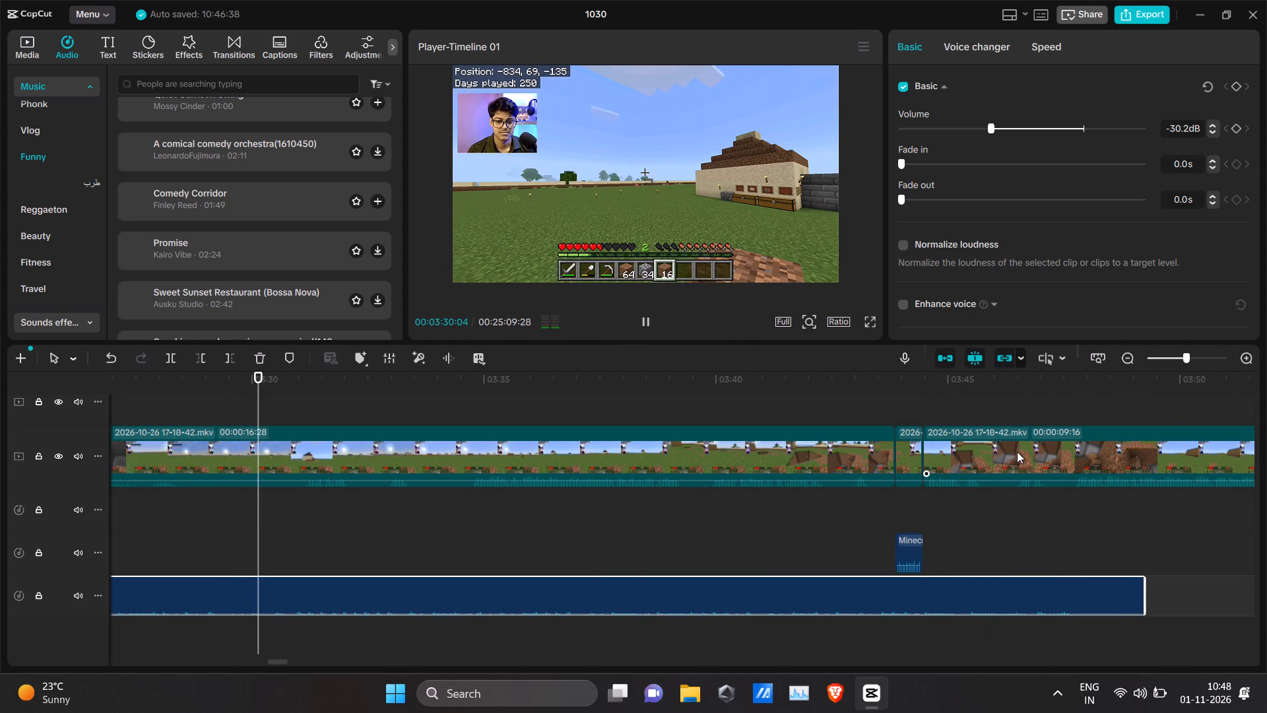
{"action": "key", "text": "space"}
Split the Comedy Corridor music at 00:03:23:15, at the video cut just before the AUGGHH freeze-frame meme.
{"action": "scroll", "coordinate": [847, 471], "scroll_direction": "up", "scroll_amount": 6, "text": "alt"}
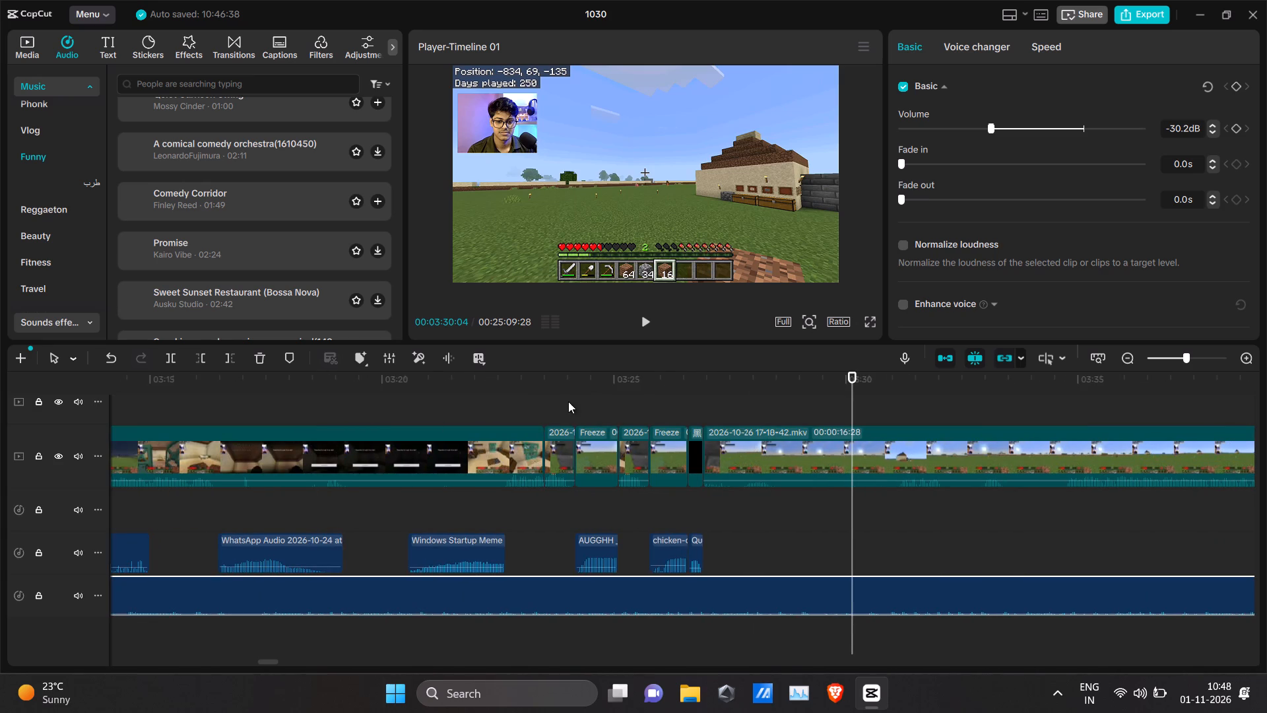
{"action": "scroll", "coordinate": [595, 409], "scroll_direction": "down", "scroll_amount": 6, "text": "alt"}
{"action": "scroll", "coordinate": [595, 409], "scroll_direction": "up", "scroll_amount": 3, "text": "alt"}
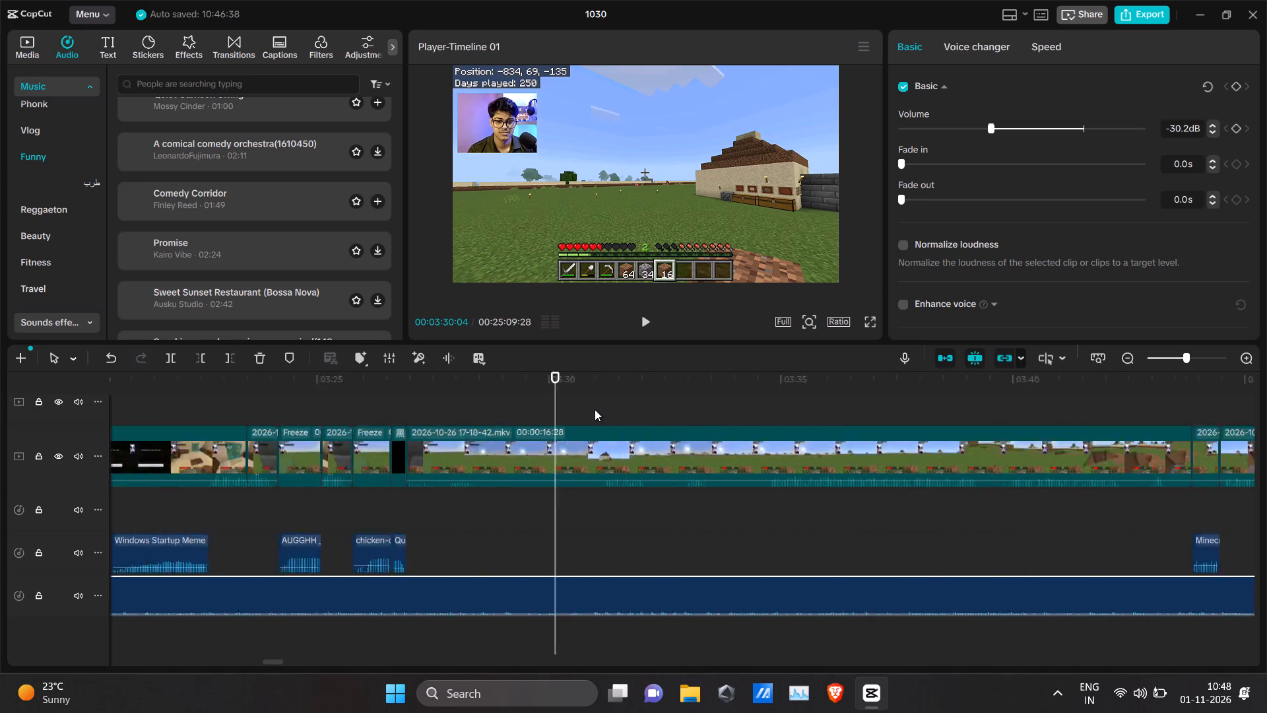
{"action": "scroll", "coordinate": [595, 409], "scroll_direction": "up", "scroll_amount": 3, "text": "alt"}
{"action": "left_click", "coordinate": [546, 376]}
{"action": "key", "text": "space"}
{"action": "key", "text": "space"}
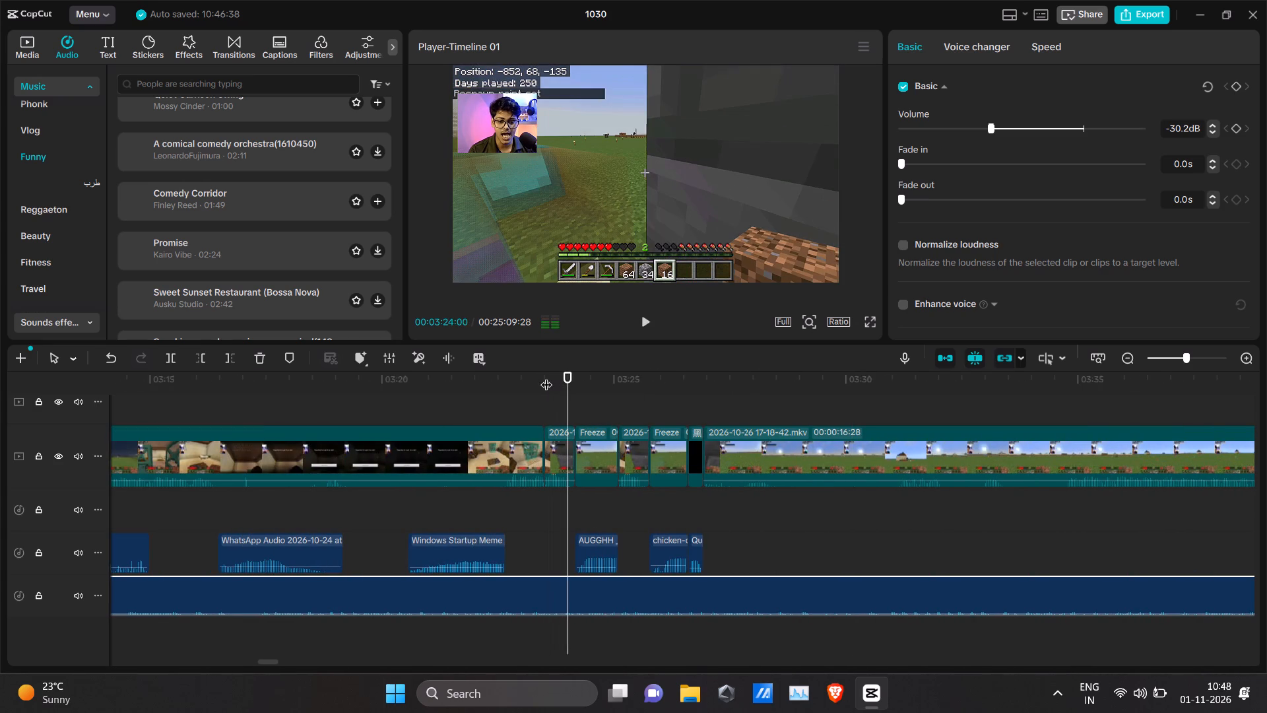
{"action": "left_click", "coordinate": [535, 380]}
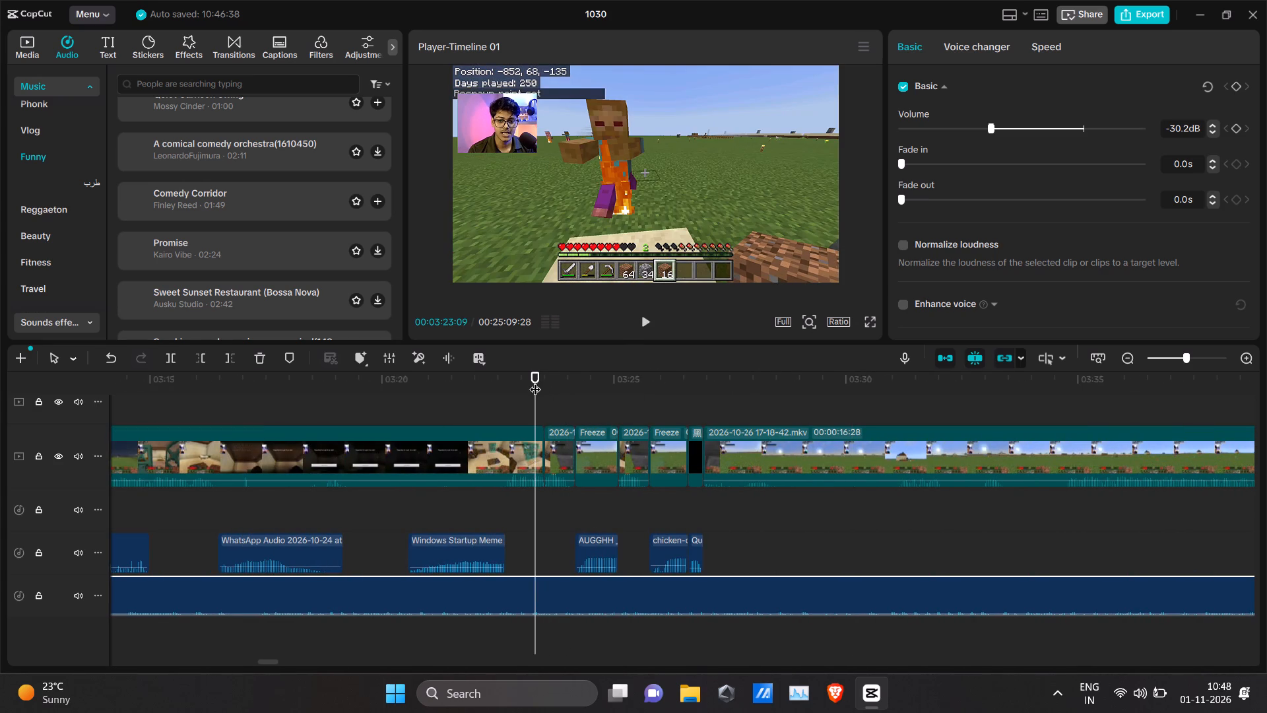
{"action": "left_click", "coordinate": [539, 382]}
{"action": "left_click", "coordinate": [506, 382]}
{"action": "key", "text": "space"}
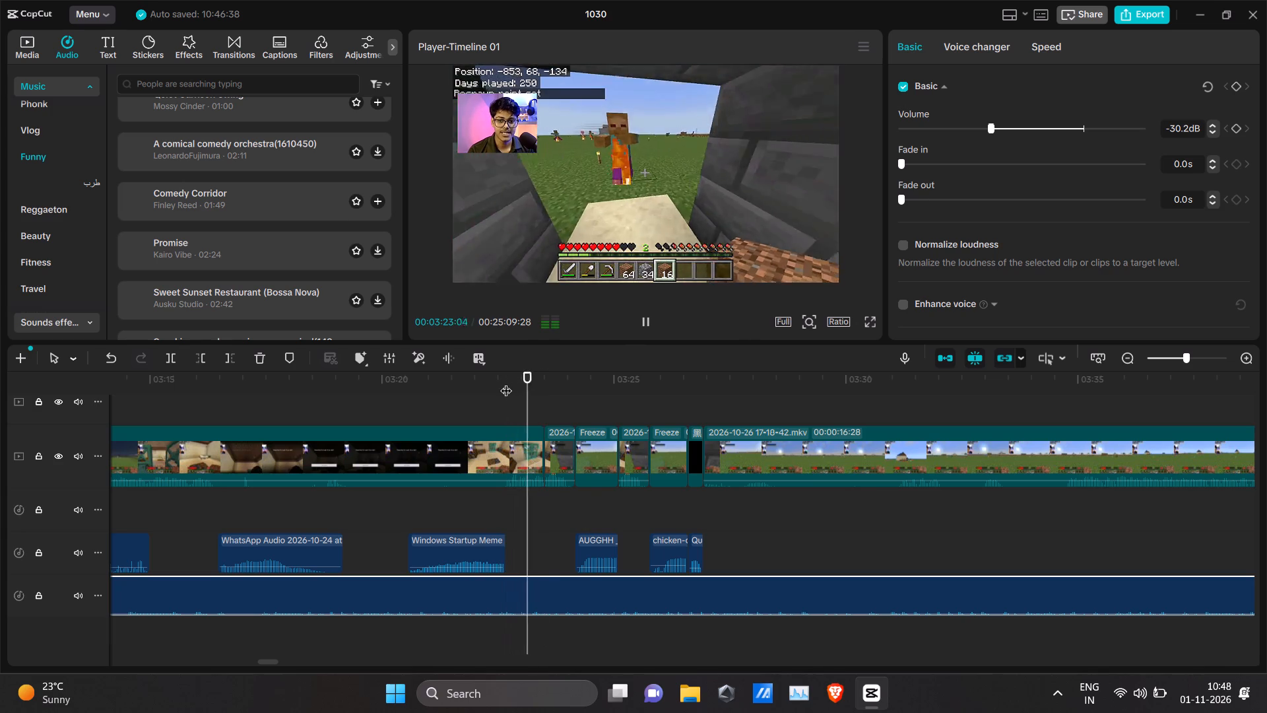
{"action": "key", "text": "space"}
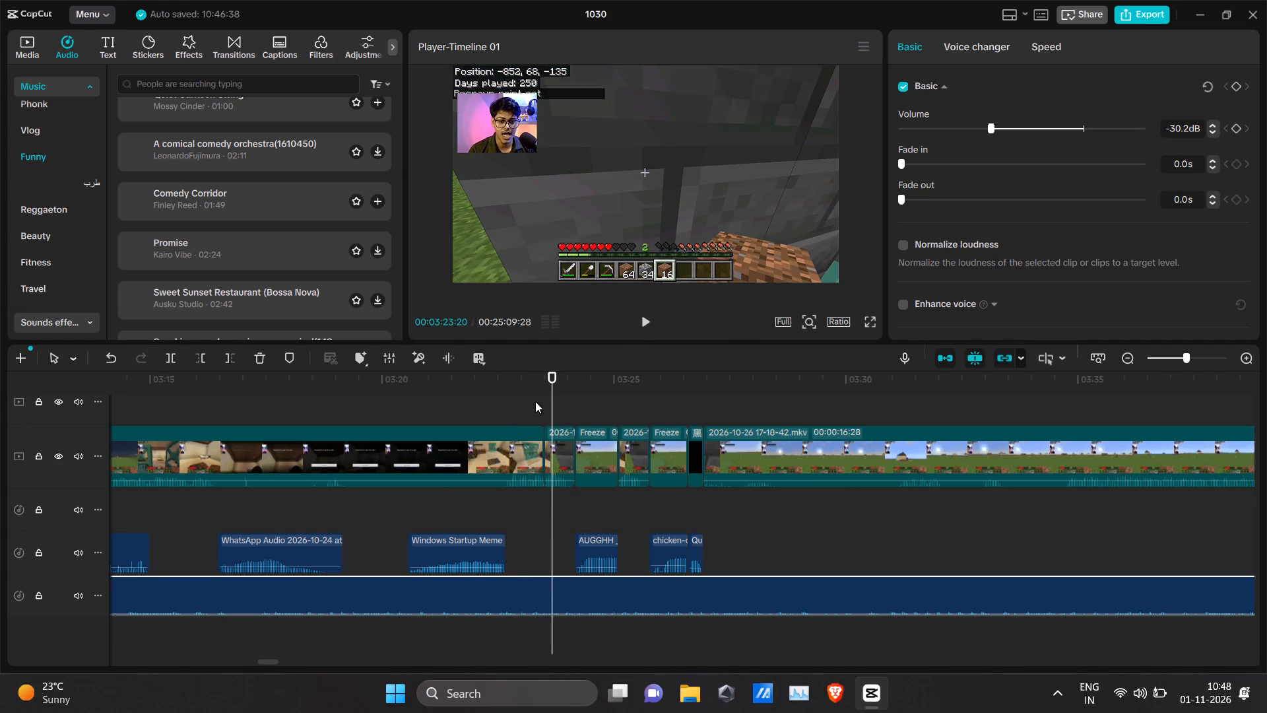
{"action": "left_click", "coordinate": [550, 383]}
{"action": "left_click", "coordinate": [567, 587]}
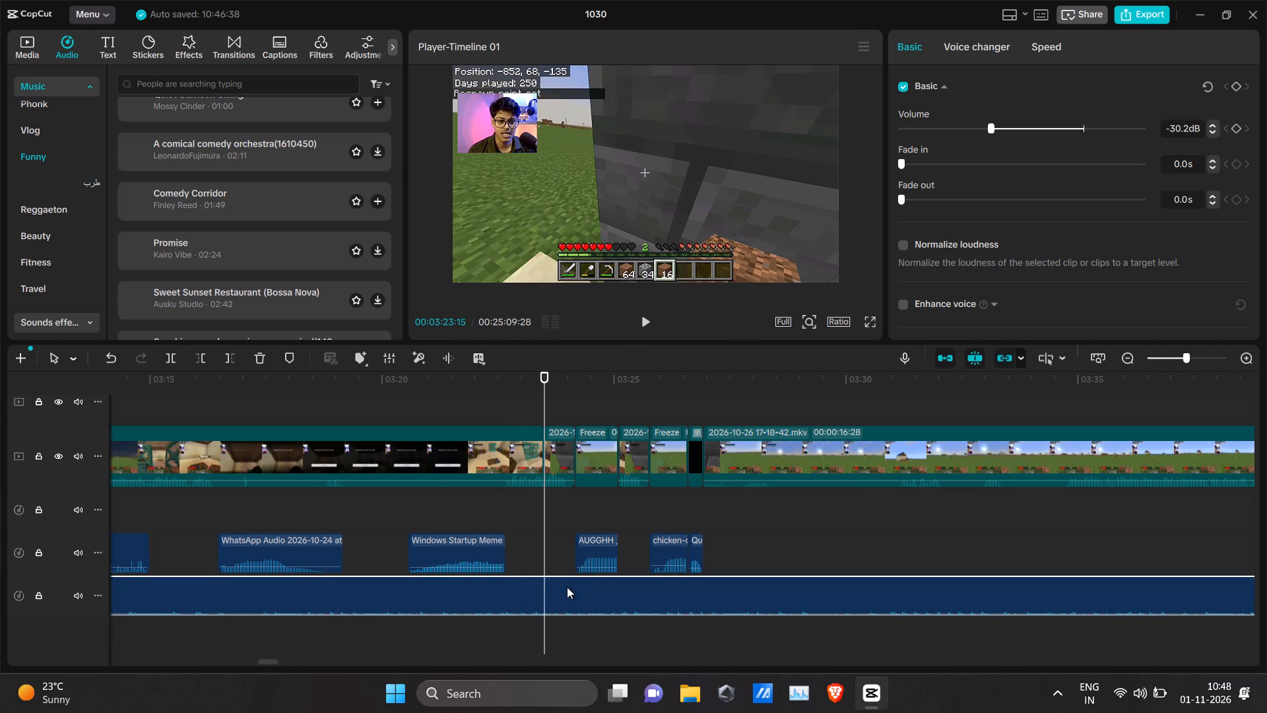
{"action": "left_click", "coordinate": [177, 358]}
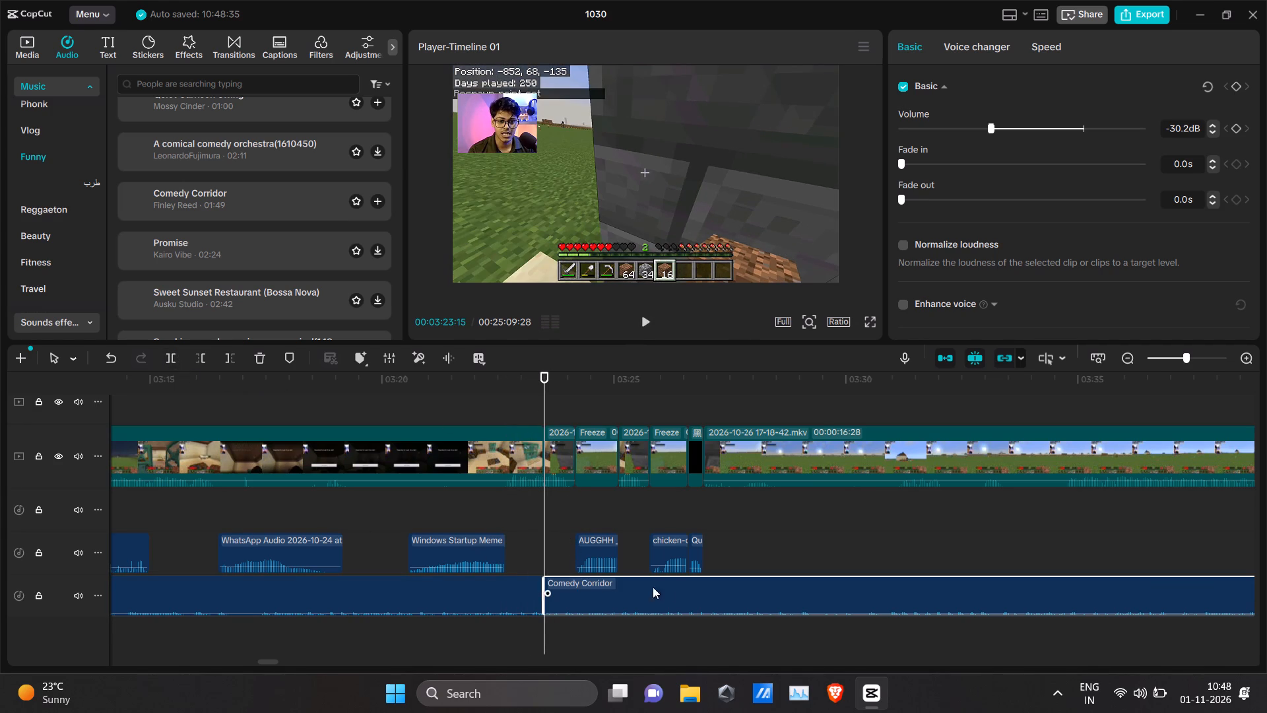
Move the second Comedy Corridor piece to start where the 00:00:16:28 gameplay clip begins, leaving the meme section without music.
{"action": "left_click_drag", "start_coordinate": [682, 595], "coordinate": [846, 599]}
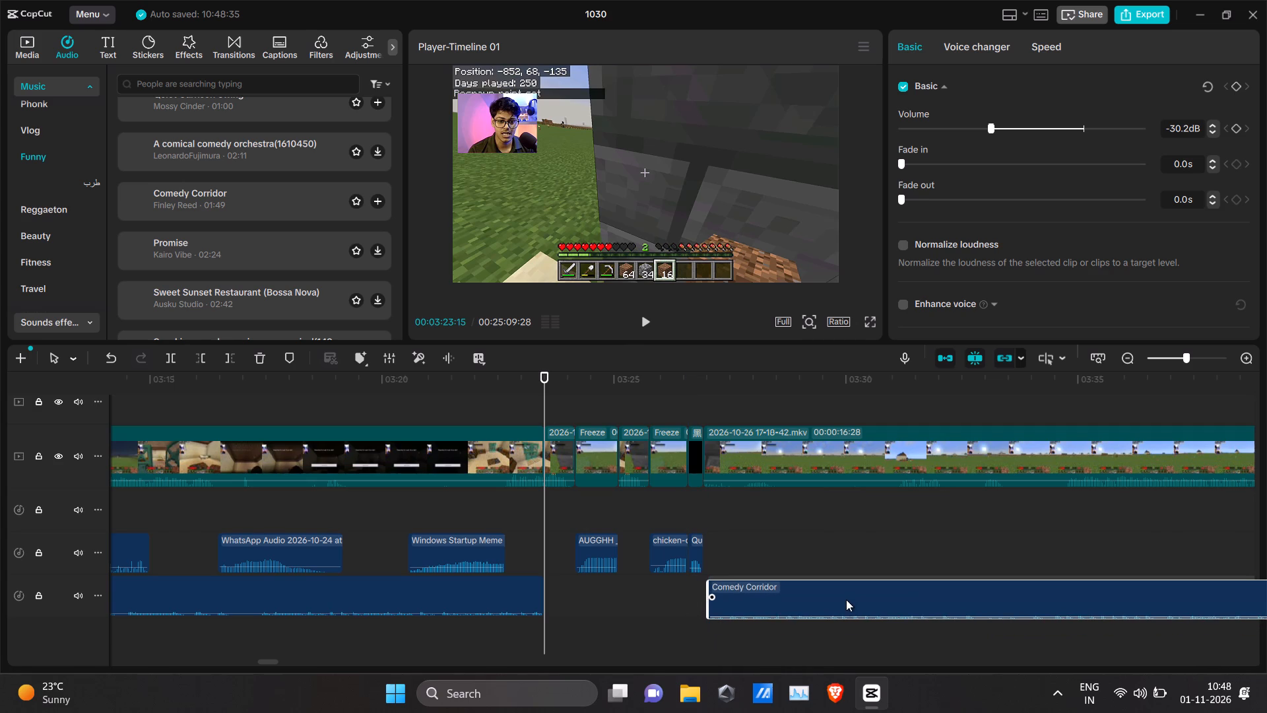
{"action": "left_click_drag", "start_coordinate": [846, 599], "coordinate": [843, 599]}
Play from about 00:03:22 across the music gap, and again over the short sound effect near 00:03:44.
{"action": "left_click", "coordinate": [486, 380]}
{"action": "key", "text": "space"}
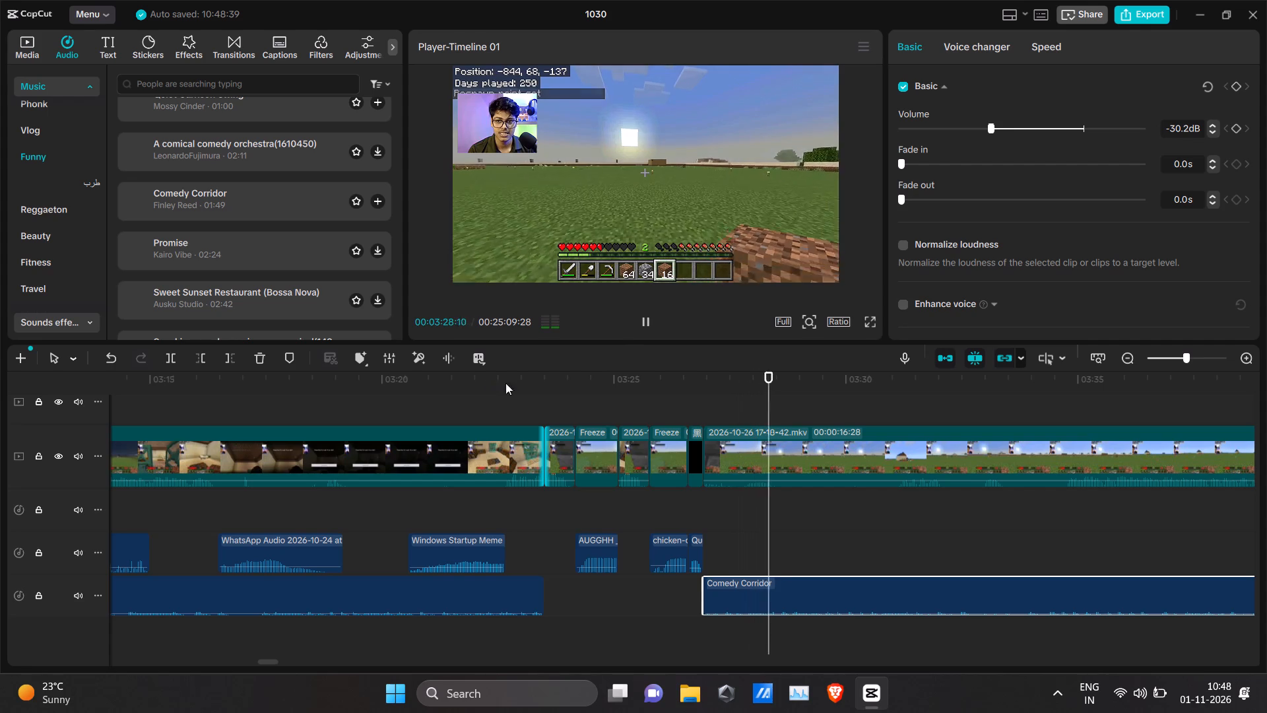
{"action": "key", "text": "space"}
{"action": "left_click", "coordinate": [994, 523]}
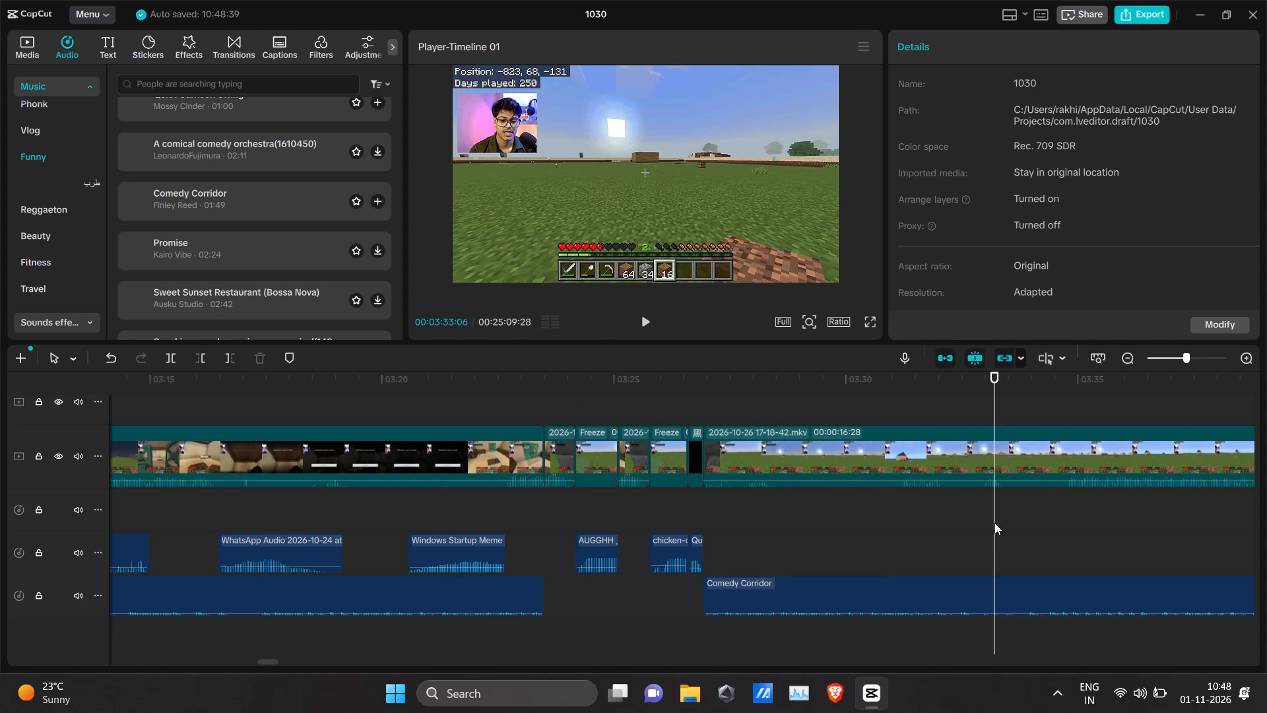
{"action": "scroll", "coordinate": [994, 523], "scroll_direction": "down", "scroll_amount": 7, "text": "alt"}
{"action": "left_click", "coordinate": [740, 384]}
{"action": "key", "text": "space"}
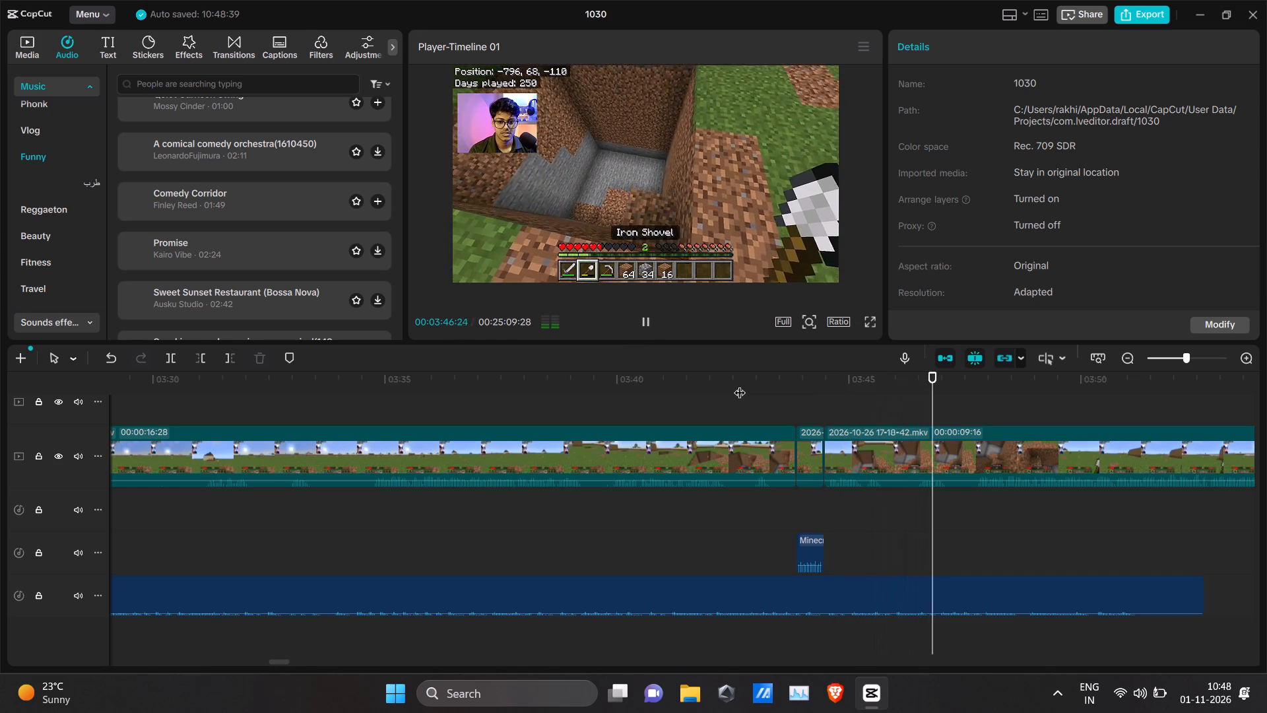
Add Comedy Corridor again on the existing music track at 00:03:52:18, directly after the current music piece ends.
{"action": "scroll", "coordinate": [945, 397], "scroll_direction": "down", "scroll_amount": 6, "text": "alt"}
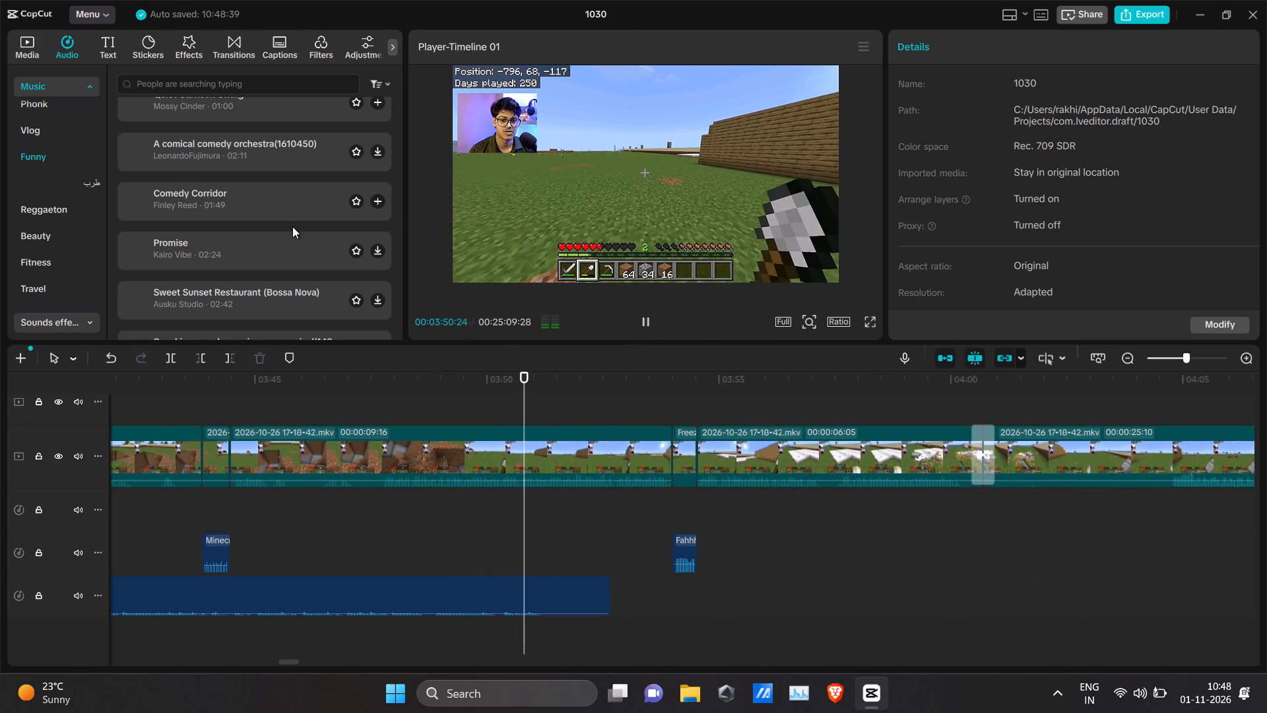
{"action": "key", "text": "space"}
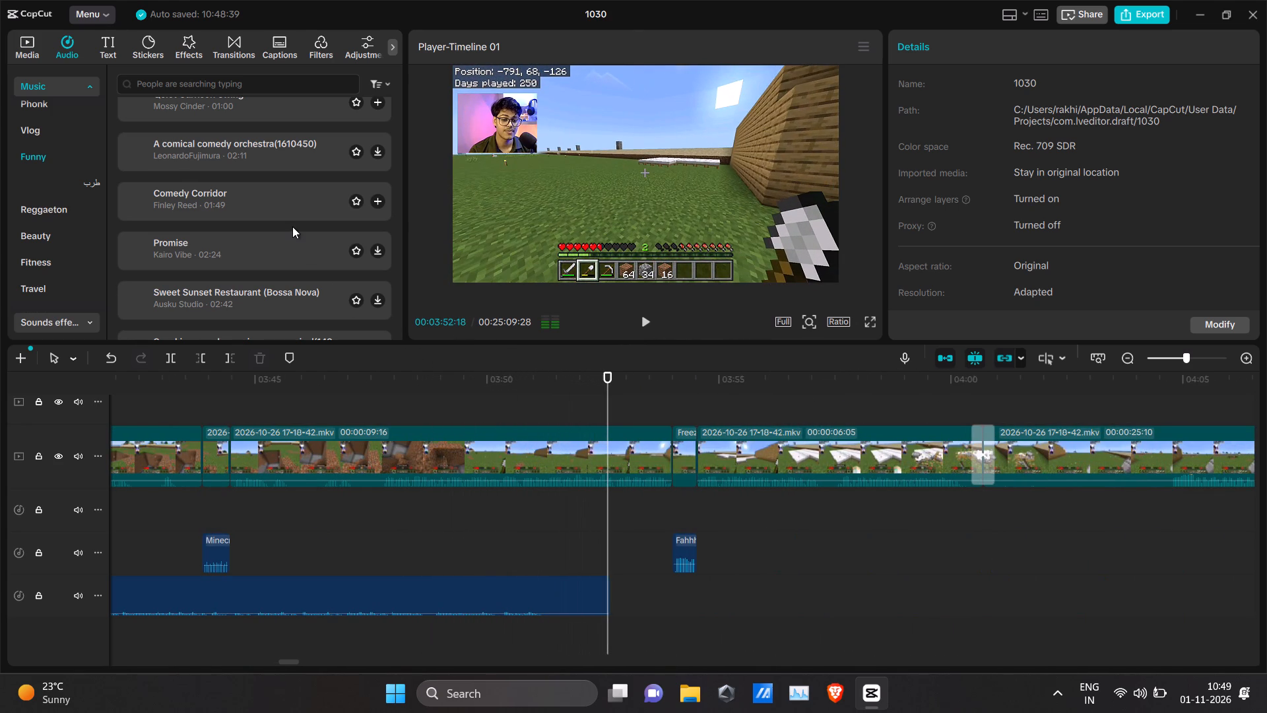
{"action": "left_click_drag", "start_coordinate": [189, 203], "coordinate": [606, 599]}
{"action": "left_click_drag", "start_coordinate": [638, 630], "coordinate": [641, 597]}
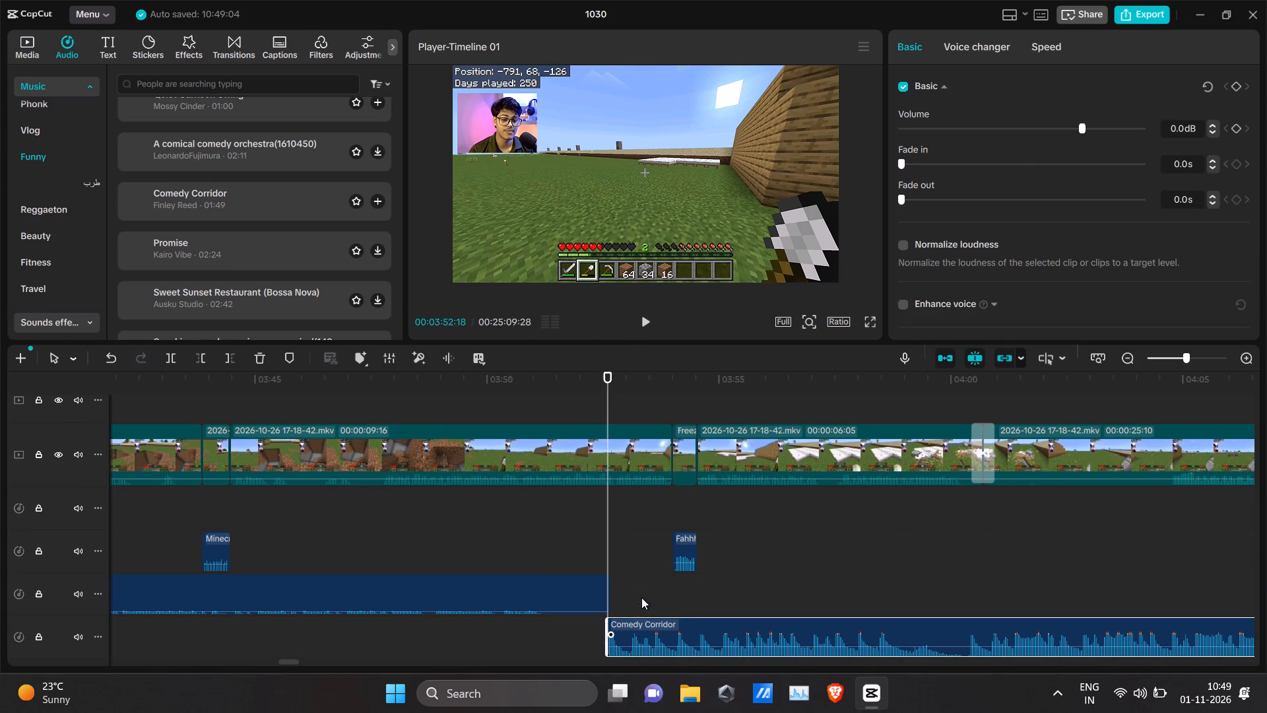
{"action": "left_click_drag", "start_coordinate": [641, 625], "coordinate": [647, 597]}
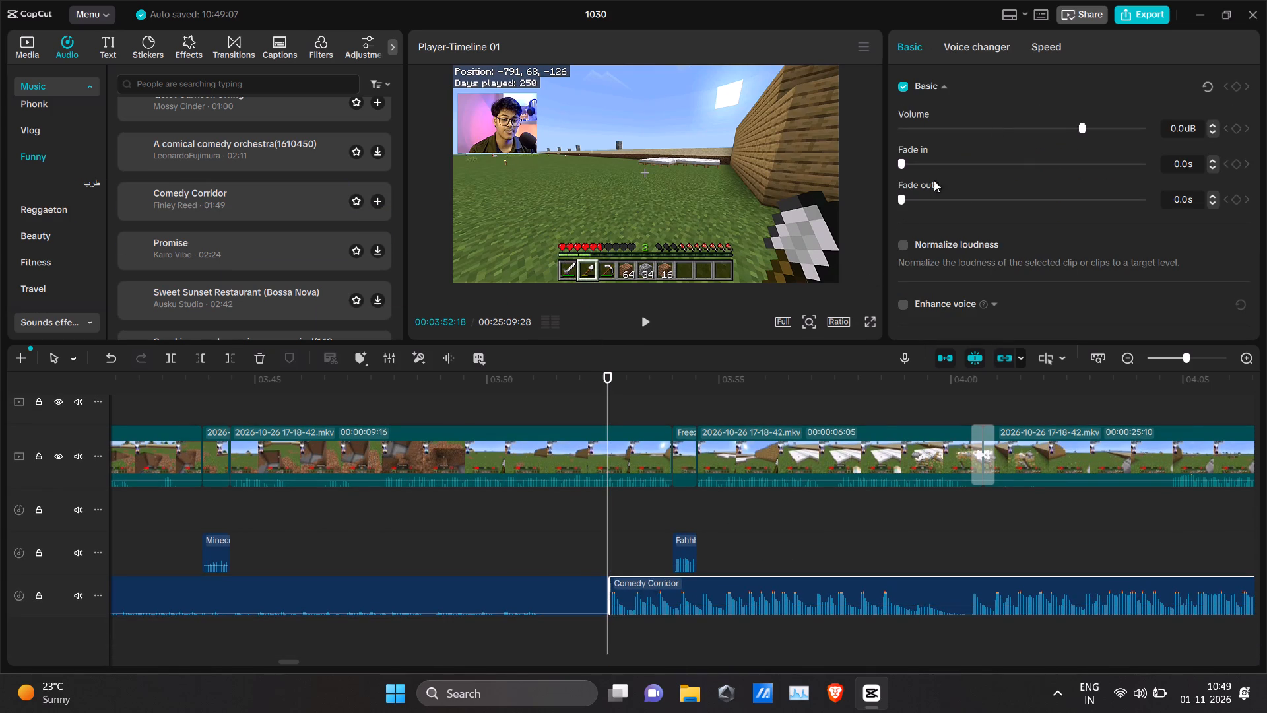
Lower the newly added Comedy Corridor clip's volume to -30.5 dB.
{"action": "left_click_drag", "start_coordinate": [1070, 126], "coordinate": [967, 135]}
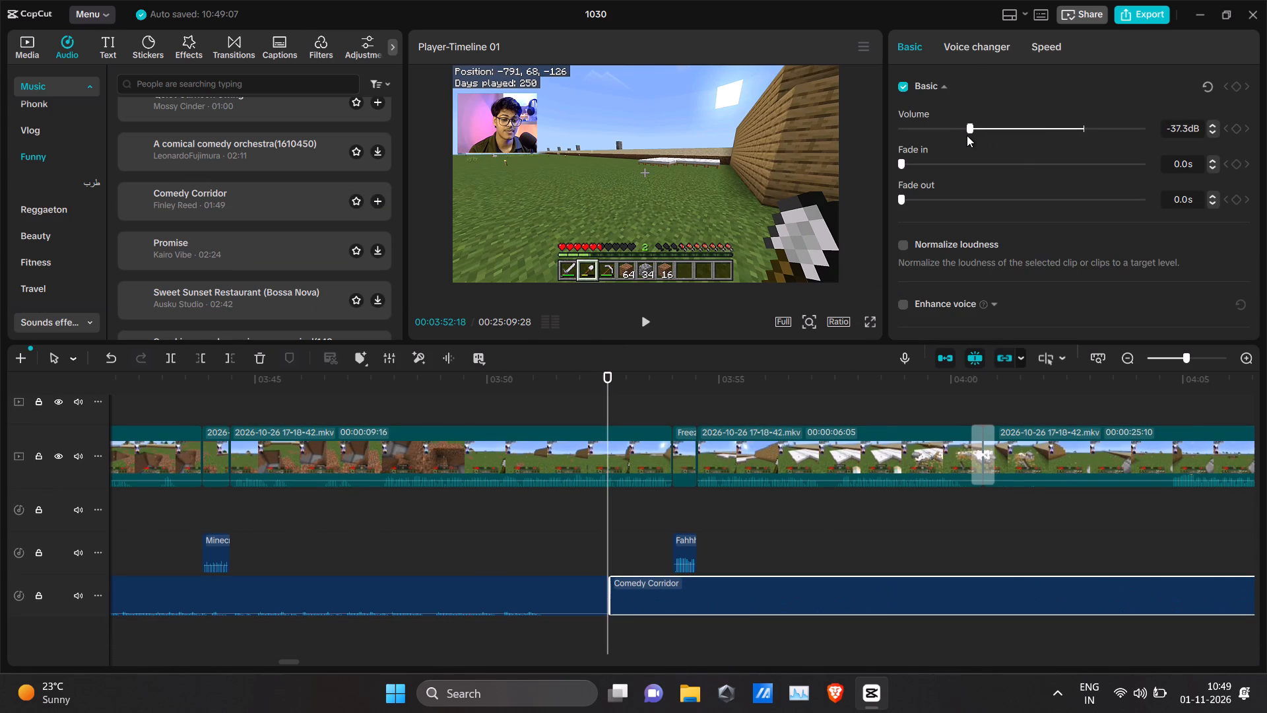
{"action": "left_click_drag", "start_coordinate": [967, 135], "coordinate": [987, 134]}
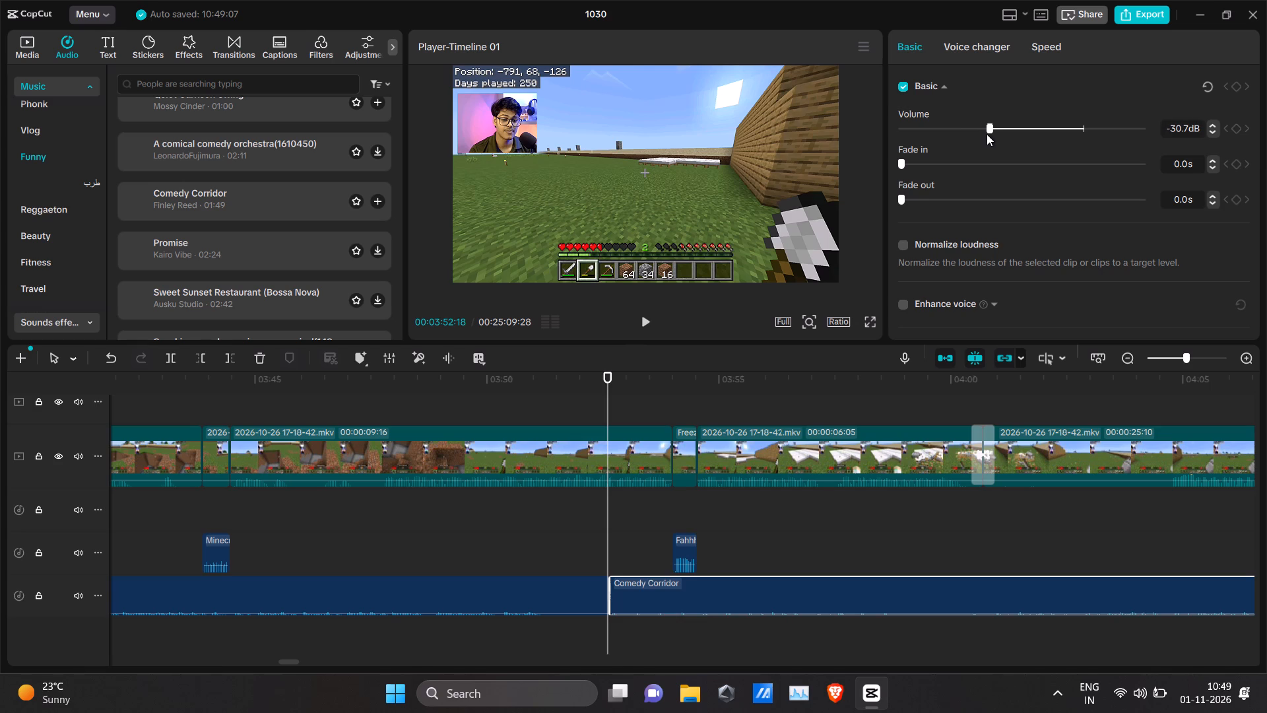
{"action": "left_click", "coordinate": [992, 129]}
Play the new music section from 00:03:52:18, replaying the video transition near 00:04:00.
{"action": "left_click", "coordinate": [610, 393]}
{"action": "key", "text": "space"}
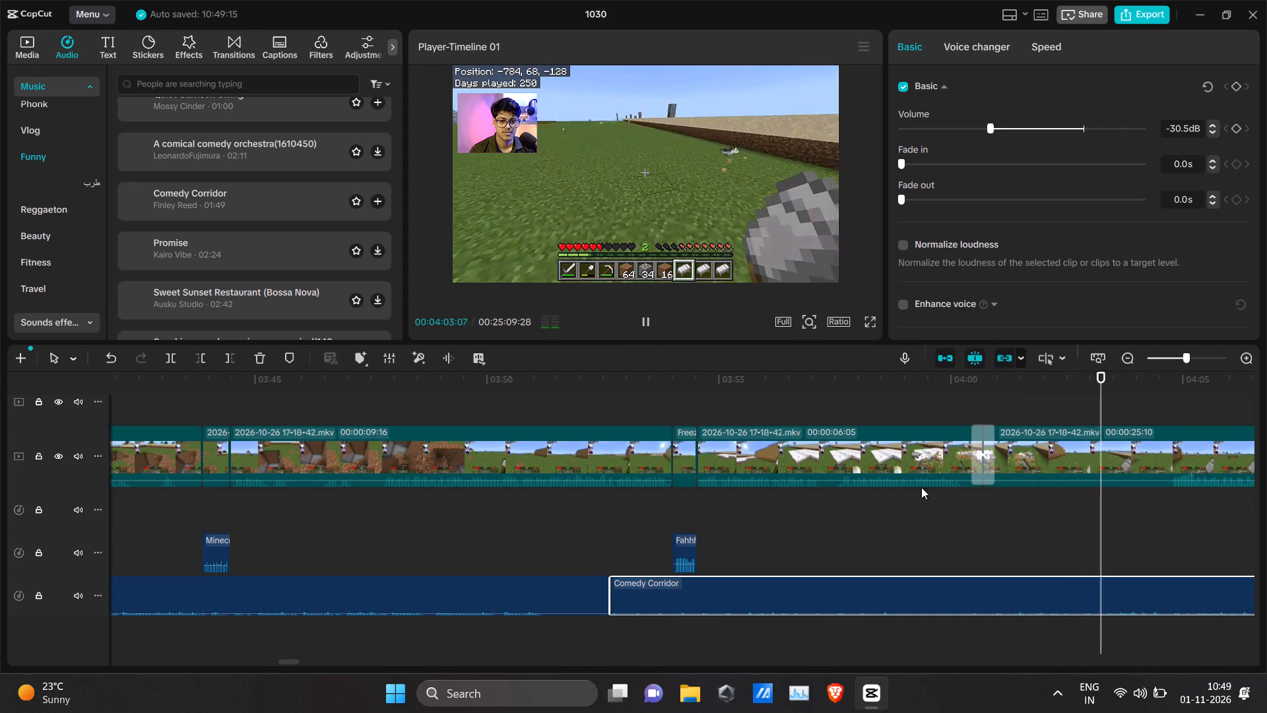
{"action": "left_click", "coordinate": [929, 407]}
{"action": "key", "text": "space"}
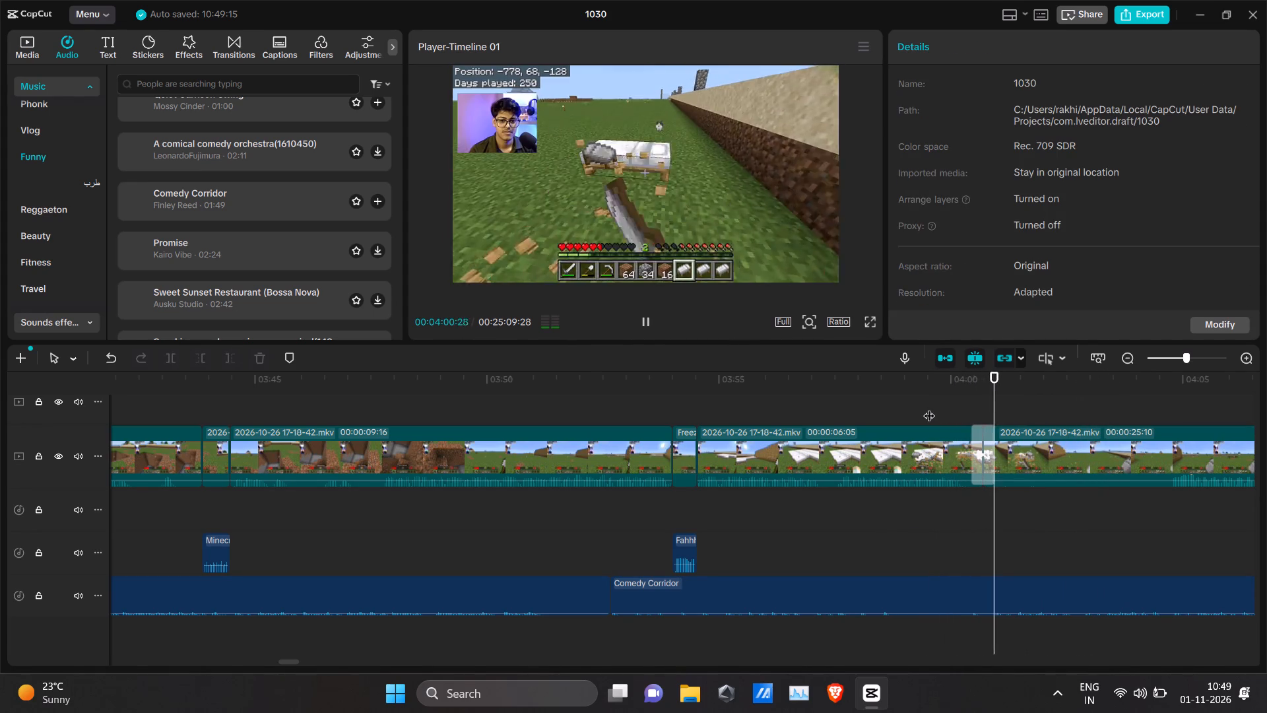
{"action": "scroll", "coordinate": [960, 485], "scroll_direction": "down", "scroll_amount": 5, "text": "alt"}
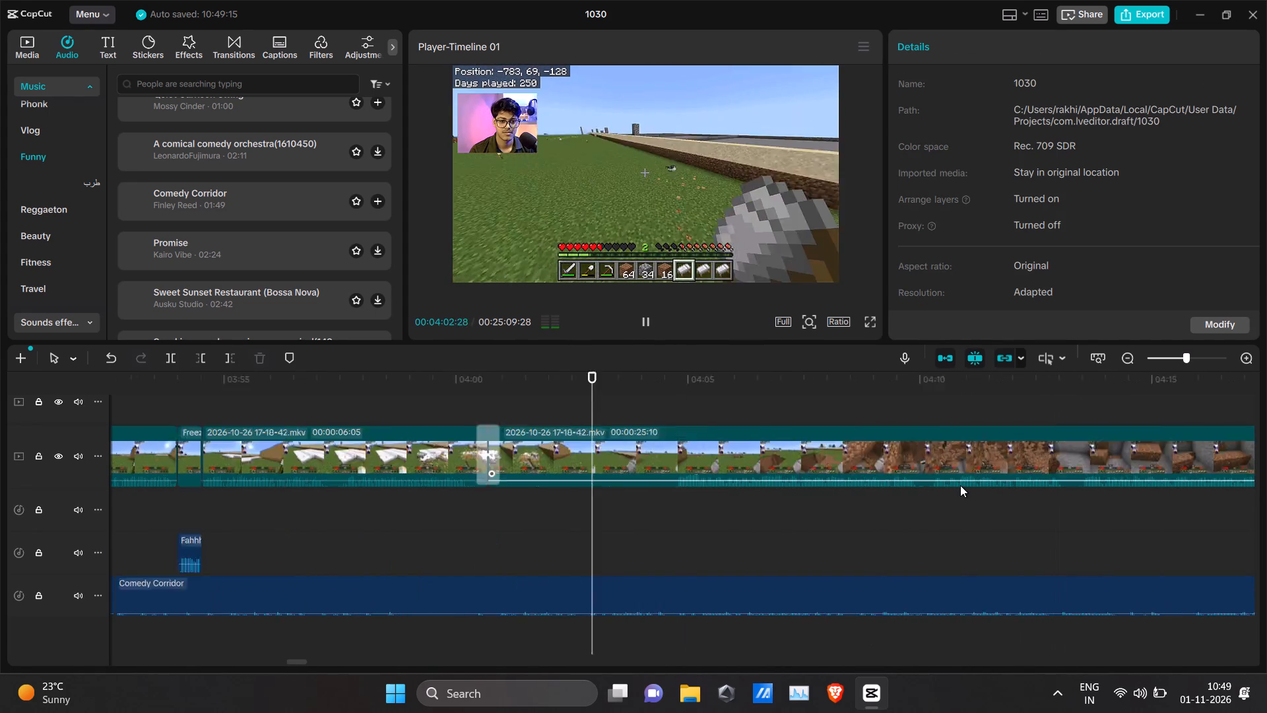
{"action": "scroll", "coordinate": [960, 485], "scroll_direction": "down", "scroll_amount": 6, "text": "alt"}
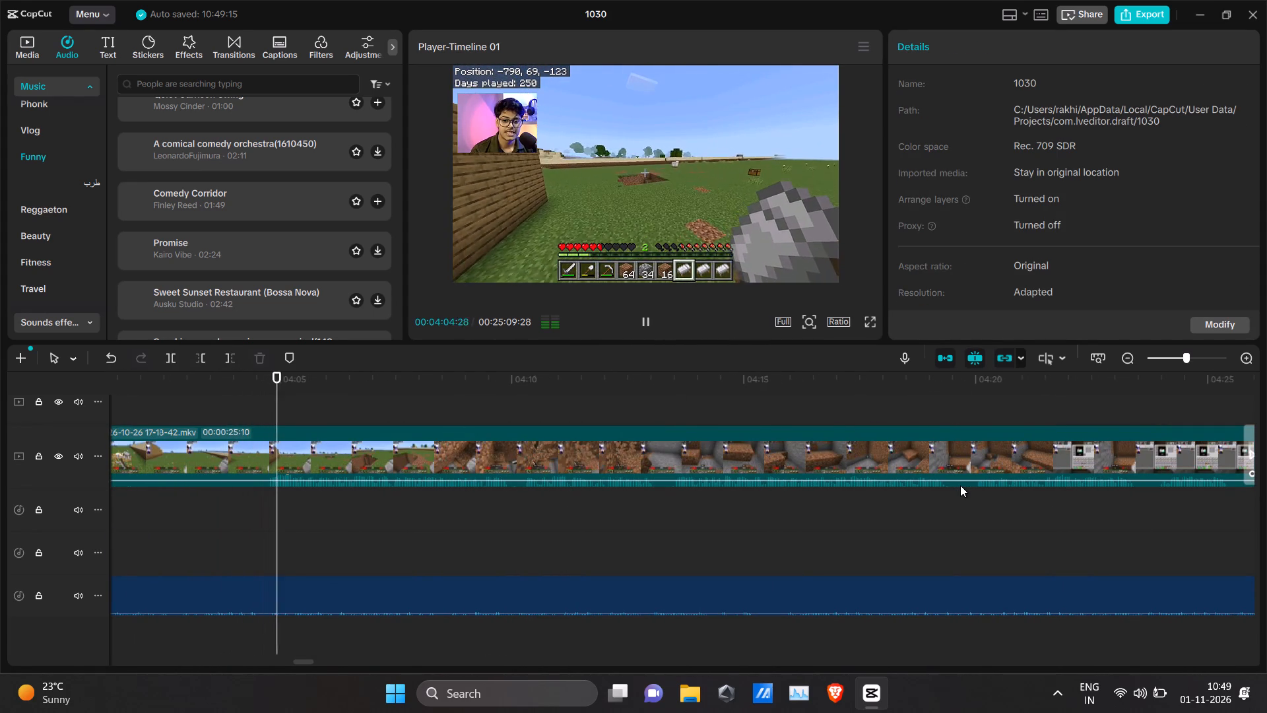
Check the music over the transition near 00:04:26 and the AUGGHH freeze frame near 00:04:38.
{"action": "left_click", "coordinate": [1146, 403]}
{"action": "key", "text": "space"}
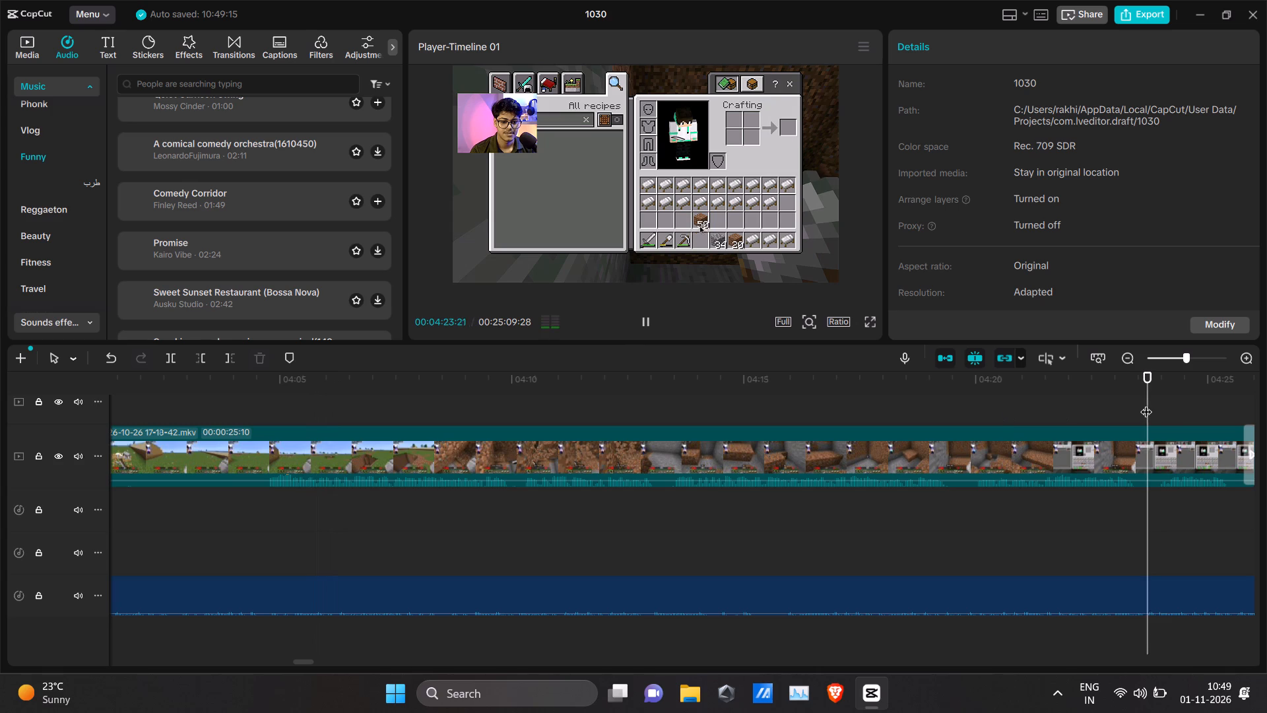
{"action": "scroll", "coordinate": [1146, 403], "scroll_direction": "down", "scroll_amount": 8, "text": "alt"}
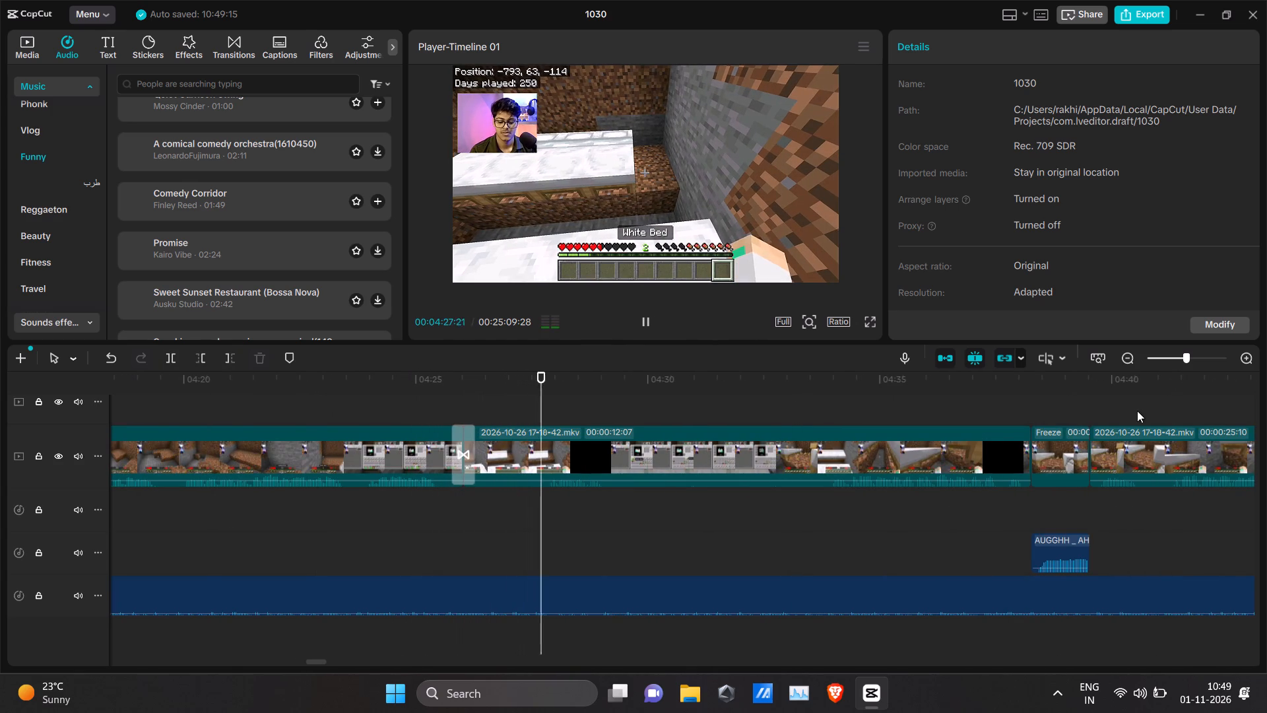
{"action": "scroll", "coordinate": [1069, 442], "scroll_direction": "down", "scroll_amount": 4, "text": "alt"}
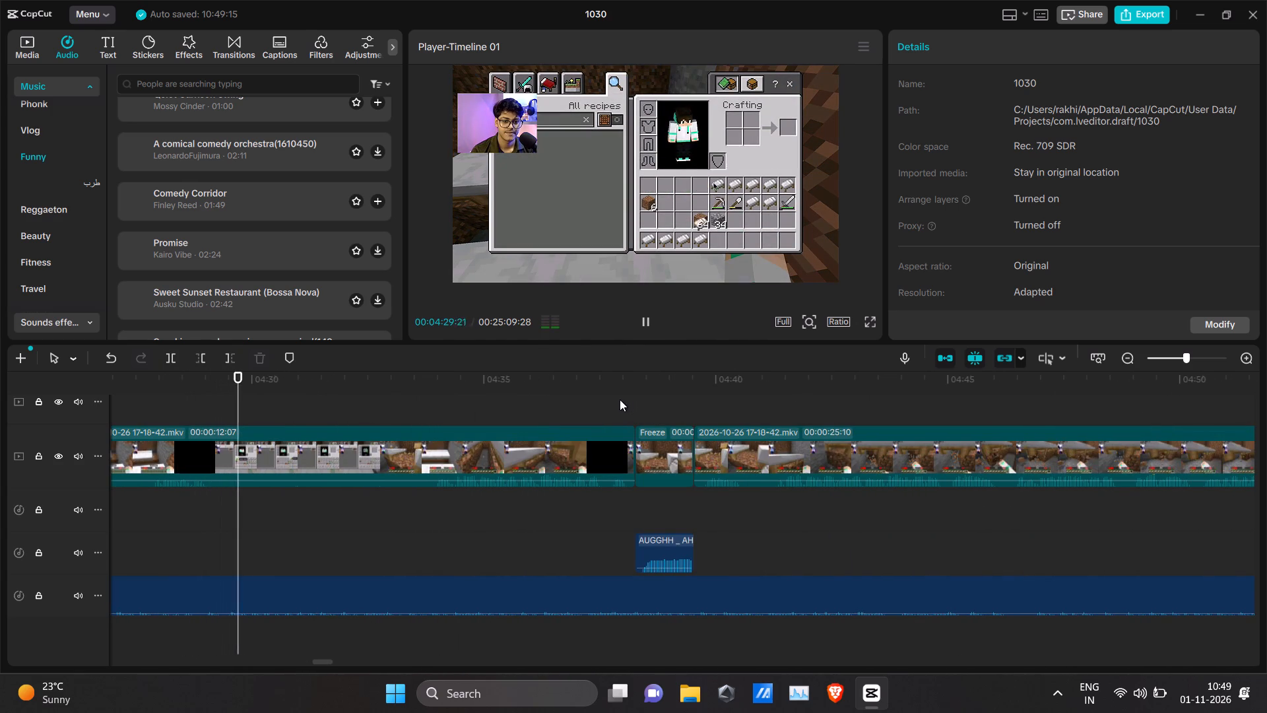
{"action": "left_click", "coordinate": [614, 395]}
{"action": "key", "text": "space"}
{"action": "left_click", "coordinate": [546, 405]}
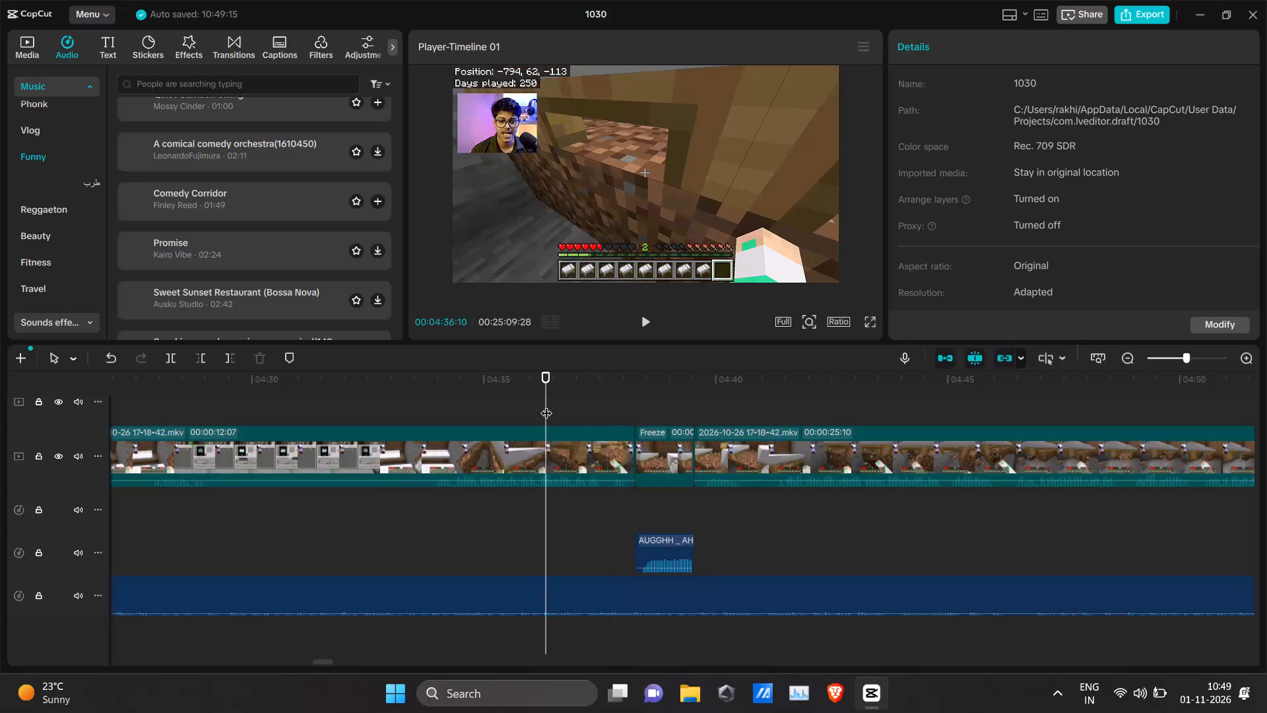
{"action": "left_click", "coordinate": [580, 396]}
{"action": "key", "text": "space"}
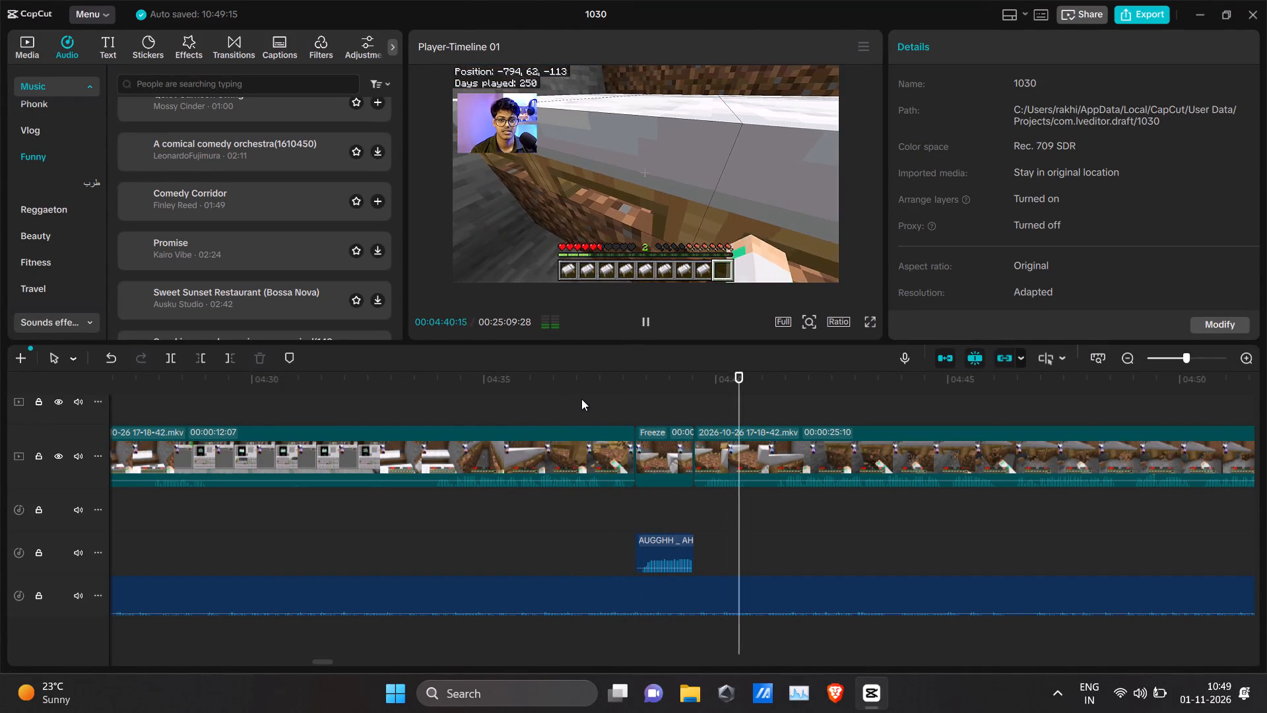
{"action": "key", "text": "space"}
{"action": "scroll", "coordinate": [681, 436], "scroll_direction": "down", "scroll_amount": 3}
{"action": "key", "text": "space"}
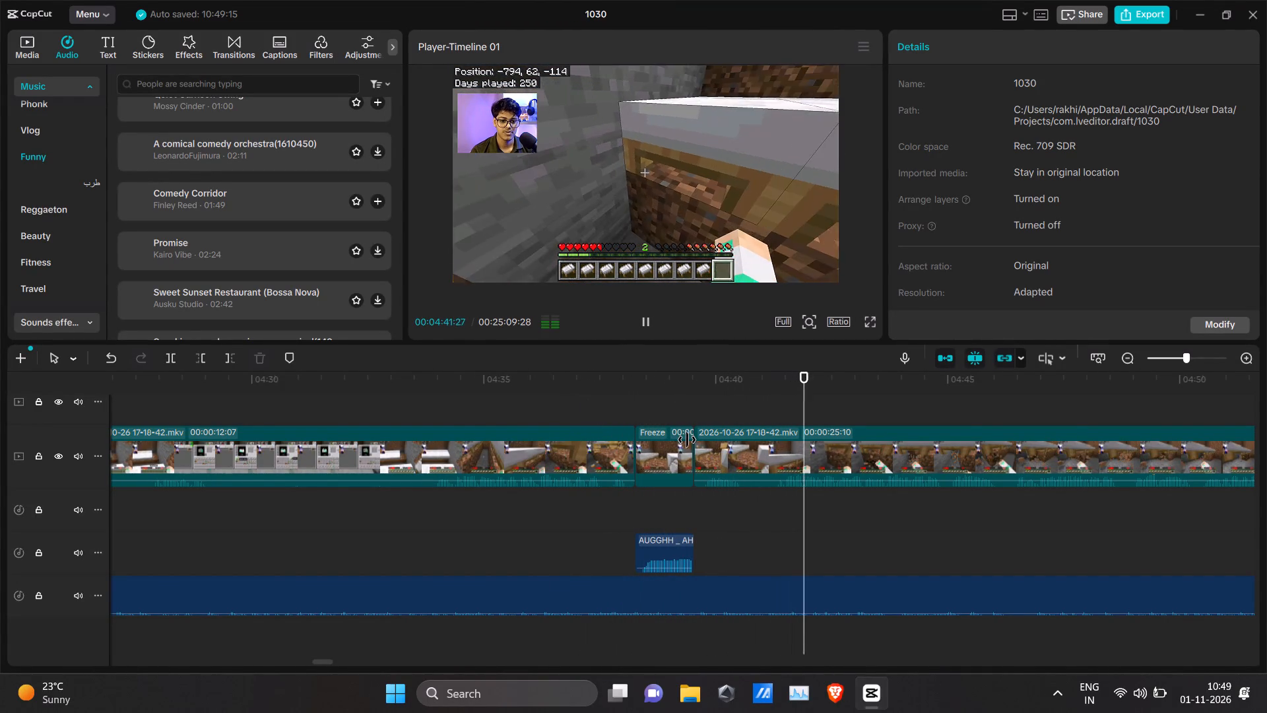
Play from about 00:05:03 over the short sound effect near 00:05:05 and into the following gameplay clip.
{"action": "scroll", "coordinate": [687, 440], "scroll_direction": "down", "scroll_amount": 4}
{"action": "scroll", "coordinate": [688, 440], "scroll_direction": "down", "scroll_amount": 6, "text": "alt"}
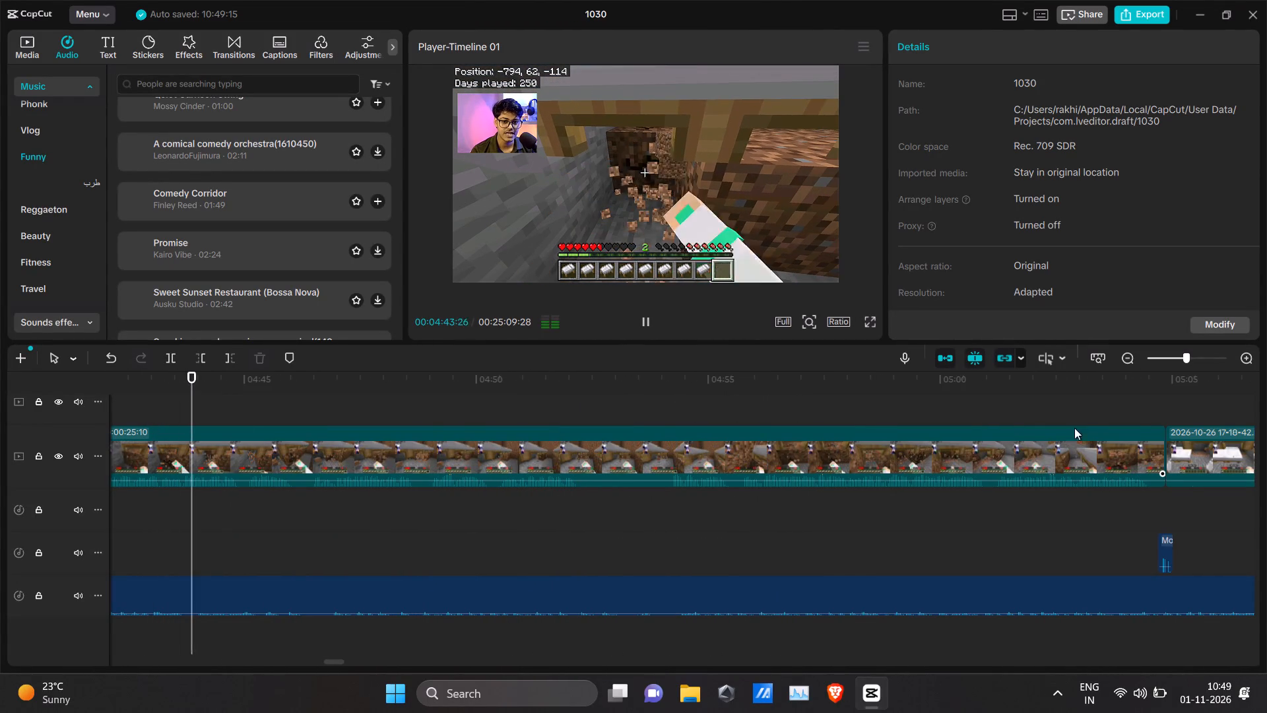
{"action": "left_click", "coordinate": [1097, 395]}
{"action": "key", "text": "space"}
{"action": "key", "text": "space"}
{"action": "left_click", "coordinate": [1097, 395]}
{"action": "key", "text": "space"}
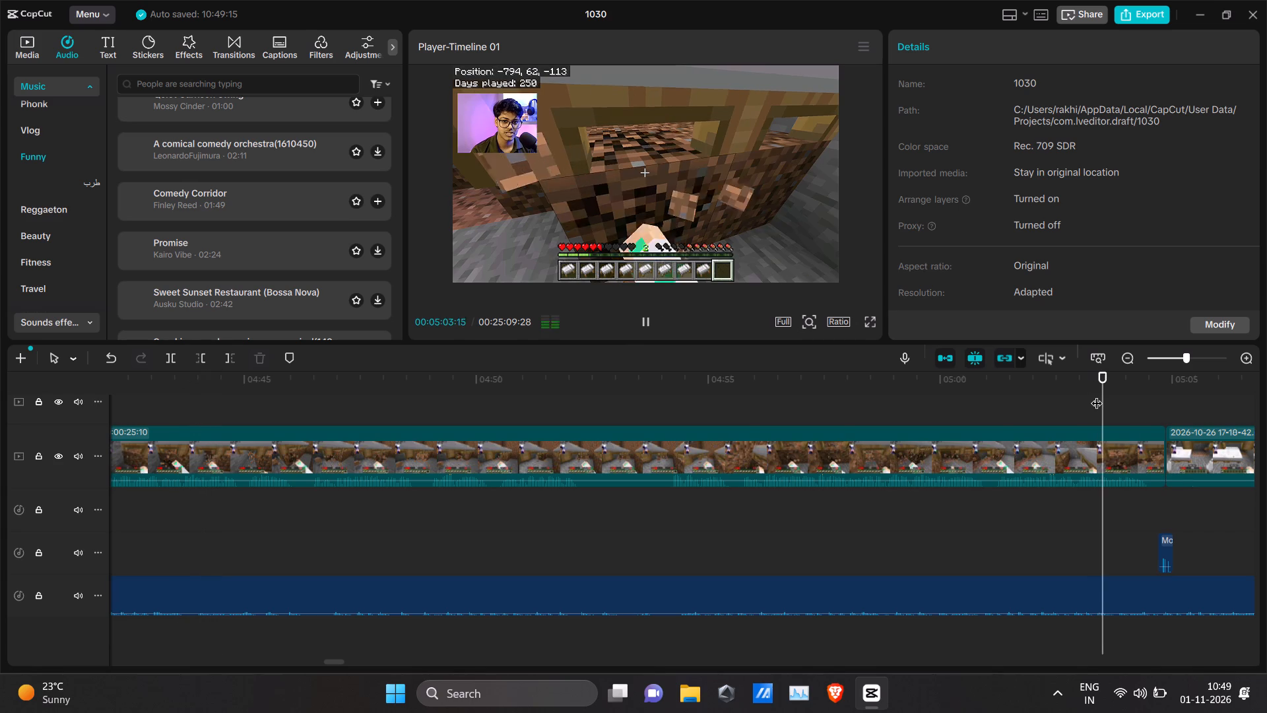
{"action": "scroll", "coordinate": [1097, 395], "scroll_direction": "down", "scroll_amount": 4, "text": "alt"}
{"action": "scroll", "coordinate": [1056, 443], "scroll_direction": "down", "scroll_amount": 6, "text": "alt"}
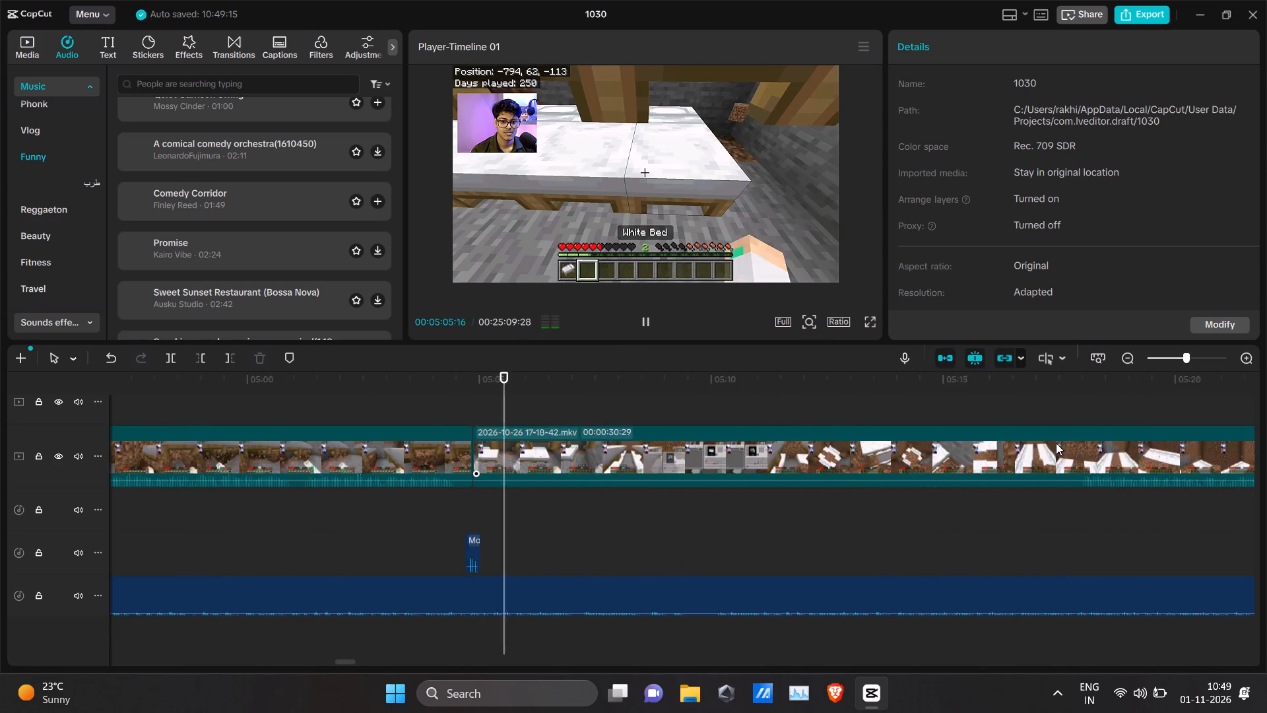
{"action": "scroll", "coordinate": [1056, 443], "scroll_direction": "down", "scroll_amount": 7, "text": "alt"}
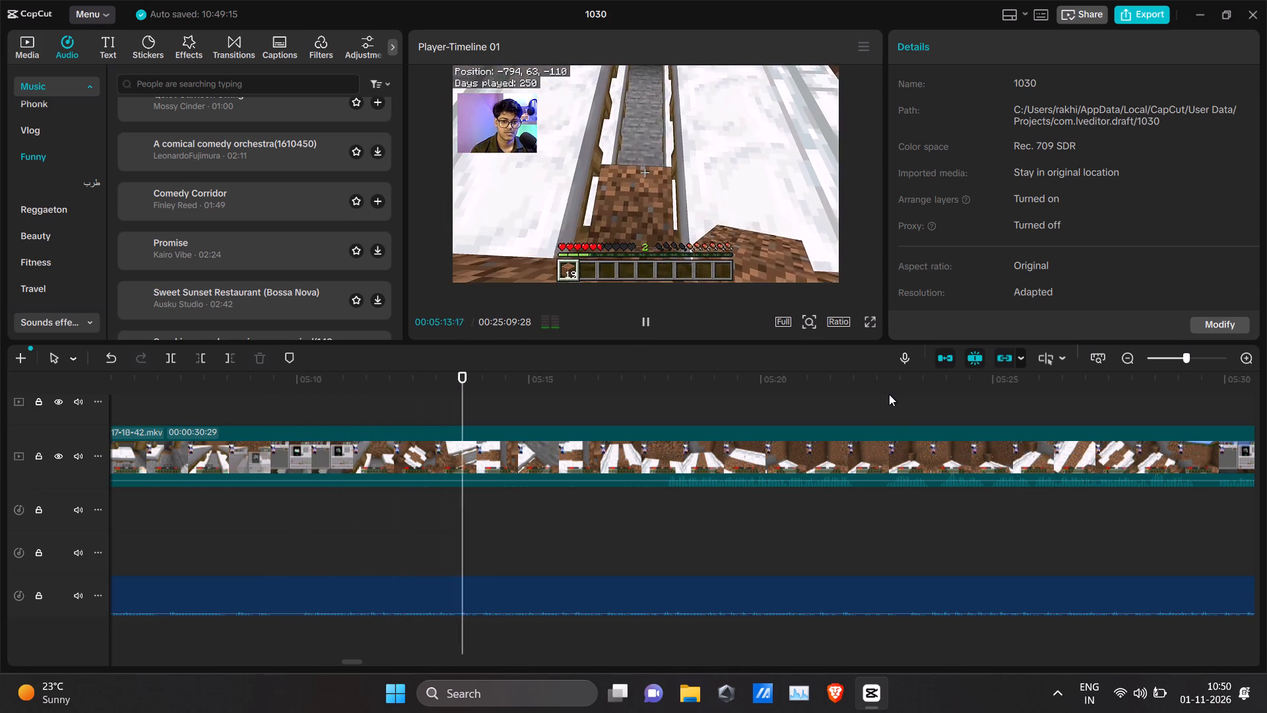
Play from about 00:05:34 through the WhatsApp Audio freeze frame to about 00:05:41, near the end of the music.
{"action": "scroll", "coordinate": [889, 411], "scroll_direction": "down", "scroll_amount": 9}
{"action": "left_click", "coordinate": [1055, 396]}
{"action": "key", "text": "space"}
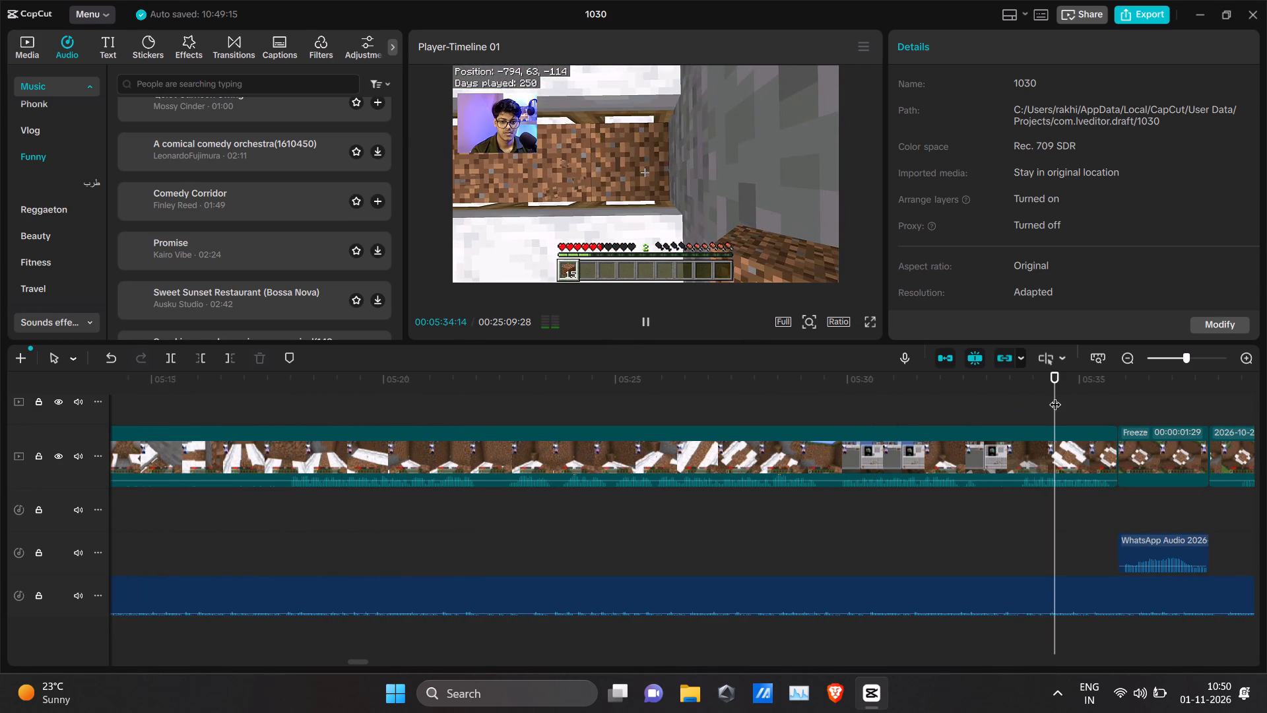
{"action": "scroll", "coordinate": [1056, 432], "scroll_direction": "down", "scroll_amount": 5, "text": "alt"}
{"action": "key", "text": "space"}
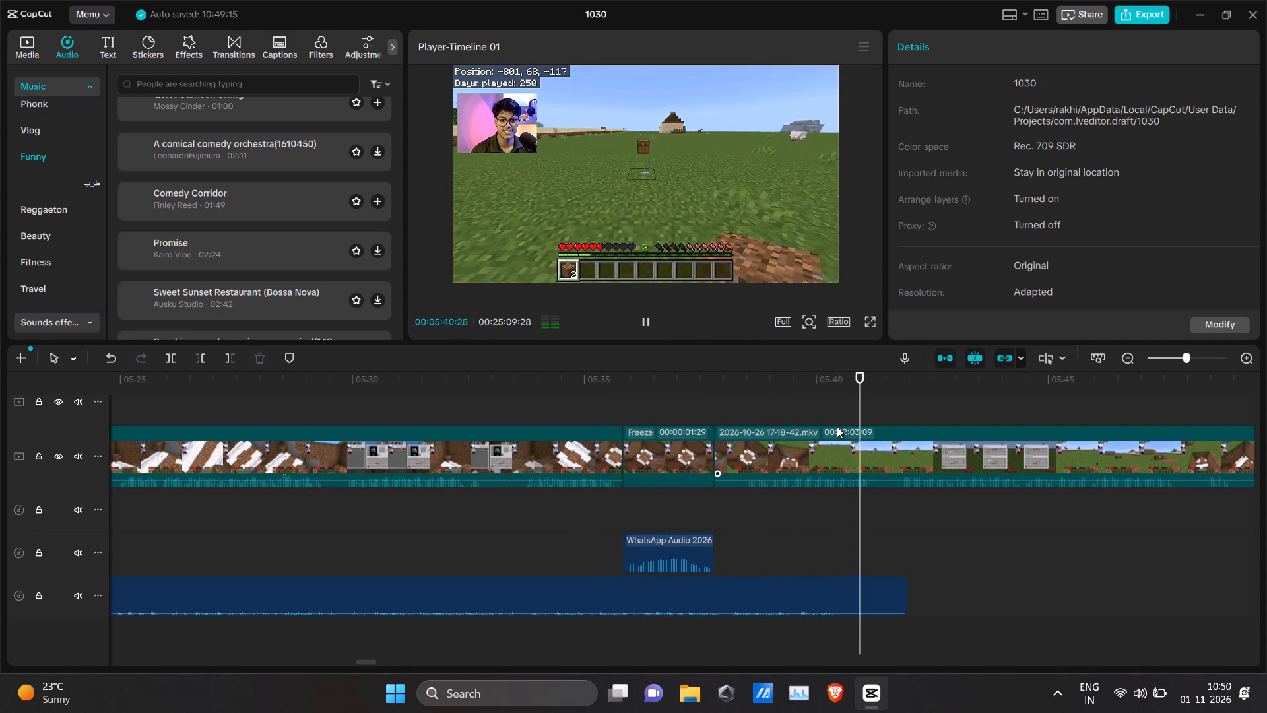
Append another Comedy Corridor clip to the end of the music near 00:05:42 and lower its volume to -30.2 dB.
{"action": "scroll", "coordinate": [837, 427], "scroll_direction": "down", "scroll_amount": 5, "text": "alt"}
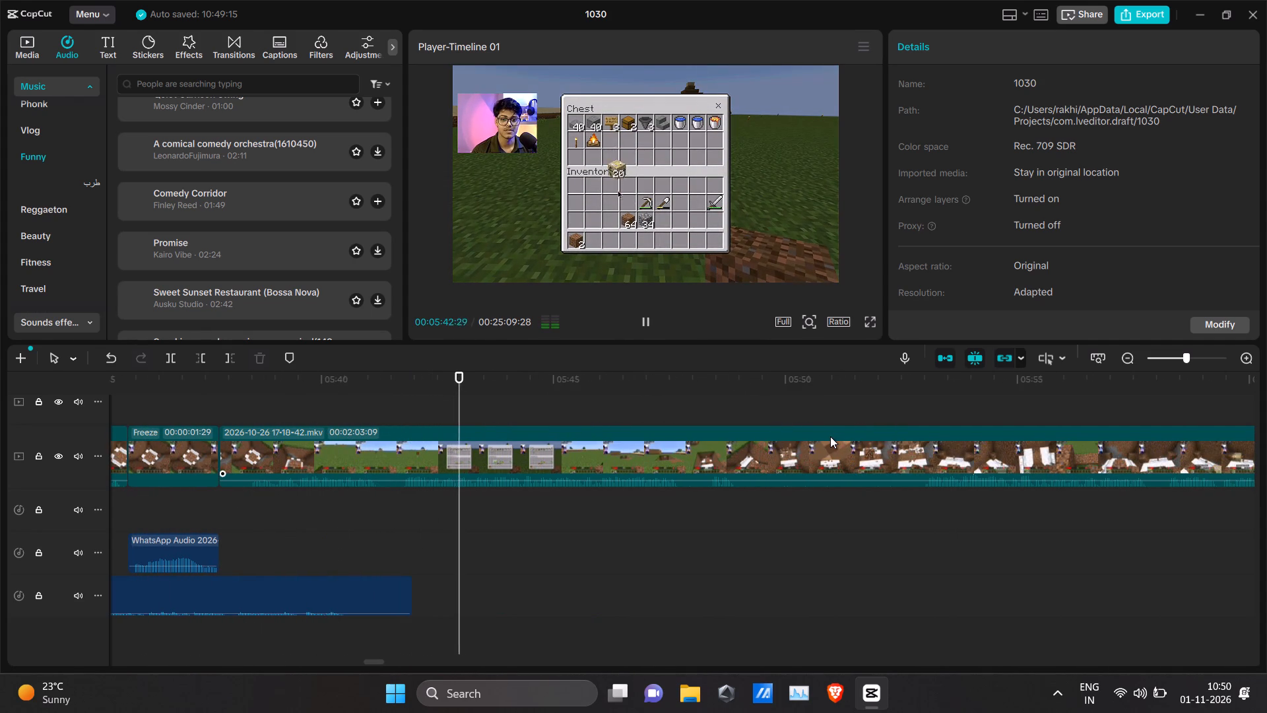
{"action": "key", "text": "space"}
{"action": "left_click_drag", "start_coordinate": [228, 201], "coordinate": [467, 601]}
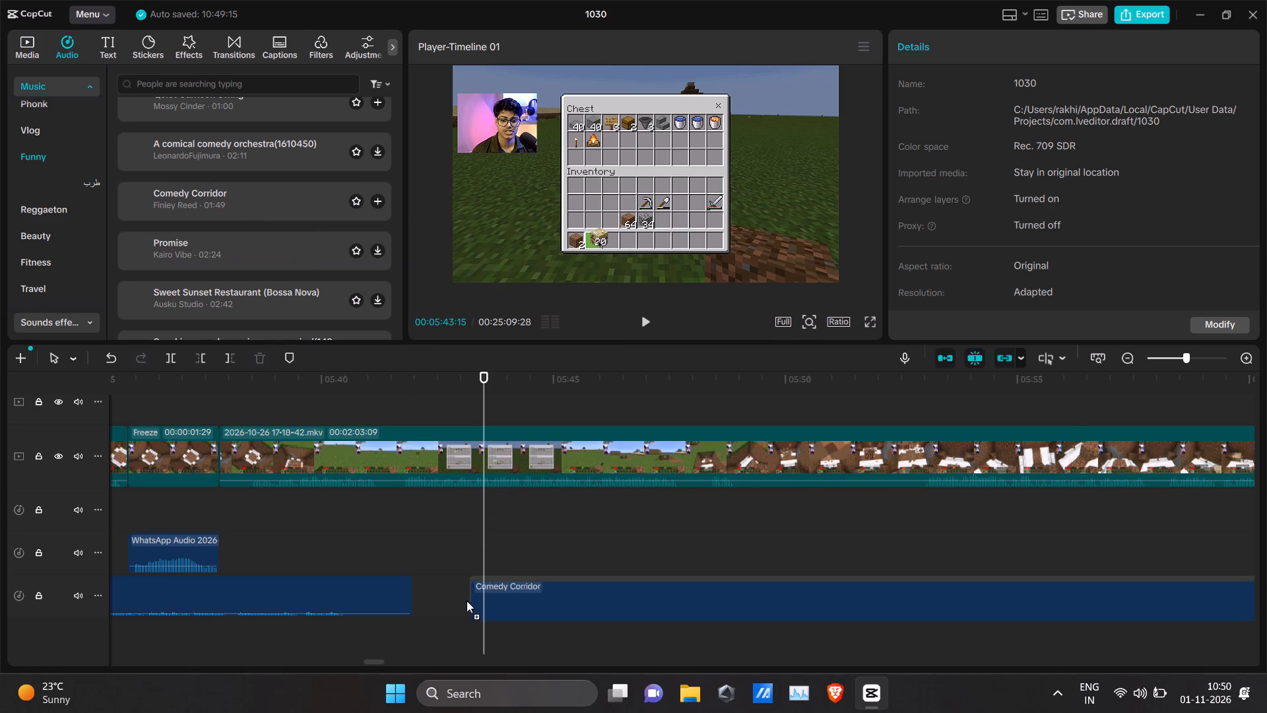
{"action": "left_click_drag", "start_coordinate": [467, 601], "coordinate": [417, 591]}
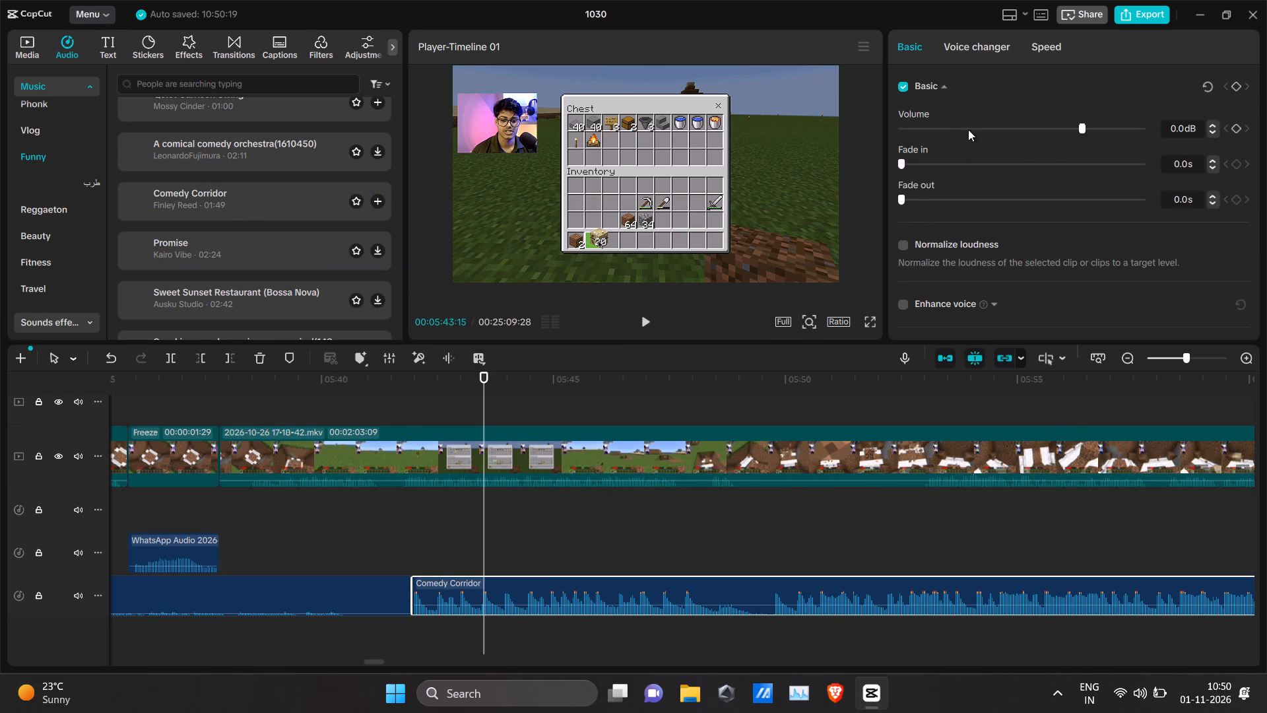
{"action": "left_click", "coordinate": [979, 125]}
{"action": "left_click_drag", "start_coordinate": [979, 125], "coordinate": [988, 125]}
Play the new music section from 00:05:43:15 to about 00:06:04 over the digging and fletching table gameplay.
{"action": "key", "text": "space"}
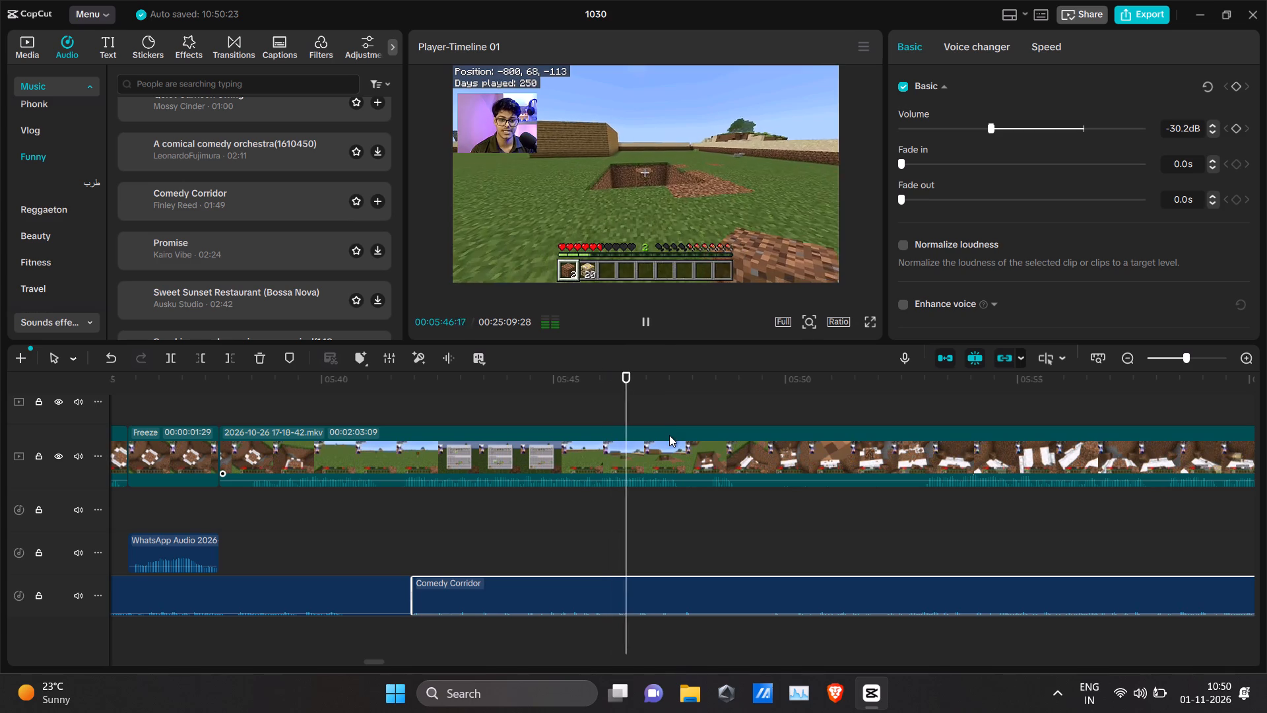
{"action": "scroll", "coordinate": [686, 468], "scroll_direction": "down", "scroll_amount": 6, "text": "alt"}
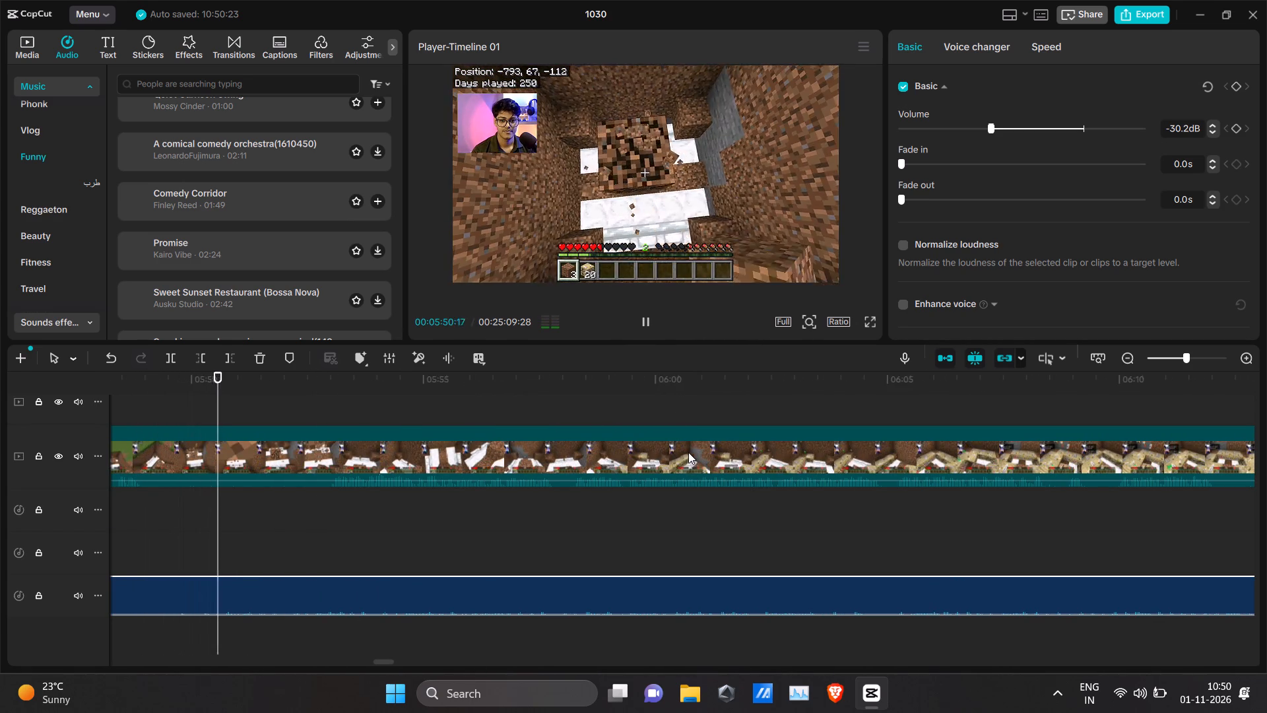
{"action": "scroll", "coordinate": [688, 451], "scroll_direction": "down", "scroll_amount": 9, "text": "alt"}
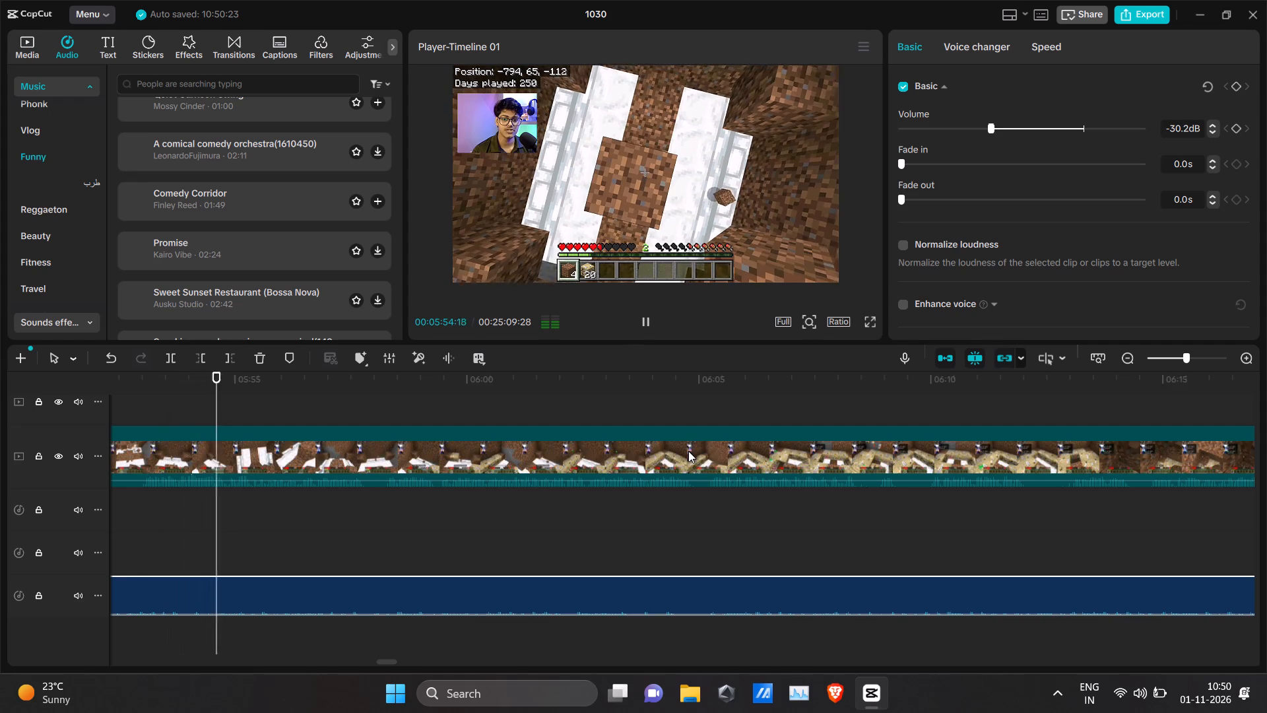
{"action": "scroll", "coordinate": [688, 451], "scroll_direction": "down", "scroll_amount": 4, "text": "ctrl"}
{"action": "scroll", "coordinate": [651, 431], "scroll_direction": "down", "scroll_amount": 2, "text": "alt"}
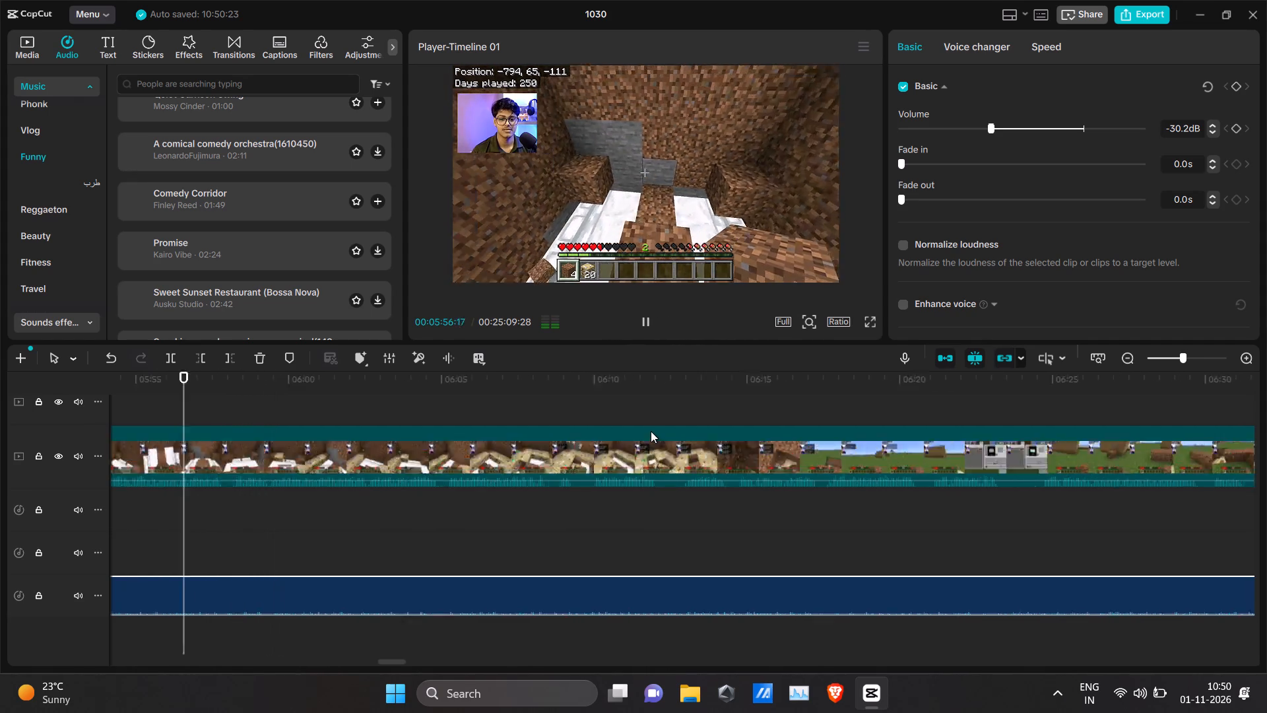
{"action": "scroll", "coordinate": [651, 431], "scroll_direction": "down", "scroll_amount": 5, "text": "alt"}
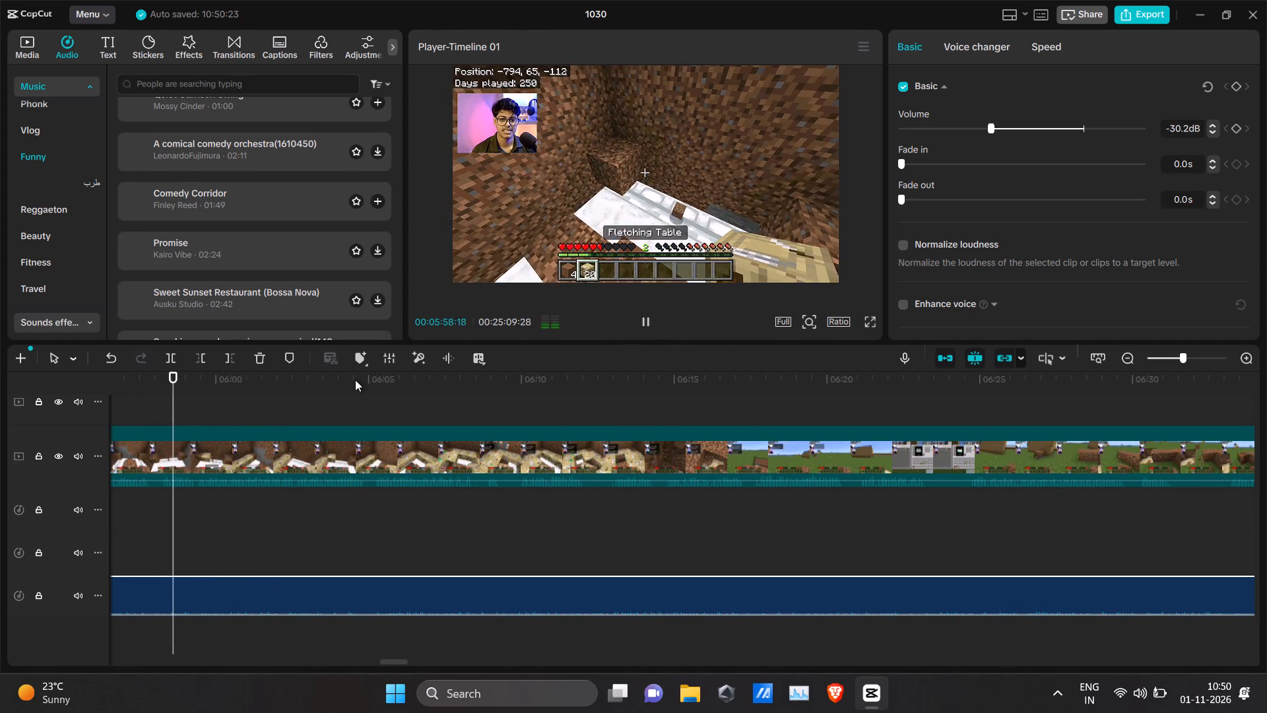
{"action": "left_click_drag", "start_coordinate": [234, 396], "coordinate": [270, 401]}
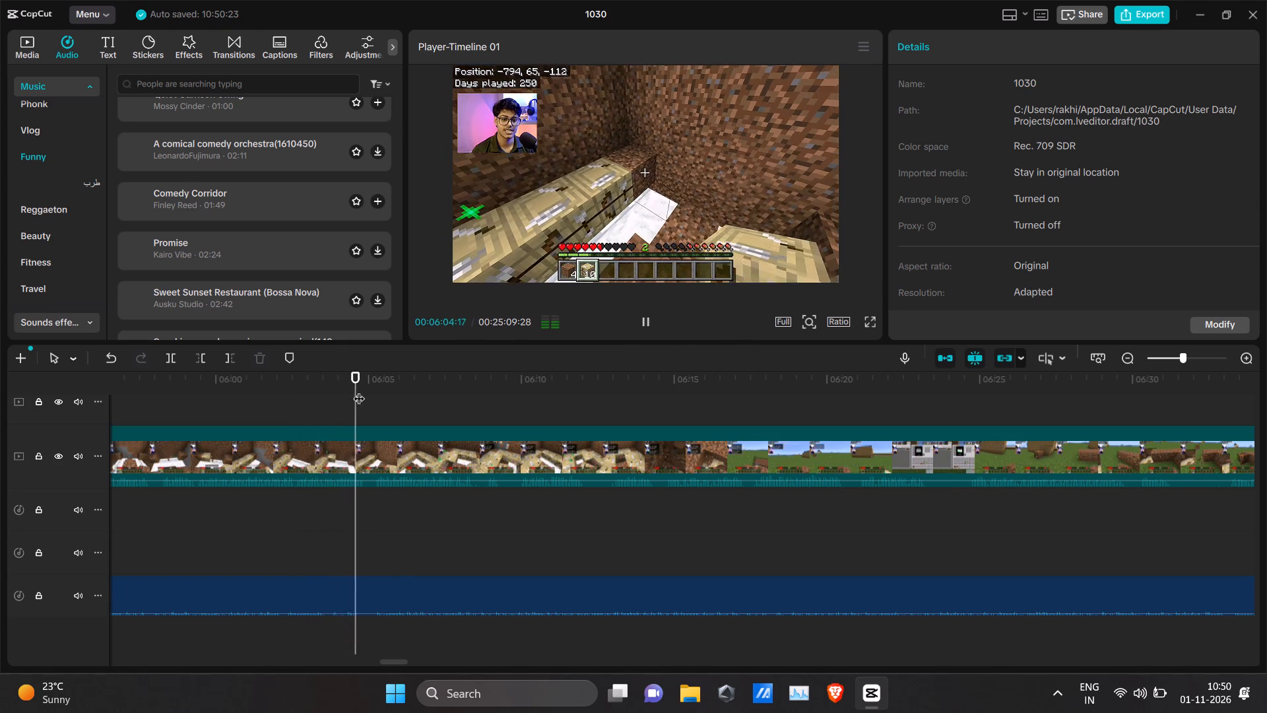
Spot-check the music against the gameplay from about 00:06:22 and again from about 00:06:56.
{"action": "left_click_drag", "start_coordinate": [366, 390], "coordinate": [951, 389]}
{"action": "scroll", "coordinate": [921, 420], "scroll_direction": "down", "scroll_amount": 2, "text": "alt"}
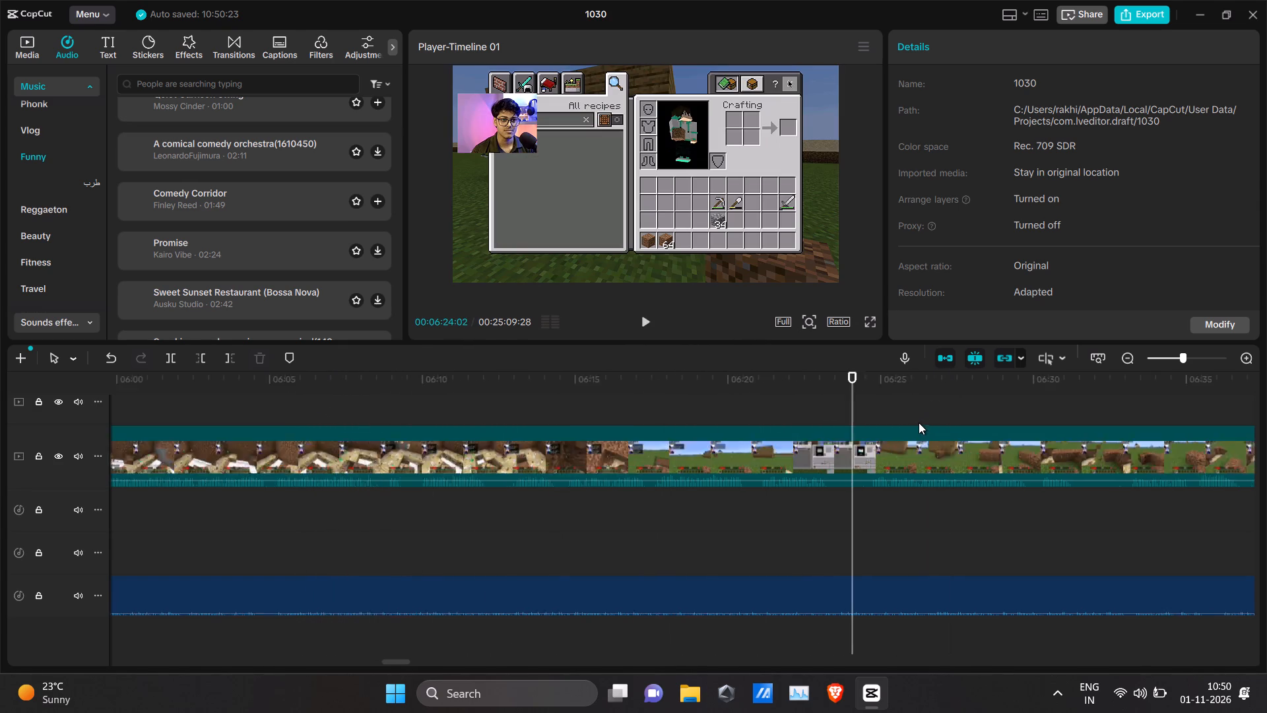
{"action": "scroll", "coordinate": [919, 423], "scroll_direction": "down", "scroll_amount": 2, "text": "alt"}
{"action": "left_click", "coordinate": [513, 396]}
{"action": "key", "text": "space"}
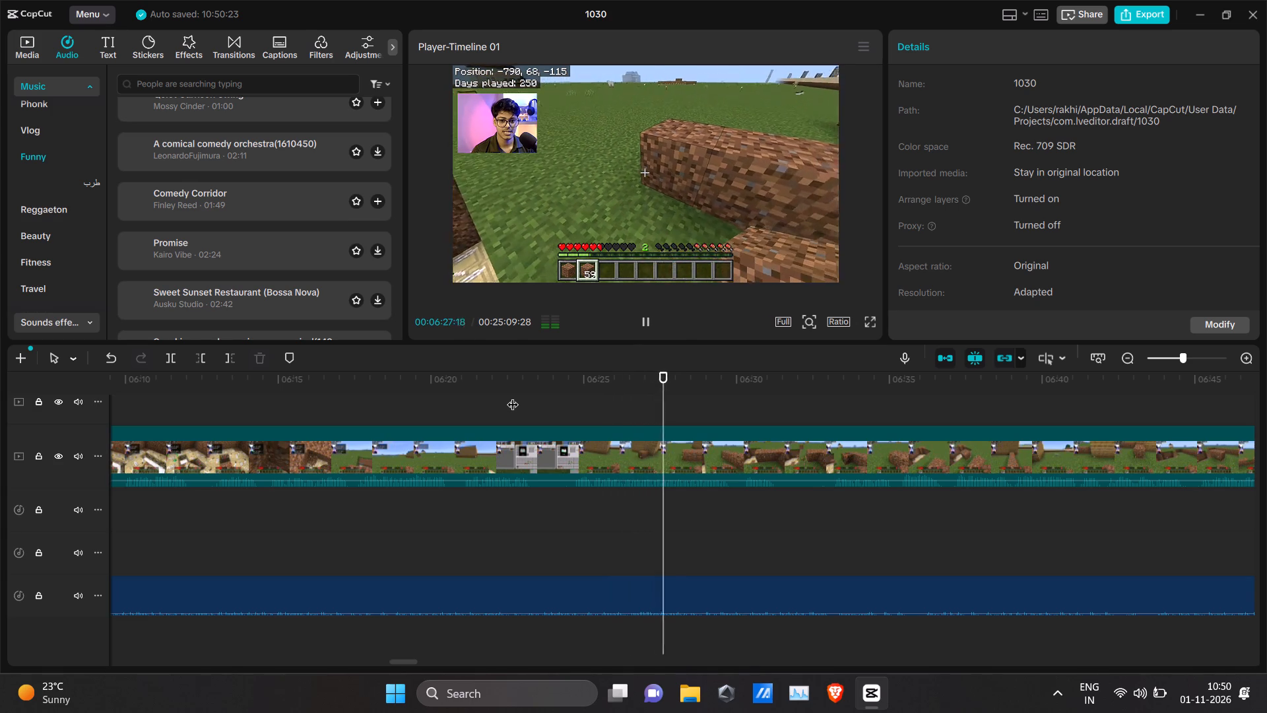
{"action": "scroll", "coordinate": [740, 463], "scroll_direction": "down", "scroll_amount": 6, "text": "alt"}
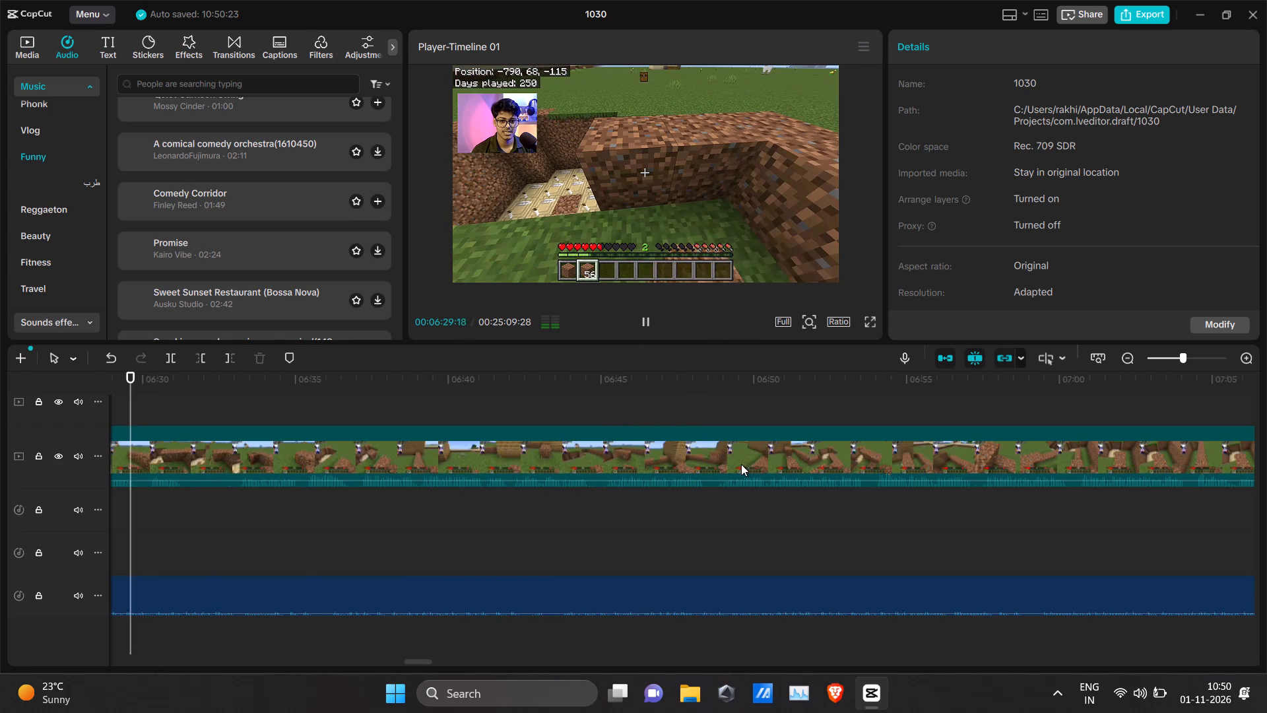
{"action": "left_click", "coordinate": [961, 399]}
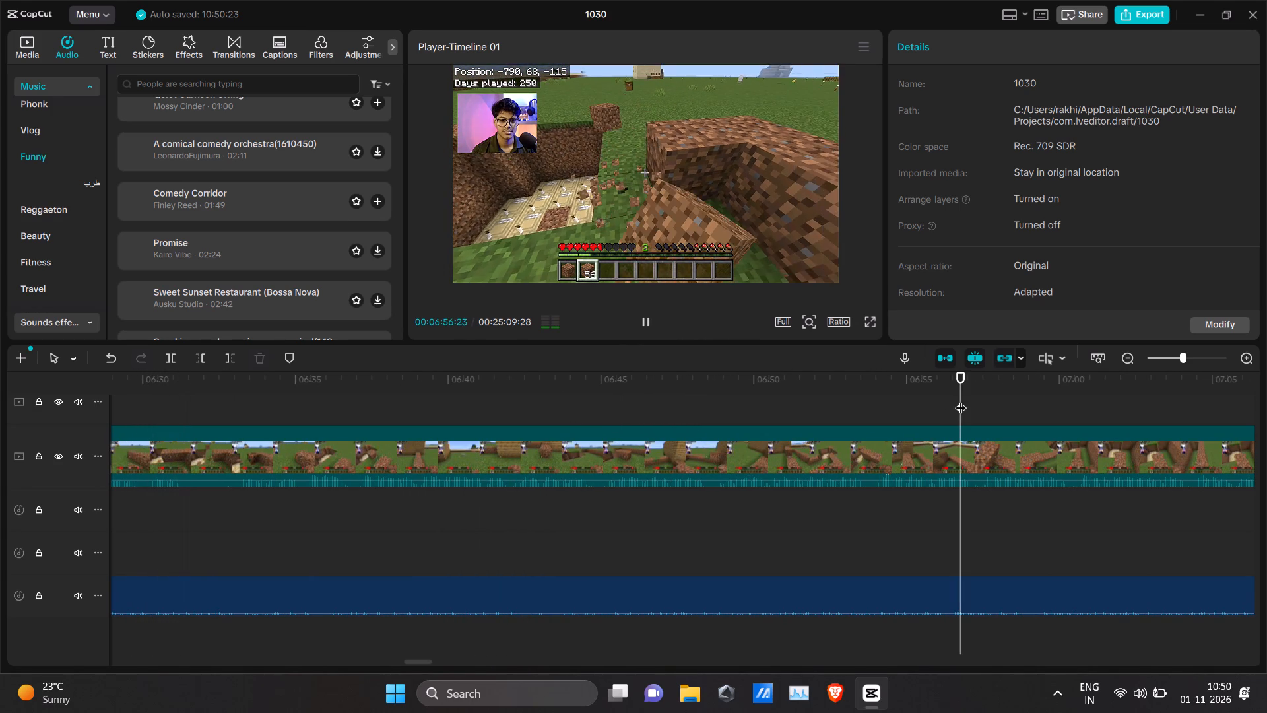
{"action": "key", "text": "space"}
{"action": "scroll", "coordinate": [1008, 415], "scroll_direction": "down", "scroll_amount": 8, "text": "alt"}
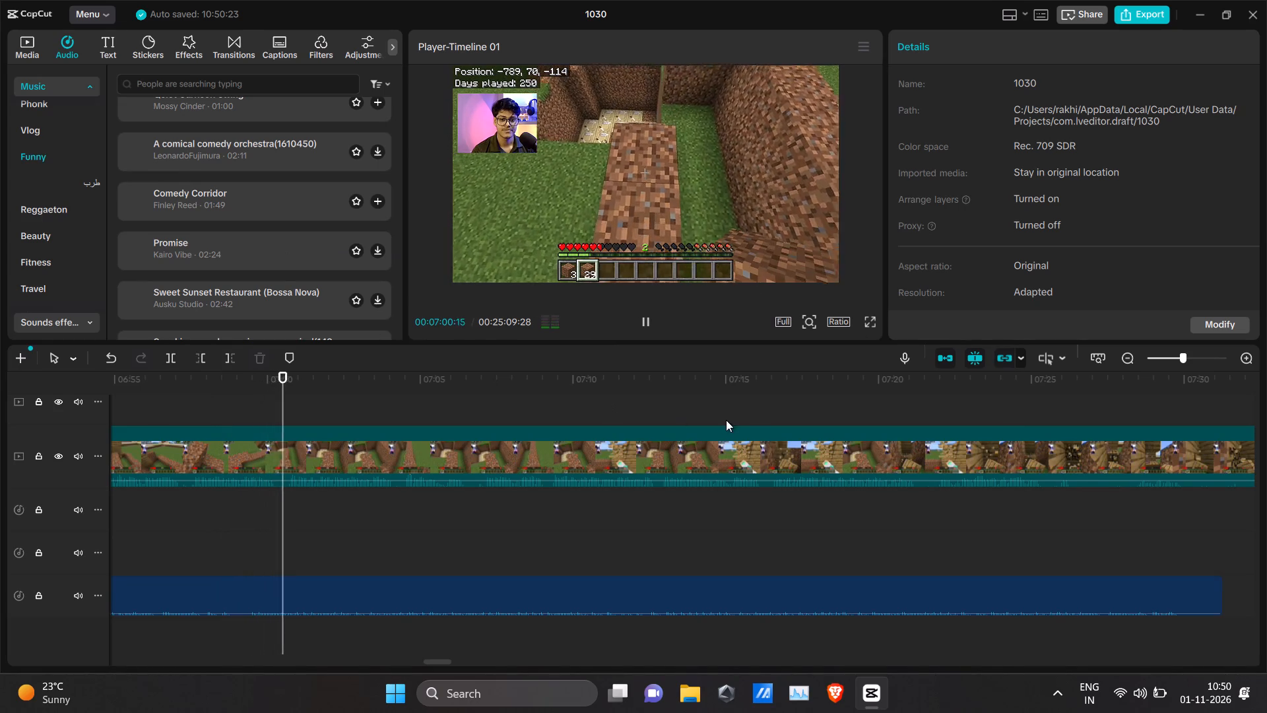
Append another Comedy Corridor clip to the end of the music near 00:07:31 and lower its volume to -30.5 dB.
{"action": "scroll", "coordinate": [730, 421], "scroll_direction": "down", "scroll_amount": 4, "text": "alt"}
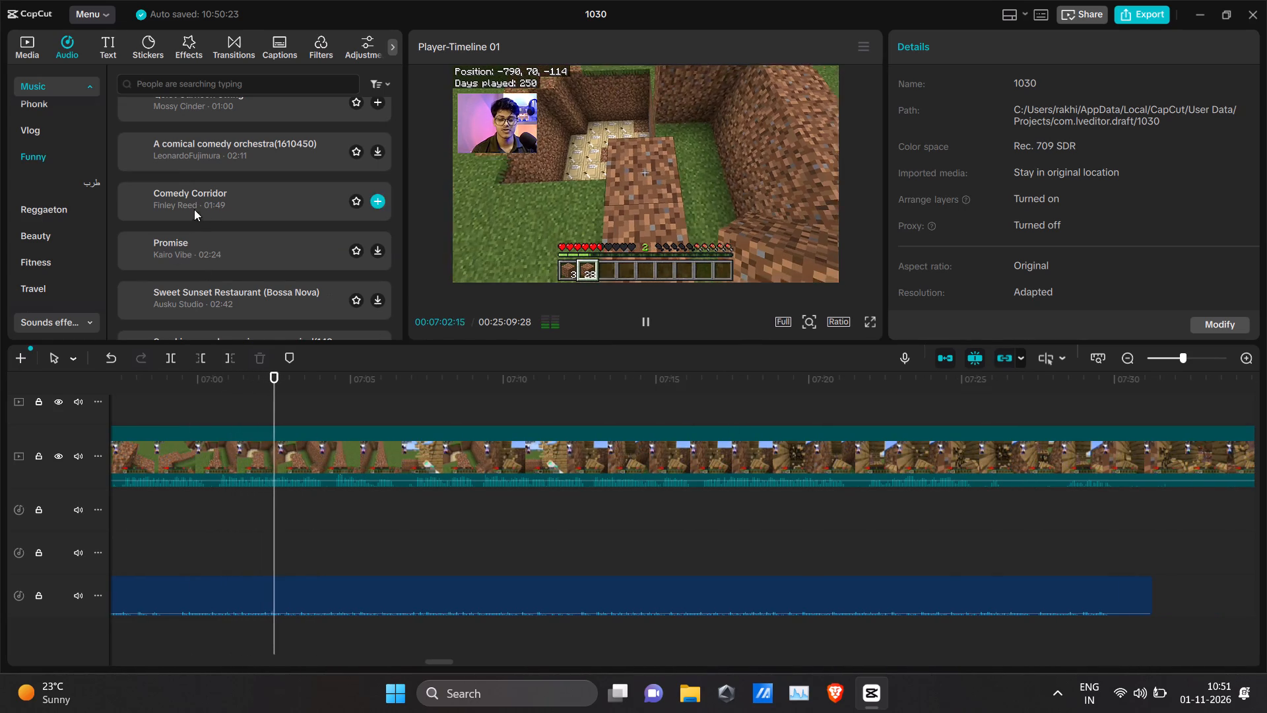
{"action": "left_click_drag", "start_coordinate": [197, 209], "coordinate": [1154, 604]}
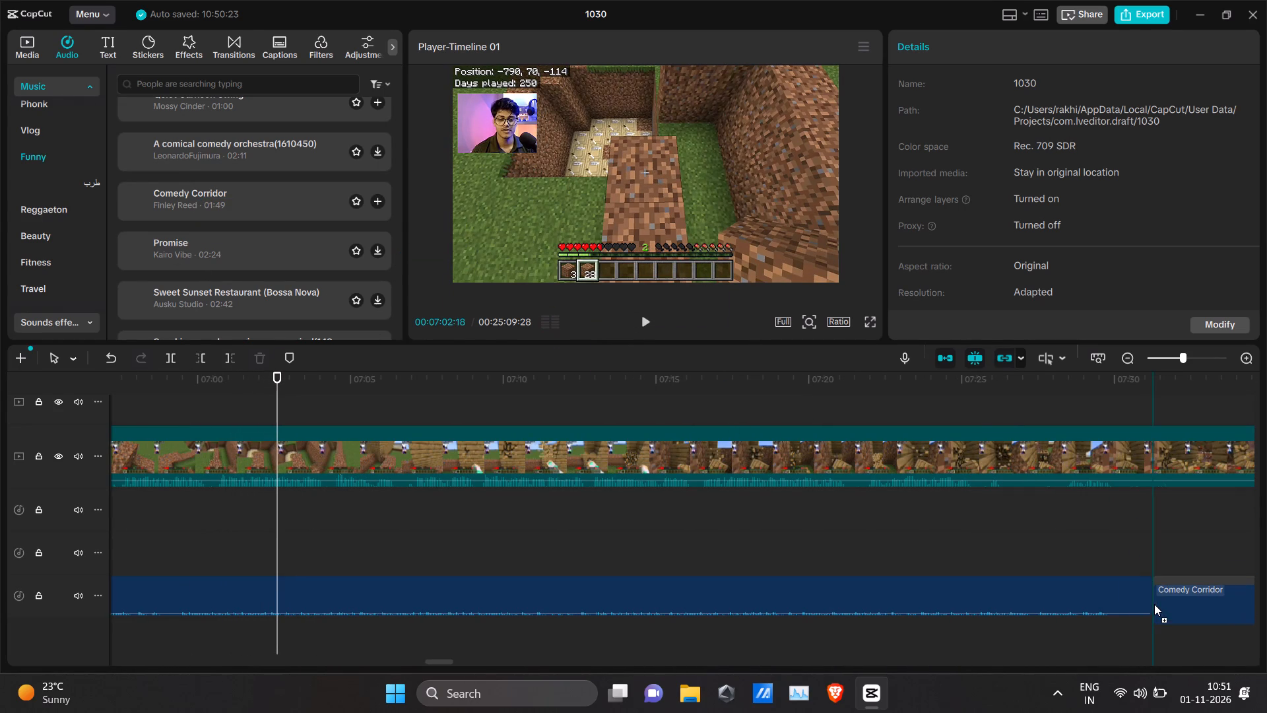
{"action": "left_click_drag", "start_coordinate": [1154, 604], "coordinate": [1152, 602]}
{"action": "left_click_drag", "start_coordinate": [1016, 137], "coordinate": [983, 132]}
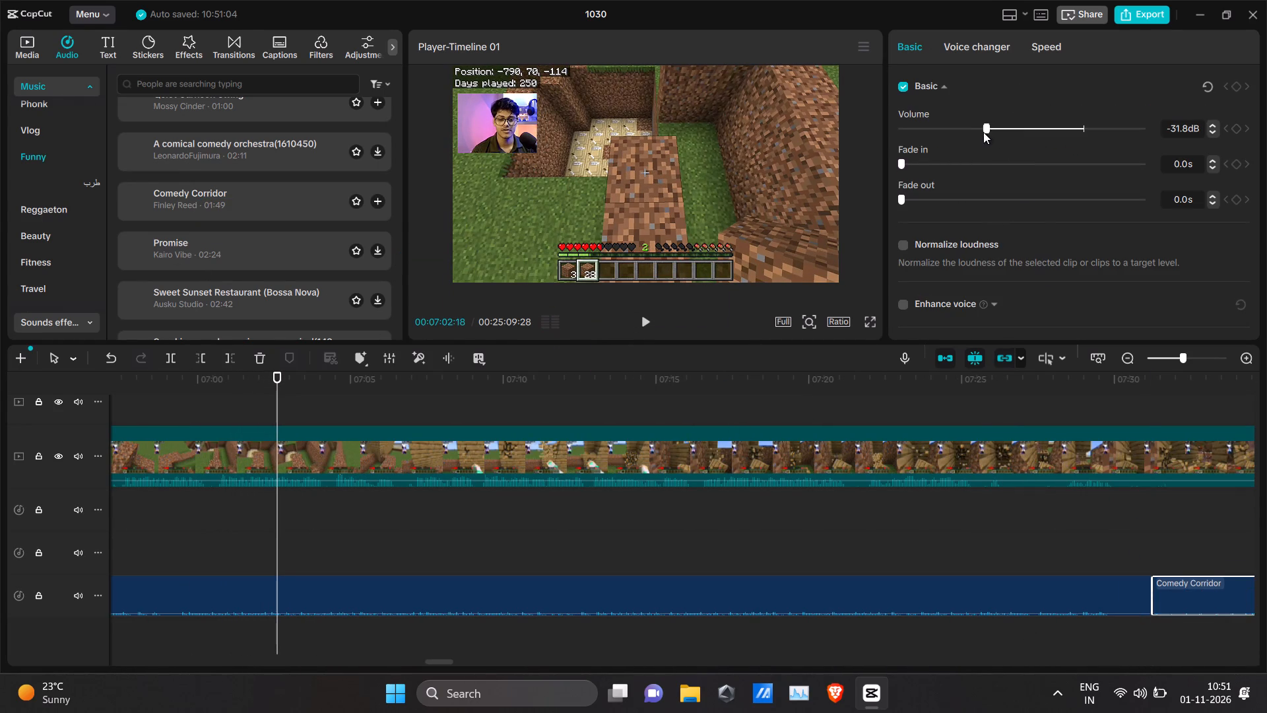
{"action": "left_click_drag", "start_coordinate": [983, 132], "coordinate": [987, 132]}
Play from about 00:07:29 across the music join and through the Awkward Cricket freeze frame to about 00:07:43.
{"action": "key", "text": "space"}
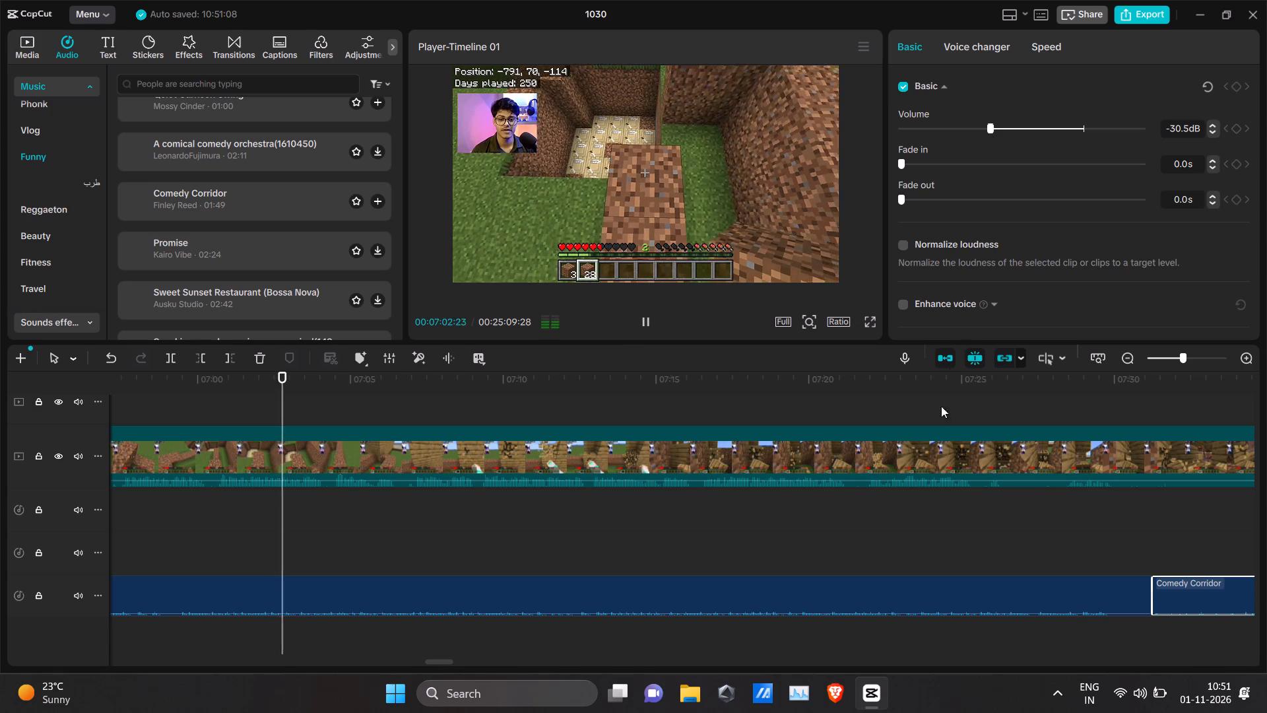
{"action": "left_click_drag", "start_coordinate": [886, 386], "coordinate": [1091, 395]}
{"action": "key", "text": "space"}
{"action": "scroll", "coordinate": [1027, 520], "scroll_direction": "down", "scroll_amount": 7, "text": "alt"}
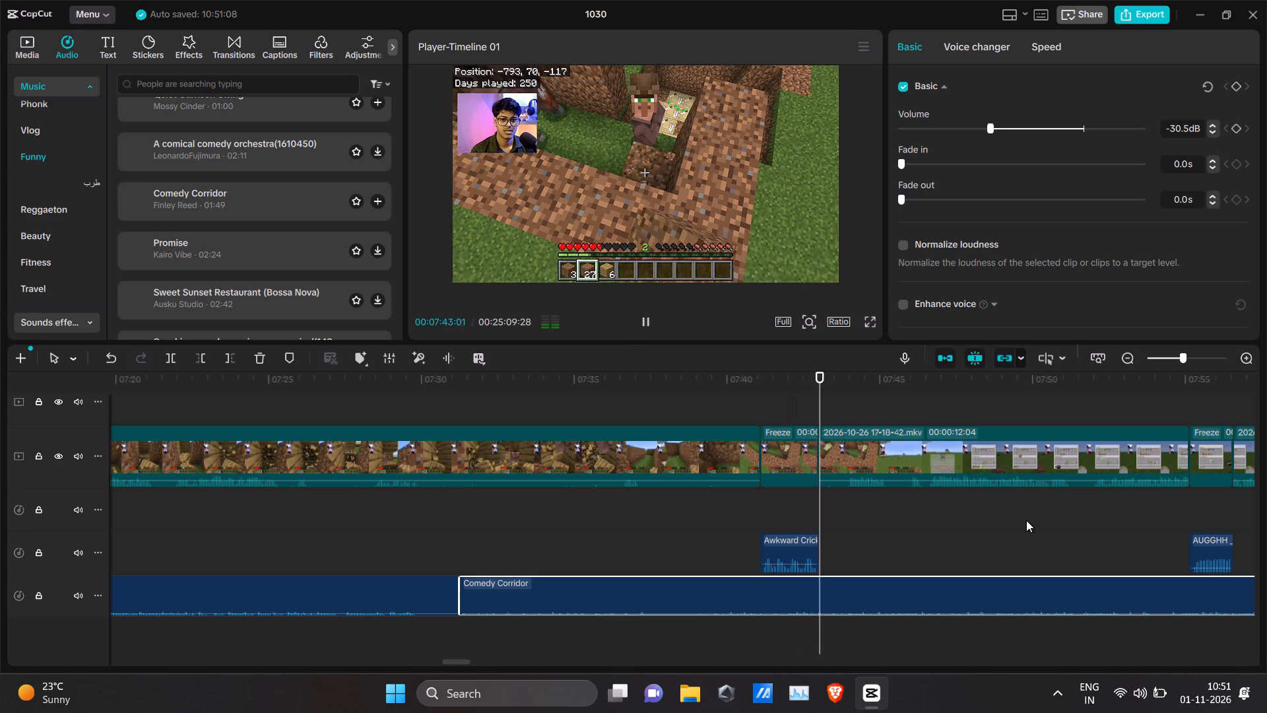
{"action": "key", "text": "space"}
Split the music at 00:07:41:03 and move the second part to start where the Awkward Cricket freeze frame ends.
{"action": "left_click_drag", "start_coordinate": [762, 399], "coordinate": [760, 397]}
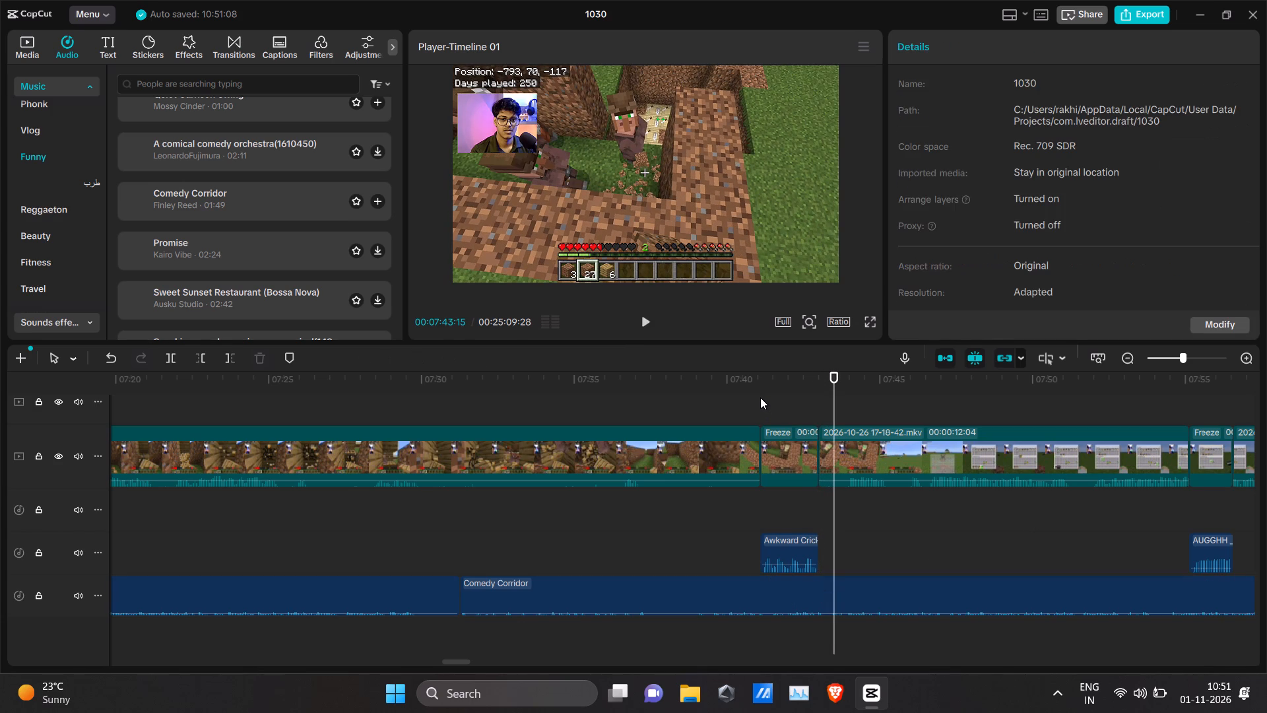
{"action": "left_click_drag", "start_coordinate": [760, 397], "coordinate": [757, 388]}
{"action": "left_click", "coordinate": [757, 384]}
{"action": "left_click", "coordinate": [757, 384]}
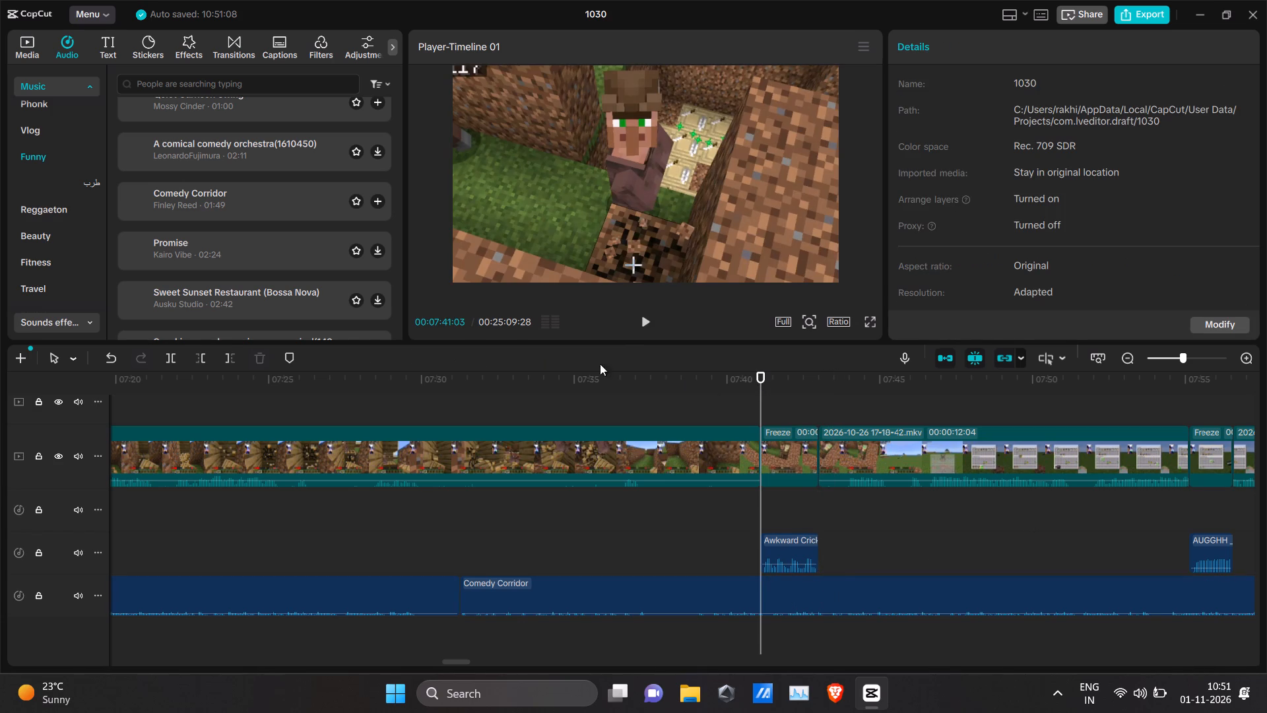
{"action": "left_click", "coordinate": [729, 590]}
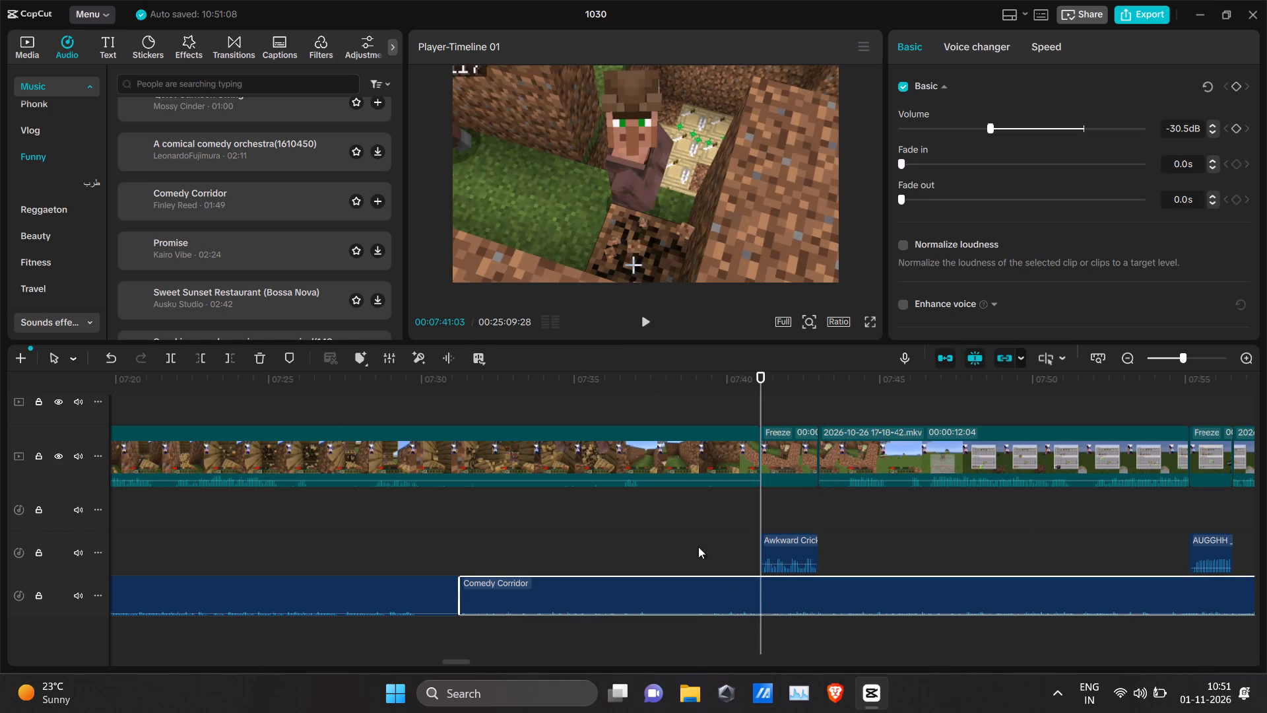
{"action": "left_click", "coordinate": [176, 358]}
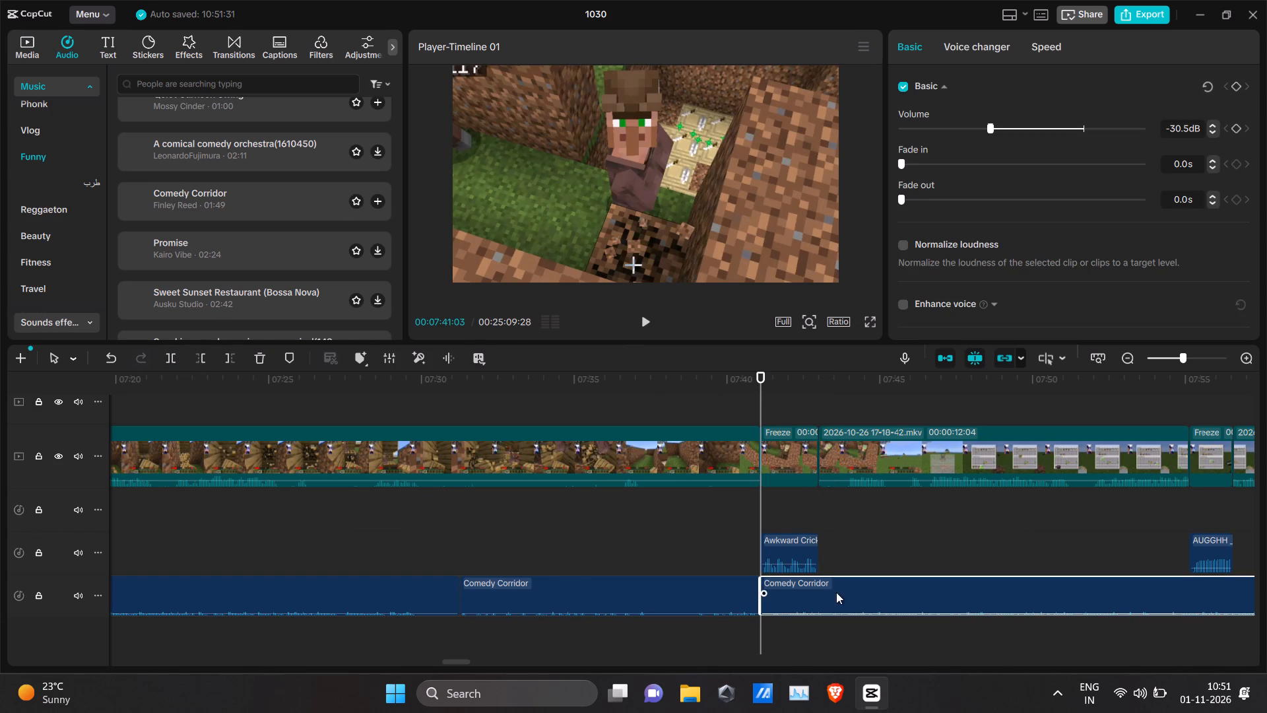
{"action": "left_click_drag", "start_coordinate": [837, 592], "coordinate": [897, 592]}
Play the music gap at the Awkward Cricket freeze frame and on through the AUGGHH freeze frame to 00:07:56:20.
{"action": "key", "text": "space"}
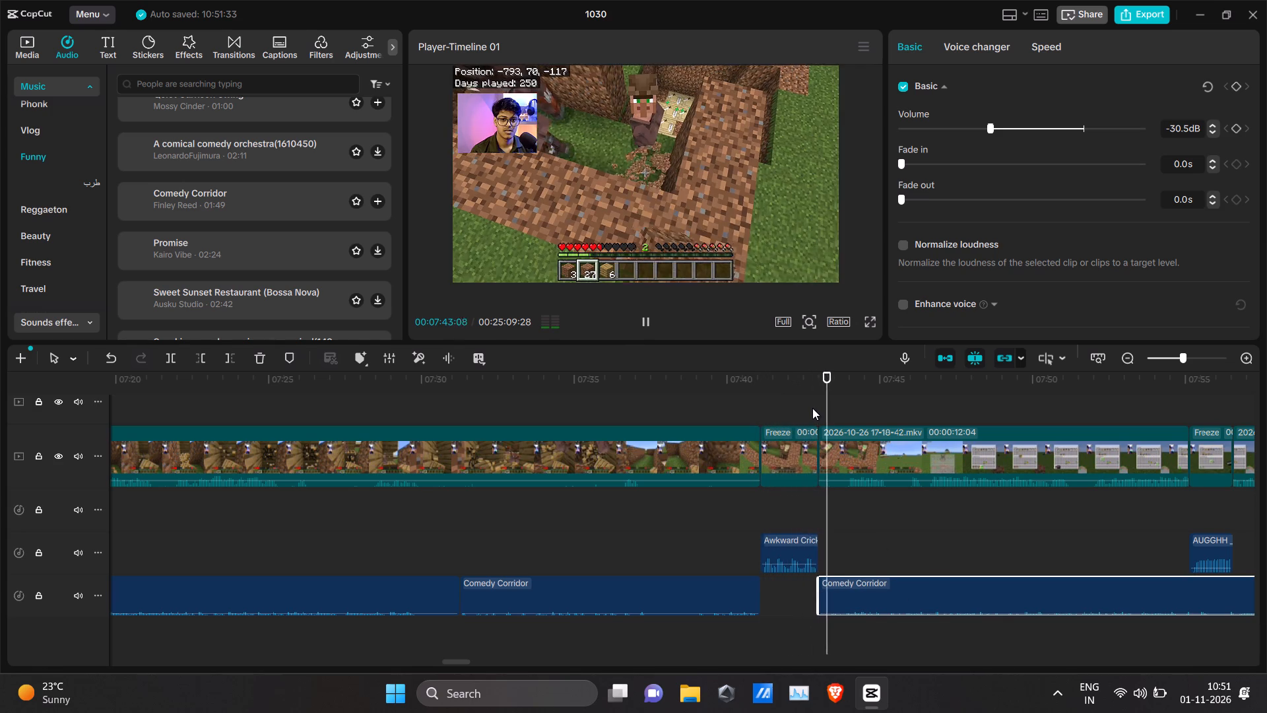
{"action": "left_click", "coordinate": [871, 411]}
{"action": "key", "text": "space"}
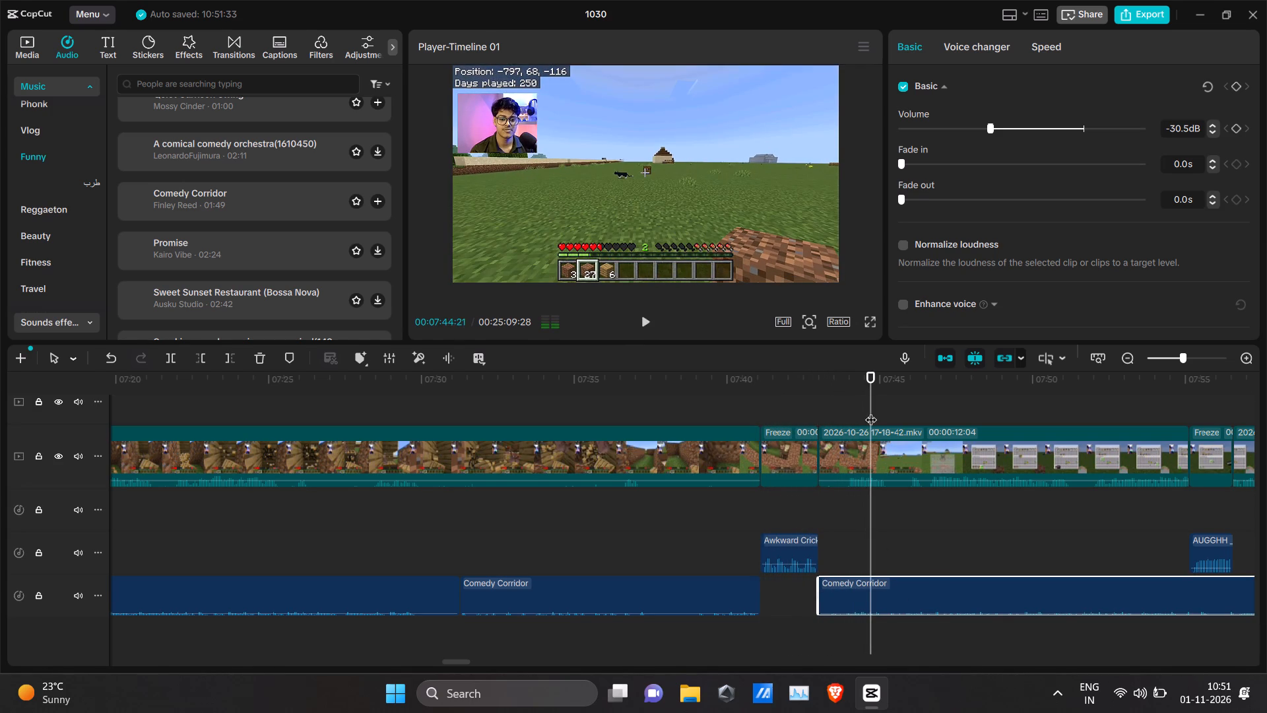
{"action": "key", "text": "space"}
{"action": "scroll", "coordinate": [997, 489], "scroll_direction": "down", "scroll_amount": 5, "text": "alt"}
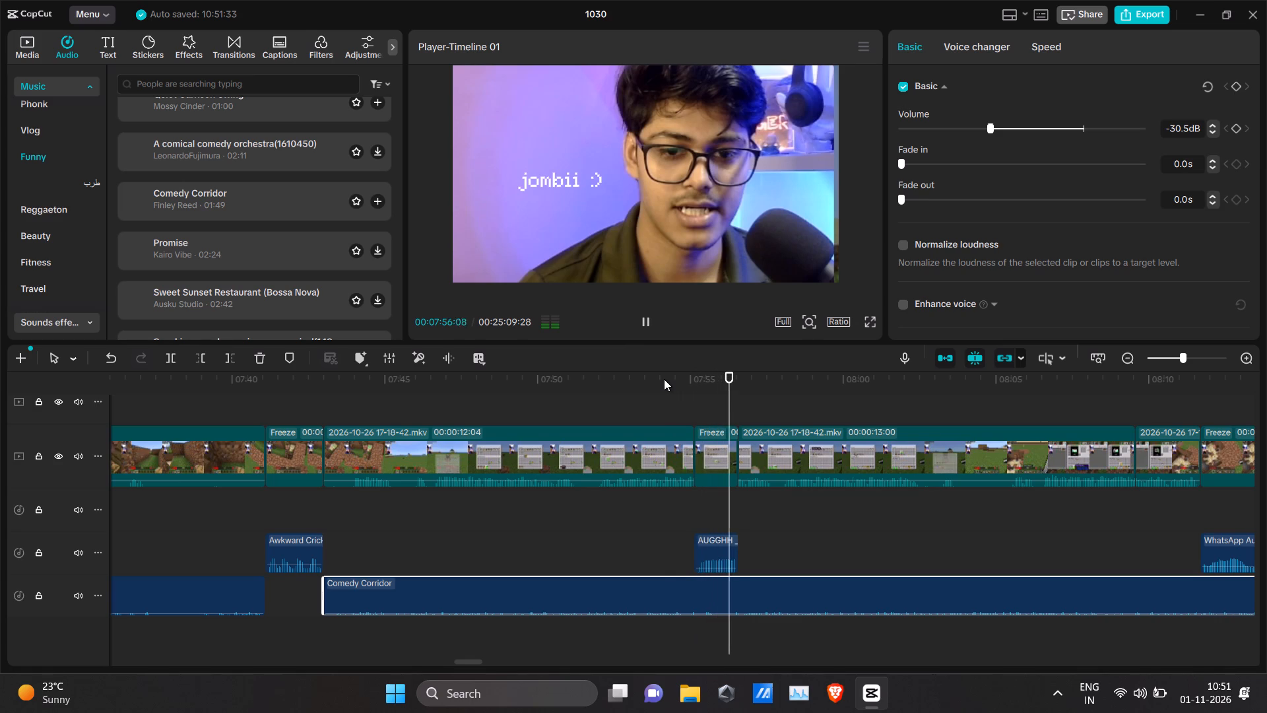
{"action": "key", "text": "space"}
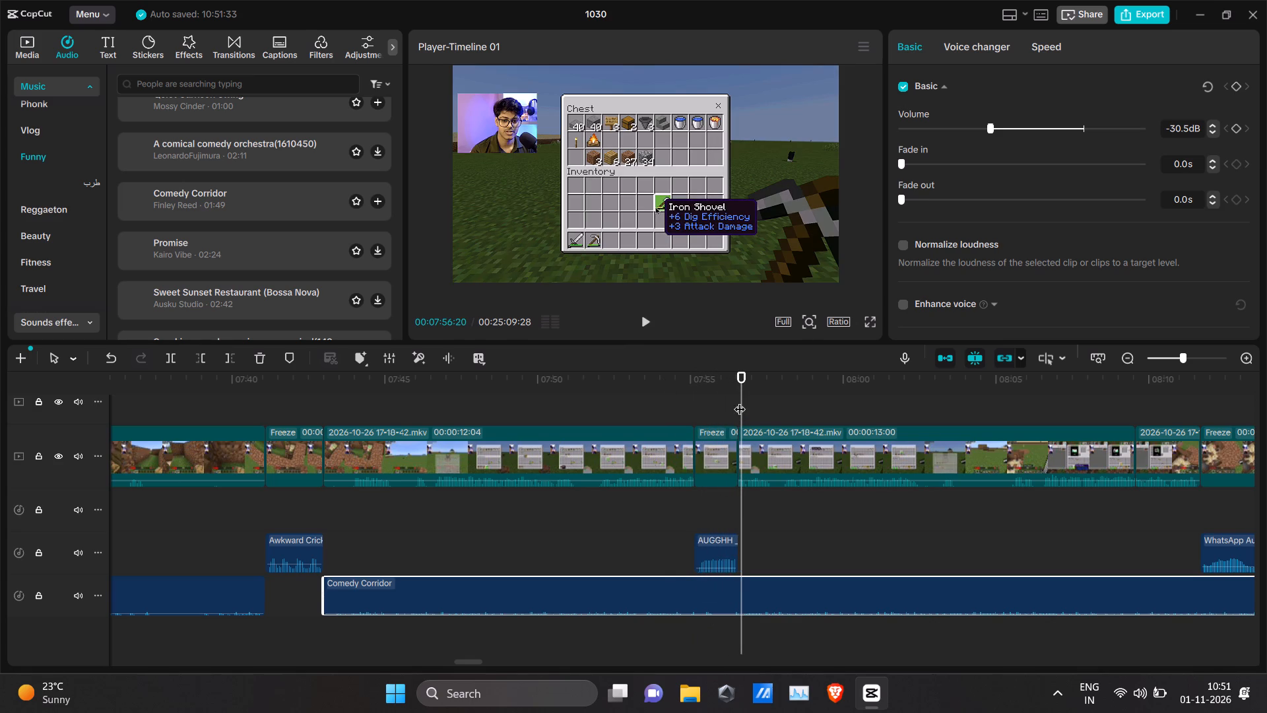
Split the music at 00:07:55:04 and move the second part to start where the AUGGHH freeze frame ends.
{"action": "left_click_drag", "start_coordinate": [742, 394], "coordinate": [694, 393]}
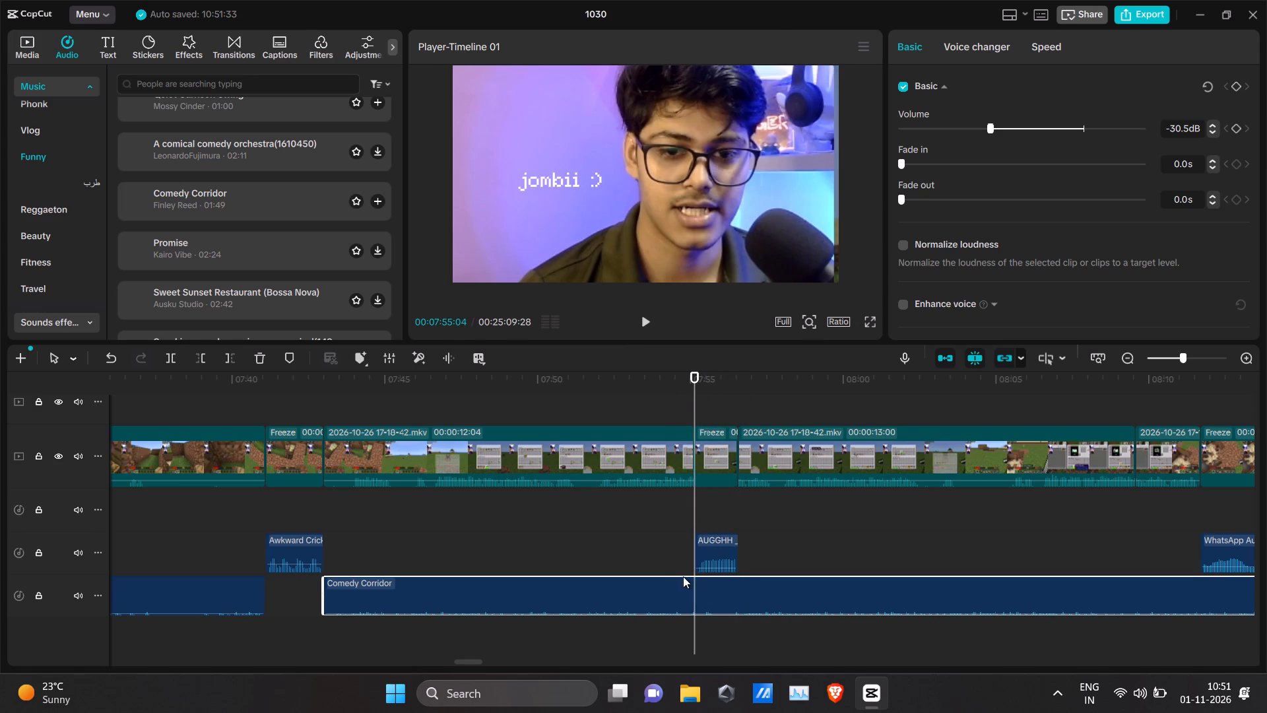
{"action": "left_click", "coordinate": [699, 584]}
{"action": "left_click", "coordinate": [178, 360]}
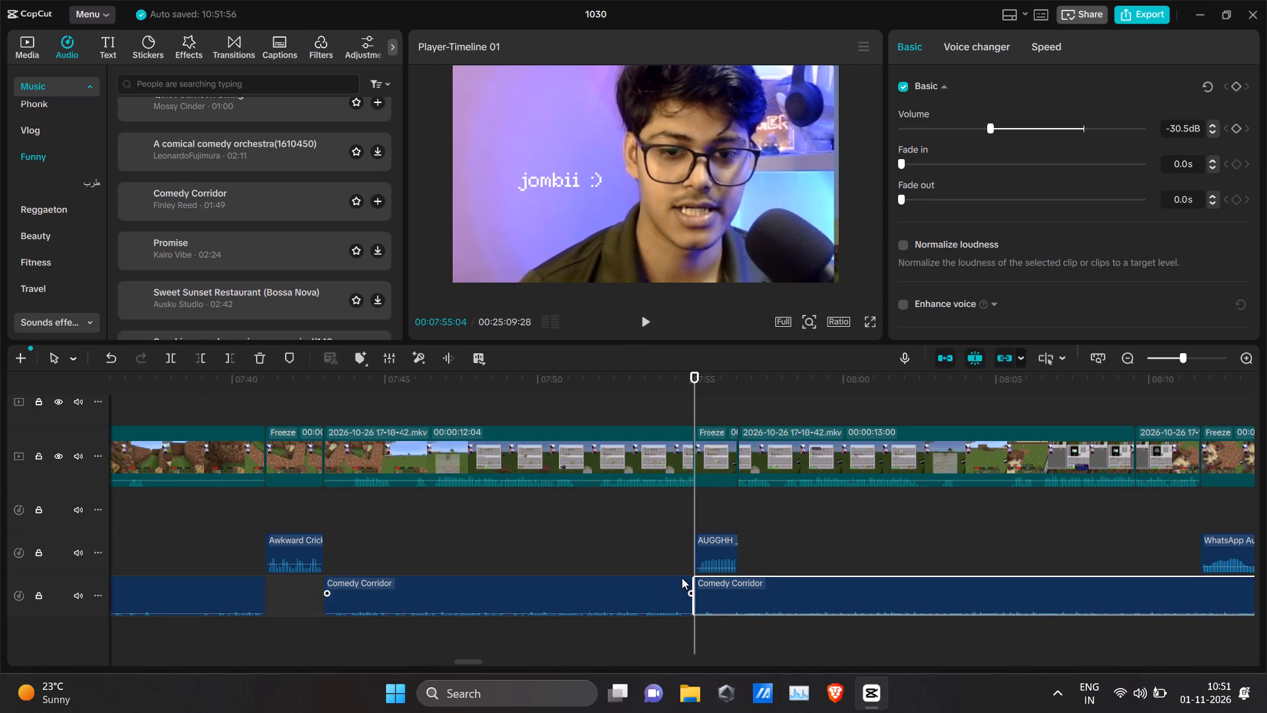
{"action": "left_click_drag", "start_coordinate": [746, 595], "coordinate": [787, 597]}
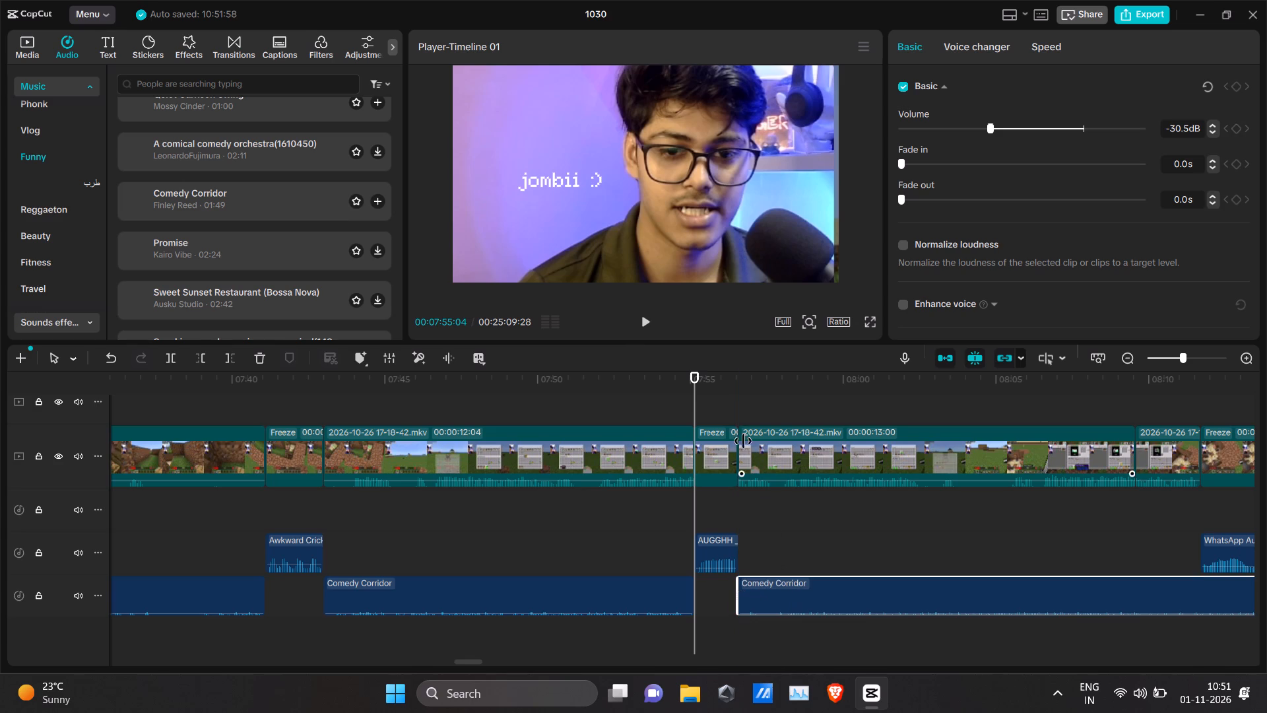
Check the music restart after the AUGGHH freeze frame, then play from about 00:08:08 through the WhatsApp Audio freeze frame to about 00:08:19.
{"action": "left_click", "coordinate": [730, 395]}
{"action": "key", "text": "space"}
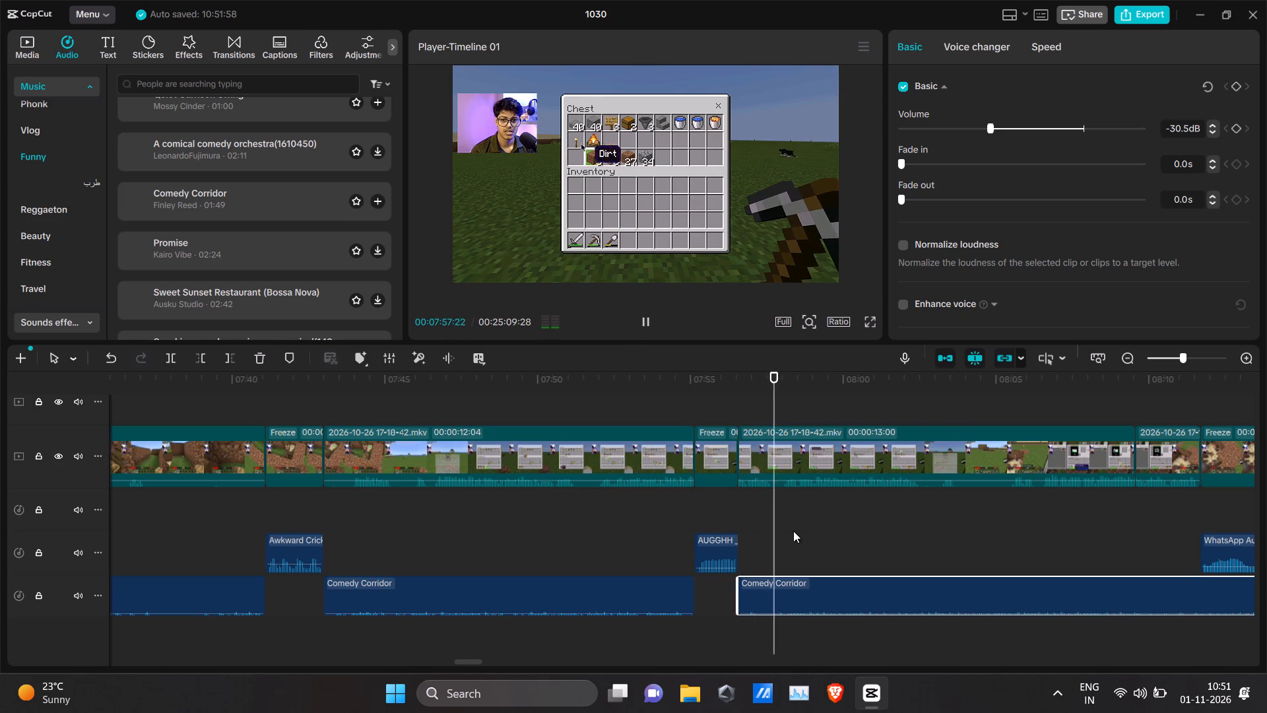
{"action": "scroll", "coordinate": [795, 531], "scroll_direction": "down", "scroll_amount": 6, "text": "alt"}
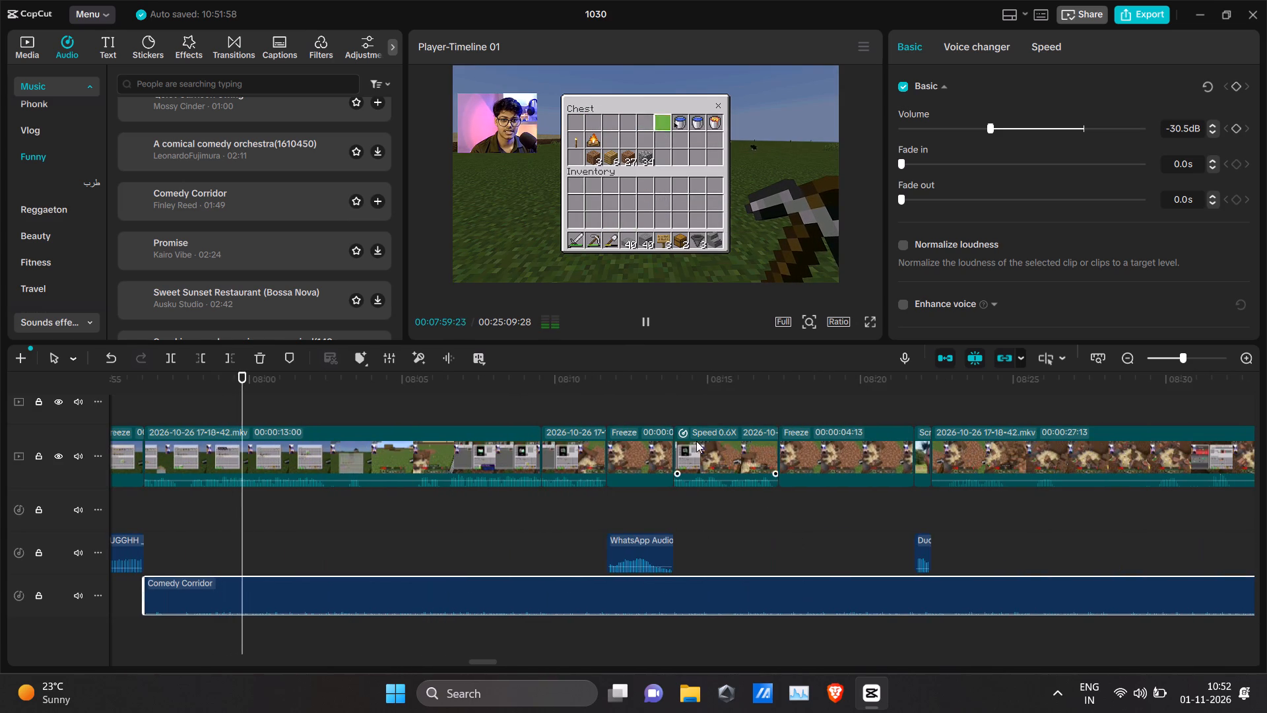
{"action": "left_click", "coordinate": [540, 380]}
{"action": "key", "text": "space"}
{"action": "key", "text": "space"}
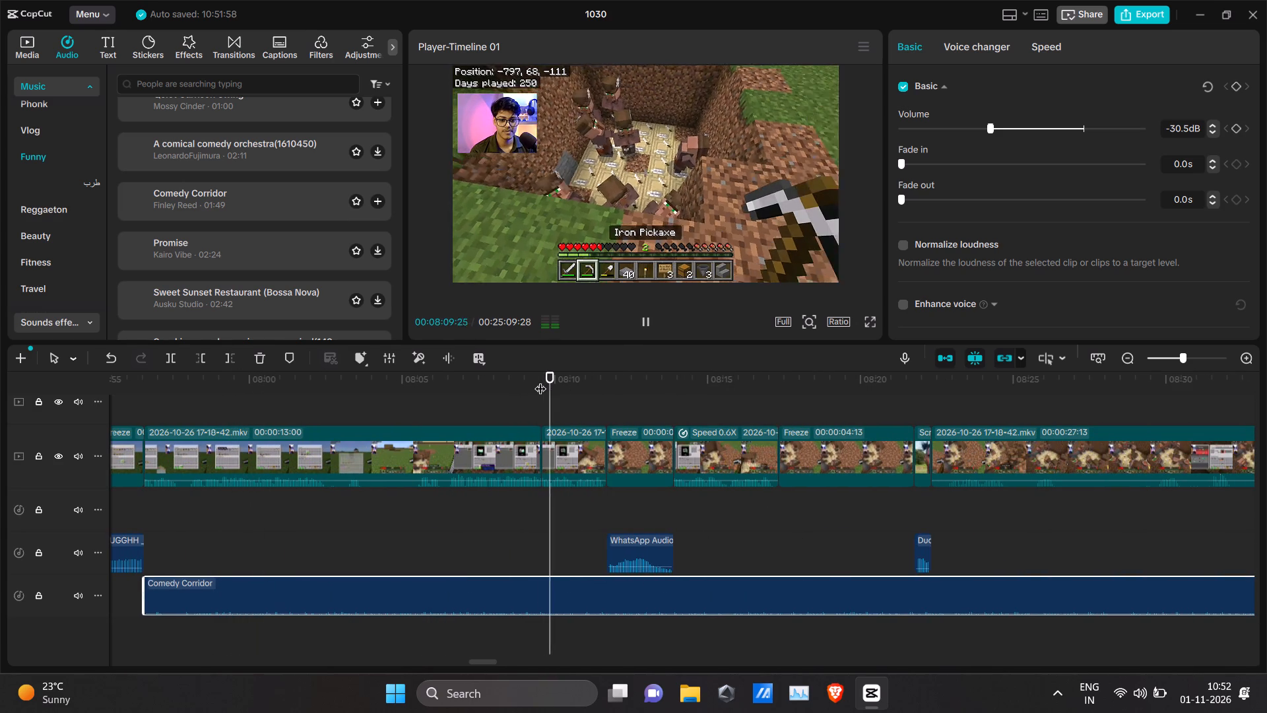
{"action": "left_click", "coordinate": [511, 390]}
{"action": "key", "text": "space"}
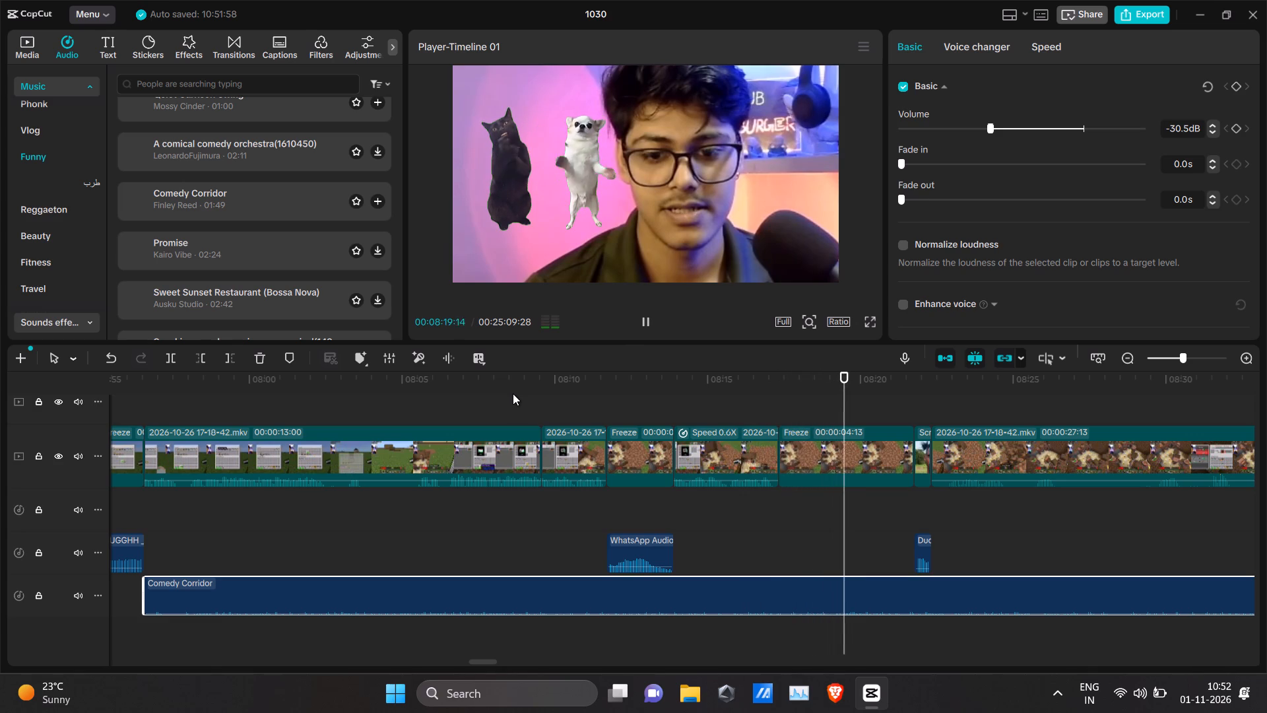
Split the Comedy Corridor music at 00:08:11:21 and move the second part to the start of the 00:00:27:13 gameplay clip.
{"action": "double_click", "coordinate": [601, 390]}
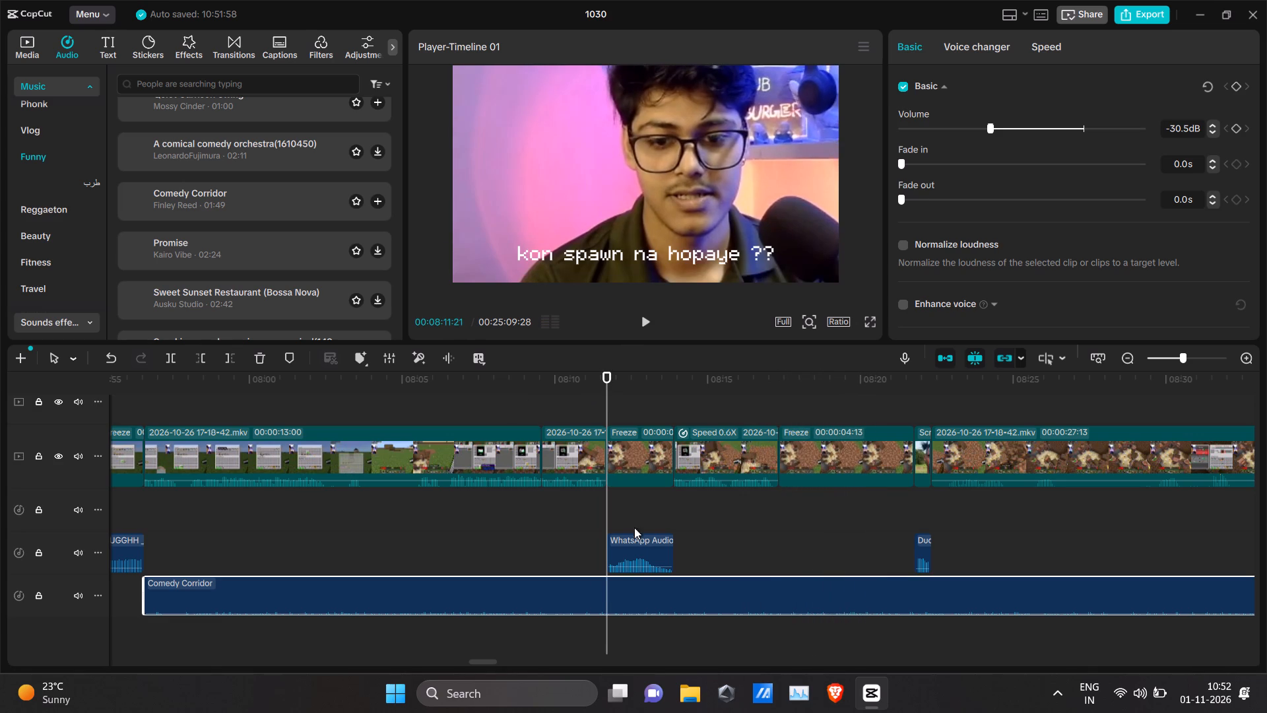
{"action": "left_click", "coordinate": [619, 599]}
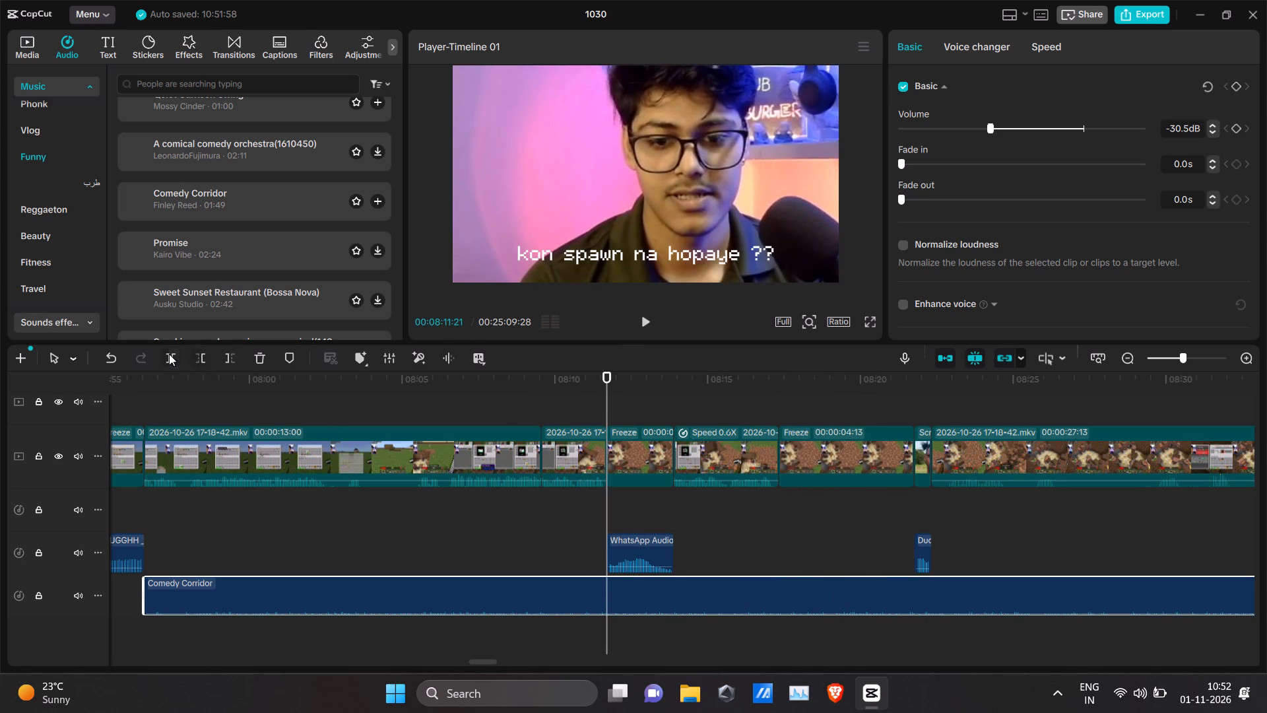
{"action": "left_click", "coordinate": [169, 354]}
{"action": "left_click_drag", "start_coordinate": [680, 597], "coordinate": [1010, 600]}
Play the music gap from about 00:08:10 to 00:08:24, and the freeze frame from about 00:08:48 to 00:08:51.
{"action": "left_click", "coordinate": [562, 399]}
{"action": "key", "text": "space"}
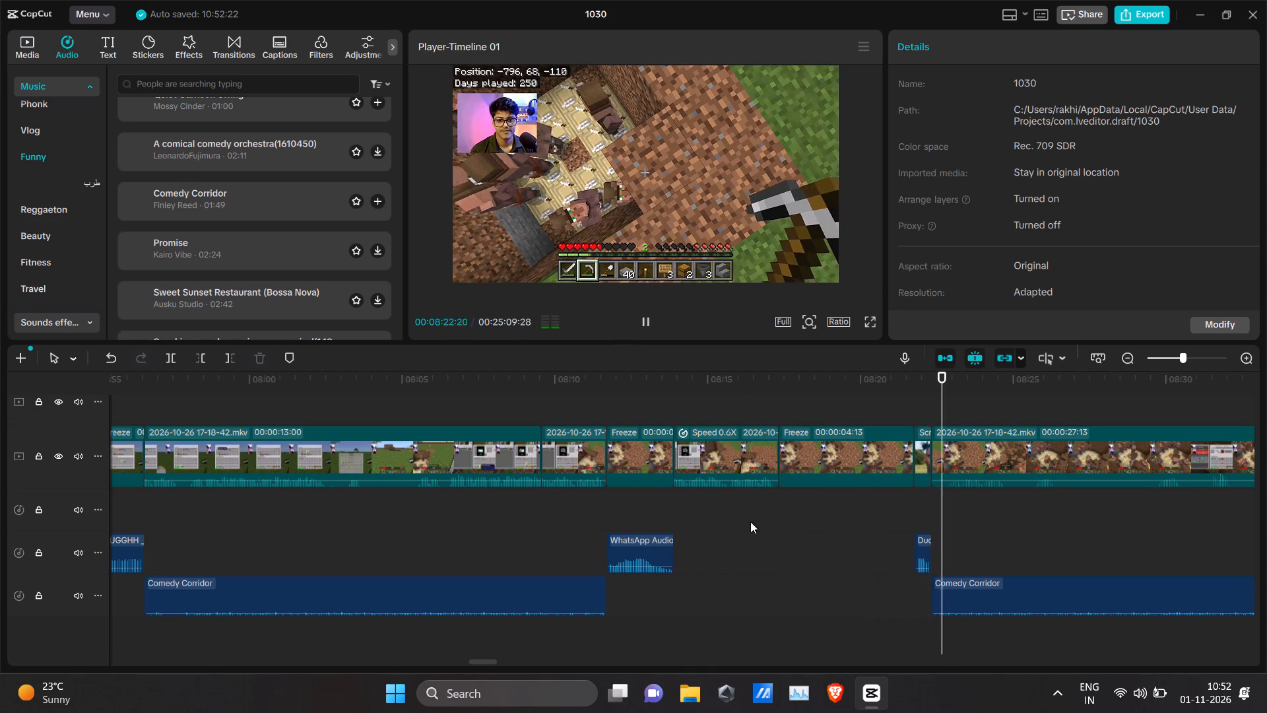
{"action": "scroll", "coordinate": [769, 528], "scroll_direction": "down", "scroll_amount": 10, "text": "alt"}
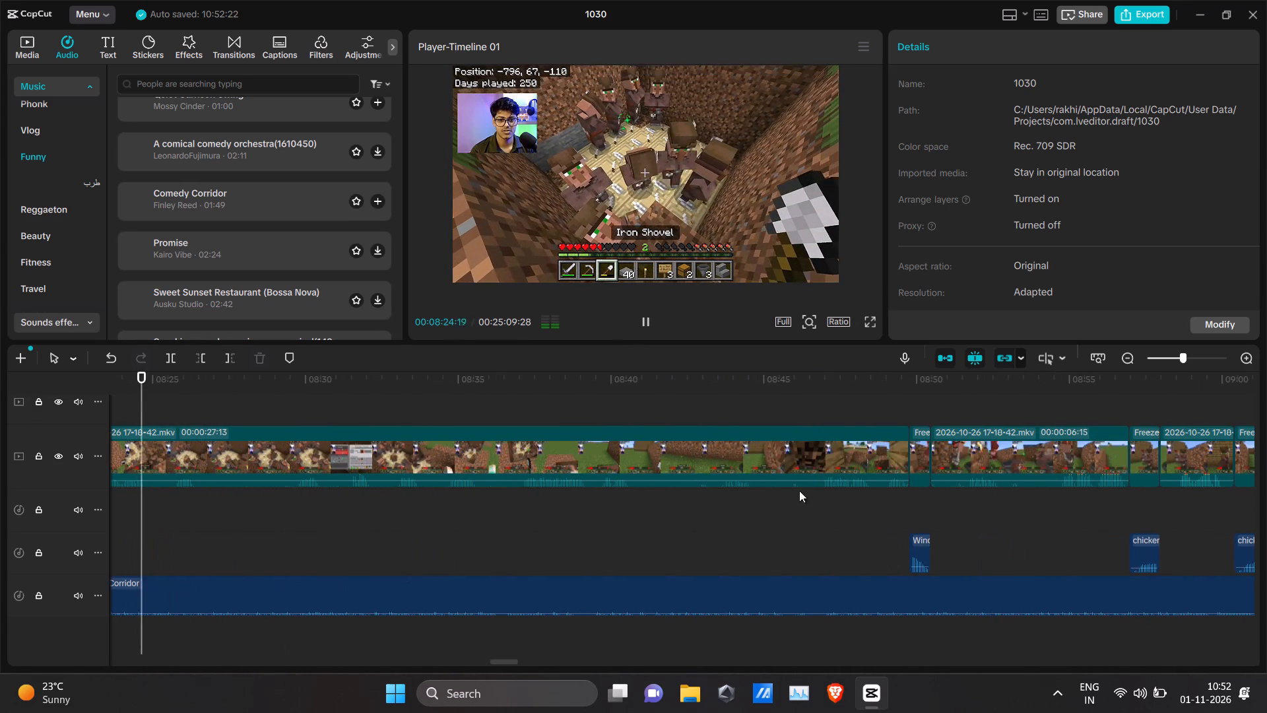
{"action": "left_click", "coordinate": [855, 401]}
{"action": "key", "text": "space"}
{"action": "key", "text": "space"}
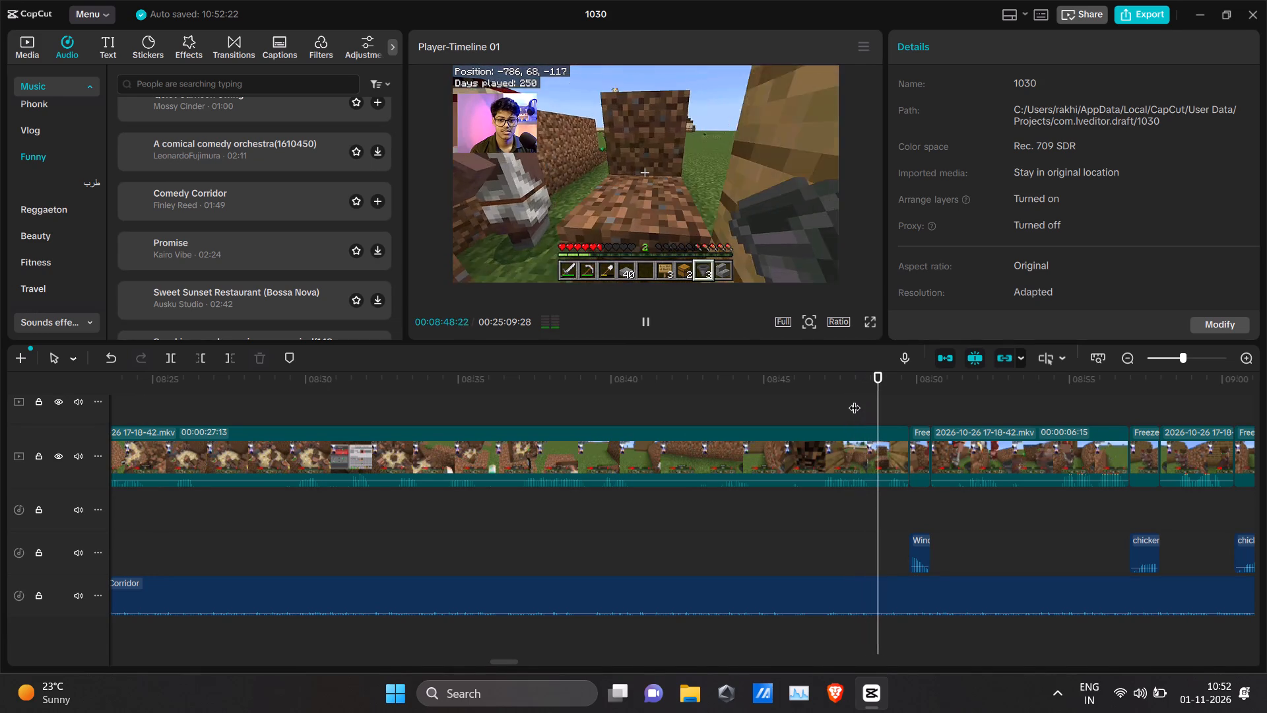
{"action": "key", "text": "space"}
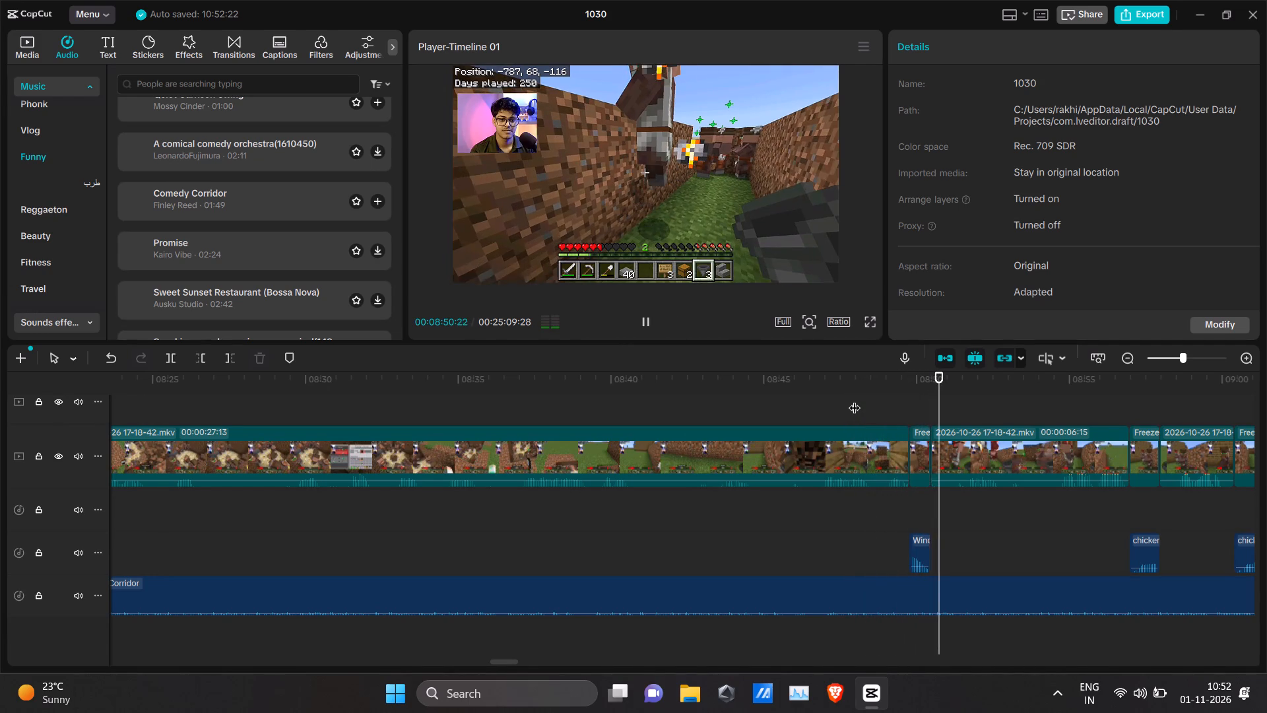
Split the music at 00:08:49:23 and move the second part to start where the freeze frame there ends.
{"action": "left_click_drag", "start_coordinate": [898, 391], "coordinate": [913, 381]}
{"action": "left_click", "coordinate": [163, 359]}
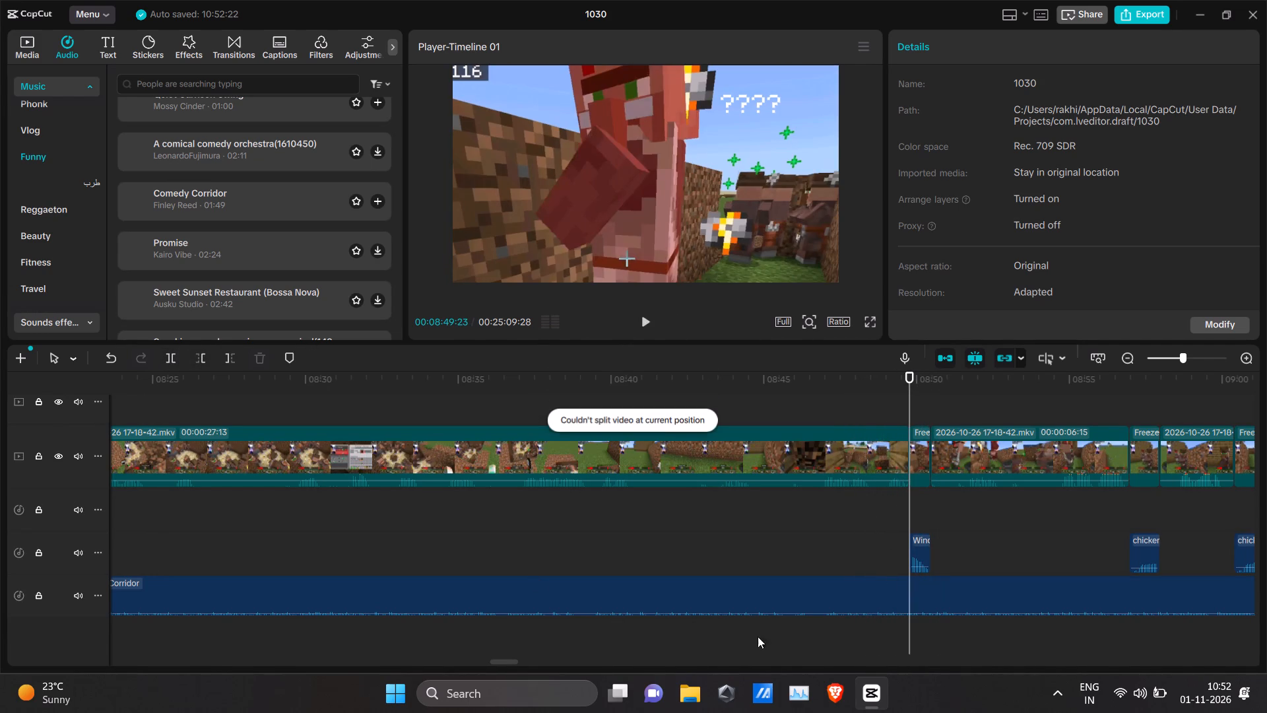
{"action": "left_click", "coordinate": [895, 582]}
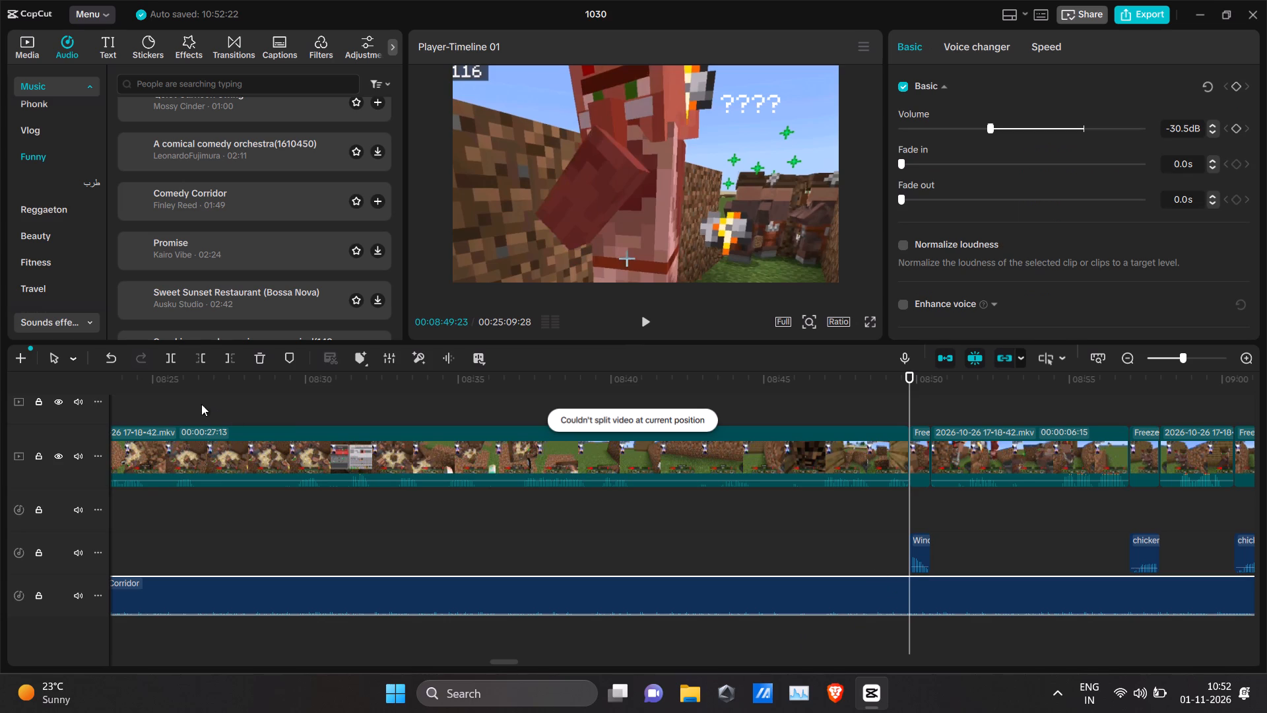
{"action": "left_click", "coordinate": [173, 356]}
{"action": "left_click_drag", "start_coordinate": [952, 594], "coordinate": [954, 595]}
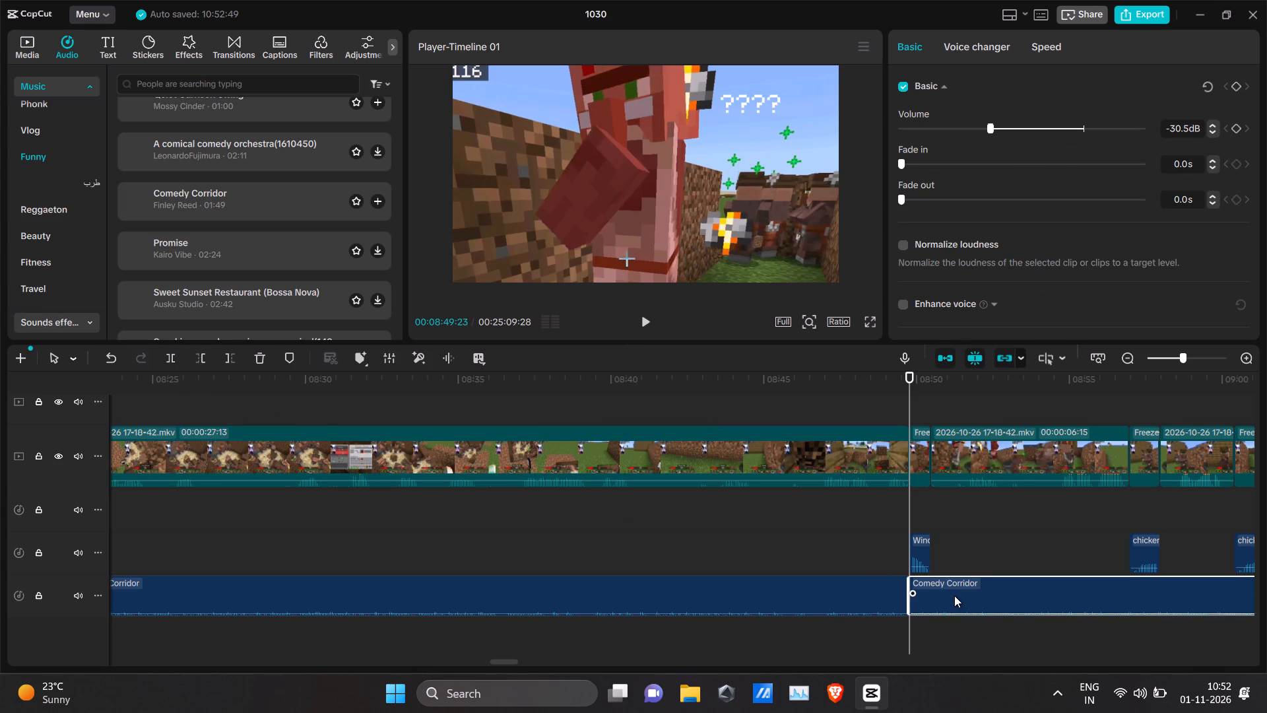
{"action": "left_click_drag", "start_coordinate": [954, 595], "coordinate": [973, 595]}
Play from about 00:08:49 across the new music gap to the first chicken freeze frame, replaying the last few seconds before it.
{"action": "left_click", "coordinate": [878, 398]}
{"action": "key", "text": "space"}
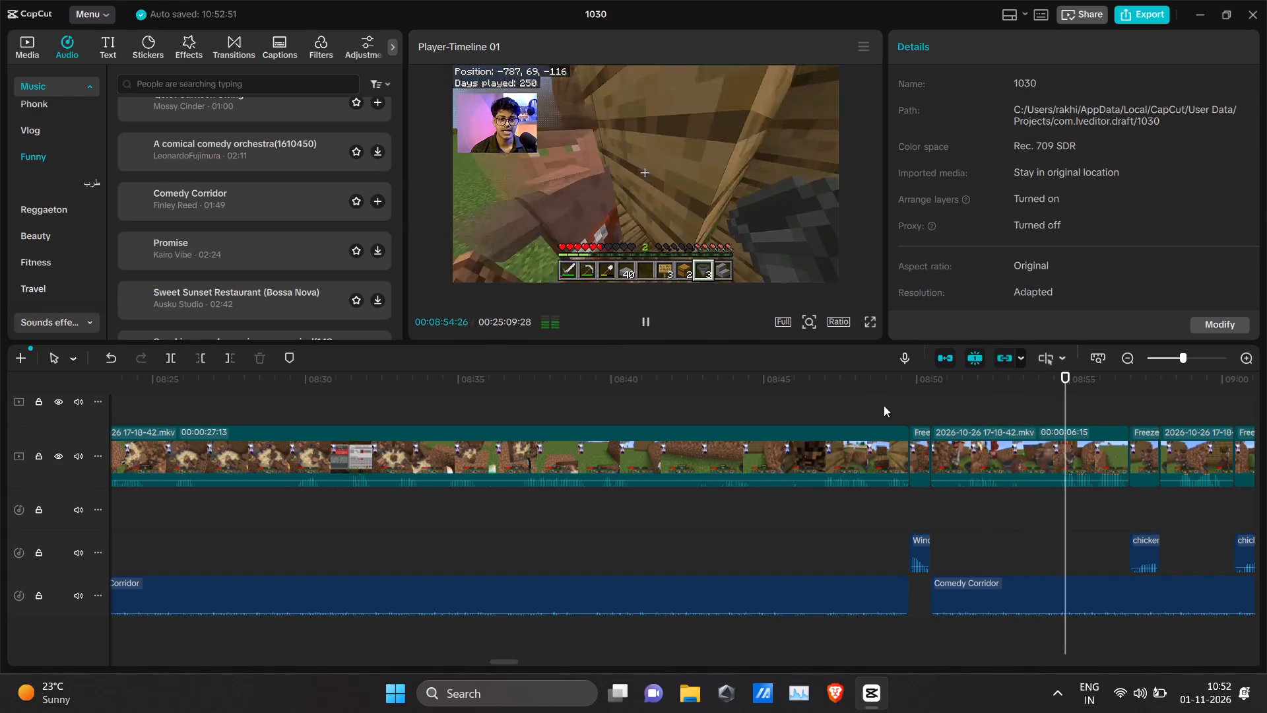
{"action": "scroll", "coordinate": [915, 458], "scroll_direction": "down", "scroll_amount": 5, "text": "alt"}
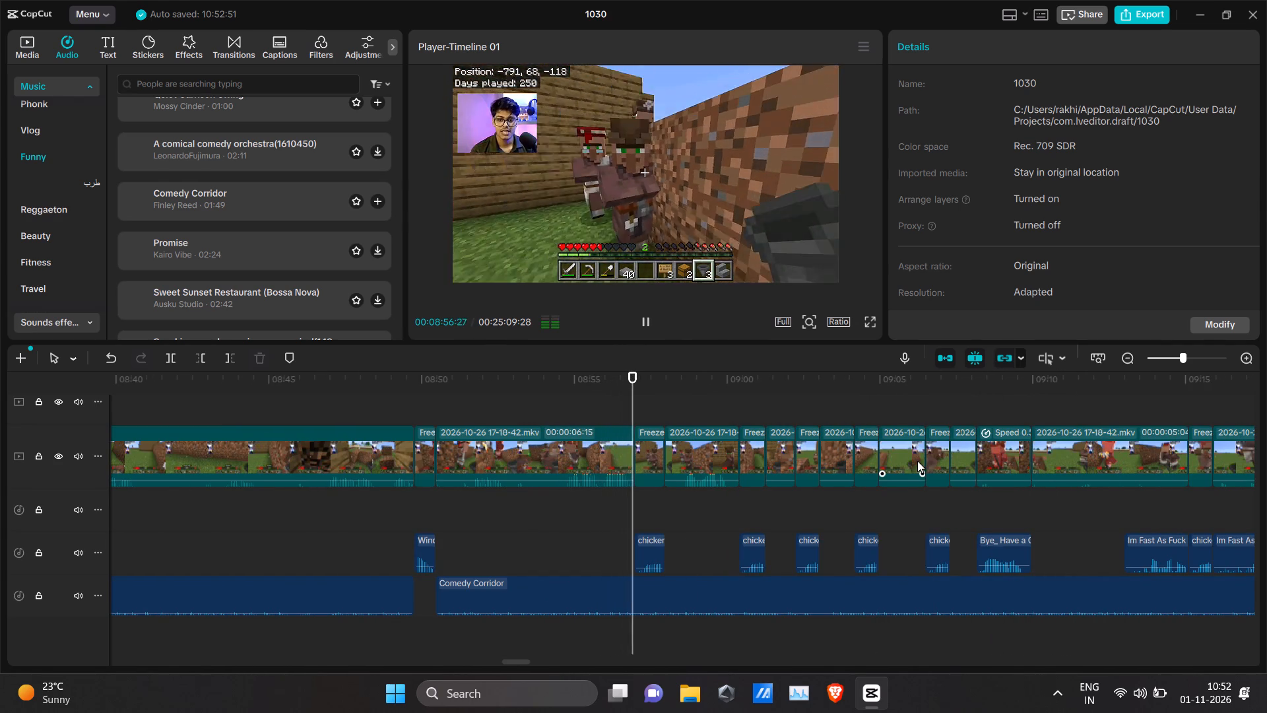
{"action": "key", "text": "space"}
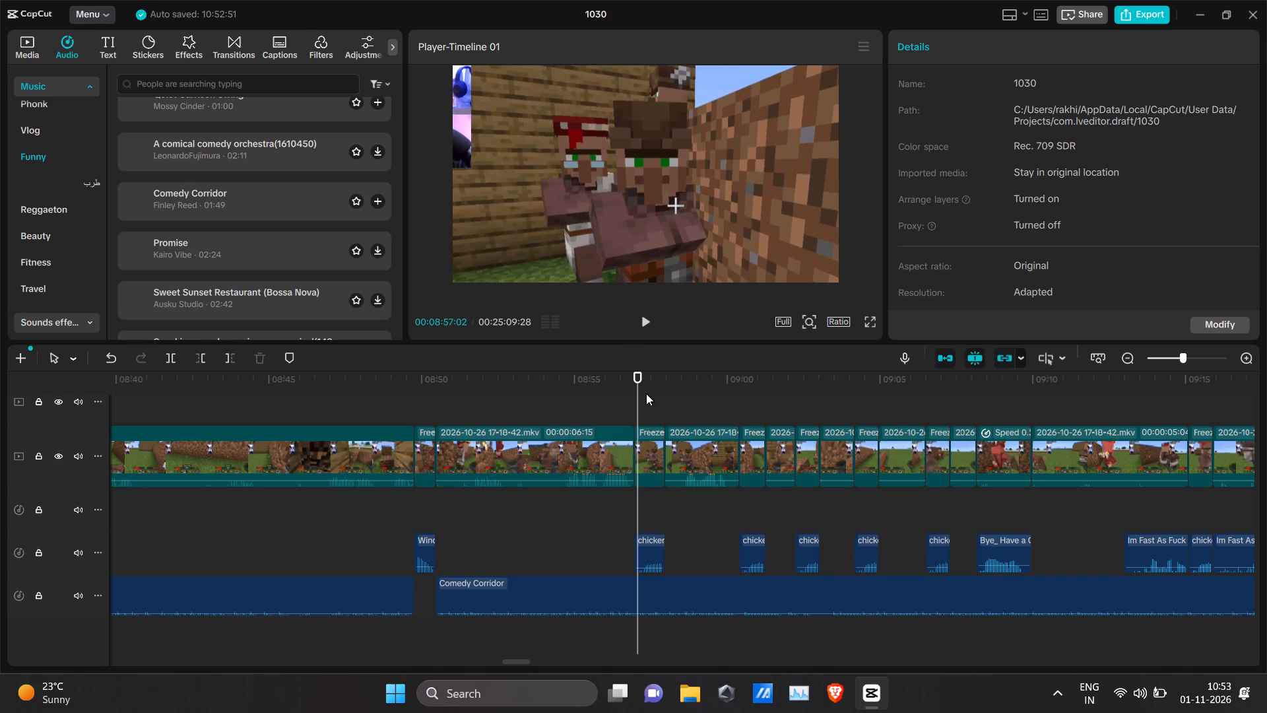
{"action": "left_click_drag", "start_coordinate": [640, 393], "coordinate": [568, 394]}
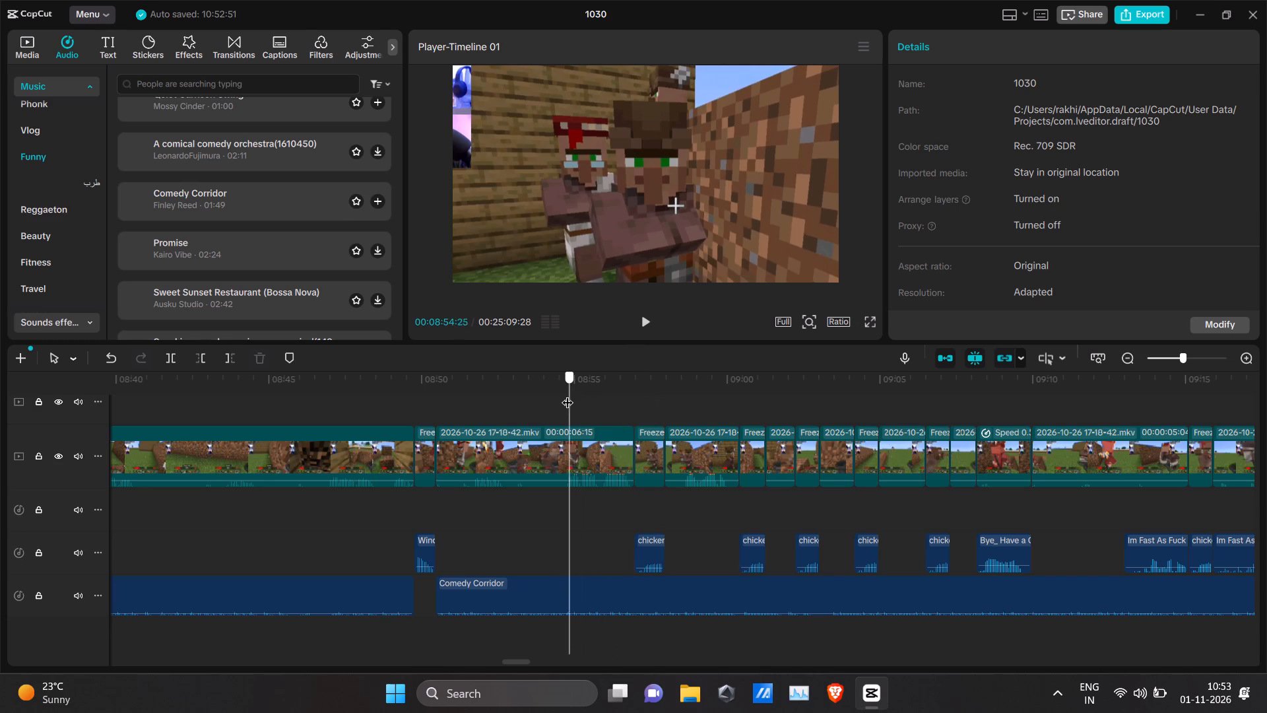
{"action": "left_click_drag", "start_coordinate": [568, 394], "coordinate": [560, 391]}
{"action": "key", "text": "space"}
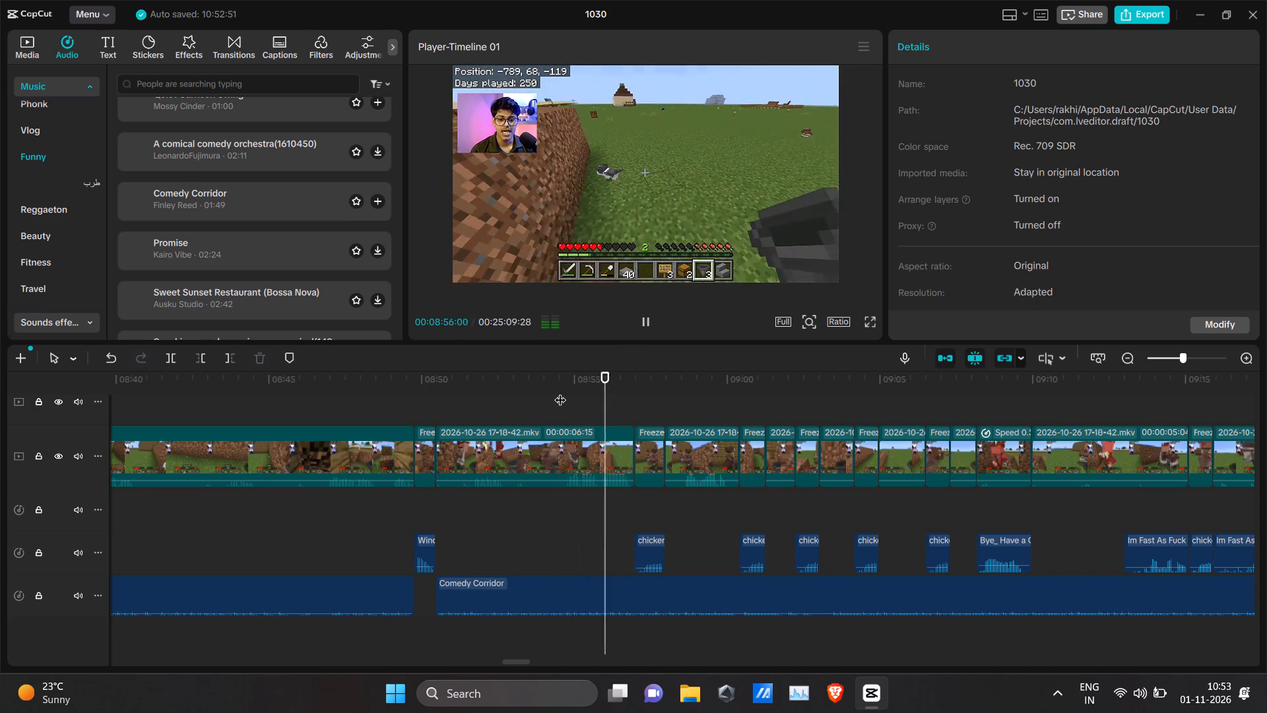
{"action": "key", "text": "space"}
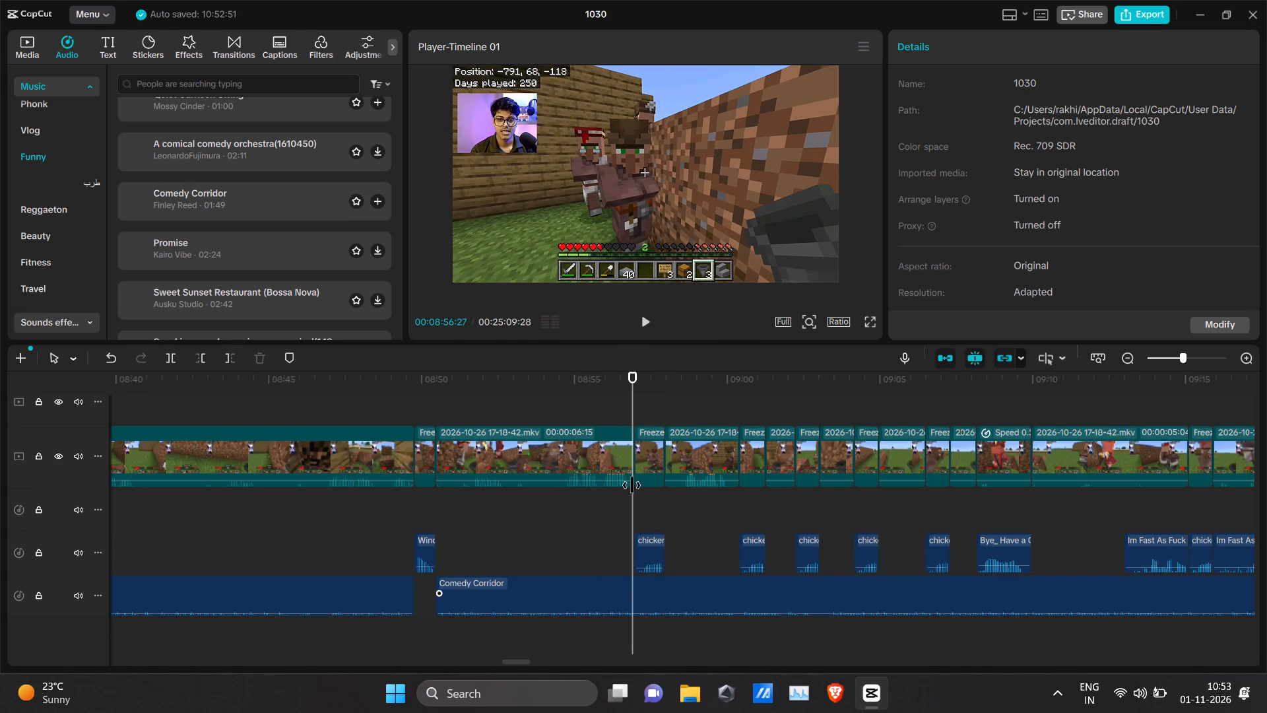
Split the music at 00:08:56:29 and move the second part to start where the first chicken freeze frame ends.
{"action": "left_click", "coordinate": [632, 411]}
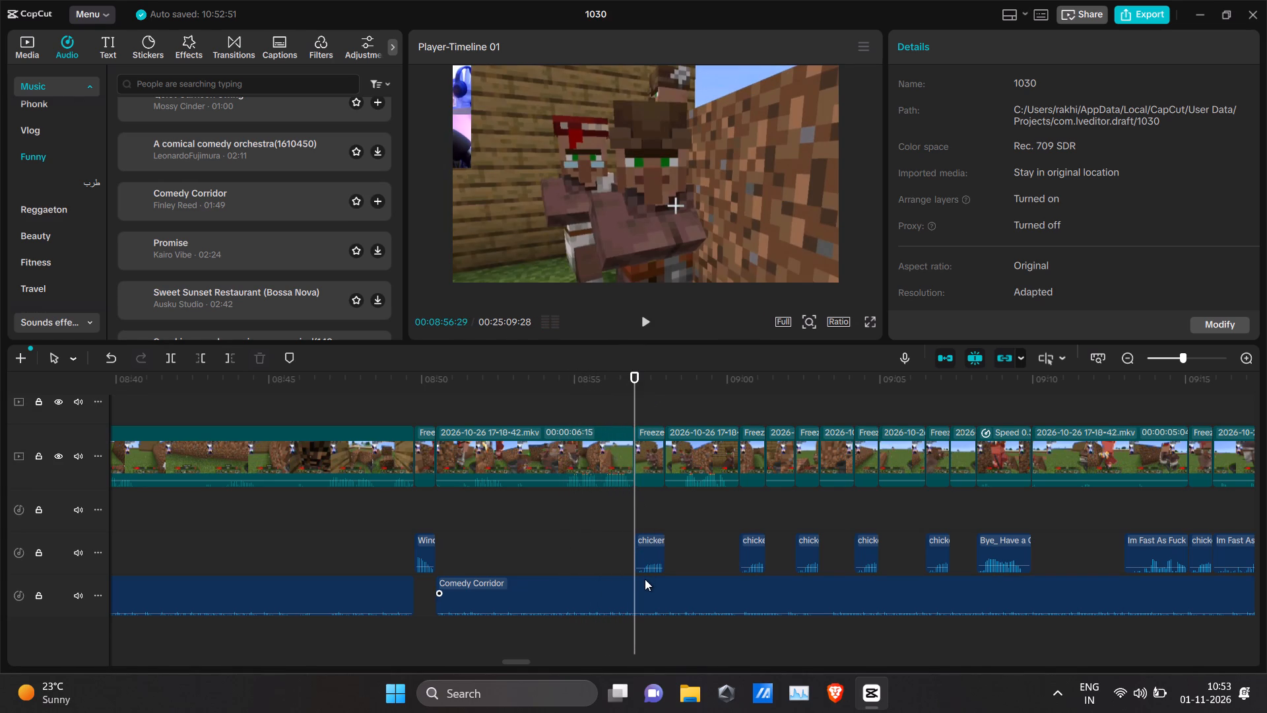
{"action": "left_click", "coordinate": [645, 579]}
{"action": "left_click", "coordinate": [170, 352]}
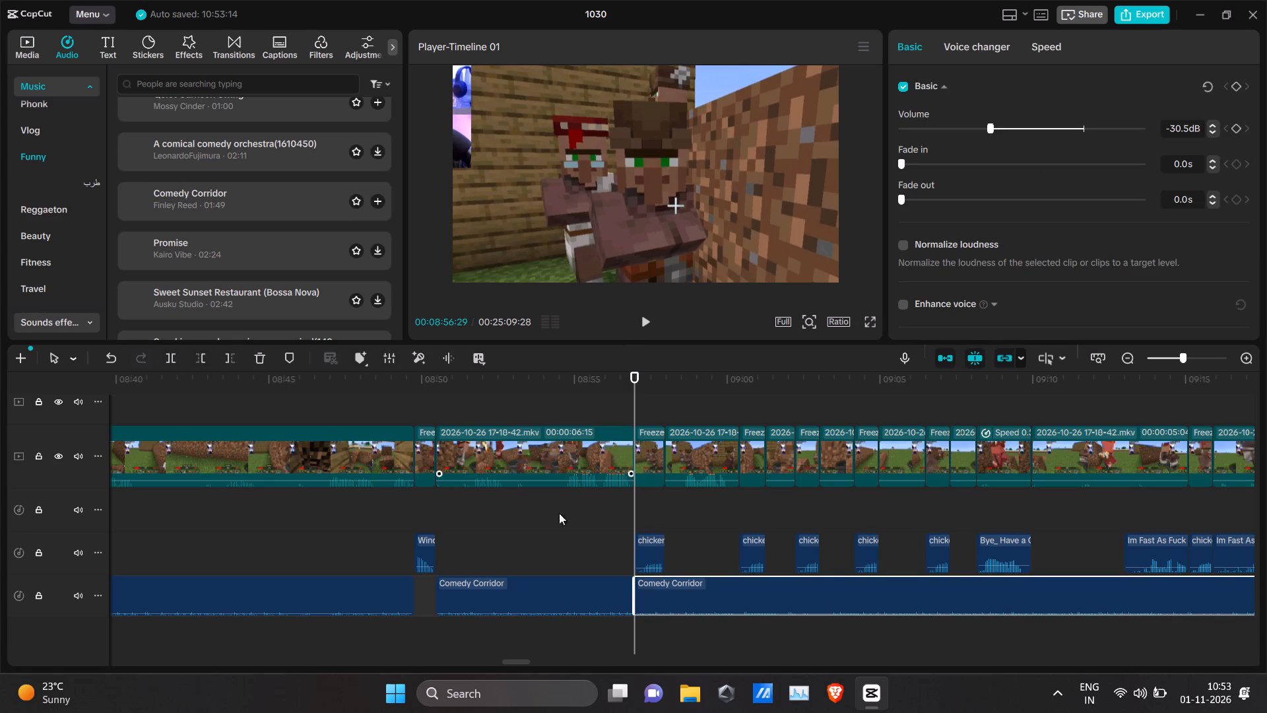
{"action": "left_click_drag", "start_coordinate": [670, 600], "coordinate": [697, 600]}
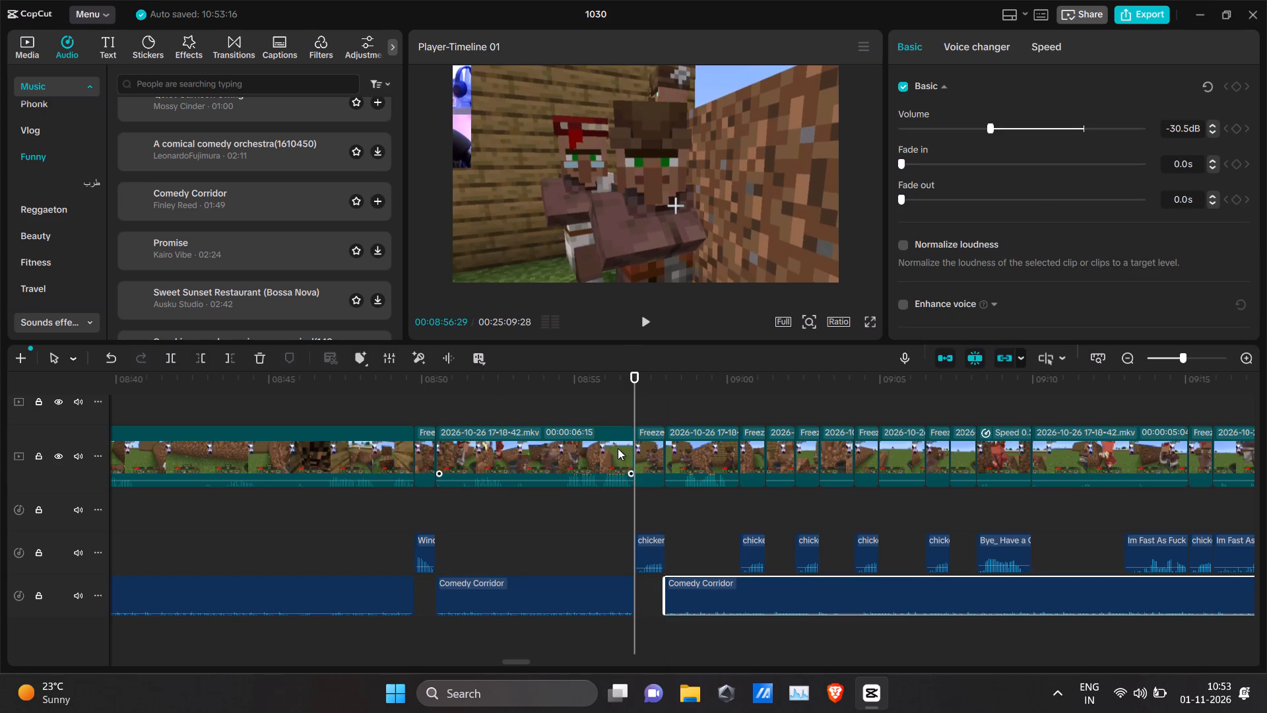
Play on to the second chicken freeze frame, split the music at 00:09:00:12 and move the second part to that freeze frame's end.
{"action": "key", "text": "space"}
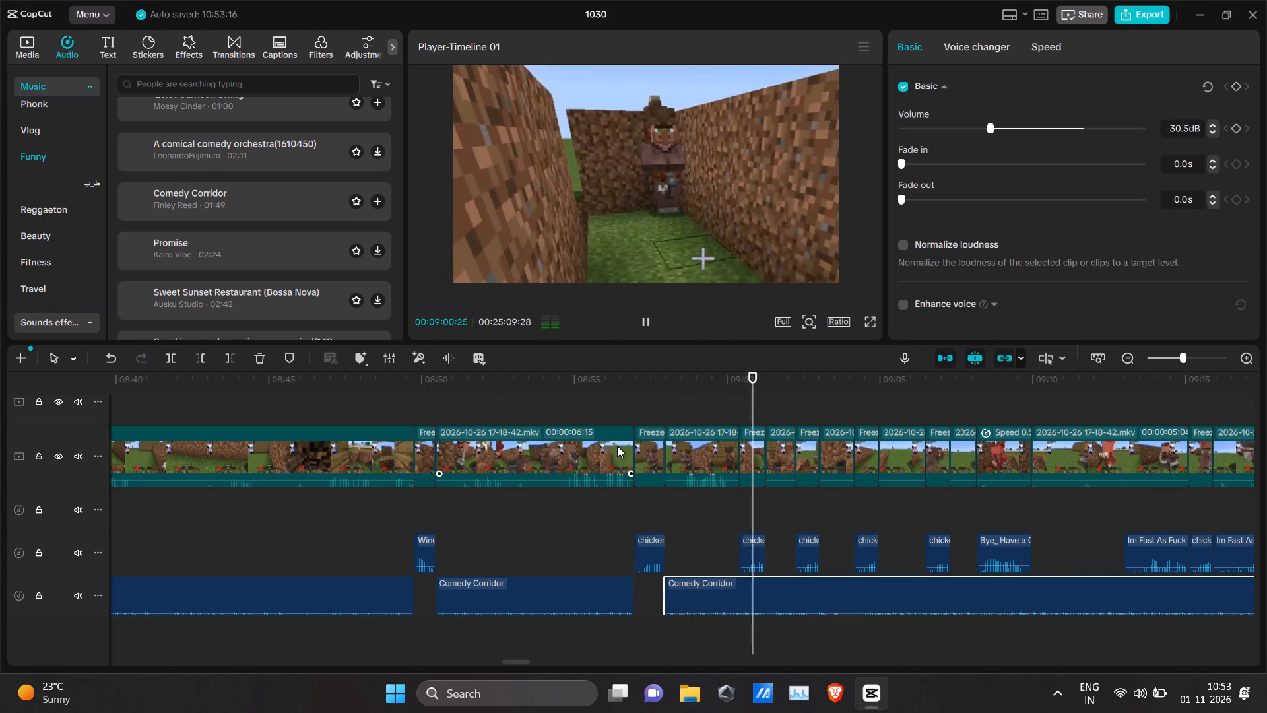
{"action": "key", "text": "space"}
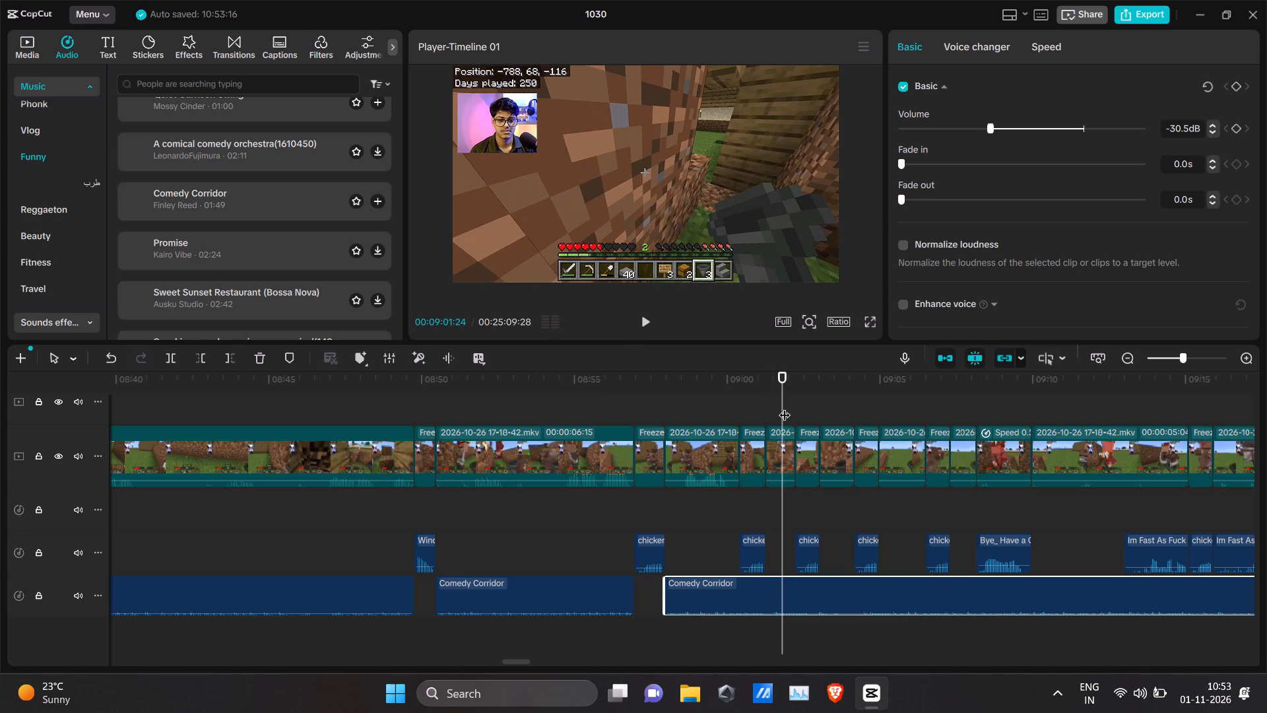
{"action": "left_click_drag", "start_coordinate": [785, 402], "coordinate": [733, 401]}
{"action": "left_click", "coordinate": [733, 401]}
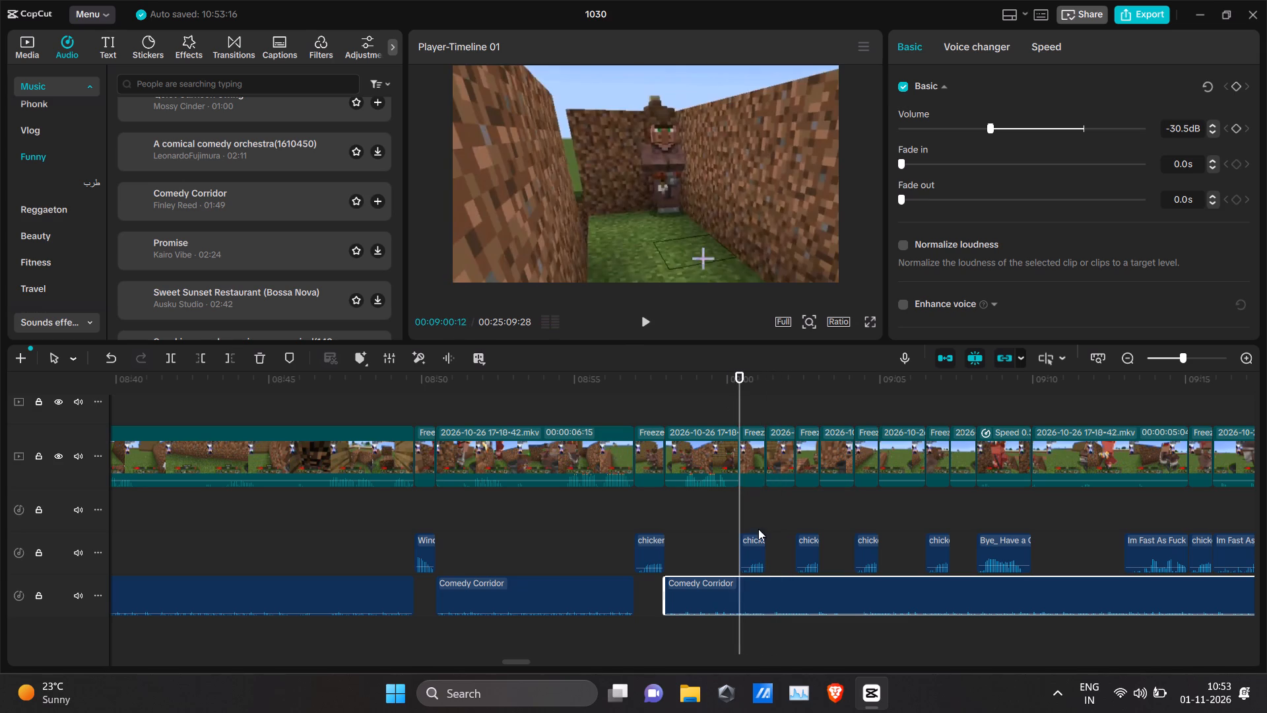
{"action": "left_click", "coordinate": [758, 594]}
{"action": "left_click", "coordinate": [171, 360]}
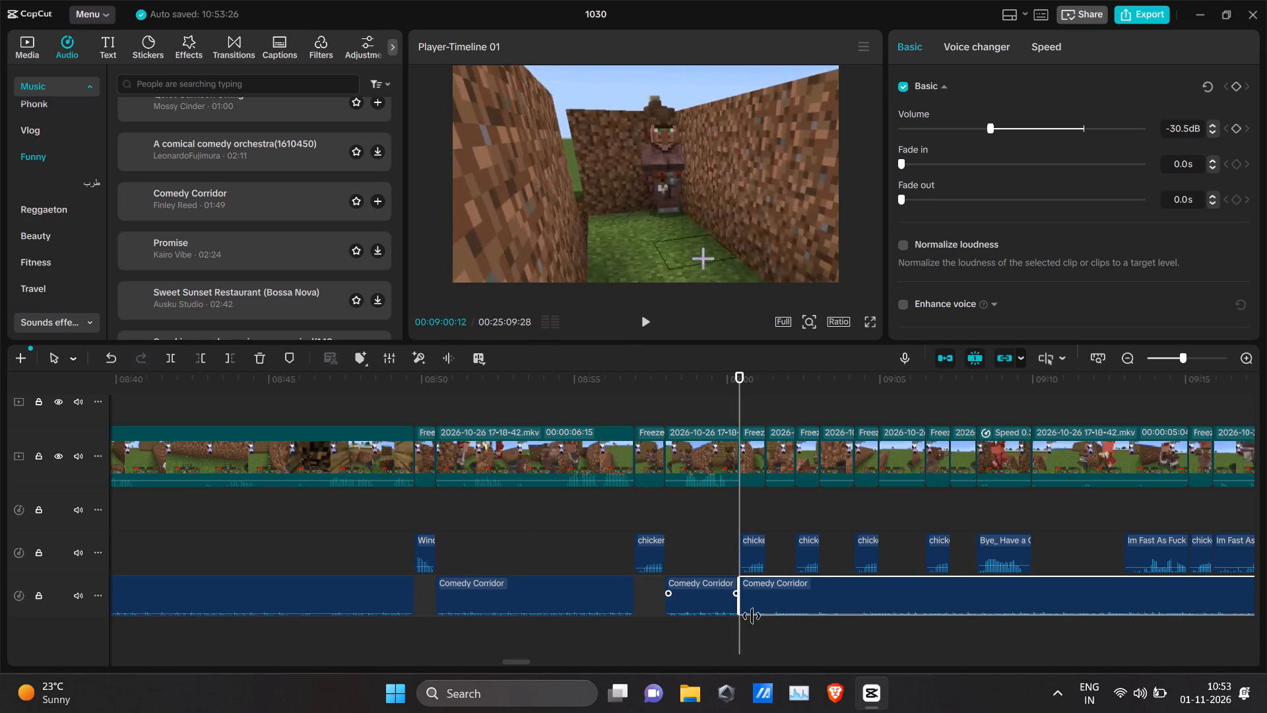
{"action": "left_click_drag", "start_coordinate": [779, 608], "coordinate": [804, 609]}
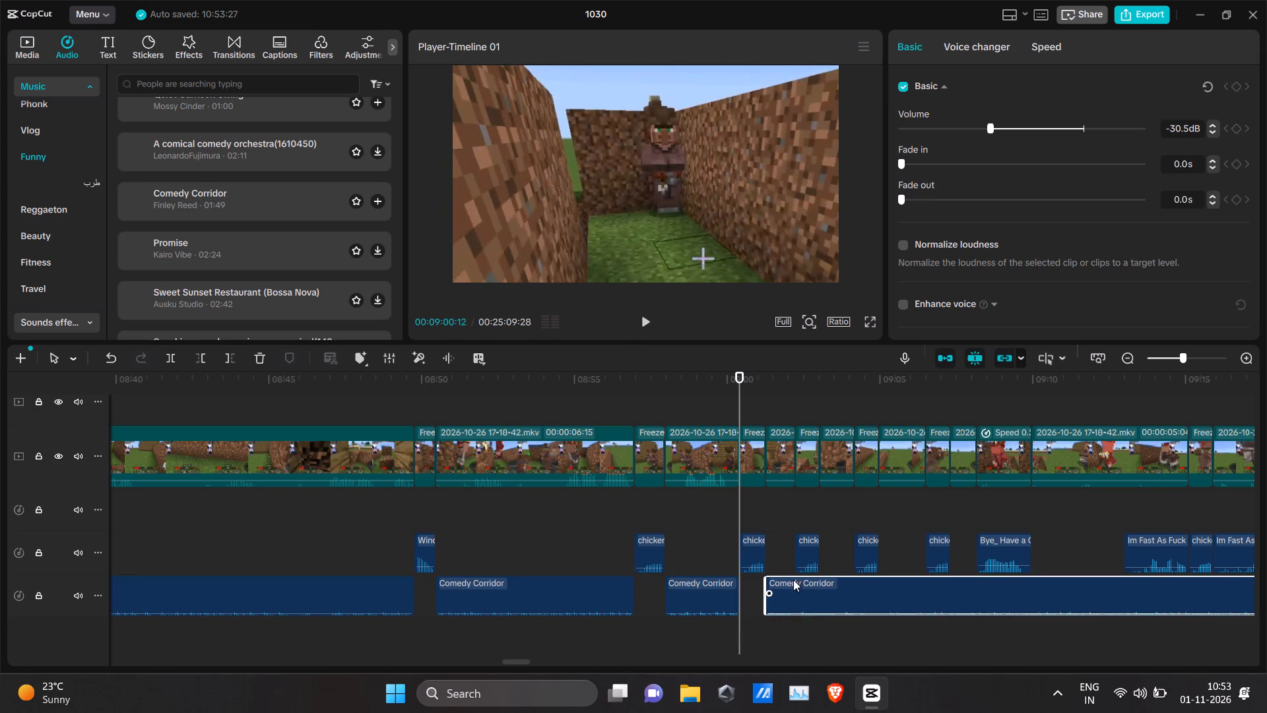
Split the music at 00:09:02:07 and move the second part to start where the third chicken freeze frame ends.
{"action": "left_click_drag", "start_coordinate": [737, 401], "coordinate": [740, 401]}
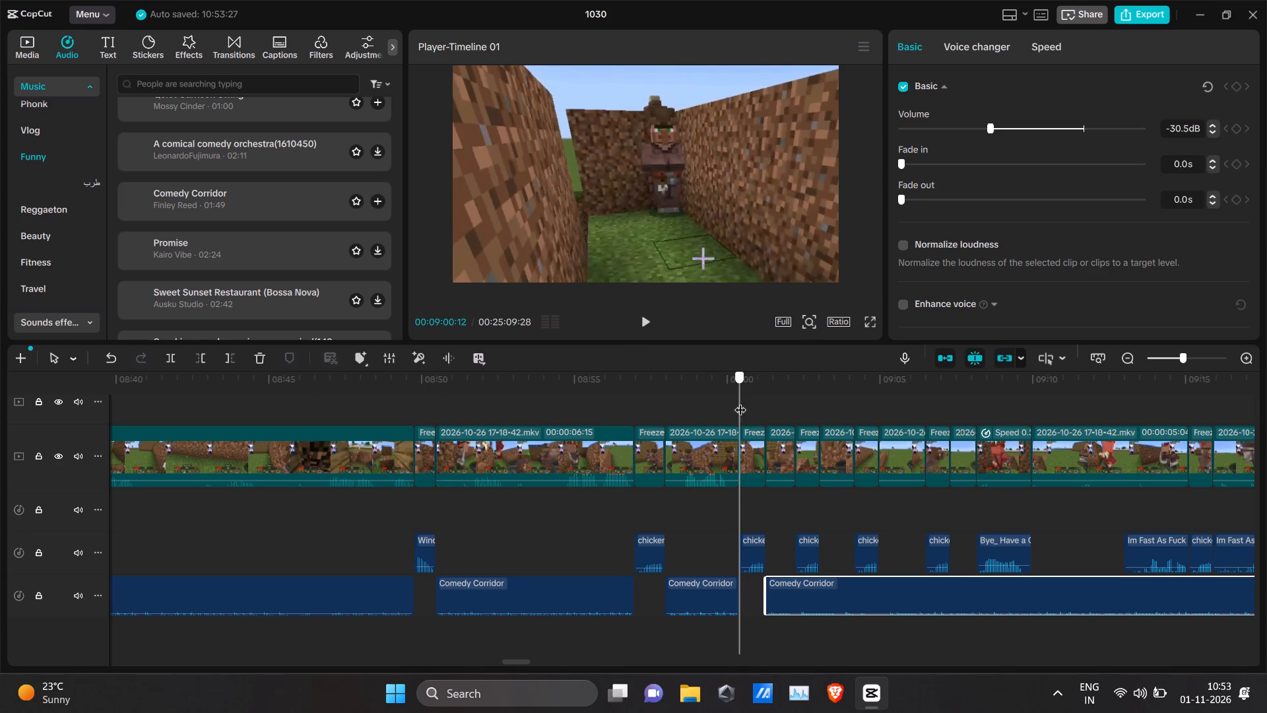
{"action": "left_click_drag", "start_coordinate": [740, 401], "coordinate": [792, 411]}
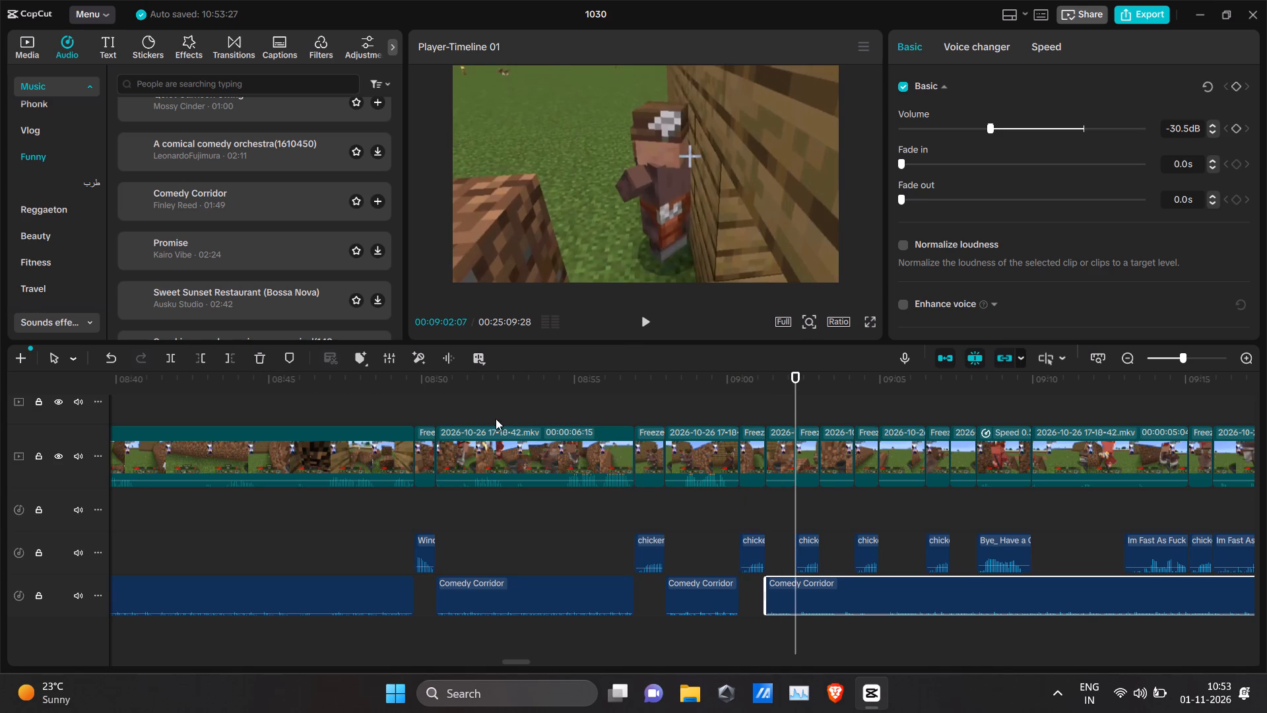
{"action": "left_click", "coordinate": [174, 358]}
{"action": "left_click_drag", "start_coordinate": [841, 598], "coordinate": [850, 601]}
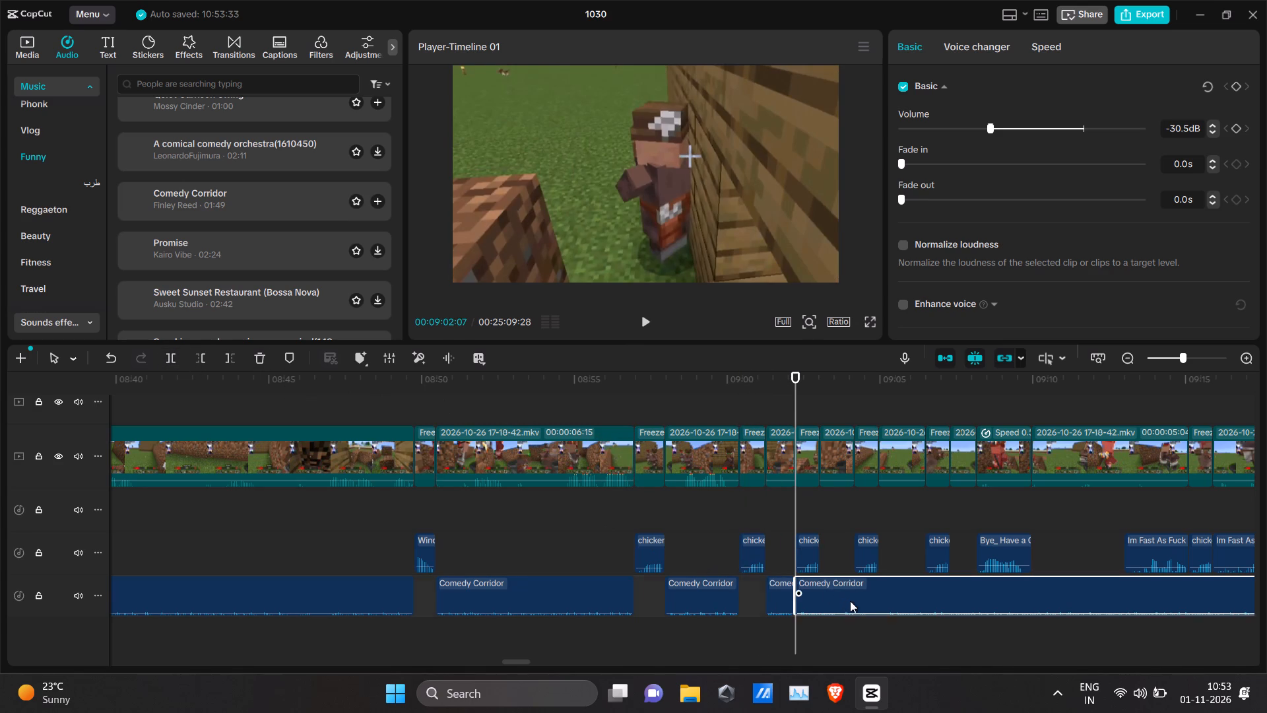
{"action": "left_click_drag", "start_coordinate": [850, 601], "coordinate": [864, 599]}
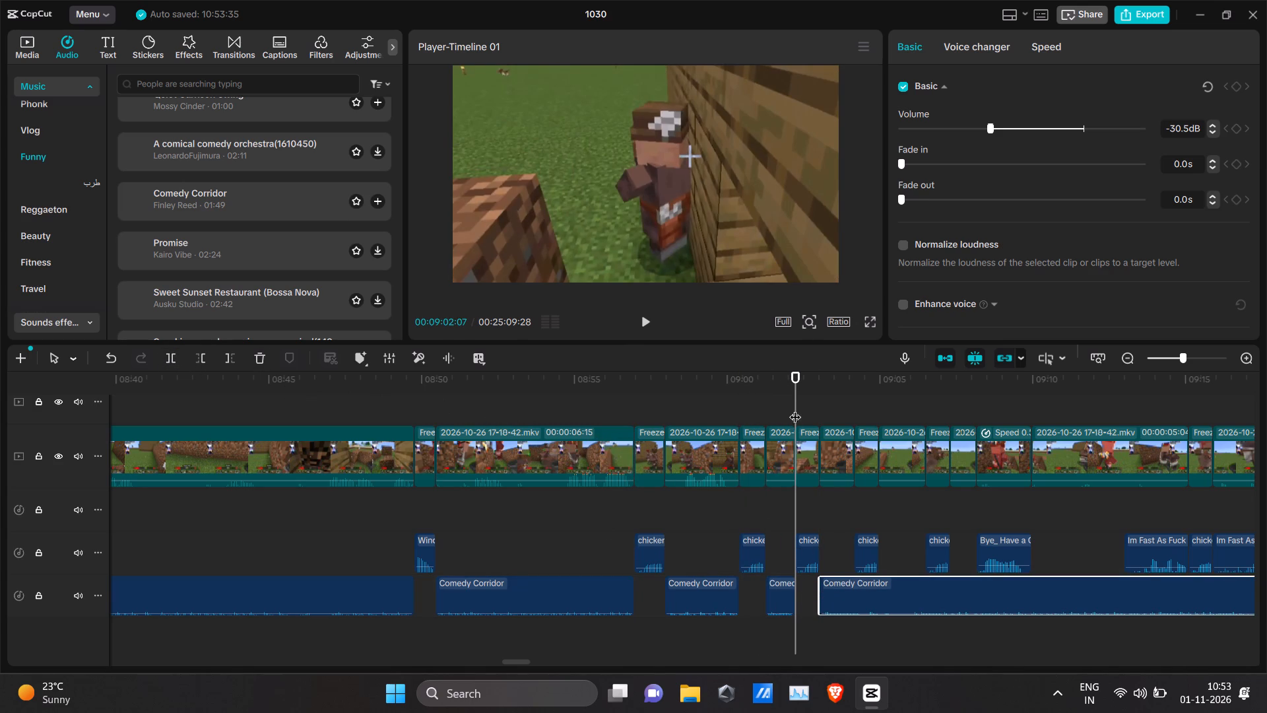
Split the music at 00:09:04:05 and move the second part to start where the fourth chicken freeze frame ends.
{"action": "left_click_drag", "start_coordinate": [795, 409], "coordinate": [853, 413]}
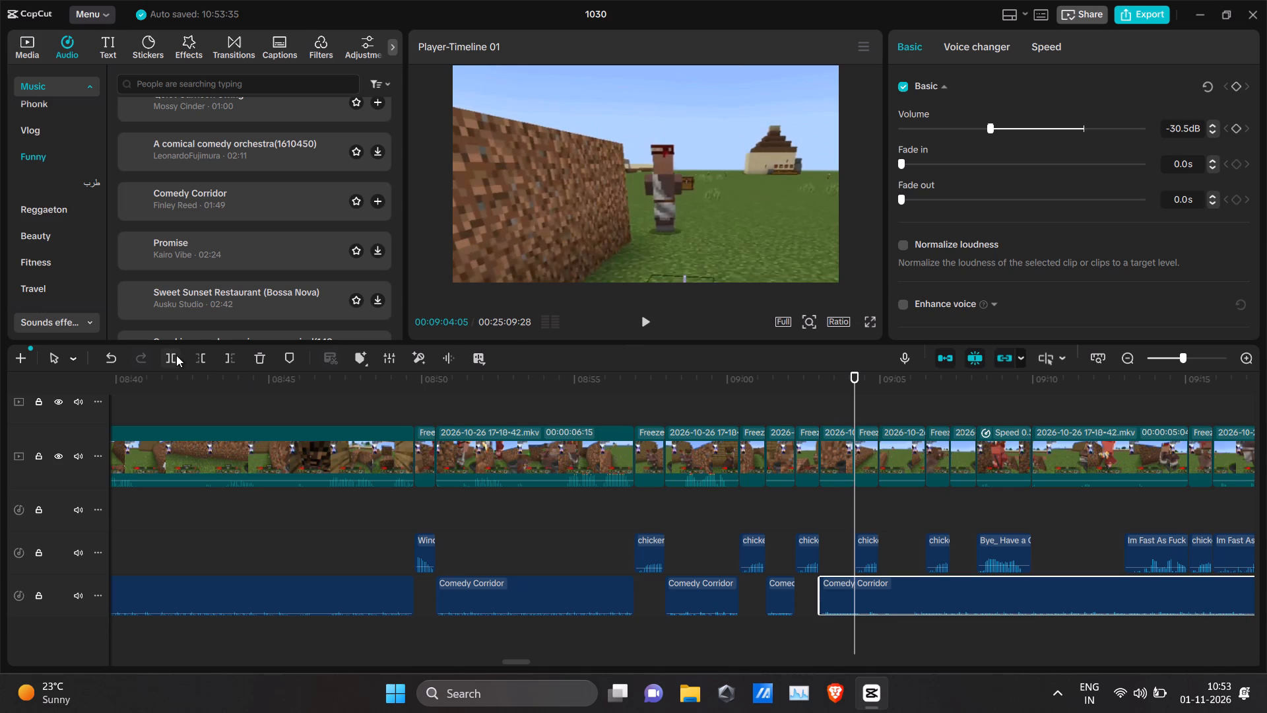
{"action": "left_click", "coordinate": [176, 355]}
{"action": "left_click_drag", "start_coordinate": [927, 590], "coordinate": [954, 592]}
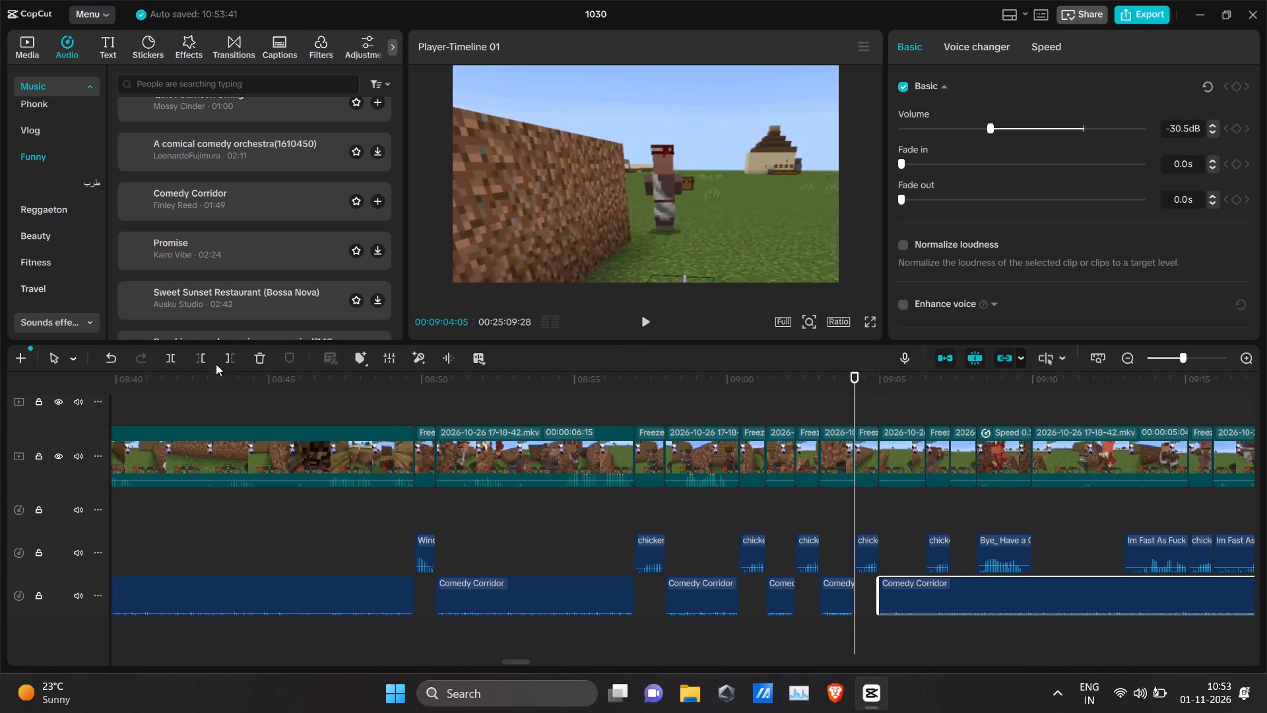
Split the music at 00:09:06:15 and move the second part to start where the fifth chicken freeze frame ends.
{"action": "left_click_drag", "start_coordinate": [853, 391], "coordinate": [860, 391]}
{"action": "left_click_drag", "start_coordinate": [860, 391], "coordinate": [926, 399]}
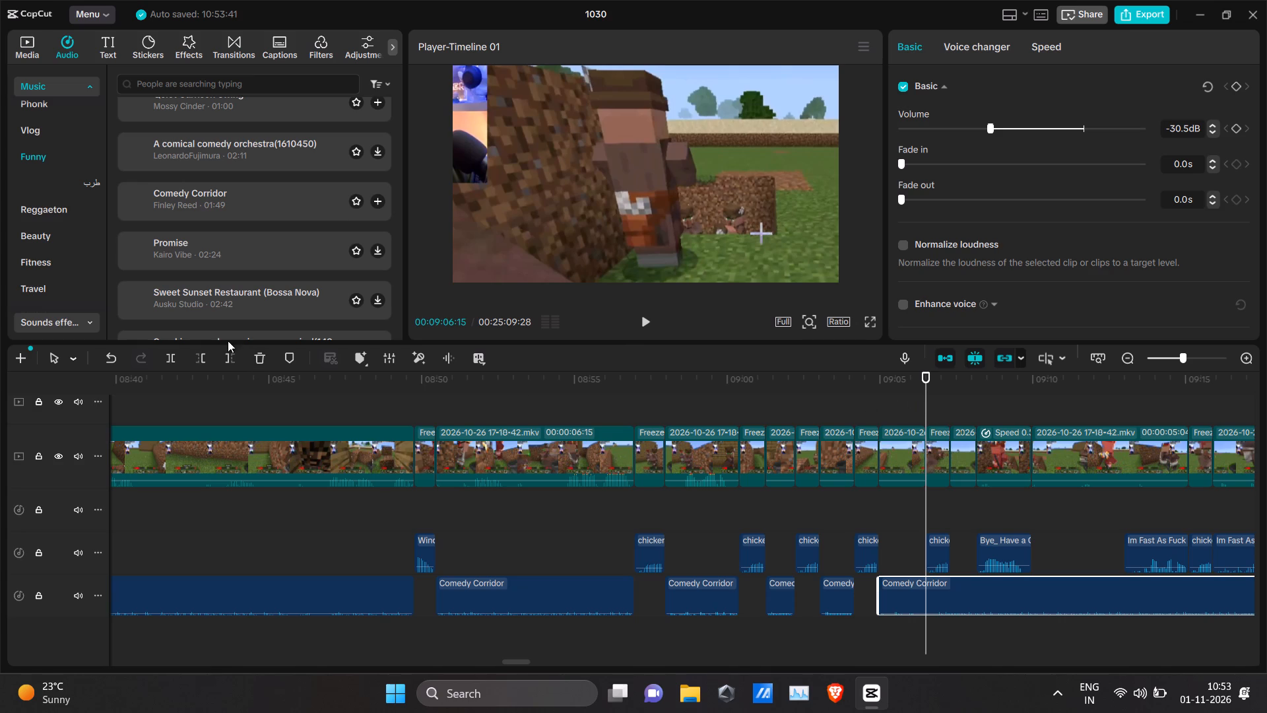
{"action": "left_click", "coordinate": [181, 347]}
{"action": "left_click", "coordinate": [179, 350]}
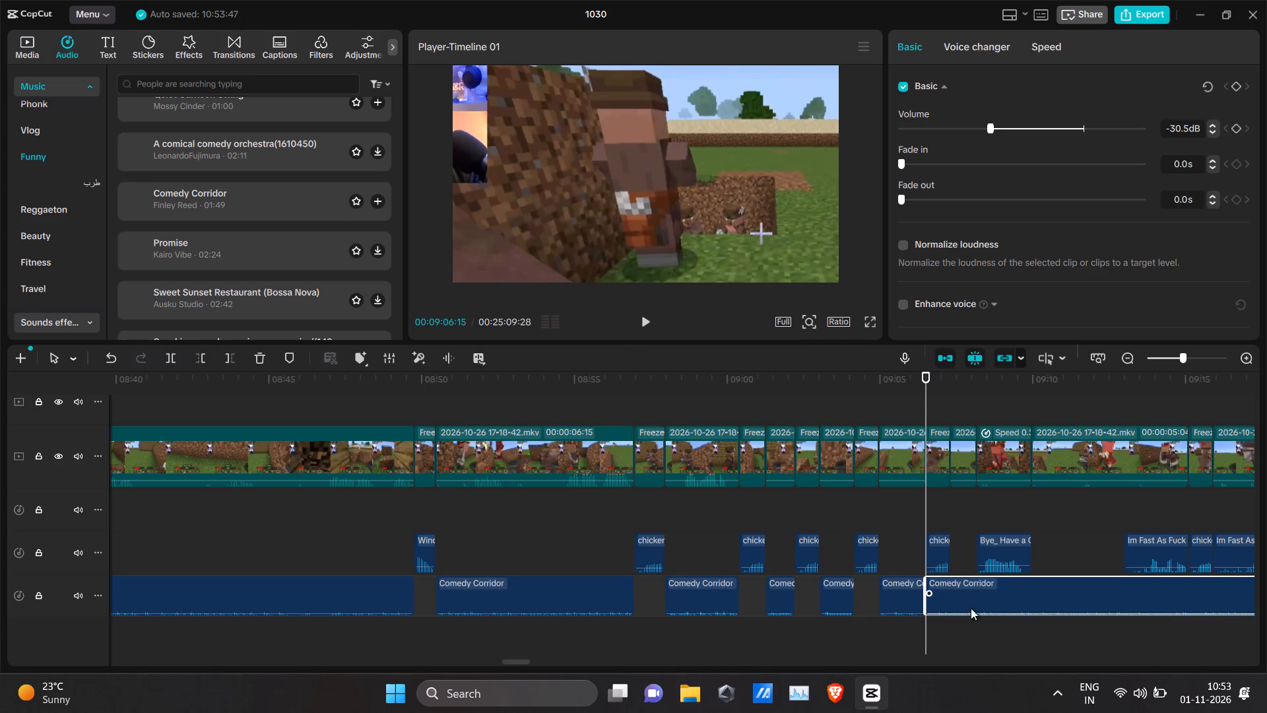
{"action": "left_click_drag", "start_coordinate": [978, 602], "coordinate": [1002, 601]}
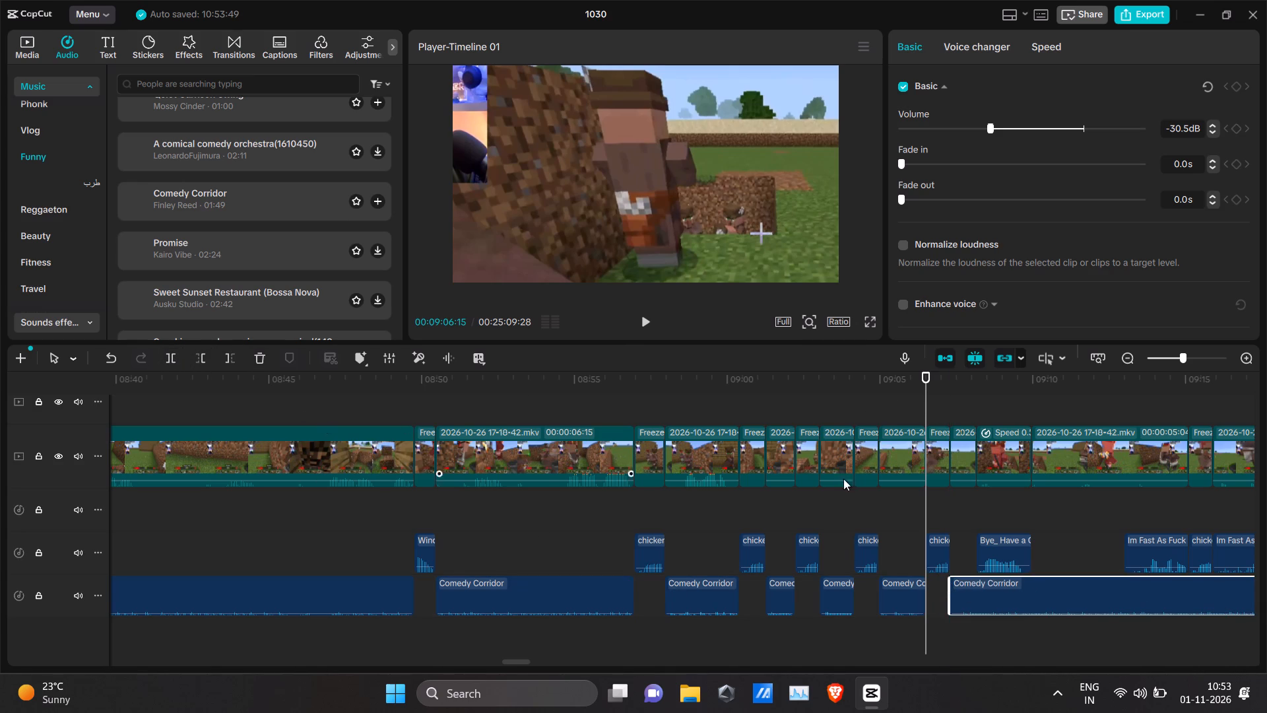
Split the music at 00:09:08:05 and move the second part to start where the slowed clip with the Bye_ Have a sound ends.
{"action": "left_click_drag", "start_coordinate": [924, 405], "coordinate": [974, 406]}
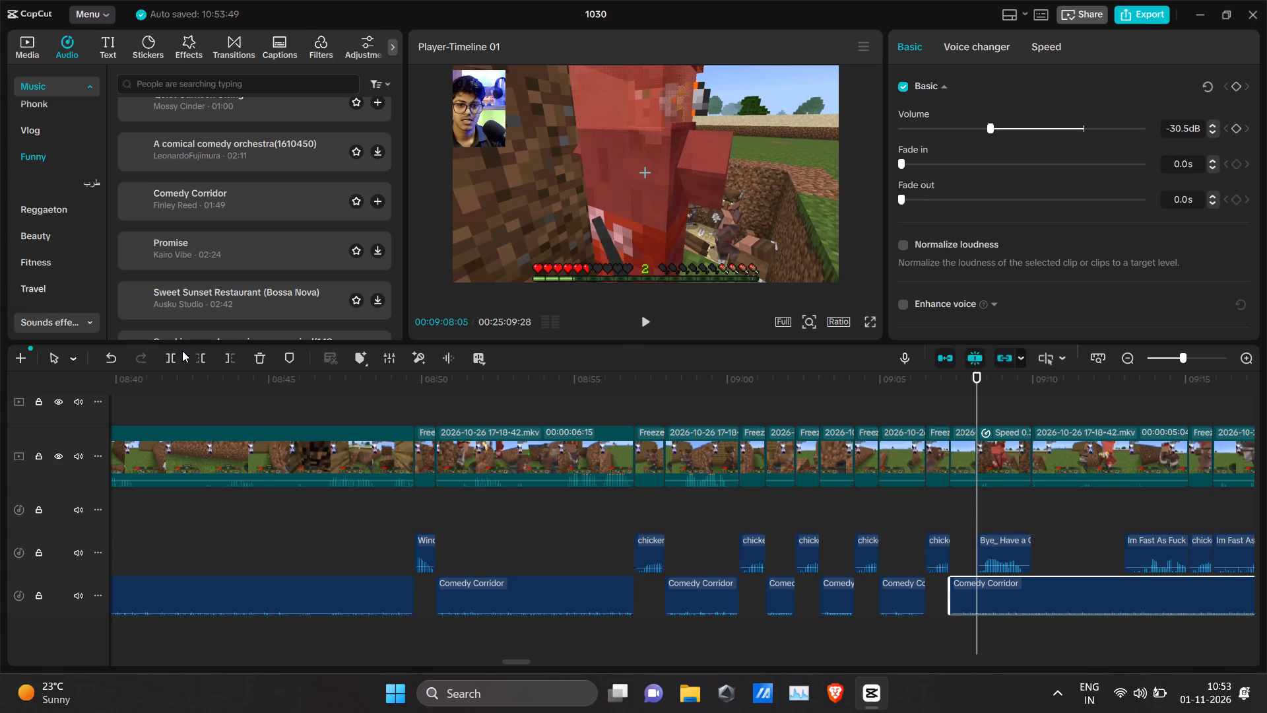
{"action": "left_click", "coordinate": [178, 353]}
{"action": "left_click_drag", "start_coordinate": [1050, 601], "coordinate": [1100, 601]}
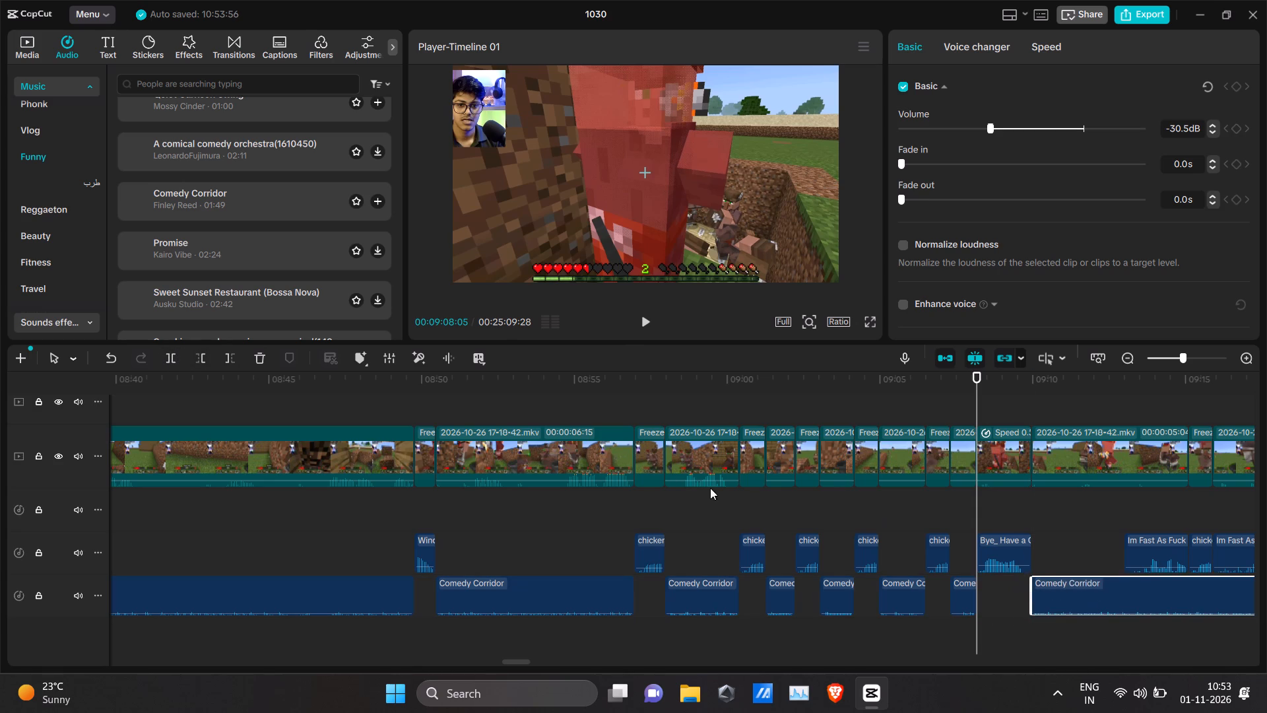
Split the music at 00:09:21:09 and move the second part to start where the freeze frame with the Okay! Pon! sound ends.
{"action": "left_click", "coordinate": [566, 395]}
{"action": "key", "text": "space"}
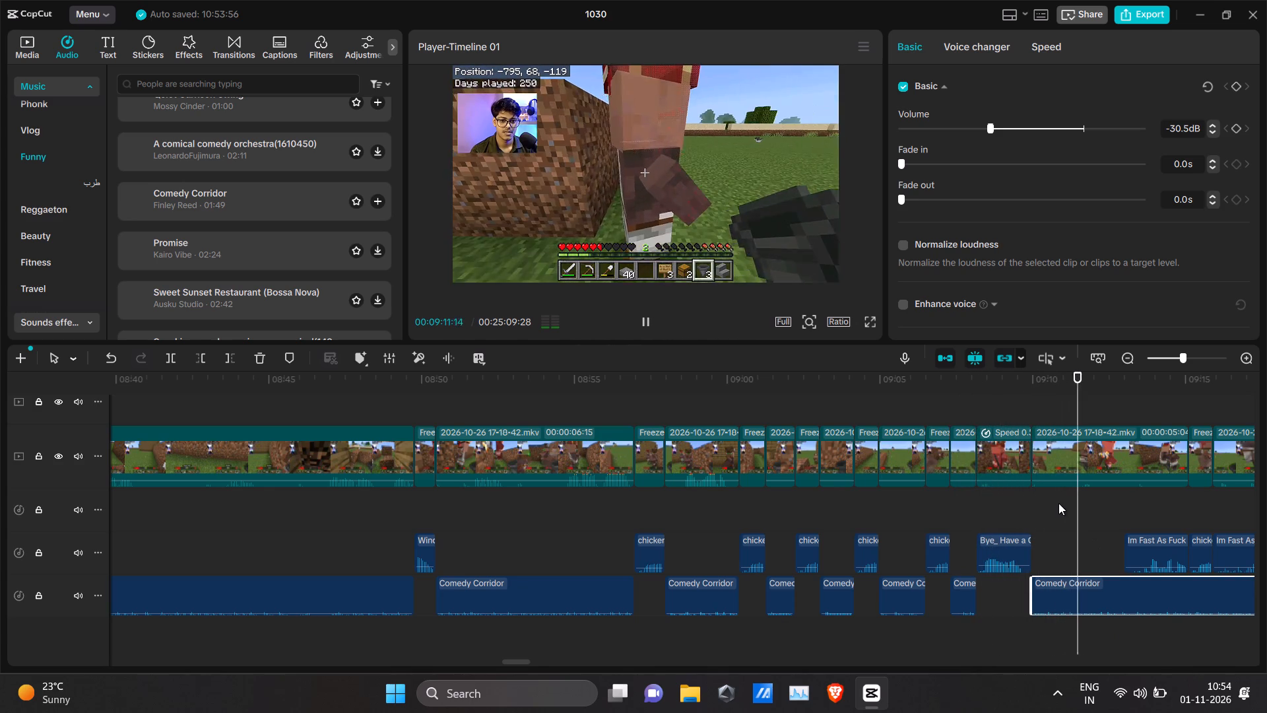
{"action": "scroll", "coordinate": [1058, 503], "scroll_direction": "down", "scroll_amount": 3, "text": "alt"}
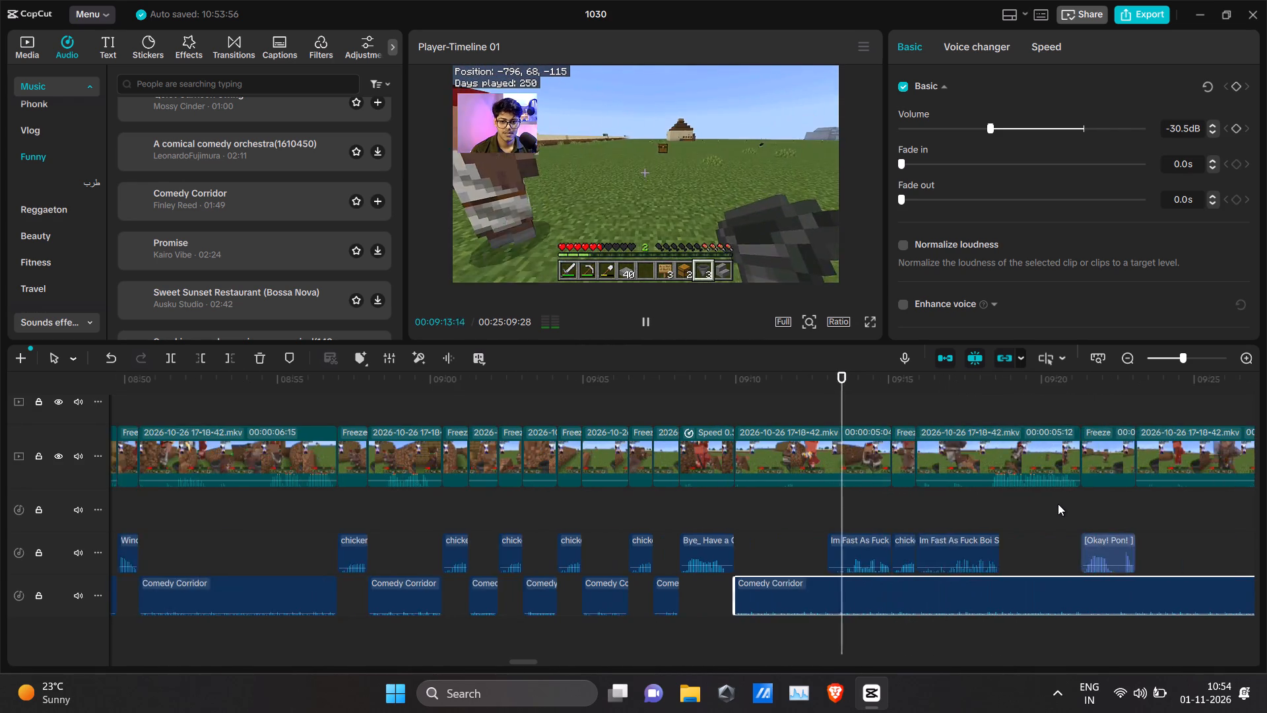
{"action": "scroll", "coordinate": [1054, 504], "scroll_direction": "down", "scroll_amount": 3, "text": "alt"}
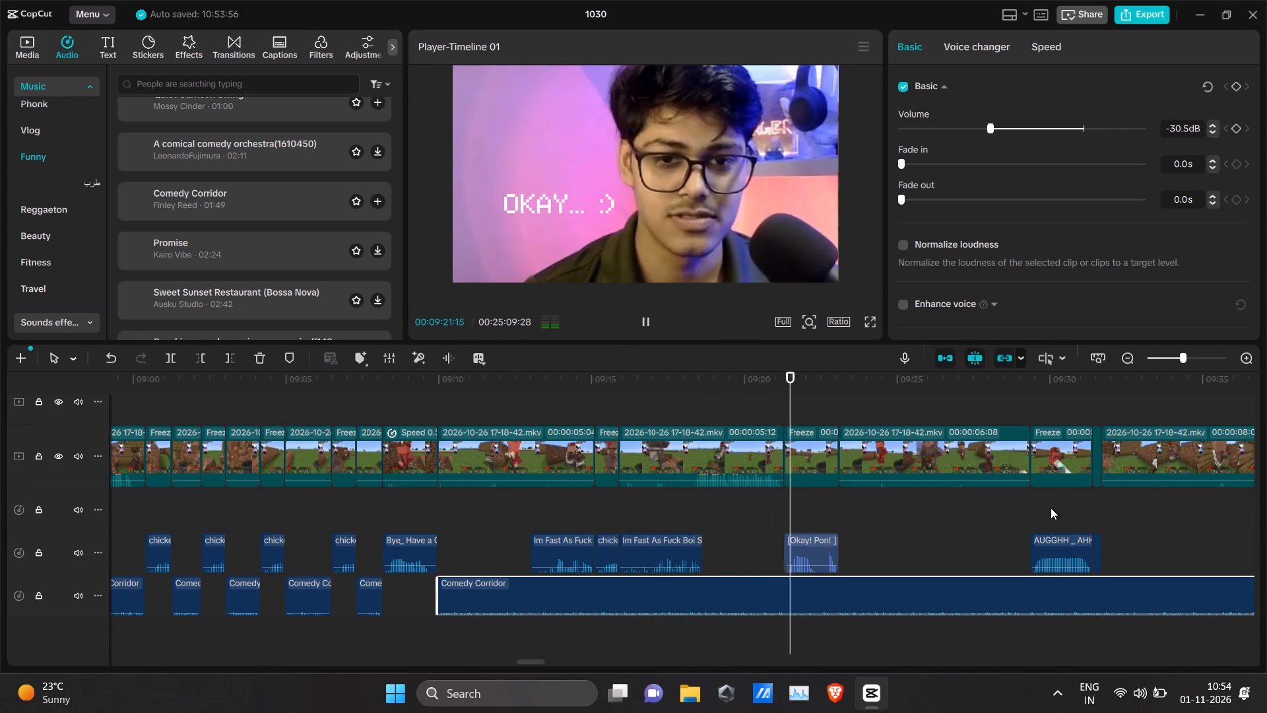
{"action": "key", "text": "space"}
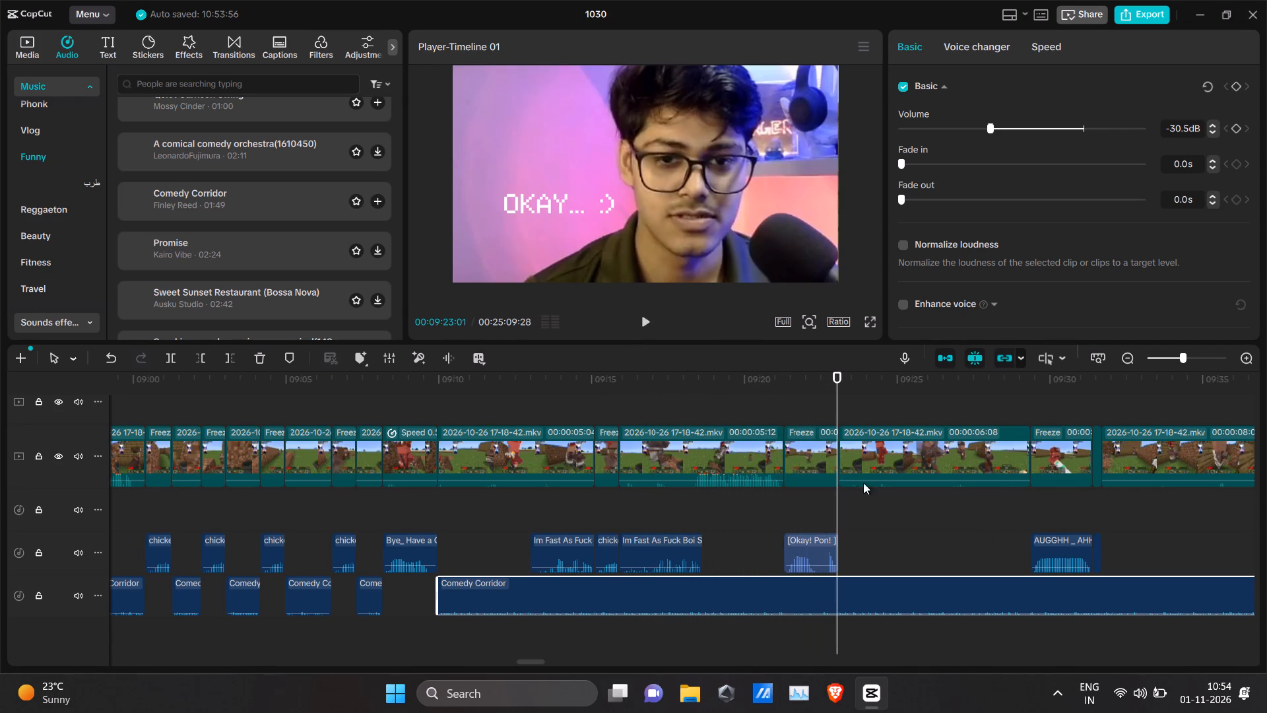
{"action": "left_click_drag", "start_coordinate": [837, 398], "coordinate": [784, 395]}
{"action": "left_click", "coordinate": [793, 597]}
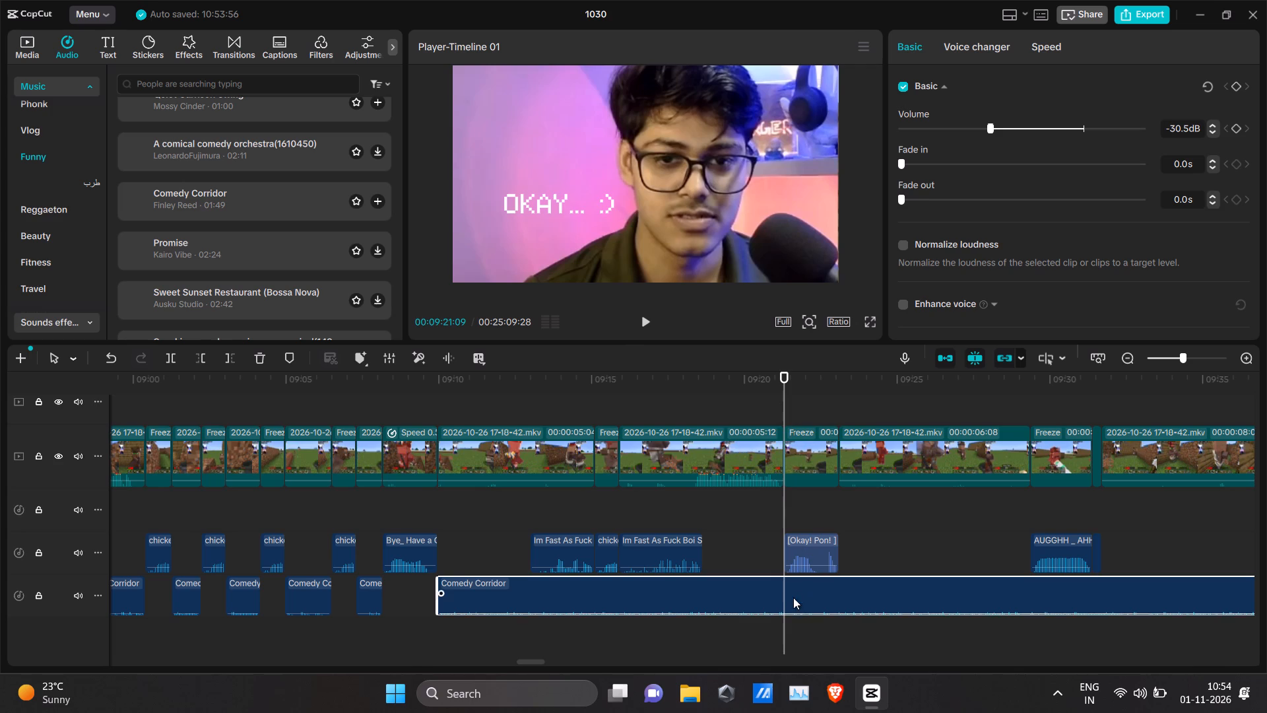
{"action": "left_click", "coordinate": [162, 356]}
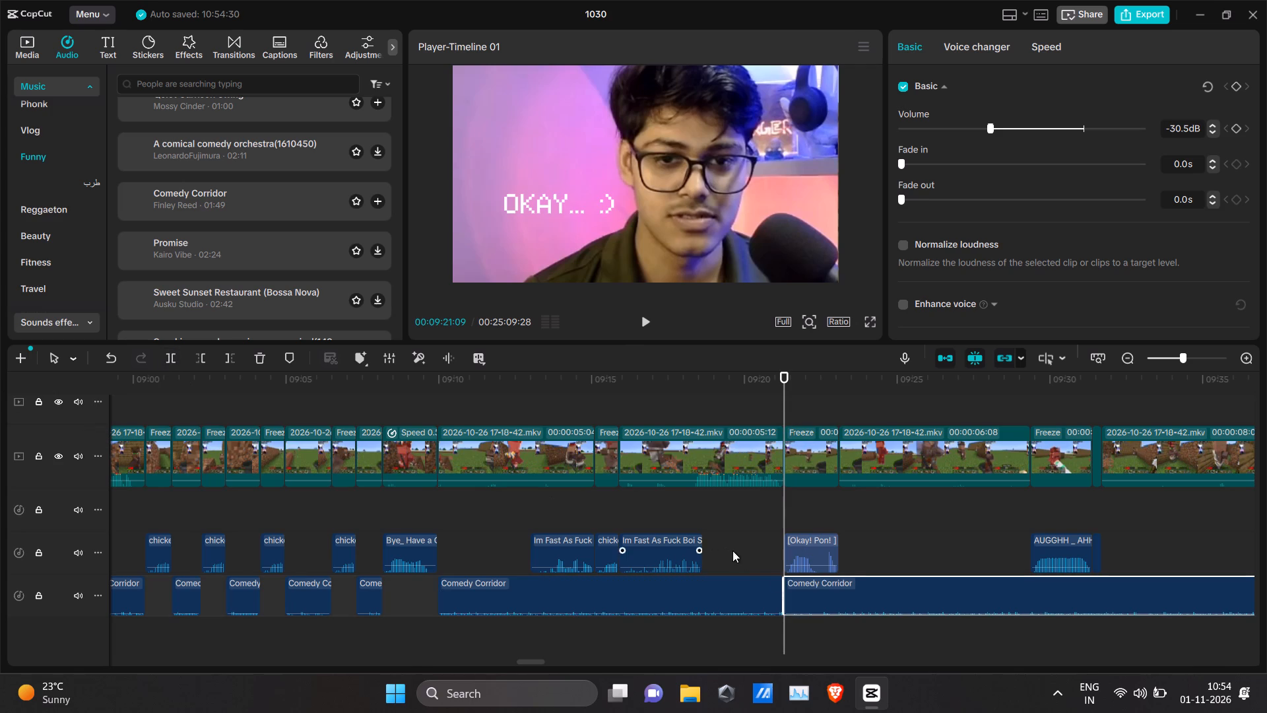
{"action": "left_click_drag", "start_coordinate": [810, 599], "coordinate": [862, 602]}
Split the music at 00:09:29:11 and move the second part to start at the gameplay clip following the AUGGHH sound.
{"action": "key", "text": "space"}
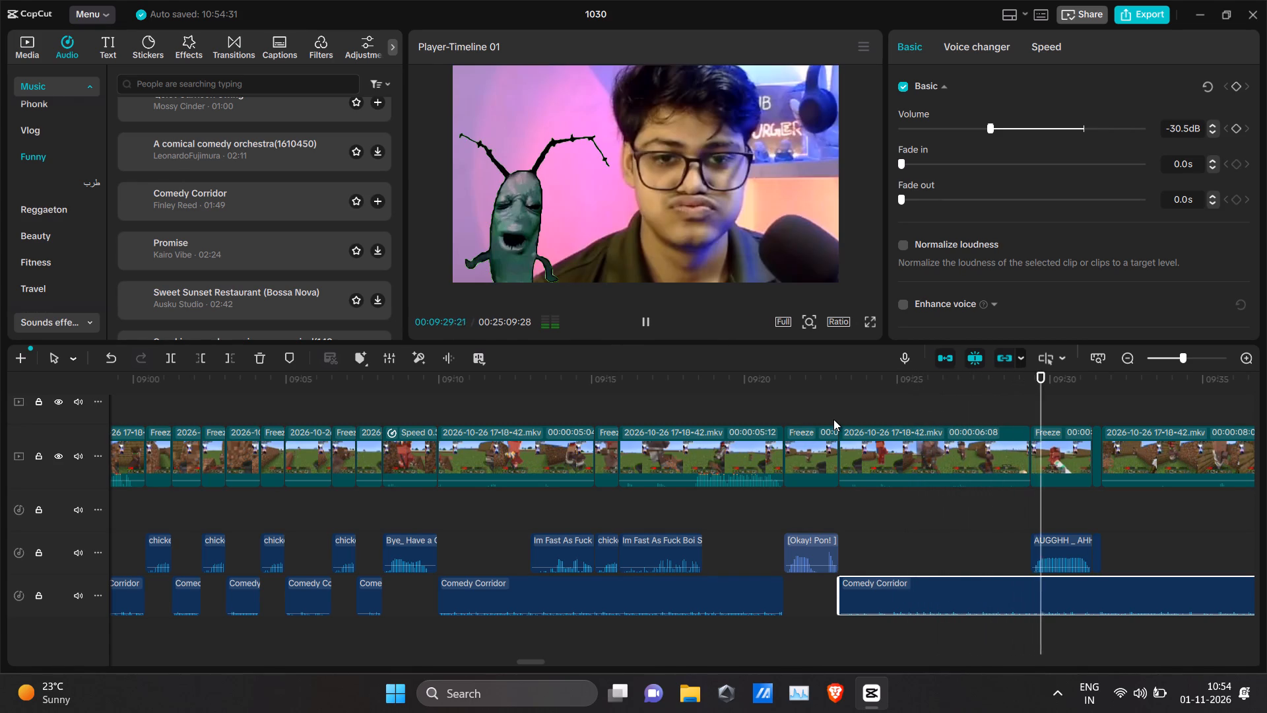
{"action": "key", "text": "space"}
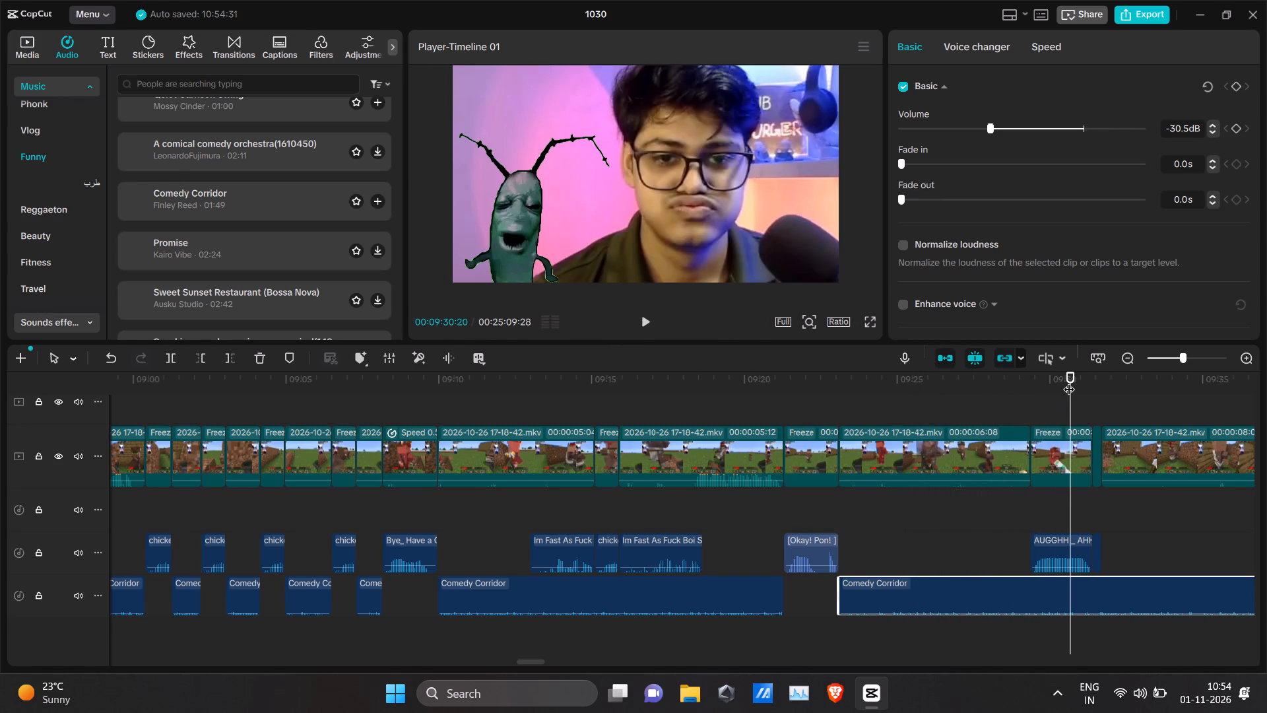
{"action": "left_click_drag", "start_coordinate": [1069, 381], "coordinate": [1029, 386]}
{"action": "left_click", "coordinate": [1031, 591]}
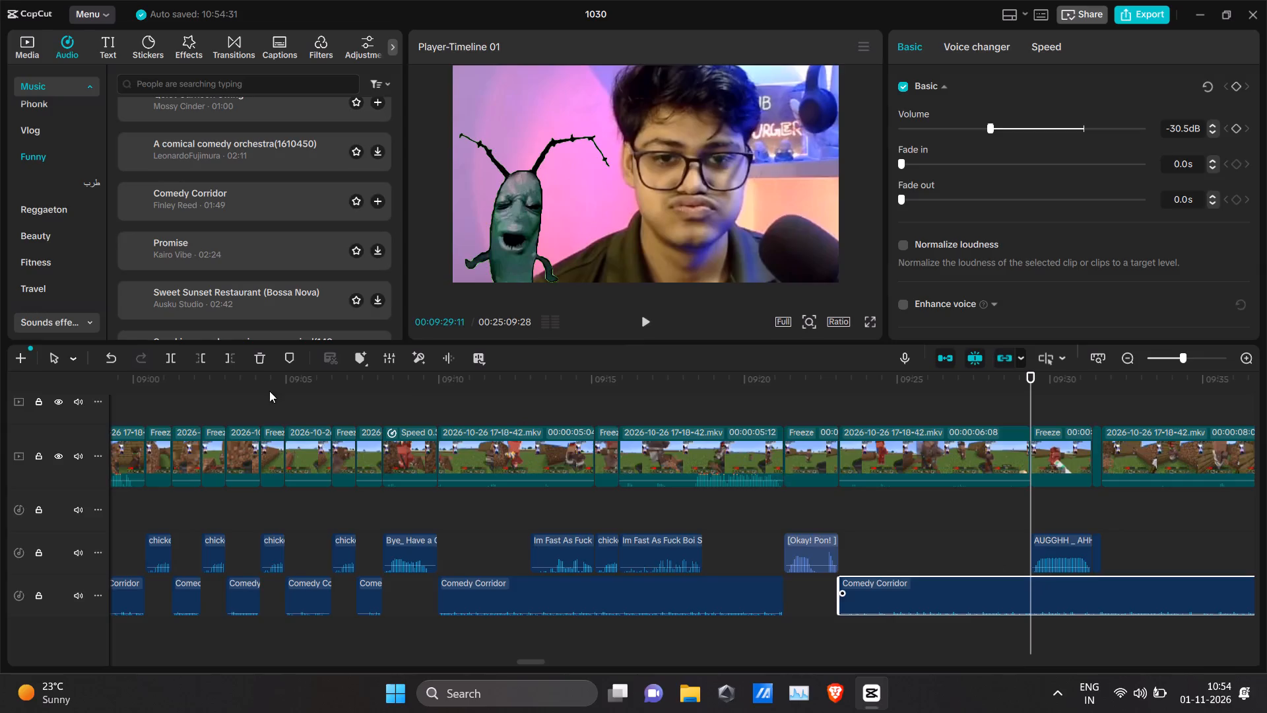
{"action": "left_click", "coordinate": [162, 358]}
{"action": "left_click_drag", "start_coordinate": [1098, 592], "coordinate": [1147, 594]}
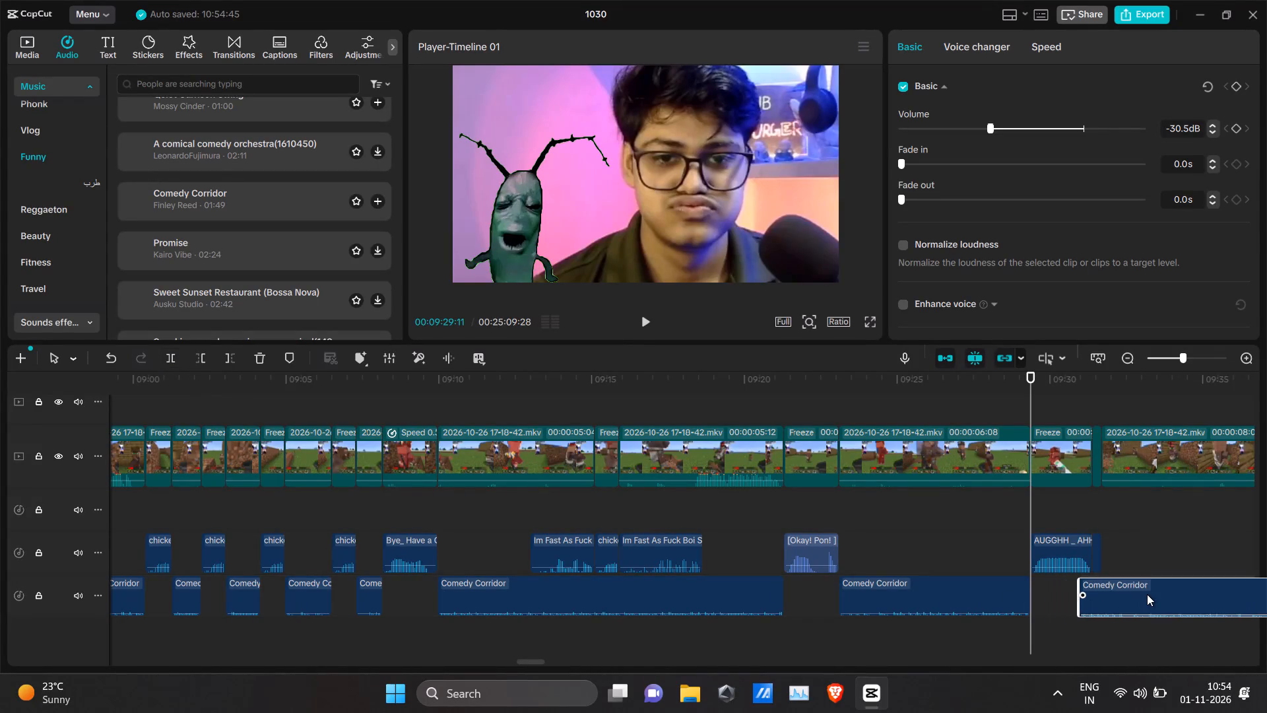
{"action": "left_click_drag", "start_coordinate": [1147, 594], "coordinate": [1170, 594]}
Split the music at 00:09:39:27 and move the second part to start where the chicken freeze frame ends.
{"action": "key", "text": "space"}
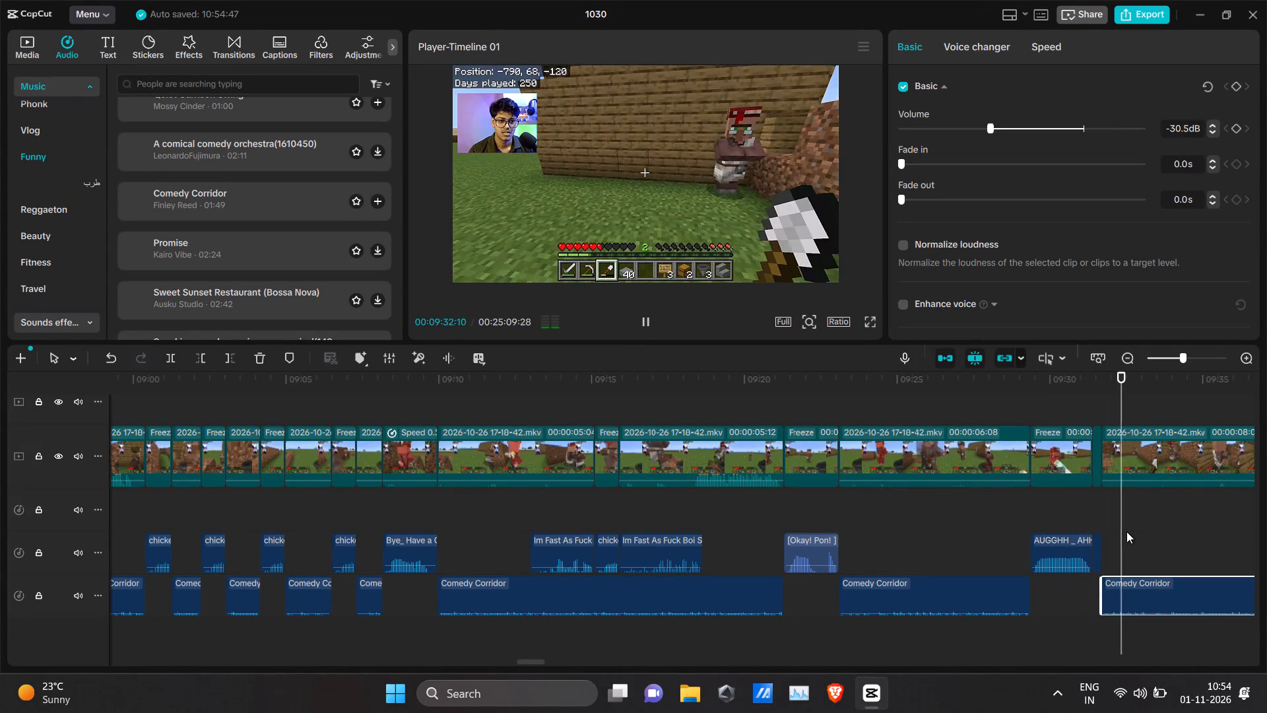
{"action": "scroll", "coordinate": [1126, 531], "scroll_direction": "down", "scroll_amount": 8, "text": "alt"}
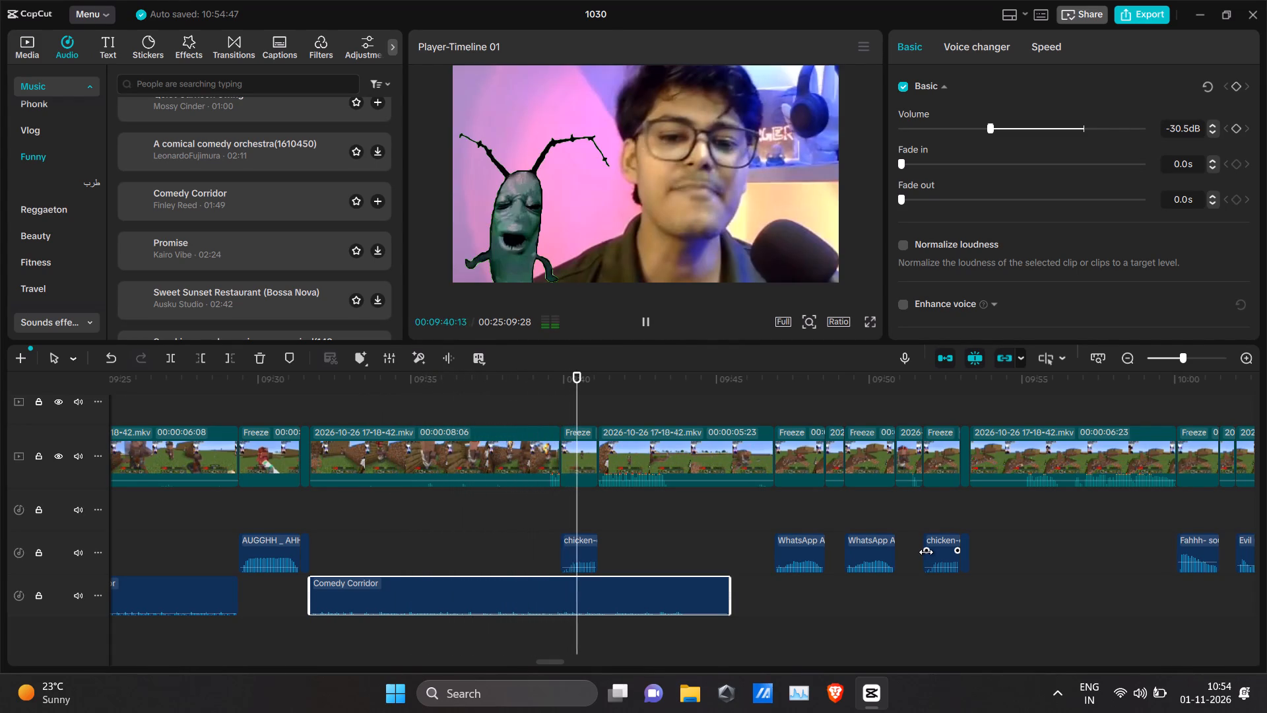
{"action": "key", "text": "space"}
{"action": "left_click_drag", "start_coordinate": [589, 393], "coordinate": [559, 393]}
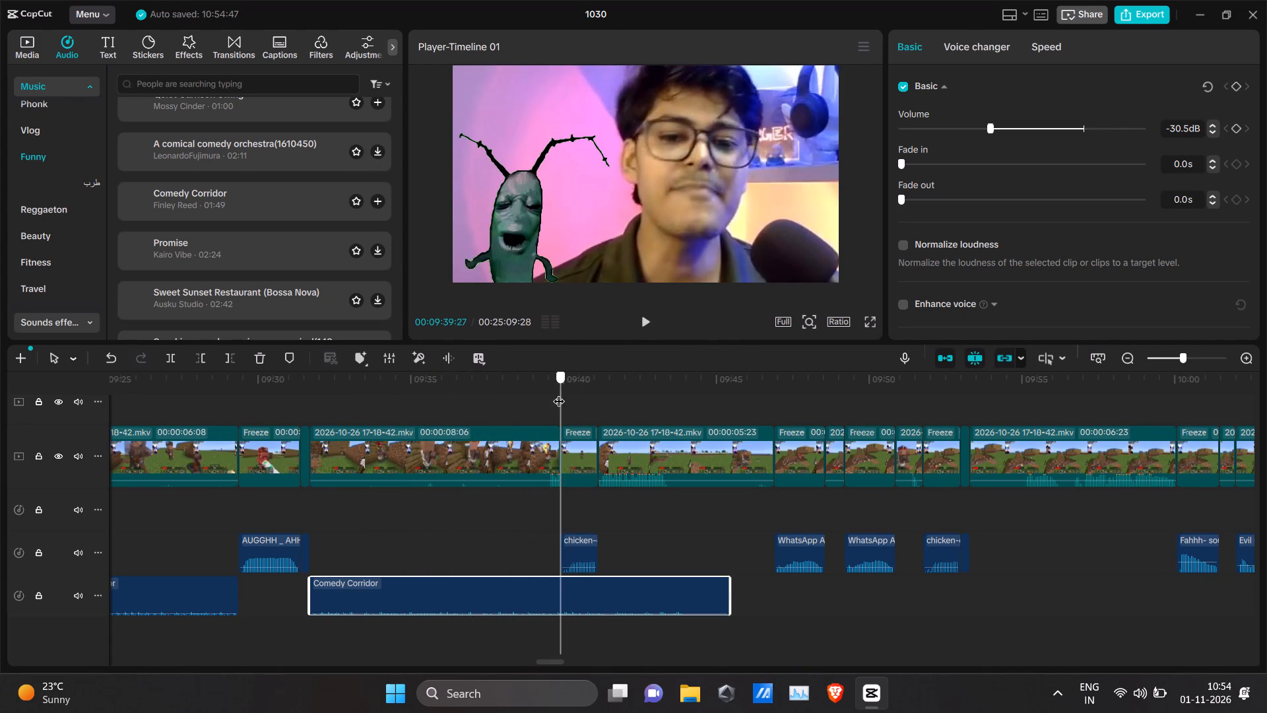
{"action": "left_click_drag", "start_coordinate": [559, 393], "coordinate": [558, 393]}
{"action": "left_click", "coordinate": [562, 590]}
{"action": "left_click", "coordinate": [166, 359]}
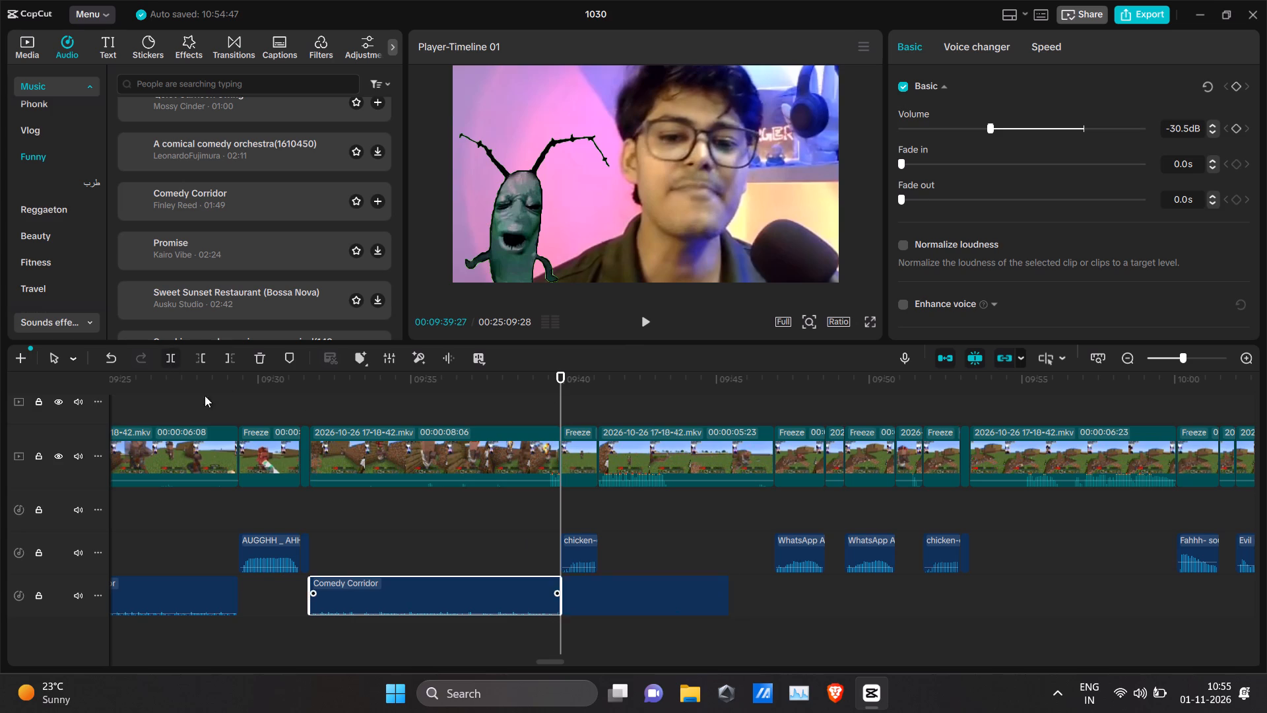
{"action": "left_click_drag", "start_coordinate": [599, 586], "coordinate": [633, 592]}
Add Comedy Corridor from the music library to the music track, starting where the next chicken sound, near 00:09:53, ends.
{"action": "key", "text": "space"}
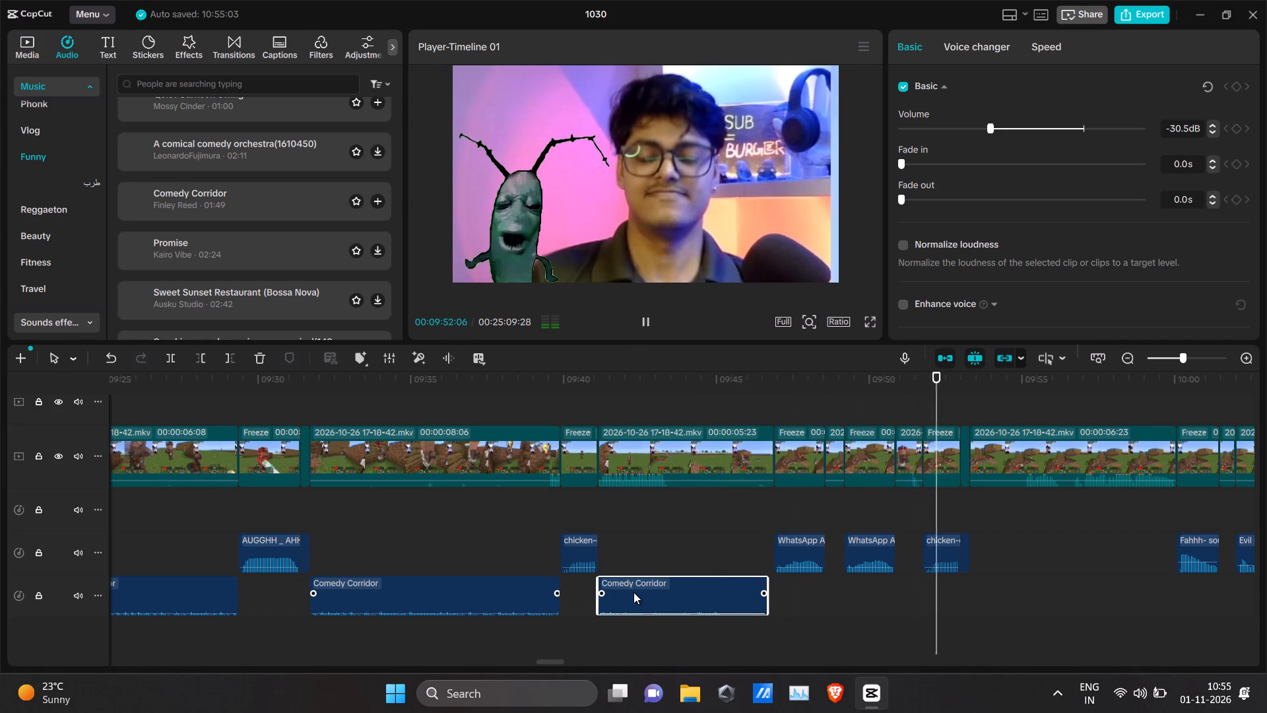
{"action": "key", "text": "space"}
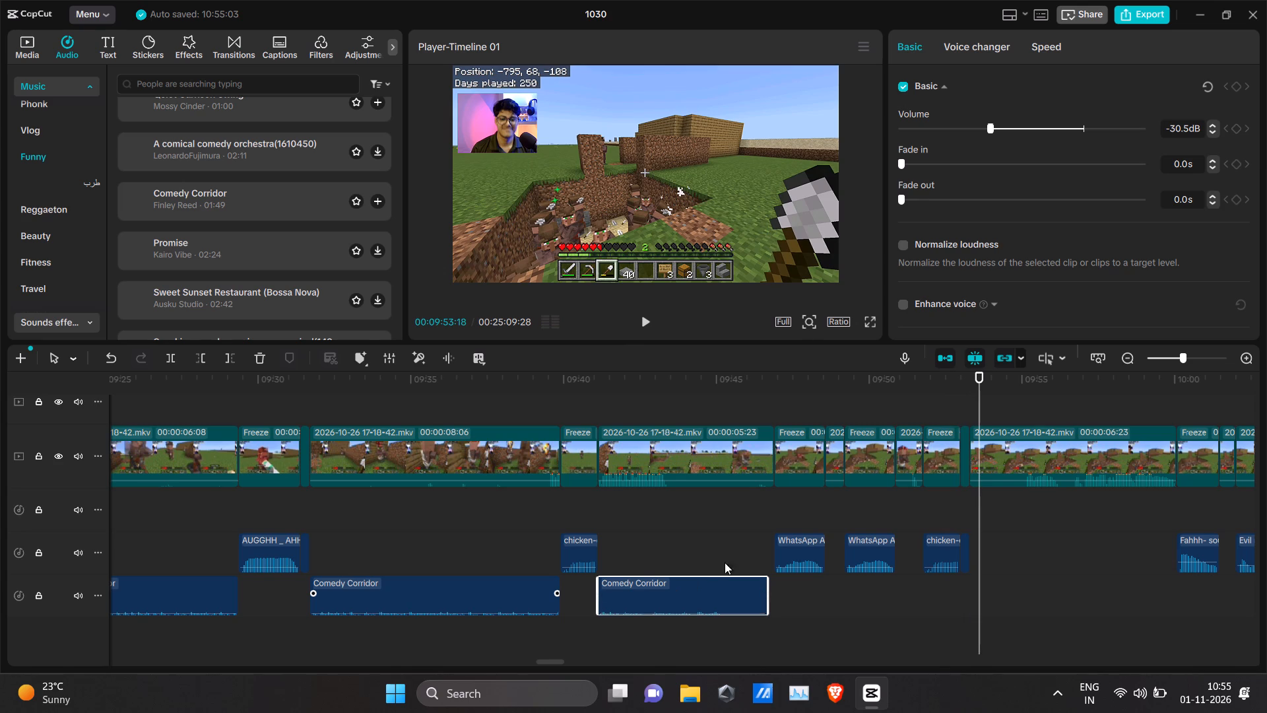
{"action": "left_click_drag", "start_coordinate": [193, 207], "coordinate": [1038, 619]}
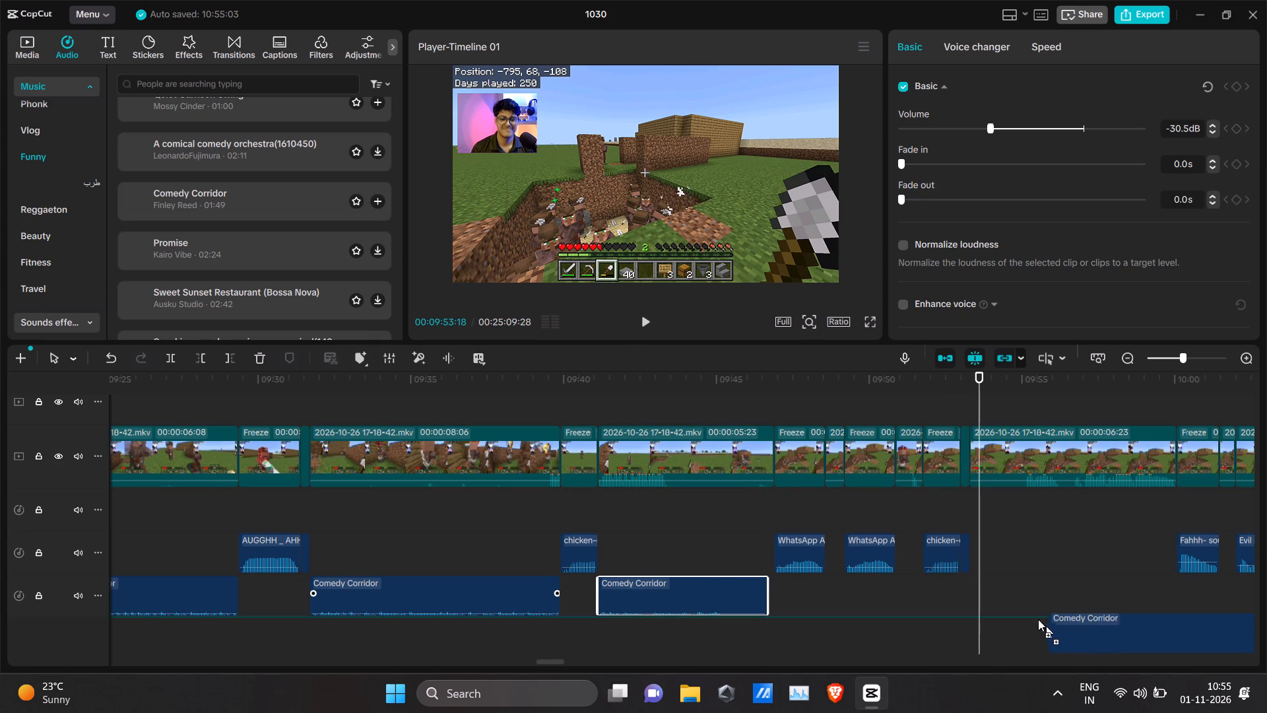
{"action": "left_click_drag", "start_coordinate": [1038, 619], "coordinate": [970, 590]}
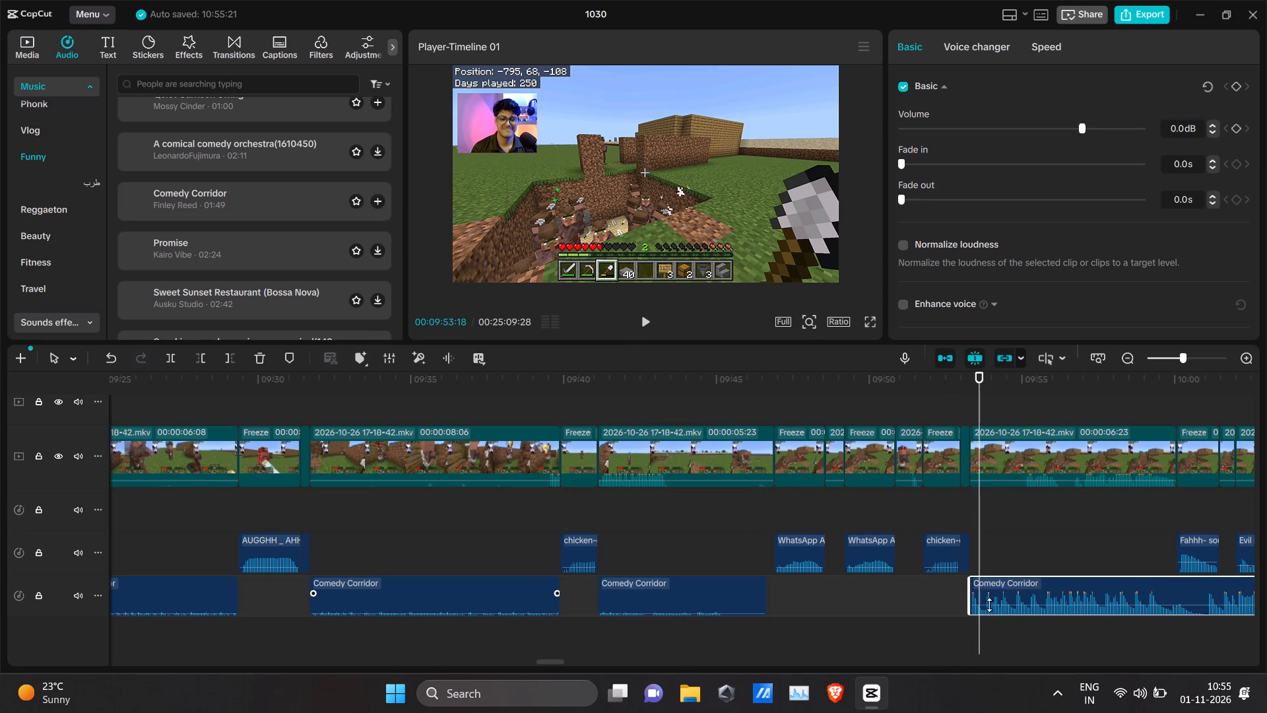
Set the volume of the newly added Comedy Corridor clip to -30.5 dB.
{"action": "left_click_drag", "start_coordinate": [1037, 120], "coordinate": [985, 128]}
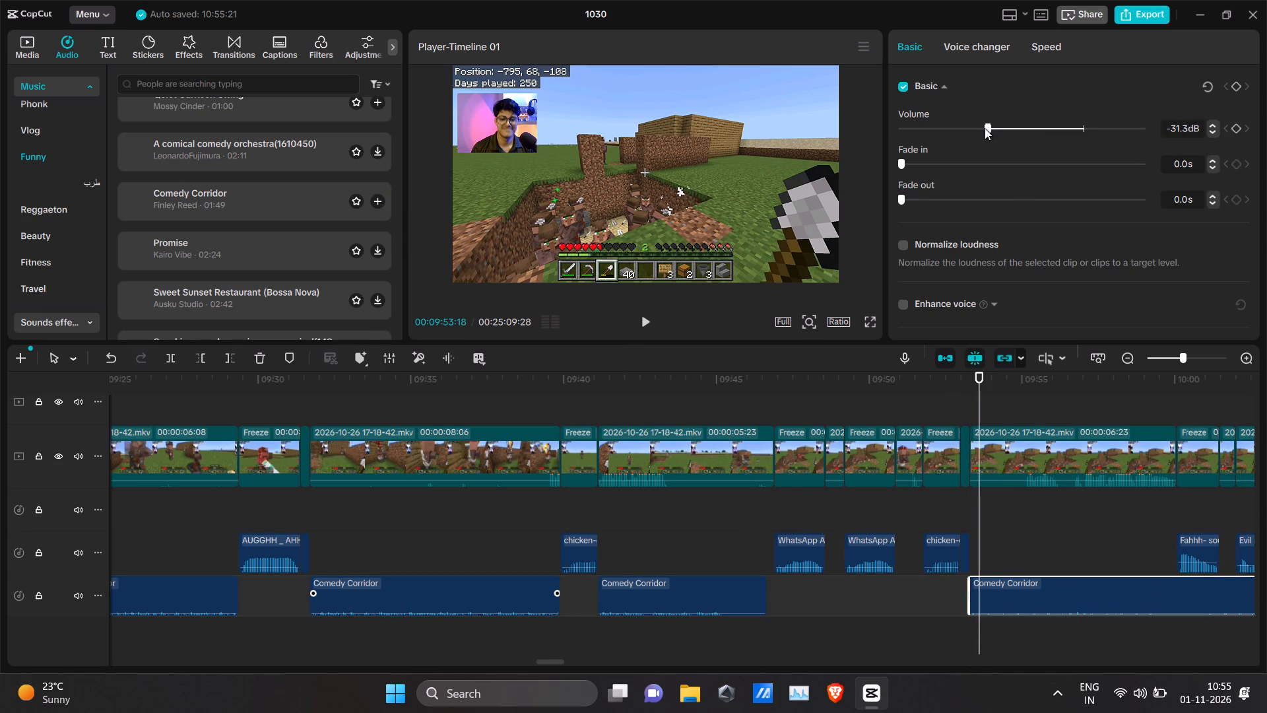
{"action": "left_click_drag", "start_coordinate": [985, 128], "coordinate": [987, 130]}
Split the music at 00:10:00:02 and move the second part to start where the freeze frame with the Fahhh sound ends.
{"action": "key", "text": "space"}
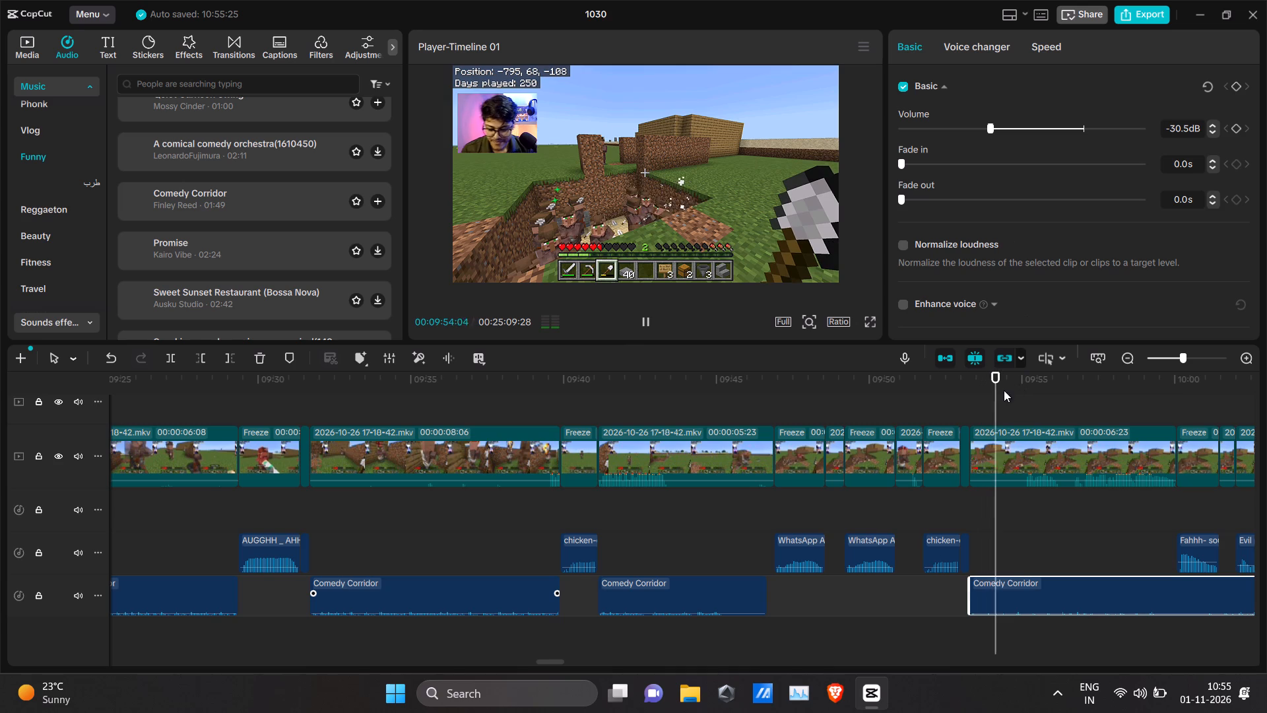
{"action": "scroll", "coordinate": [1005, 466], "scroll_direction": "down", "scroll_amount": 5, "text": "alt"}
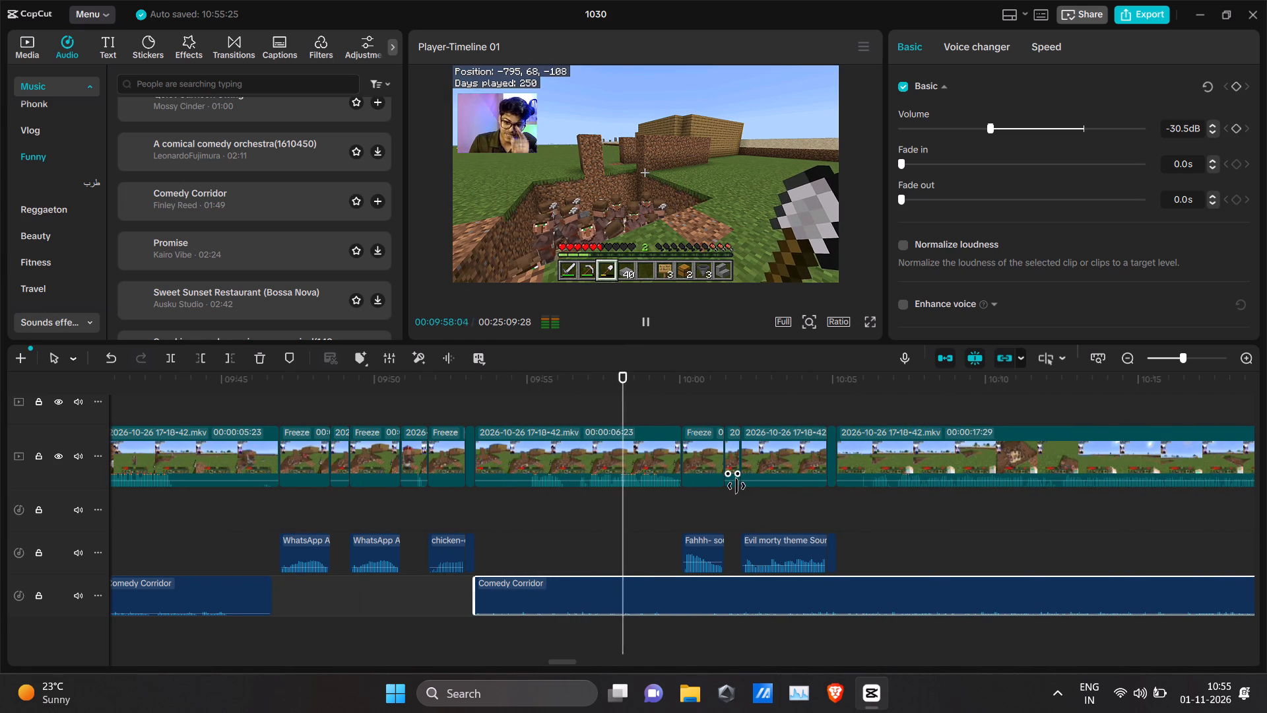
{"action": "left_click_drag", "start_coordinate": [663, 384], "coordinate": [679, 383]}
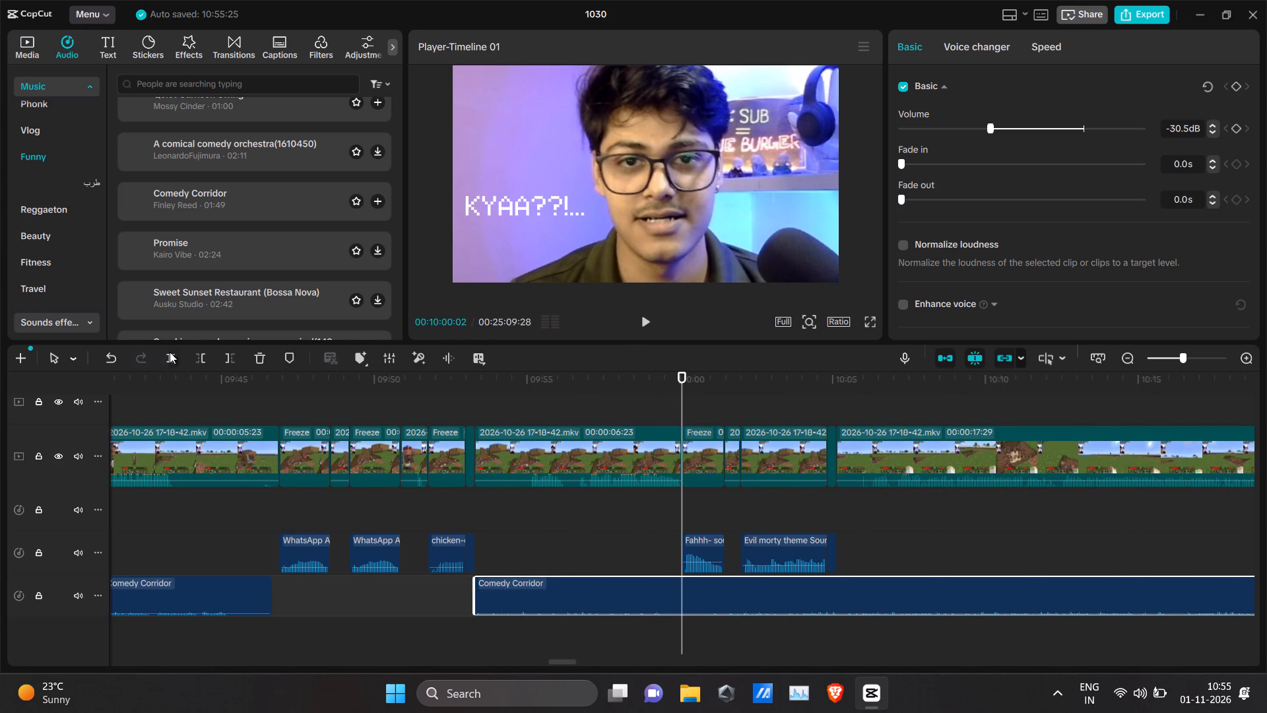
{"action": "left_click", "coordinate": [172, 352]}
{"action": "left_click_drag", "start_coordinate": [746, 595], "coordinate": [789, 597]}
Split the music at 00:10:02:00 and move the second part to start at the gameplay clip following the Evil morty theme sound.
{"action": "key", "text": "space"}
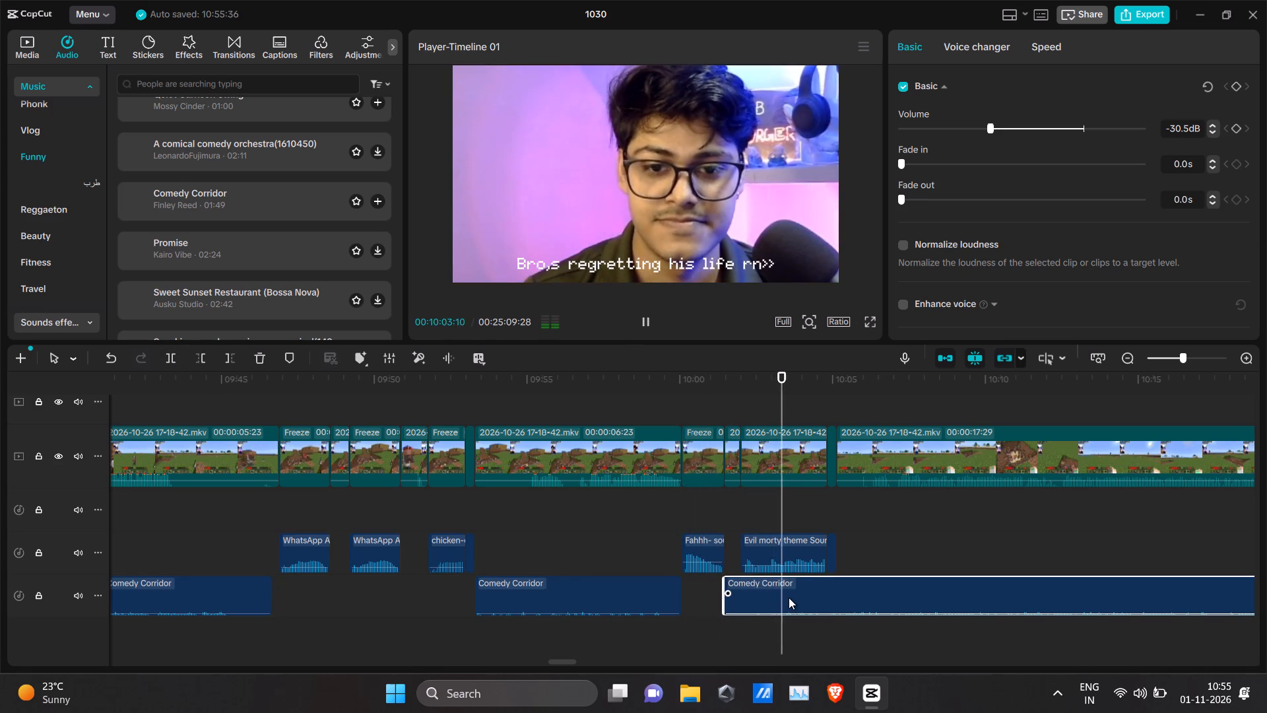
{"action": "key", "text": "space"}
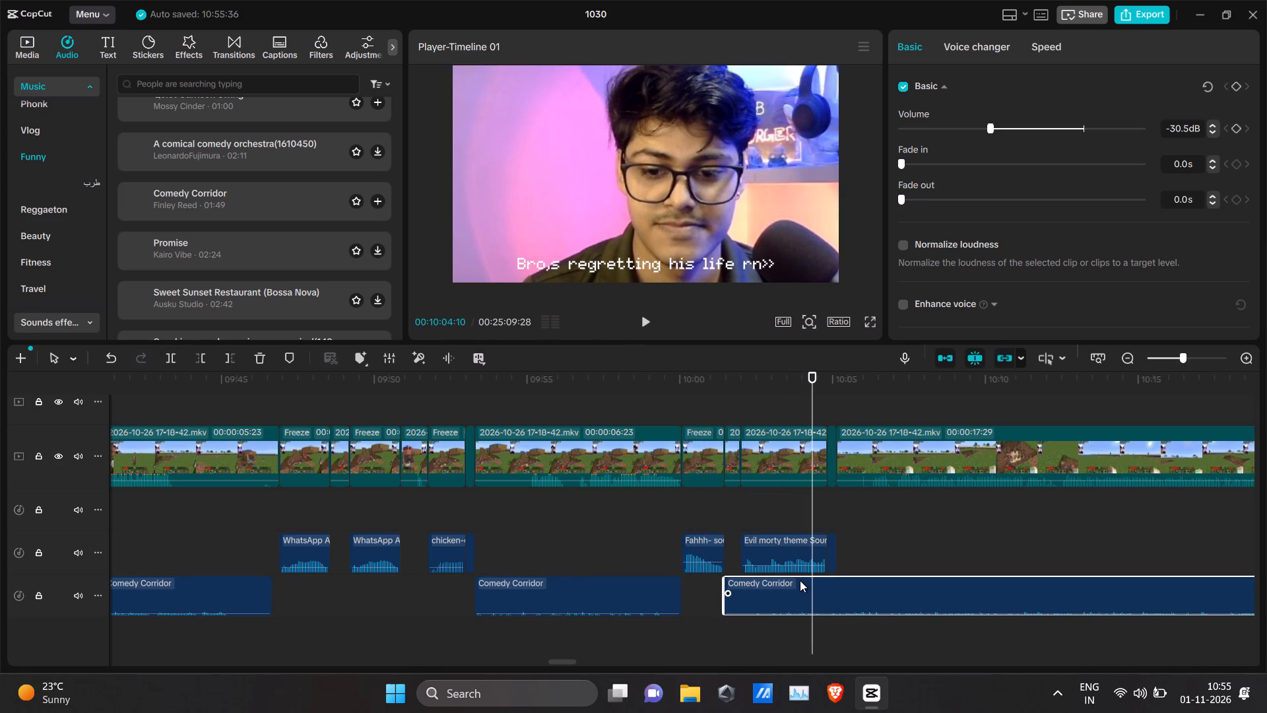
{"action": "left_click_drag", "start_coordinate": [814, 400], "coordinate": [761, 404]}
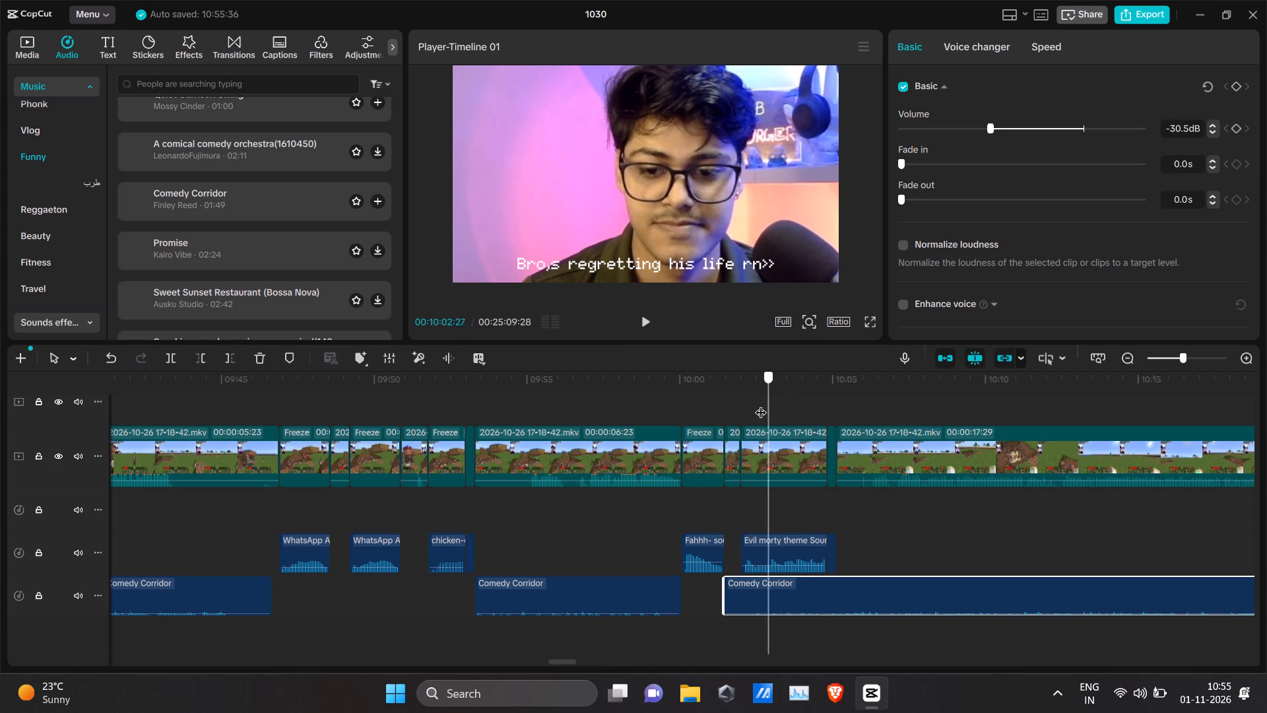
{"action": "left_click_drag", "start_coordinate": [761, 404], "coordinate": [744, 406]}
{"action": "left_click", "coordinate": [178, 352]}
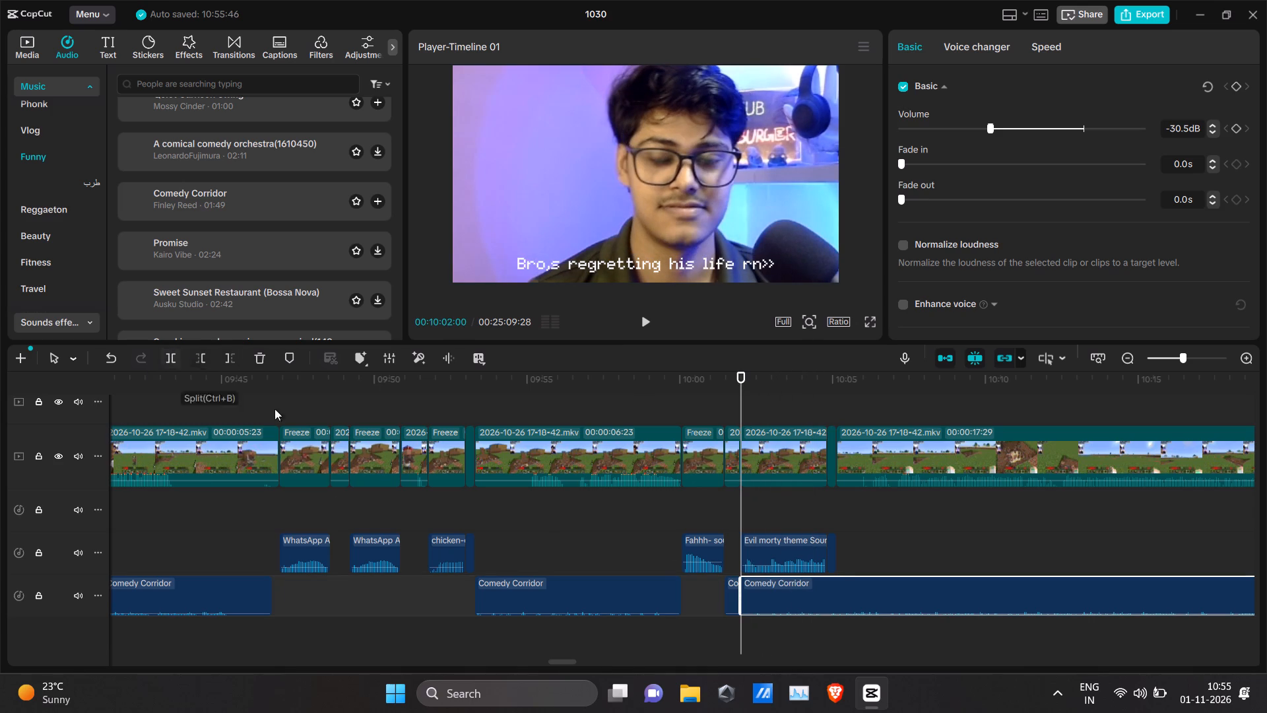
{"action": "left_click_drag", "start_coordinate": [847, 587], "coordinate": [948, 586]}
Split the music at 00:10:23:03 and move the second part to start where the chicken freeze frame ends.
{"action": "left_click", "coordinate": [706, 398]}
{"action": "key", "text": "space"}
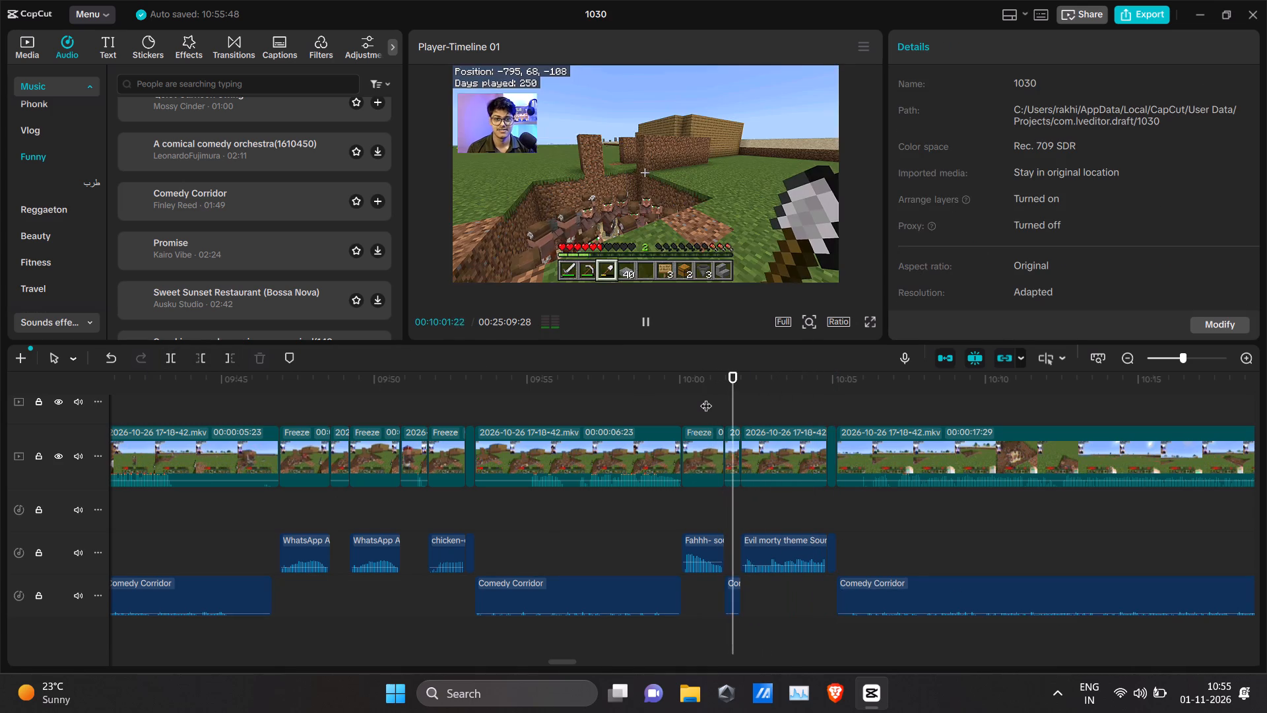
{"action": "scroll", "coordinate": [725, 433], "scroll_direction": "down", "scroll_amount": 4, "text": "alt"}
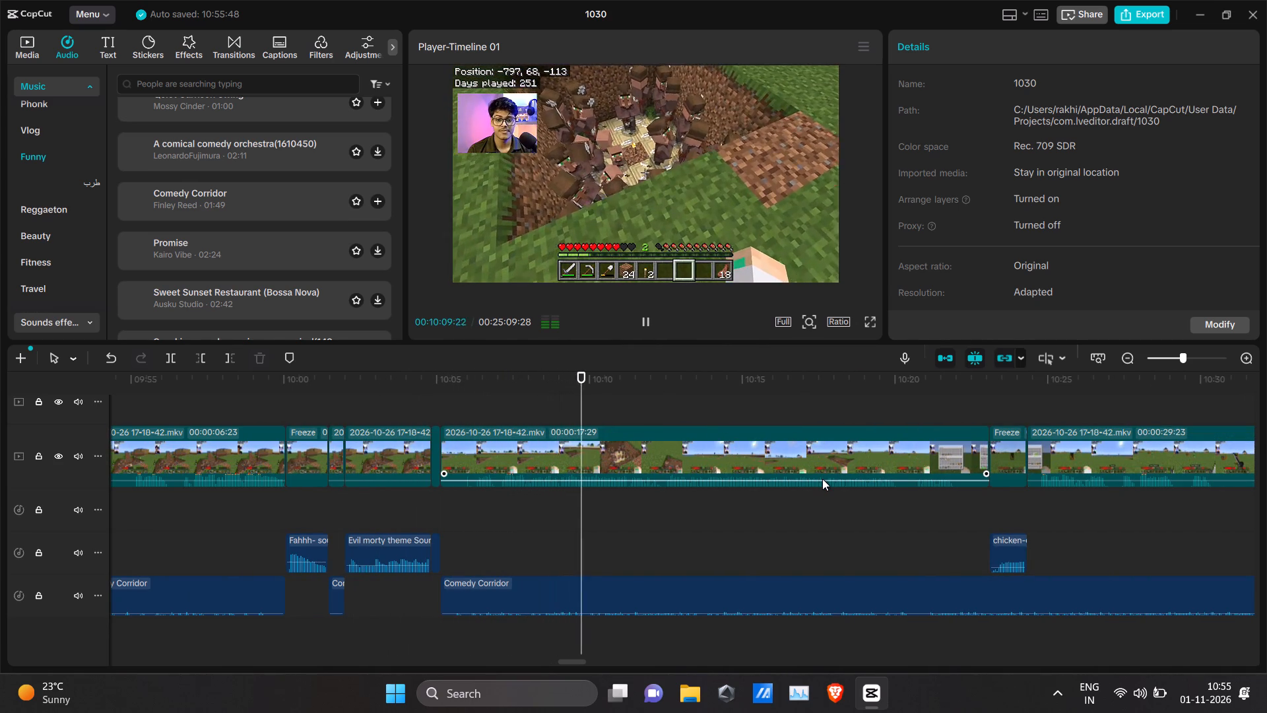
{"action": "left_click", "coordinate": [942, 383]}
{"action": "scroll", "coordinate": [942, 385], "scroll_direction": "down", "scroll_amount": 3, "text": "alt"}
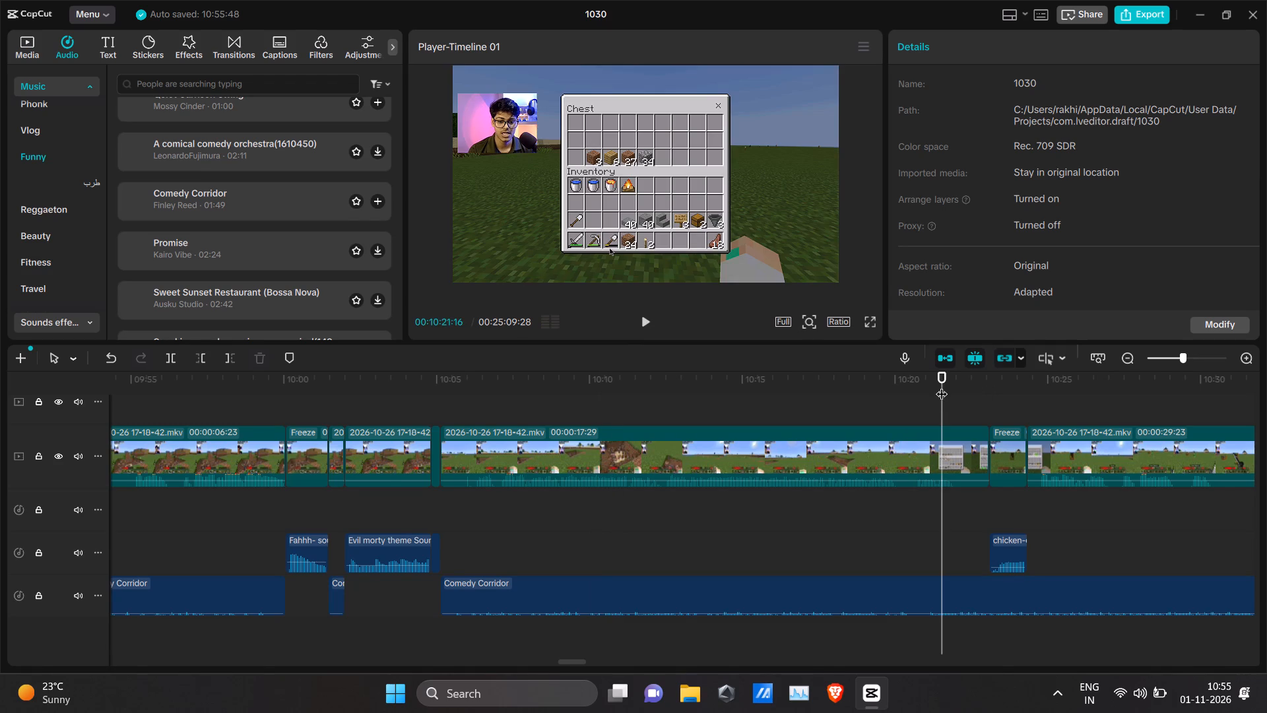
{"action": "scroll", "coordinate": [942, 388], "scroll_direction": "down", "scroll_amount": 4, "text": "alt"}
{"action": "key", "text": "space"}
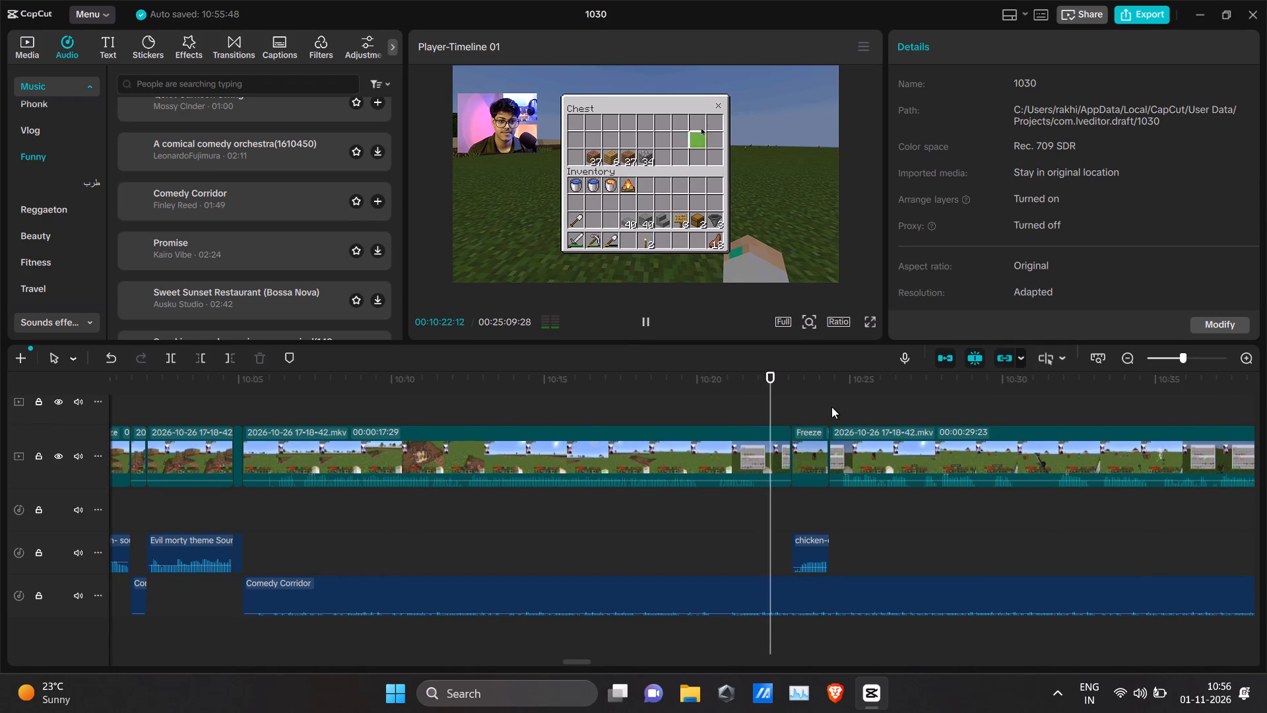
{"action": "key", "text": "space"}
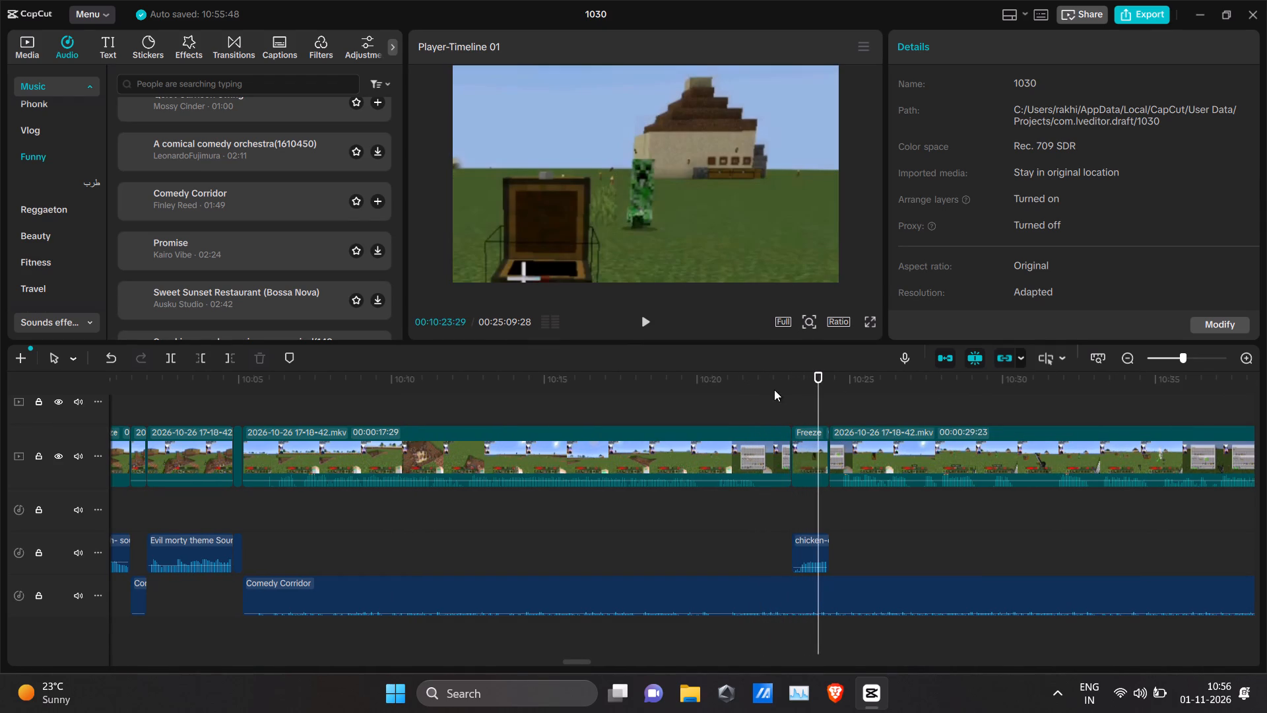
{"action": "left_click", "coordinate": [774, 390]}
{"action": "left_click_drag", "start_coordinate": [775, 391], "coordinate": [789, 392]}
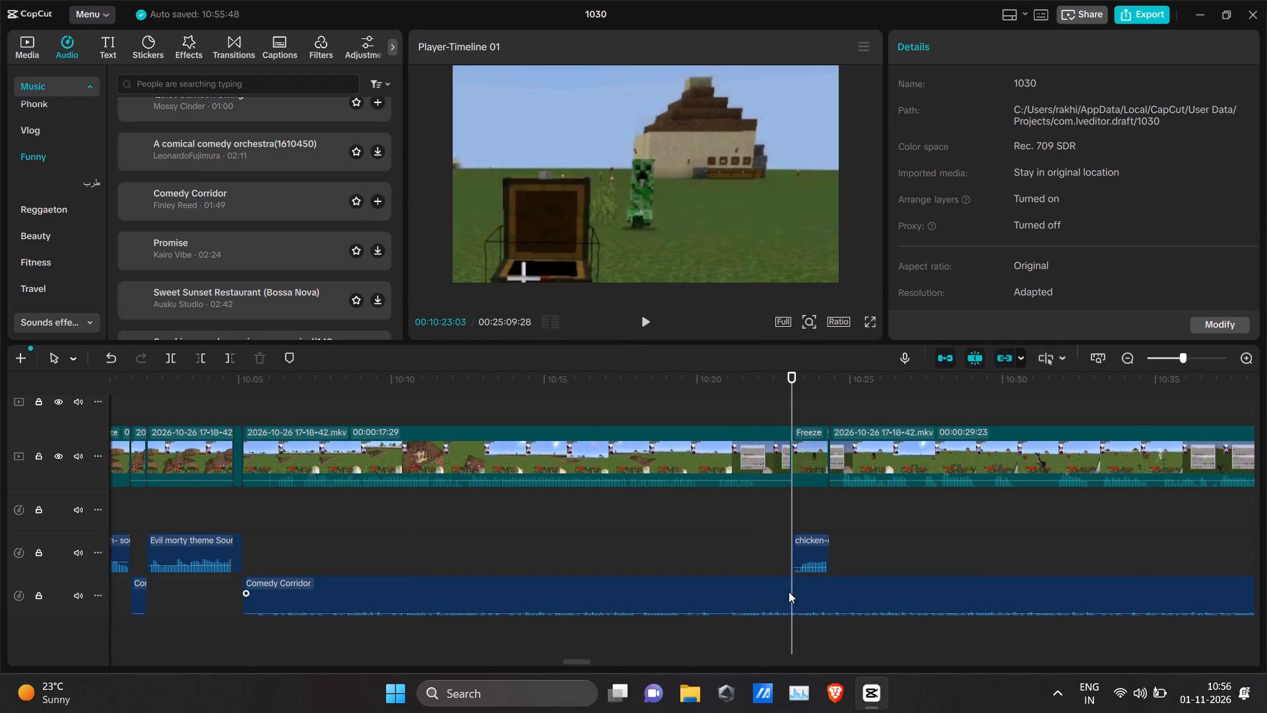
{"action": "left_click", "coordinate": [789, 592]}
{"action": "left_click", "coordinate": [161, 358]}
{"action": "left_click_drag", "start_coordinate": [840, 596], "coordinate": [877, 596]}
Play through the gameplay from the chicken freeze frame past the wait meme clip, checking the background music against the memes.
{"action": "key", "text": "space"}
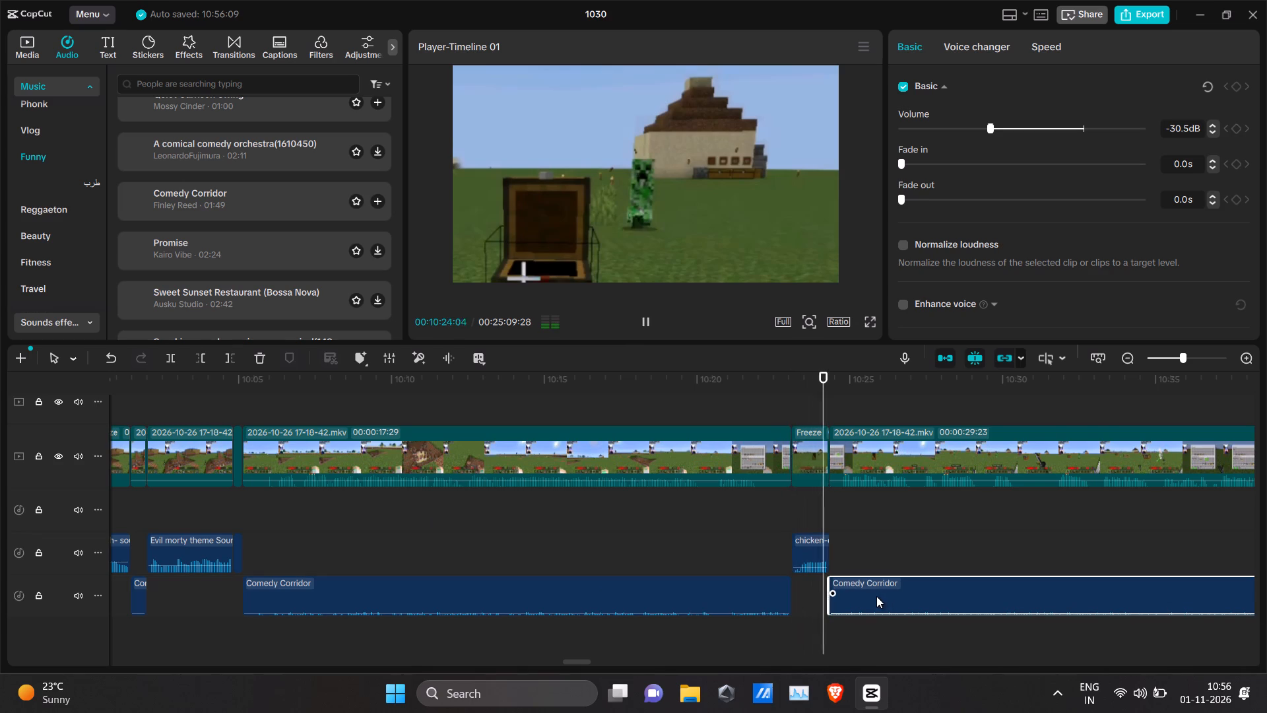
{"action": "scroll", "coordinate": [876, 595], "scroll_direction": "down", "scroll_amount": 7, "text": "alt"}
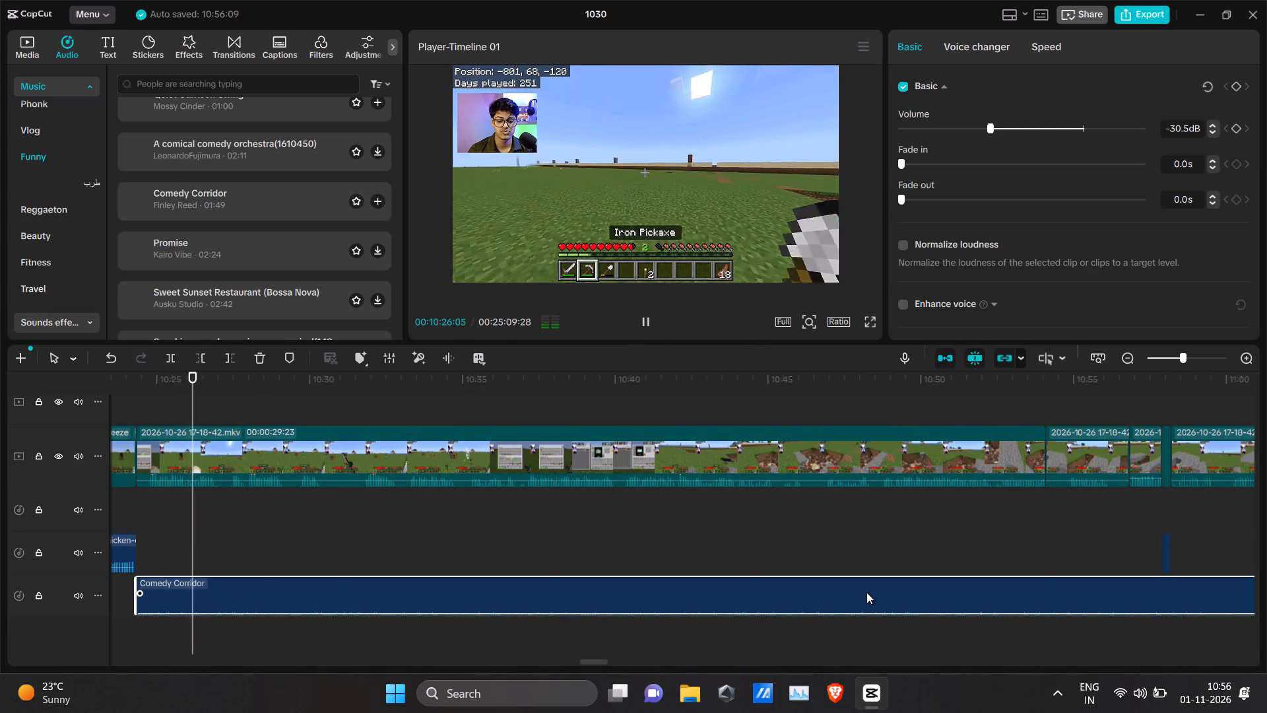
{"action": "scroll", "coordinate": [866, 592], "scroll_direction": "down", "scroll_amount": 2, "text": "alt"}
{"action": "left_click", "coordinate": [1035, 413]}
{"action": "key", "text": "space"}
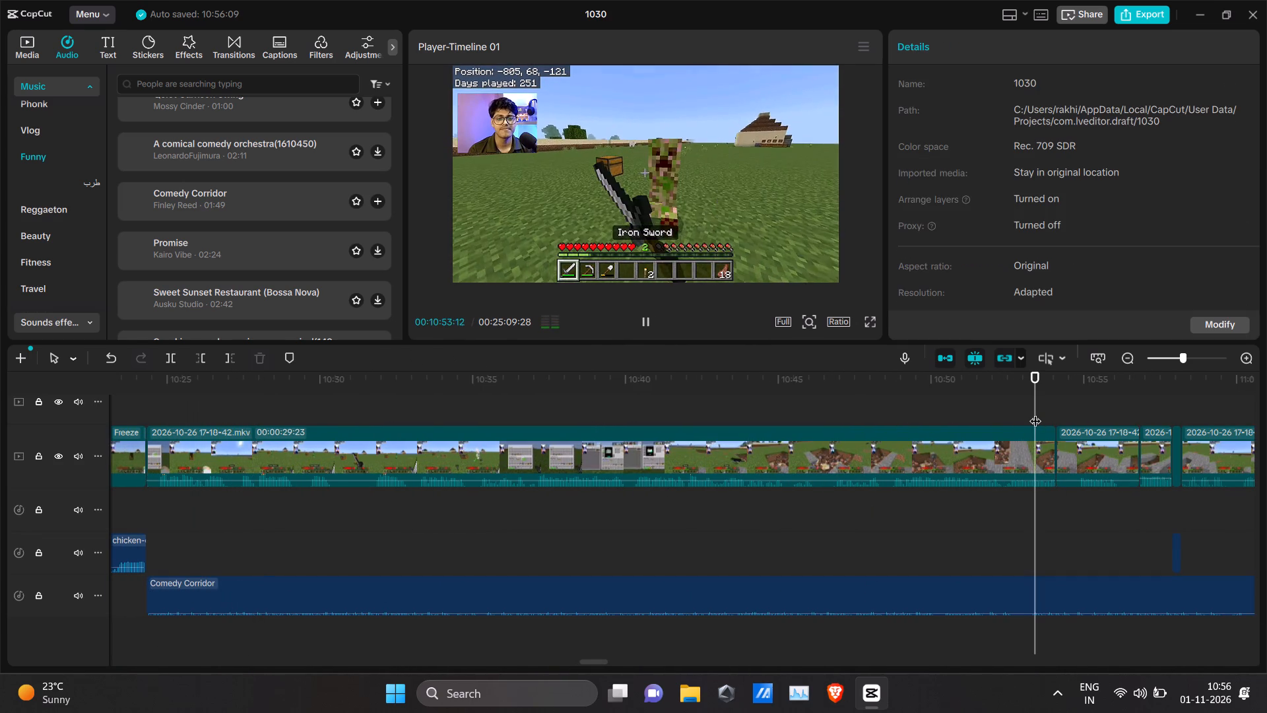
{"action": "scroll", "coordinate": [981, 479], "scroll_direction": "down", "scroll_amount": 9, "text": "alt"}
{"action": "key", "text": "space"}
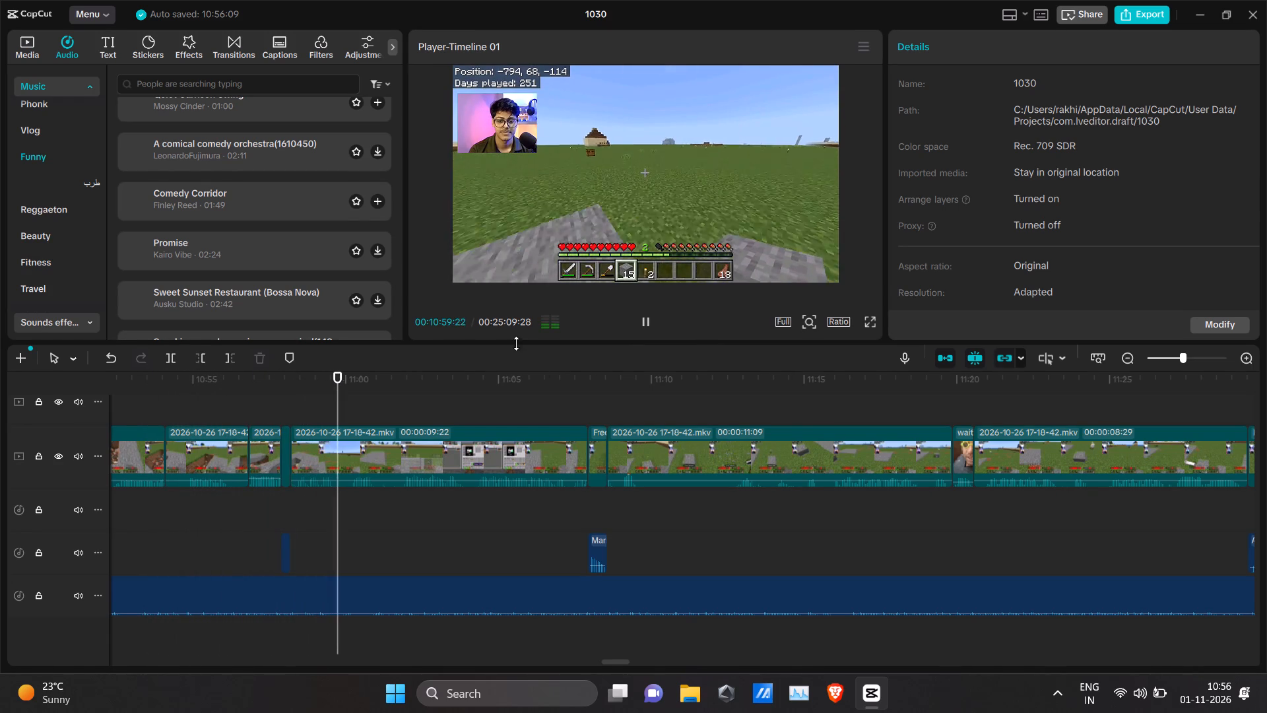
{"action": "left_click", "coordinate": [551, 378]}
{"action": "key", "text": "space"}
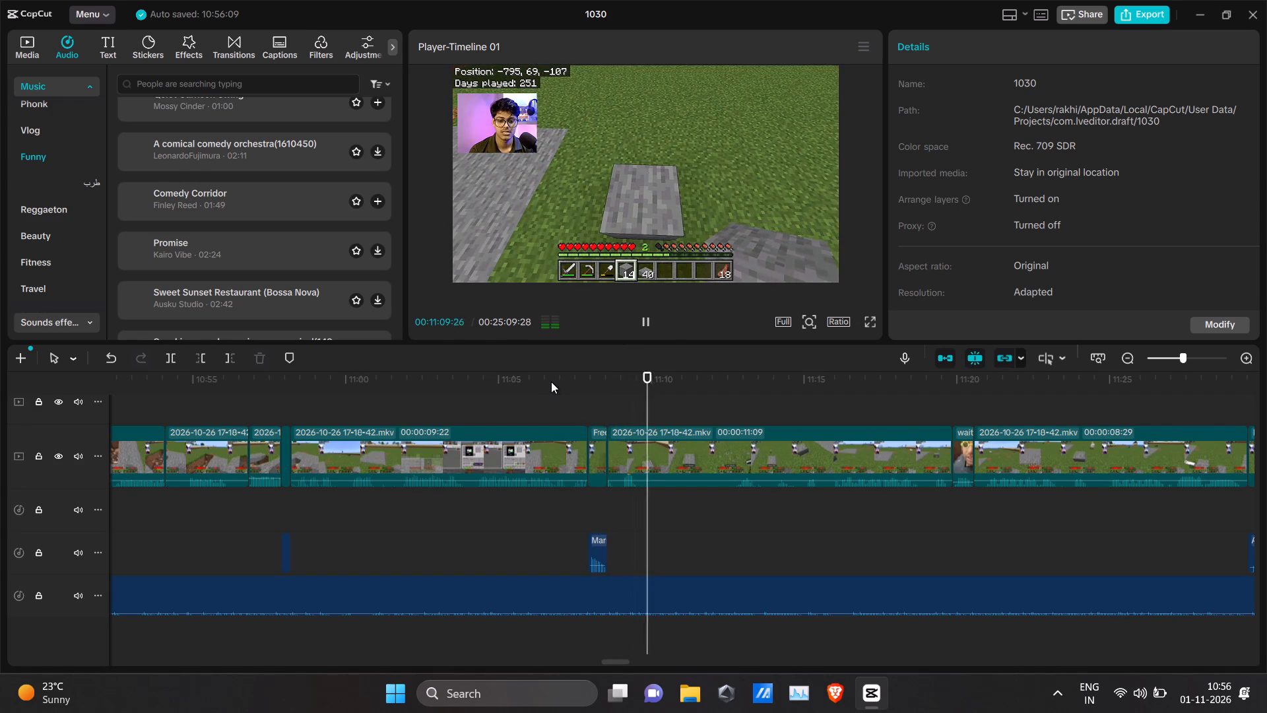
{"action": "scroll", "coordinate": [714, 477], "scroll_direction": "down", "scroll_amount": 4, "text": "alt"}
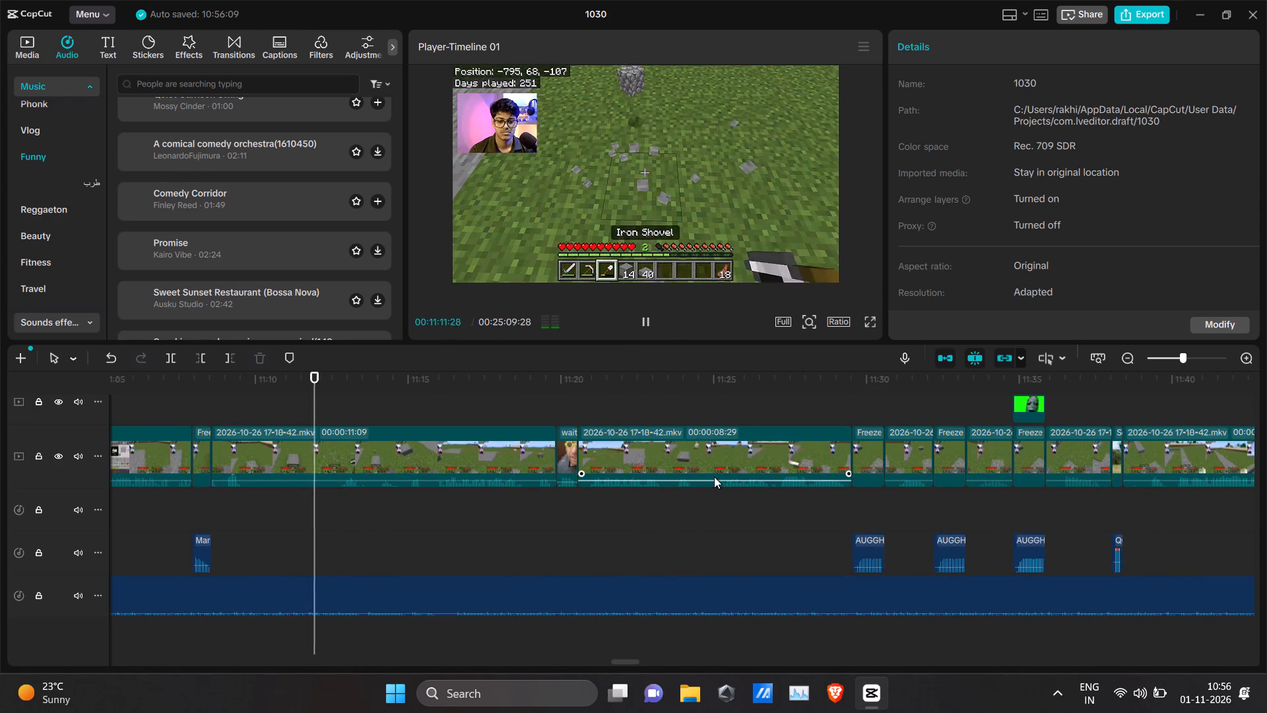
{"action": "scroll", "coordinate": [714, 477], "scroll_direction": "down", "scroll_amount": 1, "text": "alt"}
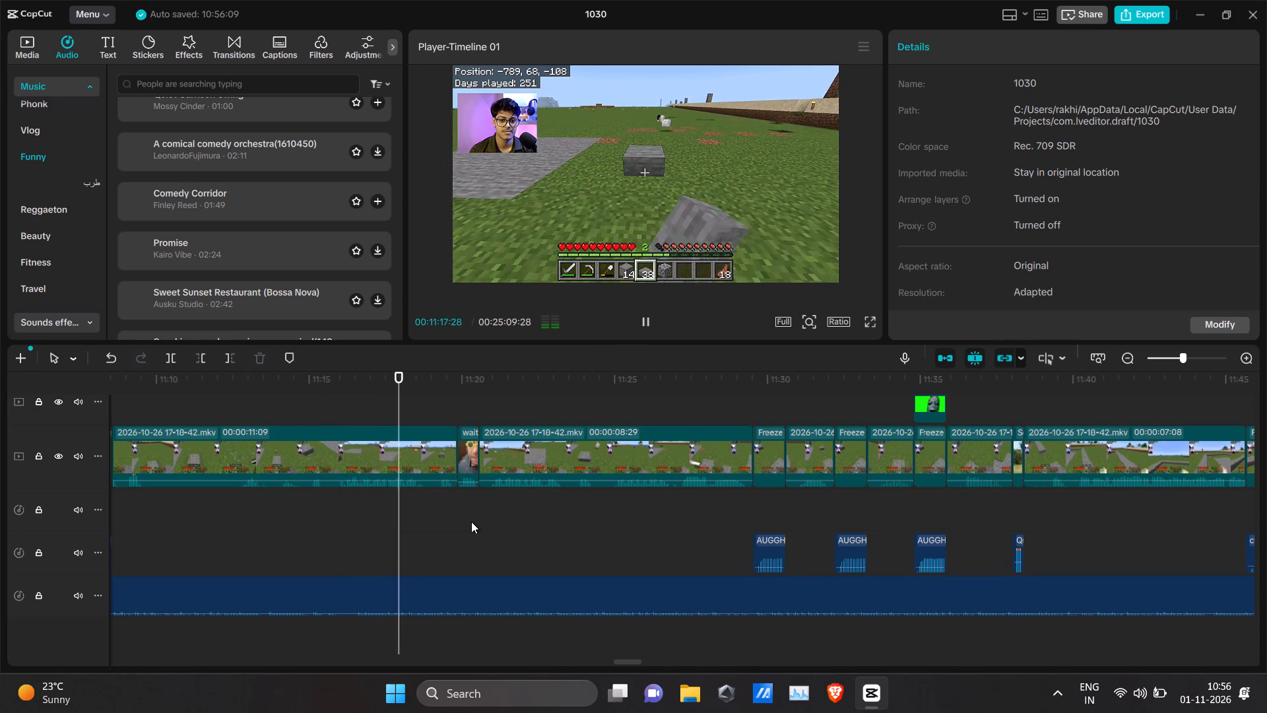
{"action": "key", "text": "r"}
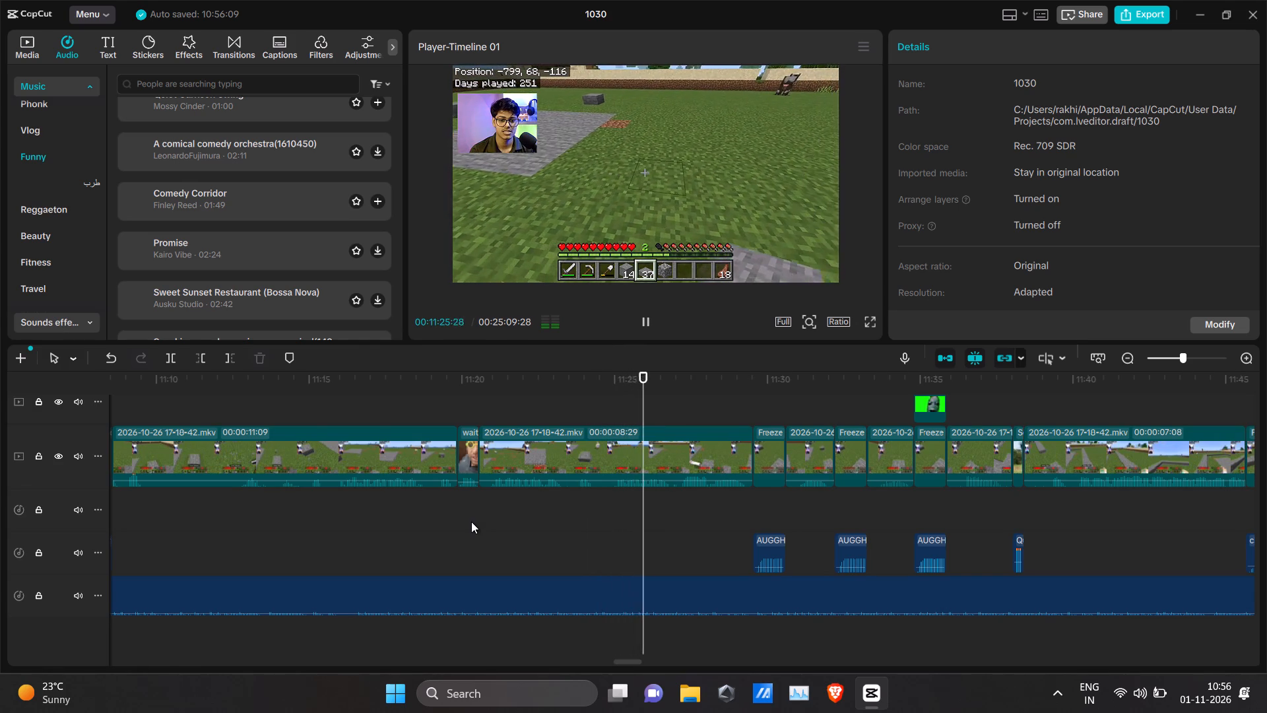
{"action": "key", "text": "space"}
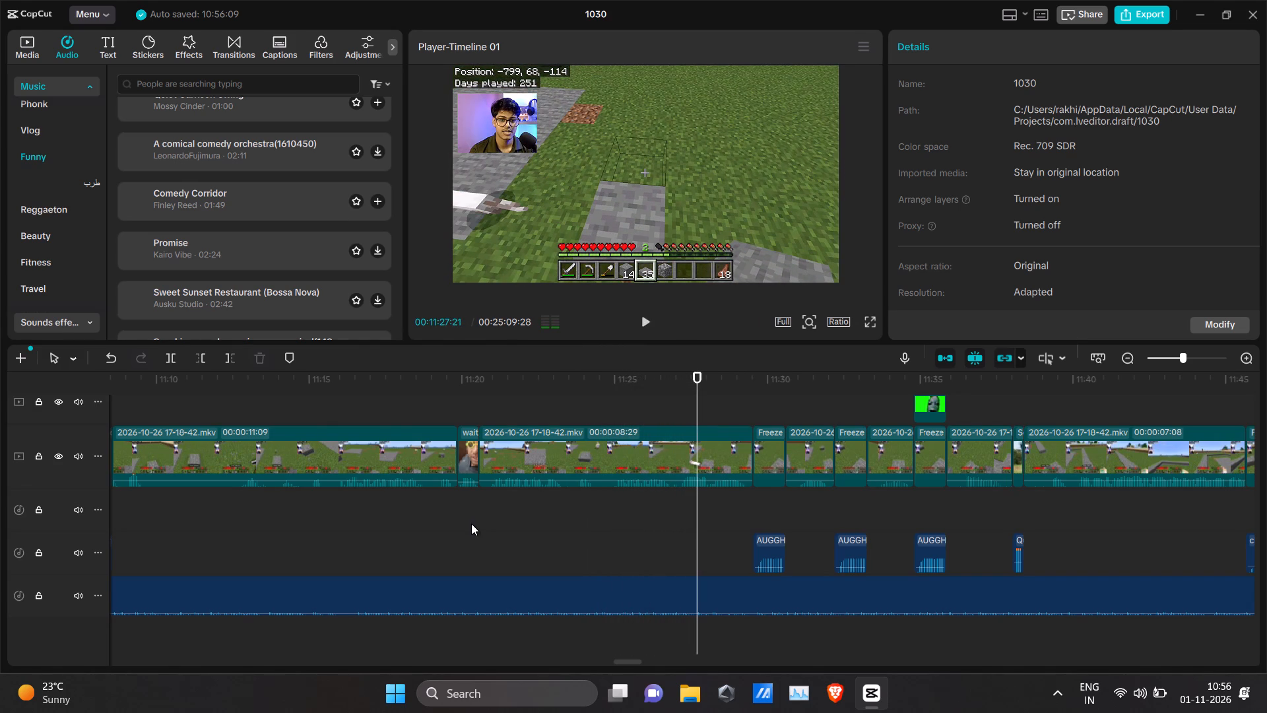
Split the Comedy Corridor music at 00:11:19:26 and move the second part to start where the wait meme clip ends.
{"action": "left_click_drag", "start_coordinate": [439, 393], "coordinate": [460, 389]}
{"action": "left_click", "coordinate": [458, 593]}
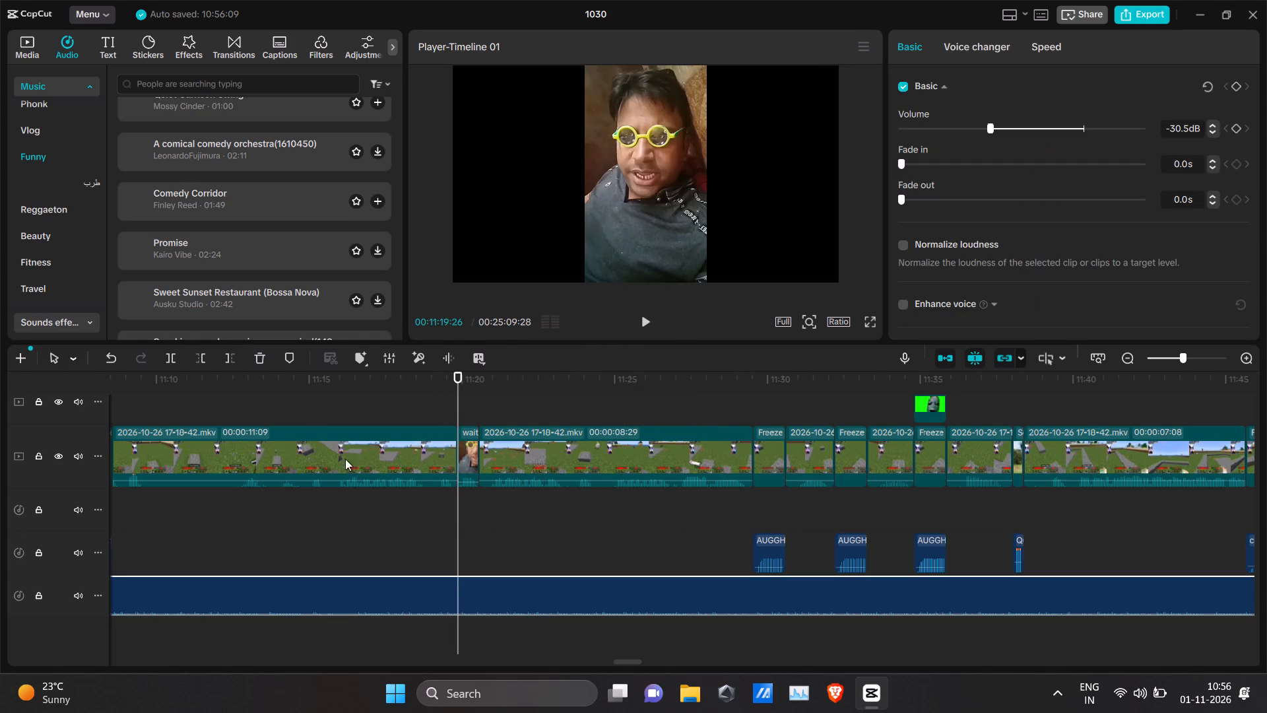
{"action": "left_click", "coordinate": [178, 353]}
{"action": "left_click_drag", "start_coordinate": [494, 588], "coordinate": [517, 594]}
Split the music at 00:11:29:16 and move the second part to start where the first AUGGH freeze frame ends.
{"action": "key", "text": "space"}
{"action": "left_click", "coordinate": [532, 396]}
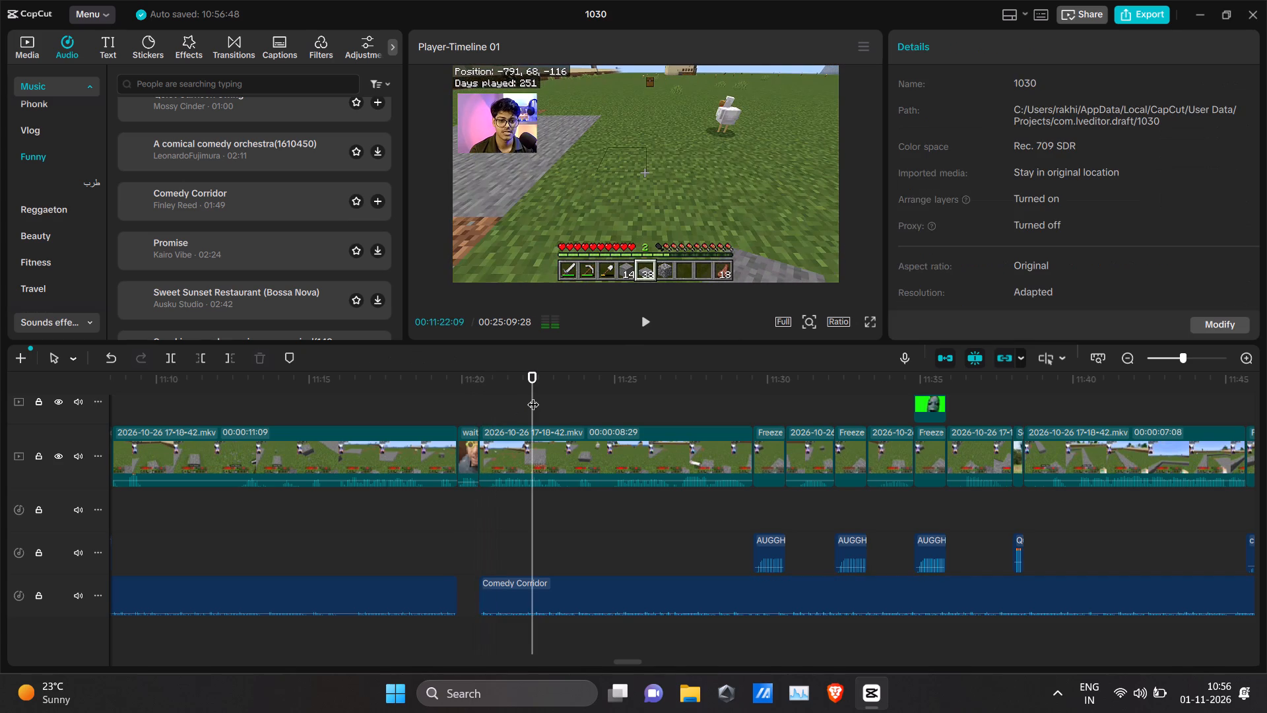
{"action": "key", "text": "space"}
{"action": "left_click", "coordinate": [719, 393]}
{"action": "key", "text": "space"}
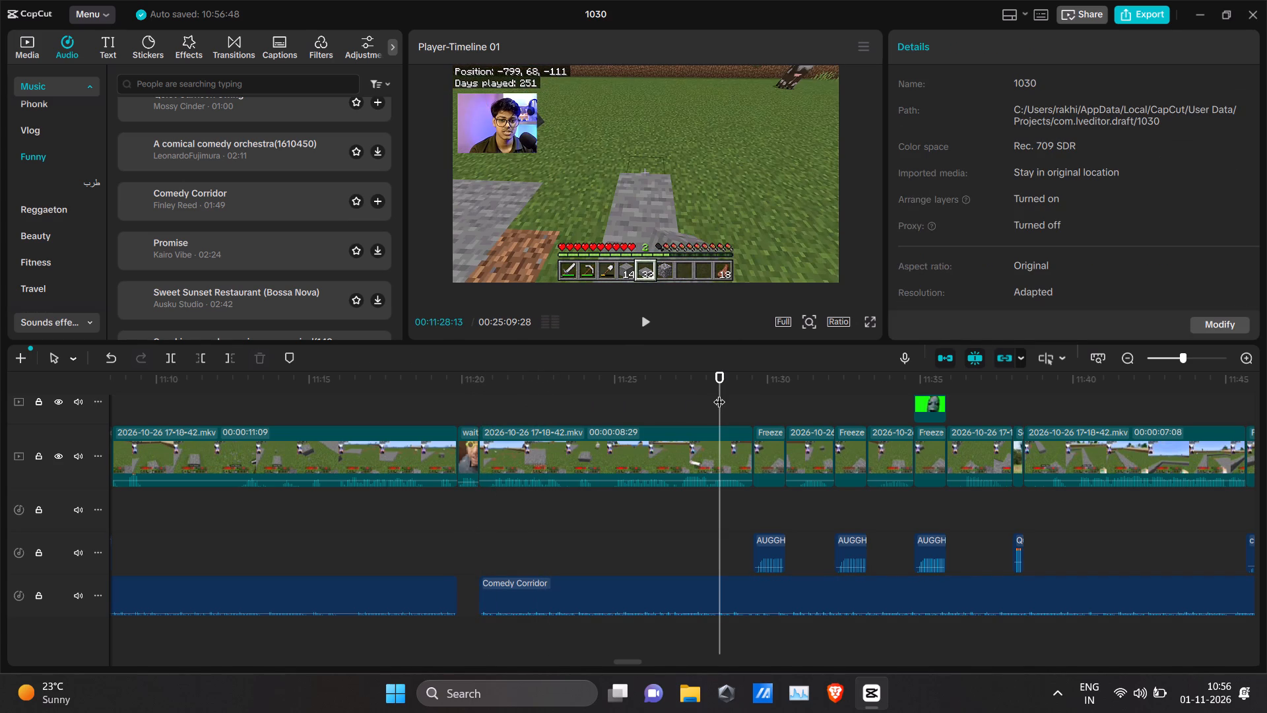
{"action": "scroll", "coordinate": [719, 393], "scroll_direction": "down", "scroll_amount": 8, "text": "alt"}
{"action": "key", "text": "space"}
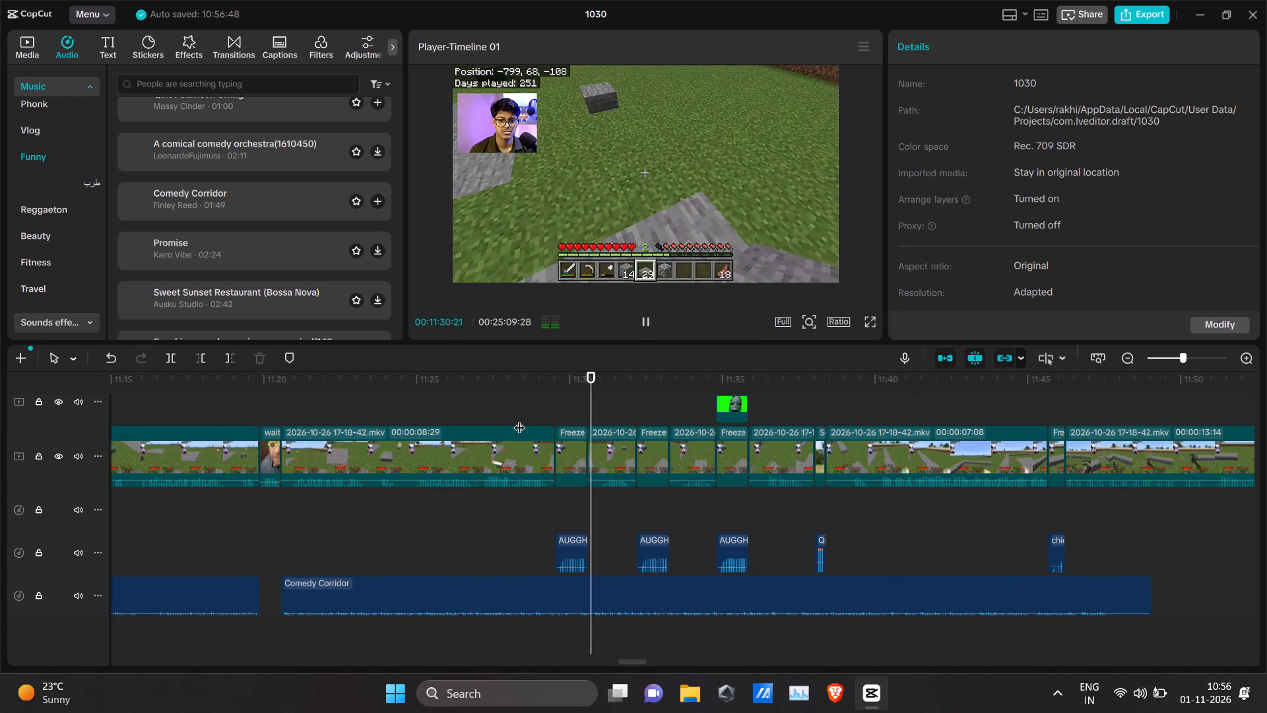
{"action": "key", "text": "space"}
{"action": "left_click", "coordinate": [538, 385]}
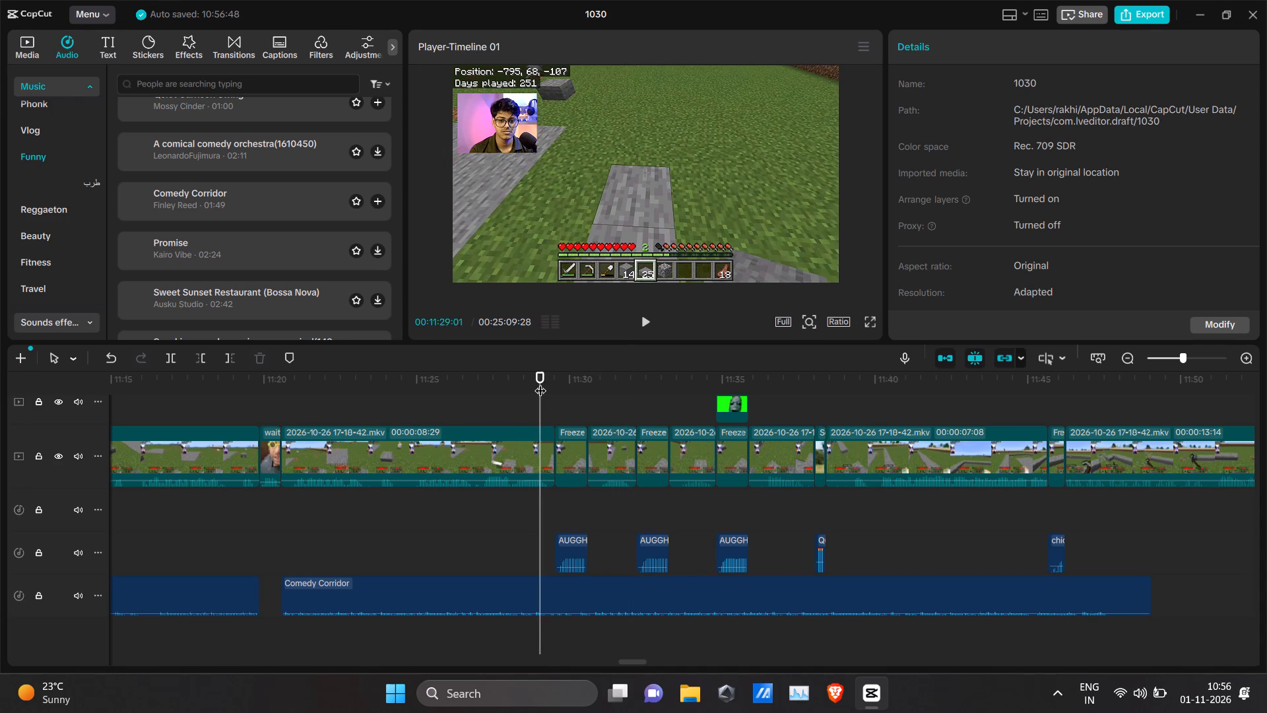
{"action": "left_click_drag", "start_coordinate": [544, 382], "coordinate": [555, 382]}
{"action": "left_click", "coordinate": [557, 589]}
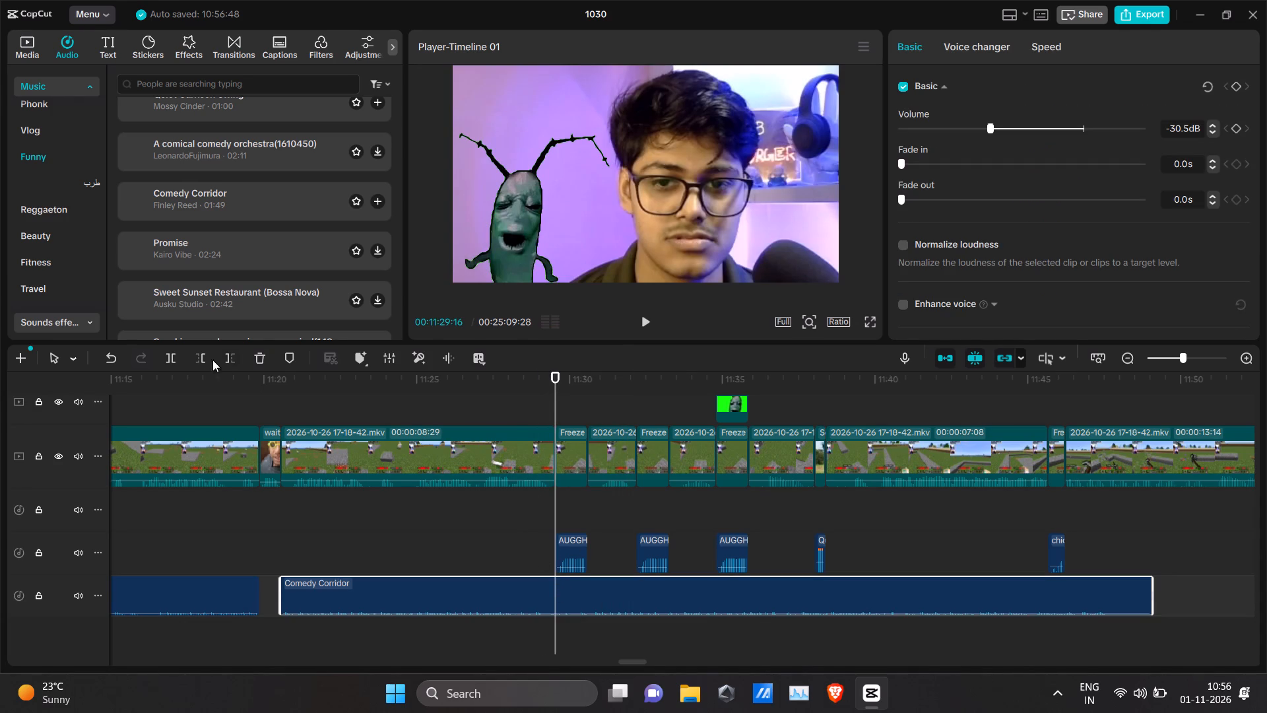
{"action": "left_click", "coordinate": [165, 353]}
{"action": "left_click_drag", "start_coordinate": [620, 596], "coordinate": [653, 597]}
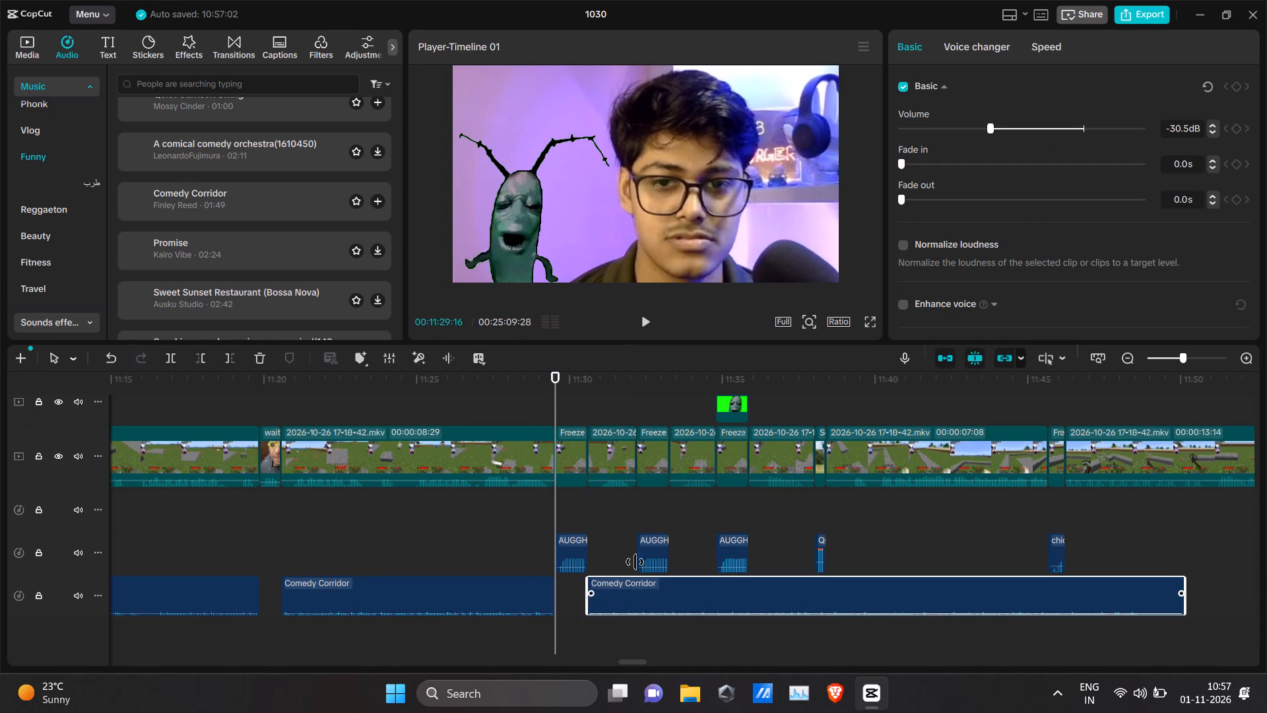
Split the music at 00:11:32:06 and move the second part to start where the second AUGGH freeze frame ends.
{"action": "left_click_drag", "start_coordinate": [555, 383], "coordinate": [637, 393]}
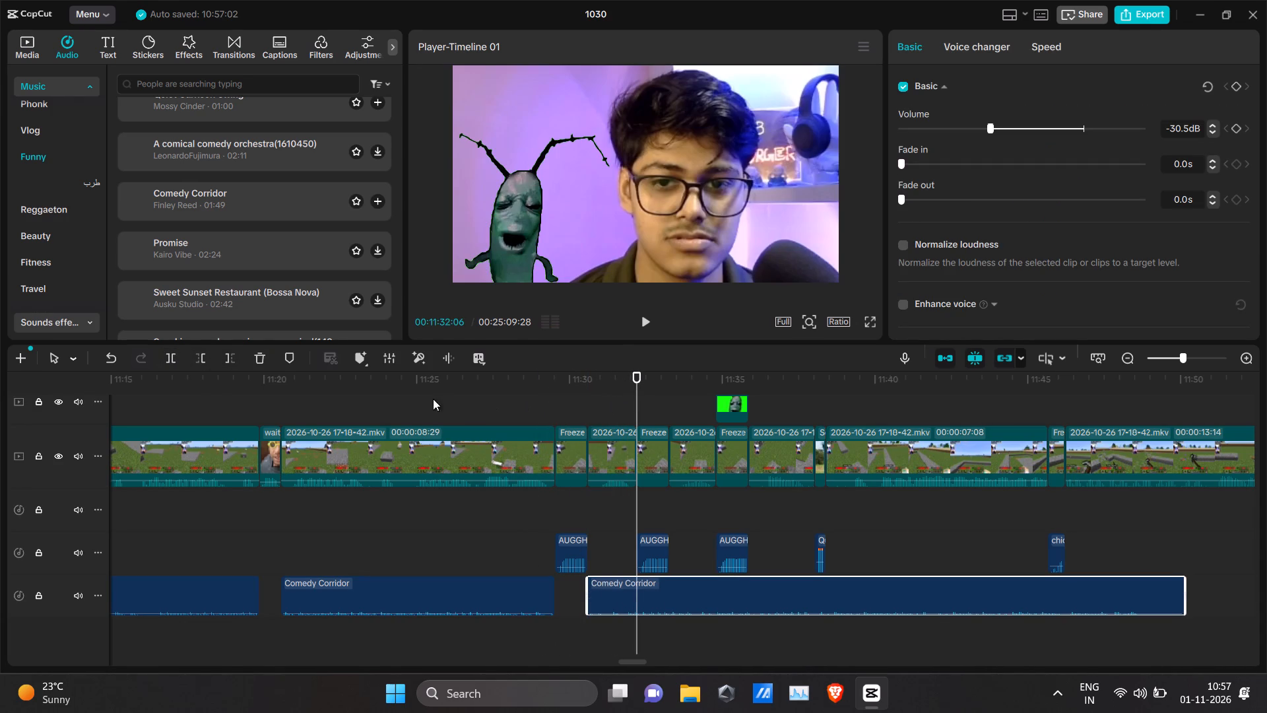
{"action": "left_click", "coordinate": [176, 355]}
{"action": "left_click_drag", "start_coordinate": [704, 597], "coordinate": [731, 601]}
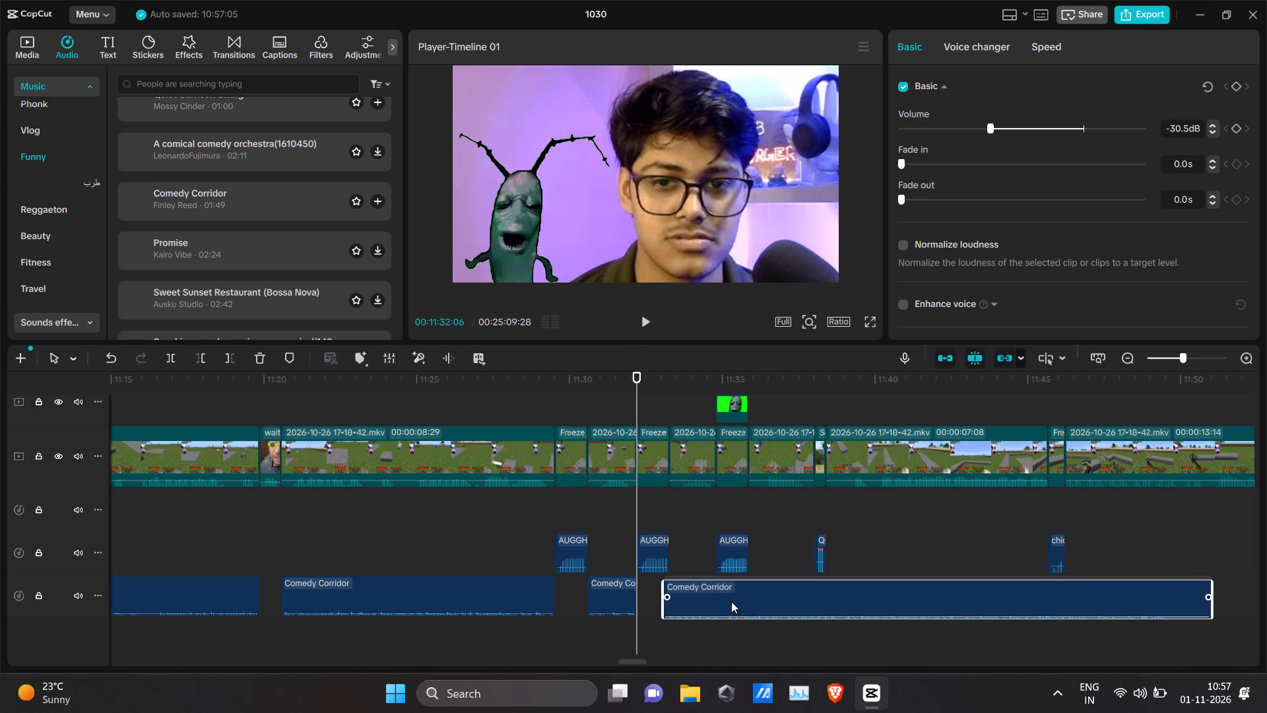
{"action": "left_click_drag", "start_coordinate": [731, 601], "coordinate": [737, 598]}
Split the music at 00:11:34:24 and move the second part to start where the third AUGGH freeze frame ends.
{"action": "left_click_drag", "start_coordinate": [634, 385], "coordinate": [682, 384]}
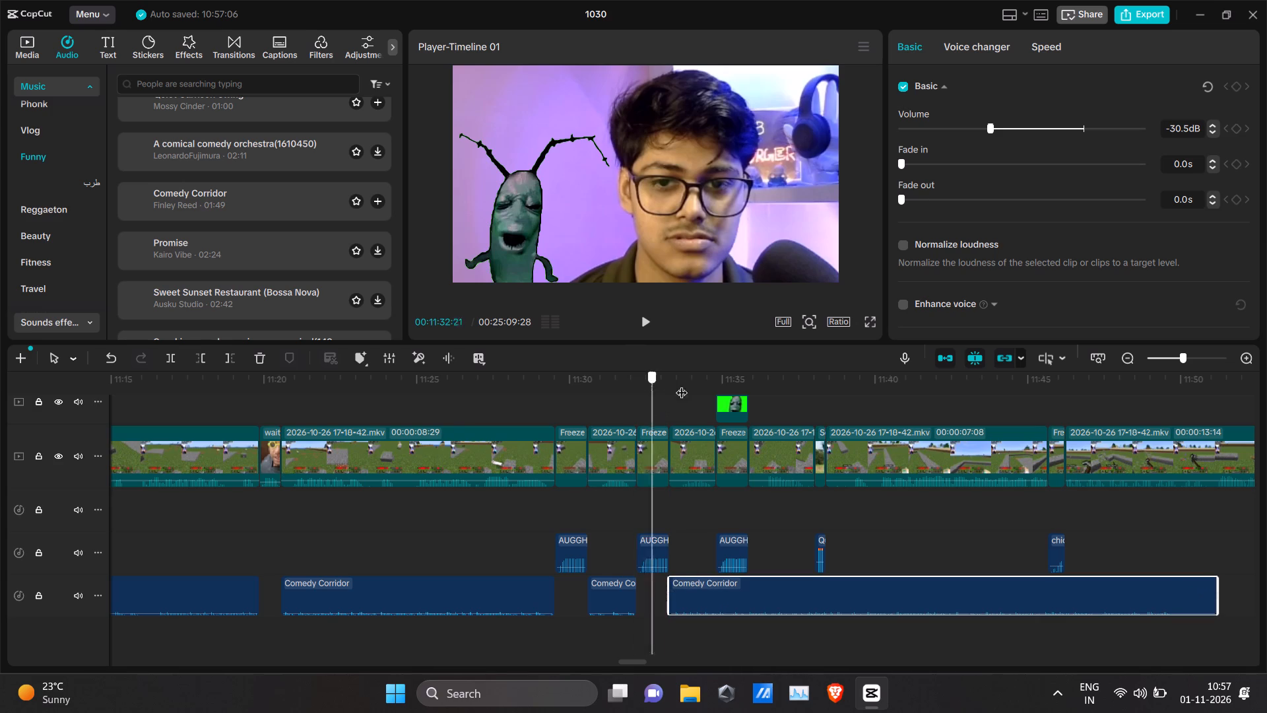
{"action": "left_click_drag", "start_coordinate": [682, 384], "coordinate": [716, 384]}
{"action": "left_click", "coordinate": [176, 358]}
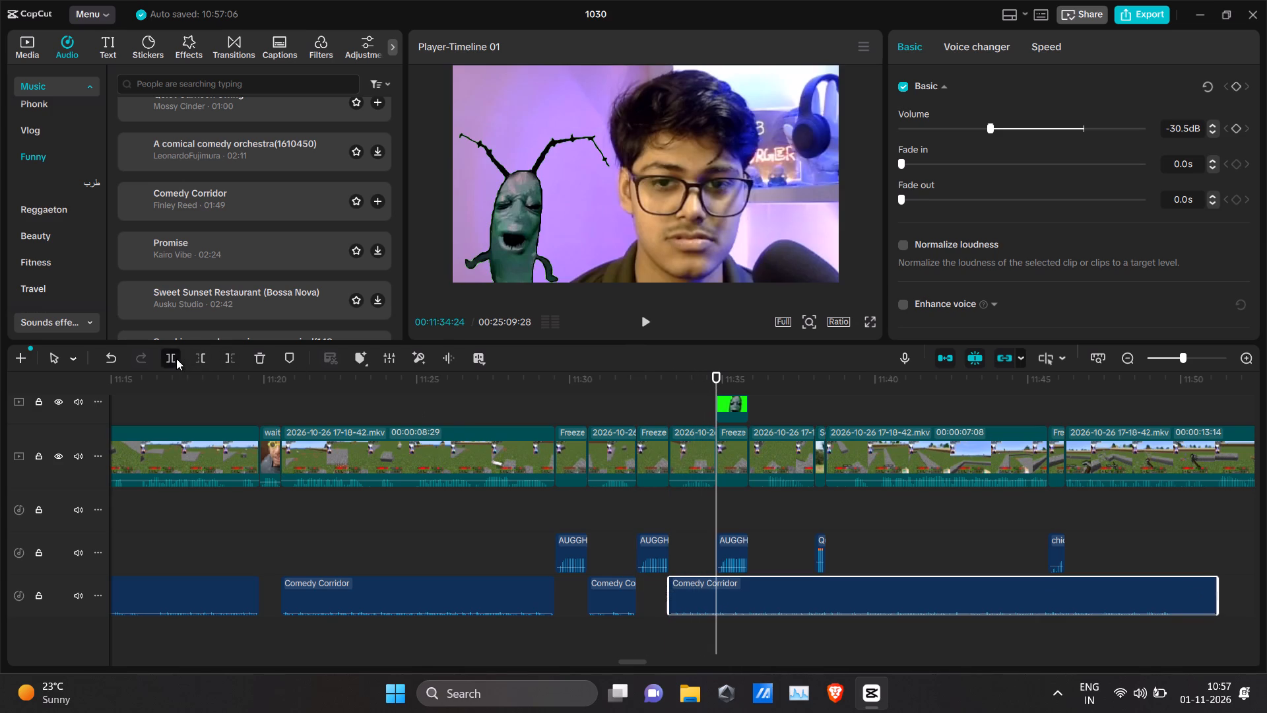
{"action": "left_click_drag", "start_coordinate": [828, 587], "coordinate": [861, 592]}
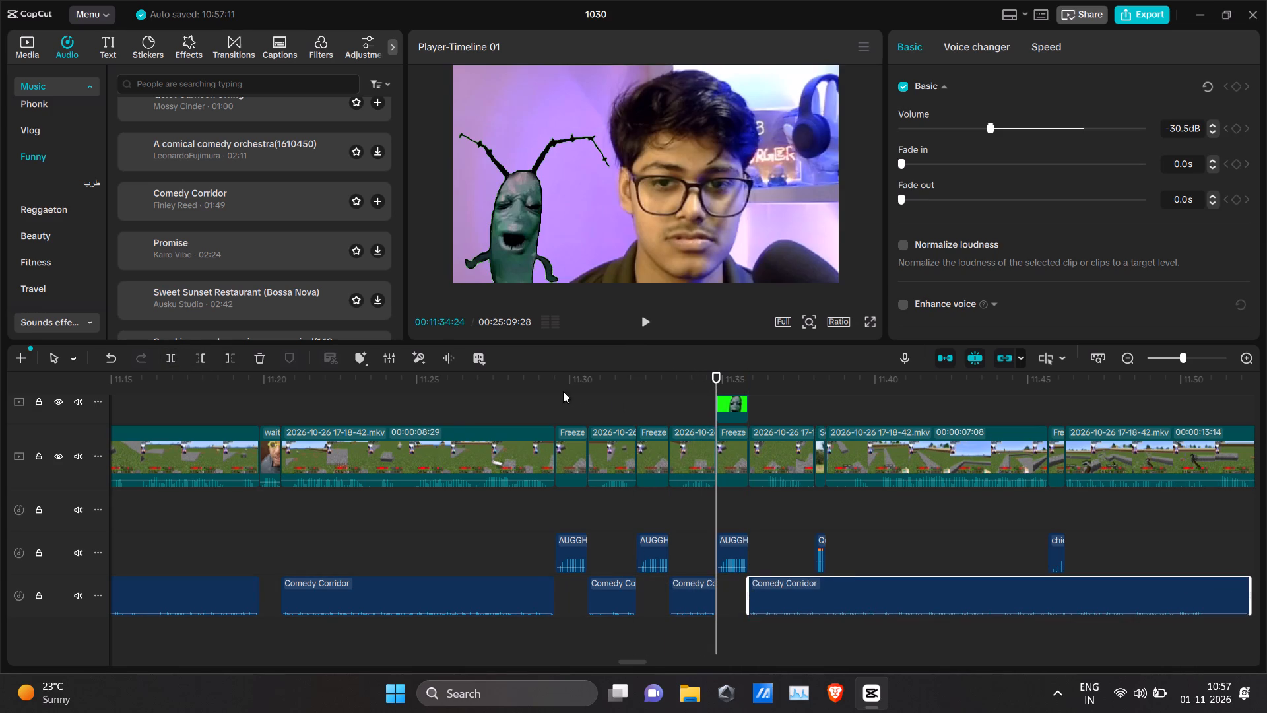
Split the music at 00:11:45:20 and move the second part to start where the WHATT??? freeze frame ends.
{"action": "left_click", "coordinate": [533, 390]}
{"action": "key", "text": "space"}
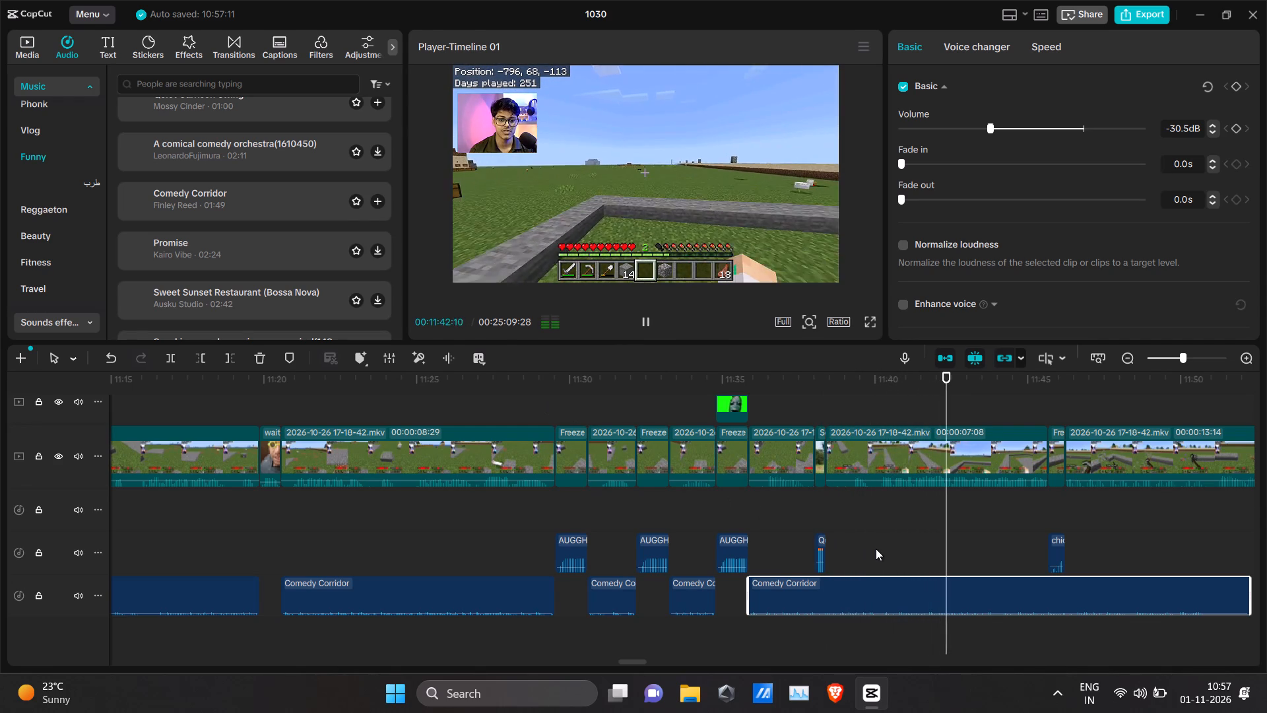
{"action": "scroll", "coordinate": [876, 549], "scroll_direction": "down", "scroll_amount": 4, "text": "alt"}
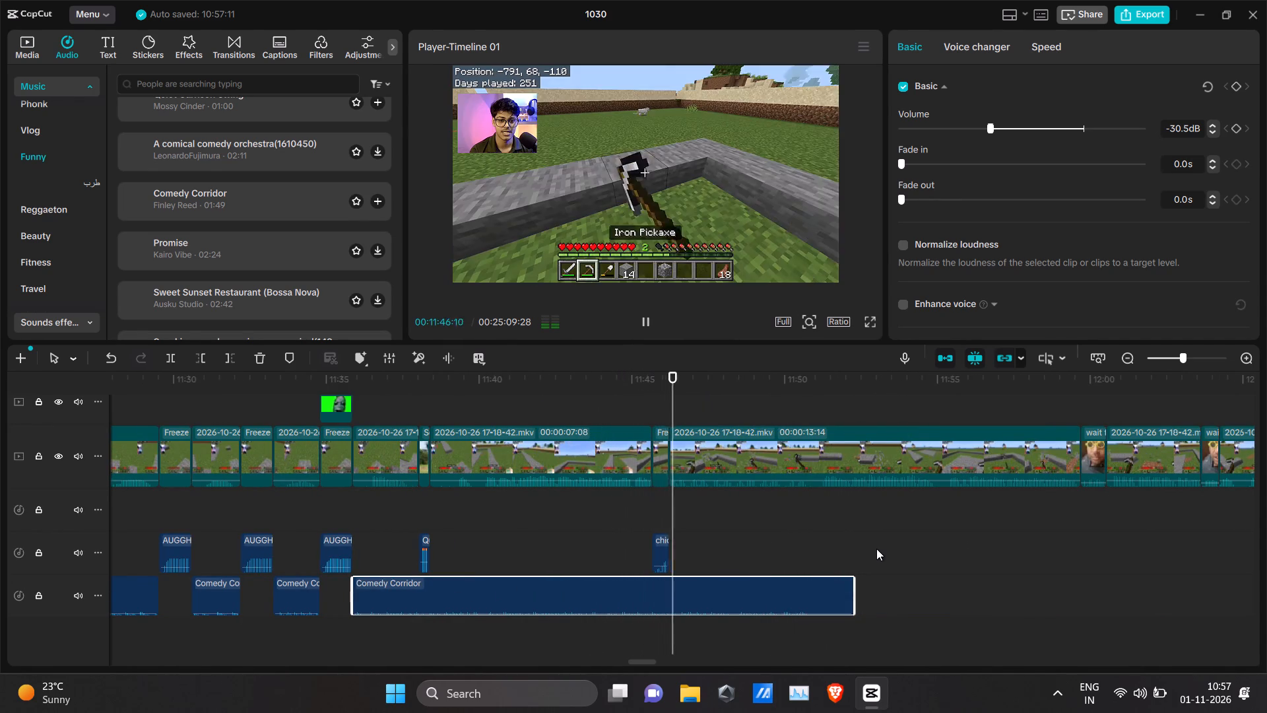
{"action": "key", "text": "space"}
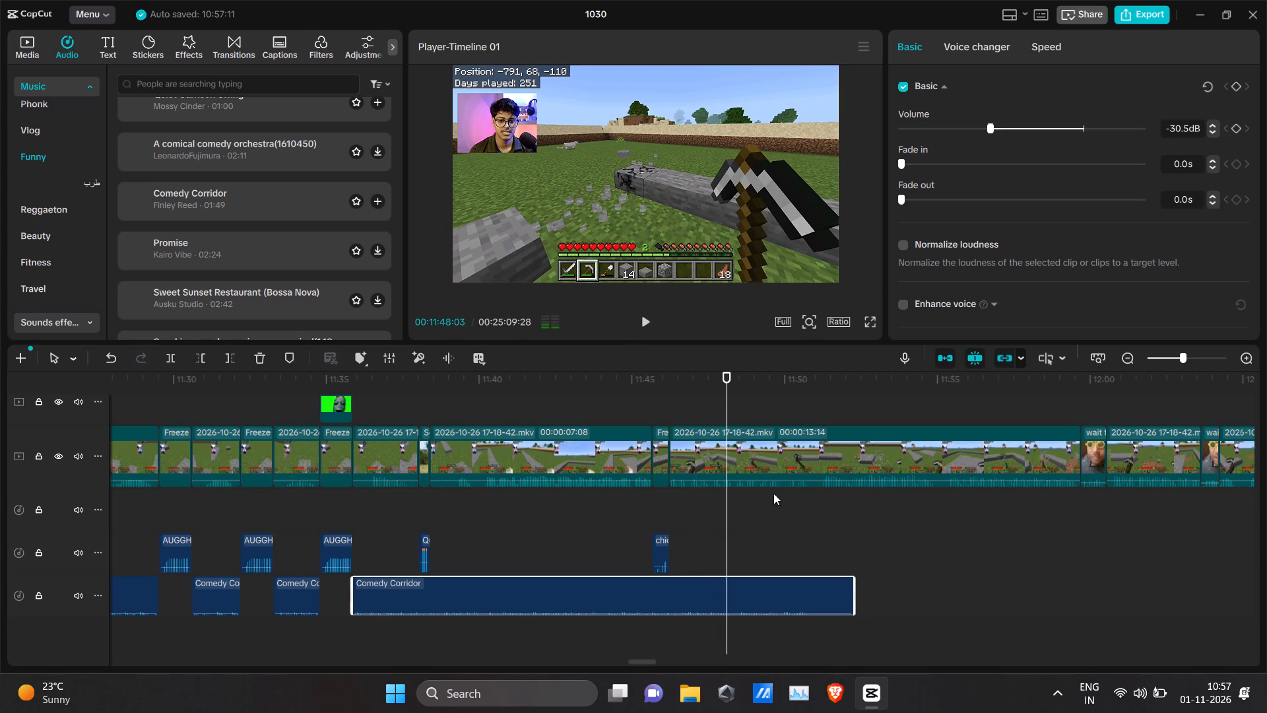
{"action": "left_click_drag", "start_coordinate": [726, 389], "coordinate": [651, 388]}
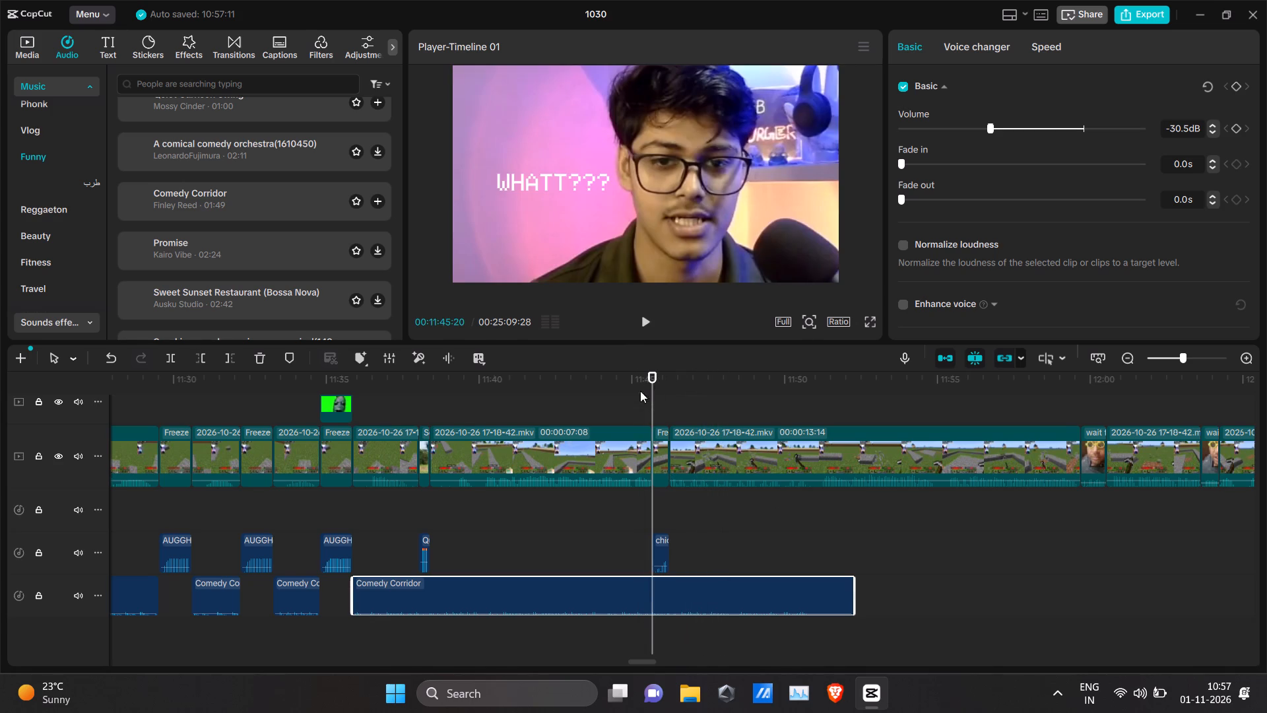
{"action": "left_click", "coordinate": [181, 354]}
{"action": "left_click", "coordinate": [171, 354]}
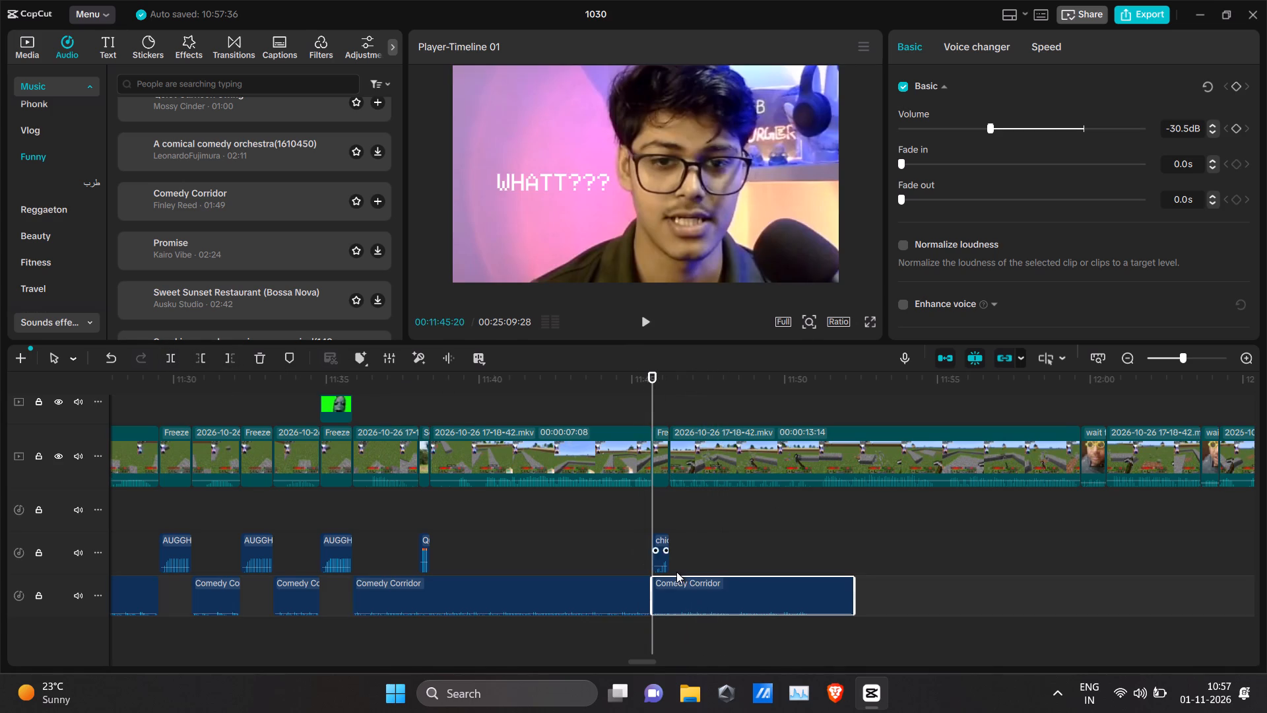
{"action": "left_click_drag", "start_coordinate": [693, 583], "coordinate": [714, 588]}
Add another Comedy Corridor clip to the music track, directly after the end of the last music part.
{"action": "key", "text": "space"}
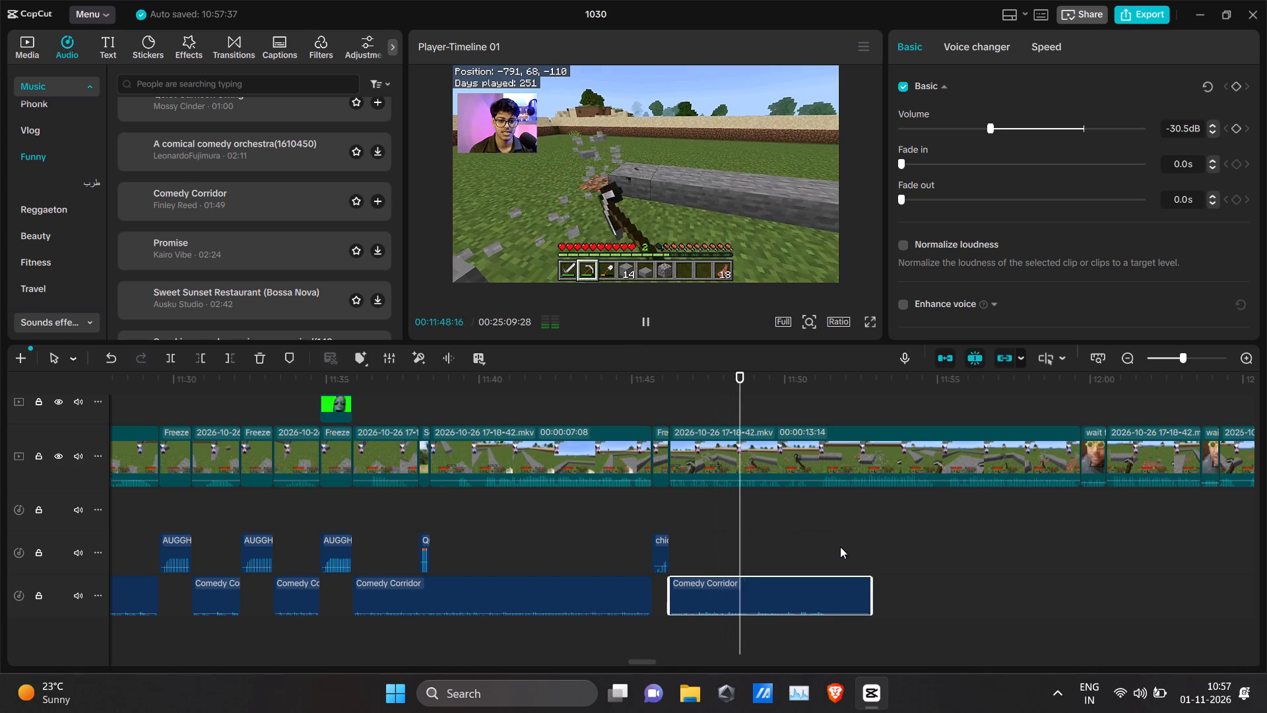
{"action": "left_click_drag", "start_coordinate": [254, 213], "coordinate": [868, 595]}
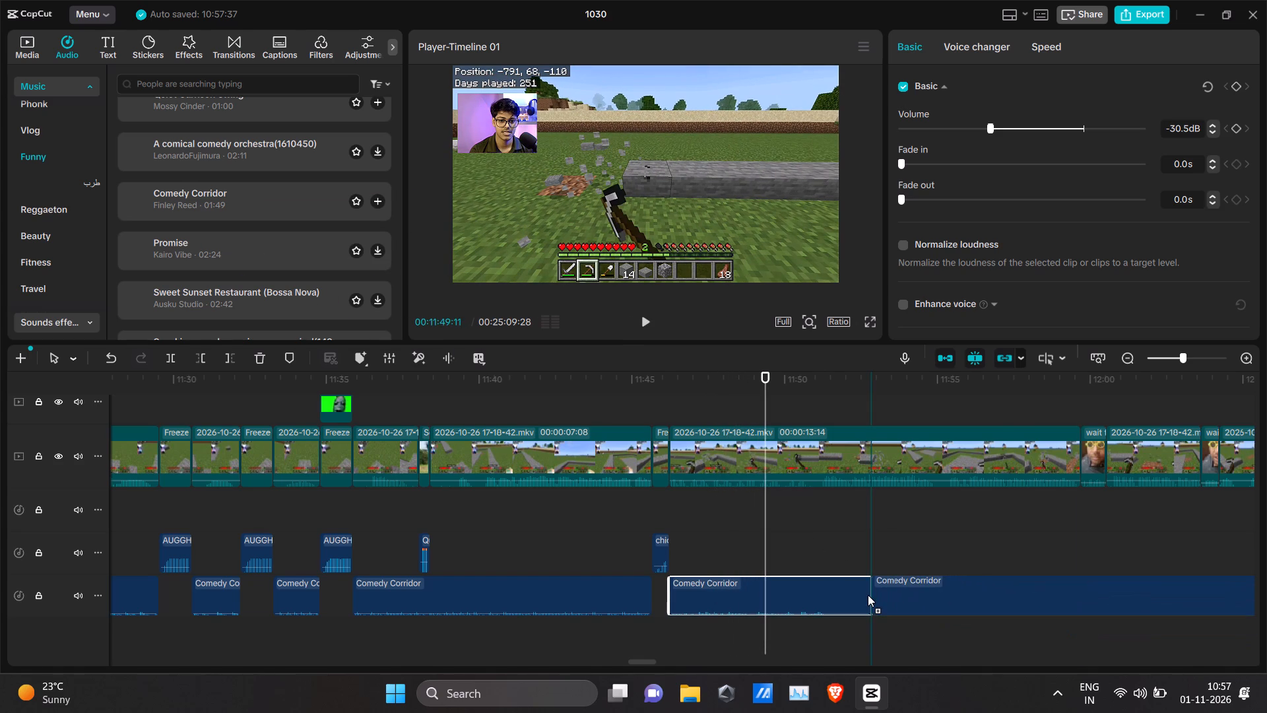
{"action": "left_click_drag", "start_coordinate": [868, 595], "coordinate": [868, 595]}
Set the volume of the newly added Comedy Corridor clip to -30.2 dB.
{"action": "left_click", "coordinate": [987, 131]}
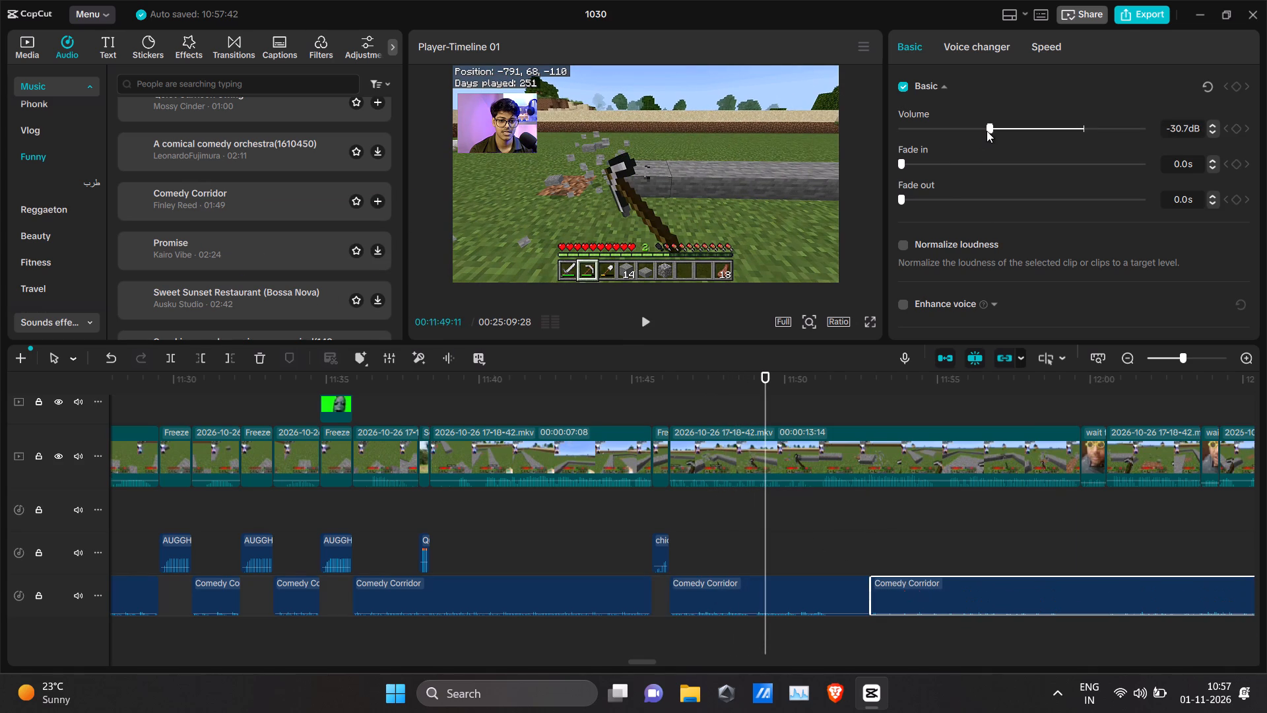
{"action": "left_click", "coordinate": [988, 131]}
Split the Comedy Corridor music at 00:11:59:21 and move the second part to start where the "wait" meme clip ends.
{"action": "key", "text": "space"}
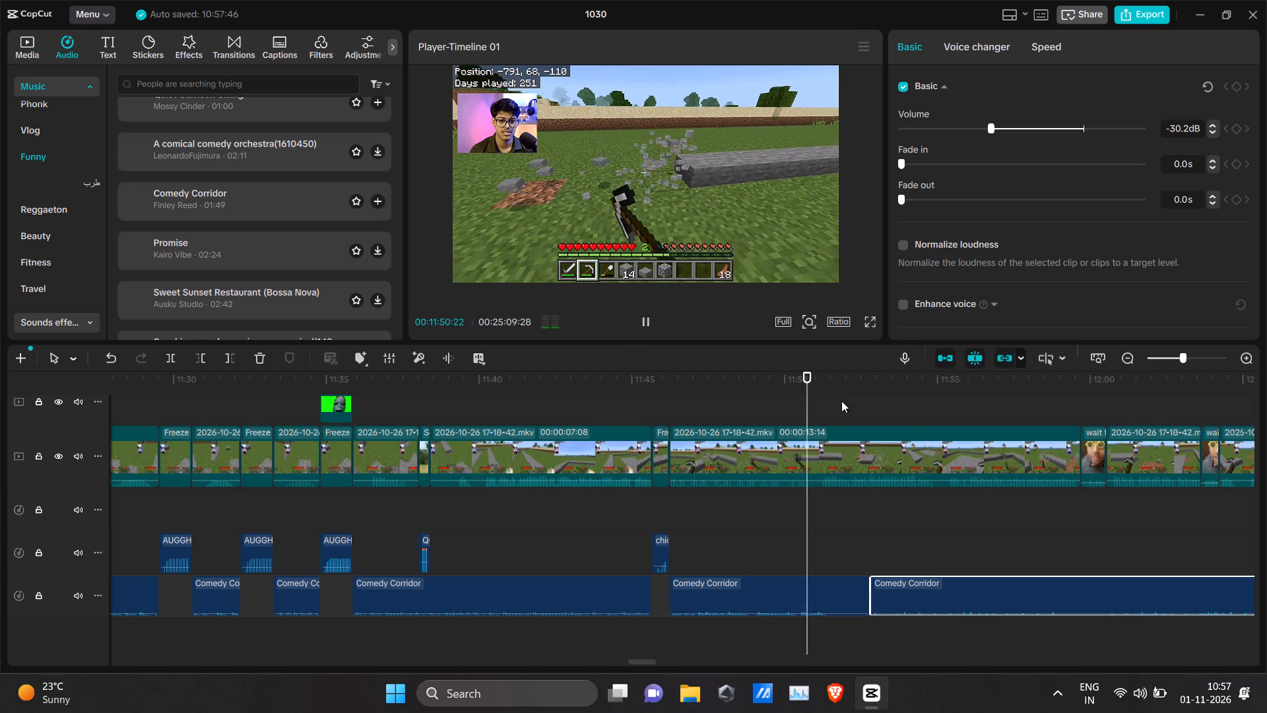
{"action": "scroll", "coordinate": [859, 538], "scroll_direction": "down", "scroll_amount": 3, "text": "alt"}
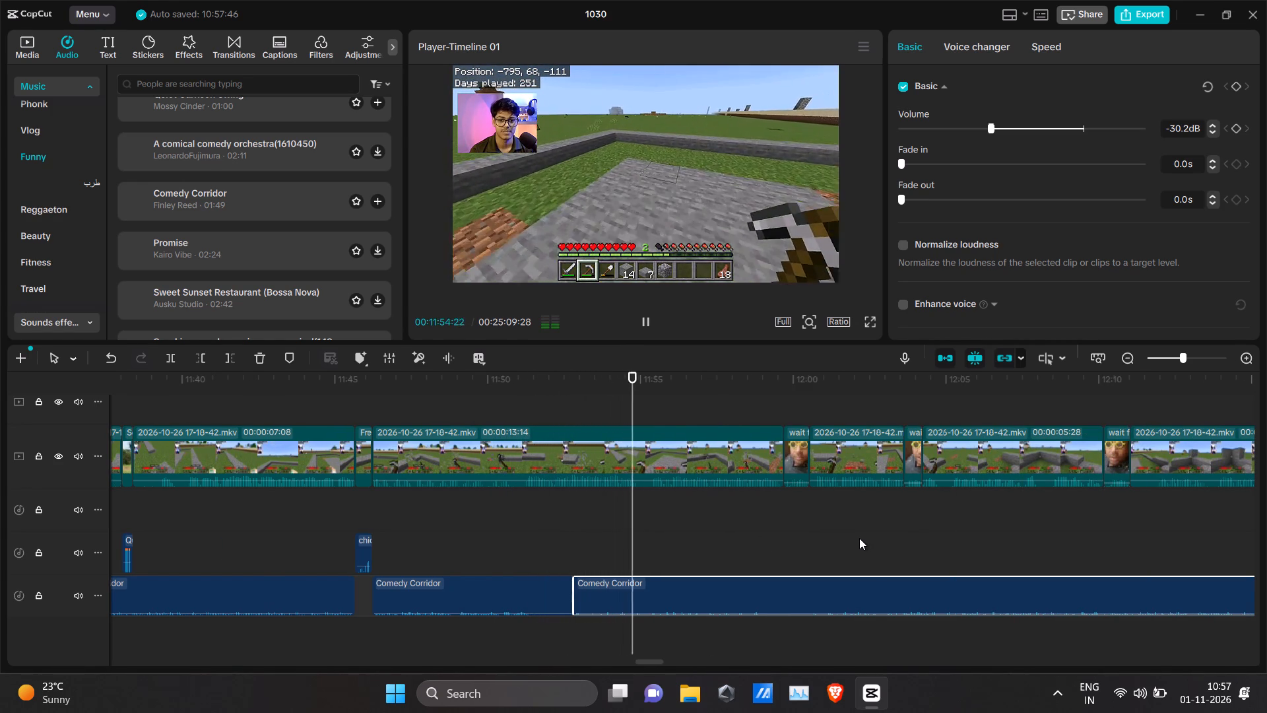
{"action": "left_click_drag", "start_coordinate": [771, 378], "coordinate": [785, 379]}
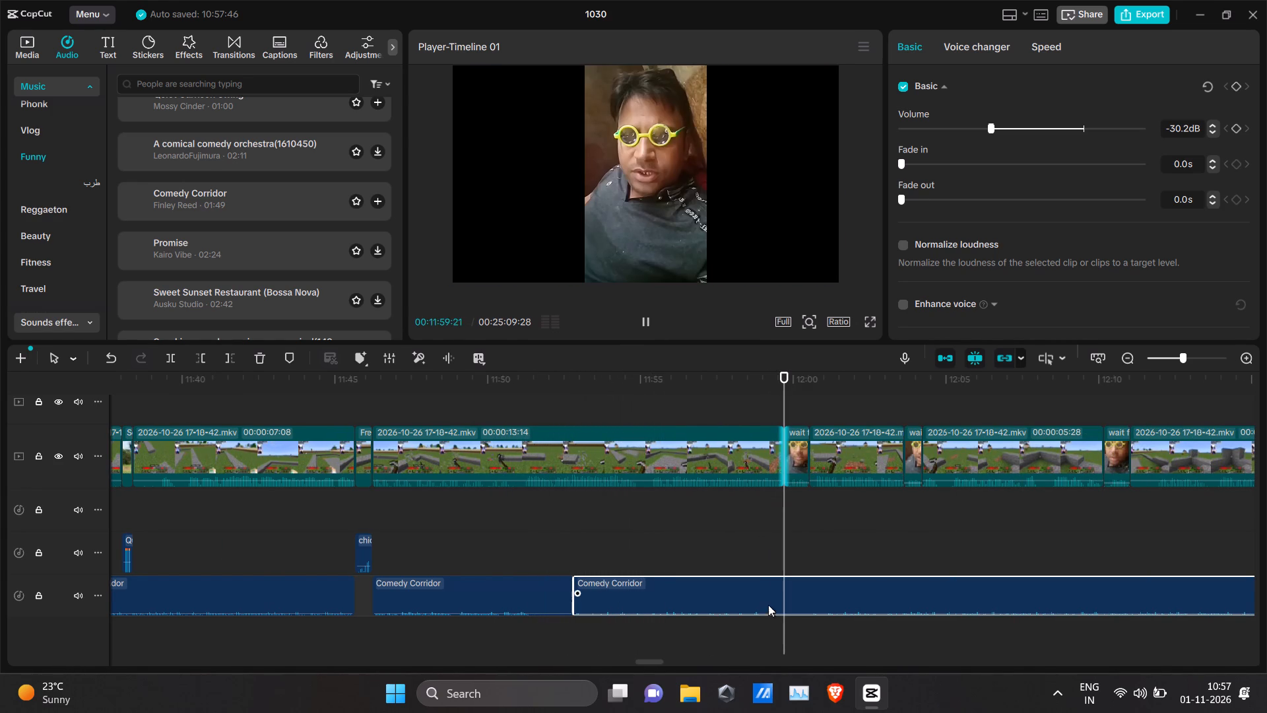
{"action": "left_click", "coordinate": [768, 609]}
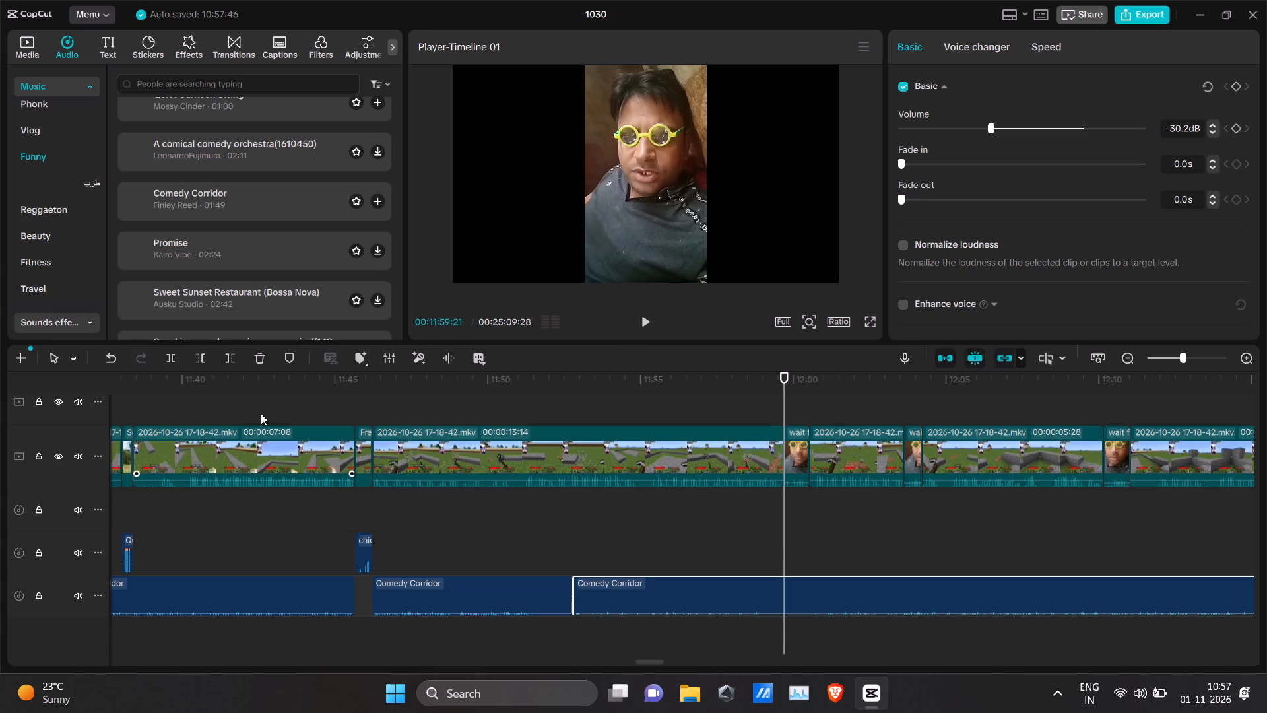
{"action": "left_click", "coordinate": [160, 354]}
{"action": "left_click", "coordinate": [175, 358]}
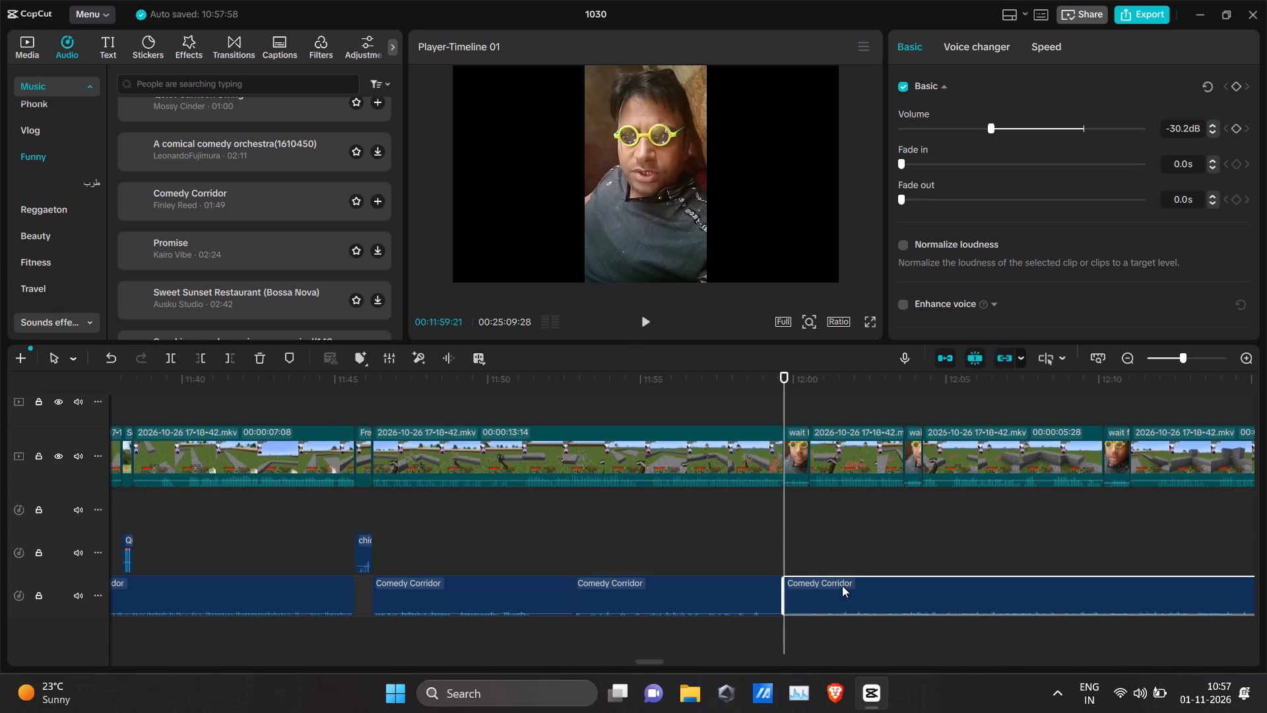
{"action": "left_click_drag", "start_coordinate": [845, 586], "coordinate": [862, 586]}
{"action": "left_click_drag", "start_coordinate": [862, 586], "coordinate": [871, 585]}
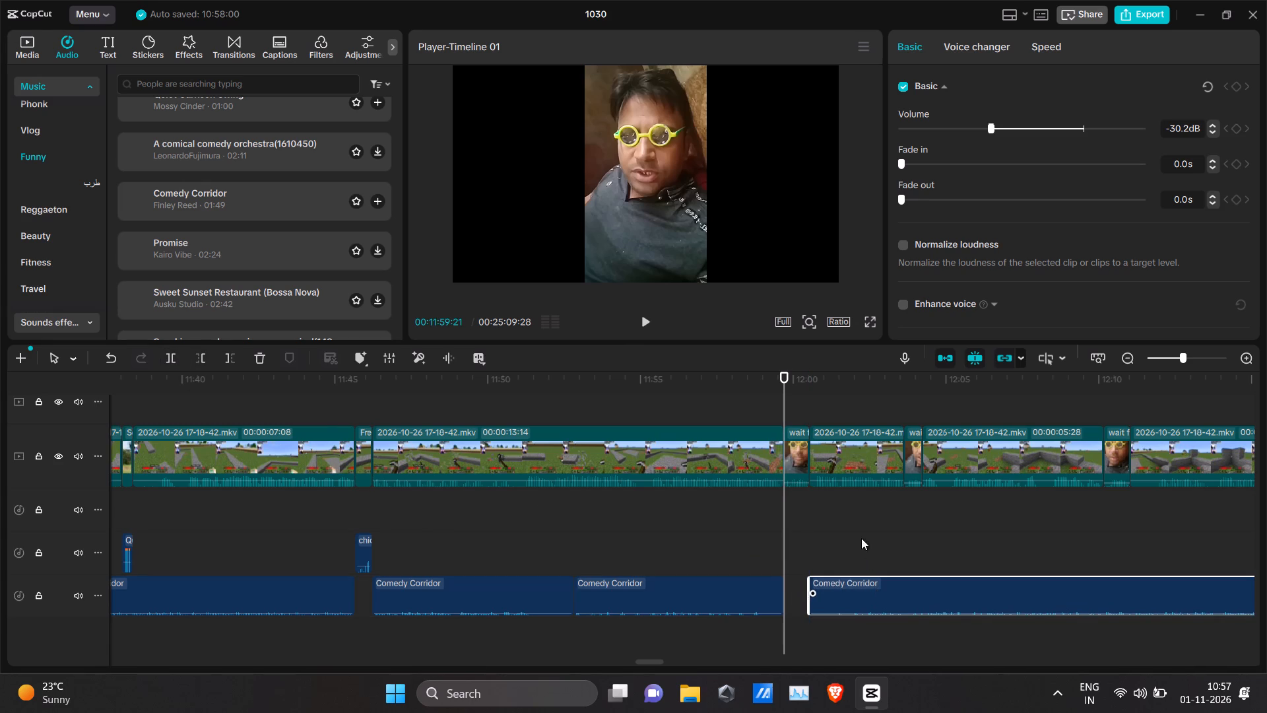
Split the music at 00:12:03:19 and move the second part to start where the second "wait" meme clip ends.
{"action": "key", "text": "space"}
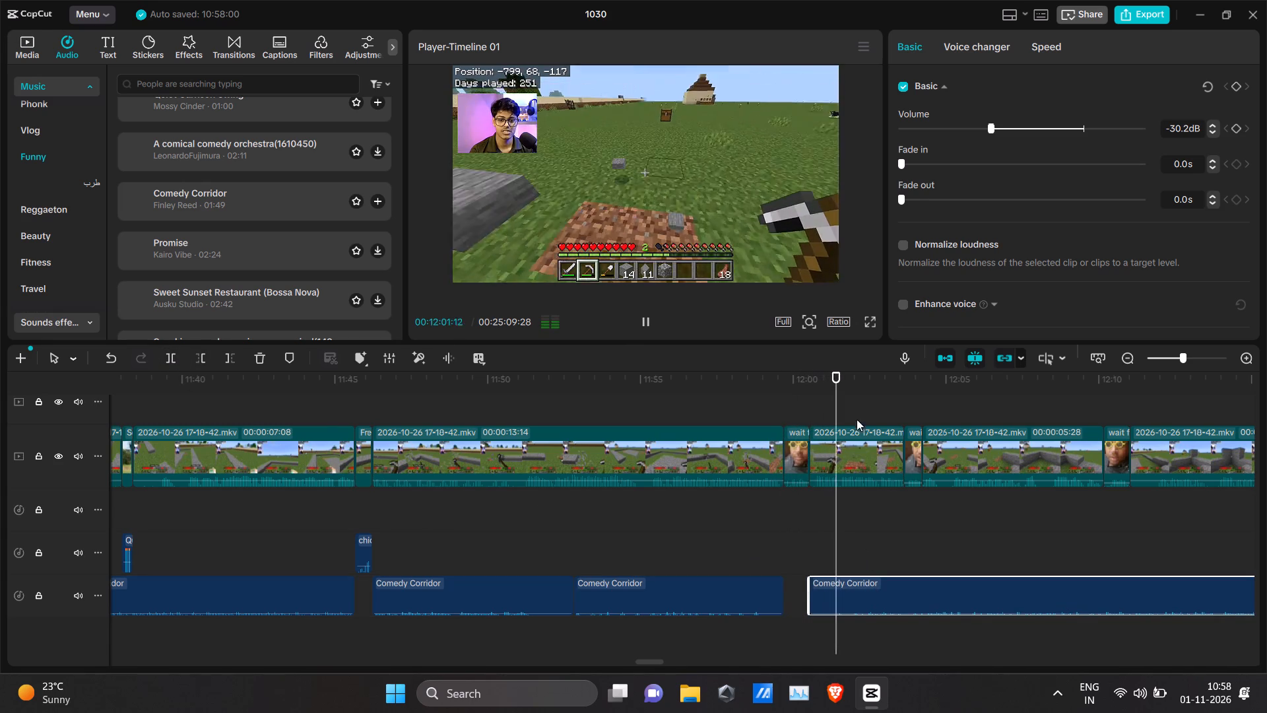
{"action": "left_click_drag", "start_coordinate": [892, 386], "coordinate": [894, 386]}
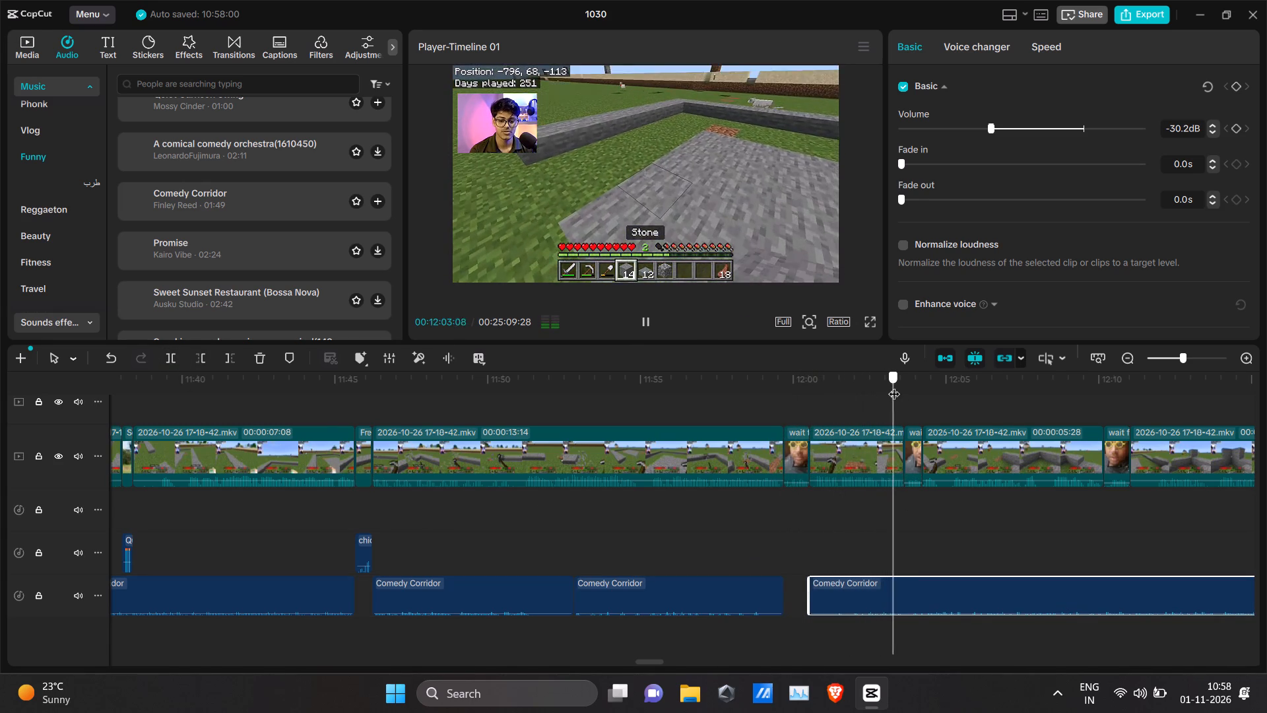
{"action": "left_click_drag", "start_coordinate": [894, 386], "coordinate": [906, 386]}
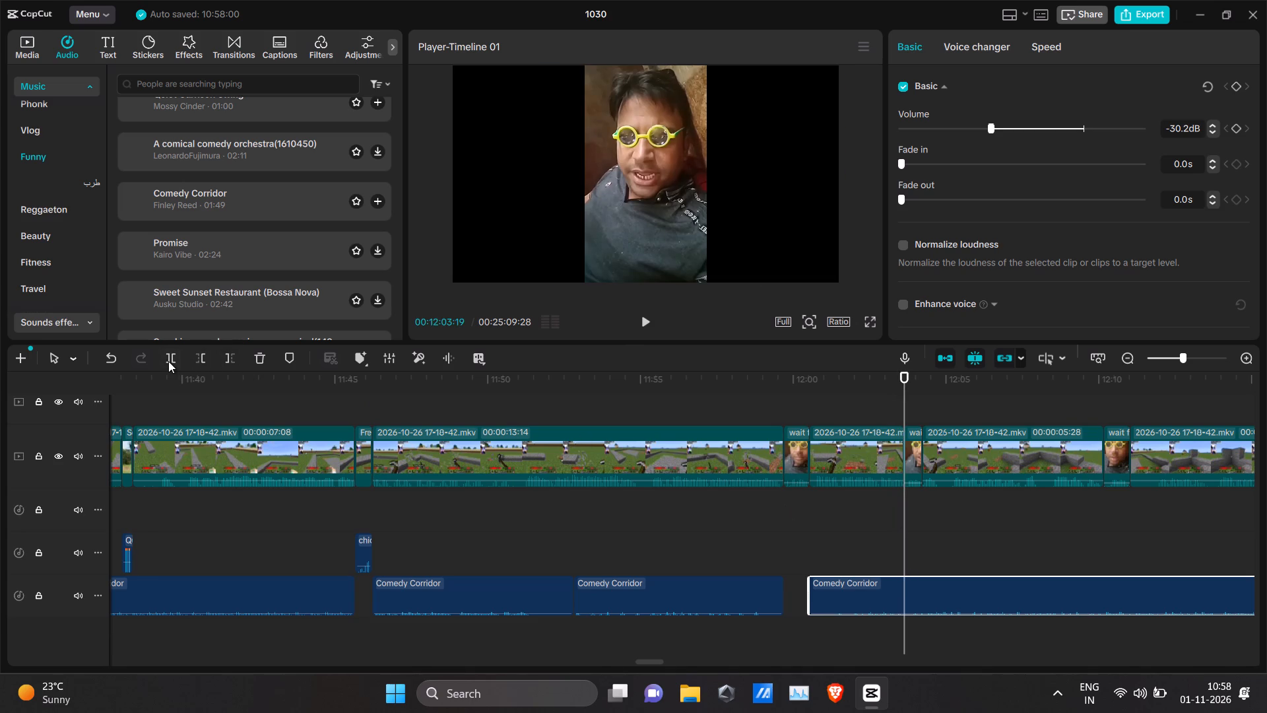
{"action": "left_click", "coordinate": [168, 361]}
{"action": "left_click_drag", "start_coordinate": [964, 599], "coordinate": [987, 595]}
Split the music at 00:12:10:05 and move the second part to start where the third "wait" meme clip ends.
{"action": "key", "text": "space"}
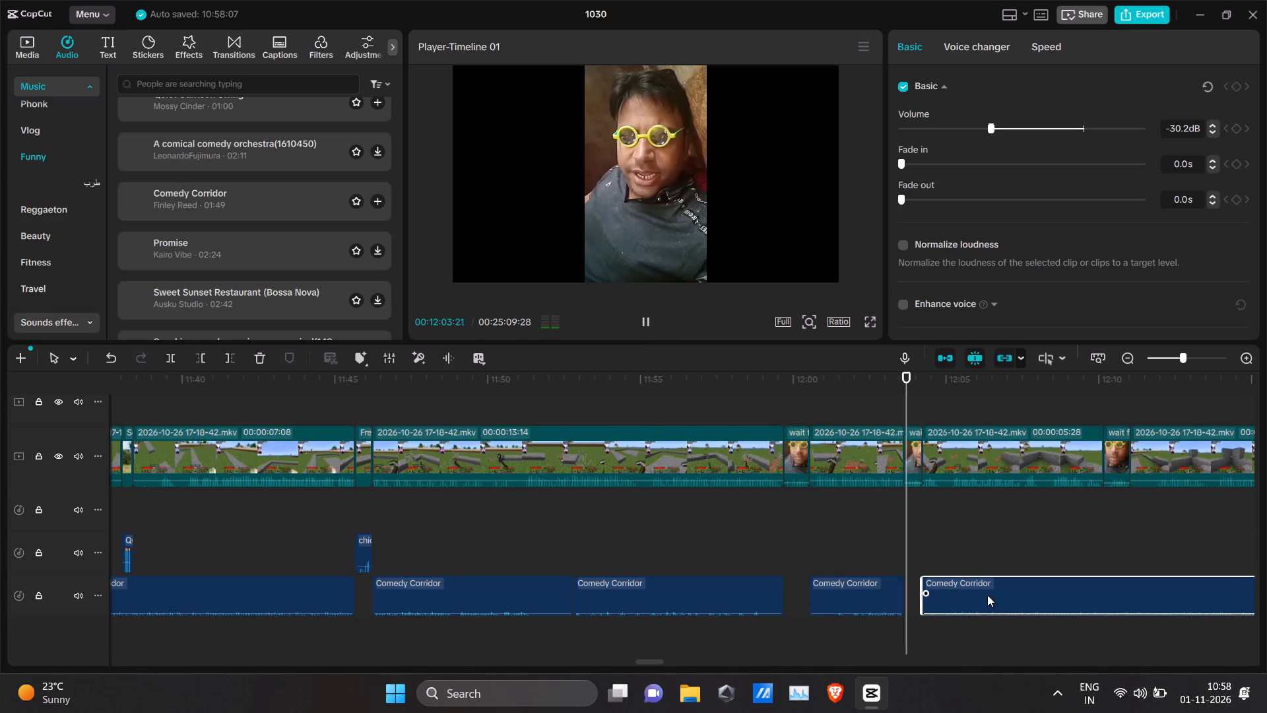
{"action": "scroll", "coordinate": [982, 555], "scroll_direction": "down", "scroll_amount": 6, "text": "alt"}
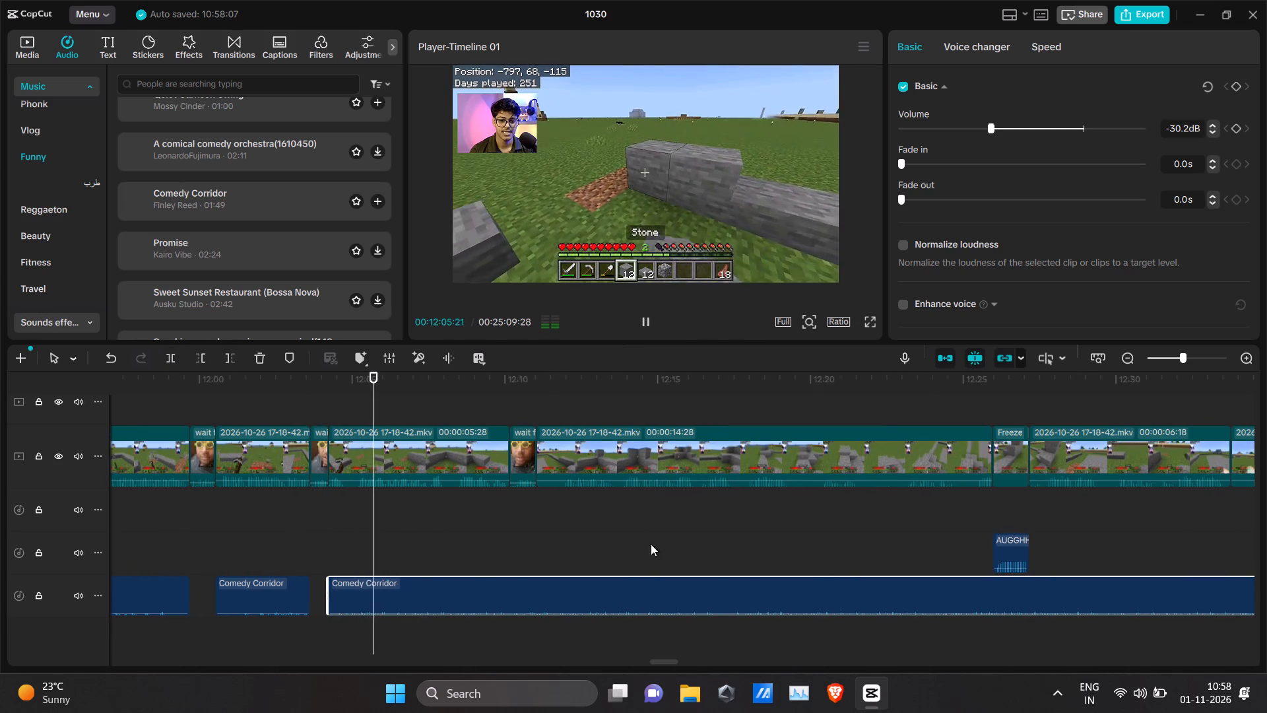
{"action": "left_click_drag", "start_coordinate": [489, 384], "coordinate": [505, 384]}
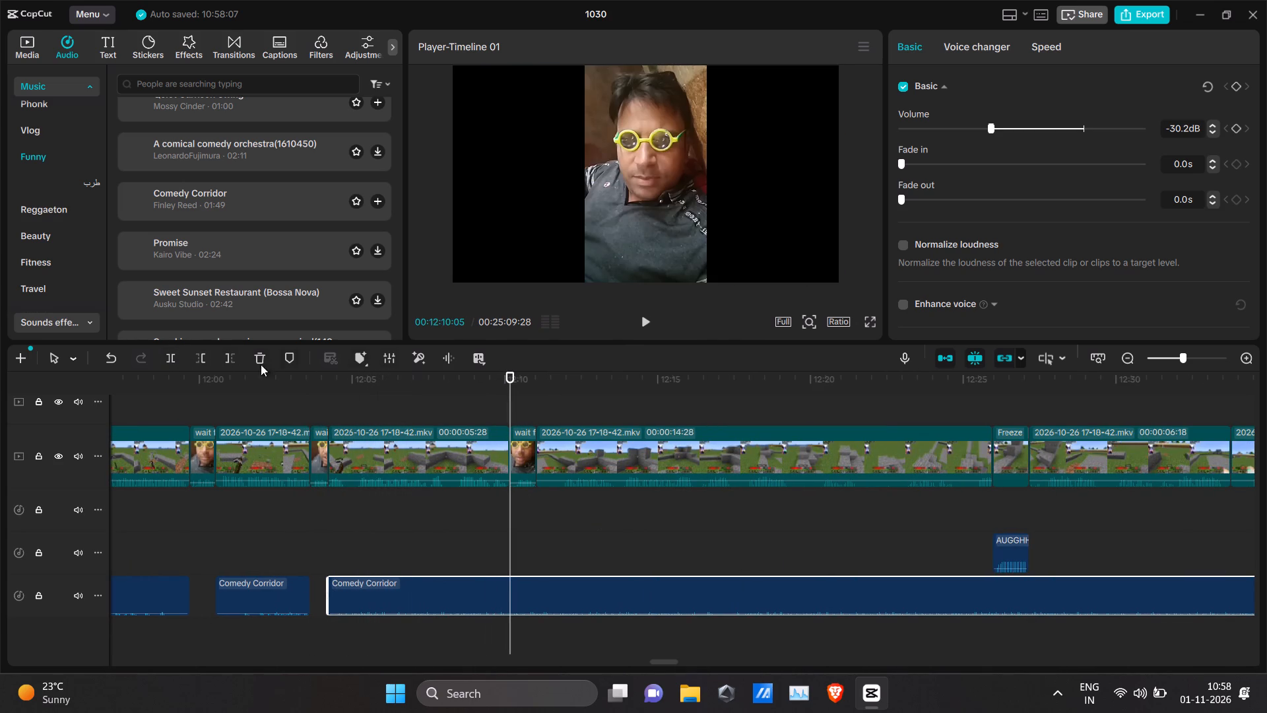
{"action": "left_click", "coordinate": [178, 353]}
{"action": "left_click_drag", "start_coordinate": [605, 595], "coordinate": [636, 594]}
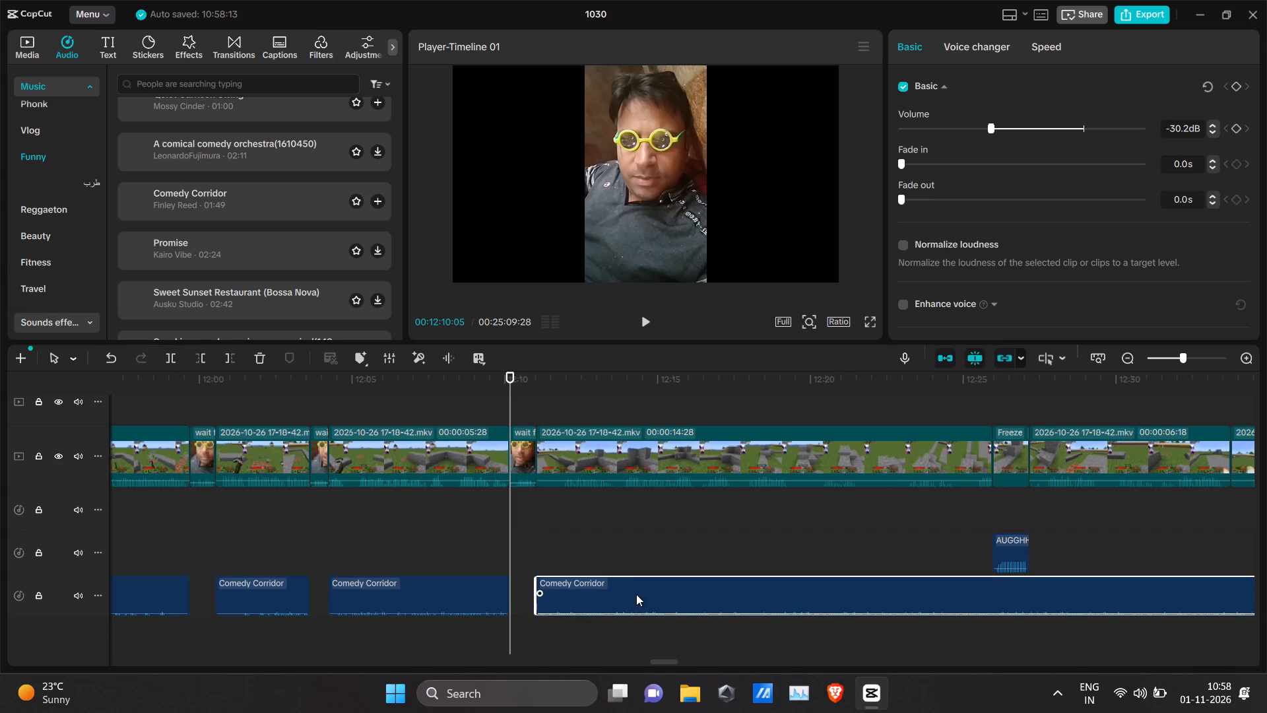
Split the music at 00:12:25:29 and move the second part to start where the "Abeyy kyaaa???" freeze frame ends.
{"action": "key", "text": "space"}
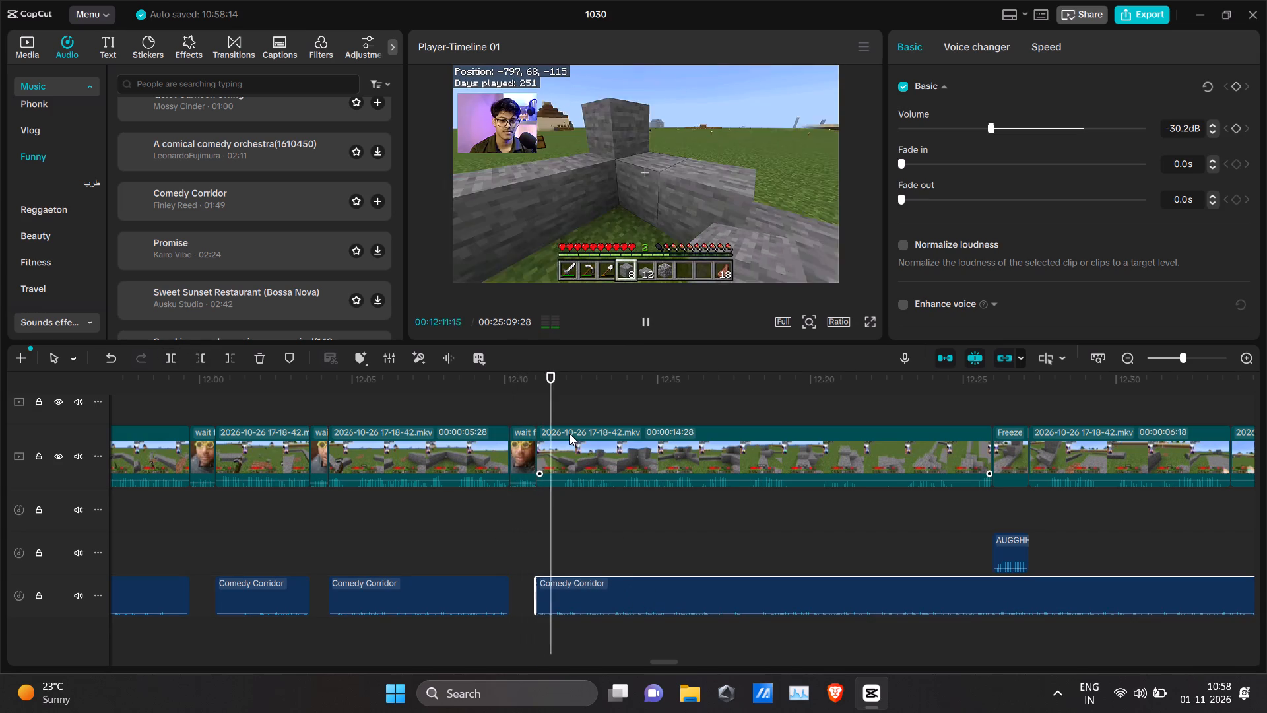
{"action": "scroll", "coordinate": [795, 469], "scroll_direction": "down", "scroll_amount": 3, "text": "alt"}
{"action": "left_click", "coordinate": [676, 386]}
{"action": "key", "text": "space"}
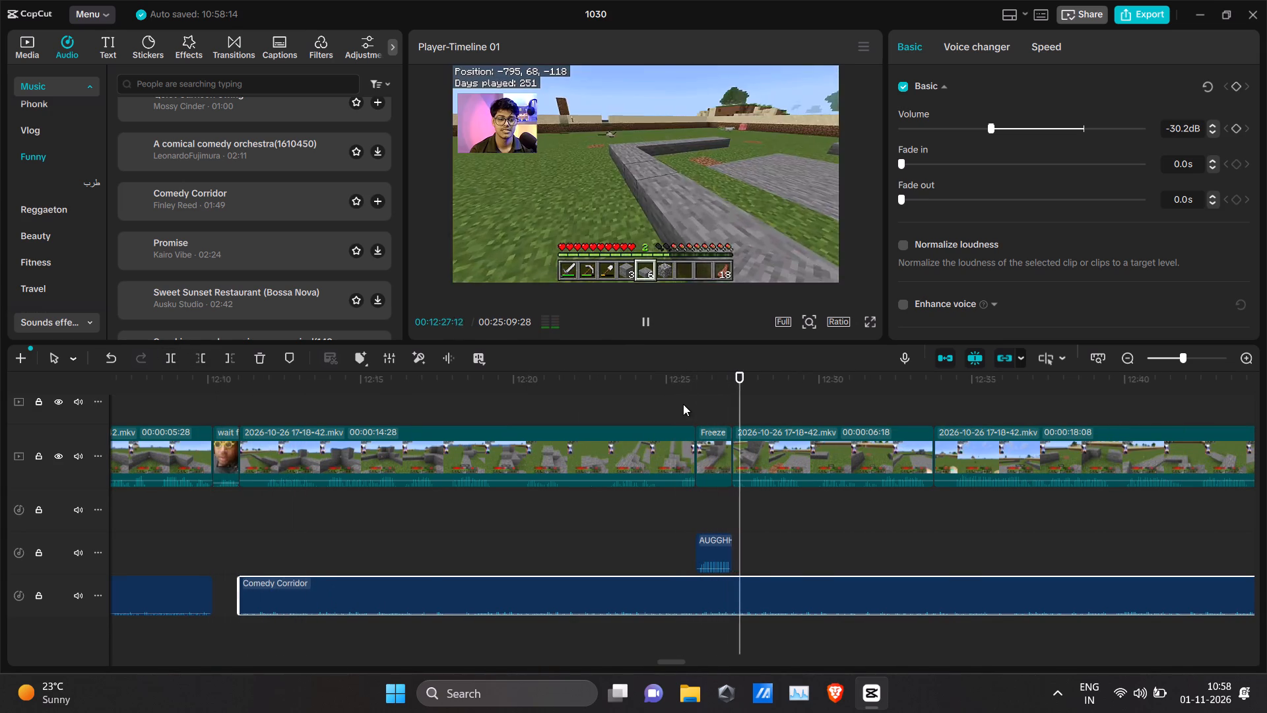
{"action": "left_click_drag", "start_coordinate": [682, 384], "coordinate": [698, 382]}
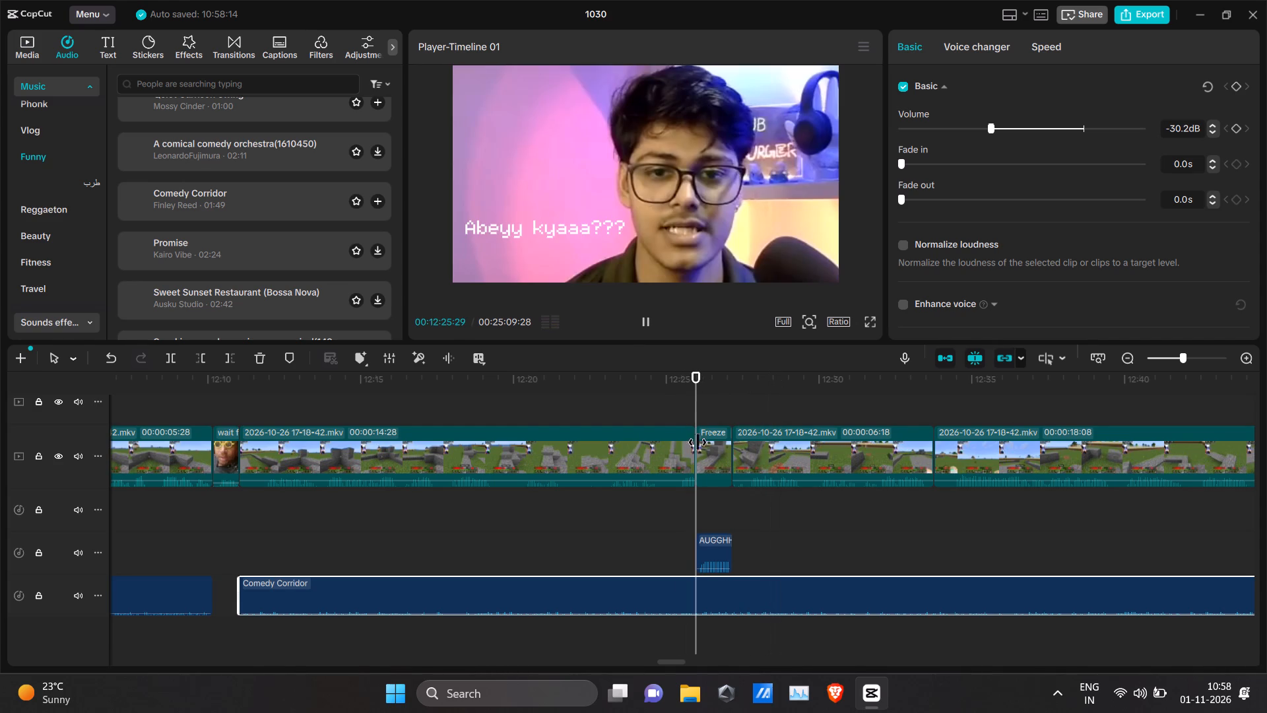
{"action": "left_click", "coordinate": [168, 356]}
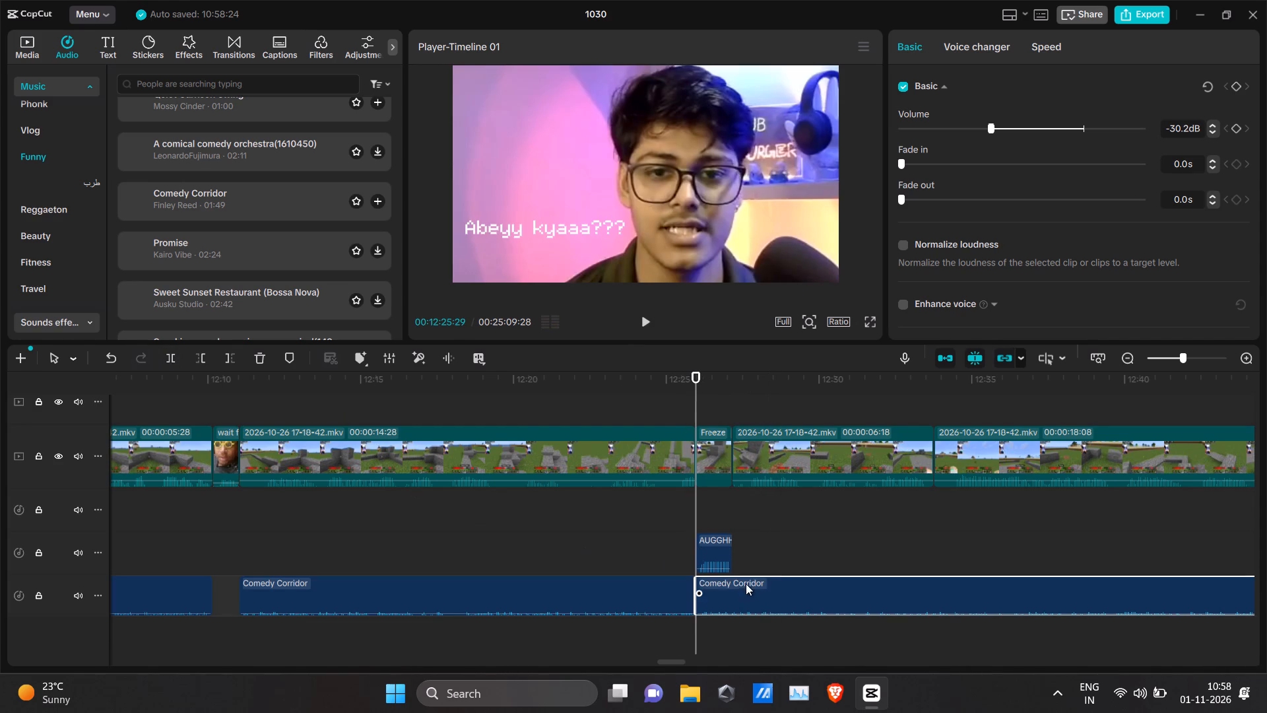
{"action": "left_click_drag", "start_coordinate": [749, 586], "coordinate": [781, 588]}
Play through the footage around the freeze frame with the [Sound effect near 00:12:52 to check how the music fits.
{"action": "key", "text": "space"}
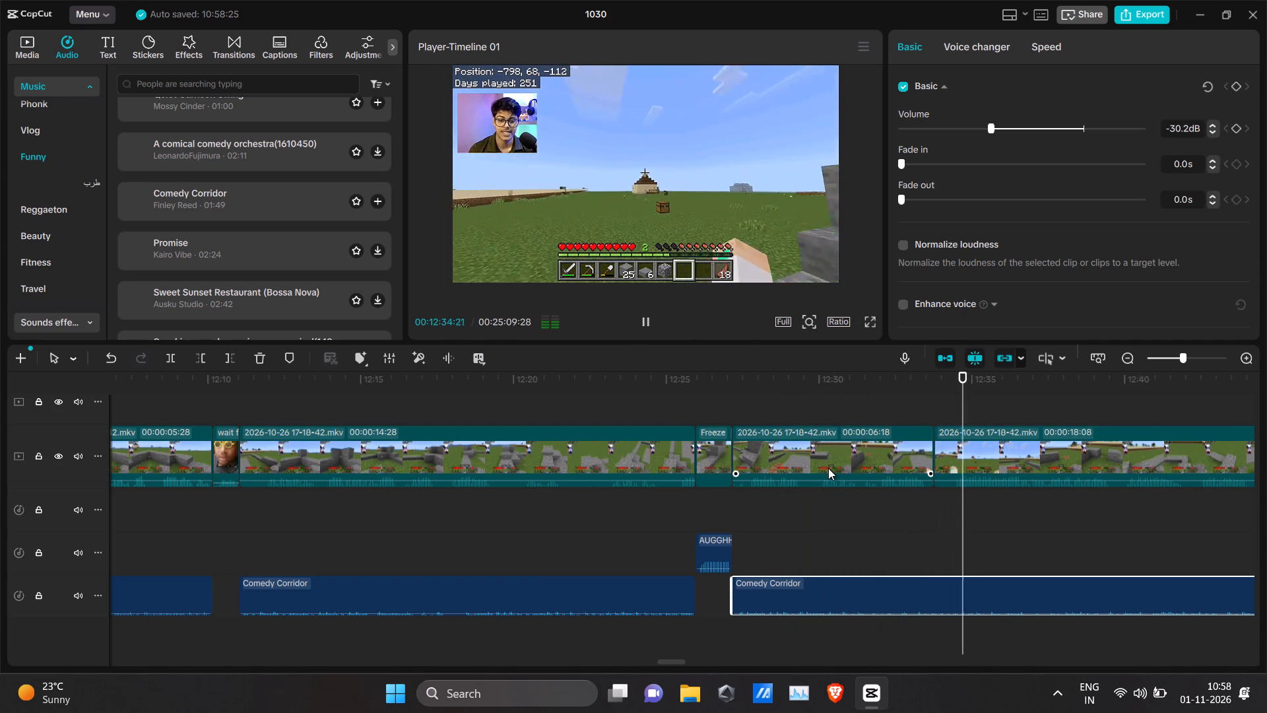
{"action": "scroll", "coordinate": [833, 471], "scroll_direction": "down", "scroll_amount": 6, "text": "alt"}
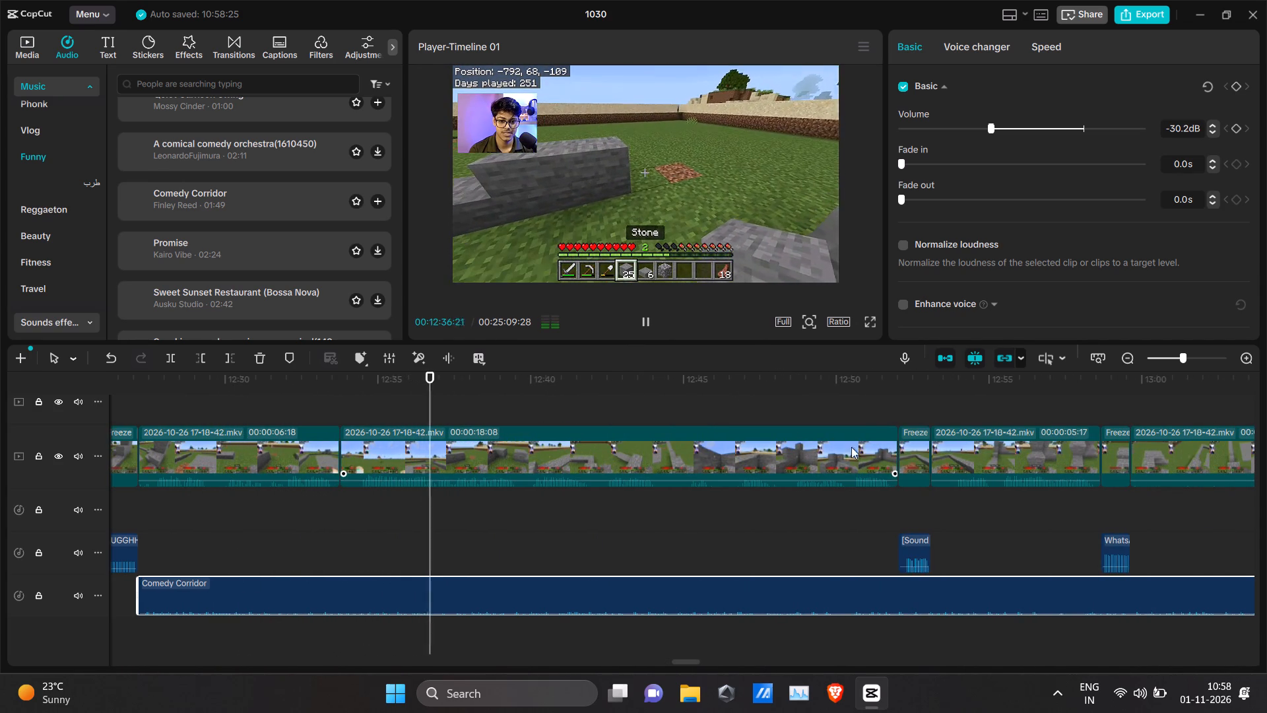
{"action": "left_click", "coordinate": [864, 390]}
{"action": "key", "text": "space"}
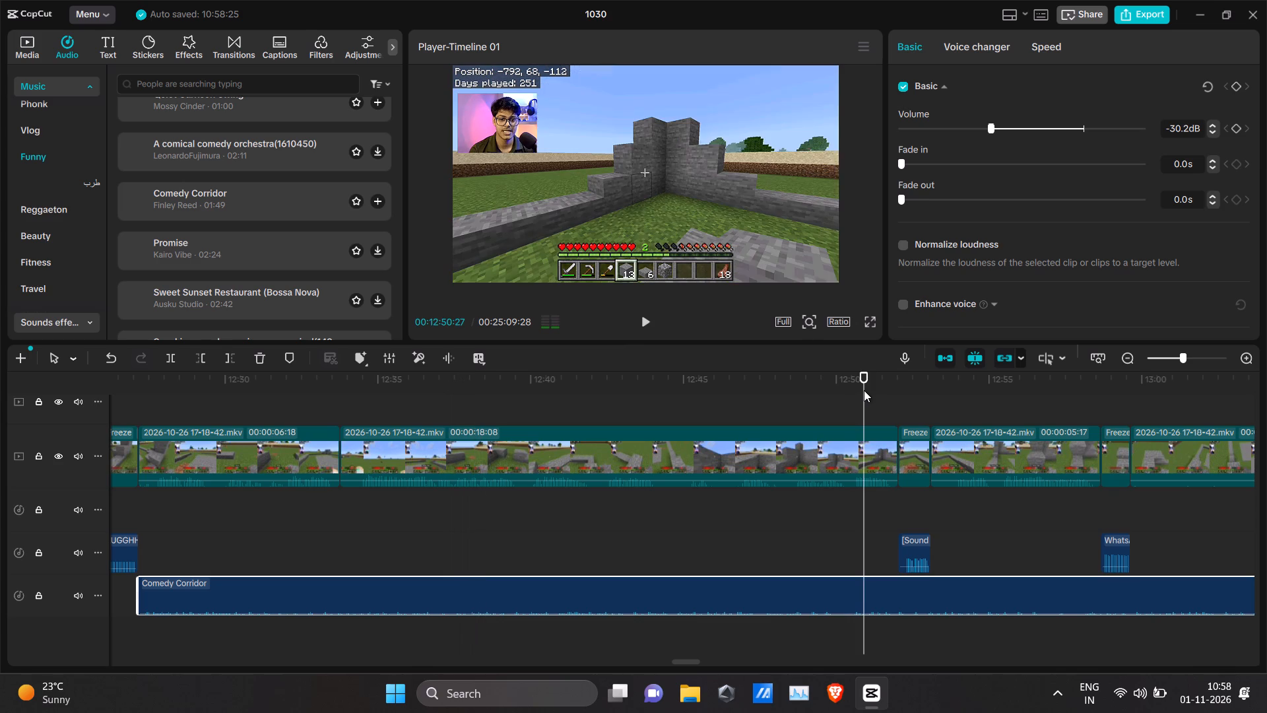
{"action": "key", "text": "space"}
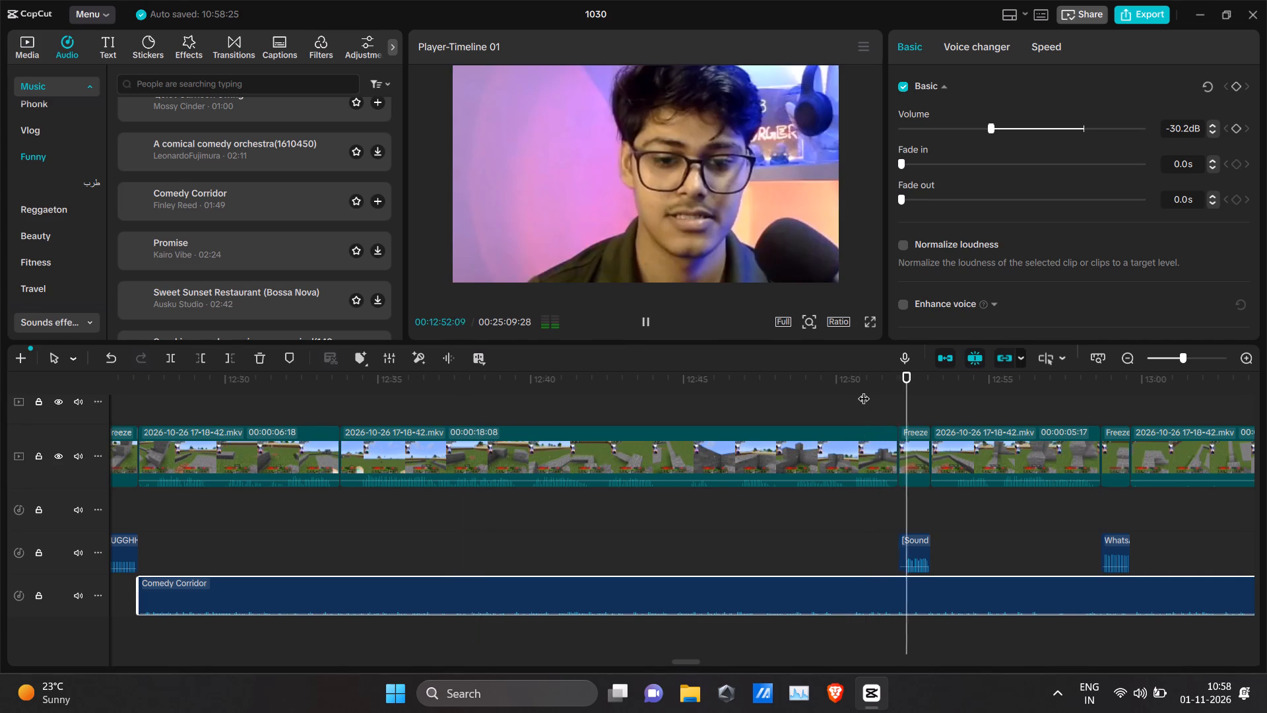
{"action": "key", "text": "space"}
{"action": "left_click", "coordinate": [926, 394]}
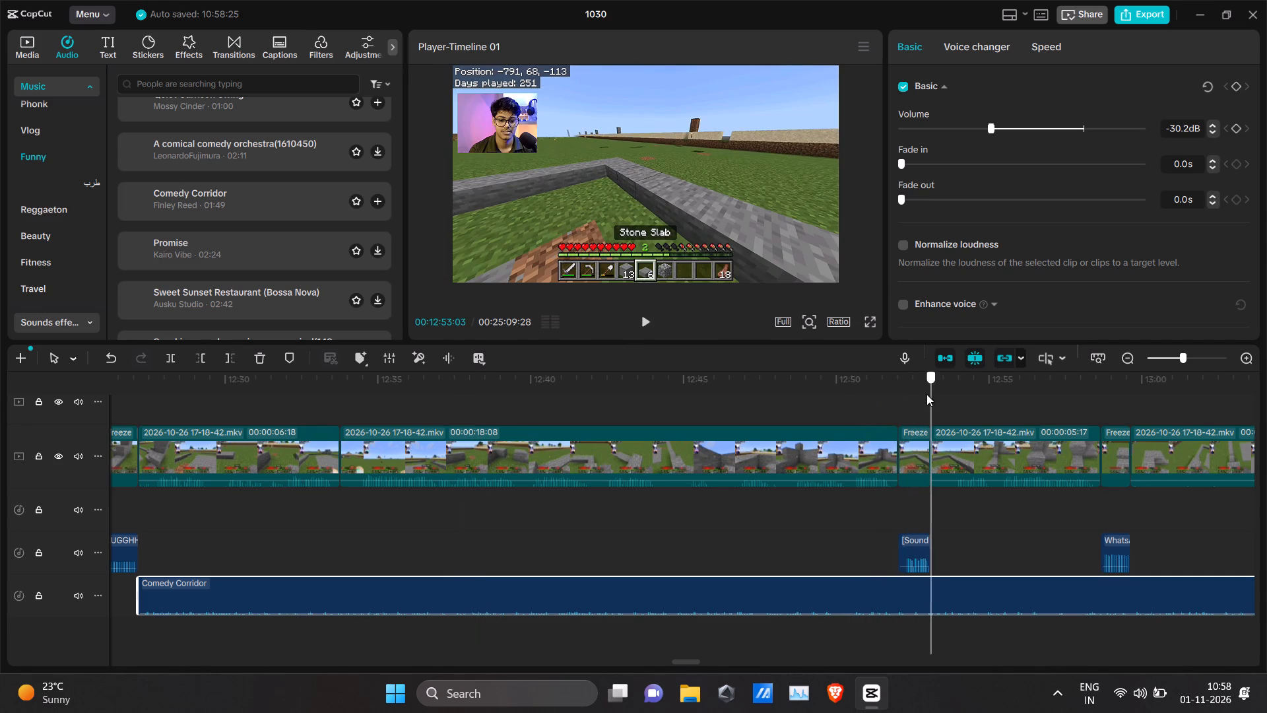
{"action": "left_click_drag", "start_coordinate": [926, 394], "coordinate": [903, 400]}
{"action": "key", "text": "space"}
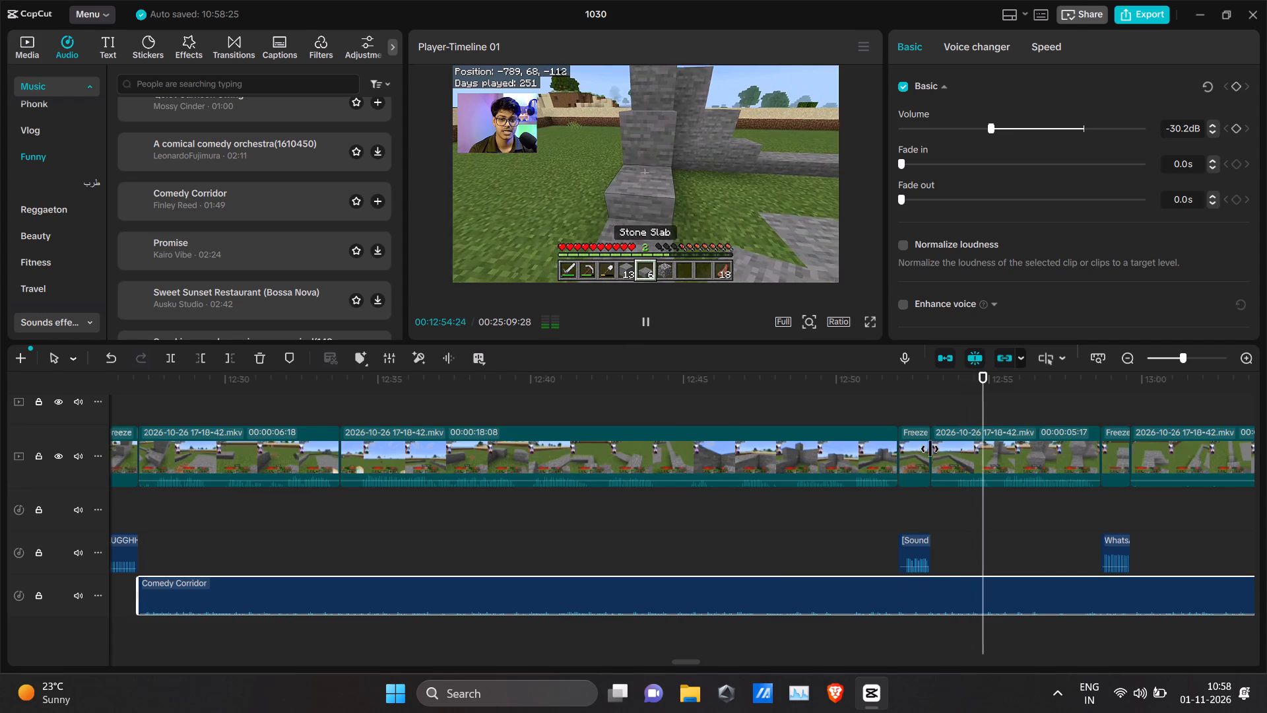
Split the music at 00:12:58:20 and move the second part to start where the "SERIOUSLY??" freeze frame ends.
{"action": "scroll", "coordinate": [930, 452], "scroll_direction": "down", "scroll_amount": 4, "text": "alt"}
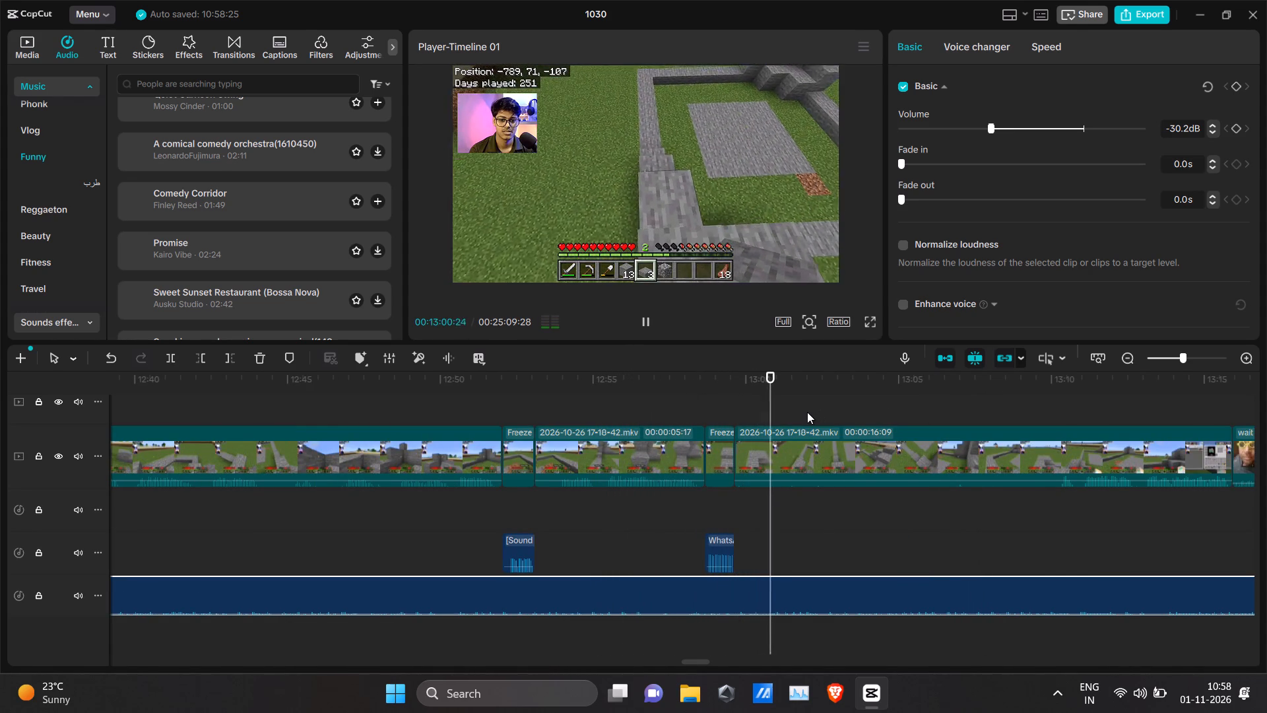
{"action": "left_click_drag", "start_coordinate": [820, 399], "coordinate": [758, 404]}
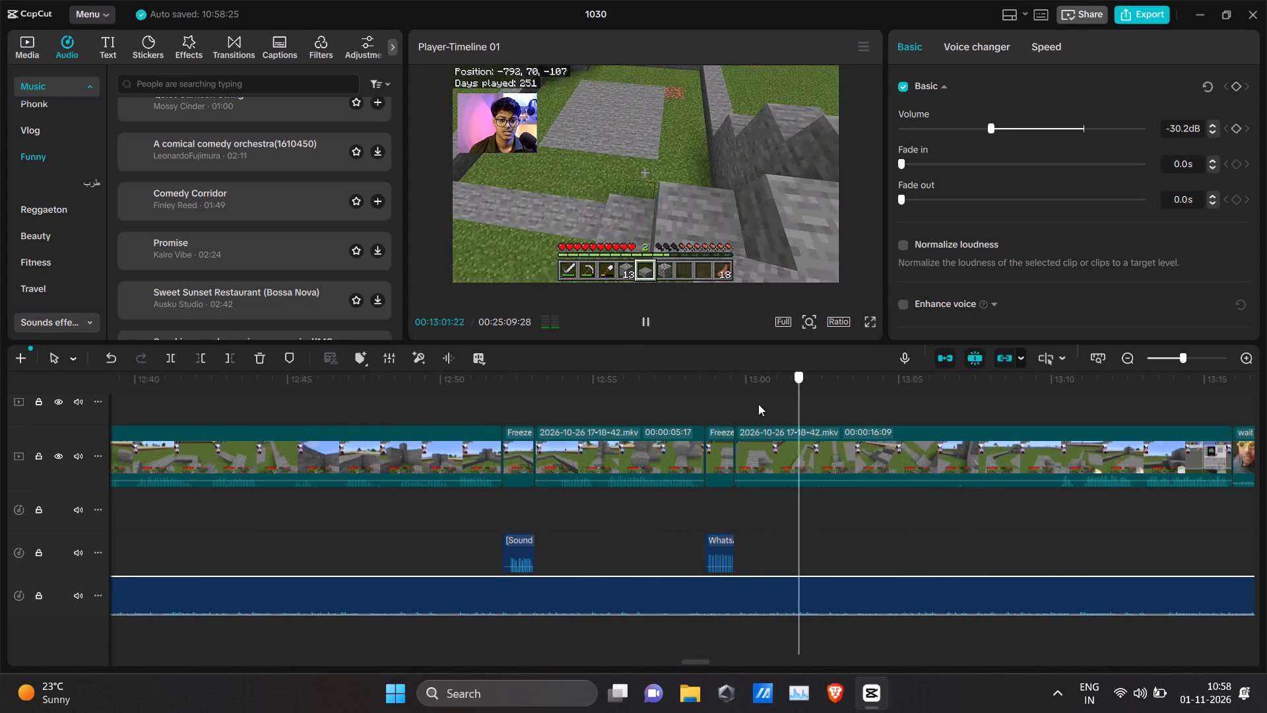
{"action": "left_click_drag", "start_coordinate": [758, 404], "coordinate": [703, 407]}
{"action": "left_click", "coordinate": [164, 356]}
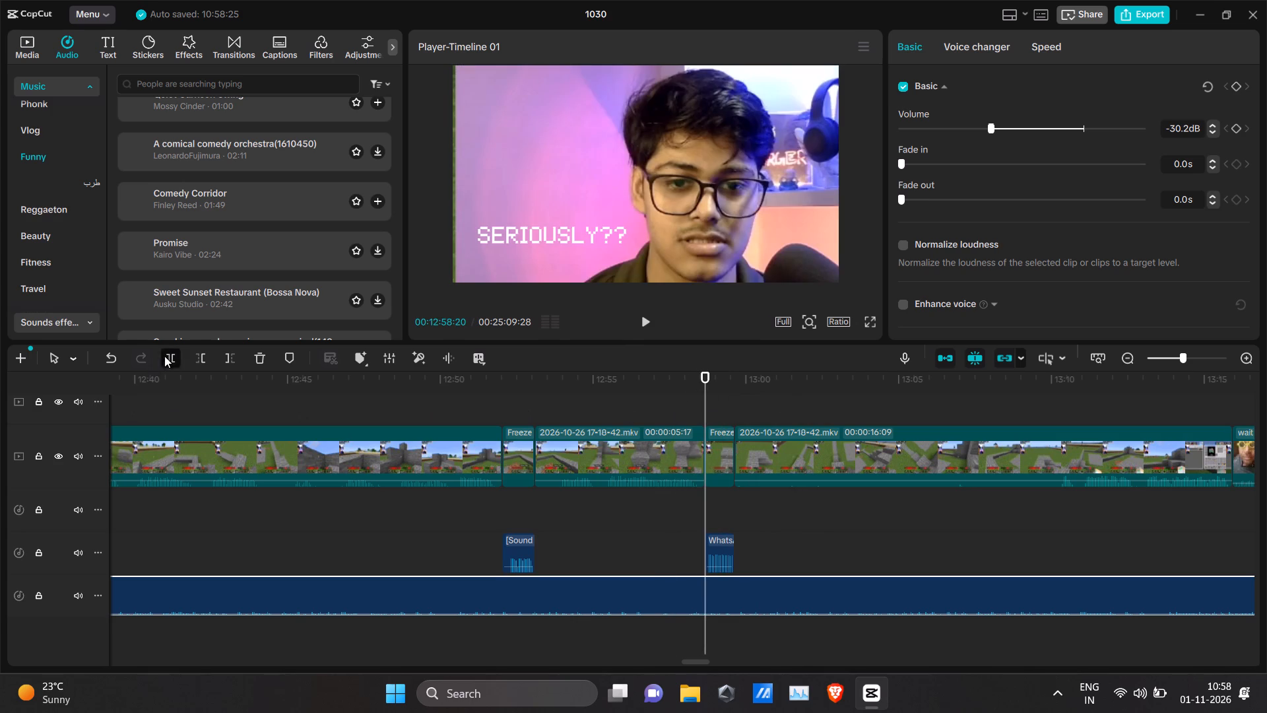
{"action": "left_click_drag", "start_coordinate": [743, 600], "coordinate": [779, 599]}
{"action": "left_click_drag", "start_coordinate": [779, 599], "coordinate": [769, 598]}
Split the music at 00:13:15:28 and move the second part to start where the next "wait" meme clip ends.
{"action": "key", "text": "space"}
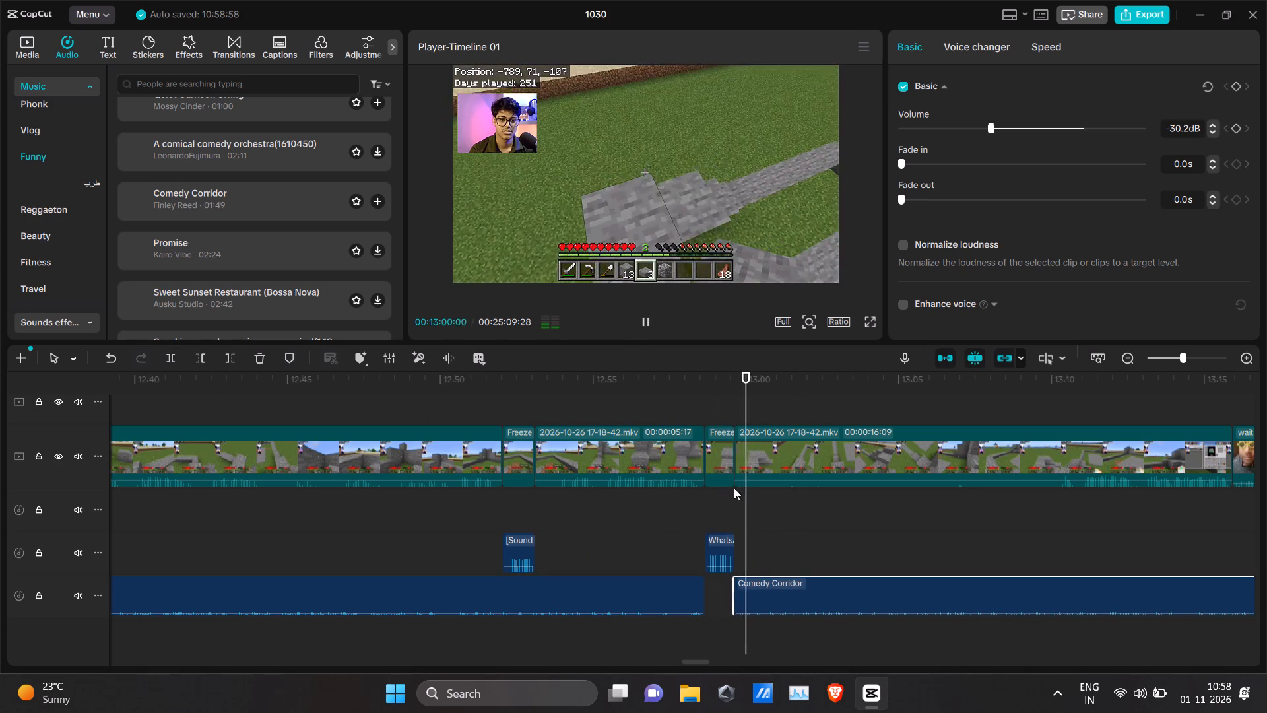
{"action": "scroll", "coordinate": [799, 489], "scroll_direction": "down", "scroll_amount": 6, "text": "alt"}
{"action": "left_click", "coordinate": [597, 389]}
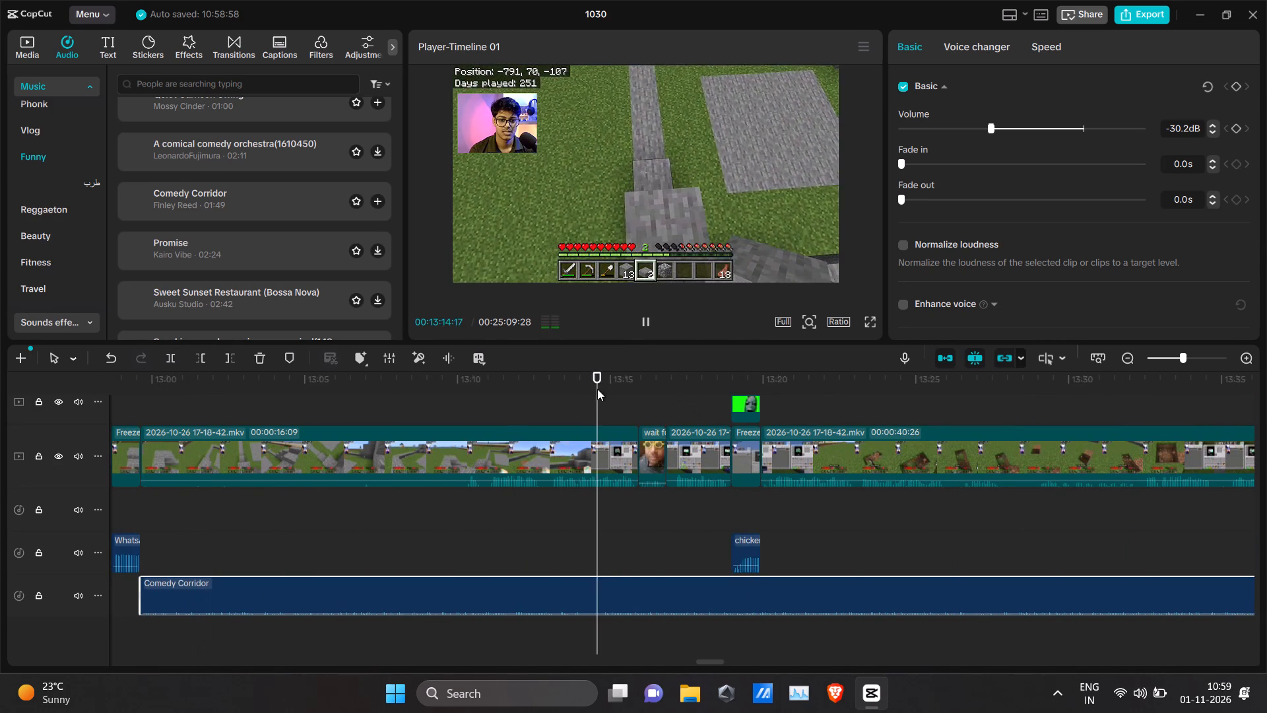
{"action": "key", "text": "space"}
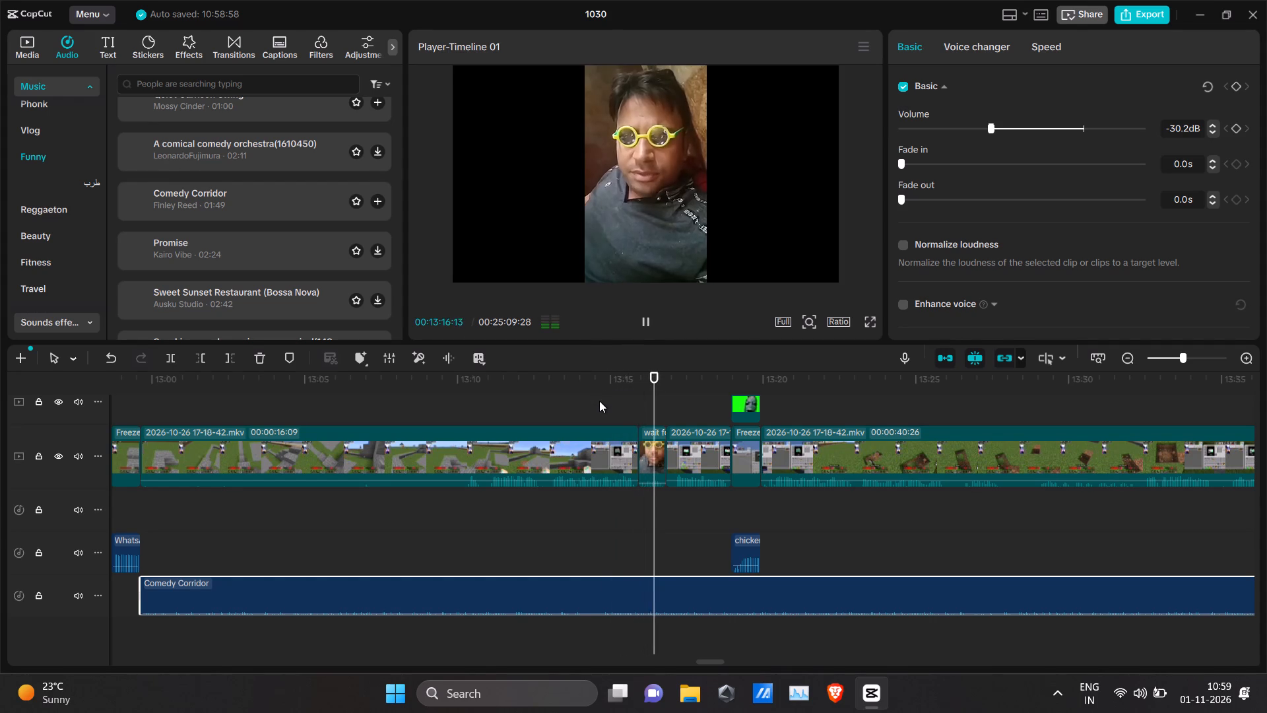
{"action": "key", "text": "space"}
{"action": "left_click_drag", "start_coordinate": [649, 391], "coordinate": [635, 390]}
{"action": "left_click", "coordinate": [172, 351]}
{"action": "left_click_drag", "start_coordinate": [748, 595], "coordinate": [775, 594]}
Split the music at 00:13:18:29, move the second part to start where the green-screen Plankton freeze frame ends, and play the section back.
{"action": "left_click_drag", "start_coordinate": [640, 397], "coordinate": [646, 401]}
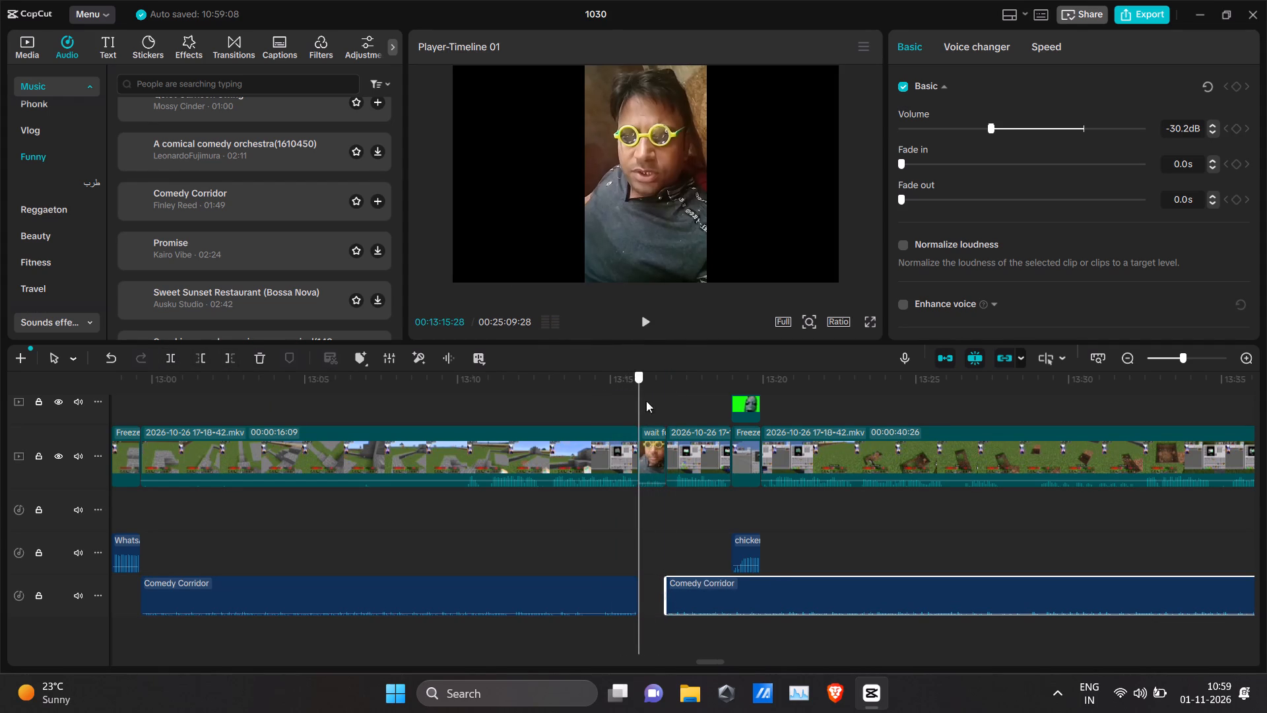
{"action": "left_click_drag", "start_coordinate": [646, 401], "coordinate": [738, 413]}
{"action": "left_click", "coordinate": [738, 413]}
{"action": "left_click_drag", "start_coordinate": [735, 382], "coordinate": [729, 381]}
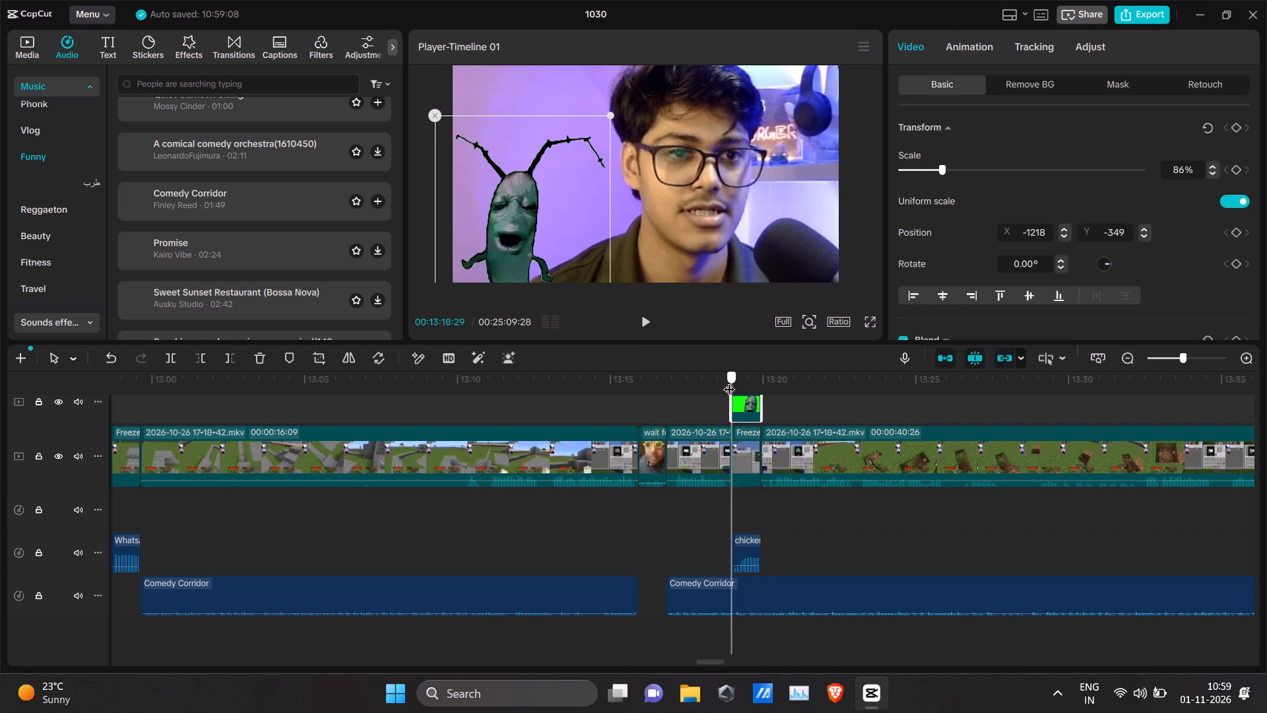
{"action": "left_click_drag", "start_coordinate": [729, 381], "coordinate": [727, 381]}
{"action": "left_click", "coordinate": [727, 381]}
{"action": "left_click", "coordinate": [825, 403]}
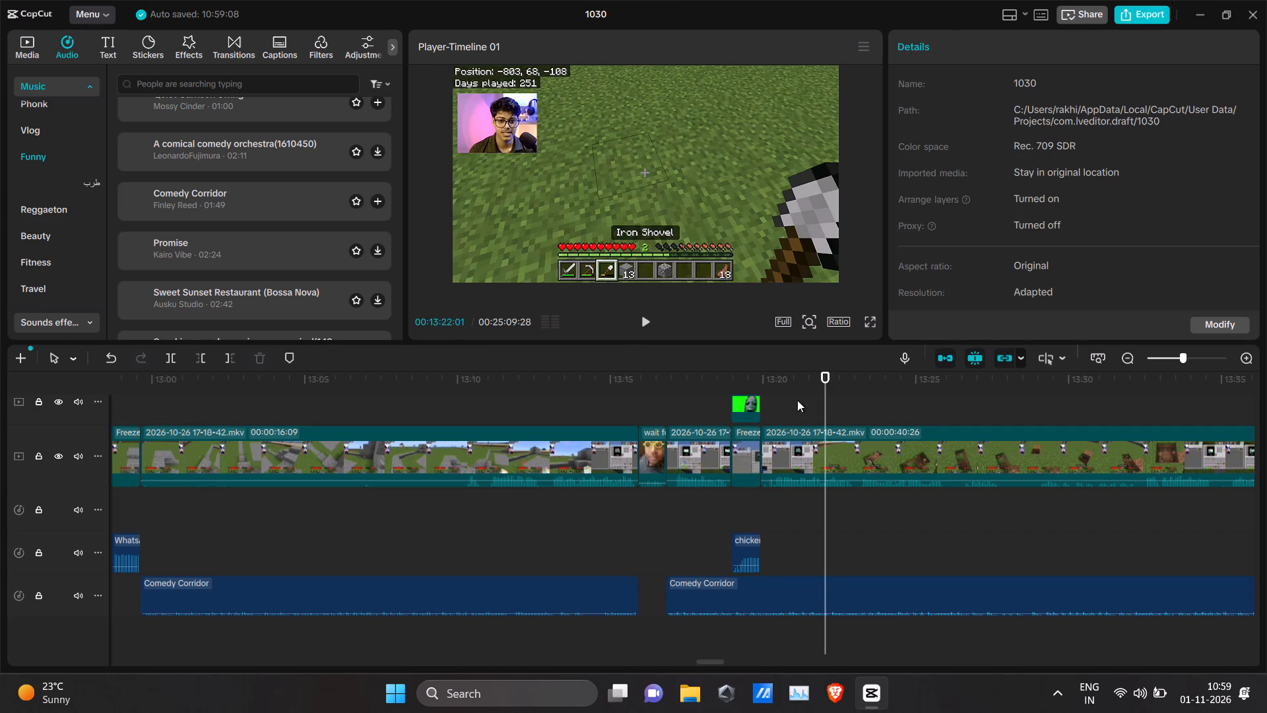
{"action": "left_click", "coordinate": [716, 378]}
{"action": "left_click_drag", "start_coordinate": [720, 378], "coordinate": [731, 381]}
{"action": "left_click", "coordinate": [762, 595]}
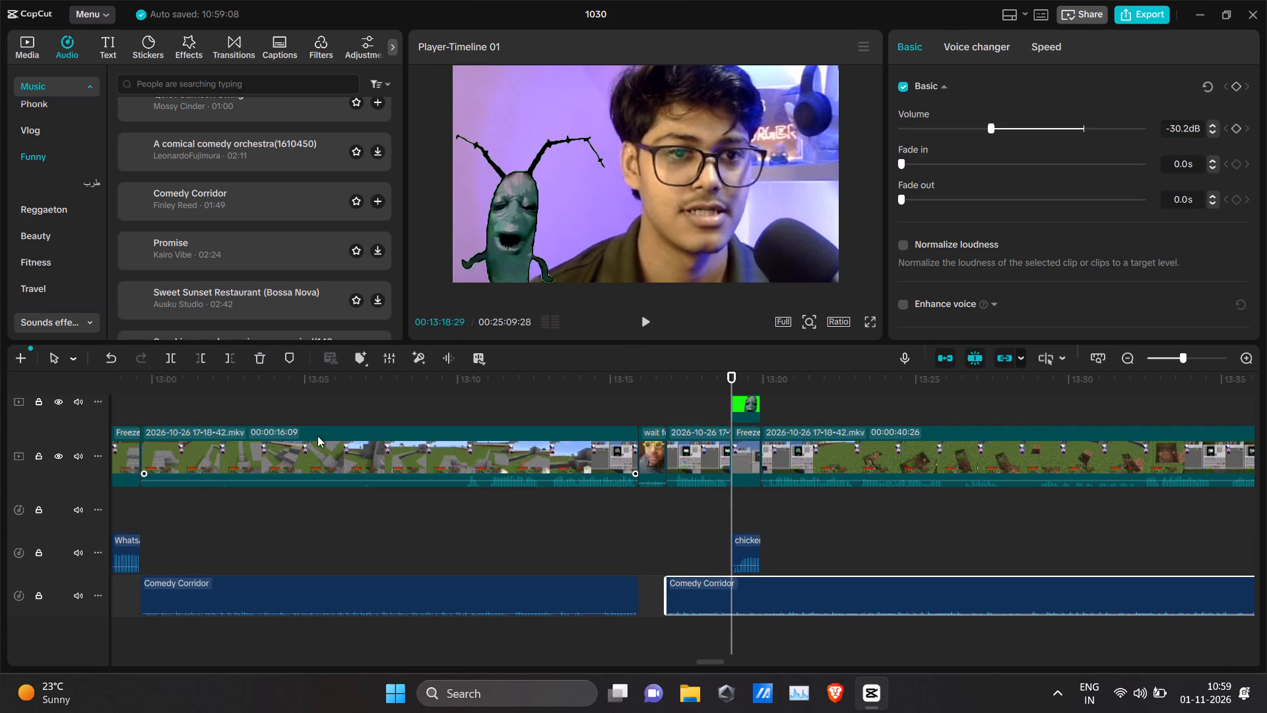
{"action": "left_click", "coordinate": [176, 357]}
{"action": "left_click_drag", "start_coordinate": [791, 607], "coordinate": [815, 607]}
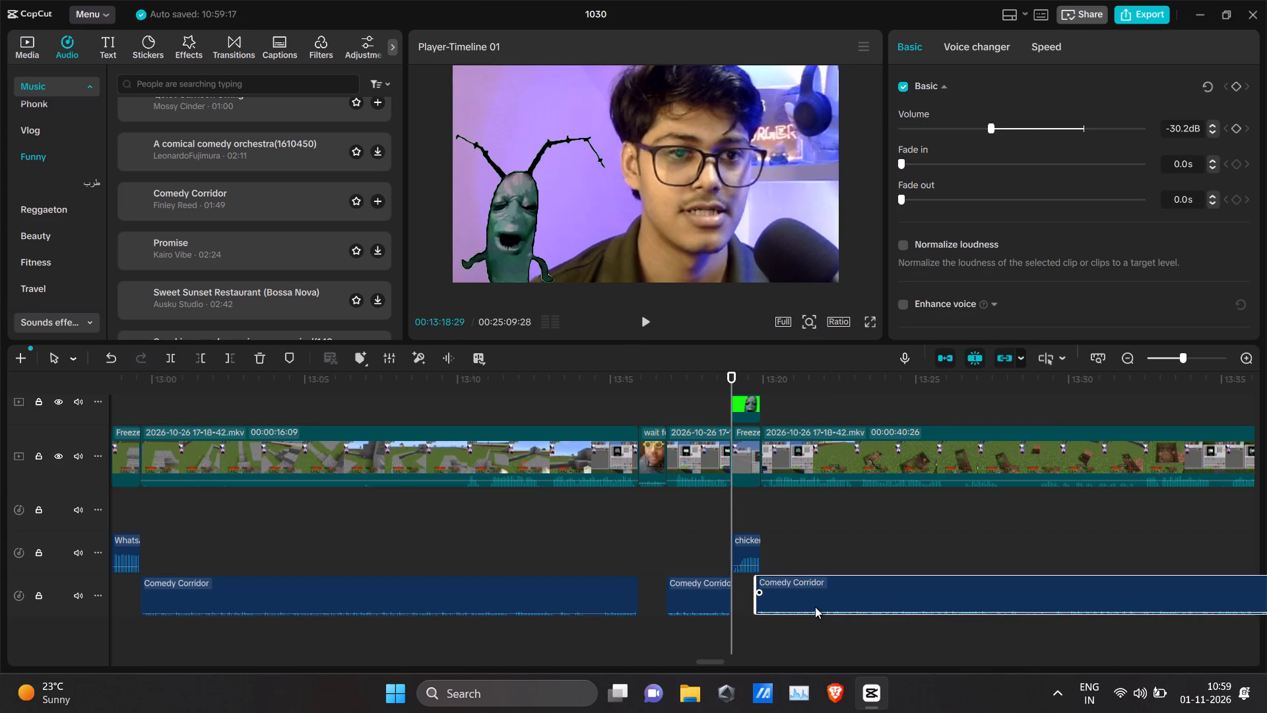
{"action": "left_click_drag", "start_coordinate": [815, 607], "coordinate": [817, 607]}
{"action": "left_click", "coordinate": [615, 407]}
{"action": "key", "text": "space"}
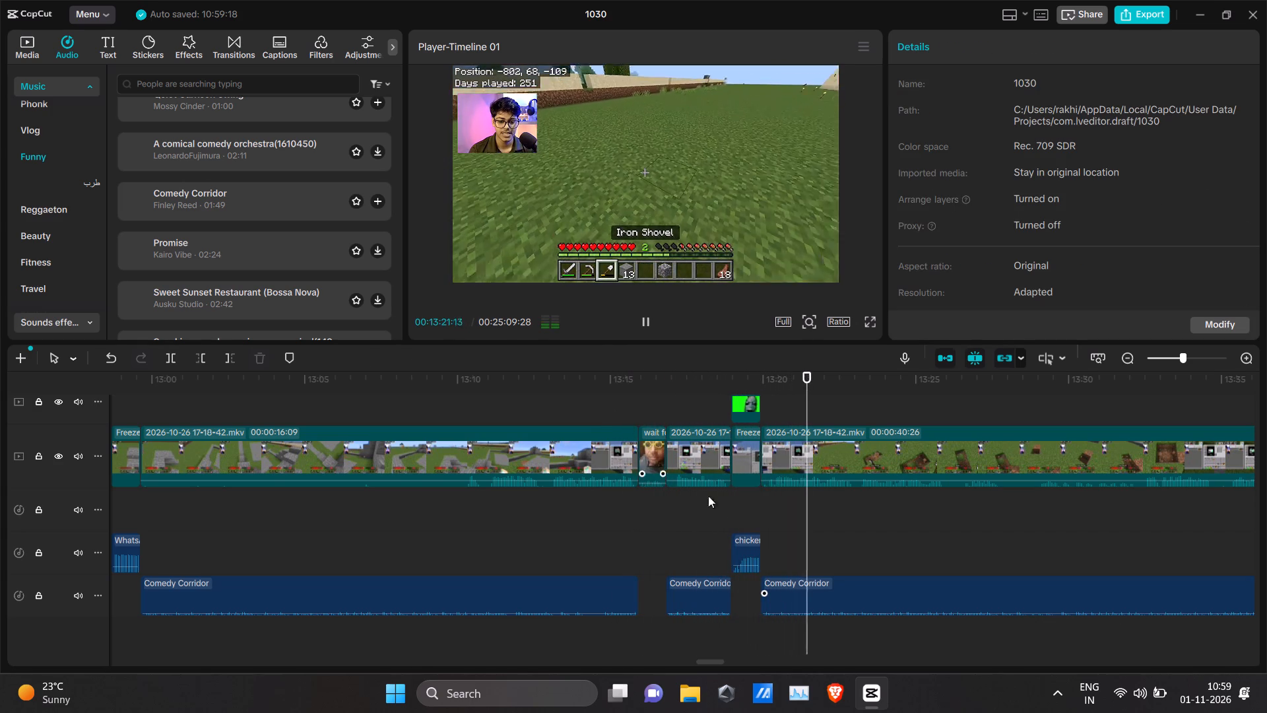
Add another Comedy Corridor music clip starting where the current background music ends, between 13:45 and 13:50.
{"action": "scroll", "coordinate": [747, 520], "scroll_direction": "down", "scroll_amount": 4, "text": "alt"}
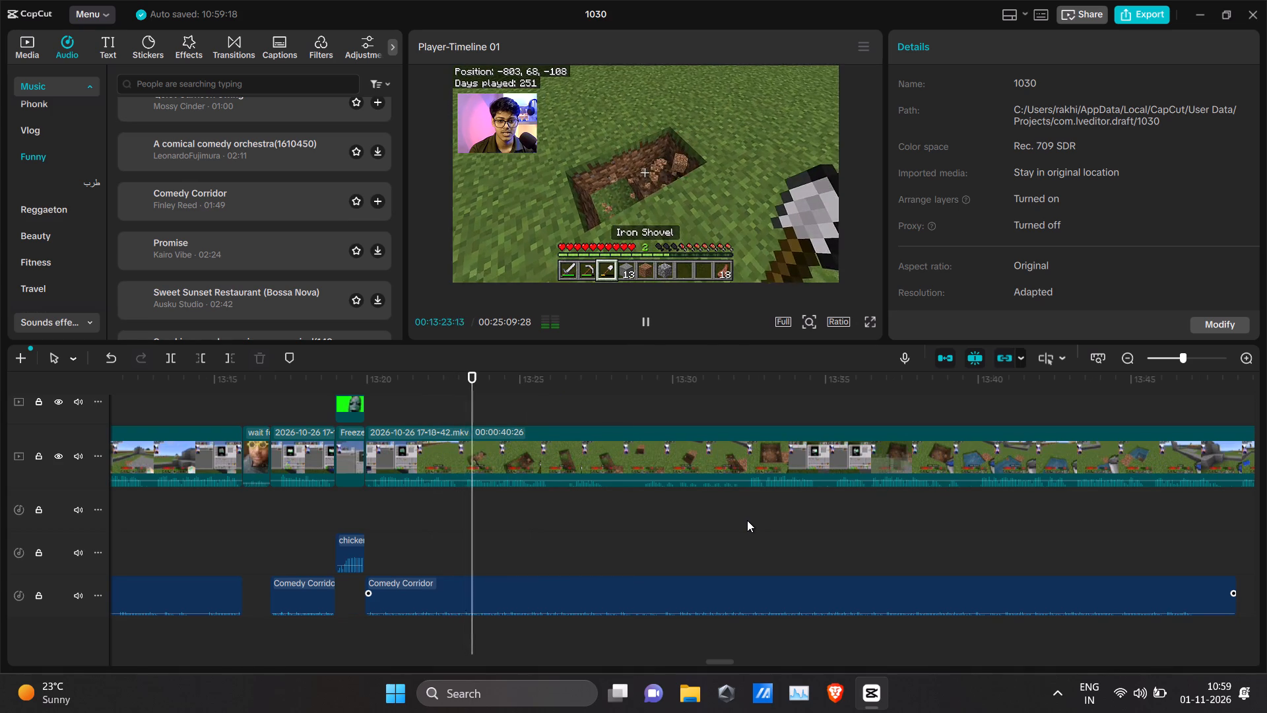
{"action": "scroll", "coordinate": [747, 520], "scroll_direction": "down", "scroll_amount": 2, "text": "alt"}
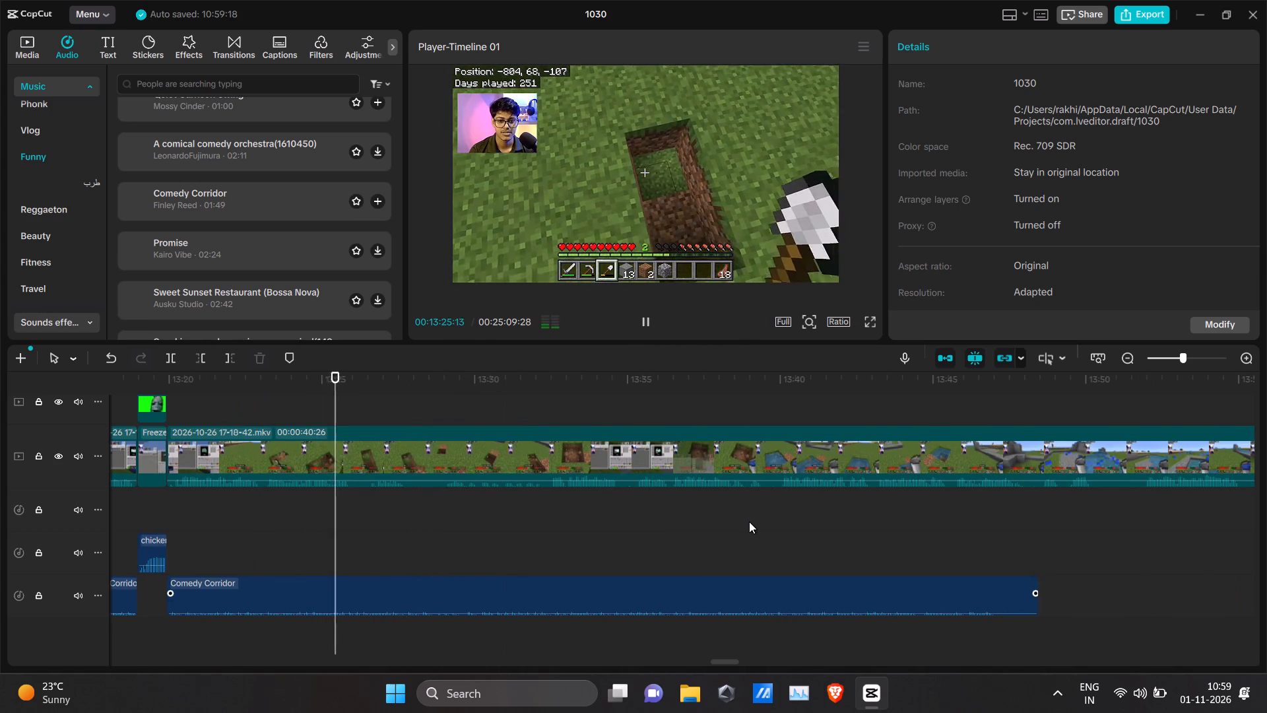
{"action": "scroll", "coordinate": [749, 522], "scroll_direction": "down", "scroll_amount": 4, "text": "alt"}
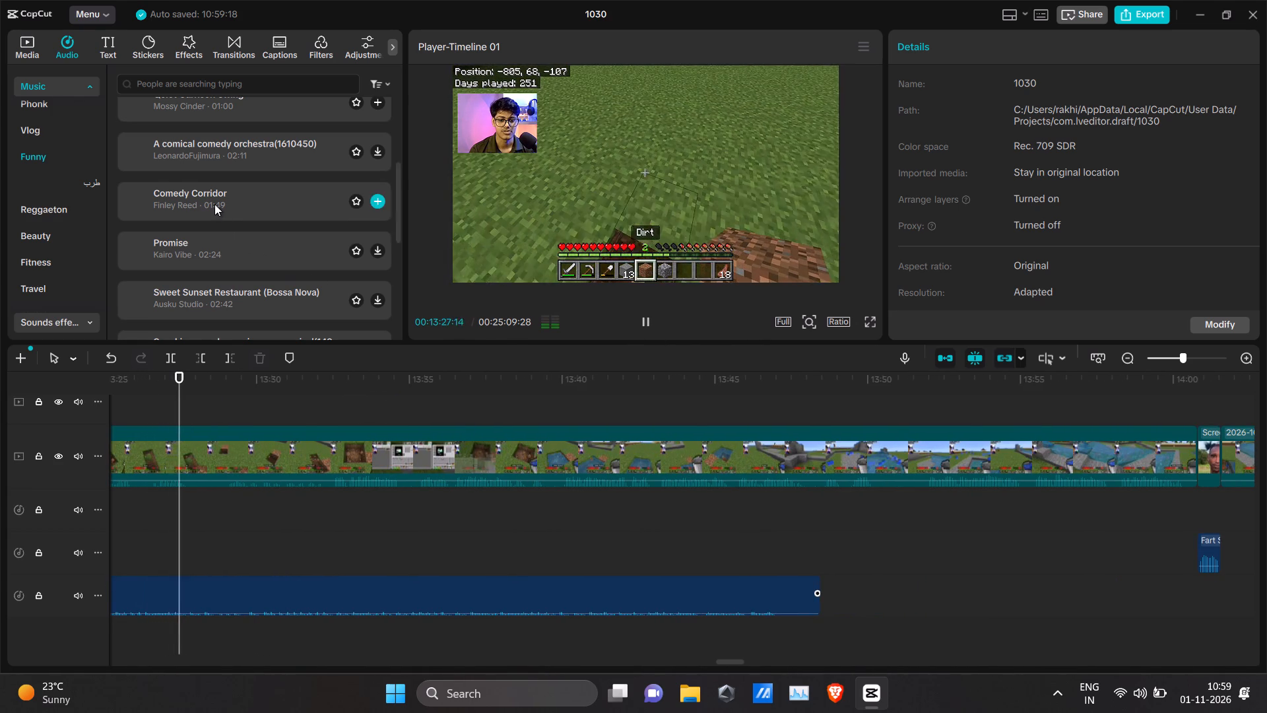
{"action": "left_click_drag", "start_coordinate": [214, 204], "coordinate": [820, 594]}
{"action": "key", "text": "space"}
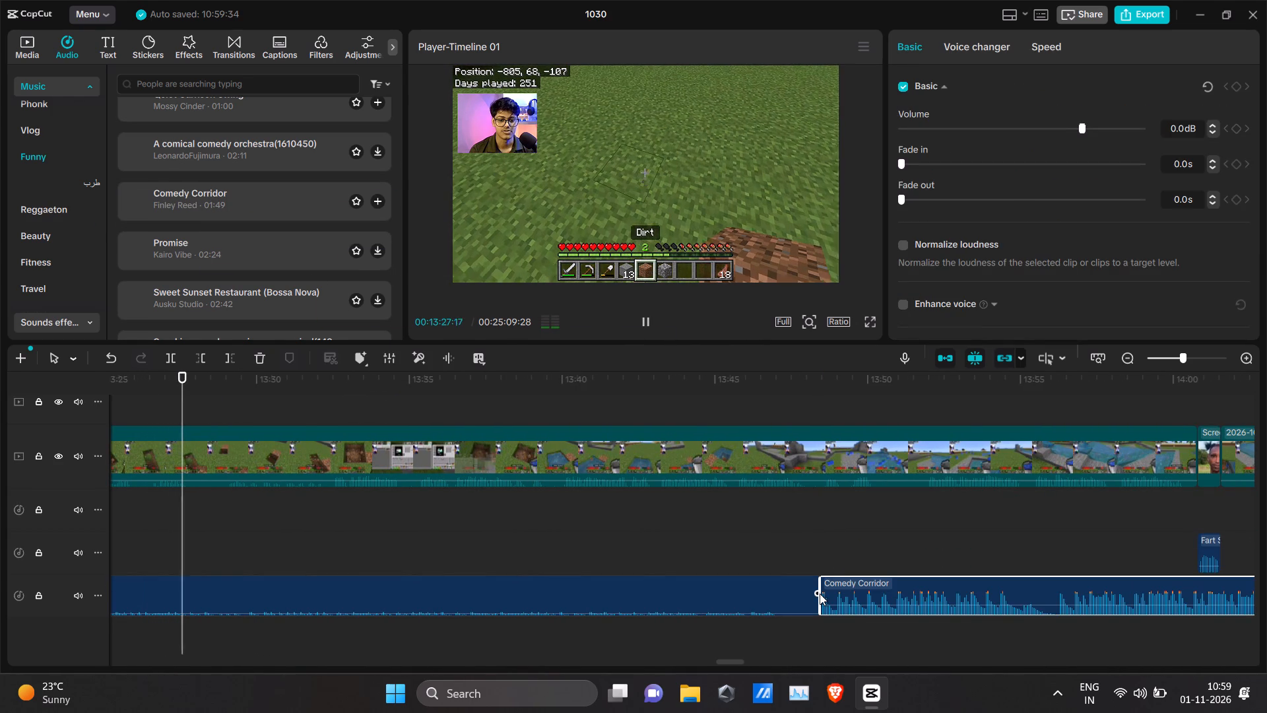
Lower the new Comedy Corridor clip's volume to -30.2 dB.
{"action": "left_click", "coordinate": [1000, 125]}
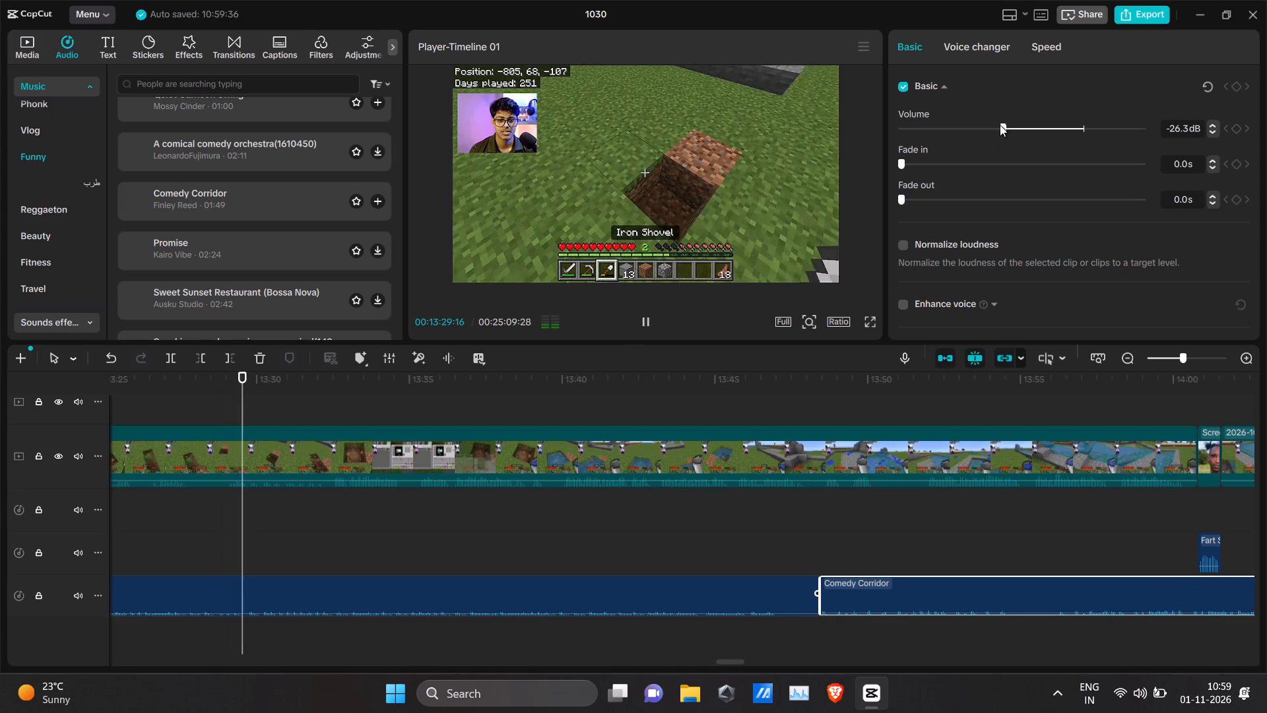
{"action": "left_click", "coordinate": [991, 128]}
{"action": "left_click", "coordinate": [987, 128]}
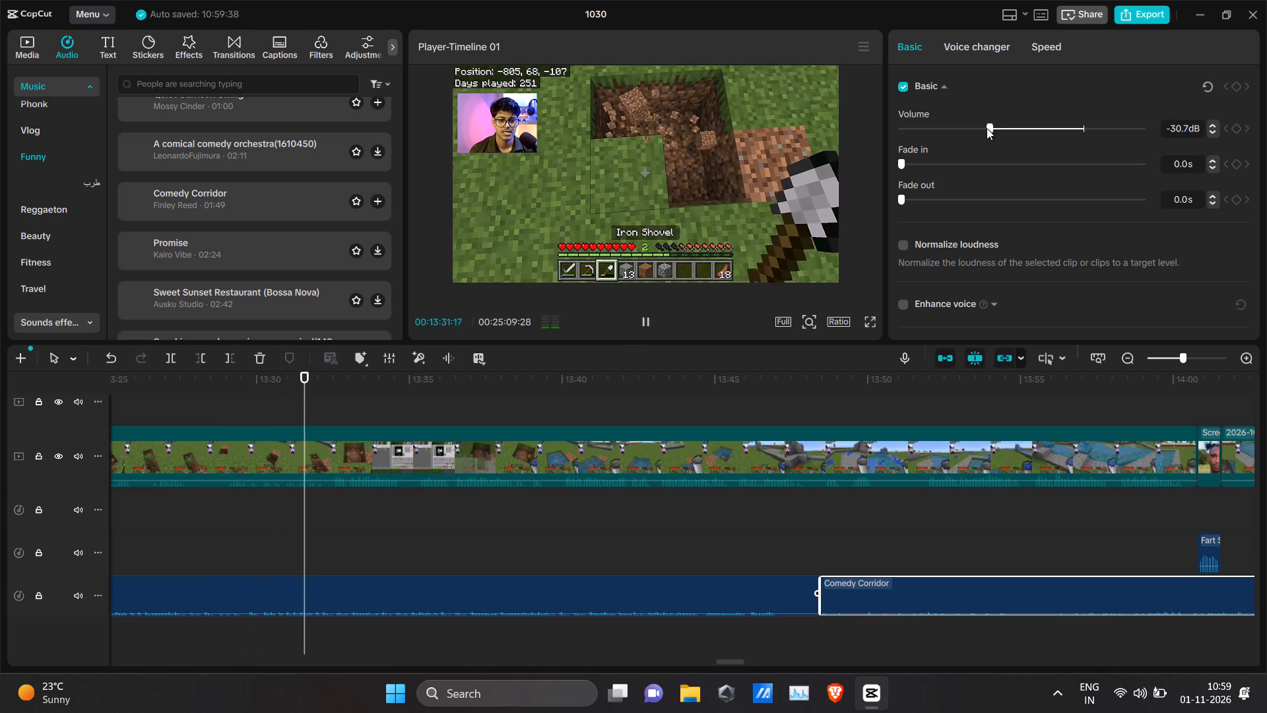
{"action": "left_click", "coordinate": [987, 128]}
{"action": "left_click", "coordinate": [989, 128]}
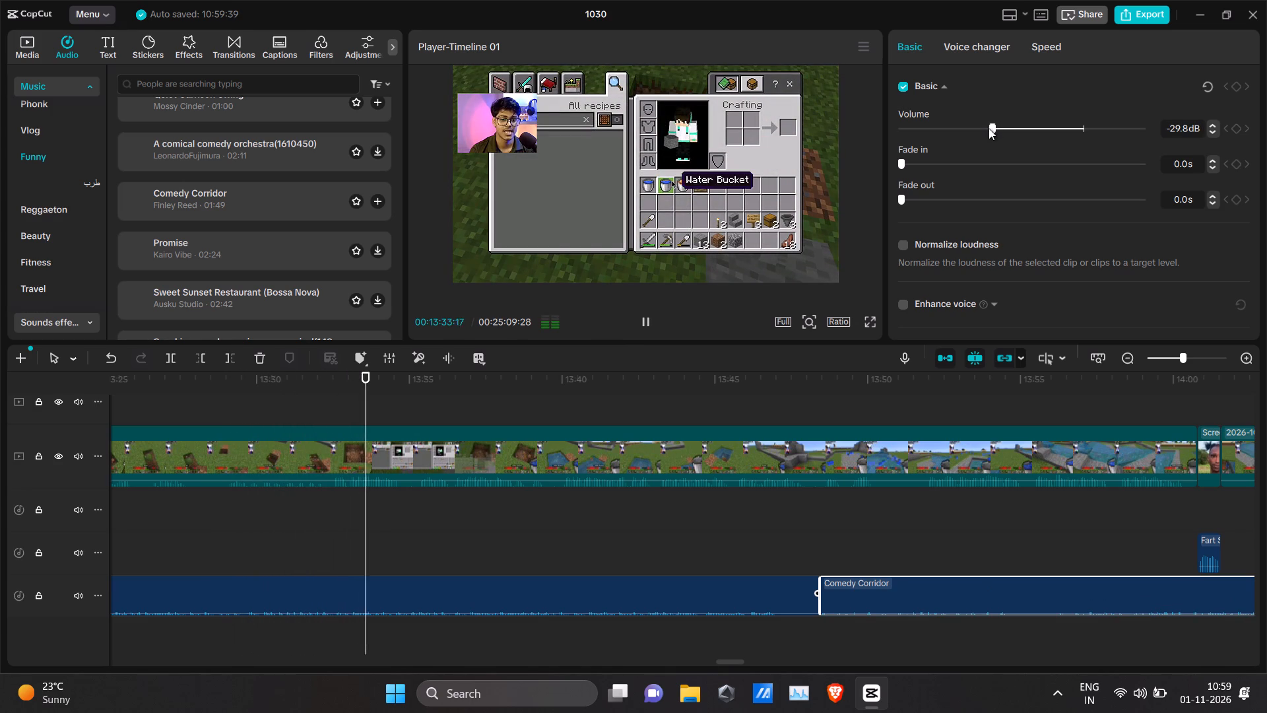
{"action": "left_click", "coordinate": [988, 128]}
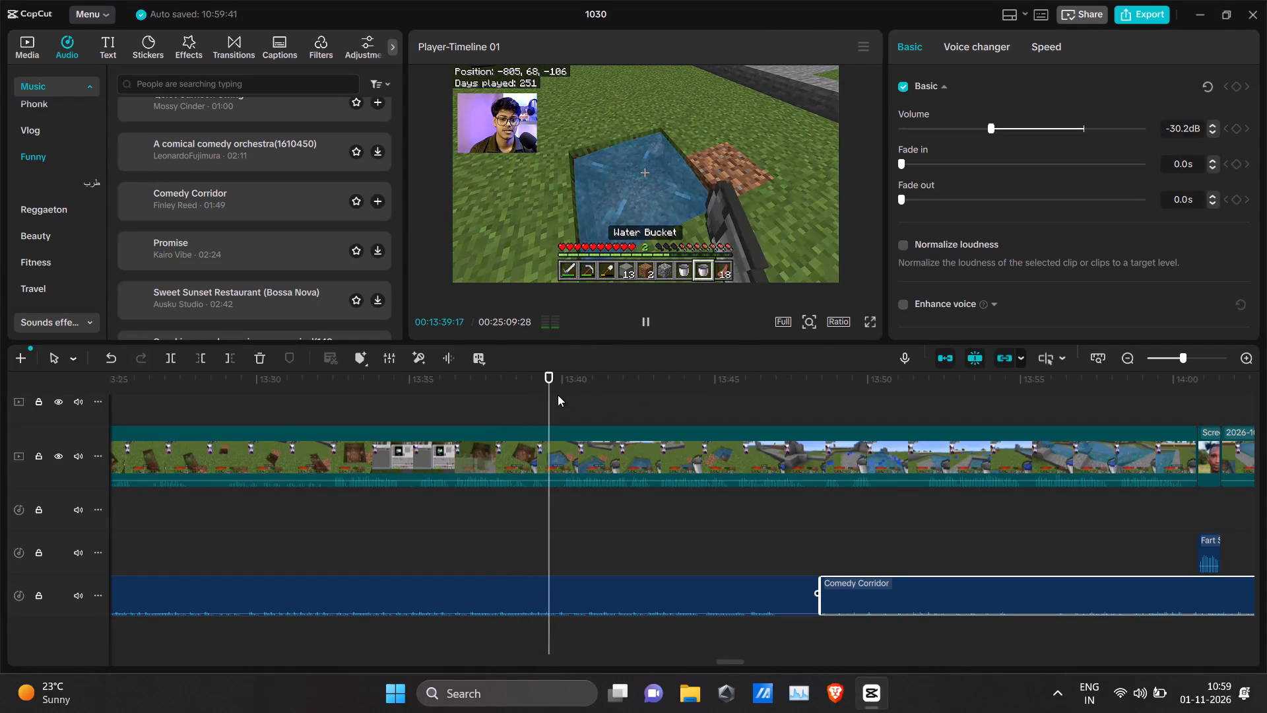
Split the music where the meme clip with the Fart sound starts just after 14:00, and move the second part to that clip's end.
{"action": "scroll", "coordinate": [619, 422], "scroll_direction": "down", "scroll_amount": 5, "text": "alt"}
{"action": "left_click", "coordinate": [750, 393]}
{"action": "key", "text": "space"}
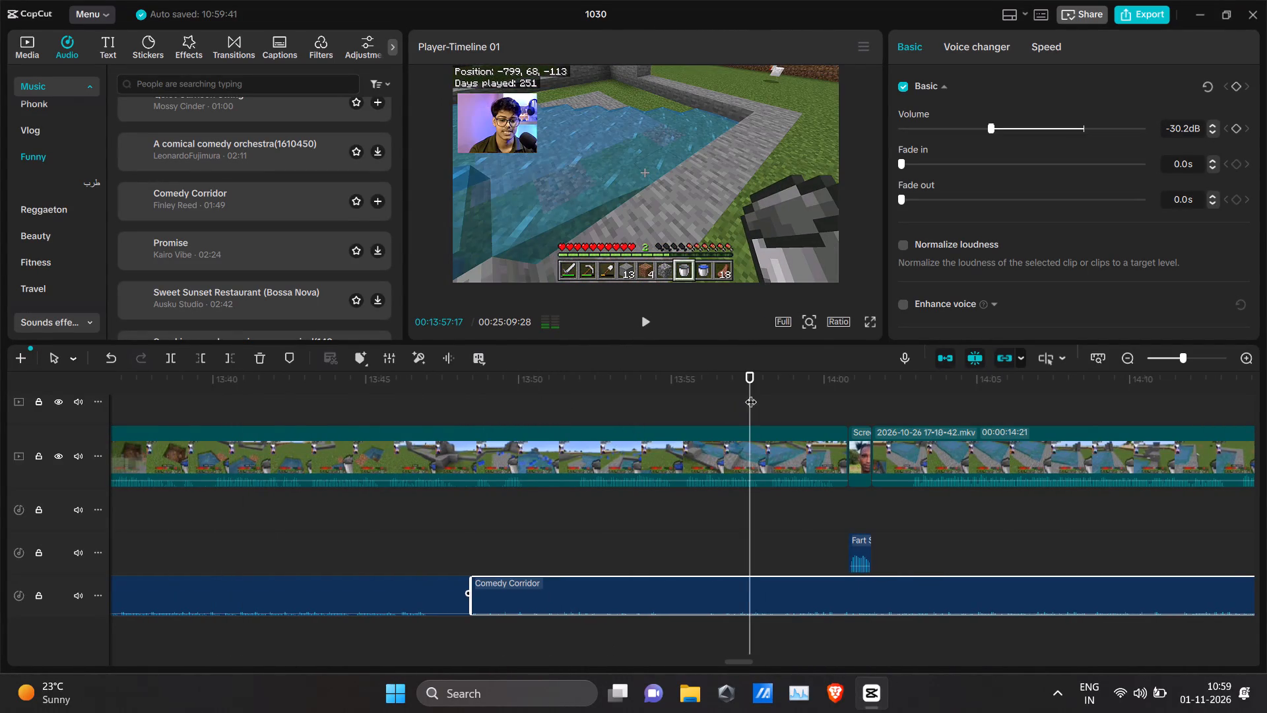
{"action": "scroll", "coordinate": [778, 423], "scroll_direction": "down", "scroll_amount": 4, "text": "alt"}
{"action": "key", "text": "space"}
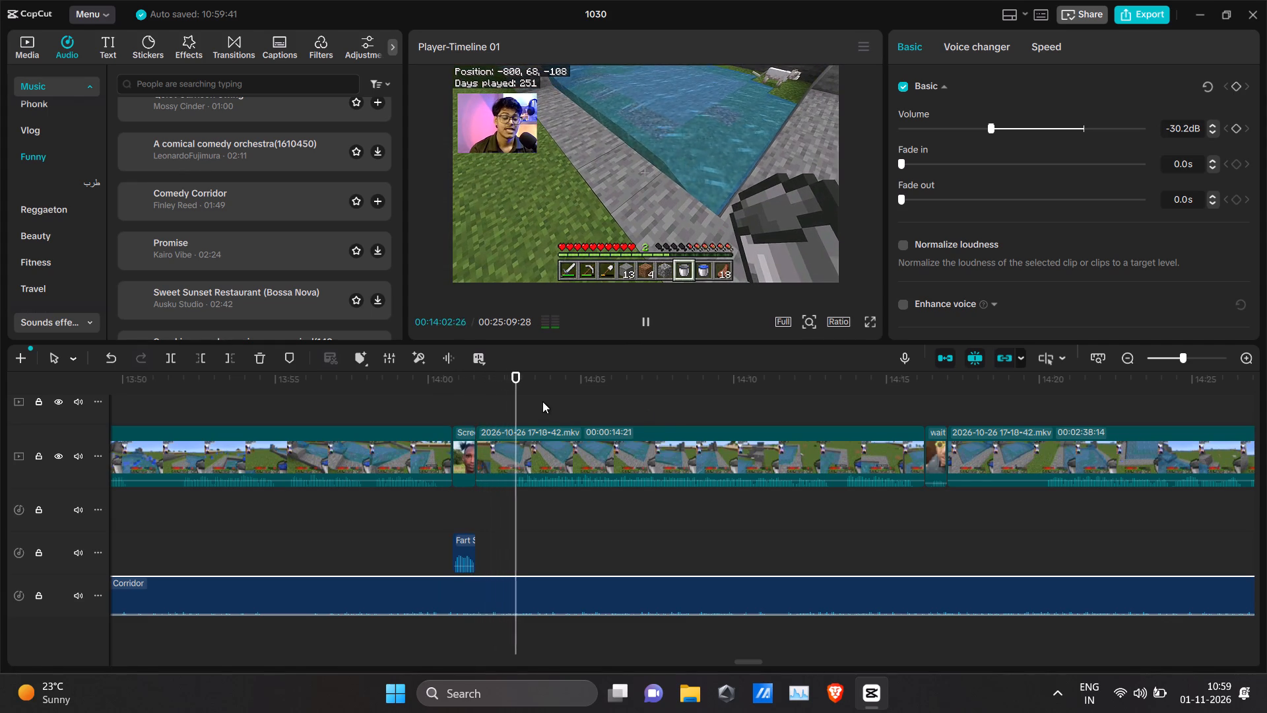
{"action": "left_click_drag", "start_coordinate": [538, 399], "coordinate": [456, 388]}
{"action": "left_click", "coordinate": [162, 359]}
{"action": "left_click_drag", "start_coordinate": [555, 587], "coordinate": [574, 585]}
{"action": "key", "text": "space"}
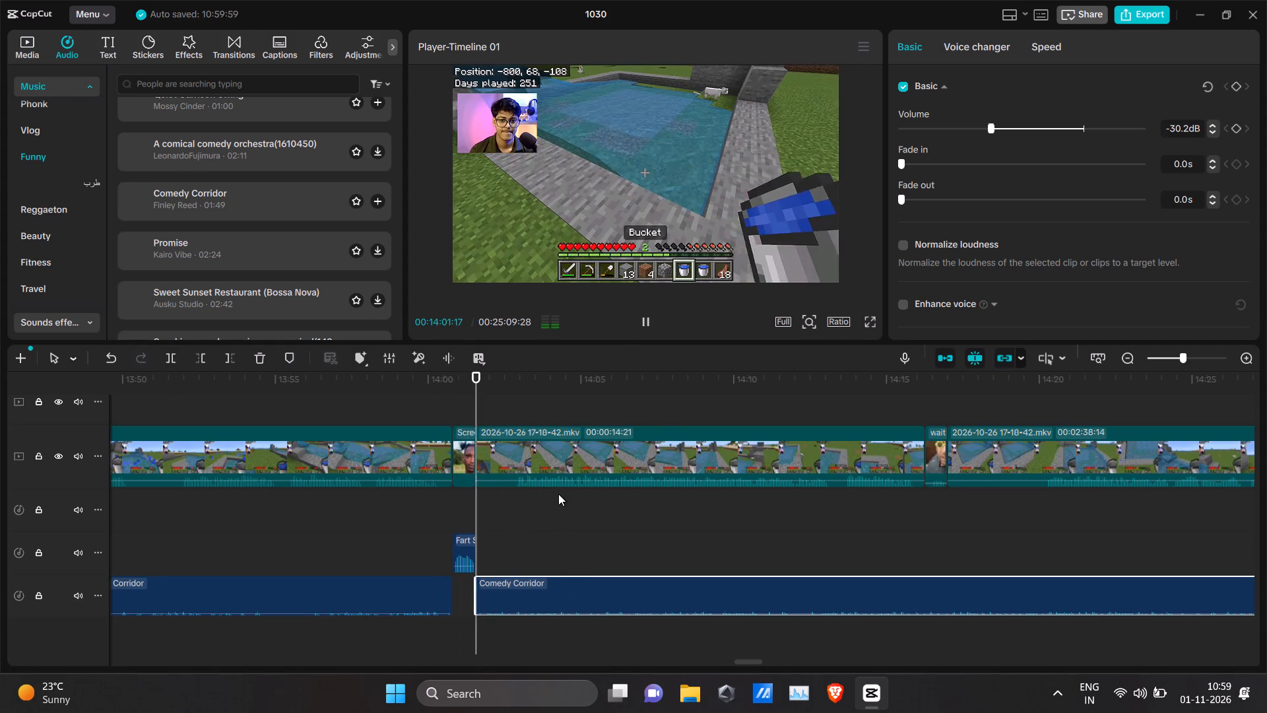
Split the music at 00:14:16:08 and move the second part to start where the "wait" meme clip ends.
{"action": "scroll", "coordinate": [563, 493], "scroll_direction": "down", "scroll_amount": 4, "text": "alt"}
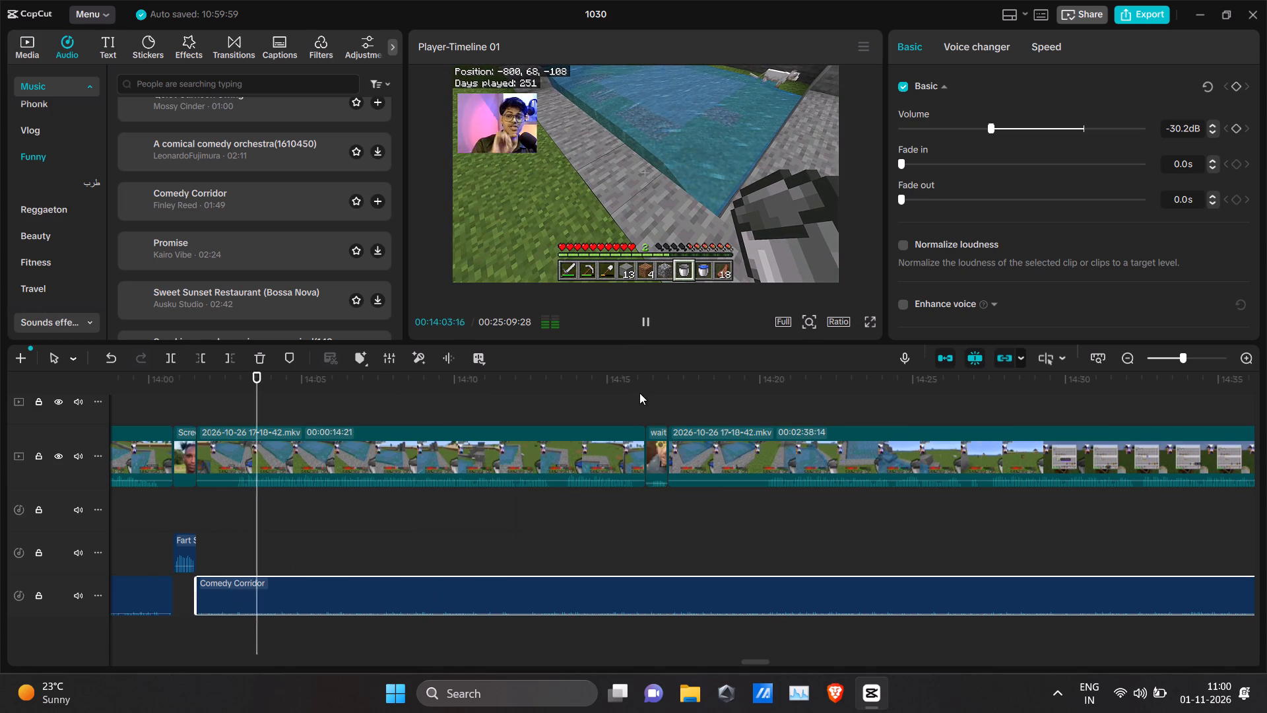
{"action": "left_click", "coordinate": [630, 389]}
{"action": "left_click_drag", "start_coordinate": [630, 389], "coordinate": [643, 388]}
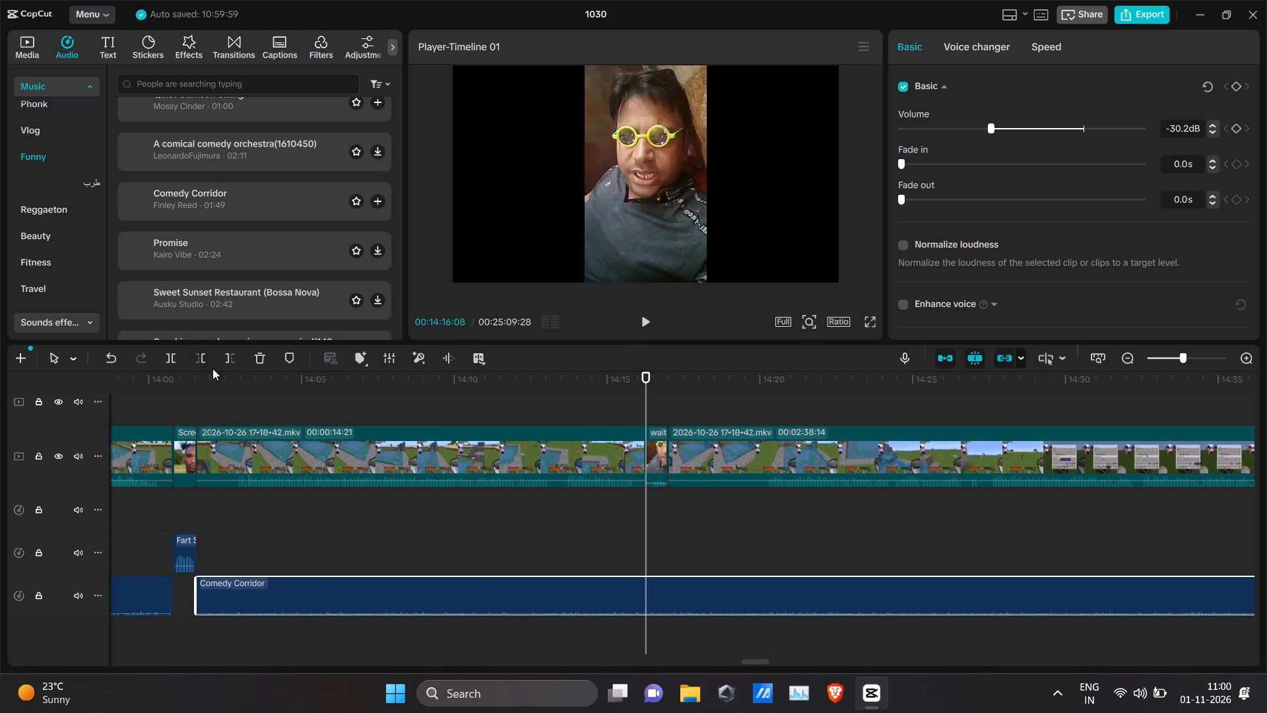
{"action": "left_click", "coordinate": [175, 358]}
{"action": "left_click_drag", "start_coordinate": [732, 586], "coordinate": [758, 586]}
{"action": "key", "text": "space"}
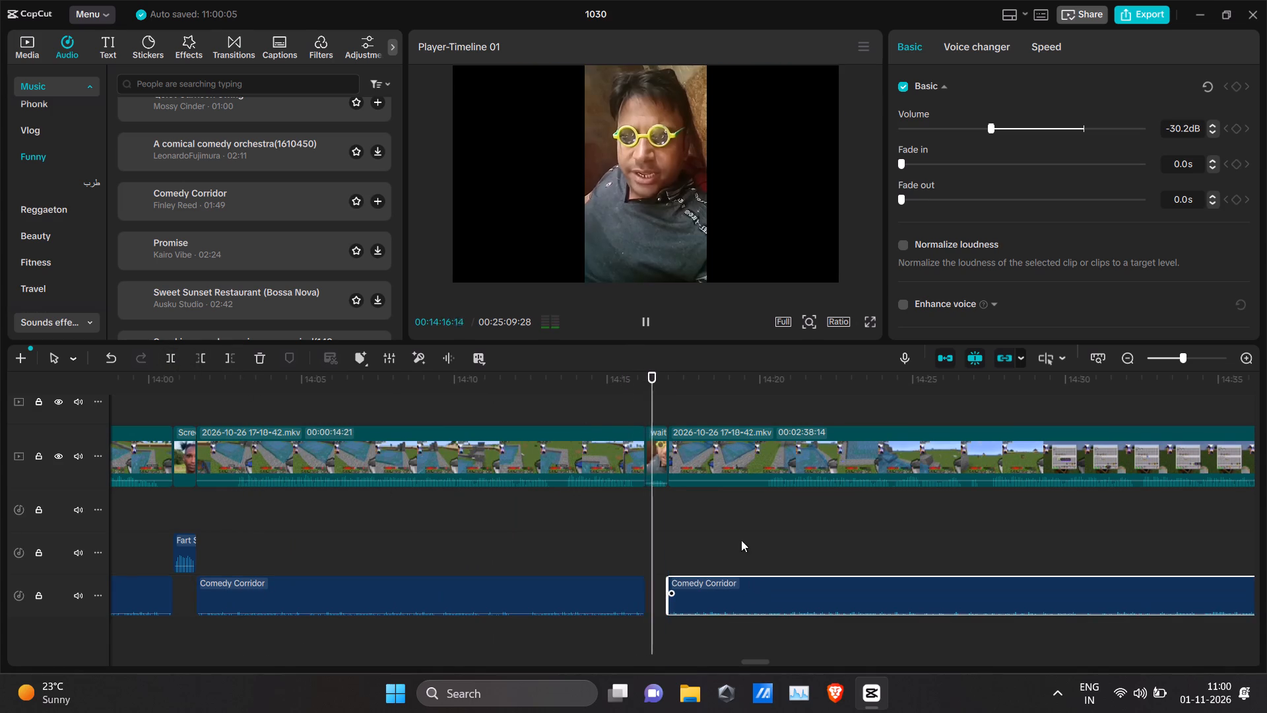
Add another Comedy Corridor music clip starting where the current background music ends, just before 15:40.
{"action": "scroll", "coordinate": [758, 512], "scroll_direction": "down", "scroll_amount": 7, "text": "alt"}
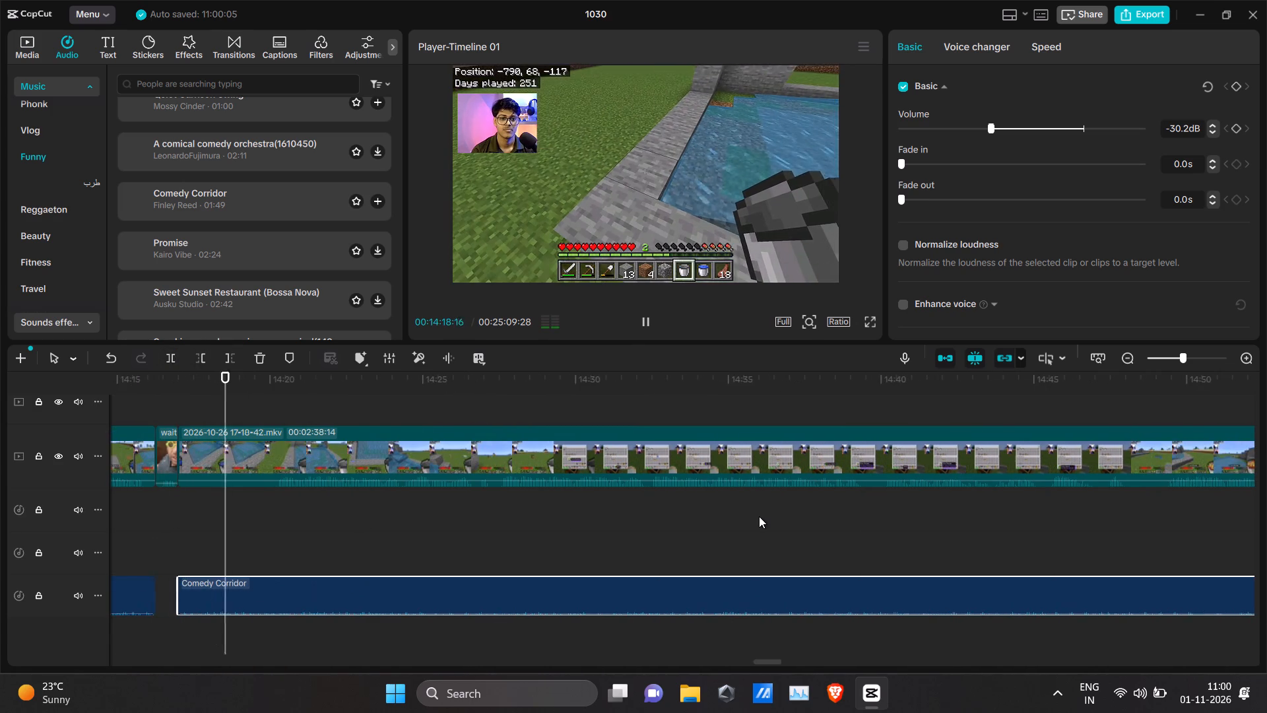
{"action": "scroll", "coordinate": [759, 516], "scroll_direction": "down", "scroll_amount": 2, "text": "alt"}
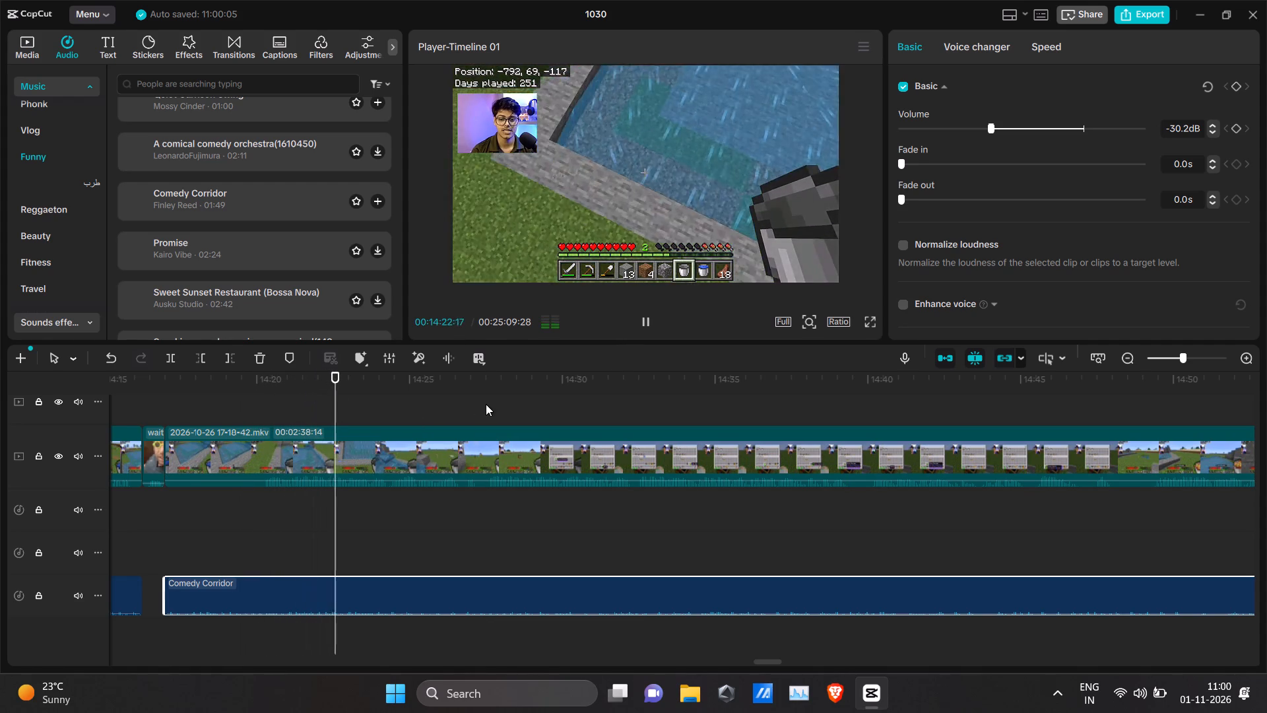
{"action": "scroll", "coordinate": [705, 472], "scroll_direction": "down", "scroll_amount": 4, "text": "alt"}
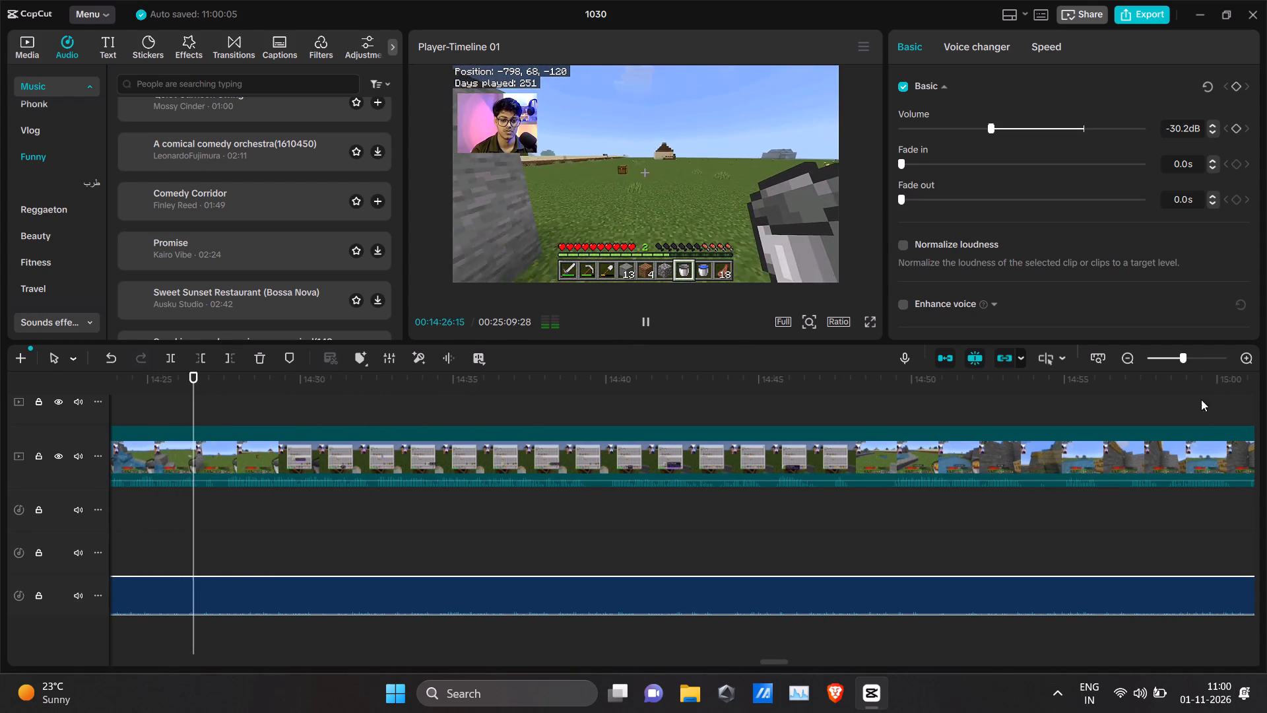
{"action": "left_click", "coordinate": [1181, 357]}
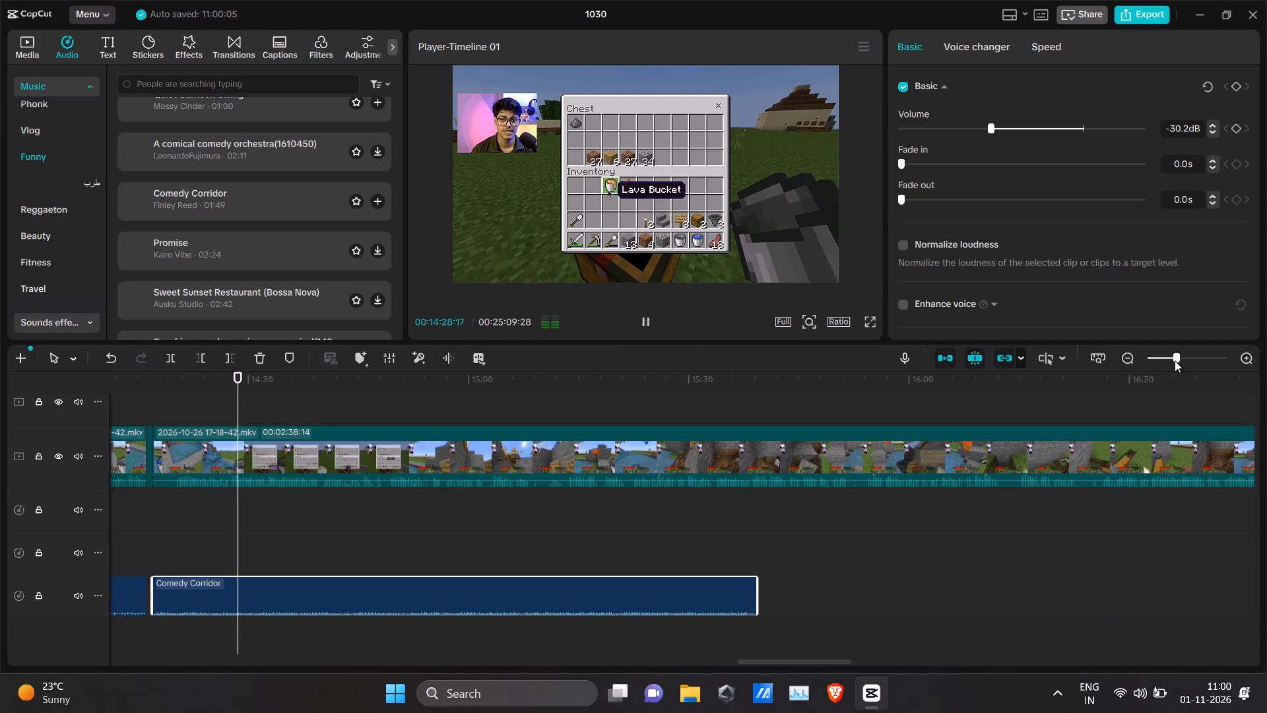
{"action": "scroll", "coordinate": [701, 526], "scroll_direction": "down", "scroll_amount": 4, "text": "alt"}
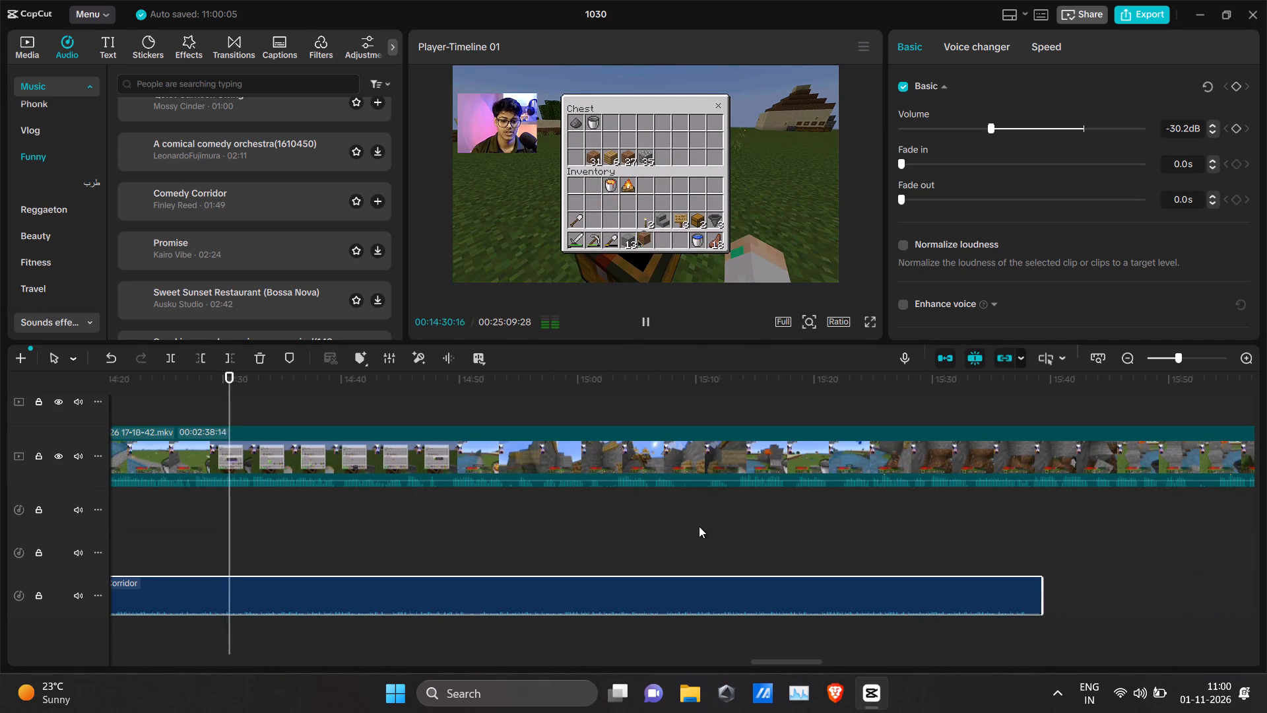
{"action": "left_click_drag", "start_coordinate": [242, 213], "coordinate": [568, 416]}
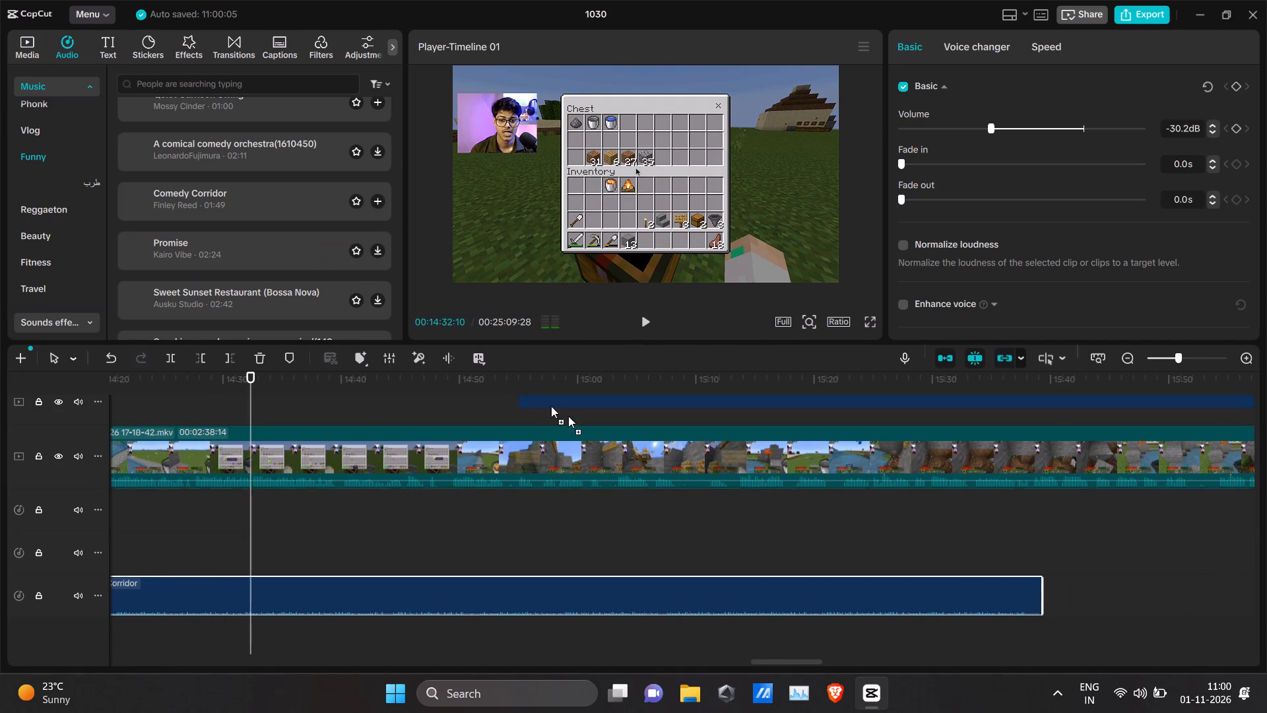
{"action": "left_click_drag", "start_coordinate": [568, 416], "coordinate": [1041, 595]}
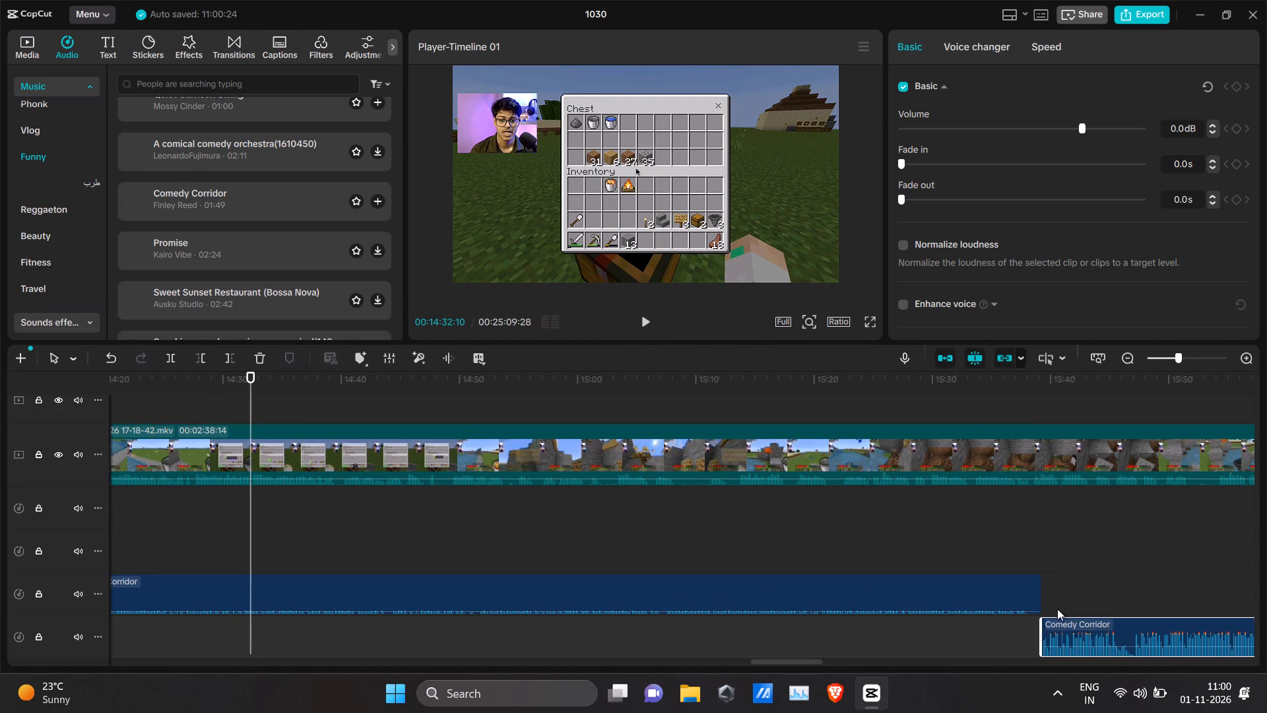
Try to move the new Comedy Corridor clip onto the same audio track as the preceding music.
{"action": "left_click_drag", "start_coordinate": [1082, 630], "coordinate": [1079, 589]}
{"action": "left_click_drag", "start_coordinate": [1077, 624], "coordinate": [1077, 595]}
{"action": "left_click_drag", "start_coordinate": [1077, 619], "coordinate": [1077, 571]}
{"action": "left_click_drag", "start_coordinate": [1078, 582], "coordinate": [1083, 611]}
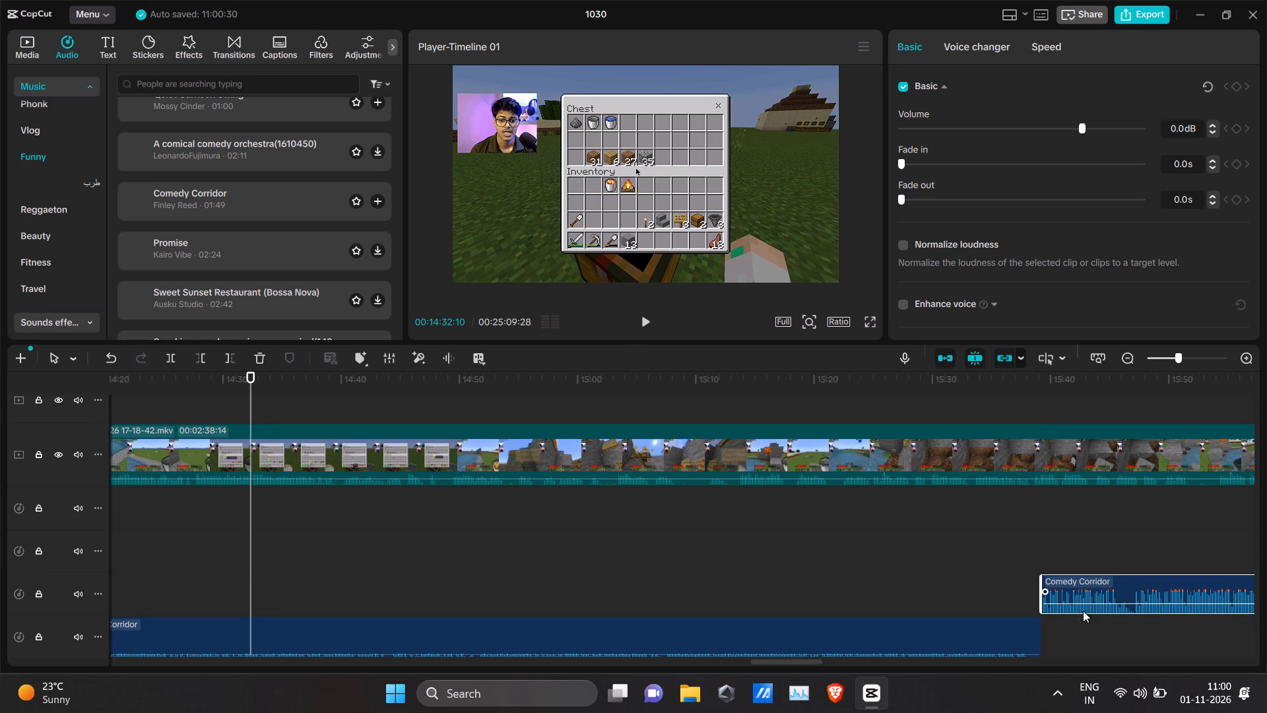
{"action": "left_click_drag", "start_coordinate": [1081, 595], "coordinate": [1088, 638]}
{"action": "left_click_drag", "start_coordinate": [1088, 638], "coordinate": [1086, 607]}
Set the new Comedy Corridor clip's volume to -30.0 dB and play back the join between the two music clips.
{"action": "left_click", "coordinate": [991, 127]}
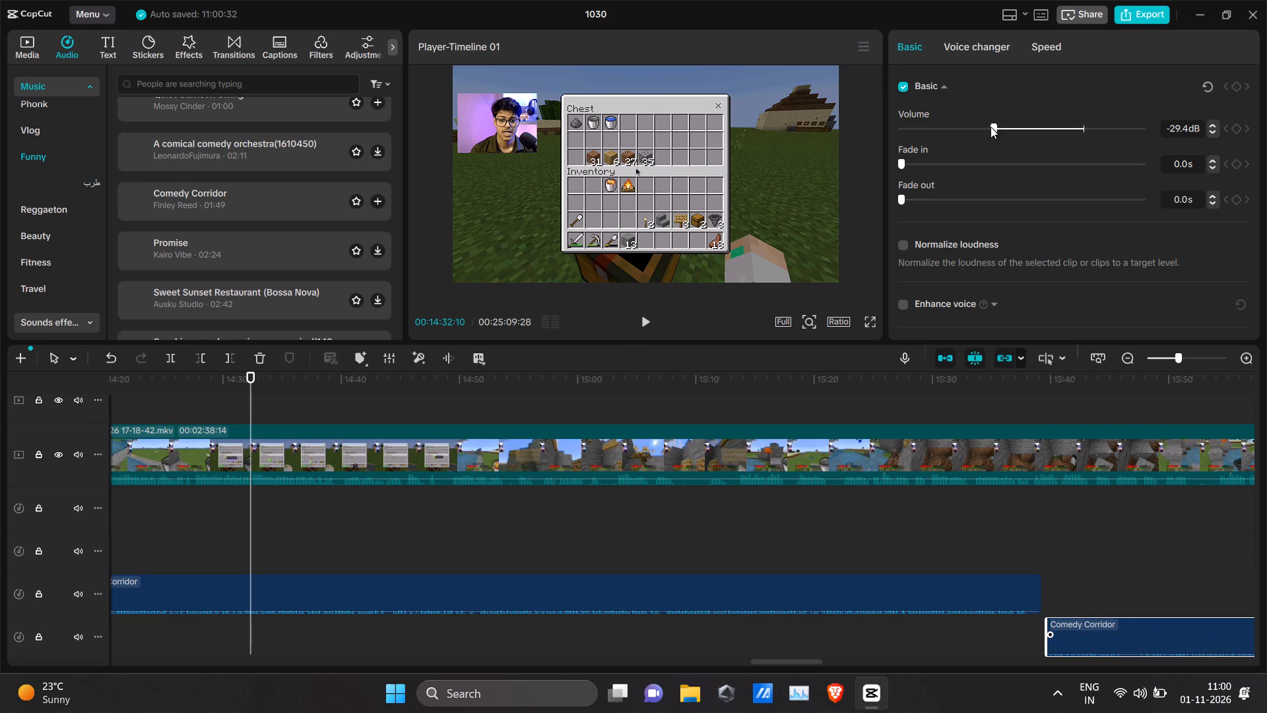
{"action": "key", "text": "space"}
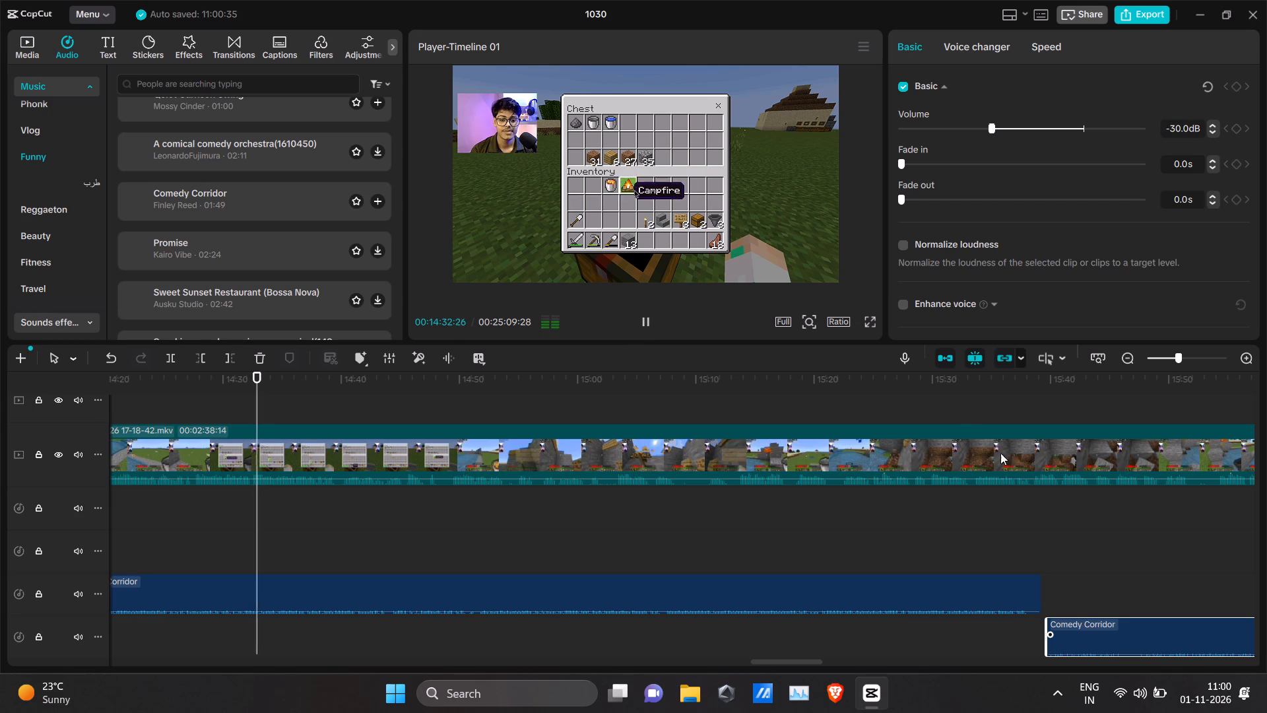
{"action": "left_click", "coordinate": [959, 380]}
{"action": "key", "text": "space"}
{"action": "scroll", "coordinate": [1018, 502], "scroll_direction": "down", "scroll_amount": 5, "text": "alt"}
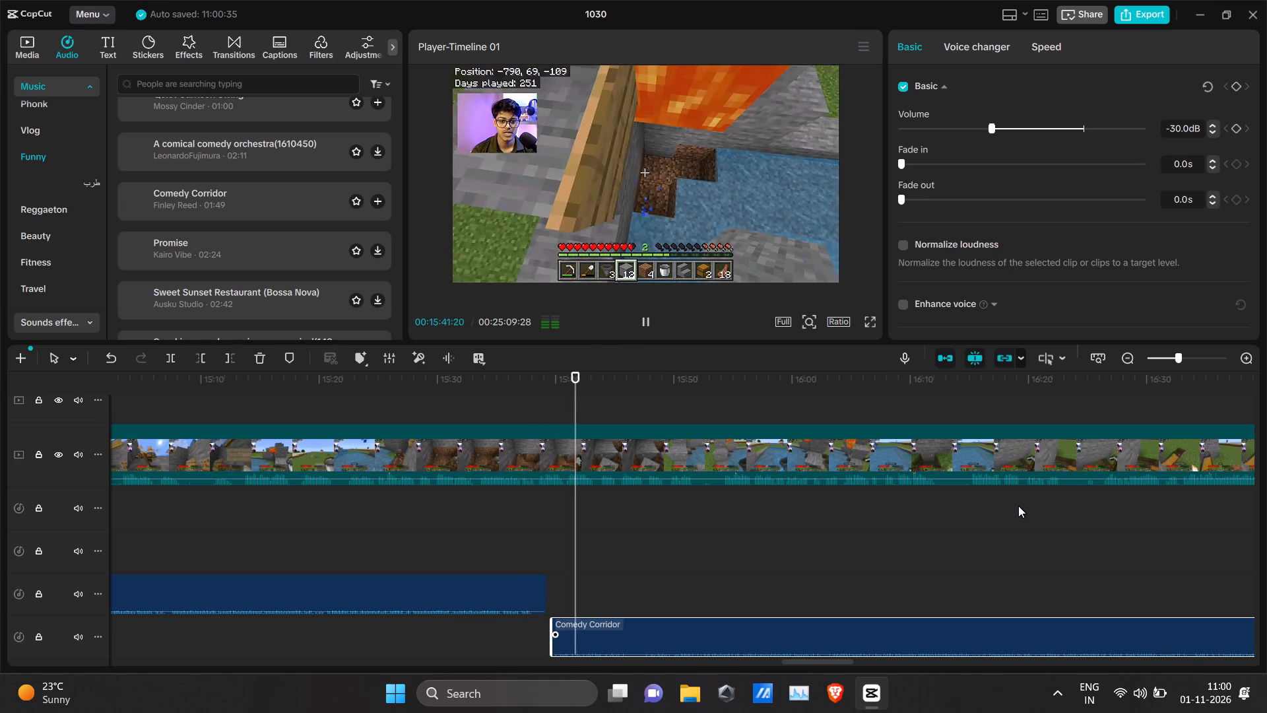
{"action": "key", "text": "space"}
Split the music at 00:16:55:14, move the second part to start where the "aap hi bataye :)" freeze frame ends, and play it back.
{"action": "scroll", "coordinate": [807, 490], "scroll_direction": "down", "scroll_amount": 6, "text": "alt"}
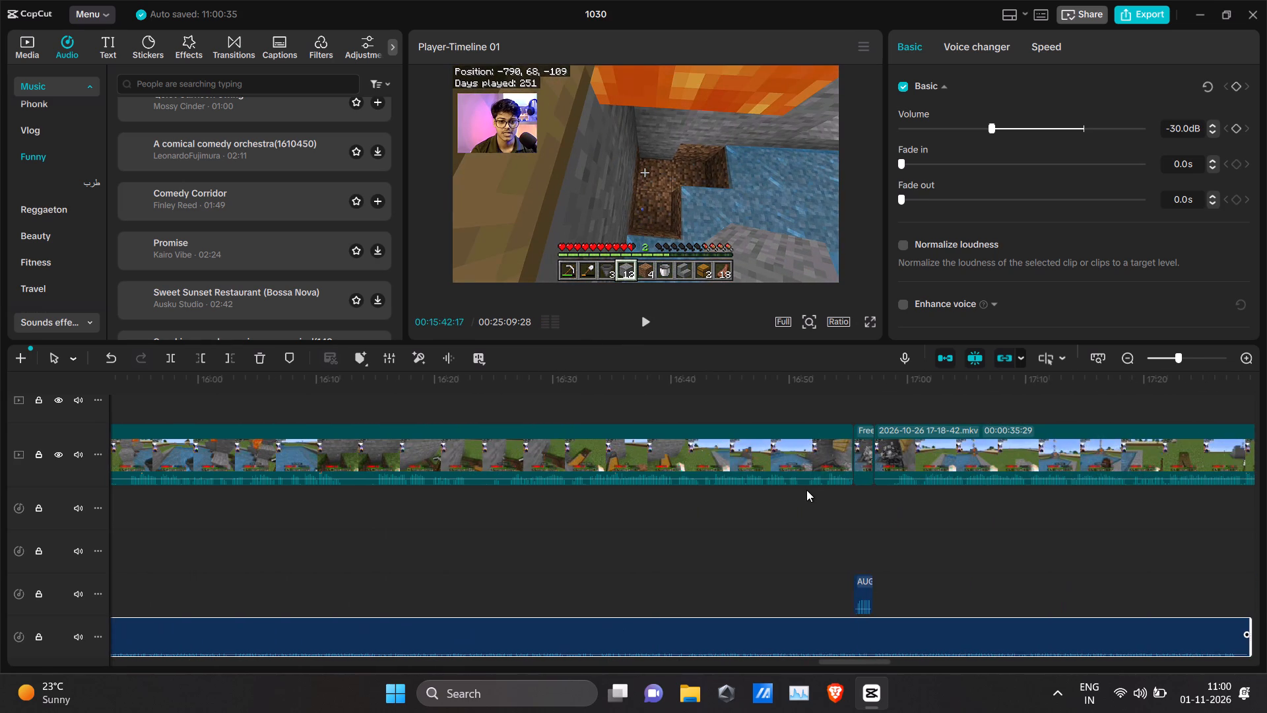
{"action": "left_click", "coordinate": [814, 415]}
{"action": "key", "text": "space"}
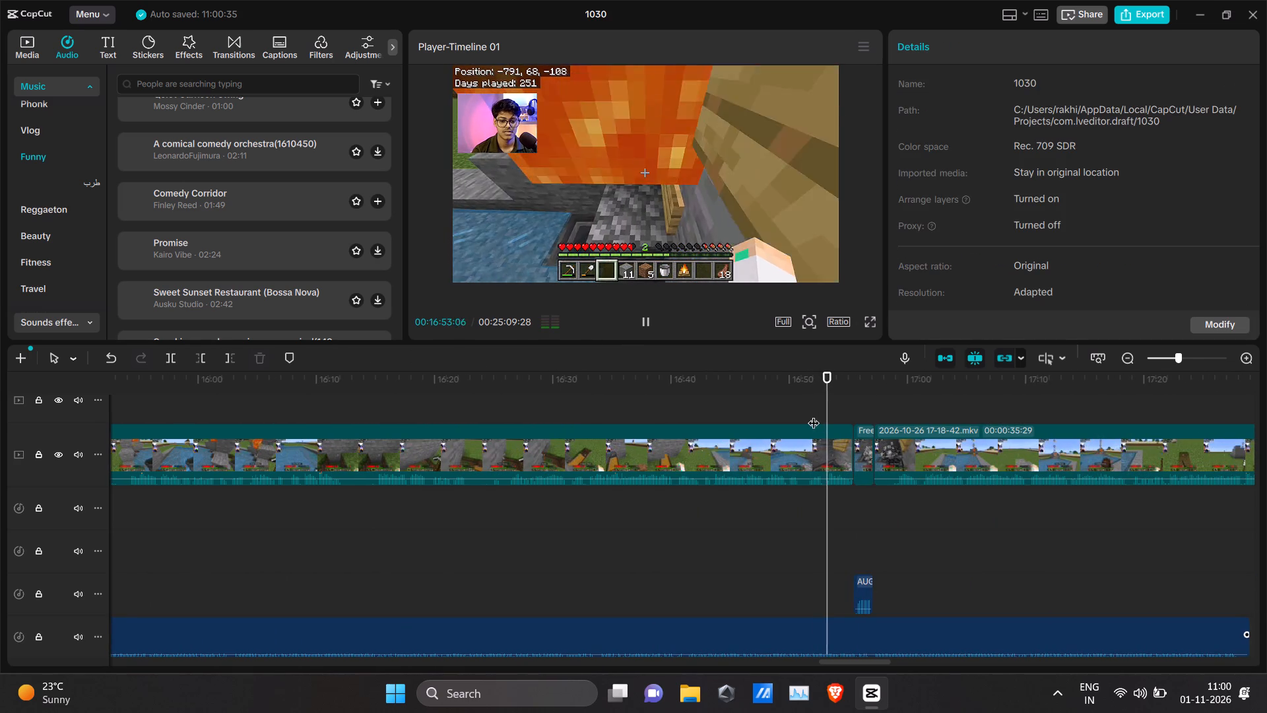
{"action": "key", "text": "space"}
{"action": "key", "text": "space"}
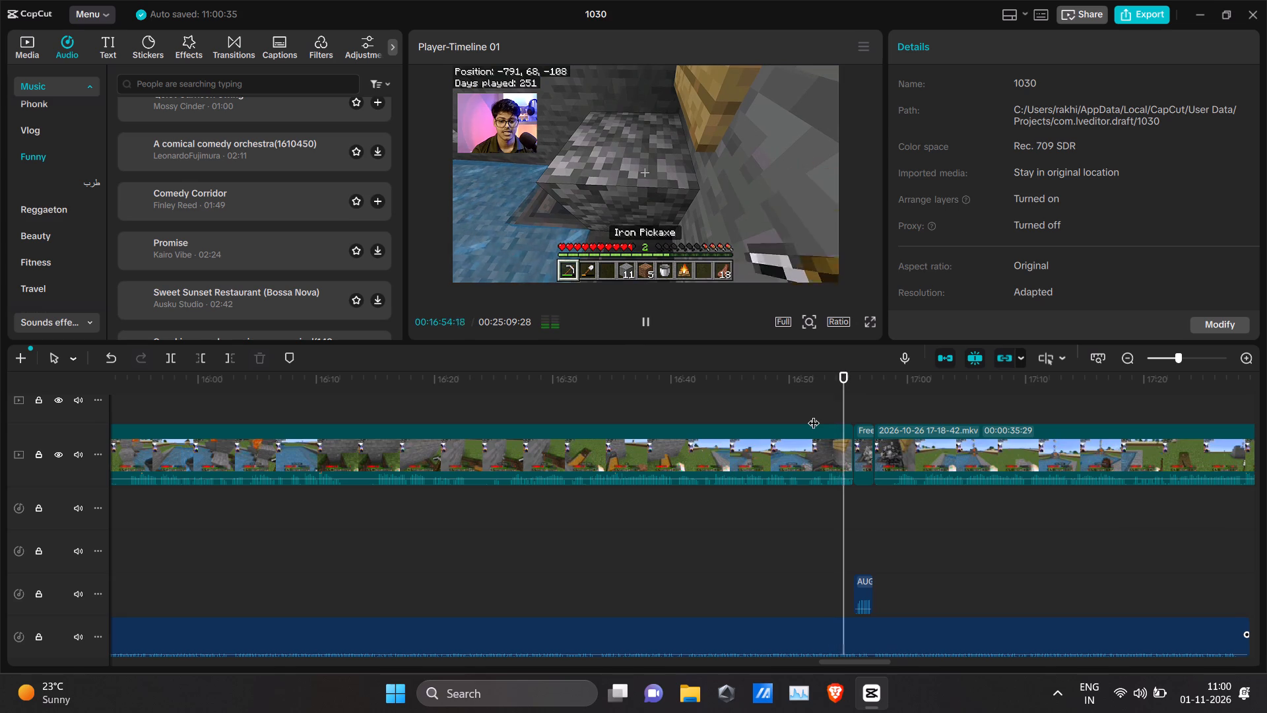
{"action": "key", "text": "space"}
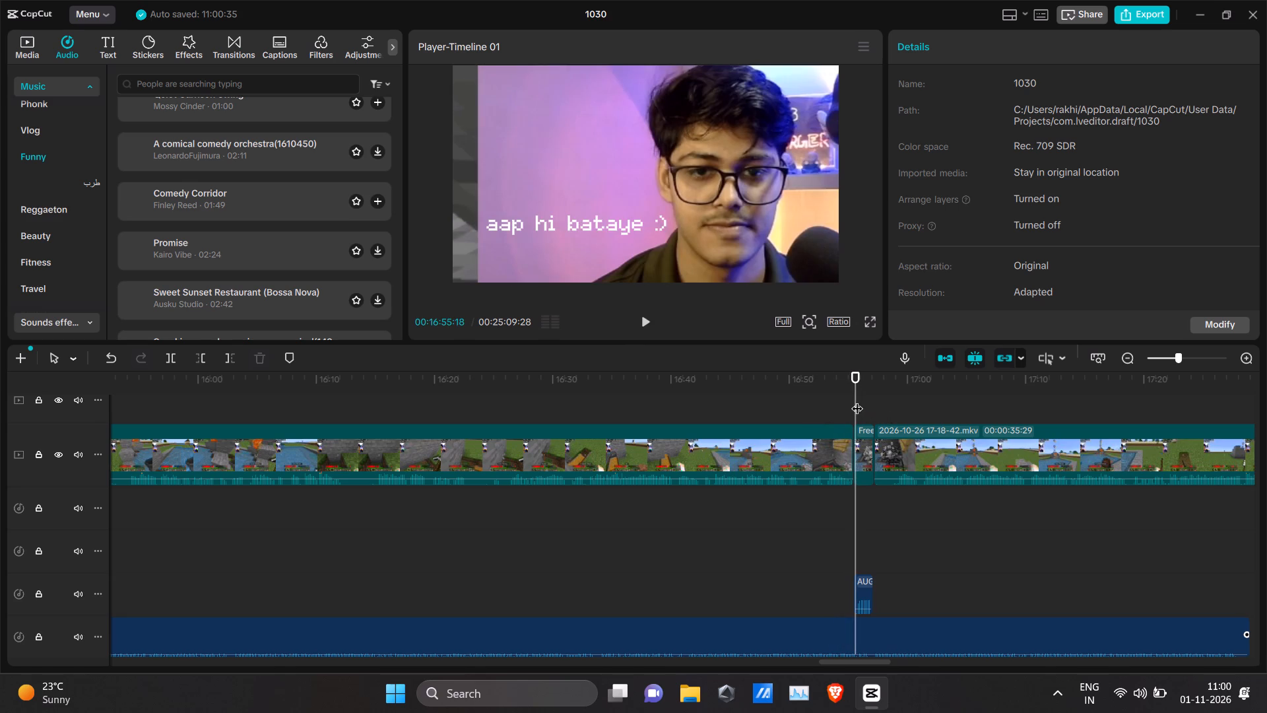
{"action": "left_click", "coordinate": [857, 400]}
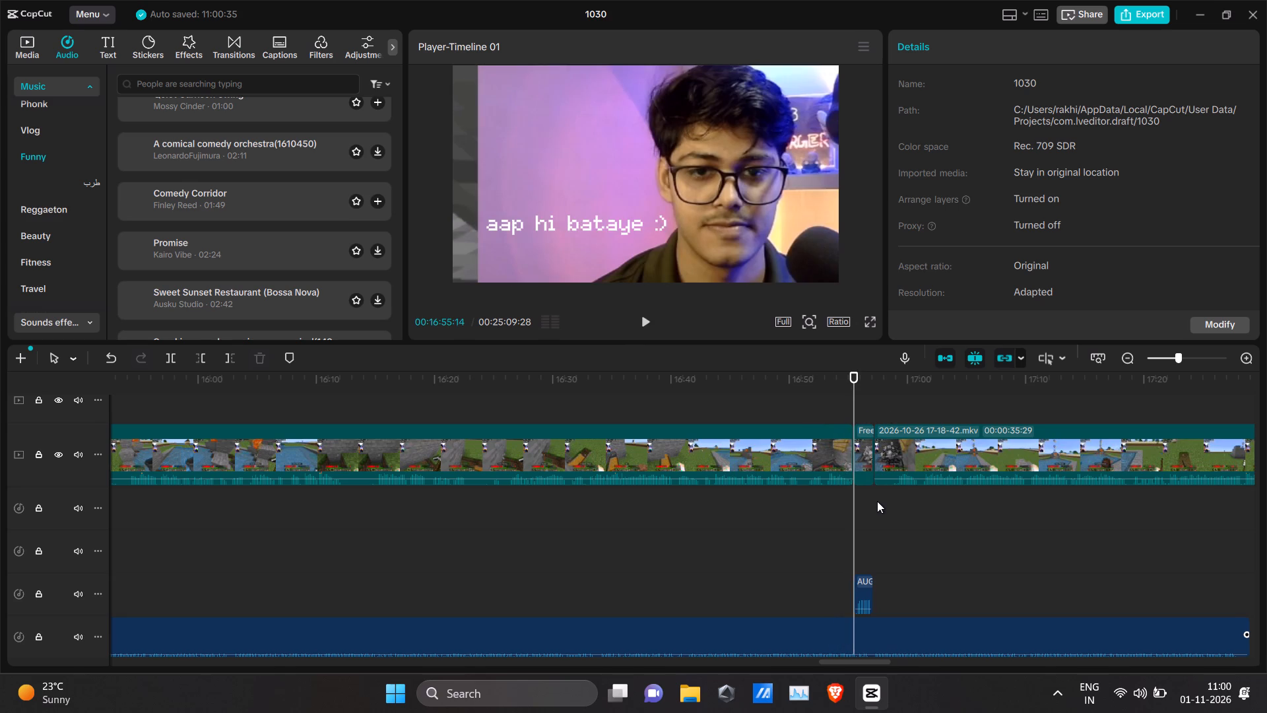
{"action": "scroll", "coordinate": [877, 501], "scroll_direction": "up", "scroll_amount": 7, "text": "ctrl"}
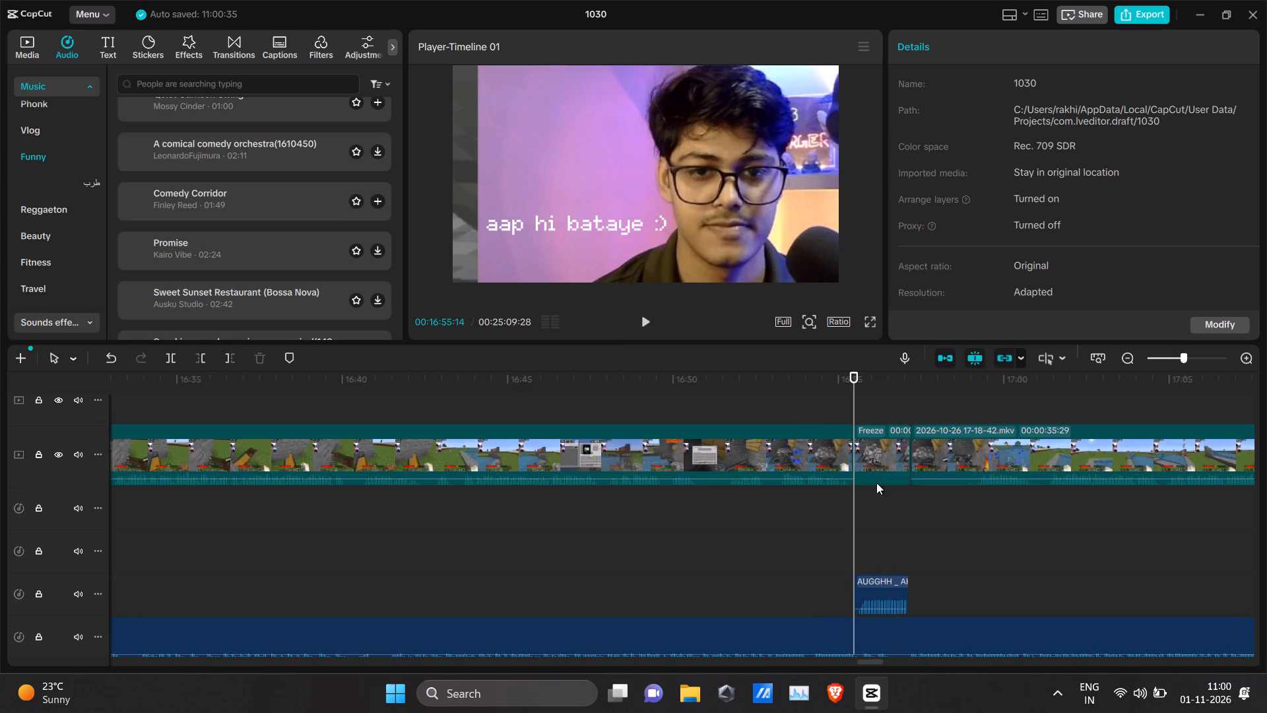
{"action": "left_click", "coordinate": [853, 392]}
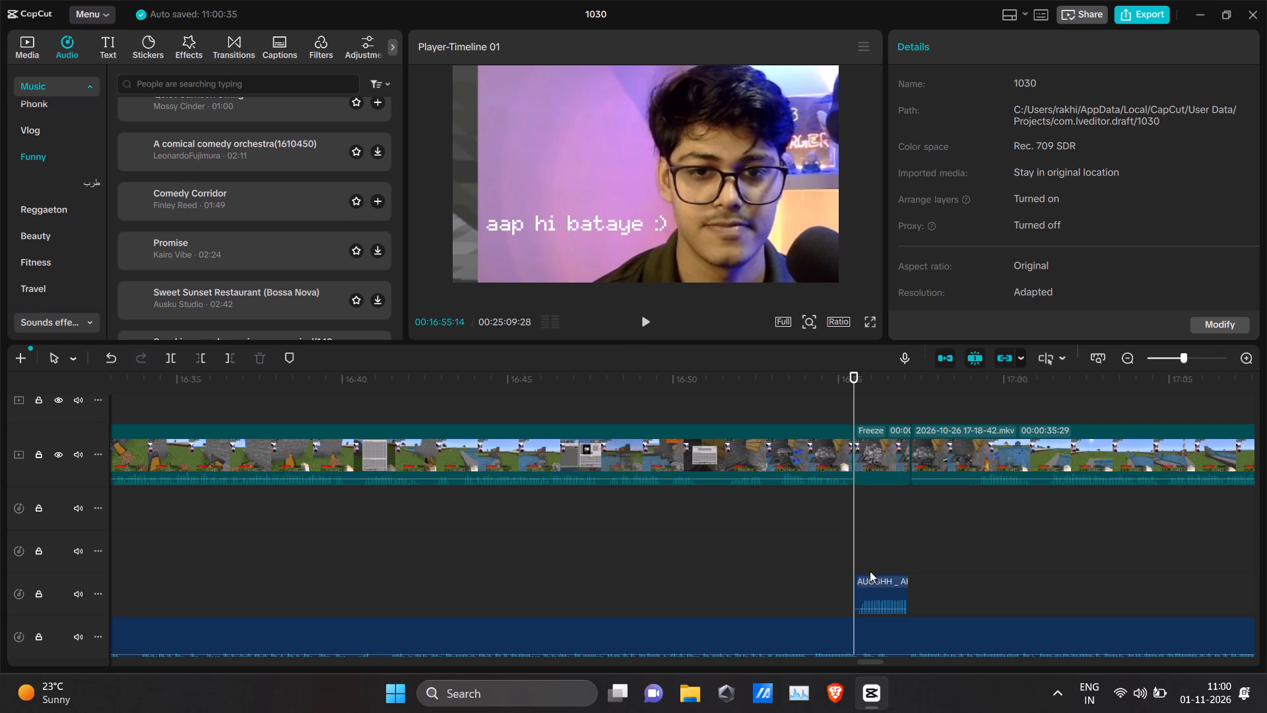
{"action": "left_click", "coordinate": [884, 631]}
{"action": "left_click", "coordinate": [178, 349]}
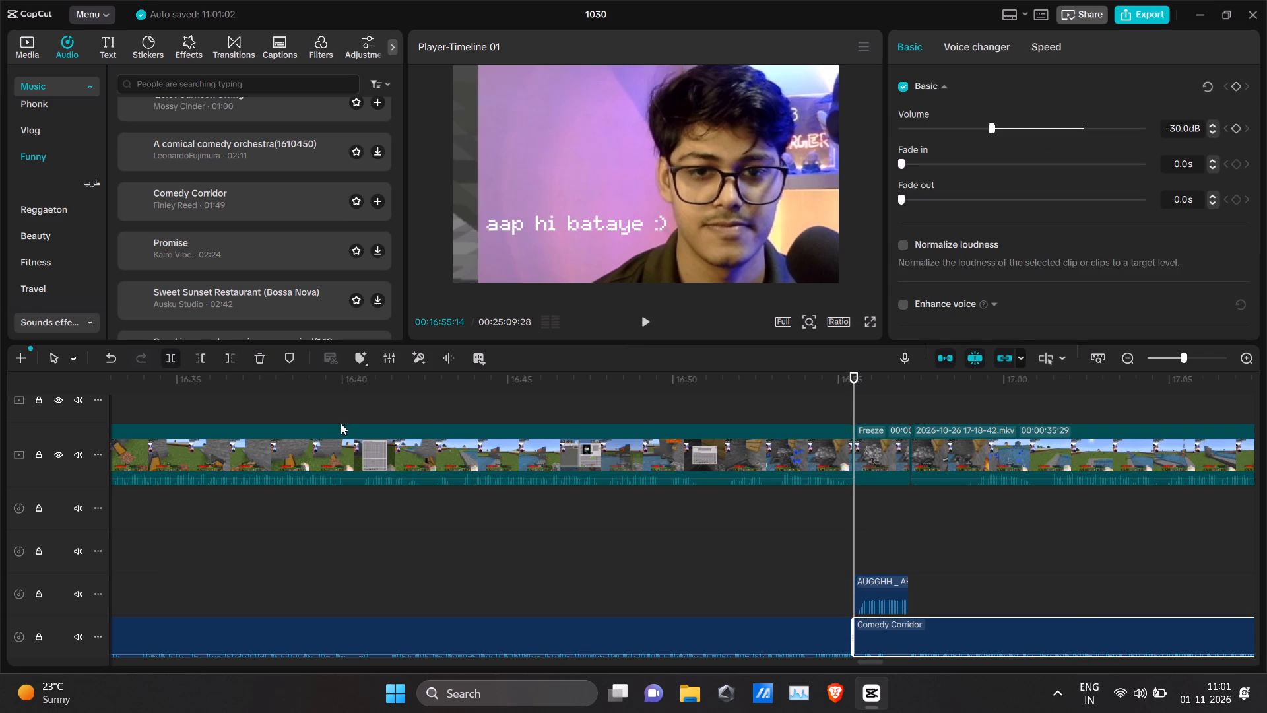
{"action": "left_click_drag", "start_coordinate": [1026, 630], "coordinate": [1084, 633]}
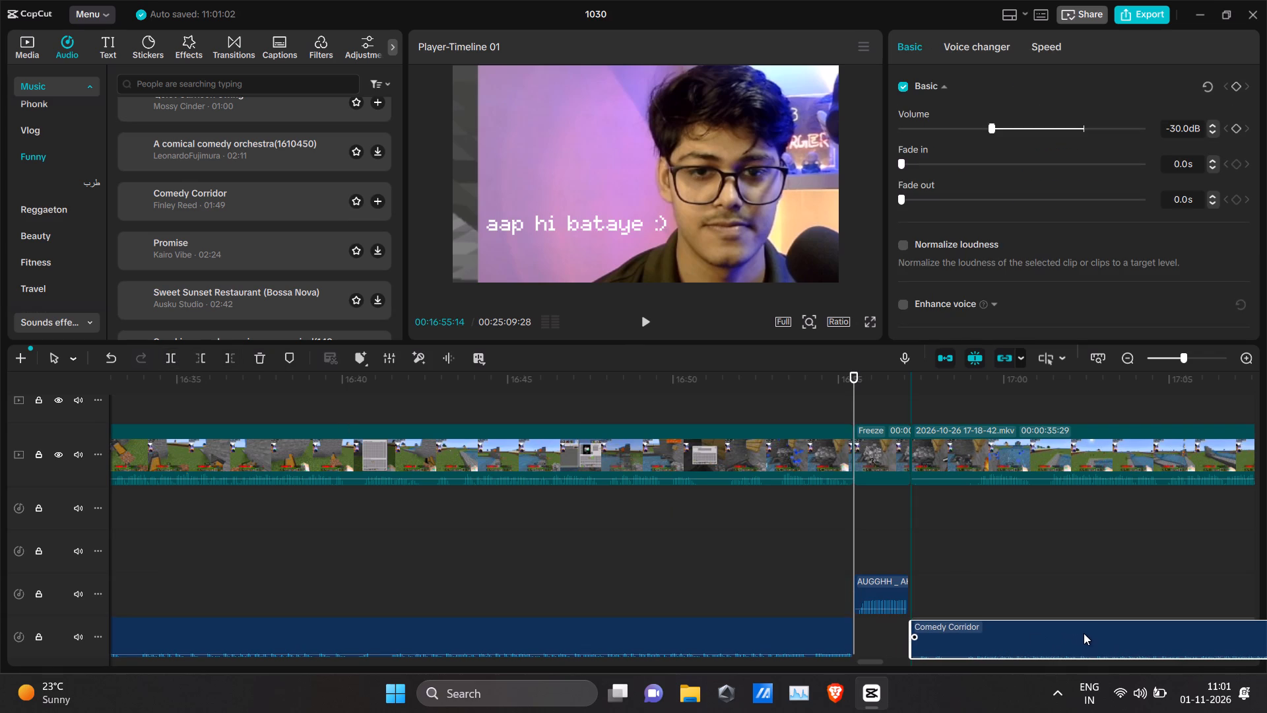
{"action": "left_click_drag", "start_coordinate": [1084, 633], "coordinate": [1082, 628]}
{"action": "key", "text": "space"}
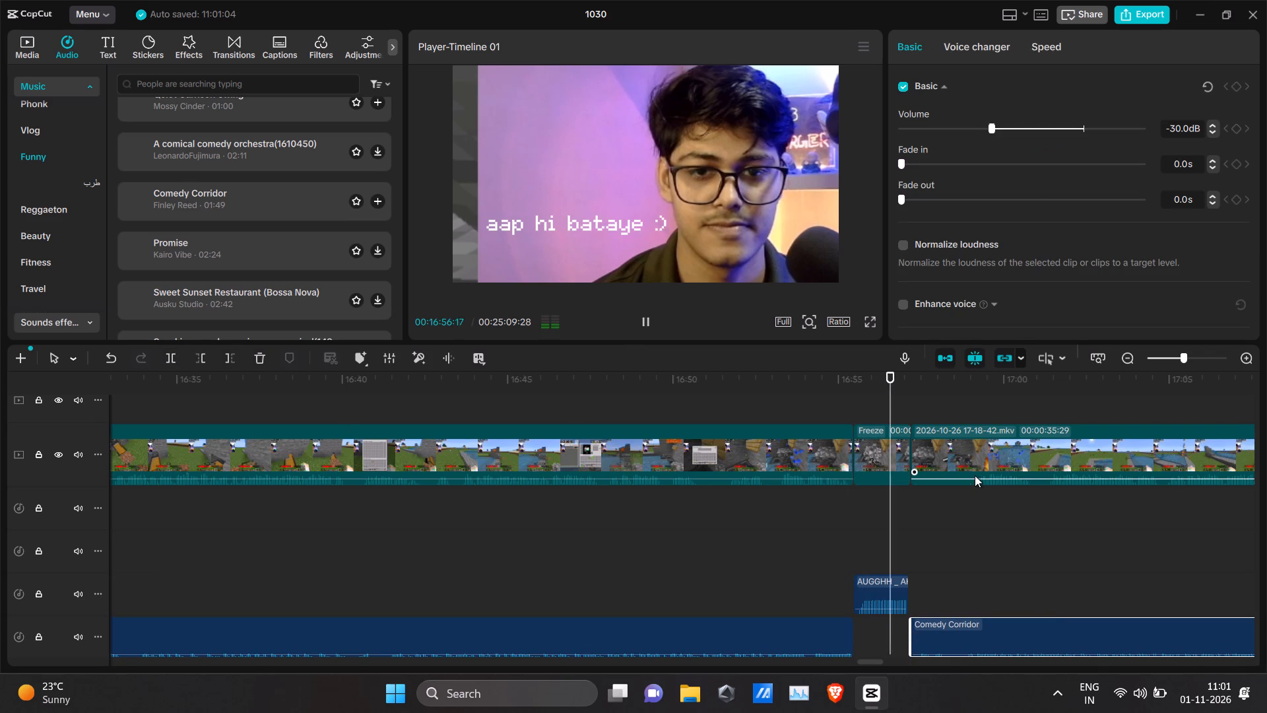
Add another Comedy Corridor music clip on the same audio track, starting where the current background music ends just after 17:30.
{"action": "scroll", "coordinate": [969, 514], "scroll_direction": "down", "scroll_amount": 10, "text": "alt"}
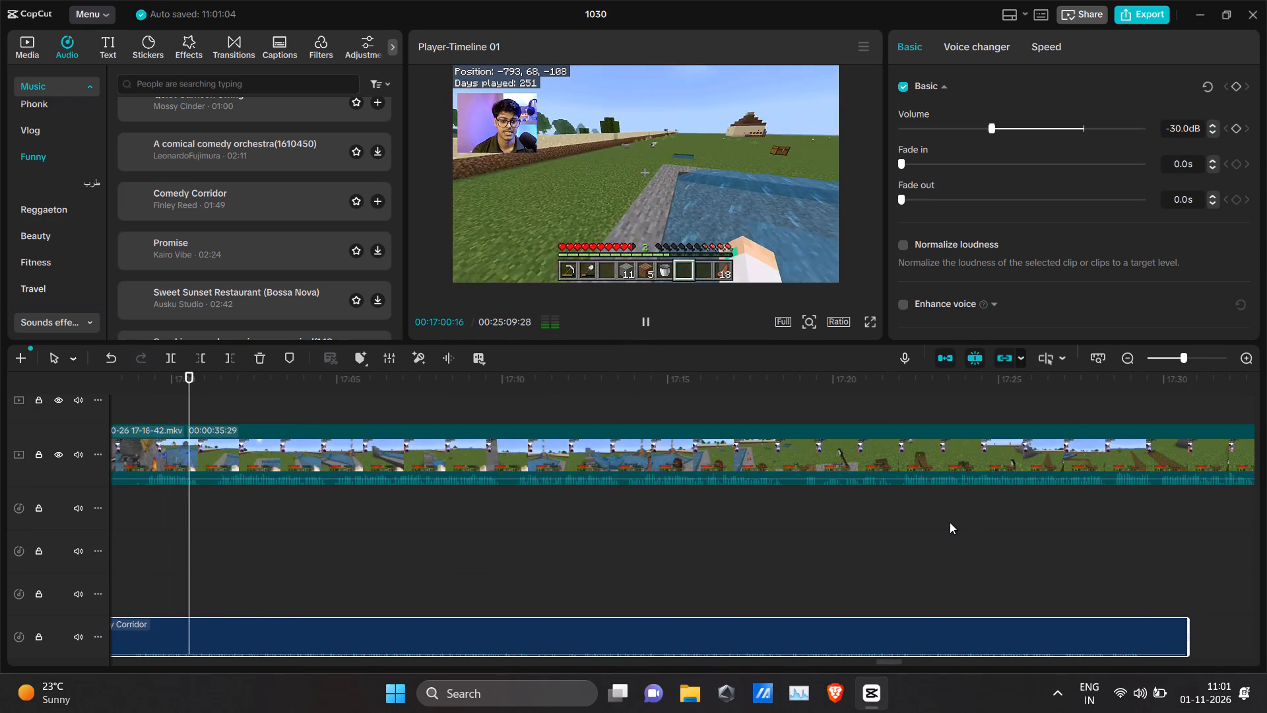
{"action": "key", "text": "space"}
{"action": "left_click_drag", "start_coordinate": [979, 388], "coordinate": [1126, 403]}
{"action": "scroll", "coordinate": [1126, 401], "scroll_direction": "down", "scroll_amount": 4, "text": "alt"}
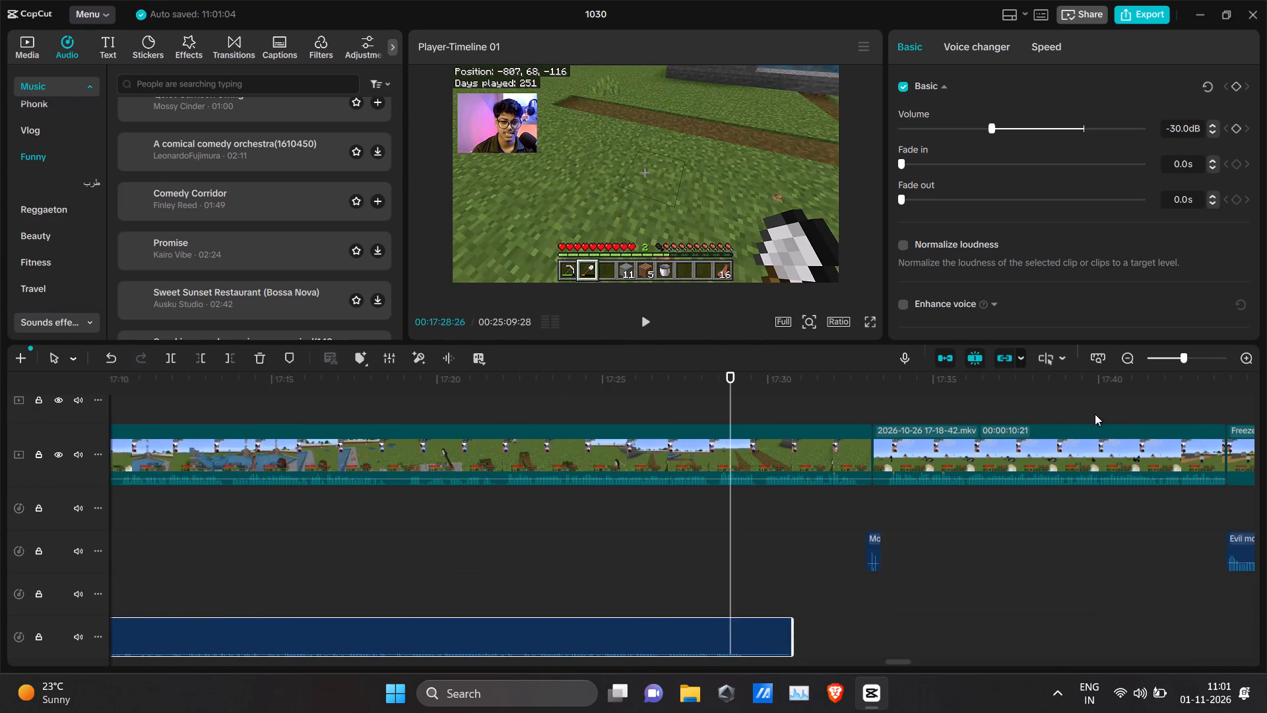
{"action": "scroll", "coordinate": [1095, 414], "scroll_direction": "down", "scroll_amount": 3, "text": "alt"}
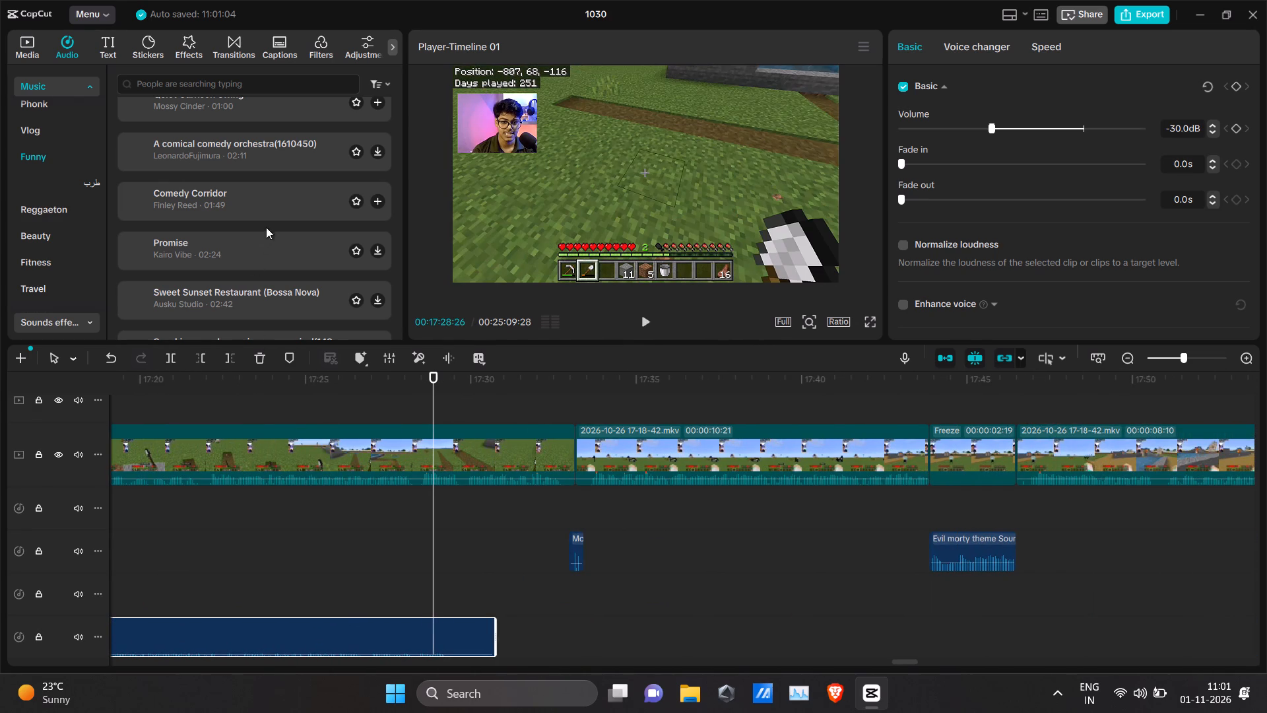
{"action": "left_click_drag", "start_coordinate": [279, 199], "coordinate": [501, 627]}
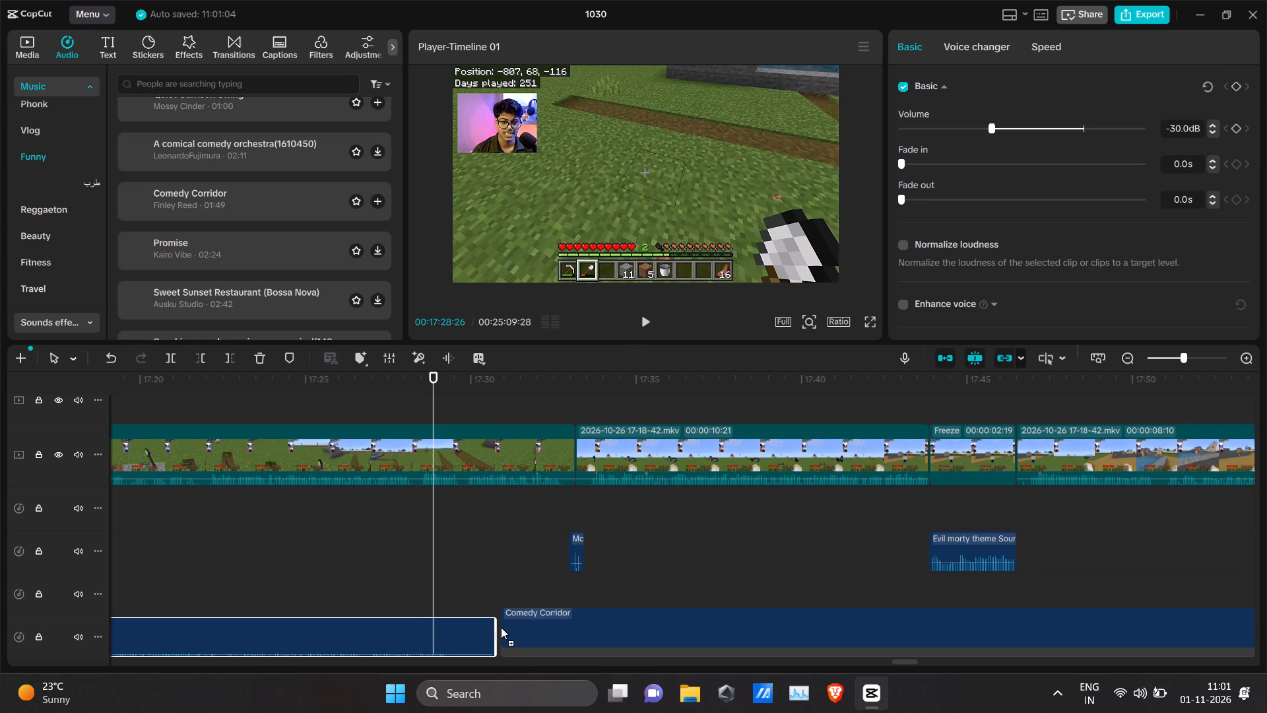
{"action": "left_click_drag", "start_coordinate": [501, 627], "coordinate": [500, 627]}
Set the new Comedy Corridor clip's volume to -30.2 dB and play back the join between the two music clips.
{"action": "left_click", "coordinate": [994, 131]}
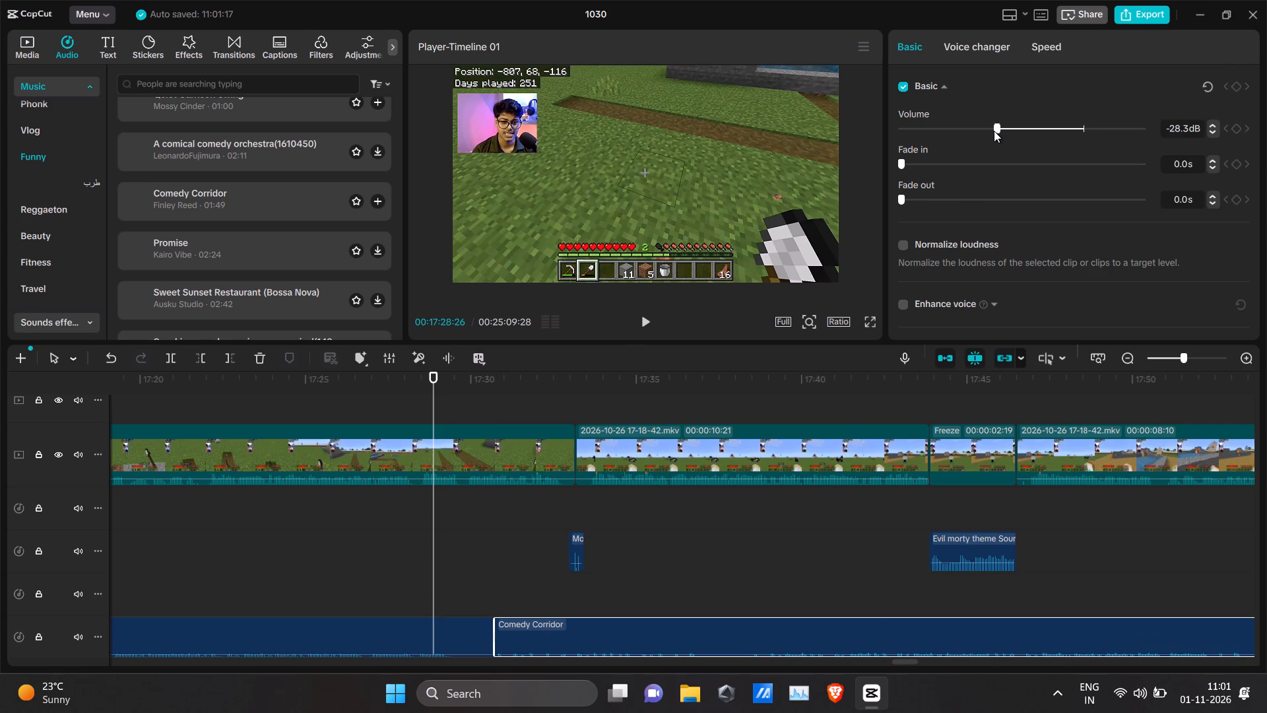
{"action": "left_click_drag", "start_coordinate": [994, 131], "coordinate": [988, 131]}
{"action": "key", "text": "space"}
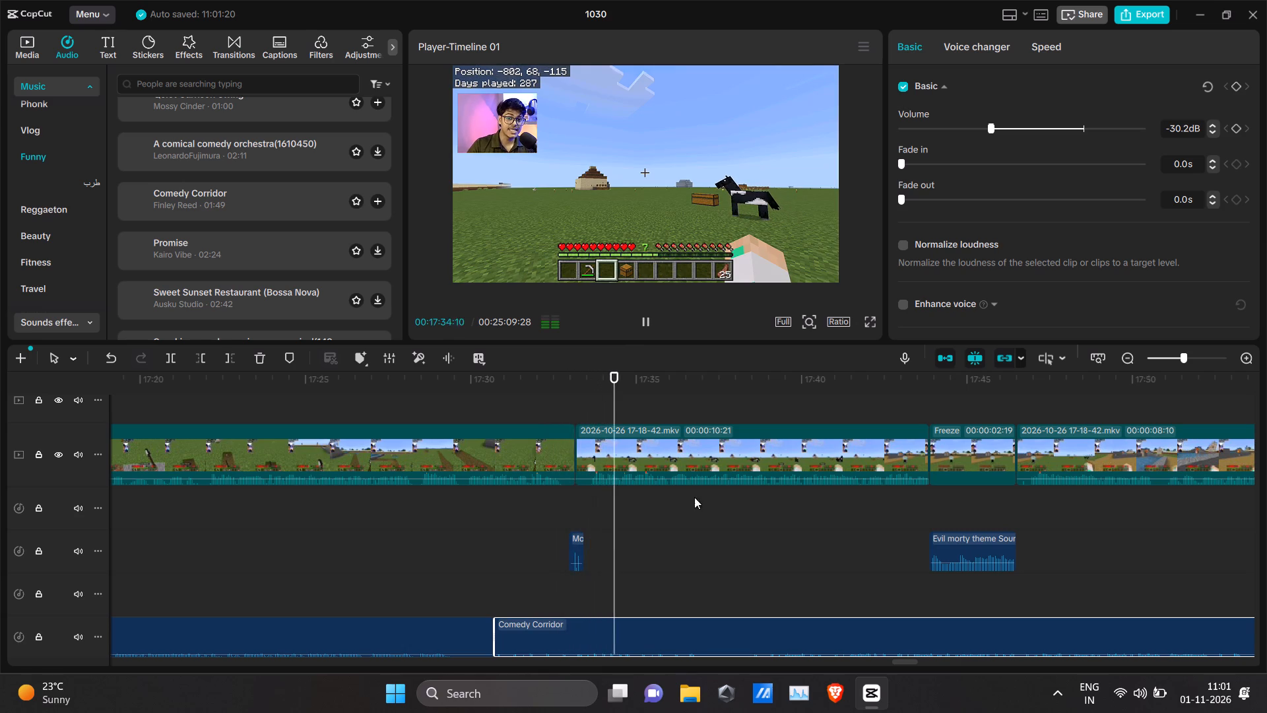
Split the music at 00:17:43:26, move the second part to start where the "Leave me alone" freeze frame ends, and play it back.
{"action": "left_click_drag", "start_coordinate": [641, 384], "coordinate": [903, 386]}
{"action": "key", "text": "space"}
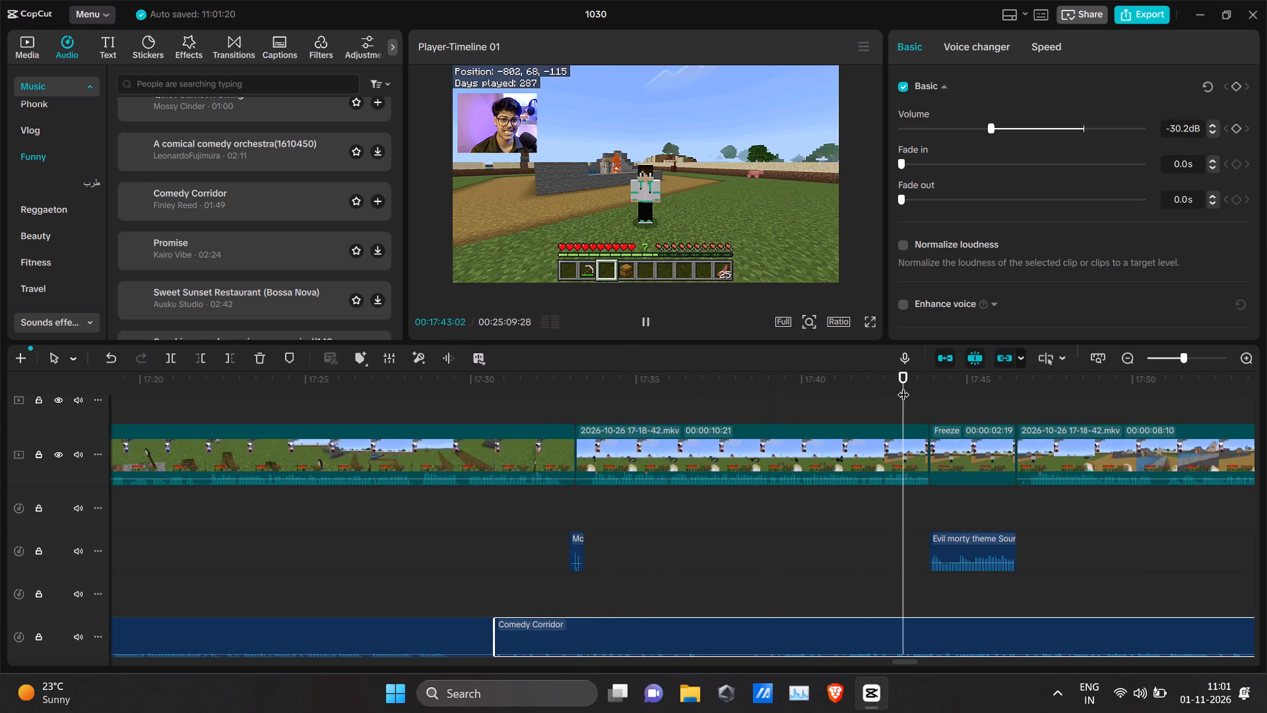
{"action": "key", "text": "space"}
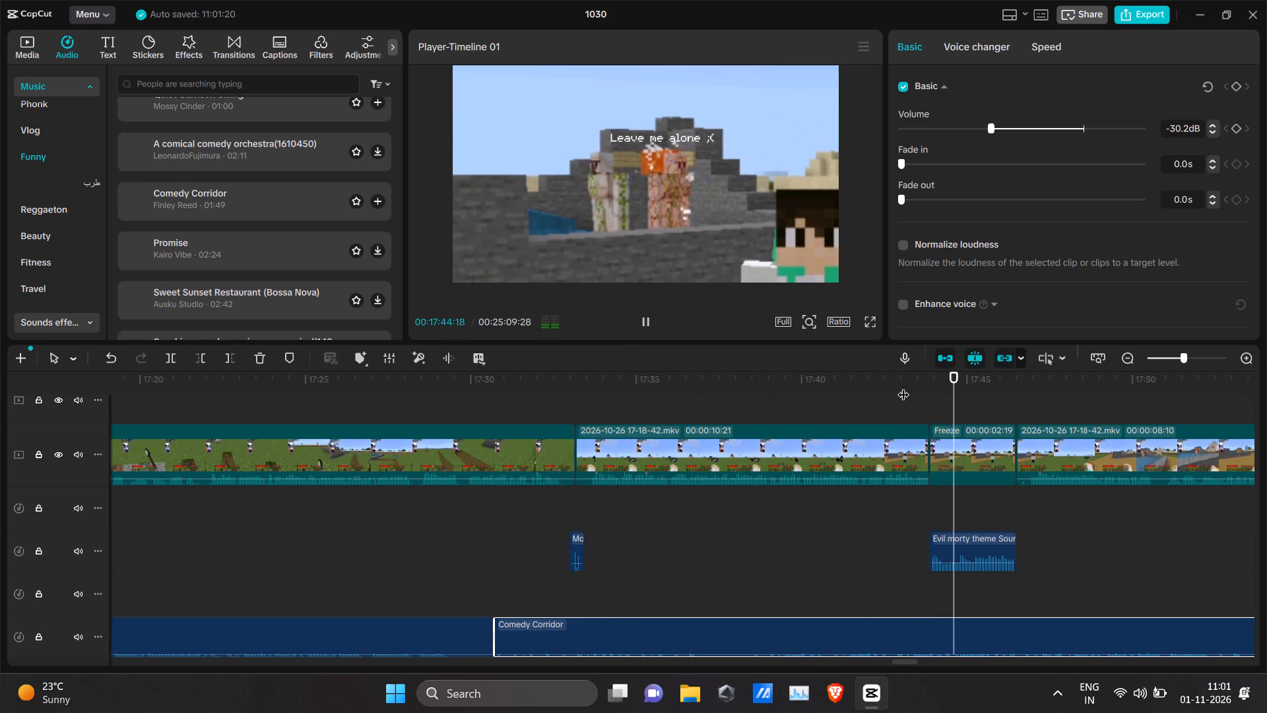
{"action": "left_click_drag", "start_coordinate": [1004, 386], "coordinate": [925, 386]}
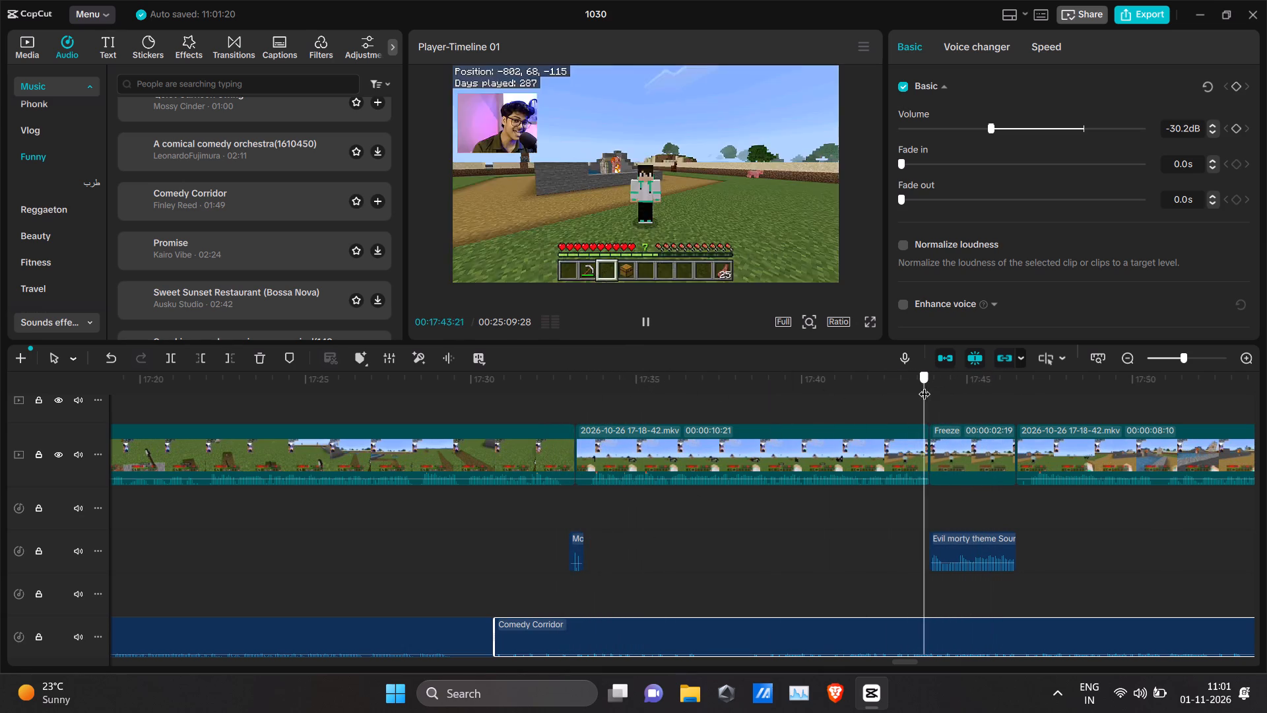
{"action": "left_click_drag", "start_coordinate": [925, 386], "coordinate": [925, 386]}
{"action": "left_click", "coordinate": [172, 356]}
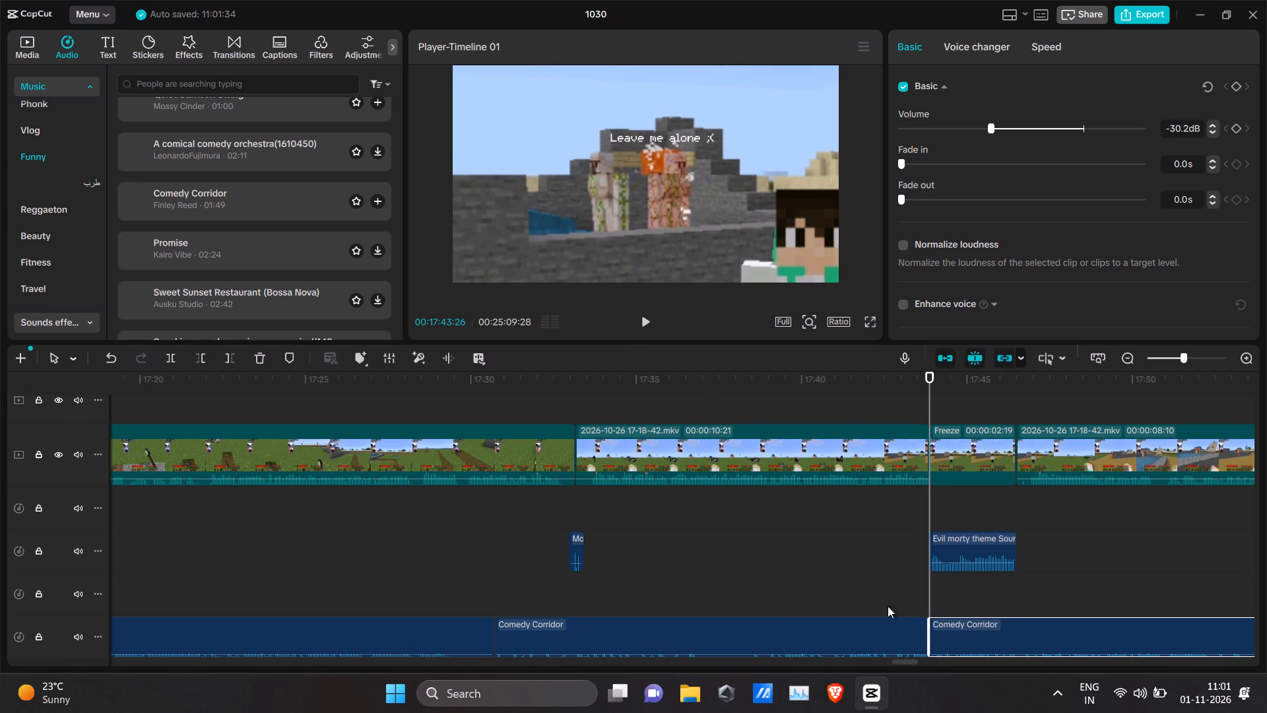
{"action": "left_click_drag", "start_coordinate": [971, 630], "coordinate": [1056, 631]}
{"action": "key", "text": "space"}
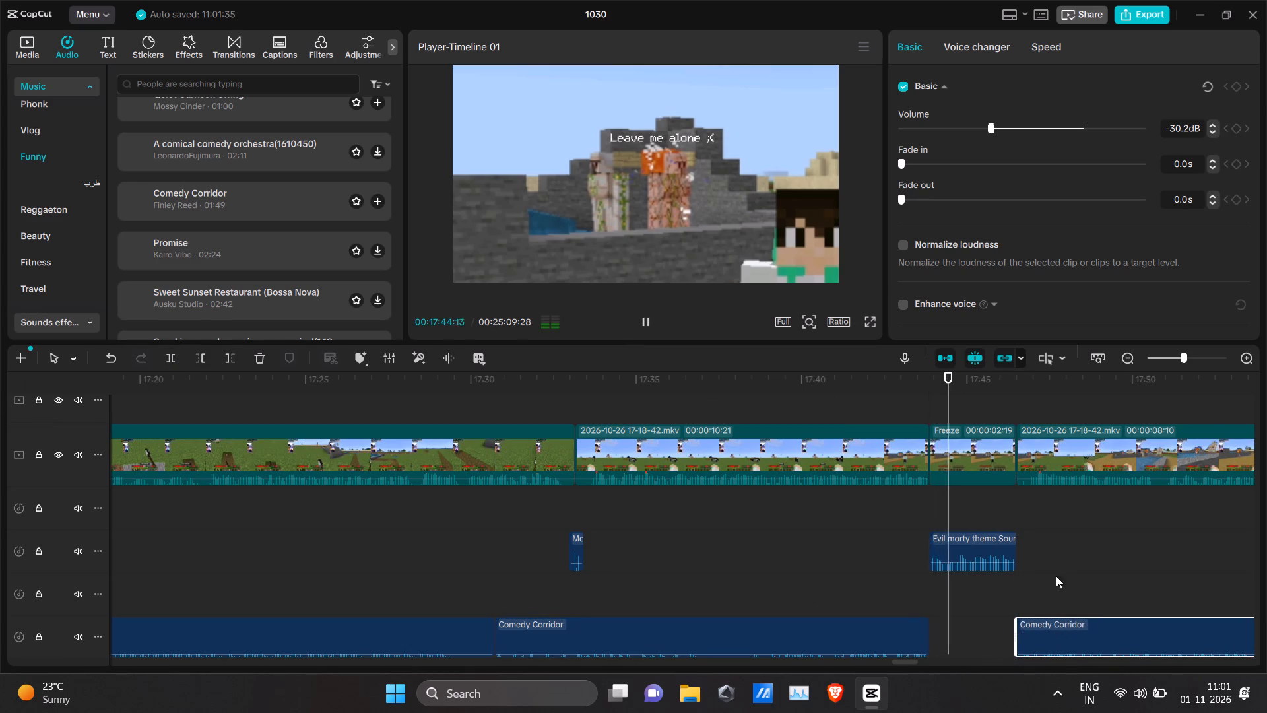
Split the music at 00:17:58:15, move the second part to the end of the short sound effect after the cat-and-dog freeze frame, and play it back.
{"action": "scroll", "coordinate": [1056, 538], "scroll_direction": "down", "scroll_amount": 9, "text": "alt"}
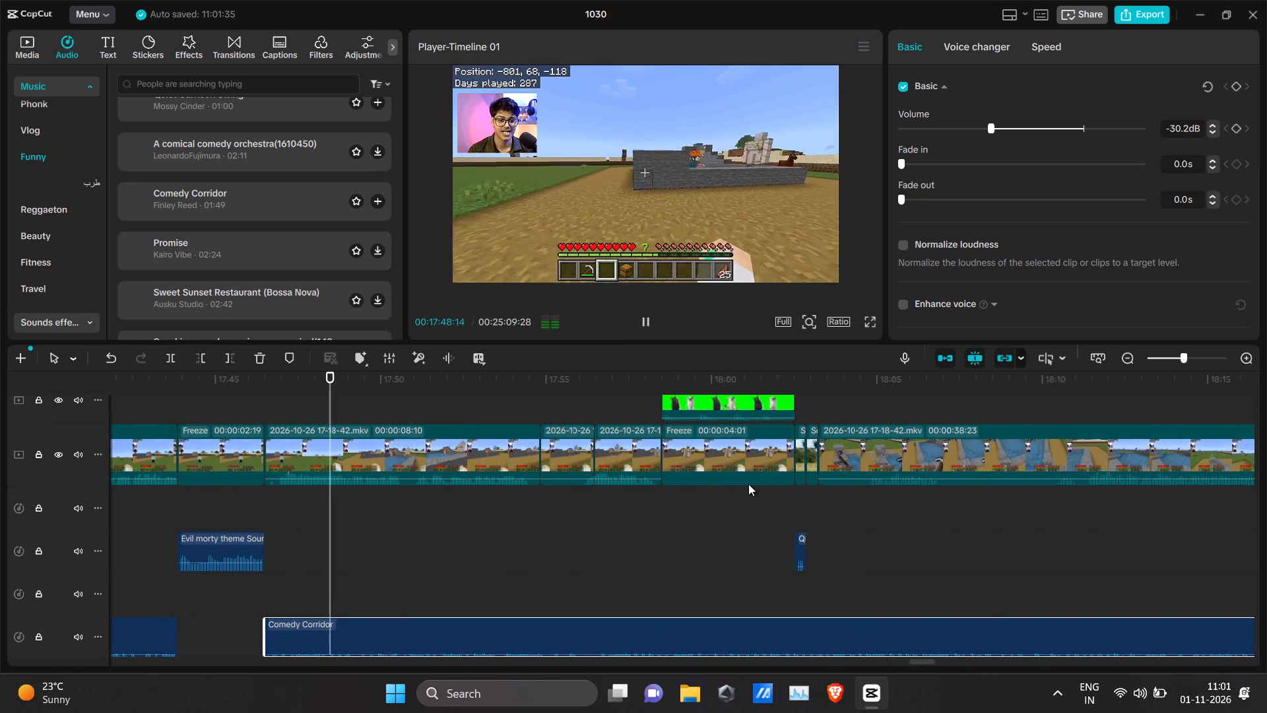
{"action": "left_click", "coordinate": [510, 381]}
{"action": "key", "text": "space"}
{"action": "key", "text": "space"}
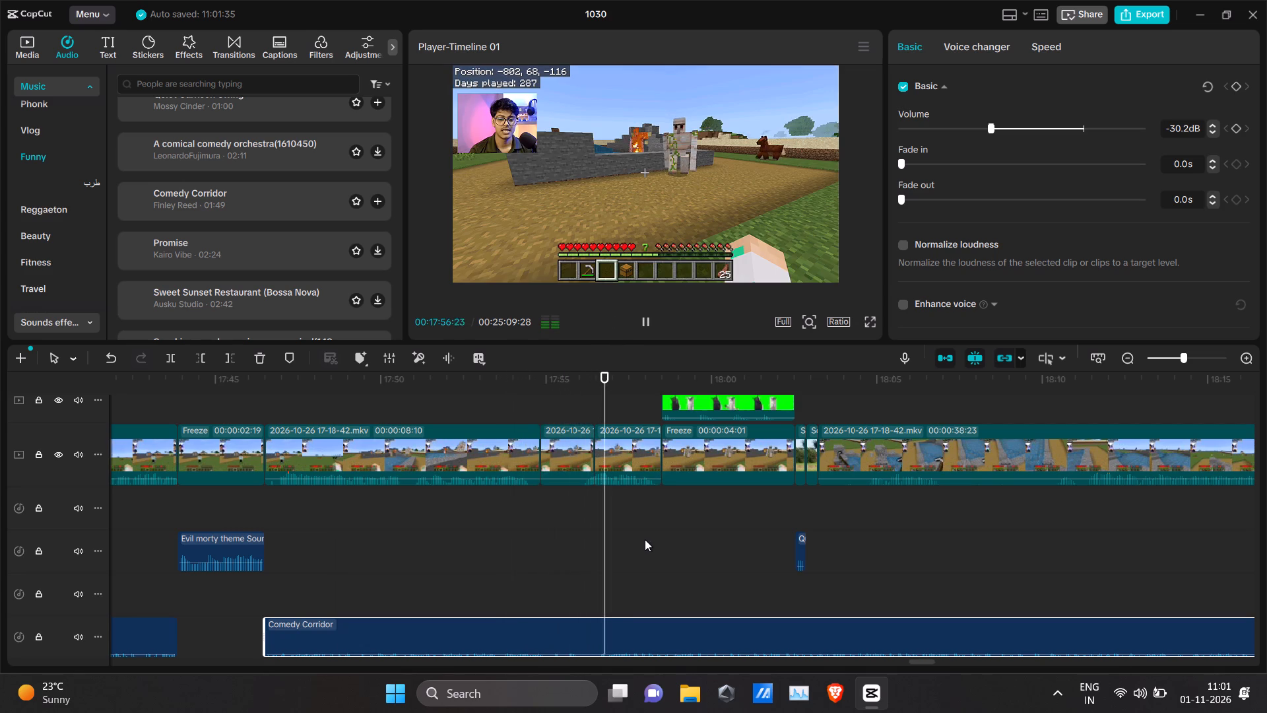
{"action": "key", "text": "space"}
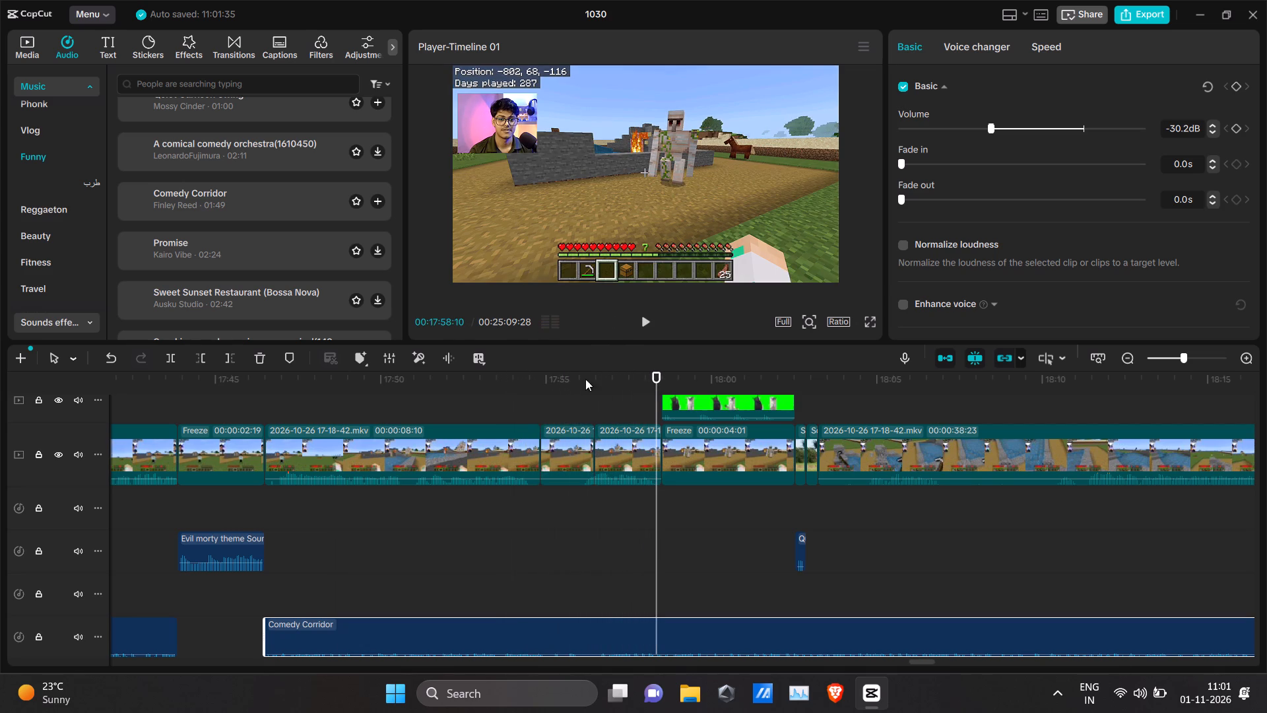
{"action": "left_click", "coordinate": [659, 378]}
{"action": "left_click", "coordinate": [682, 624]}
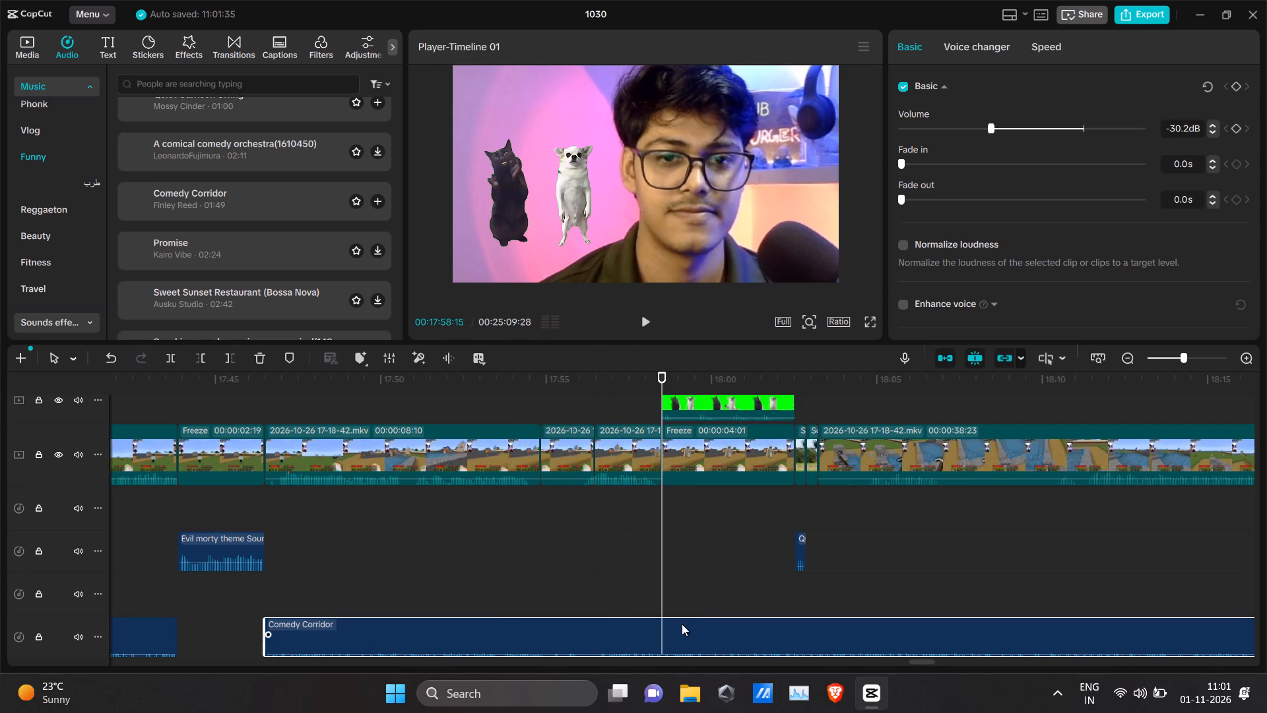
{"action": "left_click", "coordinate": [168, 362]}
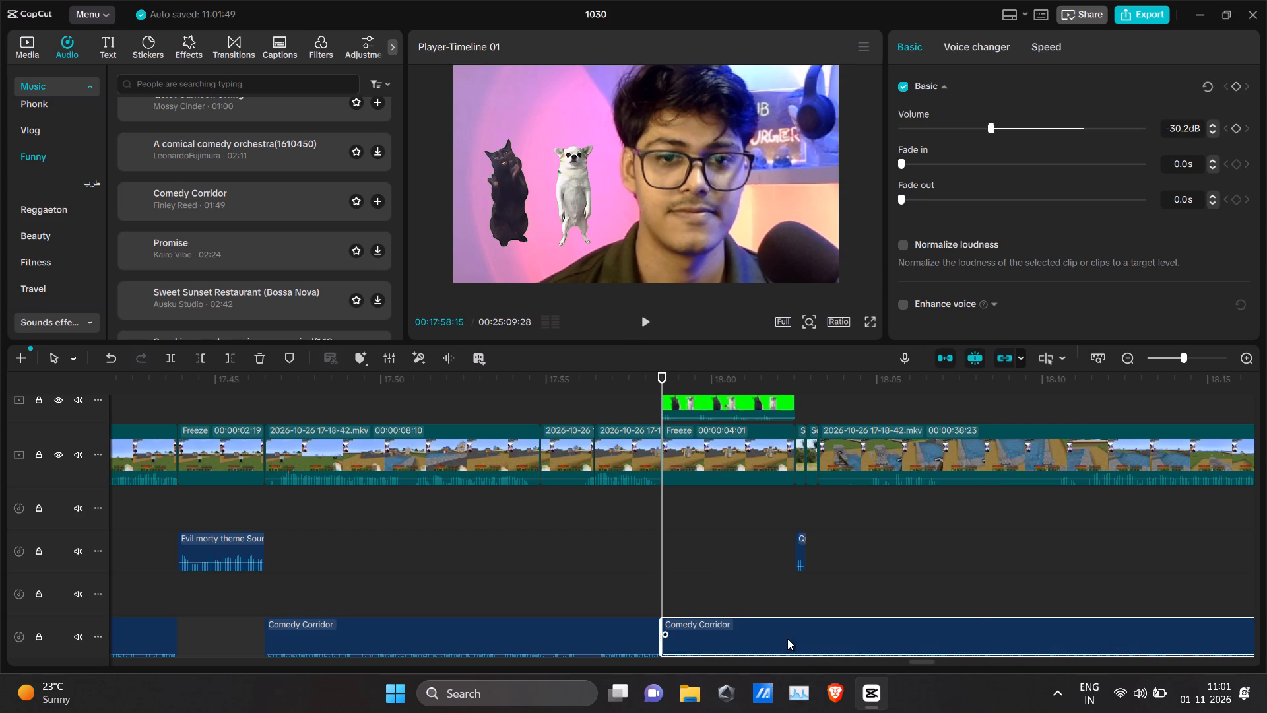
{"action": "left_click_drag", "start_coordinate": [787, 639], "coordinate": [936, 635]}
{"action": "key", "text": "space"}
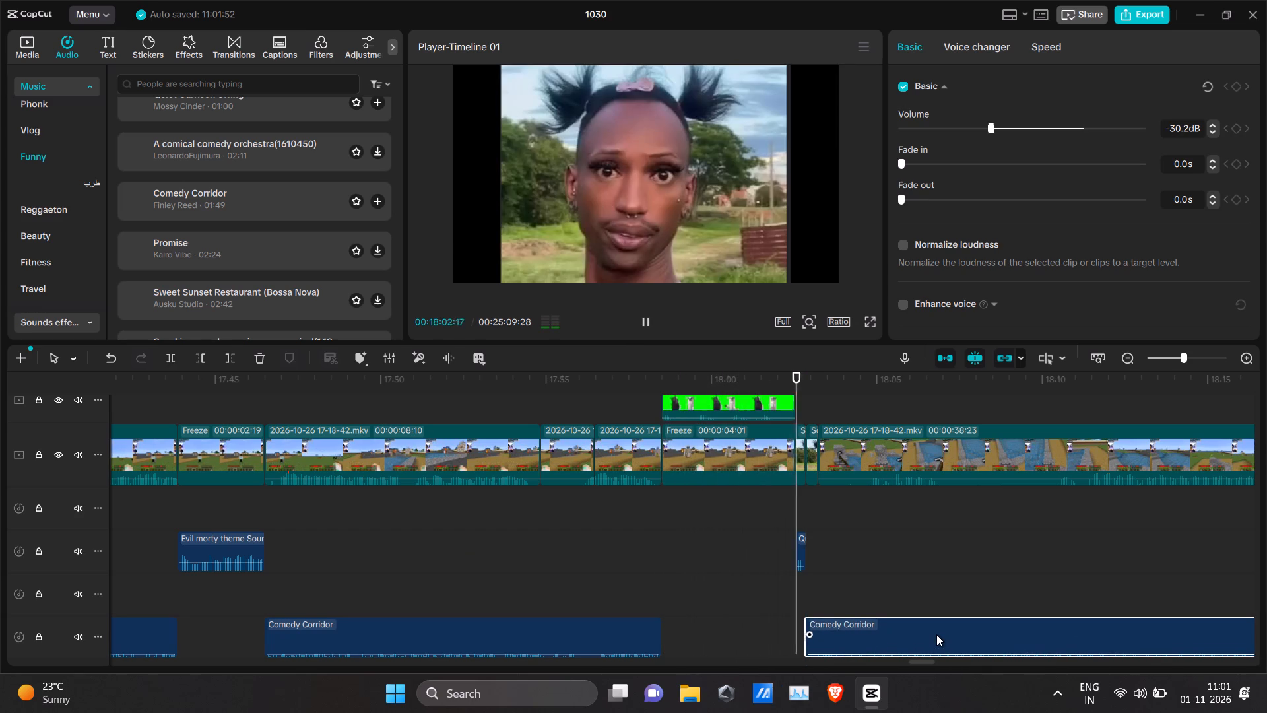
{"action": "key", "text": "space"}
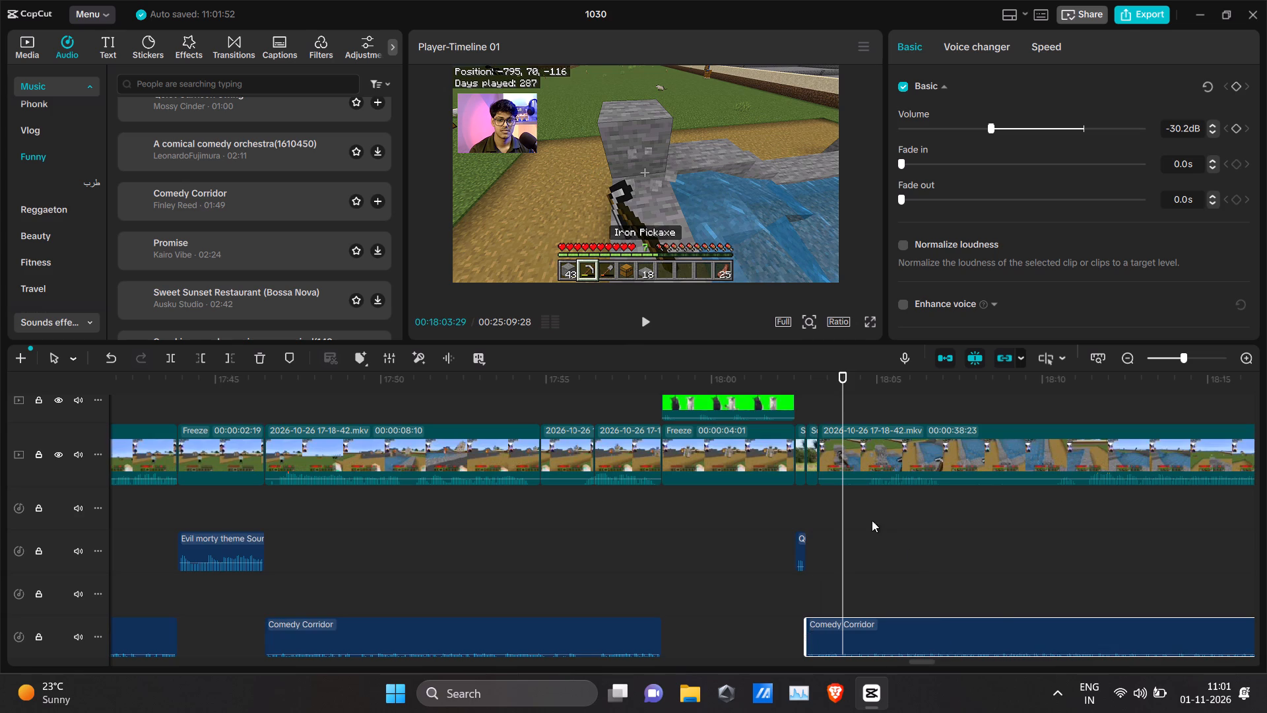
Review the short meme clips after the cat-and-dog freeze frame and the point where the music restarts, around 18:03.
{"action": "scroll", "coordinate": [862, 520], "scroll_direction": "up", "scroll_amount": 3, "text": "alt"}
{"action": "scroll", "coordinate": [959, 517], "scroll_direction": "down", "scroll_amount": 3, "text": "alt"}
{"action": "left_click_drag", "start_coordinate": [840, 386], "coordinate": [800, 394]}
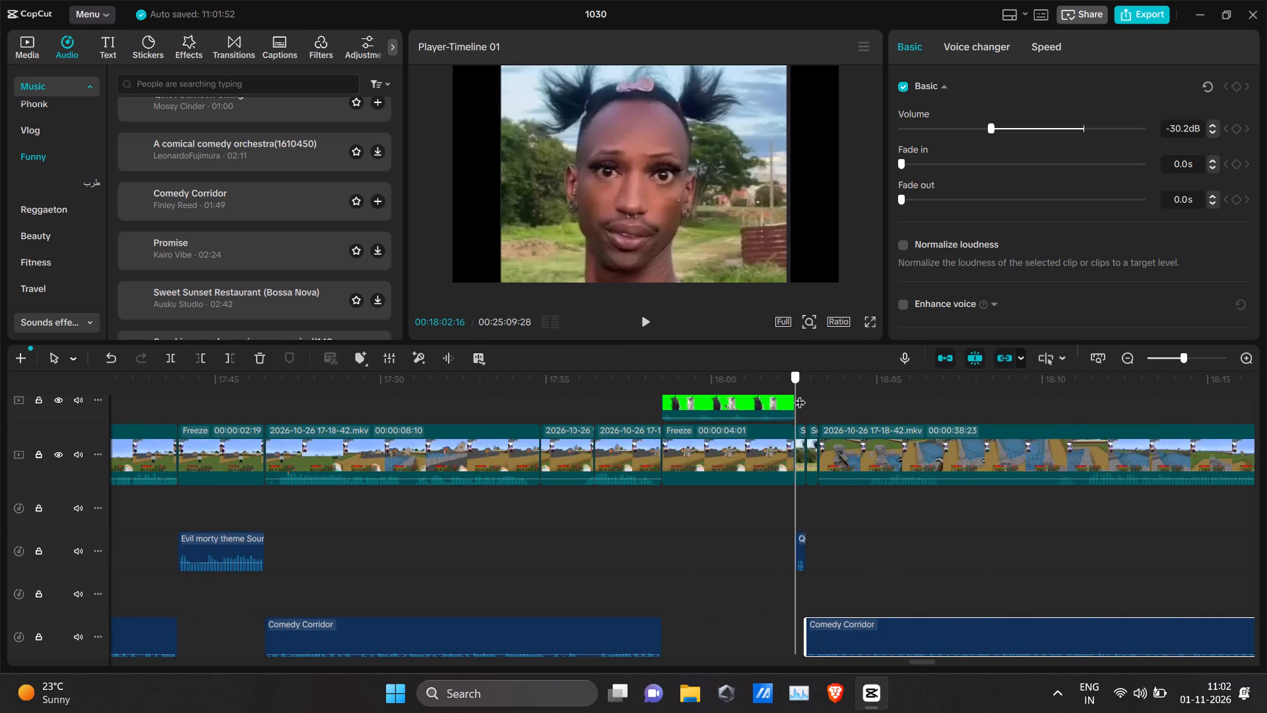
{"action": "left_click_drag", "start_coordinate": [800, 394], "coordinate": [812, 393]}
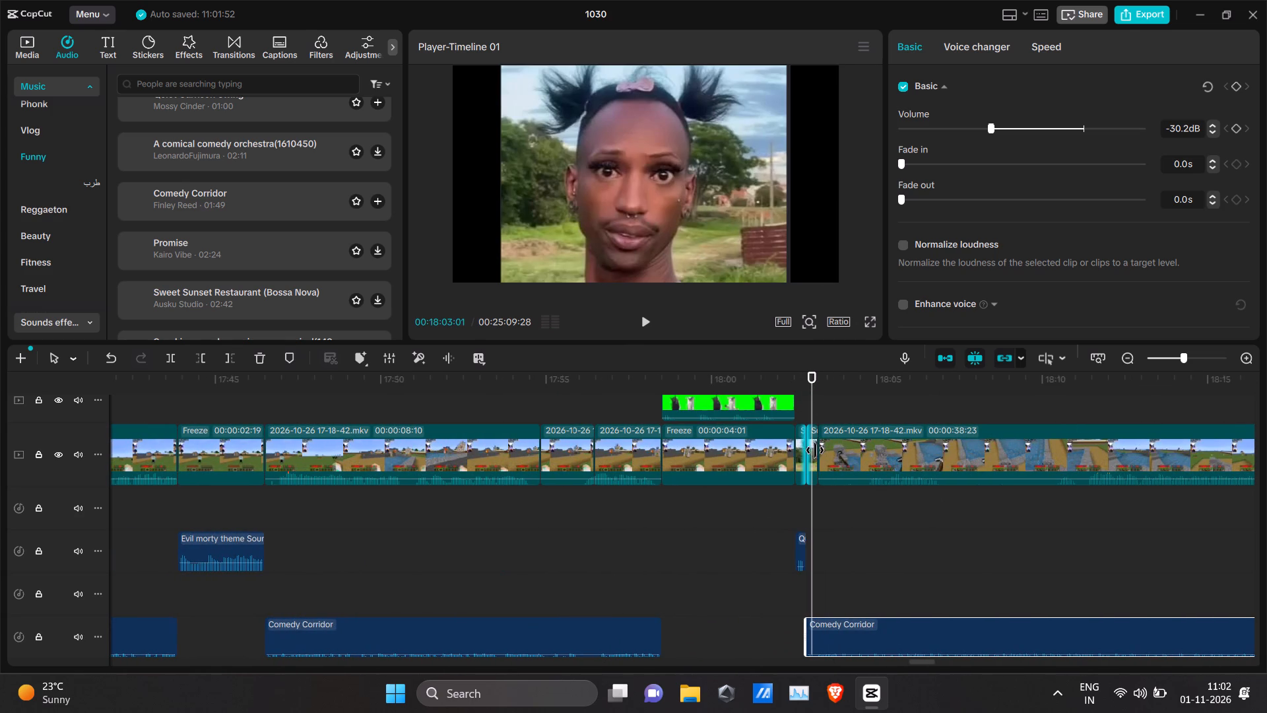
{"action": "left_click", "coordinate": [813, 450]}
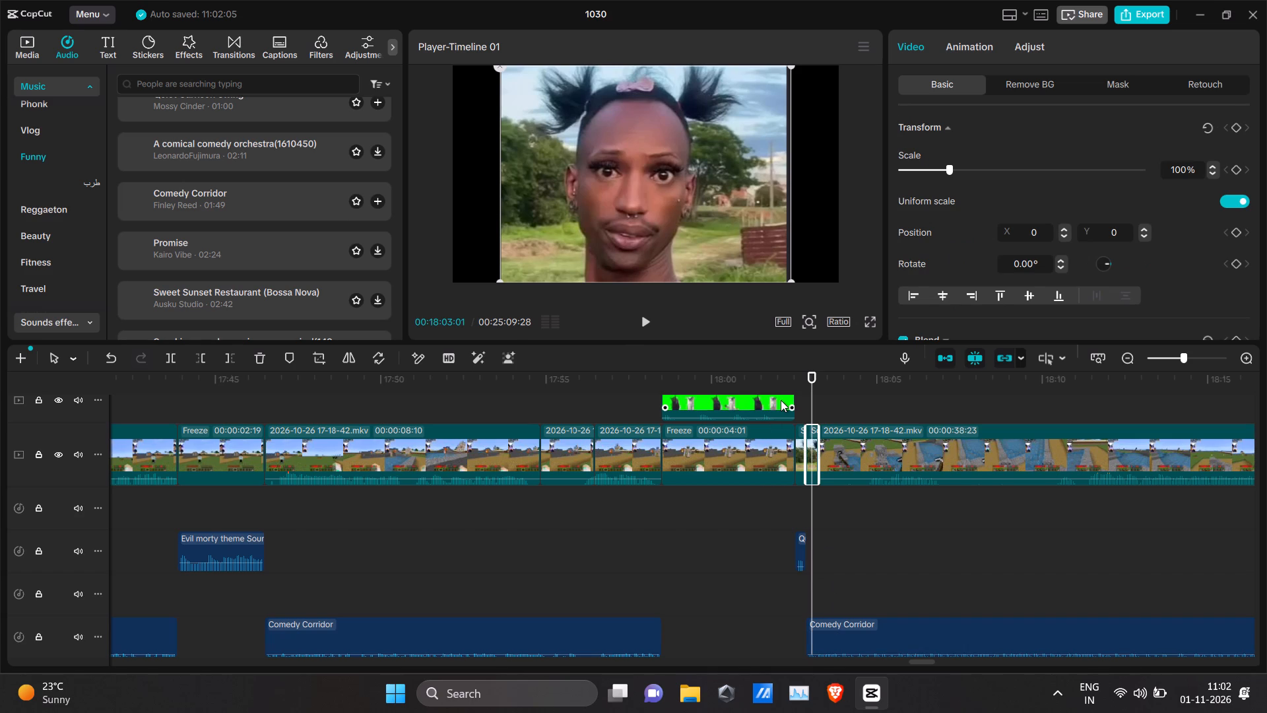
{"action": "double_click", "coordinate": [762, 367]}
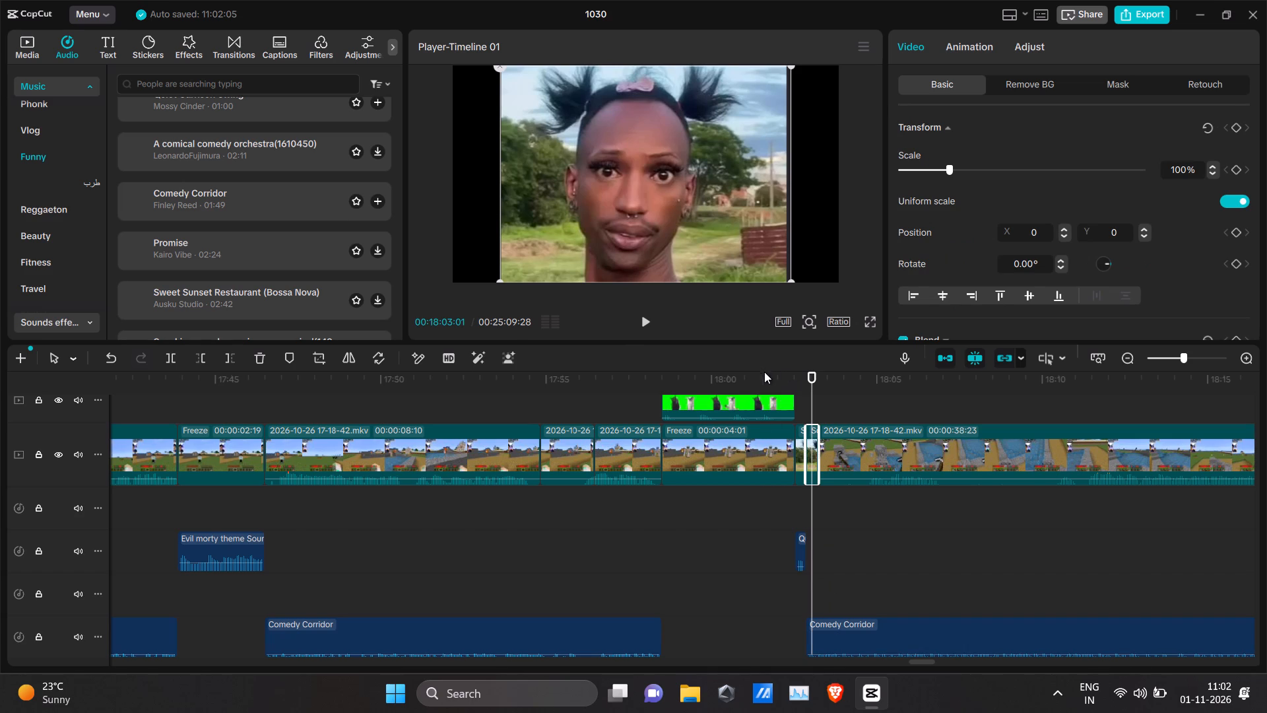
{"action": "left_click", "coordinate": [760, 374]}
{"action": "key", "text": "space"}
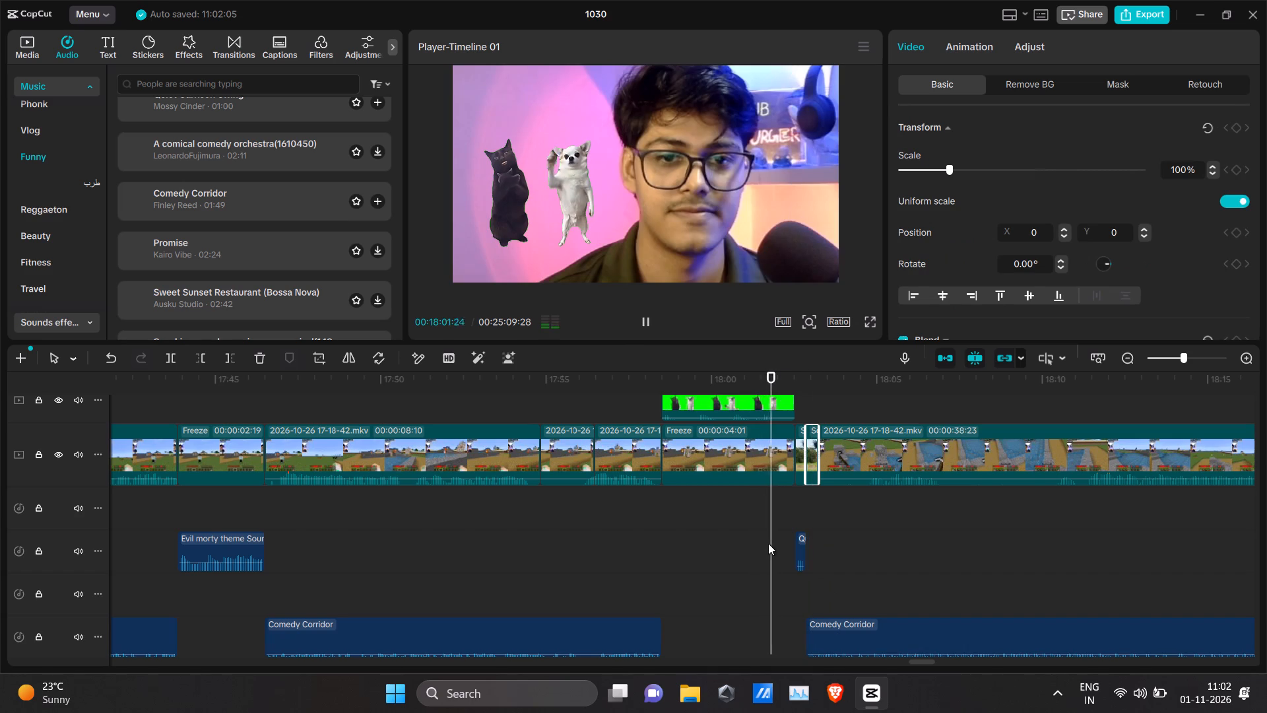
{"action": "key", "text": "space"}
{"action": "key", "text": "space"}
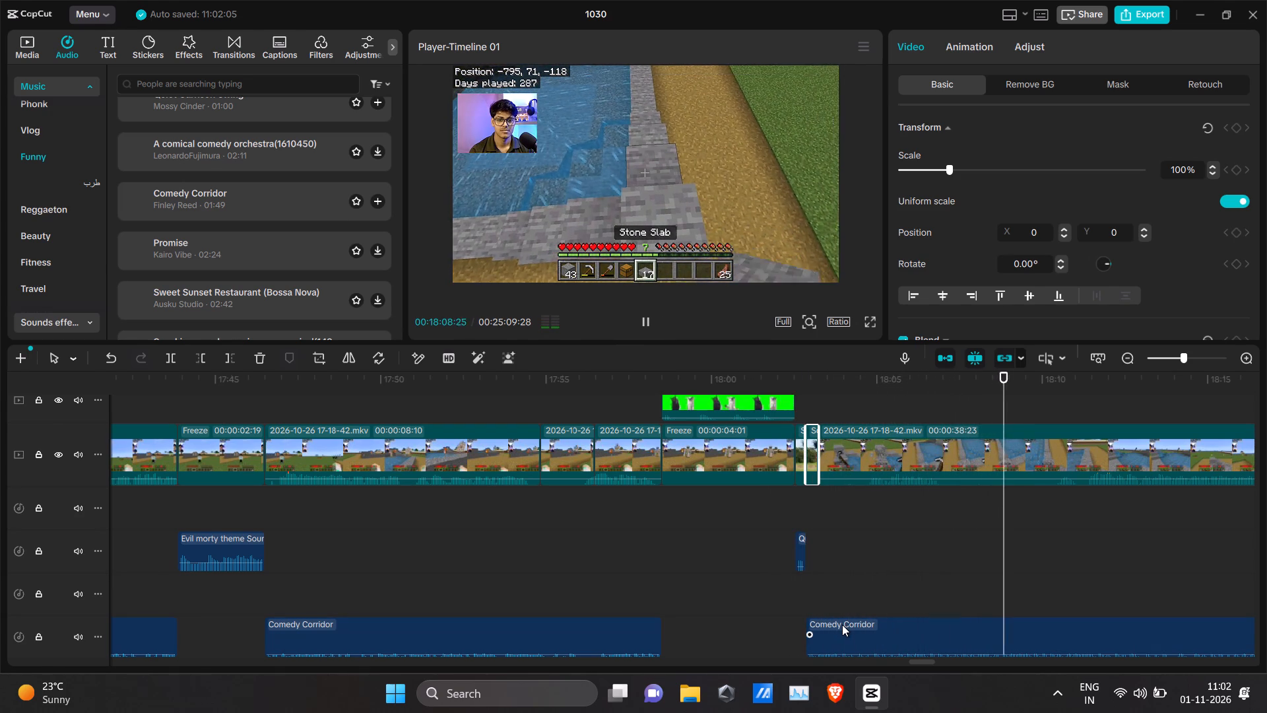
Split the music at 00:18:42:00, where the next meme clip starts, move the second part to that clip's end, and play it back.
{"action": "scroll", "coordinate": [873, 566], "scroll_direction": "down", "scroll_amount": 8, "text": "alt"}
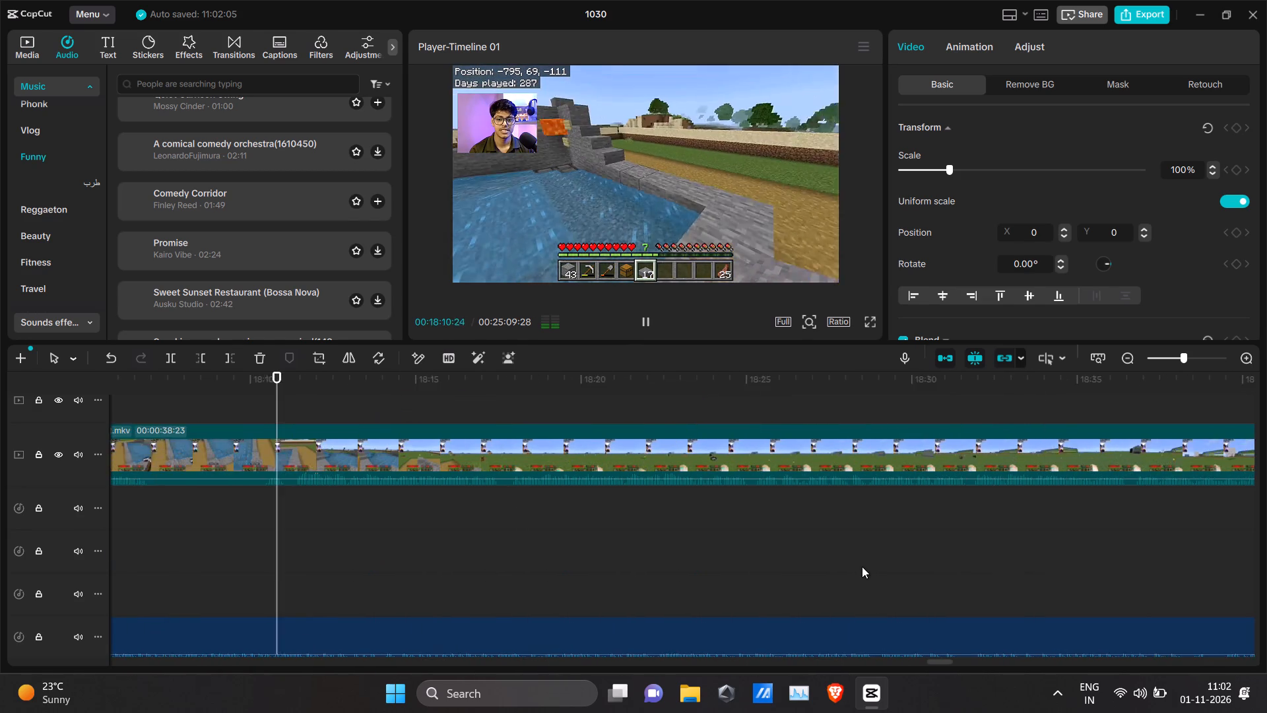
{"action": "scroll", "coordinate": [862, 566], "scroll_direction": "down", "scroll_amount": 6, "text": "alt"}
{"action": "left_click", "coordinate": [1043, 408]}
{"action": "scroll", "coordinate": [1045, 411], "scroll_direction": "down", "scroll_amount": 5, "text": "alt"}
{"action": "key", "text": "space"}
{"action": "left_click", "coordinate": [720, 409]}
{"action": "key", "text": "space"}
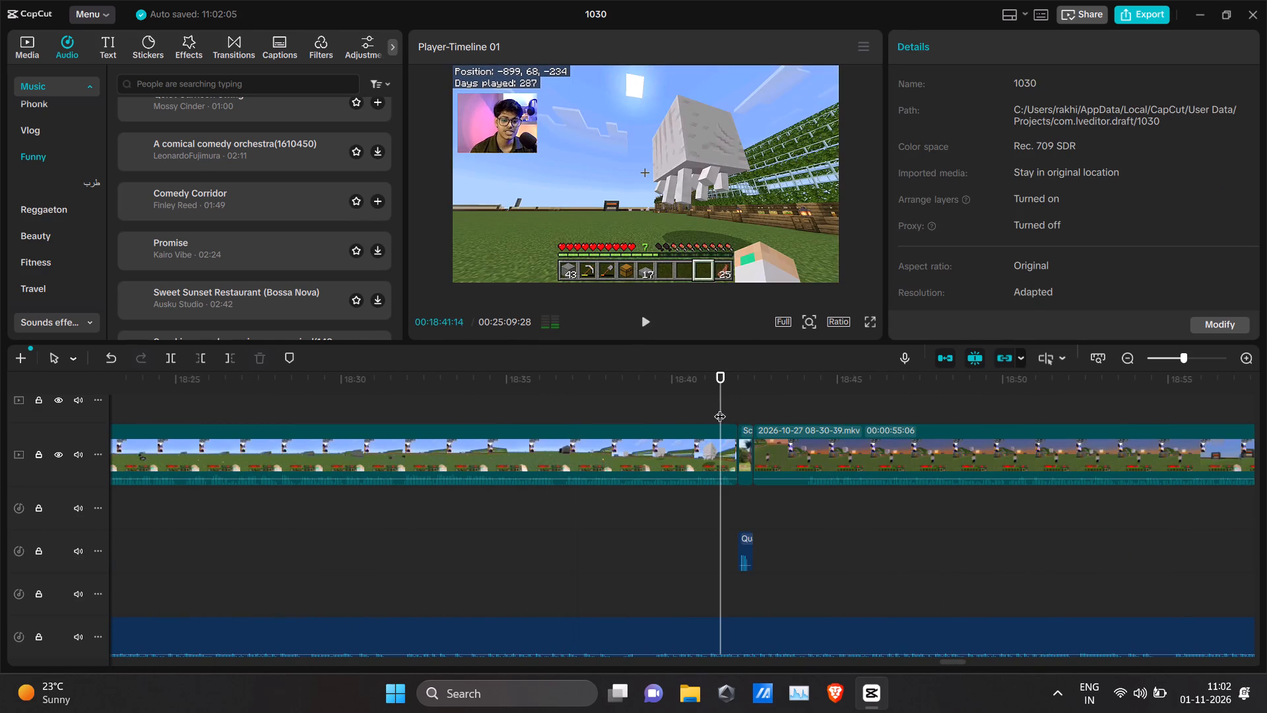
{"action": "key", "text": "space"}
{"action": "key", "text": "space"}
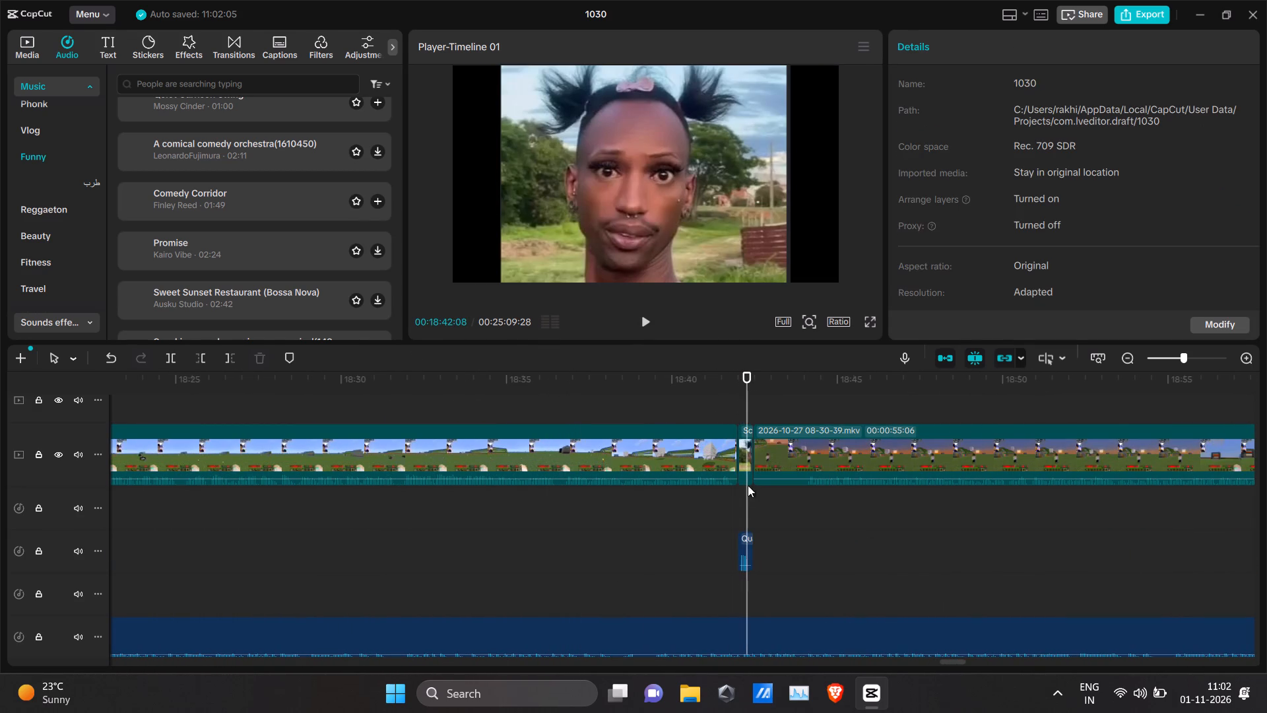
{"action": "left_click_drag", "start_coordinate": [749, 401], "coordinate": [740, 402]}
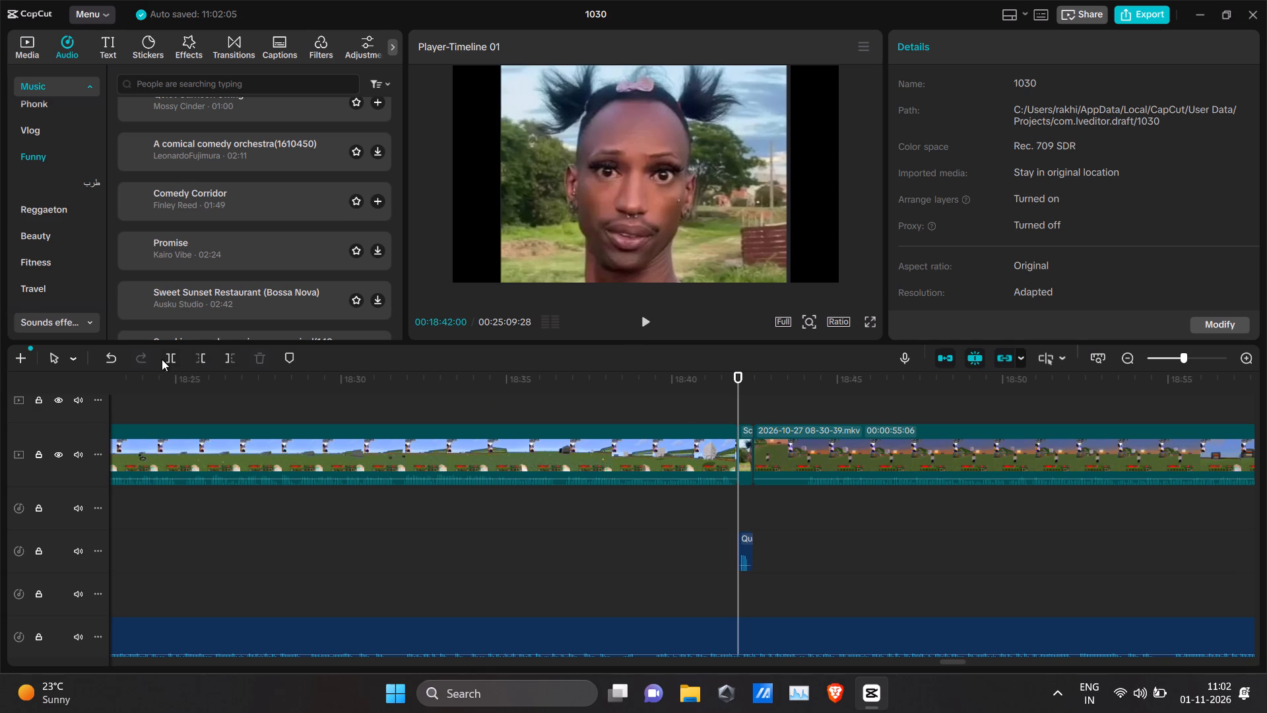
{"action": "left_click", "coordinate": [162, 359]}
{"action": "left_click", "coordinate": [738, 632]}
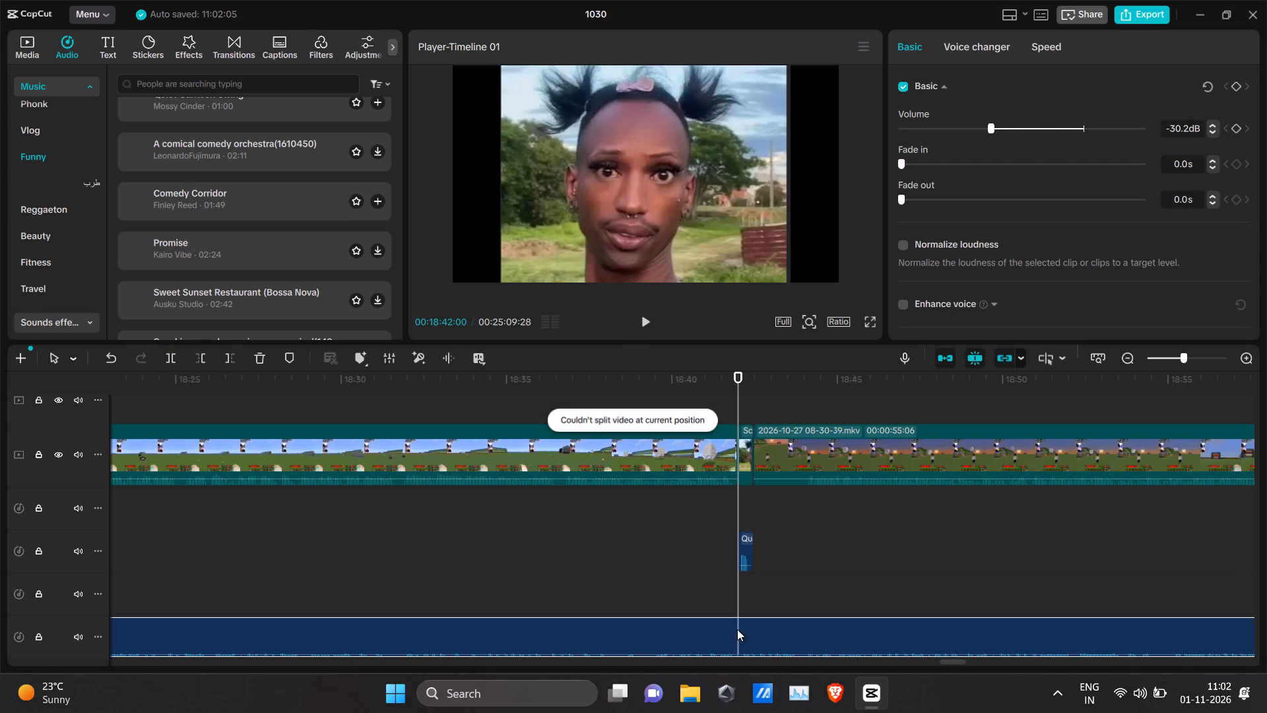
{"action": "left_click", "coordinate": [178, 362]}
{"action": "left_click_drag", "start_coordinate": [765, 634], "coordinate": [787, 635]}
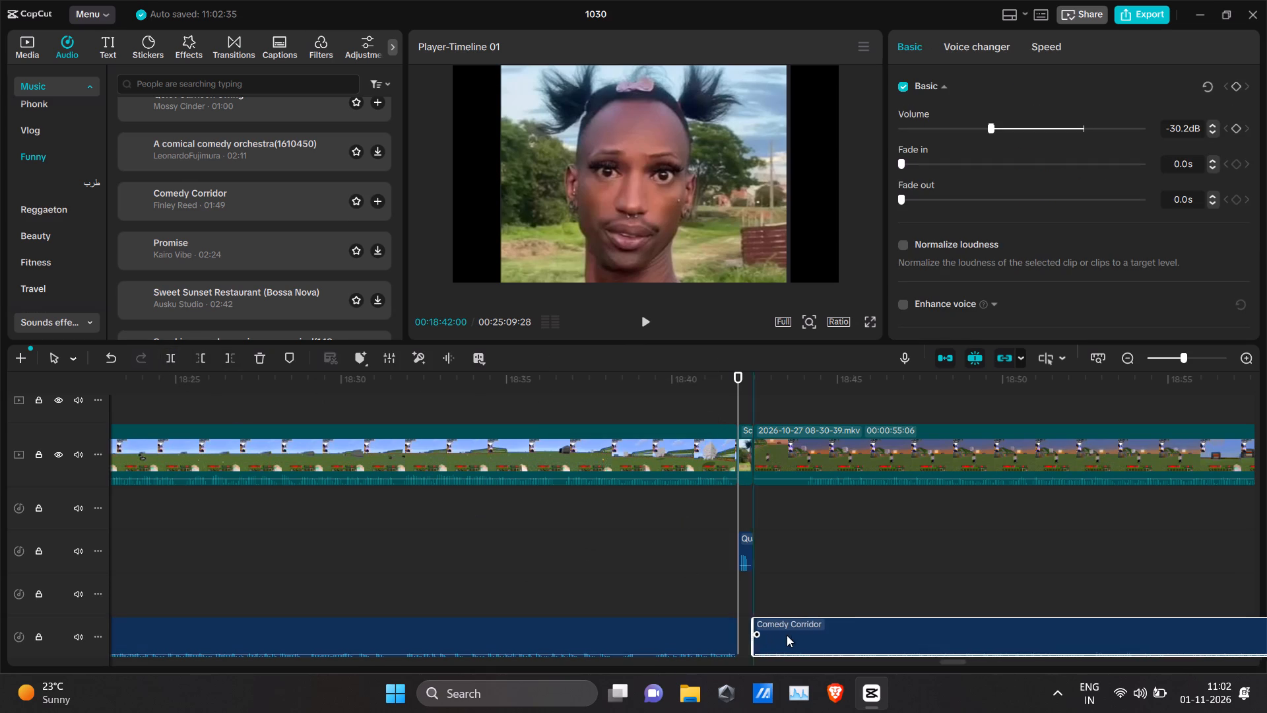
{"action": "left_click_drag", "start_coordinate": [787, 635], "coordinate": [781, 632]}
{"action": "key", "text": "space"}
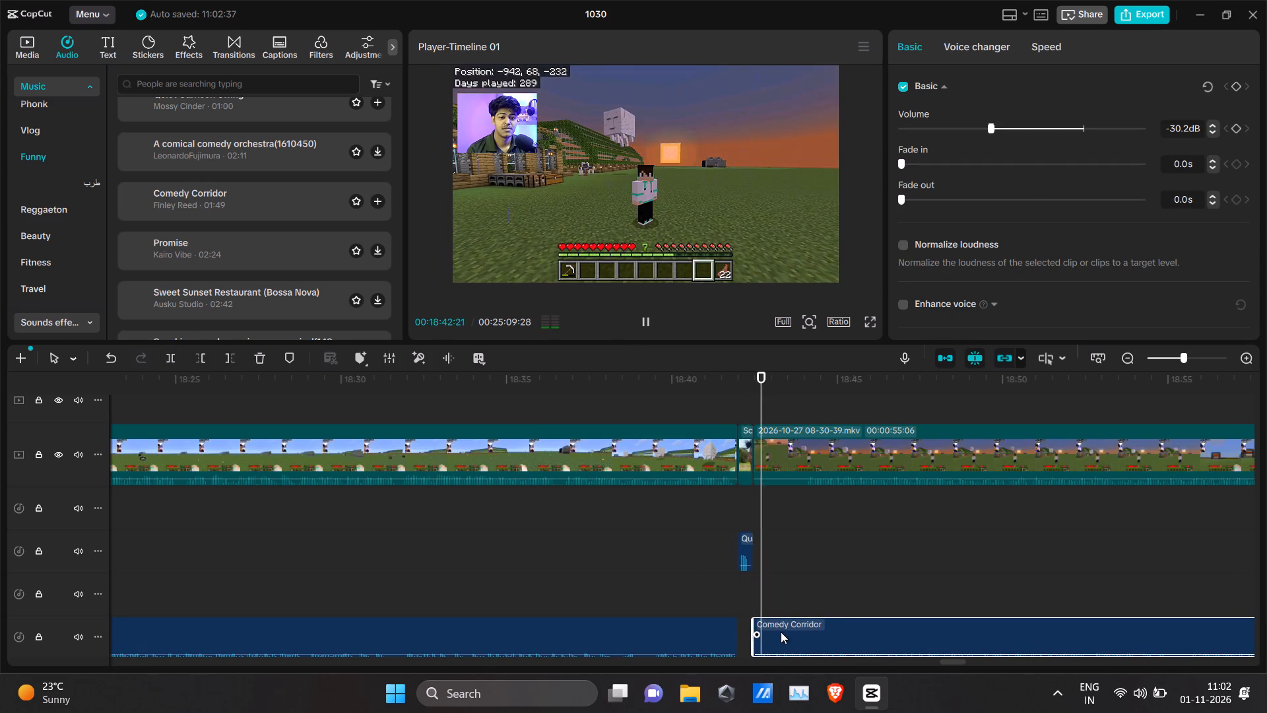
Add another Comedy Corridor directly after the music ends, around 19:27, and set its volume to -30.2 dB.
{"action": "scroll", "coordinate": [828, 463], "scroll_direction": "down", "scroll_amount": 4, "text": "alt"}
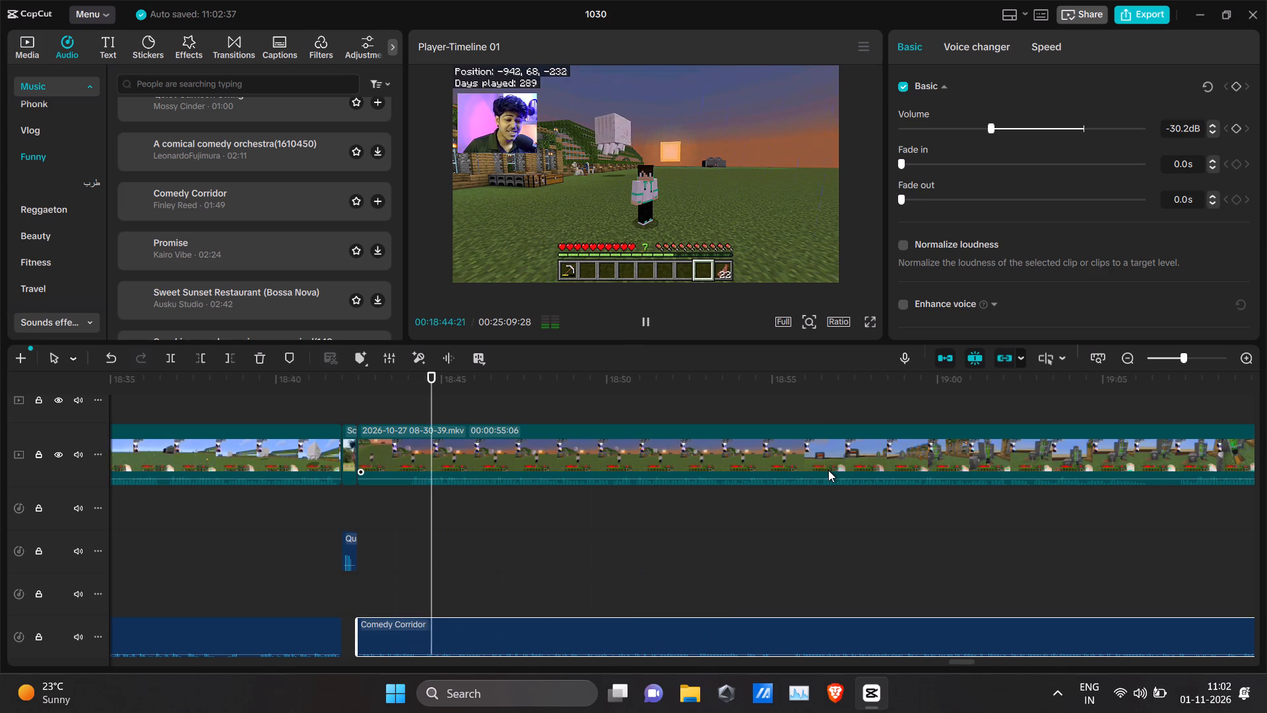
{"action": "left_click_drag", "start_coordinate": [486, 402], "coordinate": [709, 405]}
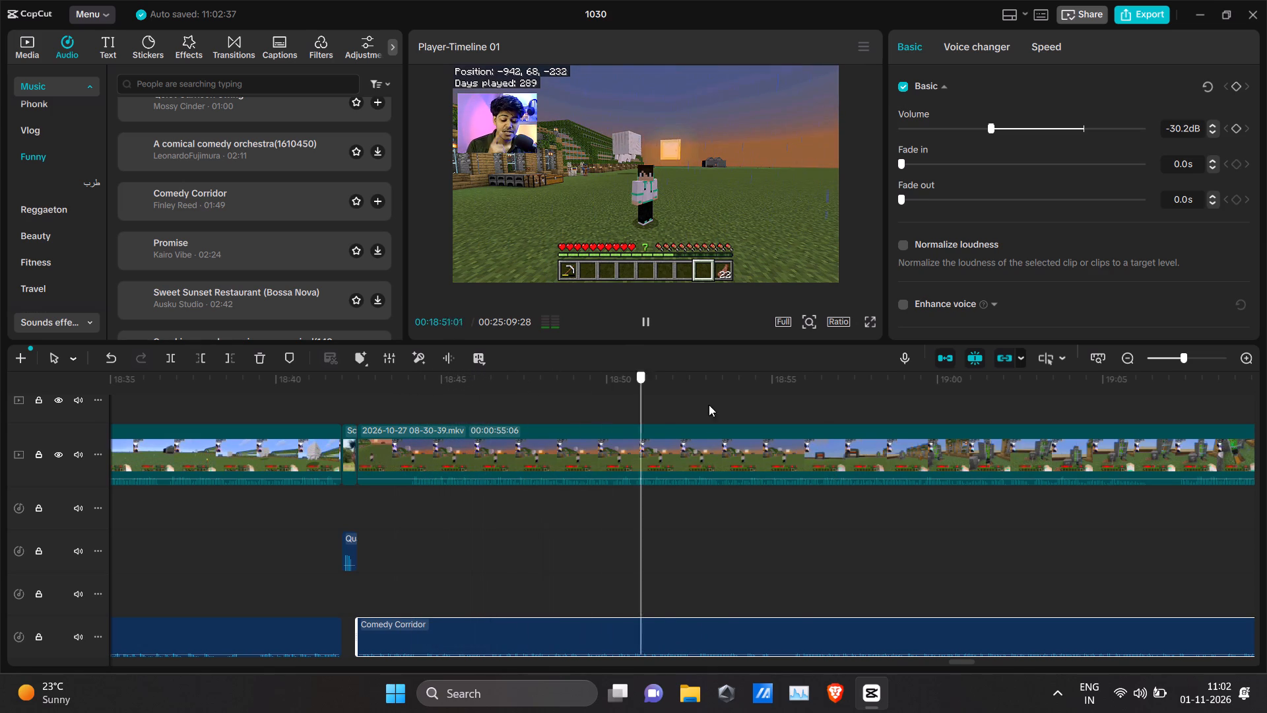
{"action": "left_click_drag", "start_coordinate": [709, 405], "coordinate": [920, 405]}
{"action": "scroll", "coordinate": [925, 422], "scroll_direction": "down", "scroll_amount": 9, "text": "alt"}
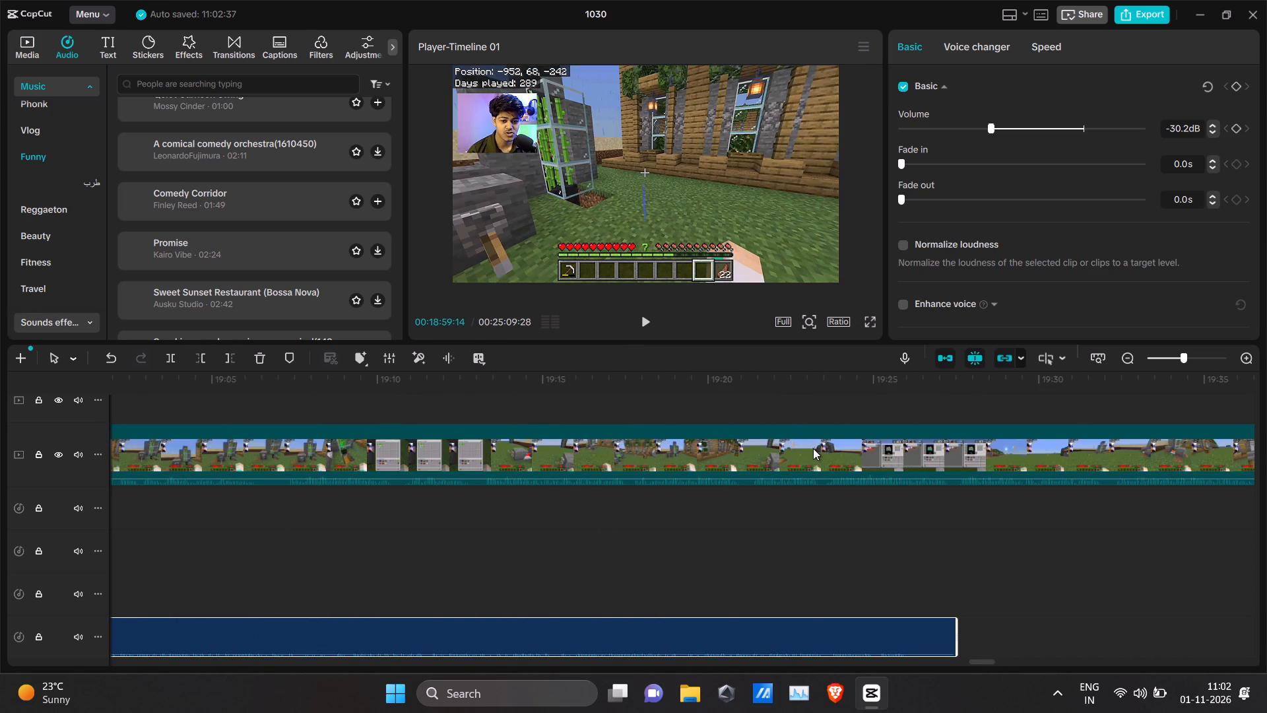
{"action": "scroll", "coordinate": [813, 448], "scroll_direction": "down", "scroll_amount": 3, "text": "alt"}
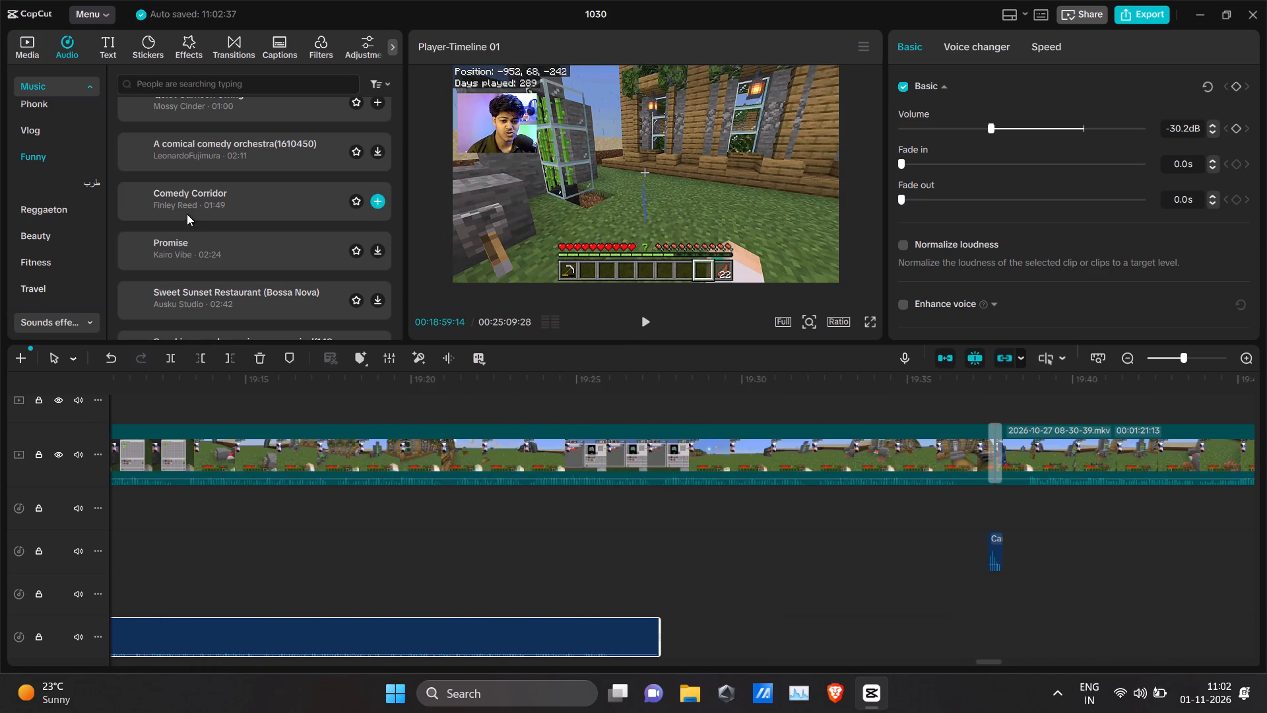
{"action": "left_click_drag", "start_coordinate": [187, 214], "coordinate": [657, 634]}
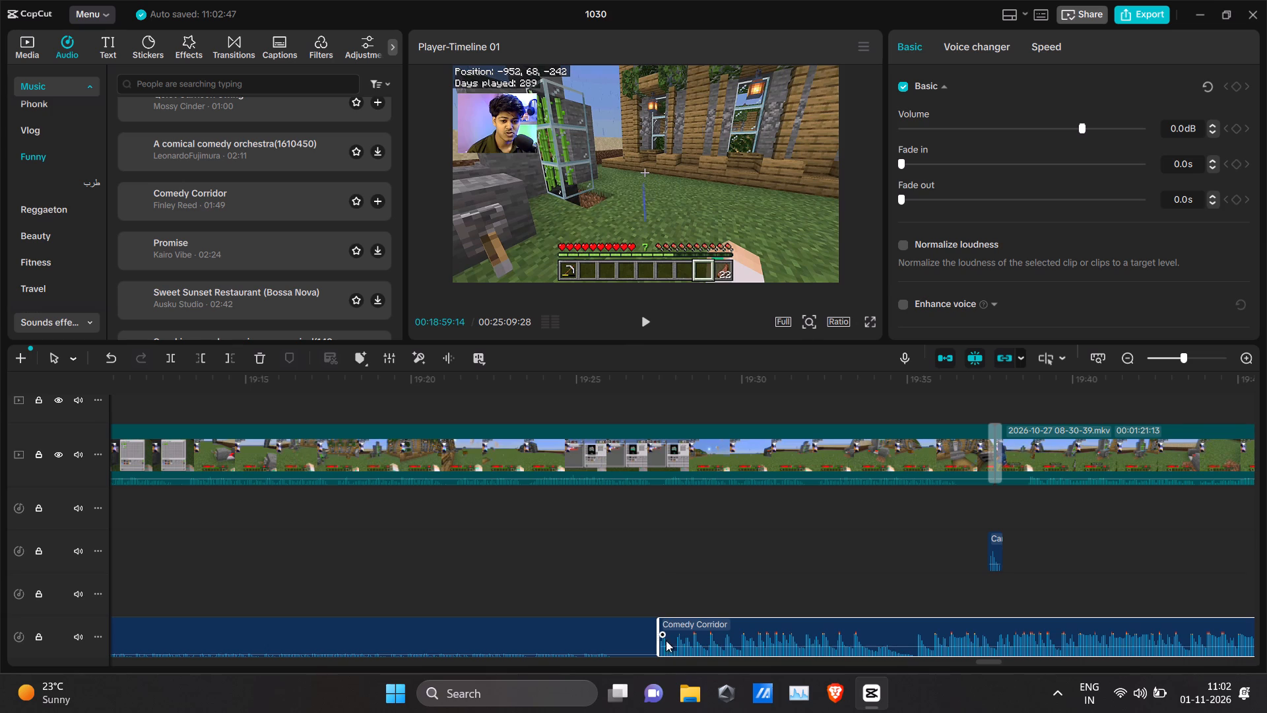
{"action": "left_click_drag", "start_coordinate": [1018, 123], "coordinate": [993, 128]}
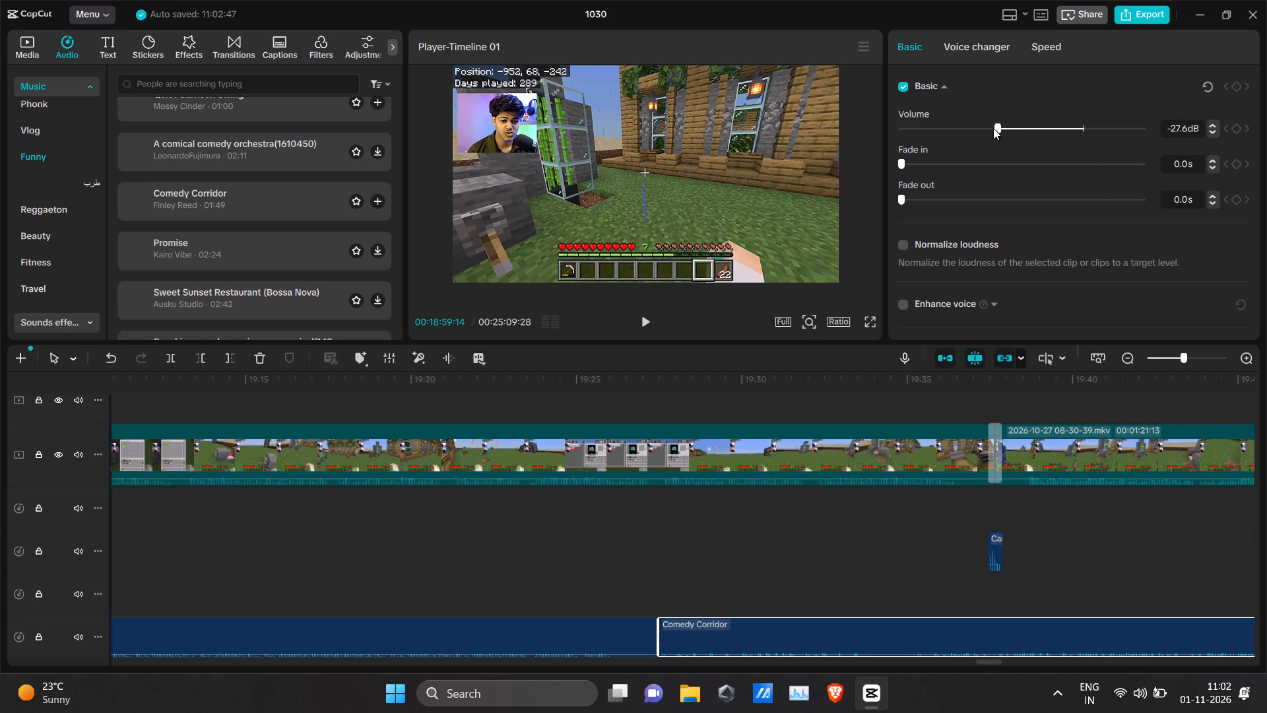
{"action": "left_click_drag", "start_coordinate": [993, 128], "coordinate": [987, 128]}
{"action": "left_click", "coordinate": [992, 127]}
Play back the music across the new join around 19:27 and up to the short sound effect around 19:37.
{"action": "key", "text": "space"}
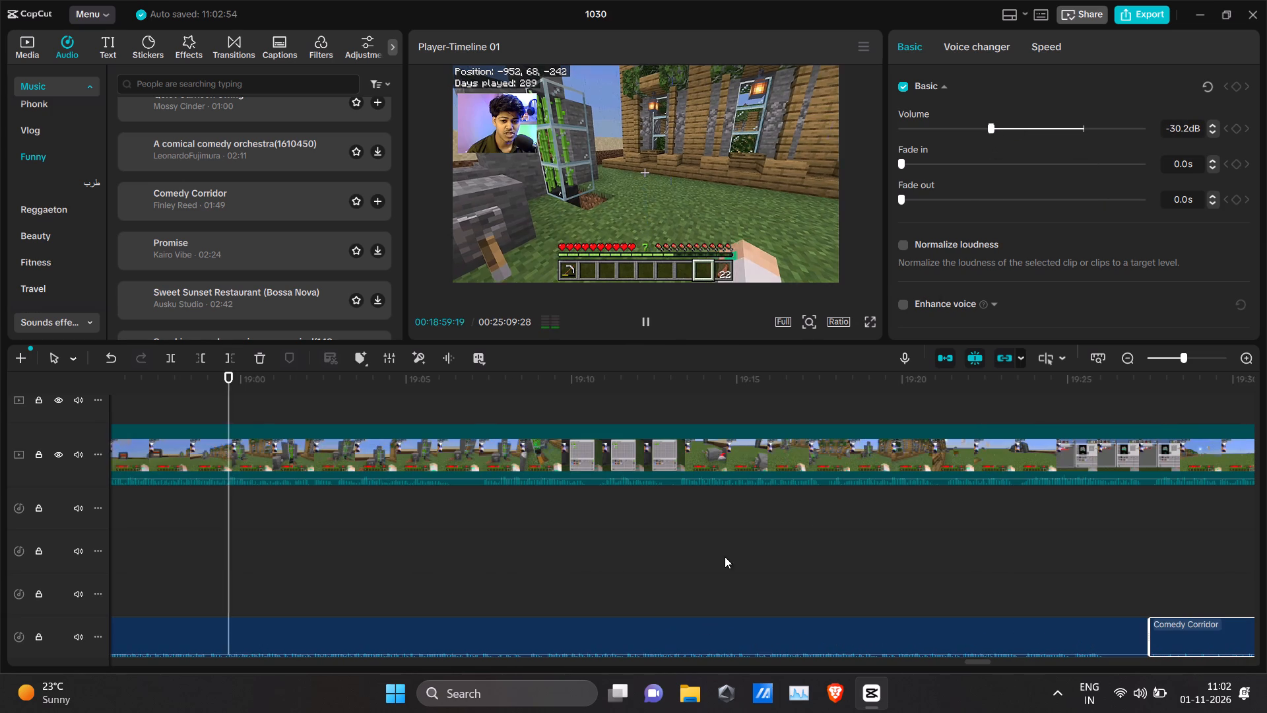
{"action": "left_click", "coordinate": [1046, 402]}
{"action": "key", "text": "space"}
{"action": "key", "text": "space"}
{"action": "scroll", "coordinate": [1051, 551], "scroll_direction": "down", "scroll_amount": 10, "text": "alt"}
{"action": "left_click", "coordinate": [571, 401]}
{"action": "key", "text": "space"}
{"action": "key", "text": "space"}
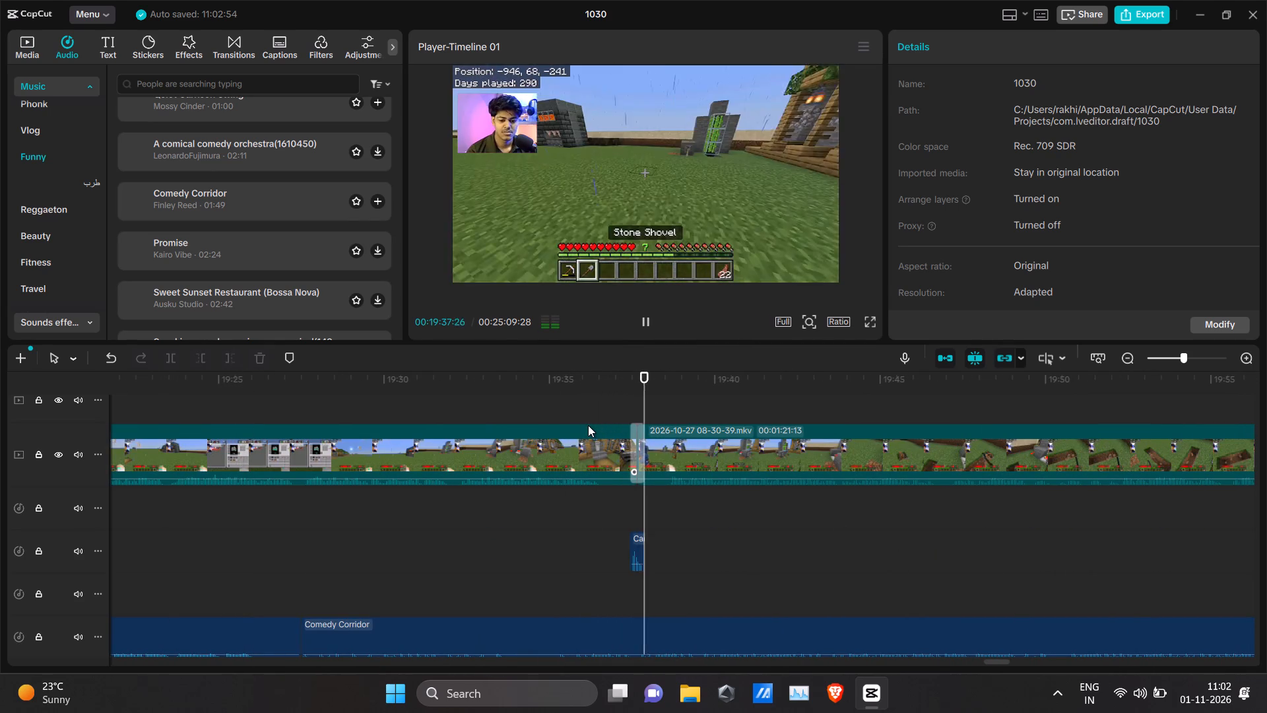
Review the digging footage with music from about 19:38 through the short sound effect just before 21:00.
{"action": "scroll", "coordinate": [744, 547], "scroll_direction": "down", "scroll_amount": 5, "text": "alt"}
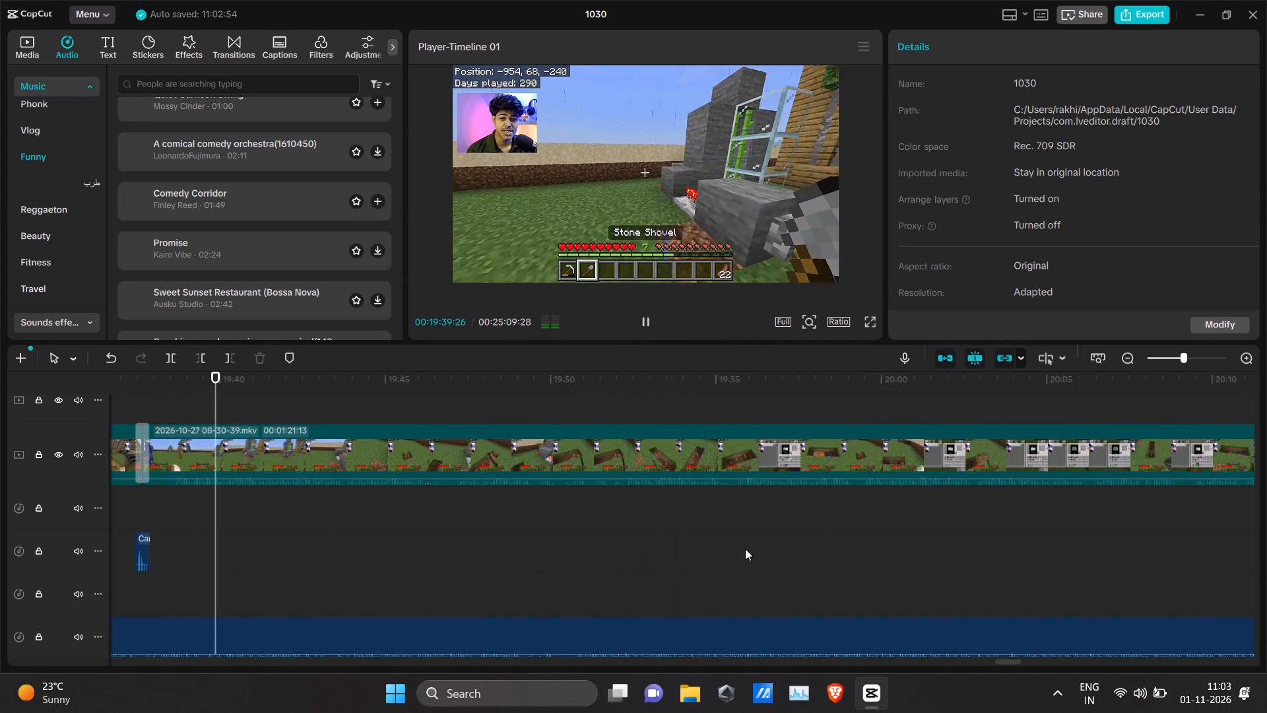
{"action": "scroll", "coordinate": [745, 549], "scroll_direction": "down", "scroll_amount": 4, "text": "alt"}
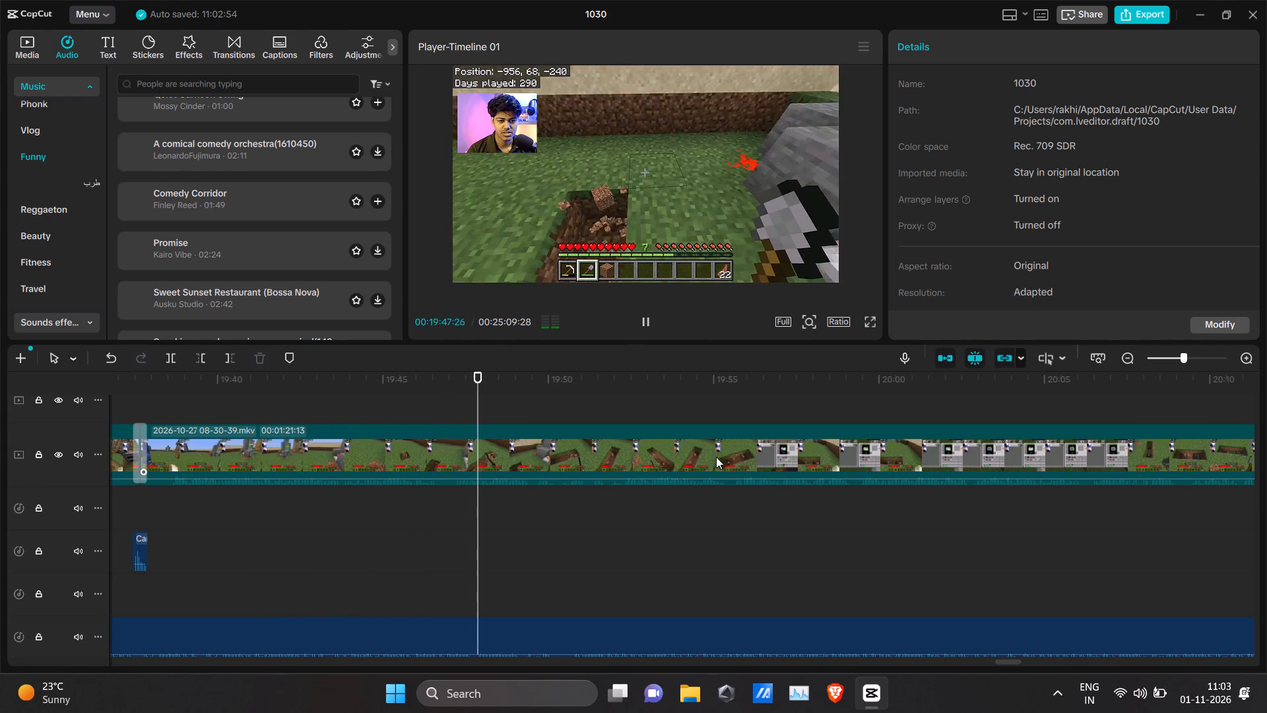
{"action": "scroll", "coordinate": [750, 519], "scroll_direction": "down", "scroll_amount": 12, "text": "alt"}
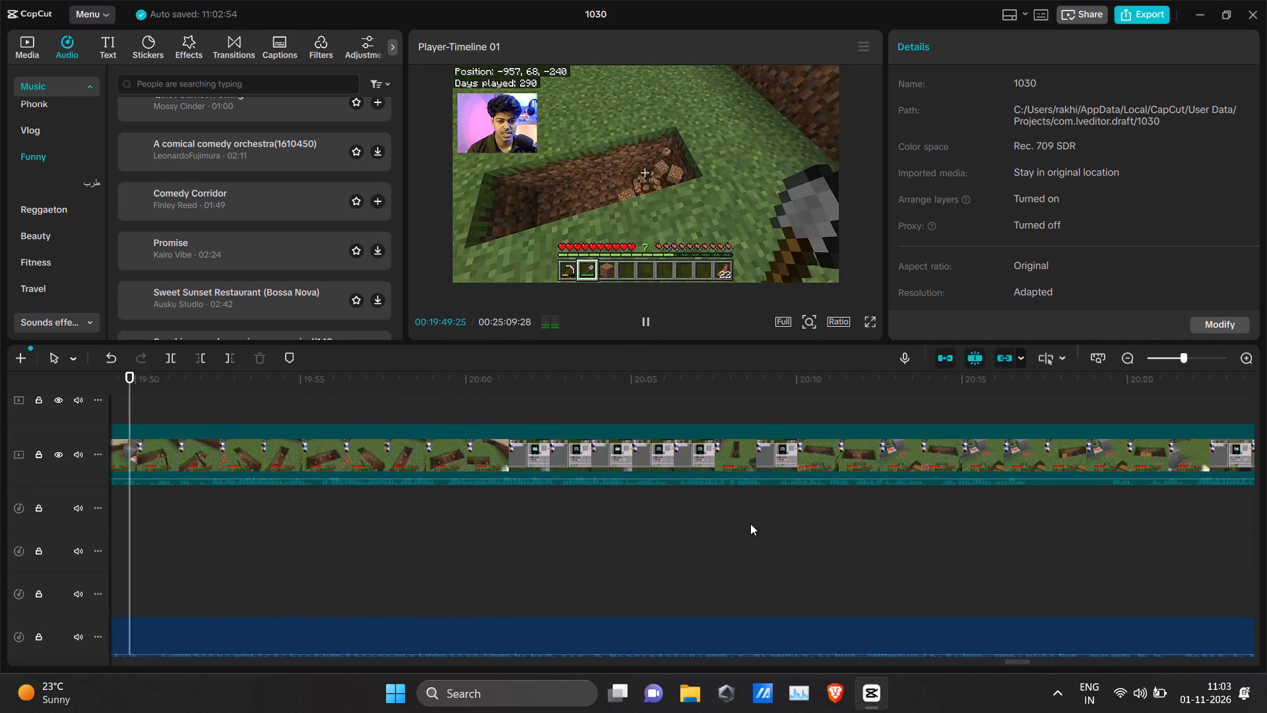
{"action": "scroll", "coordinate": [750, 524], "scroll_direction": "down", "scroll_amount": 3, "text": "alt"}
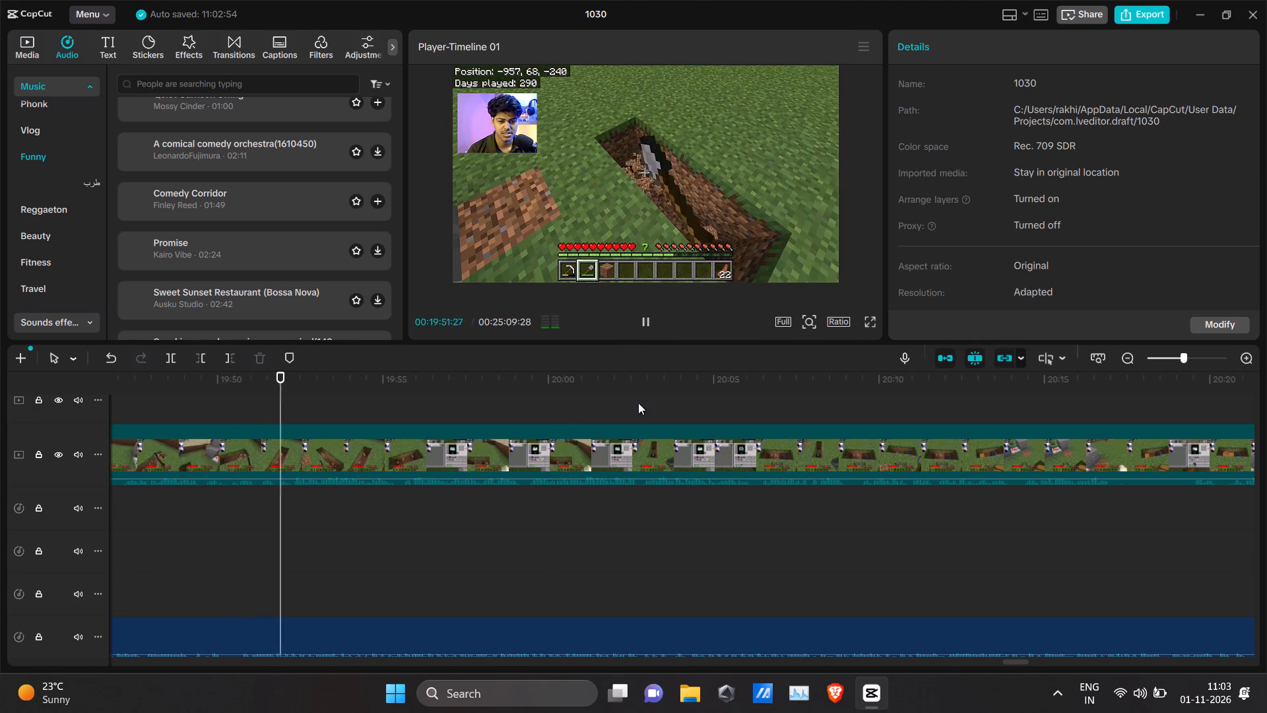
{"action": "left_click_drag", "start_coordinate": [641, 403], "coordinate": [696, 401]}
{"action": "left_click_drag", "start_coordinate": [705, 387], "coordinate": [921, 381]}
{"action": "scroll", "coordinate": [917, 410], "scroll_direction": "down", "scroll_amount": 8, "text": "alt"}
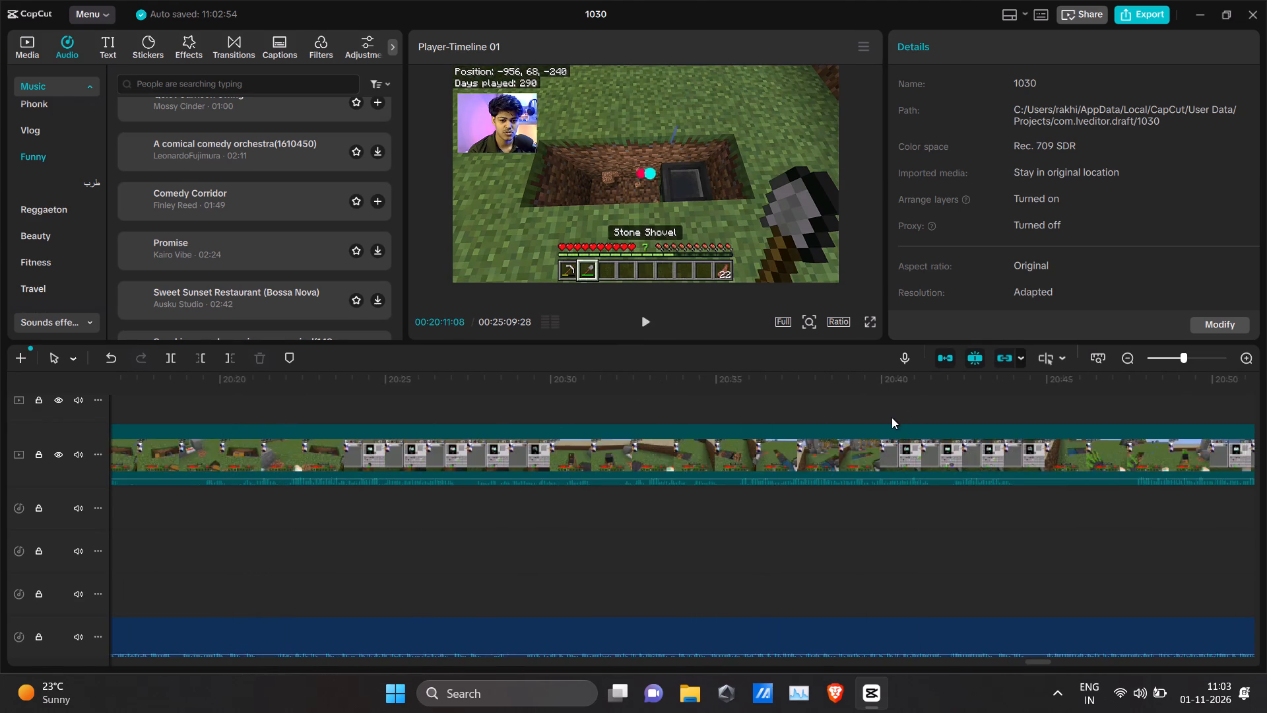
{"action": "scroll", "coordinate": [892, 417], "scroll_direction": "down", "scroll_amount": 9, "text": "alt"}
{"action": "left_click", "coordinate": [729, 386]}
{"action": "key", "text": "space"}
{"action": "key", "text": "space"}
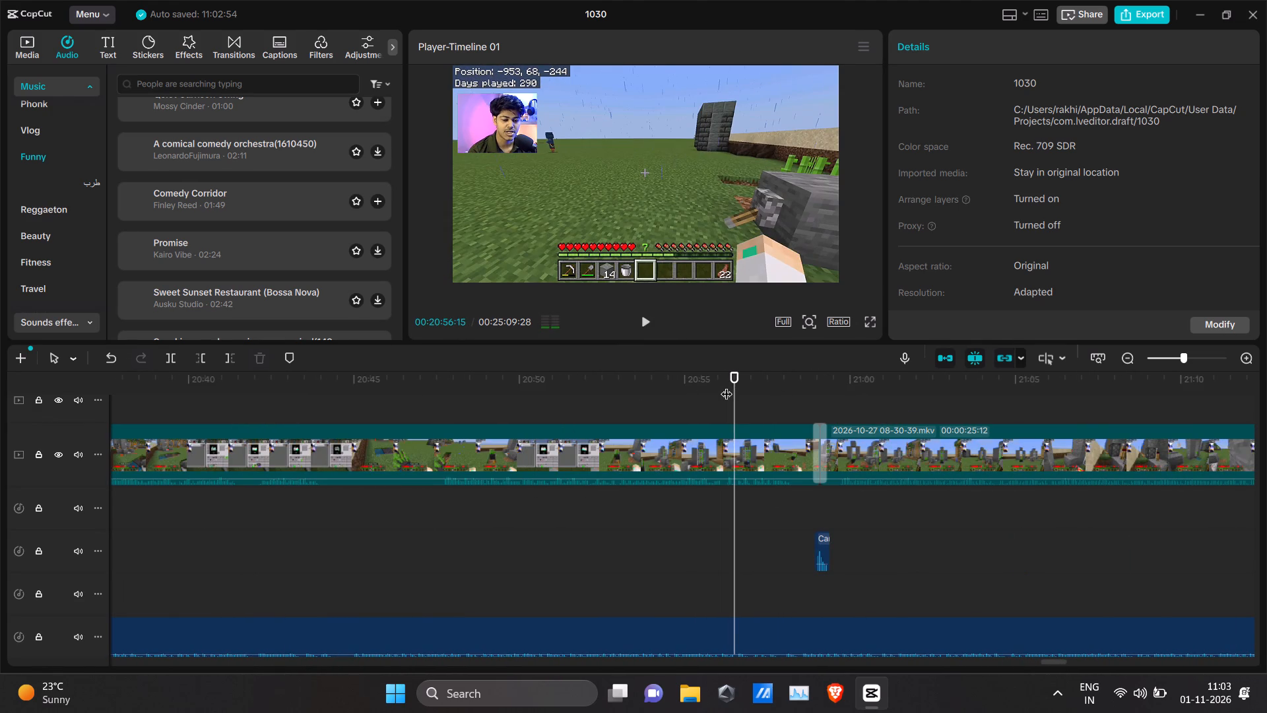
{"action": "key", "text": "space"}
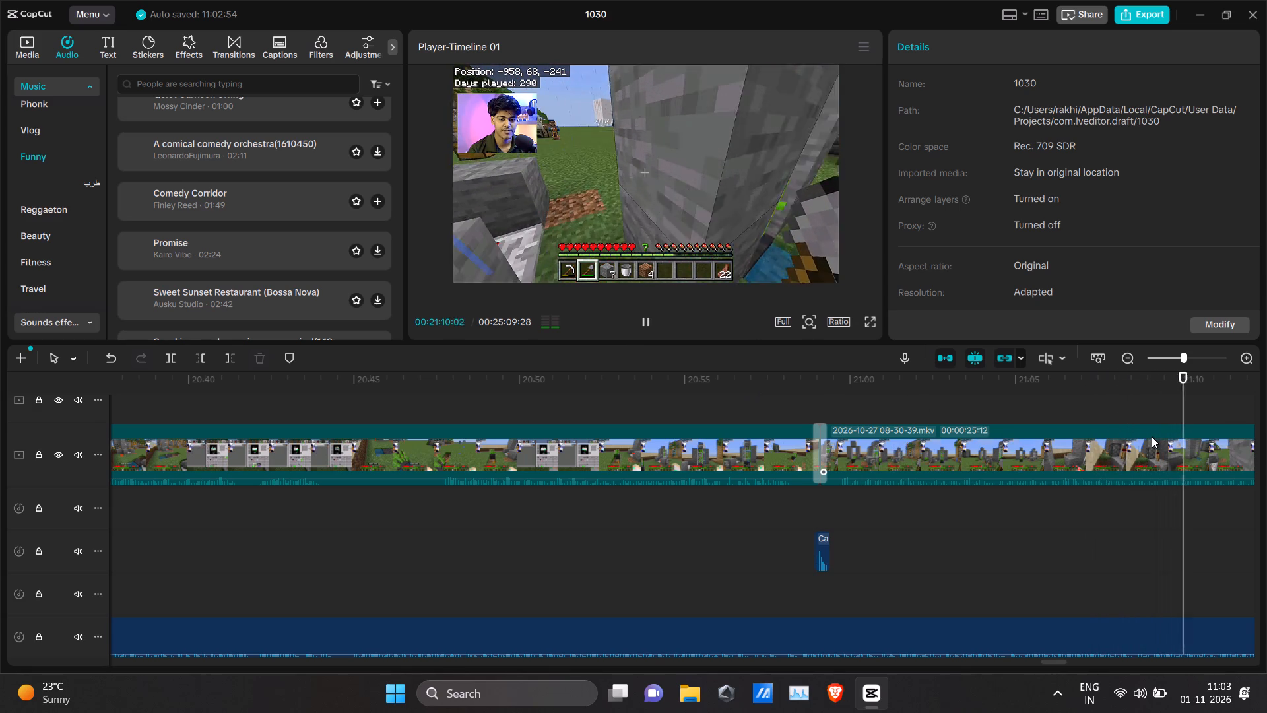
Add another Comedy Corridor directly after the music ends, around 21:17, and set its volume to -30.9 dB.
{"action": "scroll", "coordinate": [1134, 532], "scroll_direction": "down", "scroll_amount": 4, "text": "alt"}
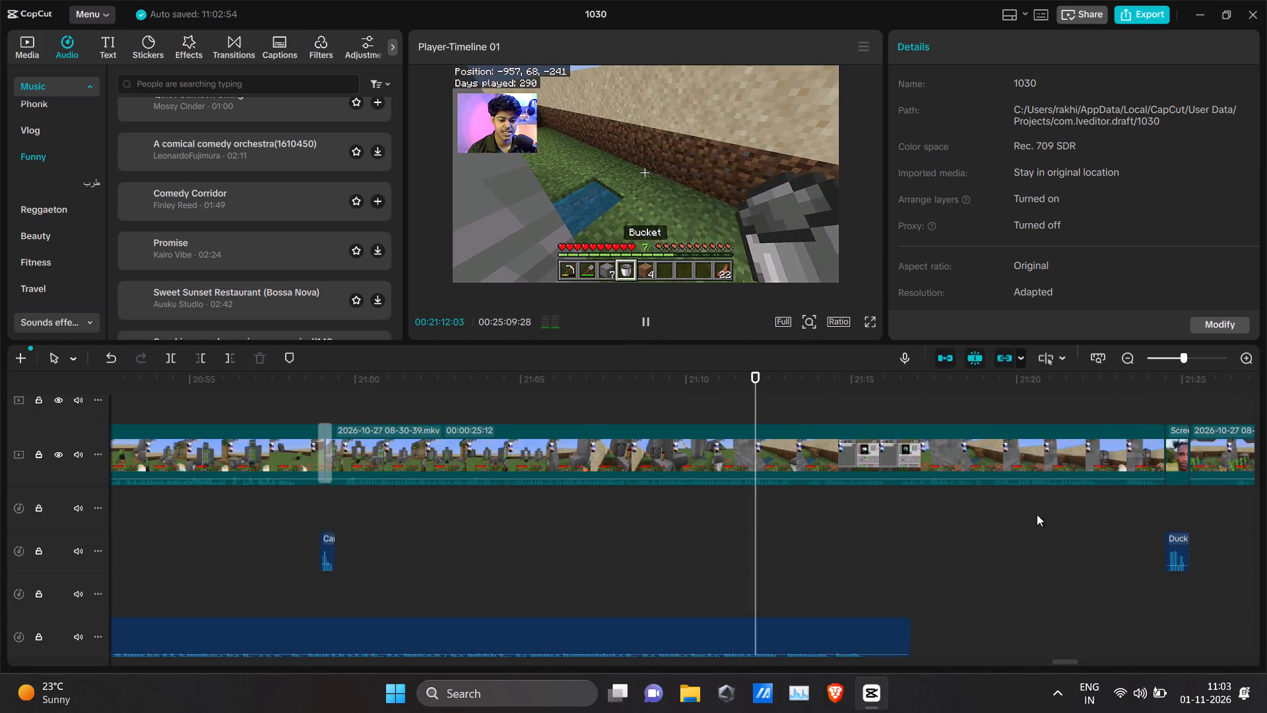
{"action": "scroll", "coordinate": [1037, 514], "scroll_direction": "down", "scroll_amount": 4, "text": "alt"}
{"action": "left_click_drag", "start_coordinate": [228, 213], "coordinate": [245, 221]}
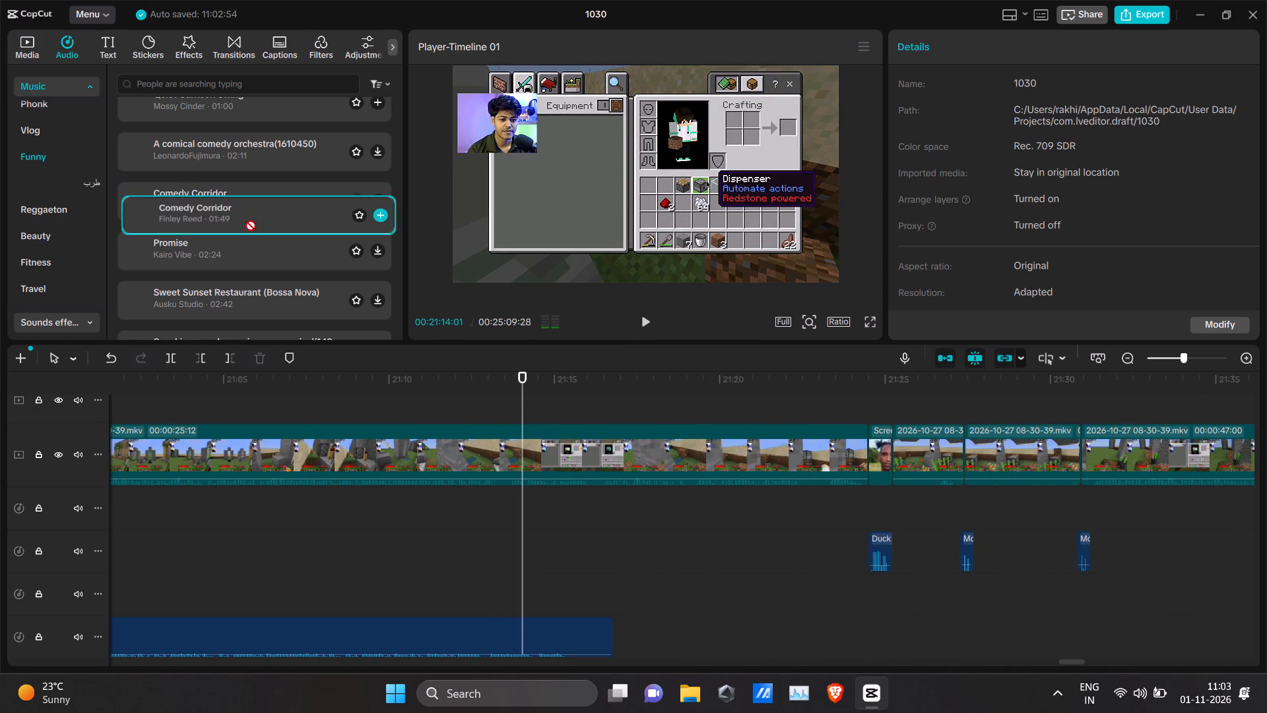
{"action": "left_click_drag", "start_coordinate": [245, 221], "coordinate": [610, 638]}
{"action": "left_click_drag", "start_coordinate": [1015, 127], "coordinate": [981, 131]}
{"action": "key", "text": "space"}
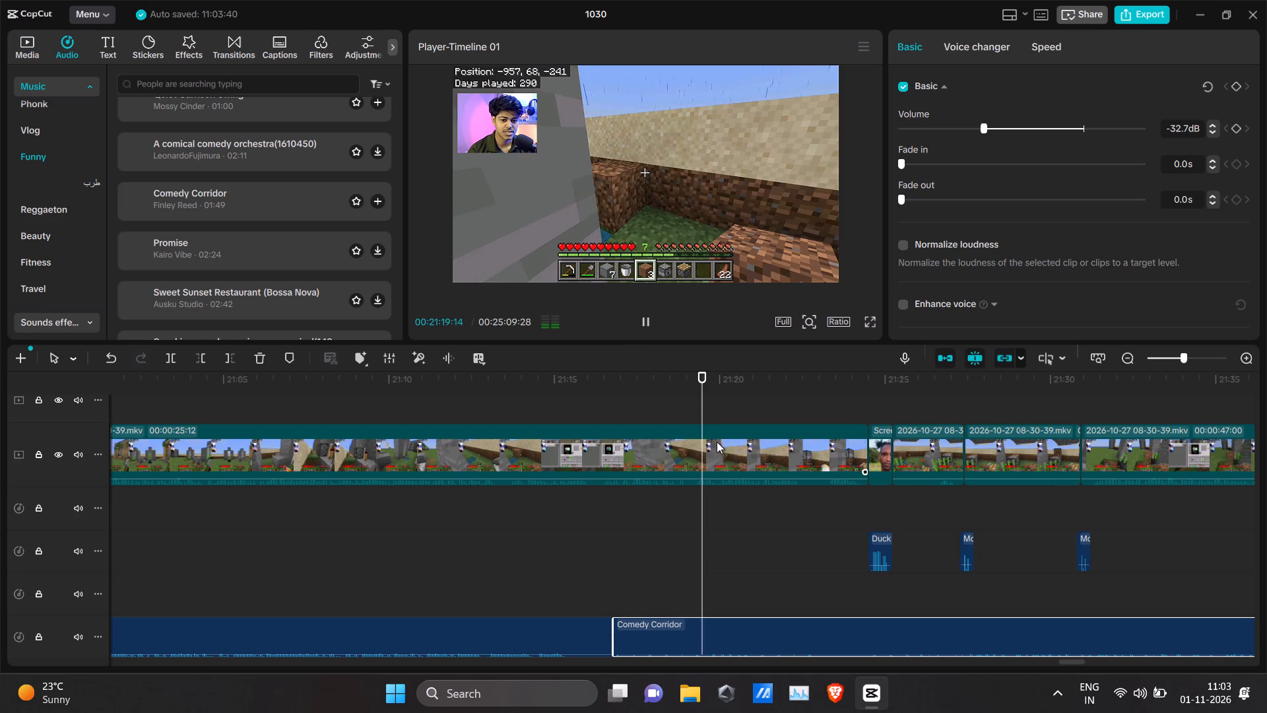
{"action": "left_click", "coordinate": [983, 122]}
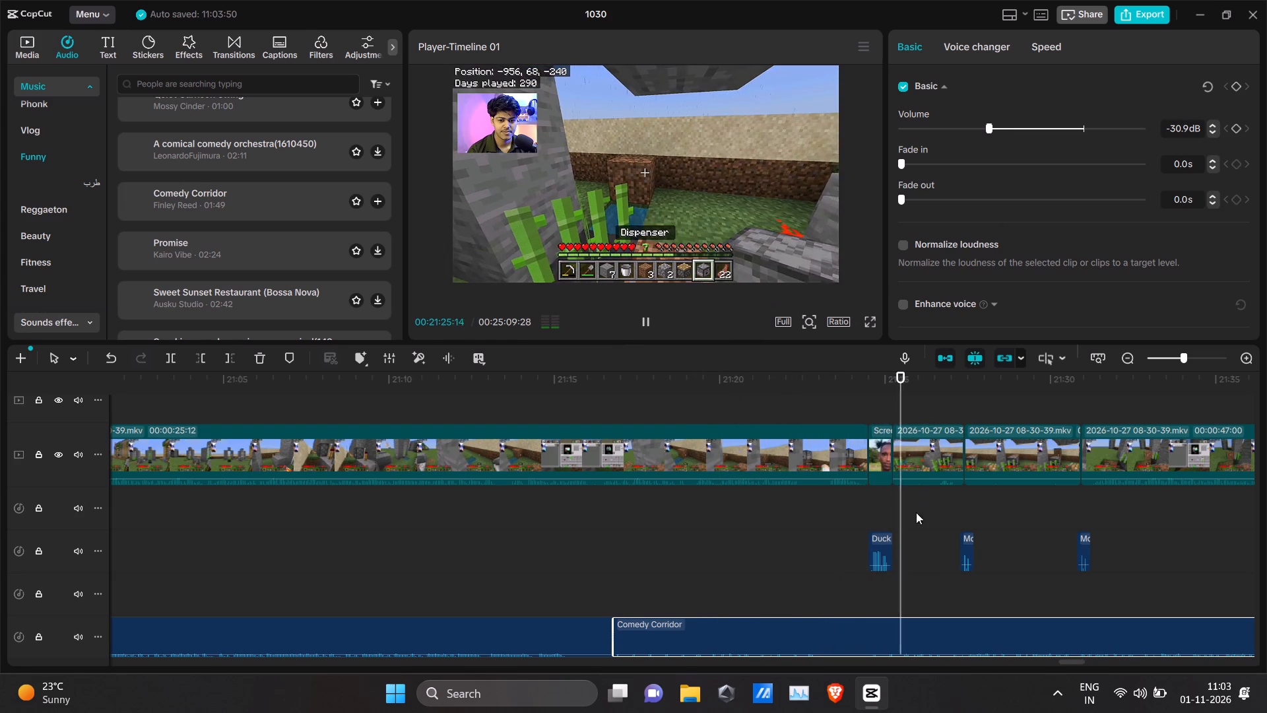
Split the music at 00:21:24:15, where the meme clip starts, move the second part to that clip's end, and play it back.
{"action": "left_click_drag", "start_coordinate": [932, 394], "coordinate": [868, 402]}
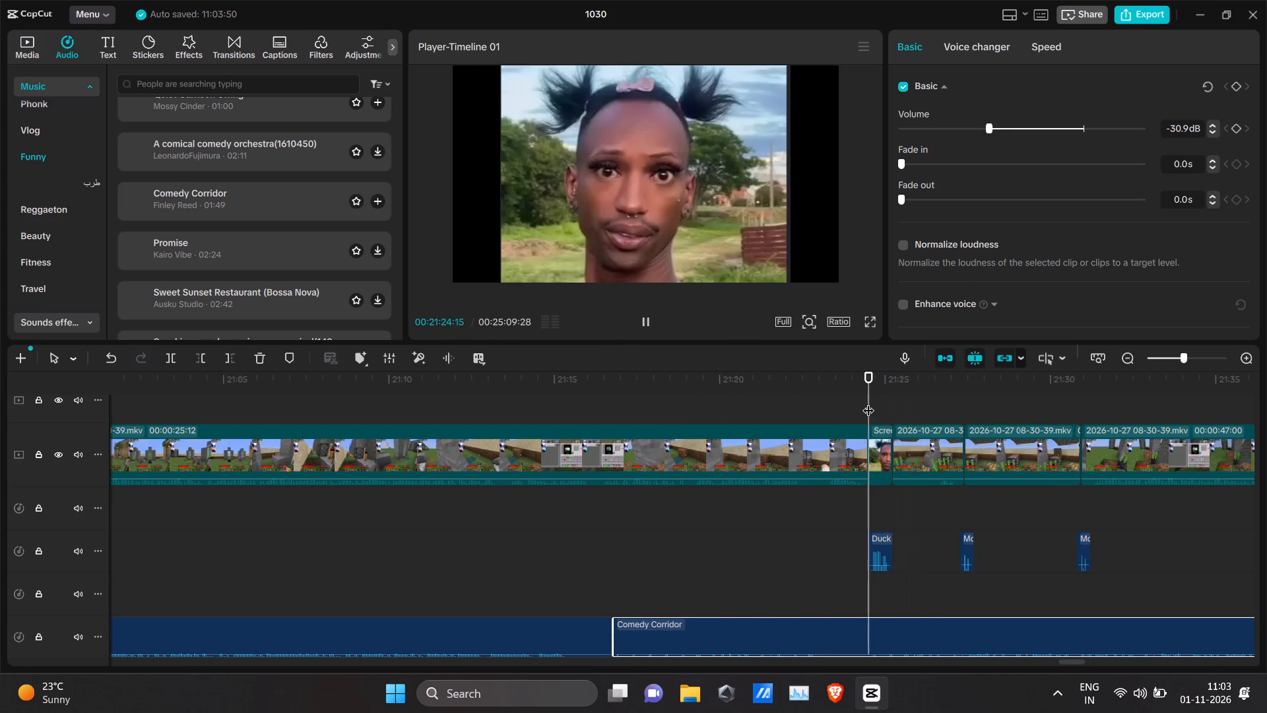
{"action": "left_click", "coordinate": [169, 353]}
{"action": "left_click_drag", "start_coordinate": [919, 628], "coordinate": [934, 628]}
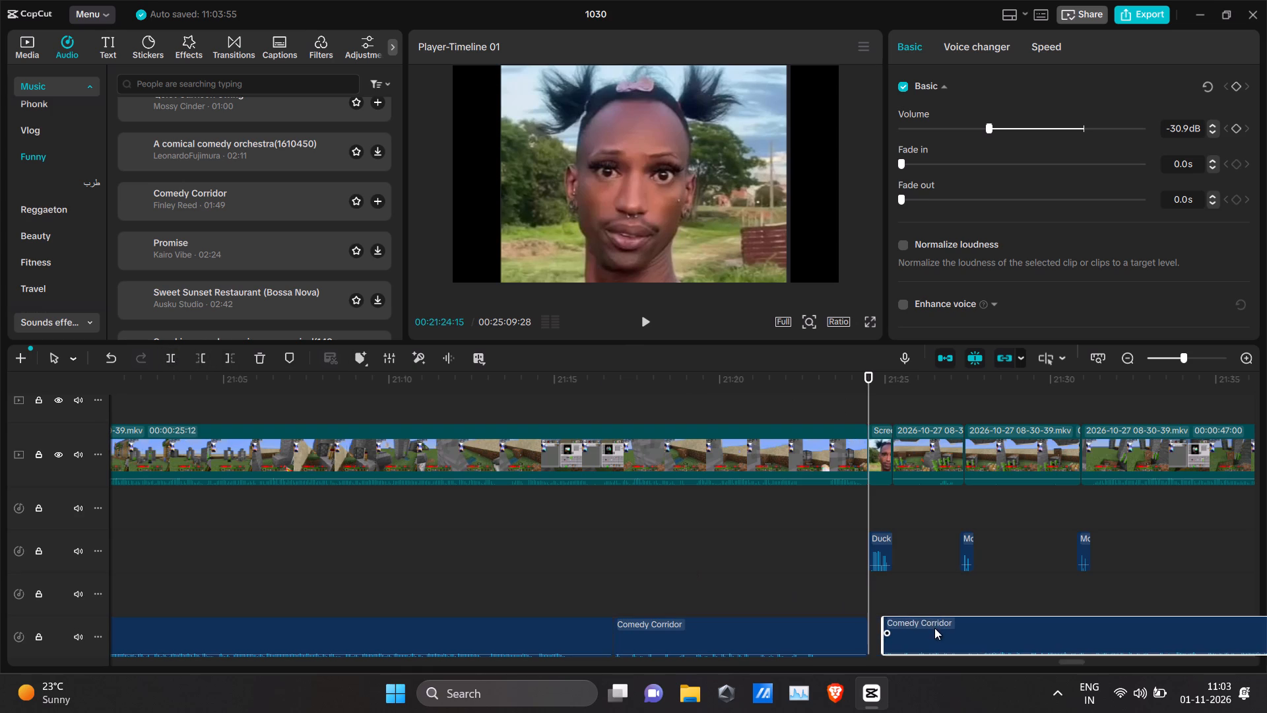
{"action": "left_click_drag", "start_coordinate": [934, 628], "coordinate": [940, 625]}
{"action": "key", "text": "space"}
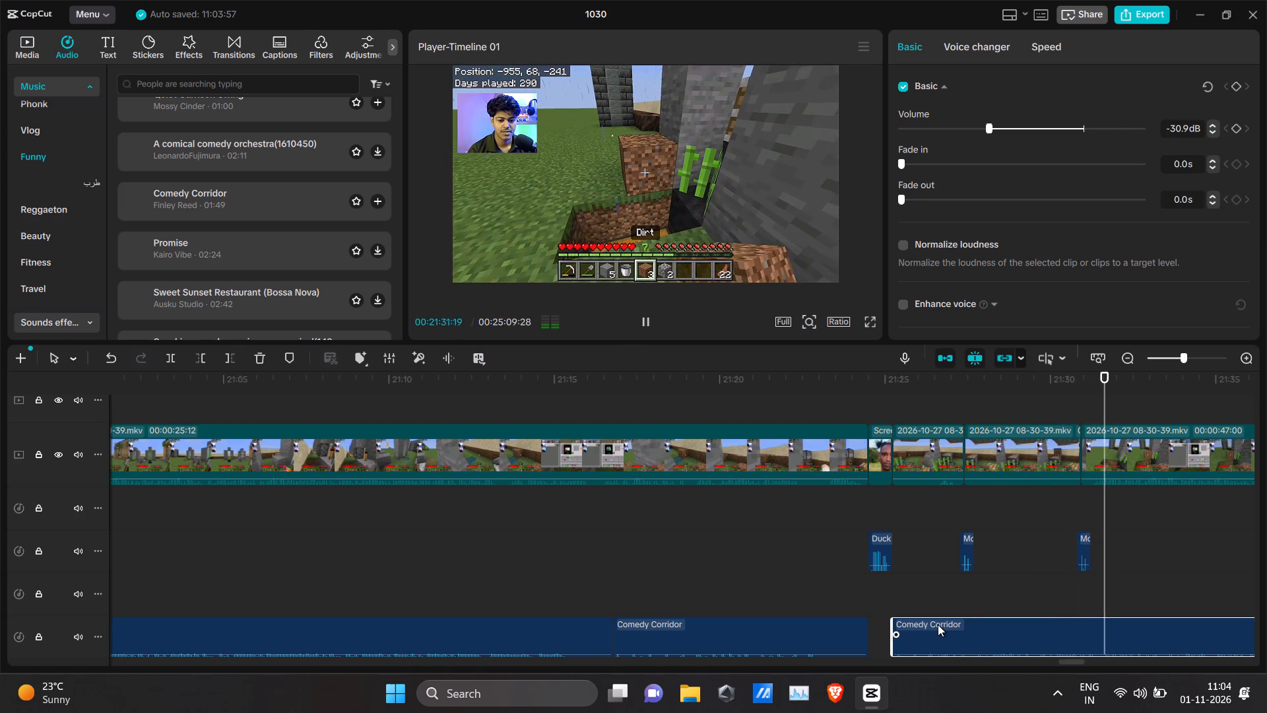
Review the footage and music from about 21:33 past the short sound effects near 22:17 and 22:43.
{"action": "scroll", "coordinate": [1044, 536], "scroll_direction": "down", "scroll_amount": 8, "text": "alt"}
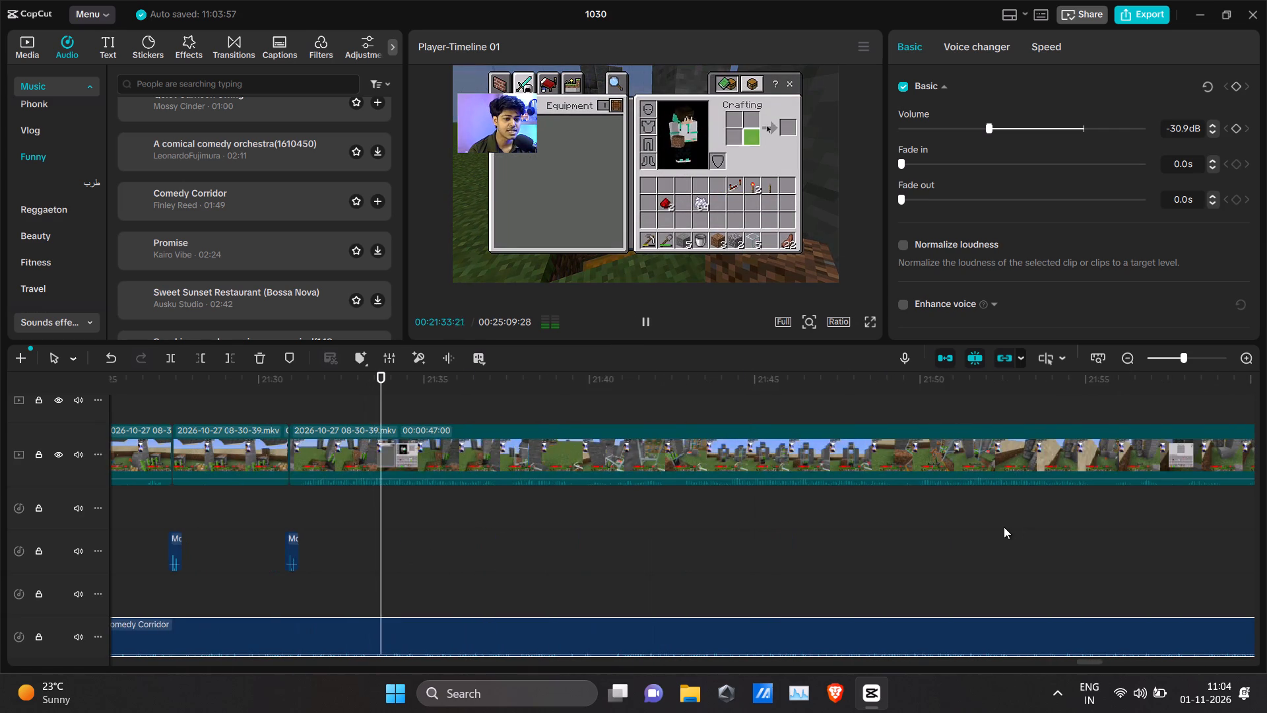
{"action": "scroll", "coordinate": [1004, 527], "scroll_direction": "down", "scroll_amount": 1, "text": "alt"}
{"action": "left_click", "coordinate": [1181, 354]}
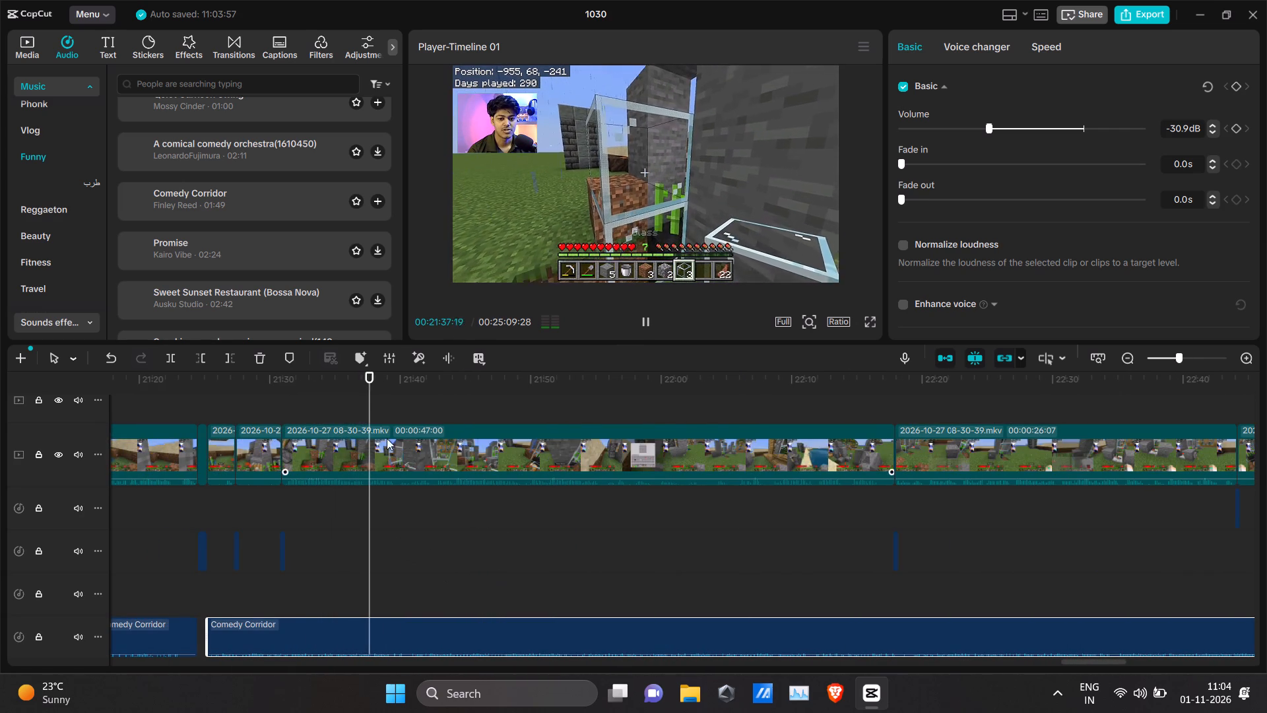
{"action": "left_click_drag", "start_coordinate": [378, 409], "coordinate": [866, 434]}
{"action": "key", "text": "space"}
{"action": "key", "text": "space"}
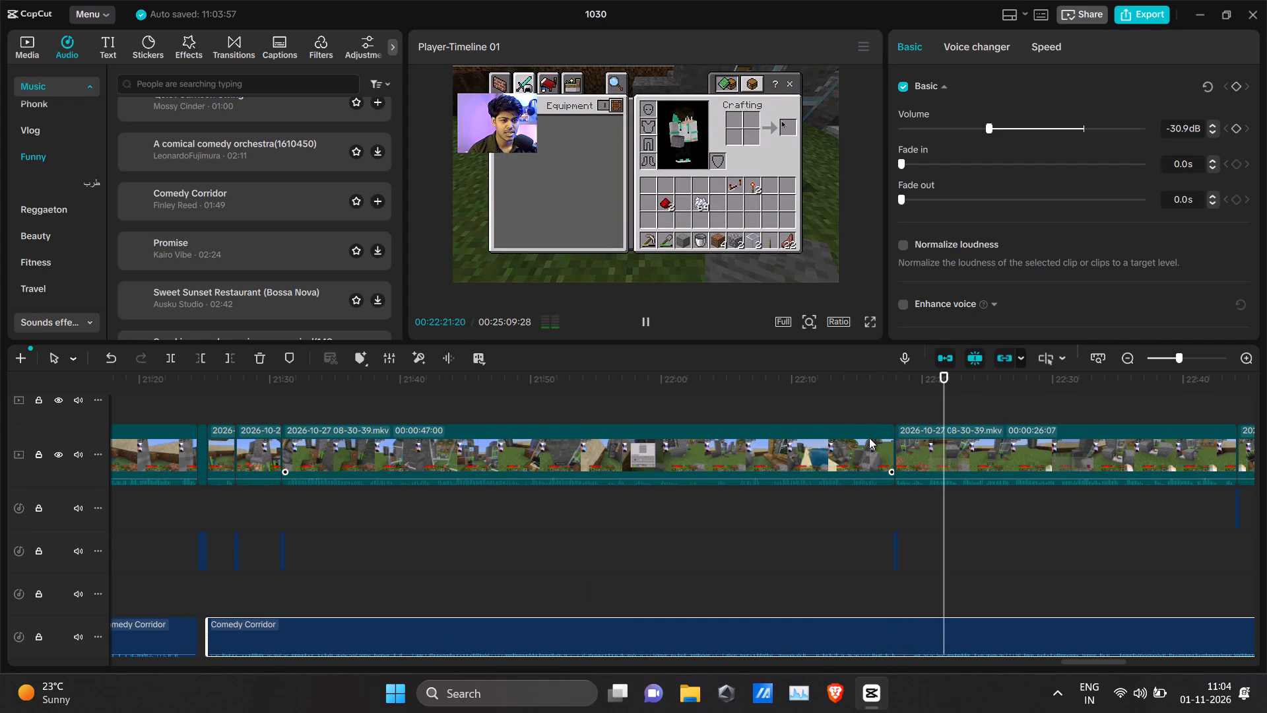
{"action": "scroll", "coordinate": [947, 504], "scroll_direction": "down", "scroll_amount": 4, "text": "alt"}
{"action": "left_click", "coordinate": [807, 390]}
{"action": "key", "text": "space"}
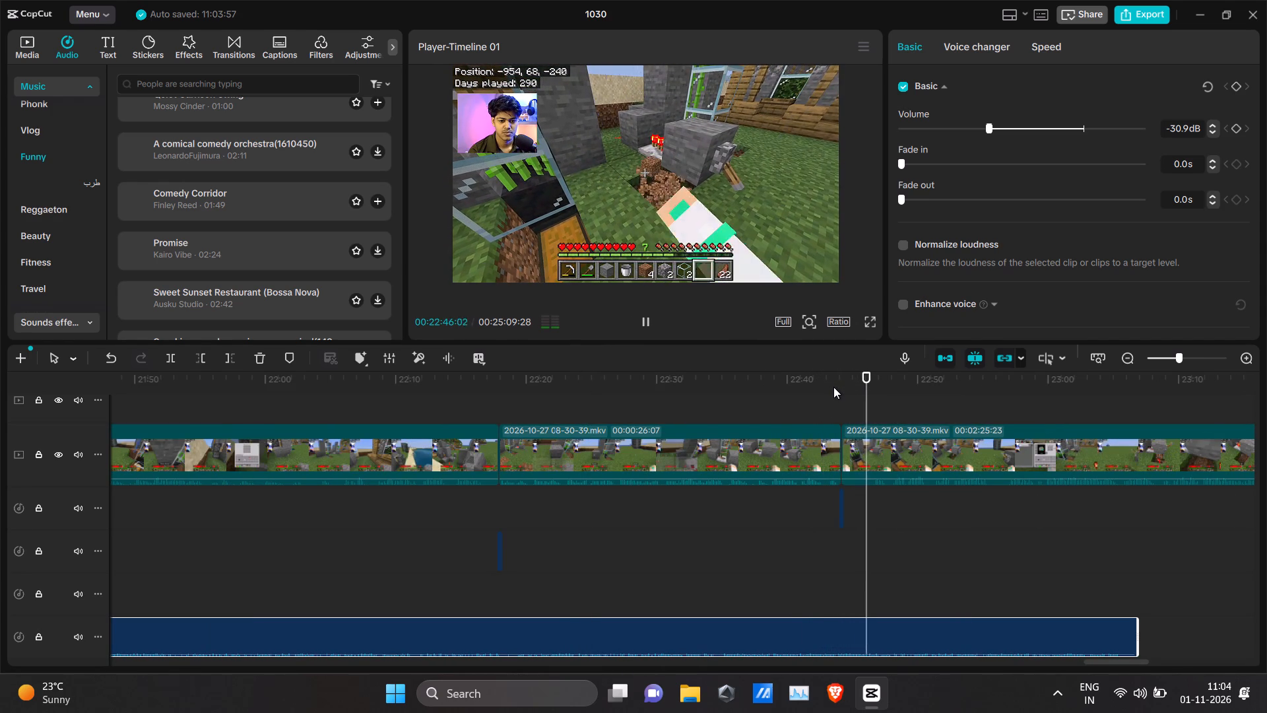
Add another Comedy Corridor directly after the music ends, around 23:07, and set its volume to -30.7 dB.
{"action": "scroll", "coordinate": [874, 456], "scroll_direction": "down", "scroll_amount": 5, "text": "alt"}
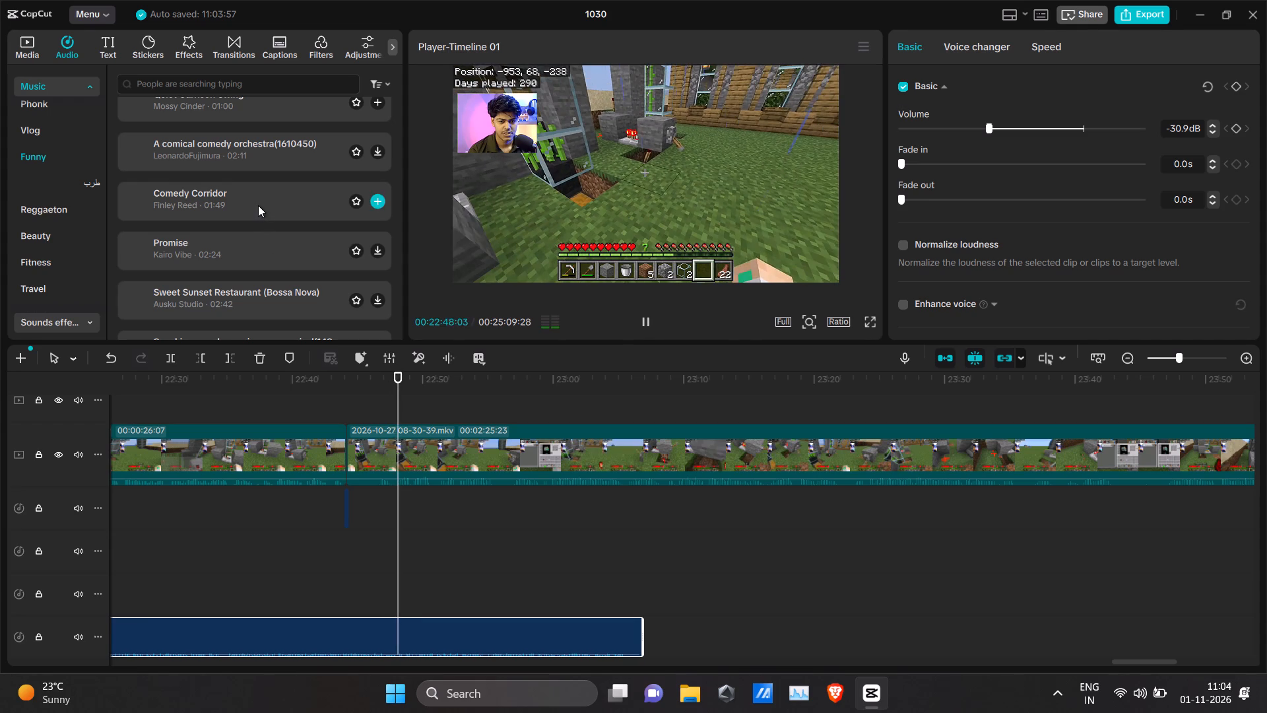
{"action": "left_click_drag", "start_coordinate": [258, 205], "coordinate": [639, 638]}
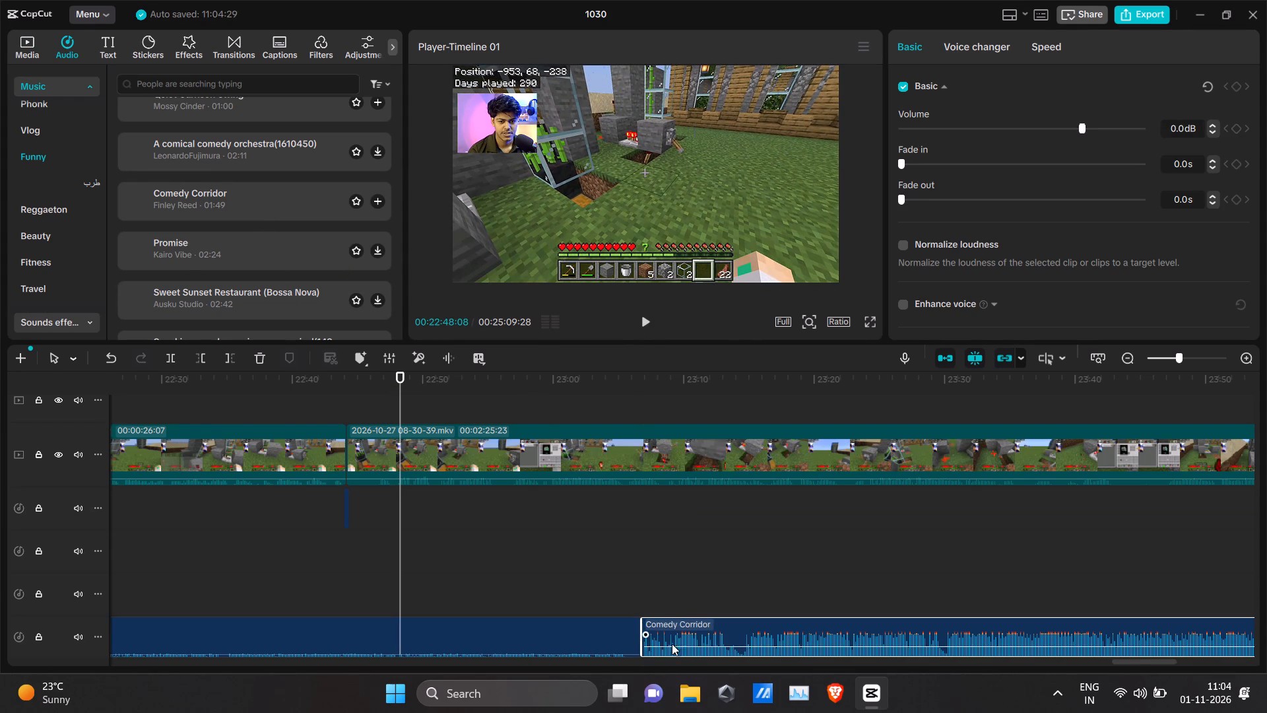
{"action": "left_click_drag", "start_coordinate": [1017, 128], "coordinate": [991, 129]}
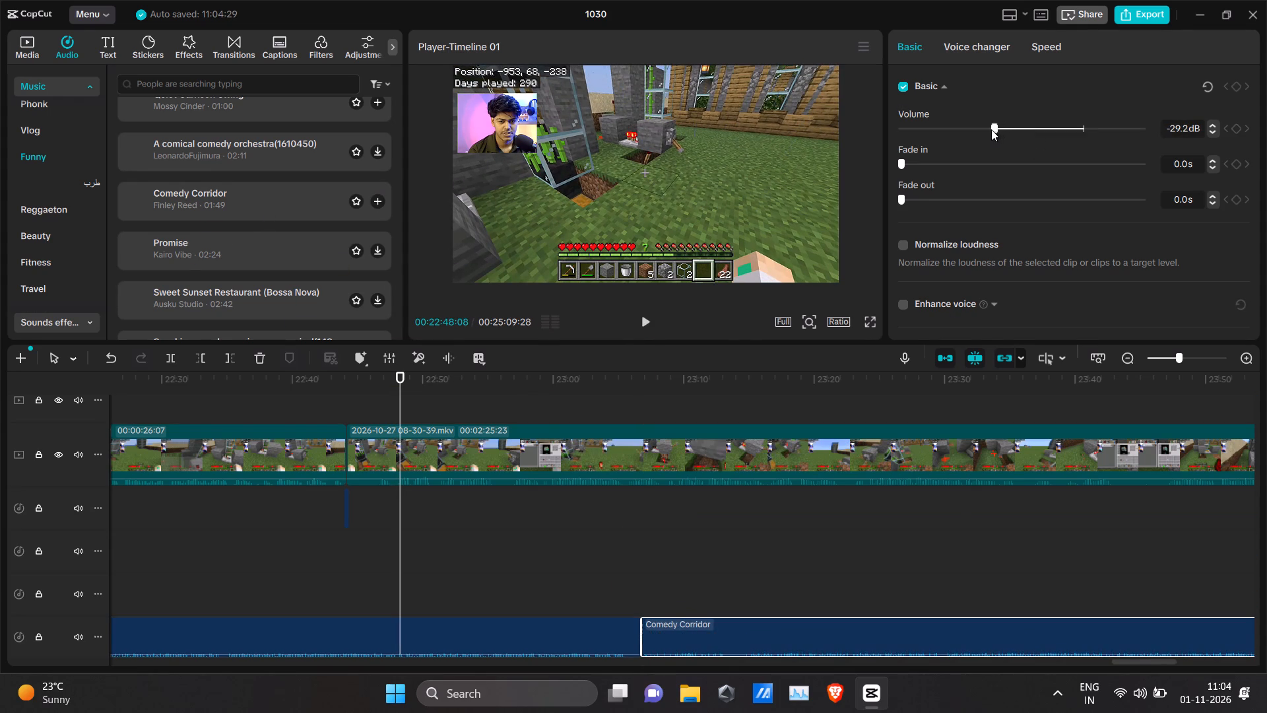
{"action": "left_click_drag", "start_coordinate": [991, 129], "coordinate": [987, 129]}
Review the footage with the newly added music from about 22:48 to 23:56.
{"action": "key", "text": "space"}
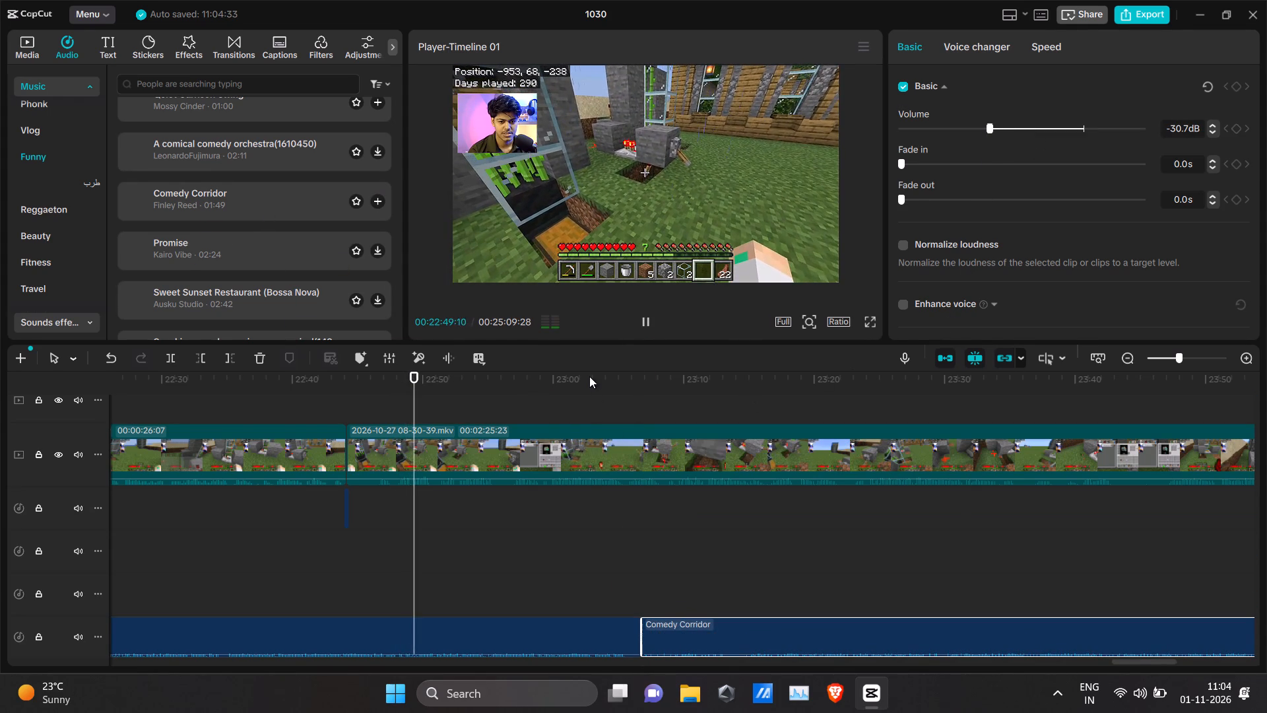
{"action": "left_click", "coordinate": [589, 376]}
{"action": "key", "text": "space"}
{"action": "left_click", "coordinate": [670, 380]}
{"action": "key", "text": "space"}
{"action": "key", "text": "space"}
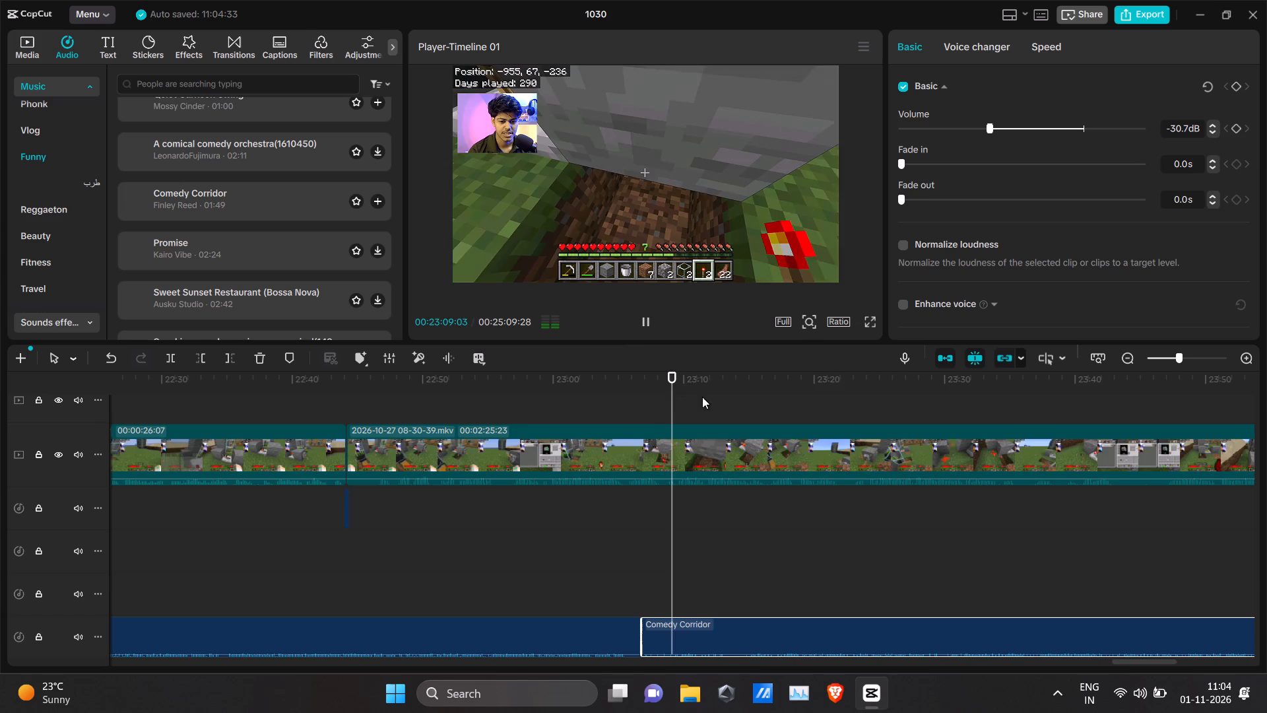
{"action": "scroll", "coordinate": [763, 470], "scroll_direction": "down", "scroll_amount": 7, "text": "alt"}
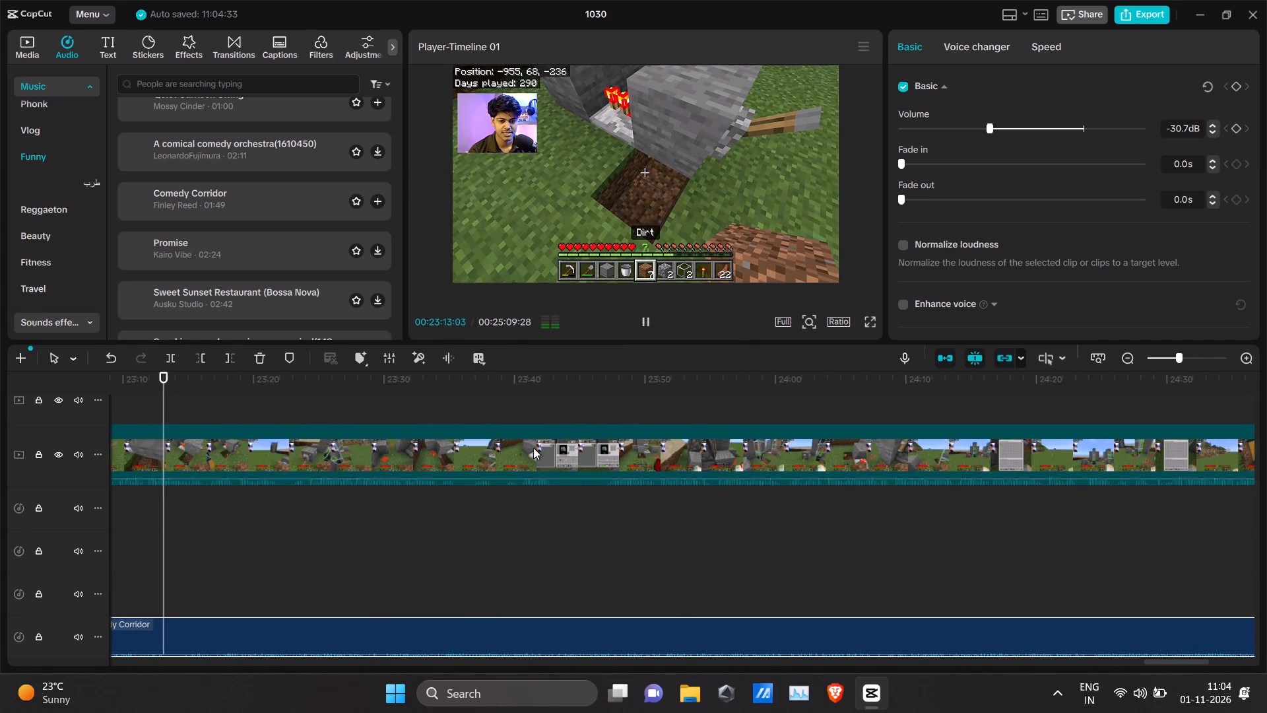
{"action": "left_click", "coordinate": [568, 383]}
{"action": "key", "text": "space"}
{"action": "scroll", "coordinate": [628, 430], "scroll_direction": "down", "scroll_amount": 9, "text": "alt"}
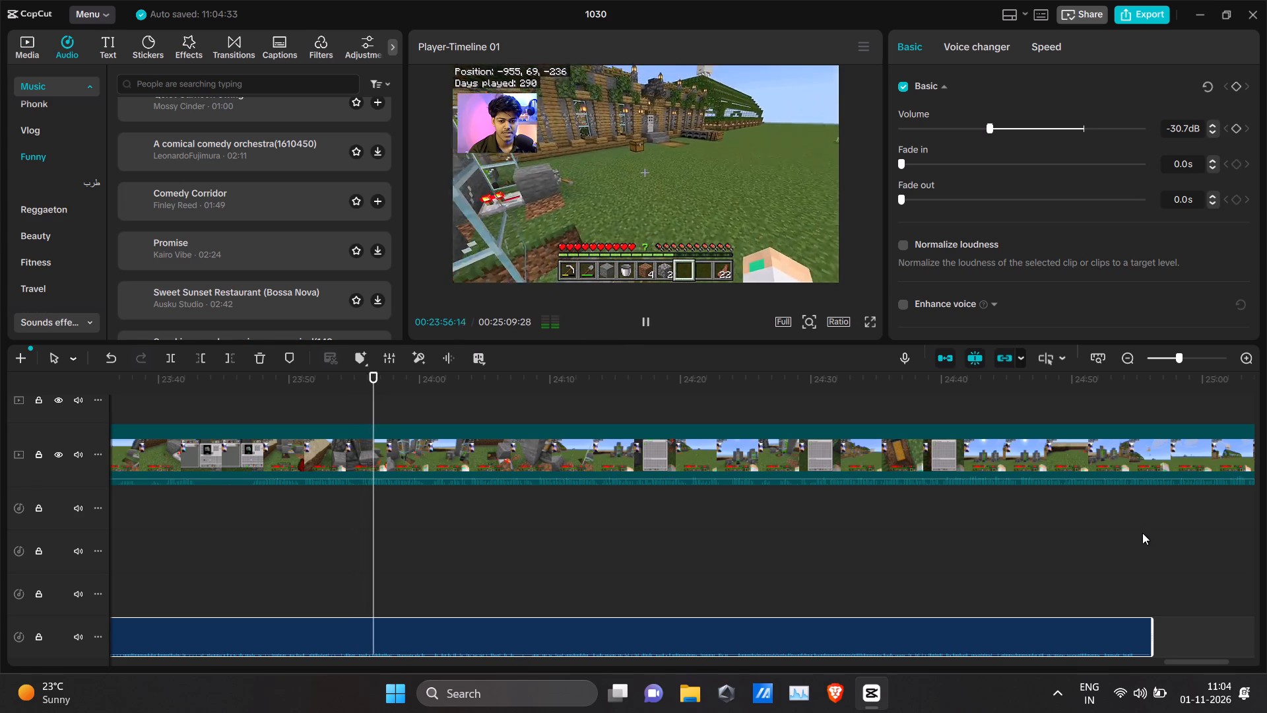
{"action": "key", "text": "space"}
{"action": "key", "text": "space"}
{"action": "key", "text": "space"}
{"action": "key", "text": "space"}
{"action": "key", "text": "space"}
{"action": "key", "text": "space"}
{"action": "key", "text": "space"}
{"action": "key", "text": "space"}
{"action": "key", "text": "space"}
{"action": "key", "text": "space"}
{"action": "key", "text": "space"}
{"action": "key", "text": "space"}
Review the footage with its background music from about 23:56 to 24:03, pausing and resuming playback.
{"action": "scroll", "coordinate": [1091, 528], "scroll_direction": "down", "scroll_amount": 3}
{"action": "scroll", "coordinate": [1091, 528], "scroll_direction": "up", "scroll_amount": 2}
{"action": "scroll", "coordinate": [1091, 526], "scroll_direction": "down", "scroll_amount": 4, "text": "alt"}
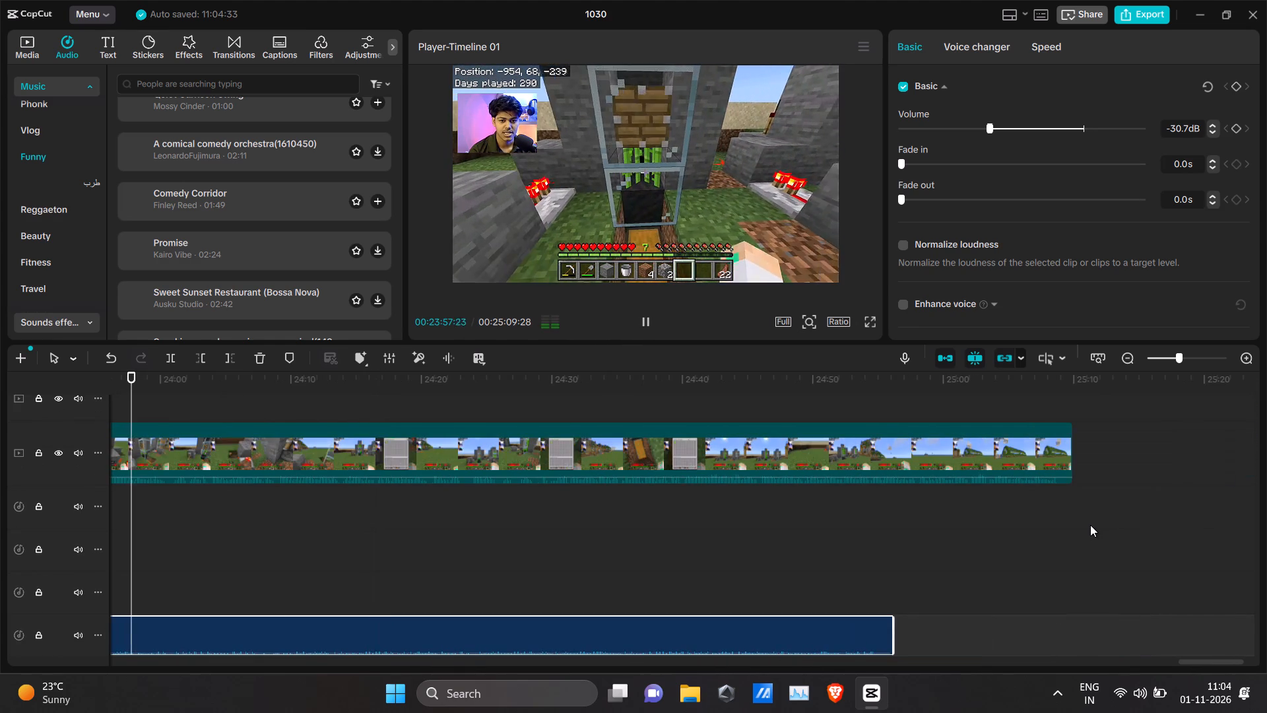
{"action": "key", "text": "space"}
{"action": "key", "text": "space"}
{"action": "key", "text": "space"}
{"action": "key", "text": "space"}
{"action": "key", "text": "space"}
{"action": "key", "text": "space"}
{"action": "key", "text": "space"}
{"action": "key", "text": "space"}
{"action": "key", "text": "space"}
{"action": "key", "text": "space"}
{"action": "key", "text": "space"}
{"action": "key", "text": "space"}
{"action": "key", "text": "space"}
{"action": "key", "text": "space"}
{"action": "key", "text": "space"}
{"action": "key", "text": "space"}
{"action": "key", "text": "space"}
{"action": "key", "text": "space"}
{"action": "key", "text": "space"}
{"action": "key", "text": "space"}
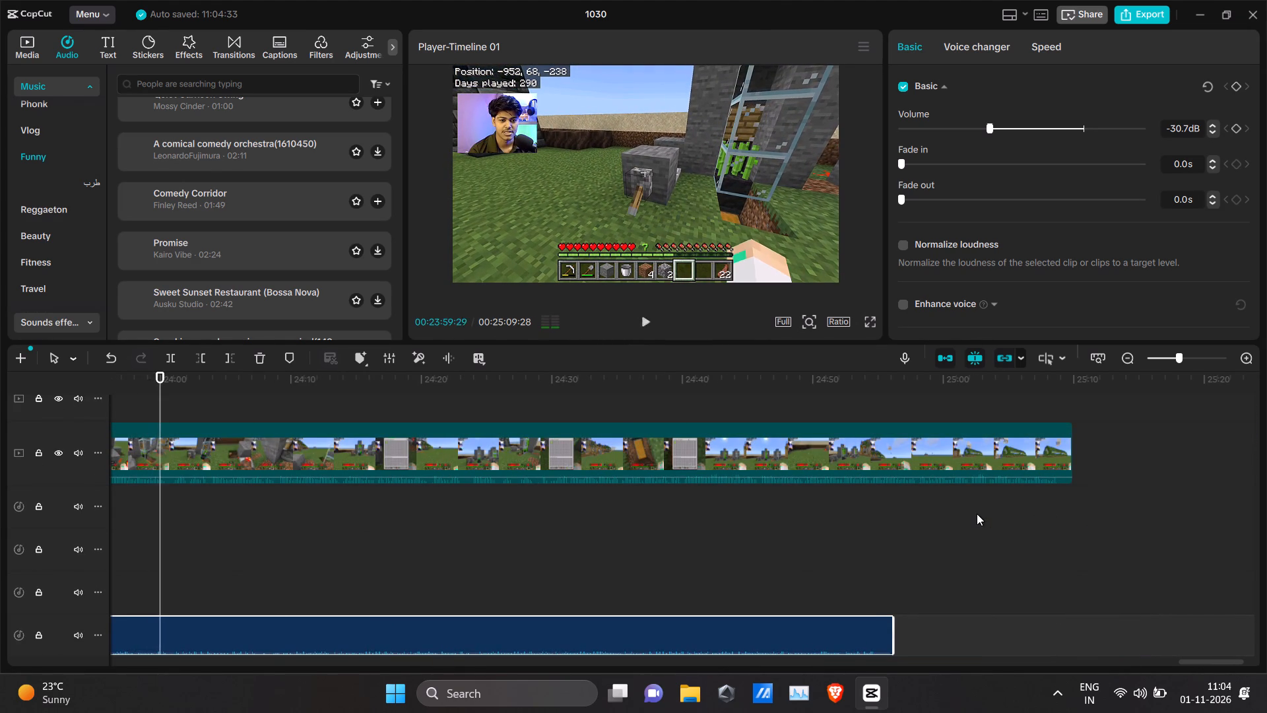
{"action": "key", "text": "space"}
{"action": "key", "text": "space"}
{"action": "key", "text": "space"}
{"action": "key", "text": "space"}
{"action": "key", "text": "space"}
{"action": "key", "text": "space"}
{"action": "key", "text": "space"}
{"action": "key", "text": "space"}
{"action": "key", "text": "space"}
{"action": "key", "text": "space"}
{"action": "key", "text": "space"}
{"action": "key", "text": "space"}
{"action": "key", "text": "space"}
{"action": "key", "text": "space"}
{"action": "key", "text": "space"}
{"action": "key", "text": "space"}
{"action": "key", "text": "space"}
{"action": "key", "text": "space"}
{"action": "key", "text": "space"}
{"action": "key", "text": "space"}
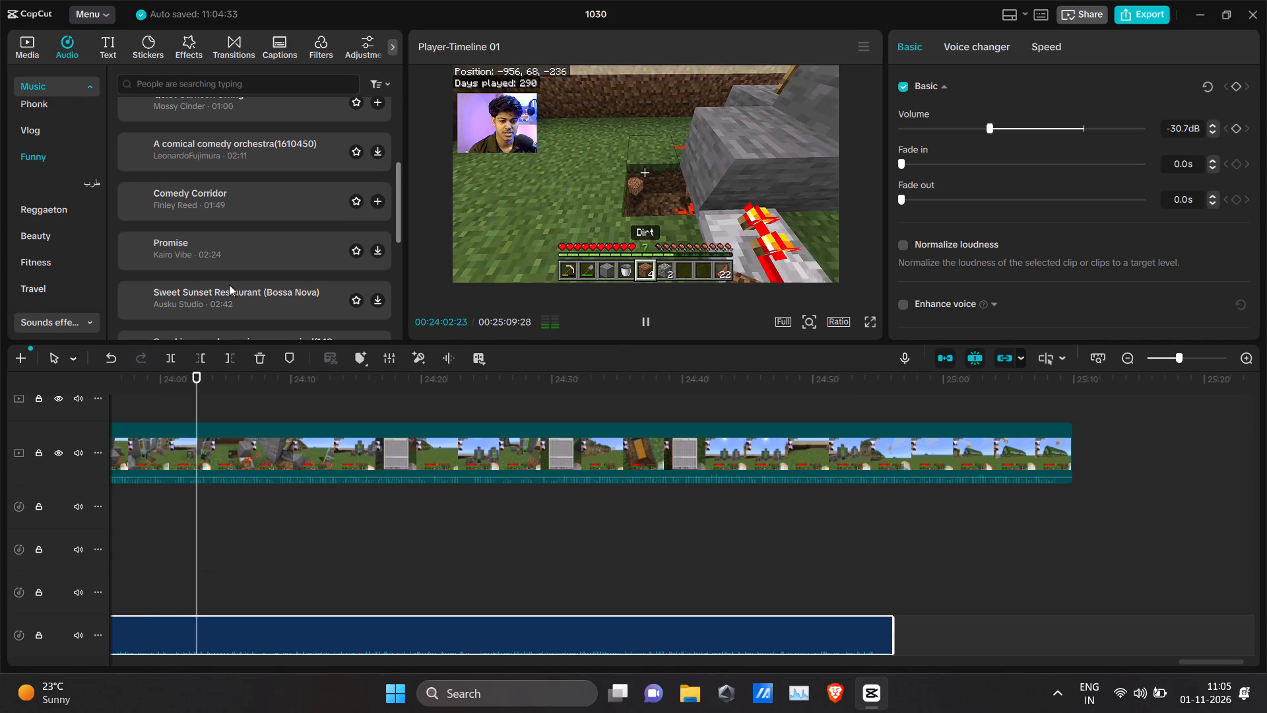
Add another Comedy Corridor directly after the music ends, around 24:56, play back the join, and set its volume to -30.7 dB.
{"action": "left_click_drag", "start_coordinate": [232, 201], "coordinate": [897, 632]}
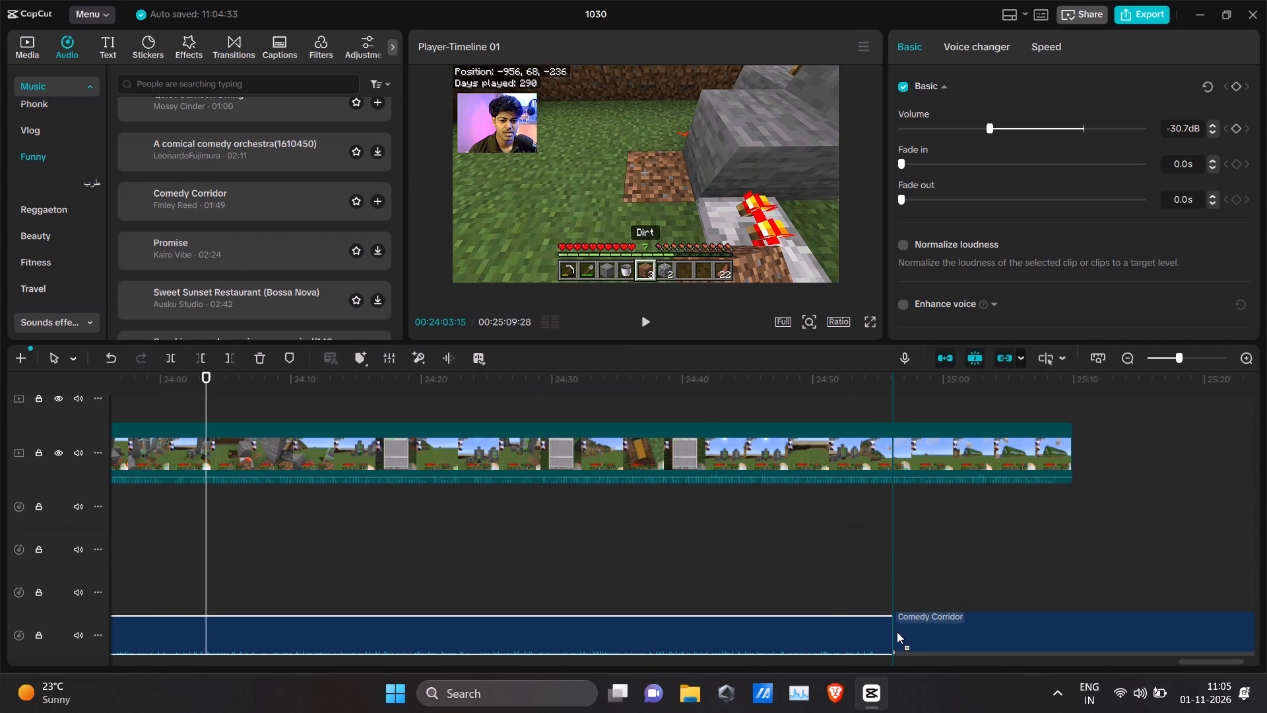
{"action": "key", "text": "space"}
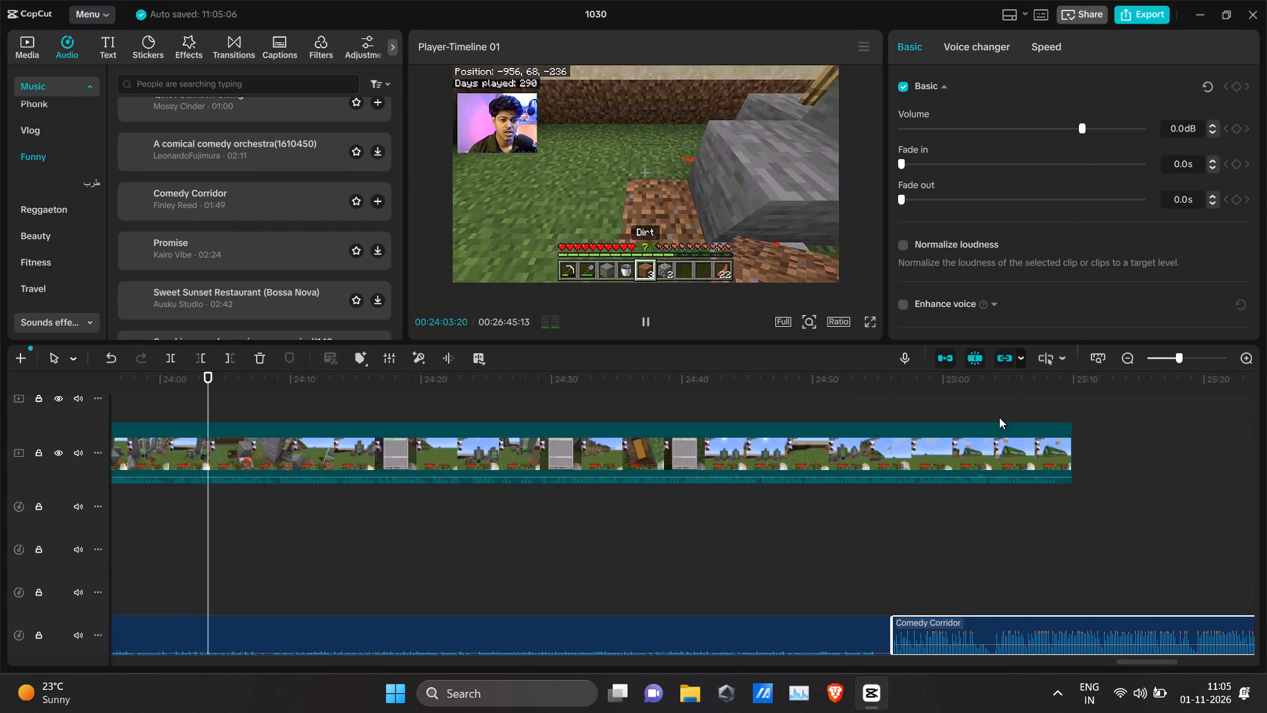
{"action": "left_click", "coordinate": [856, 402]}
{"action": "key", "text": "space"}
{"action": "key", "text": "space"}
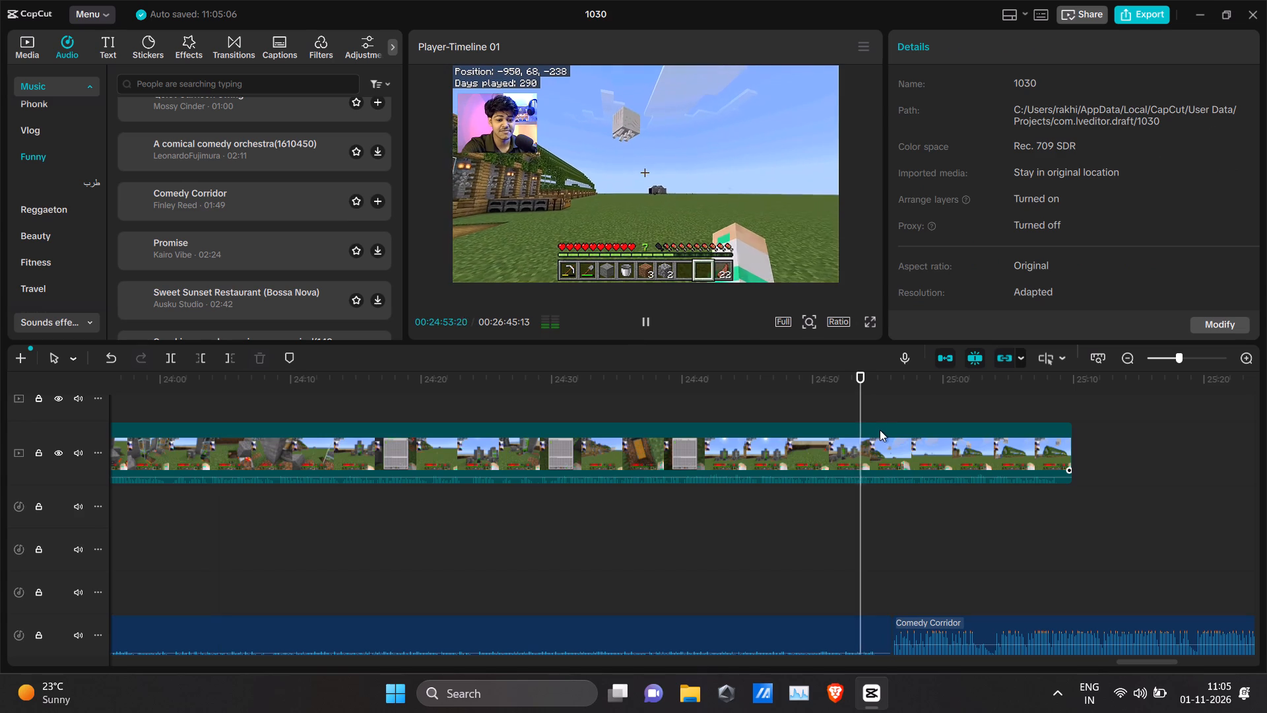
{"action": "key", "text": "space"}
{"action": "key", "text": "space"}
{"action": "scroll", "coordinate": [881, 432], "scroll_direction": "down", "scroll_amount": 4, "text": "alt"}
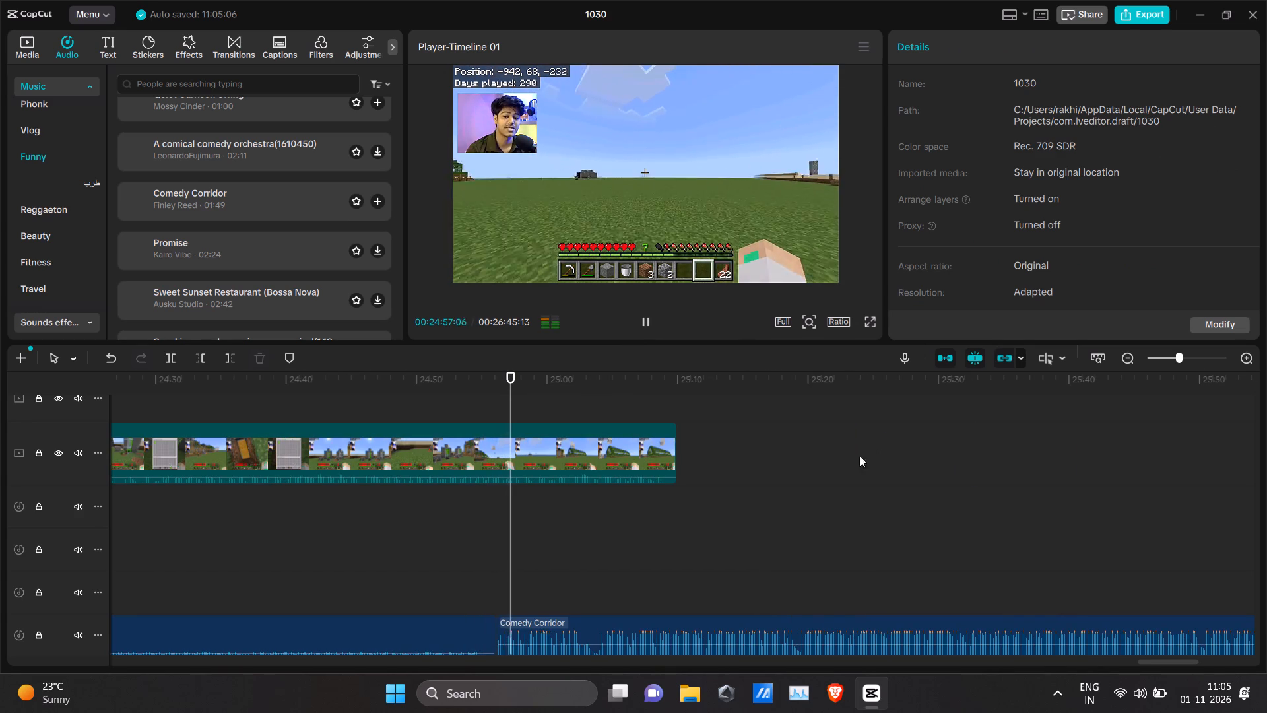
{"action": "left_click", "coordinate": [630, 634]}
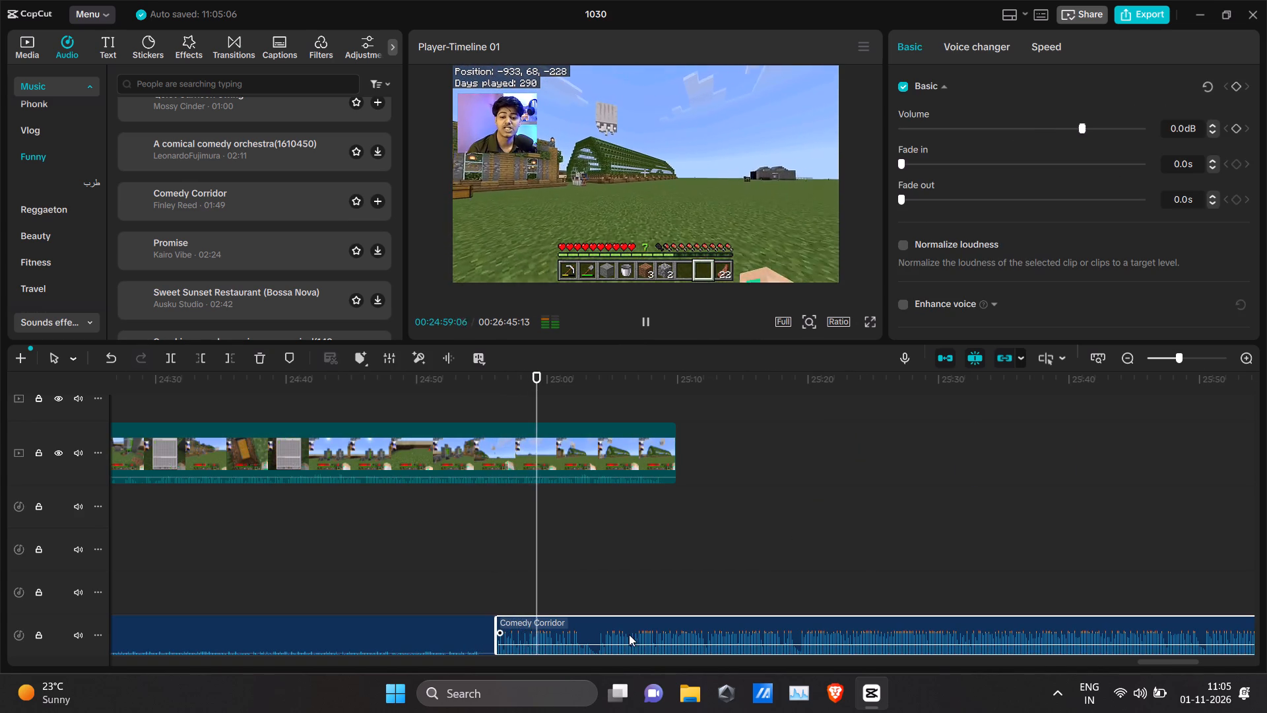
{"action": "left_click_drag", "start_coordinate": [1049, 123], "coordinate": [987, 132]}
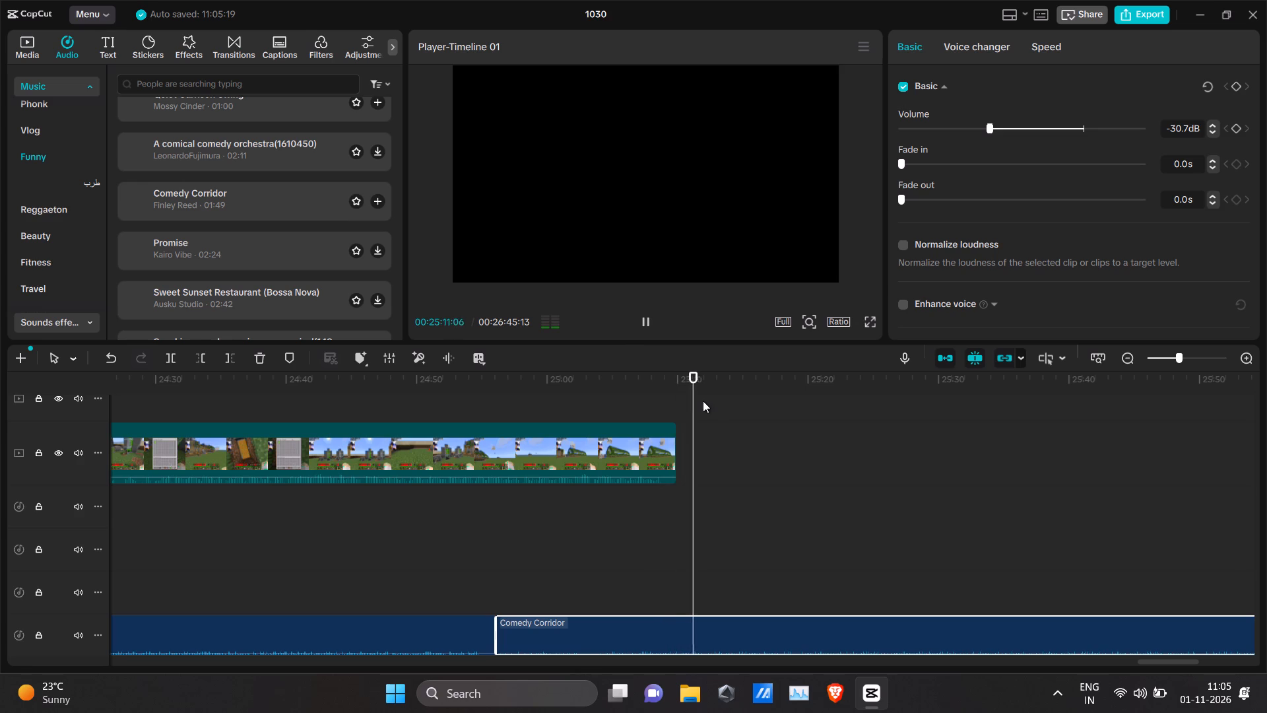
Trim the last Comedy Corridor clip at 00:25:09:28, where the gameplay video ends, removing the excess music.
{"action": "left_click_drag", "start_coordinate": [703, 401], "coordinate": [673, 403]}
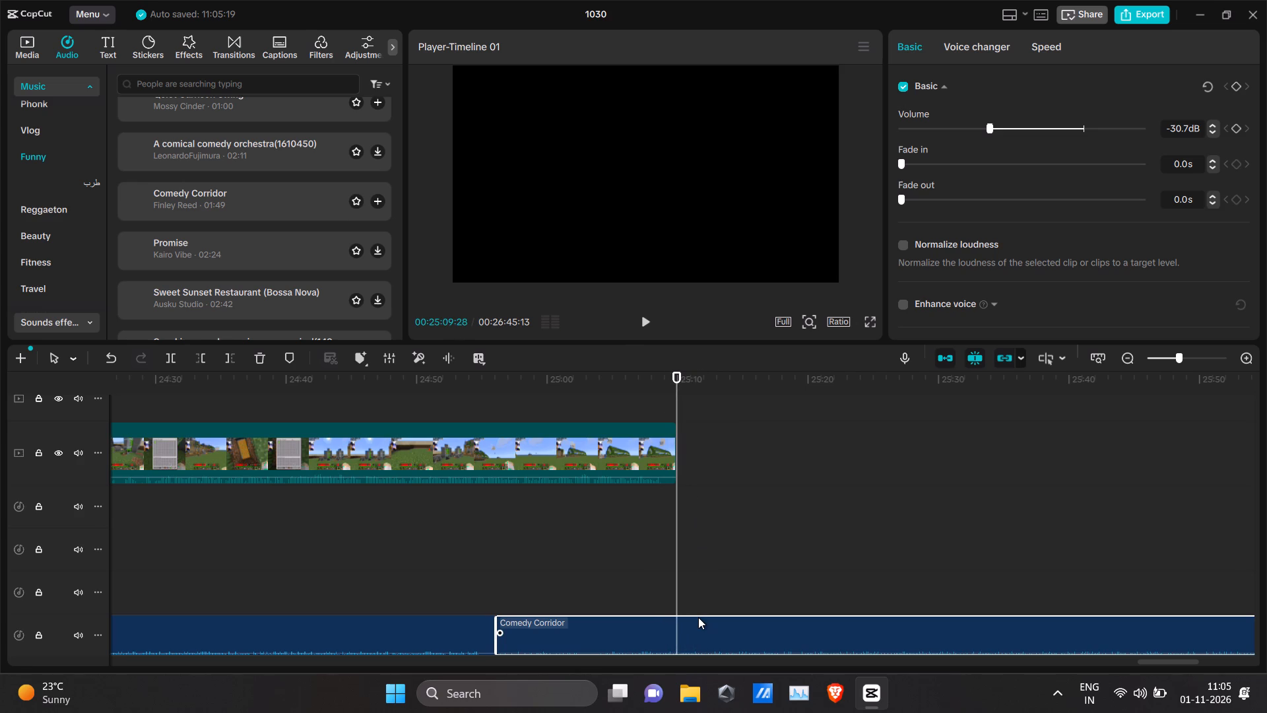
{"action": "left_click", "coordinate": [698, 617]}
{"action": "left_click", "coordinate": [230, 355]}
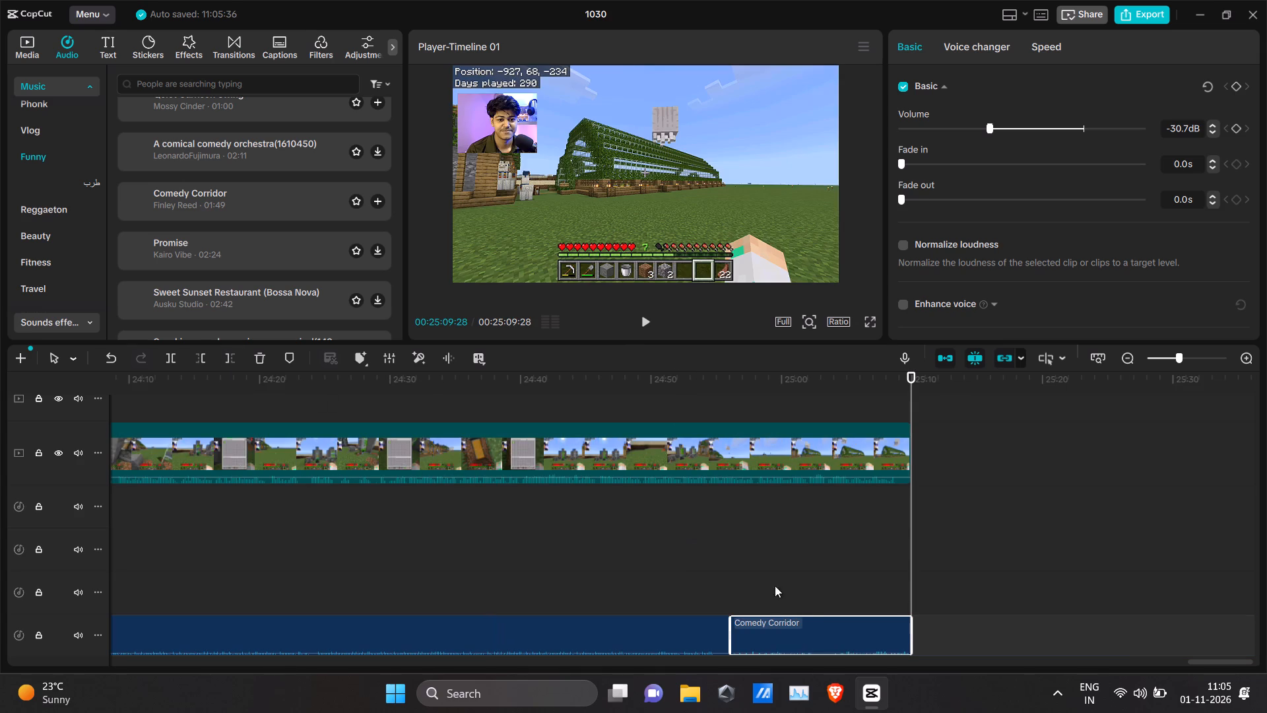
Give the last Comedy Corridor clip a 2.7 s fade out and play back the ending from about 25:01.
{"action": "left_click", "coordinate": [907, 631]}
{"action": "left_click_drag", "start_coordinate": [906, 633], "coordinate": [870, 628]}
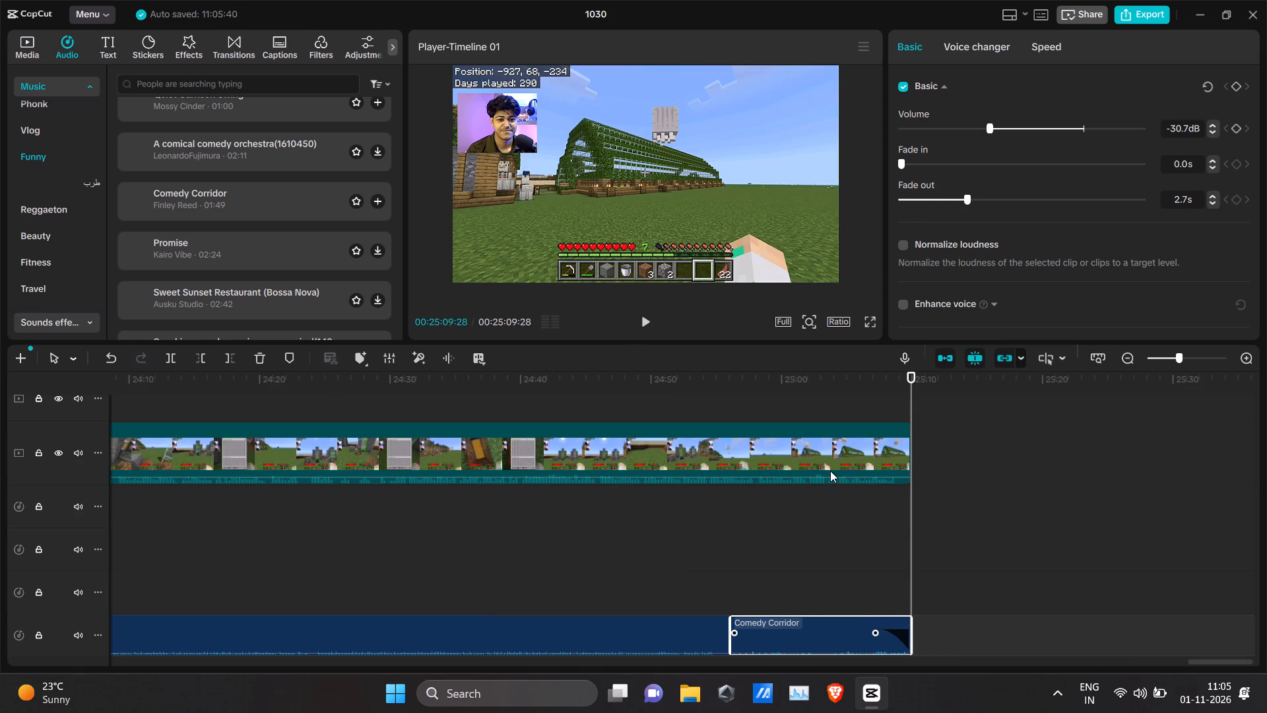
{"action": "left_click", "coordinate": [805, 383]}
{"action": "key", "text": "space"}
Export video 1030 as a 1080P mp4 with the frame rate set to 60fps, leaving watermark removal off.
{"action": "left_click", "coordinate": [1132, 19]}
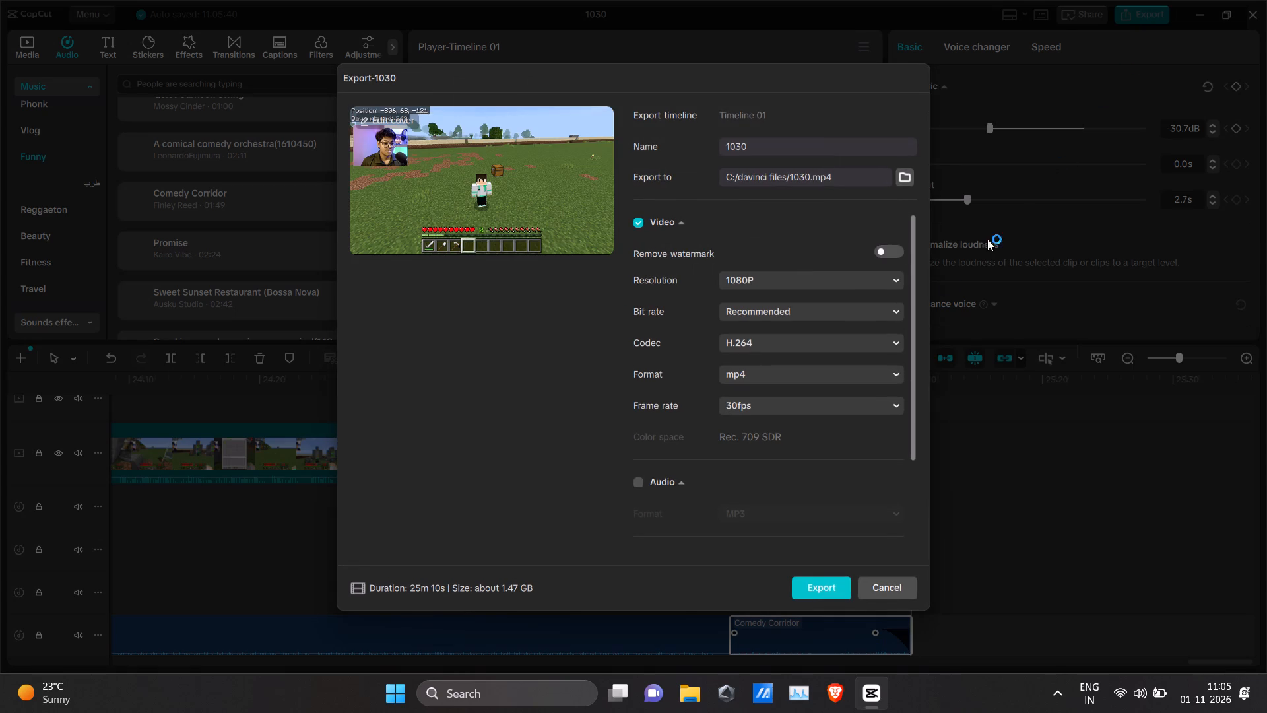
{"action": "left_click", "coordinate": [854, 308]}
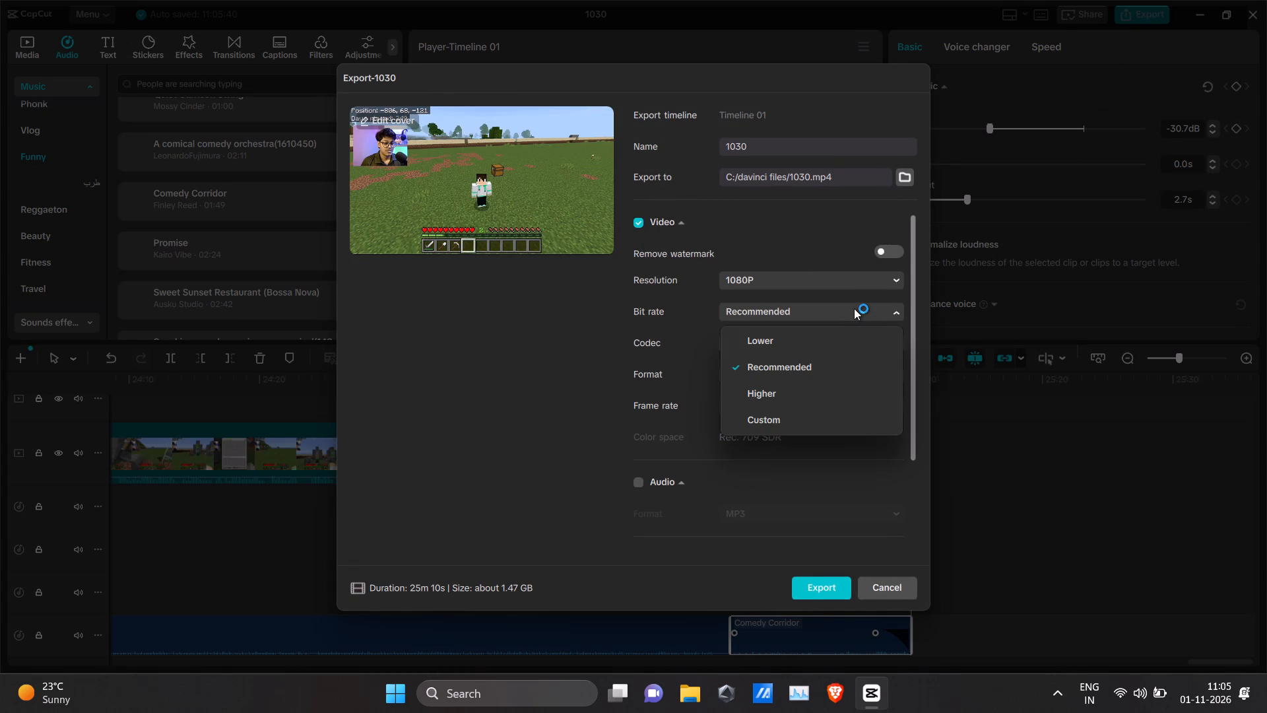
{"action": "left_click", "coordinate": [854, 308]}
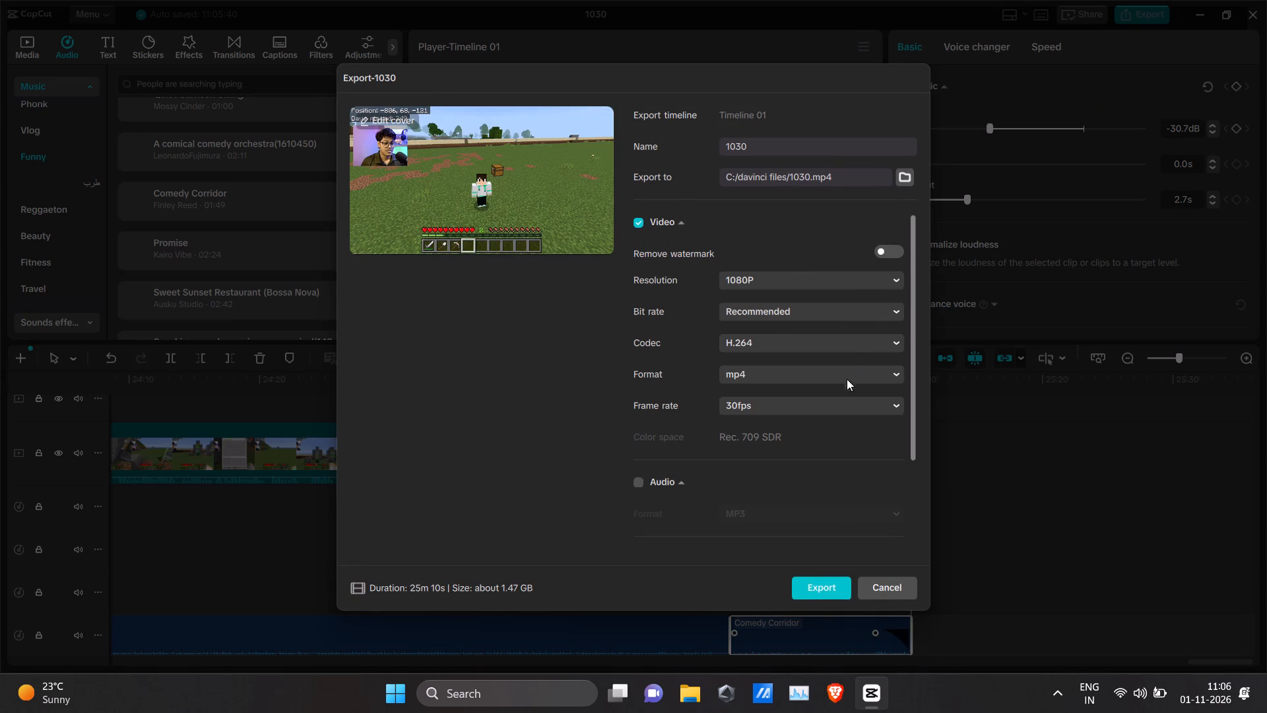
{"action": "left_click", "coordinate": [841, 401]}
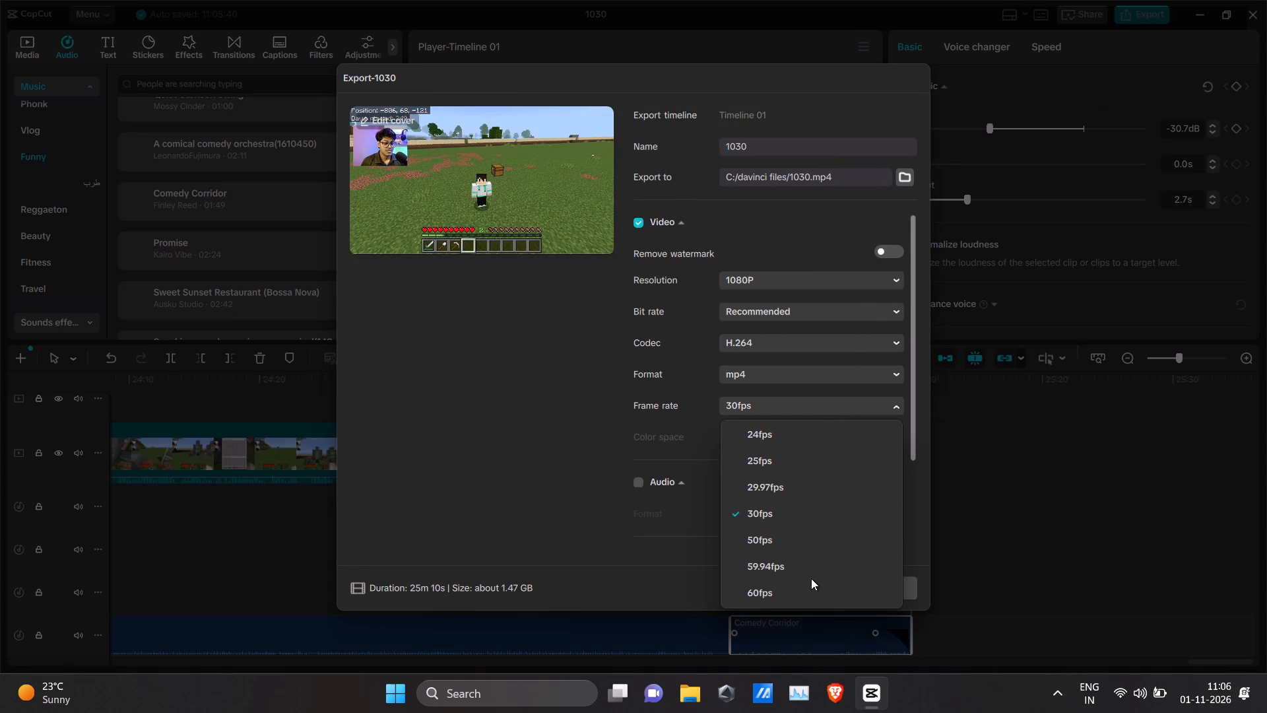
{"action": "left_click", "coordinate": [808, 594]}
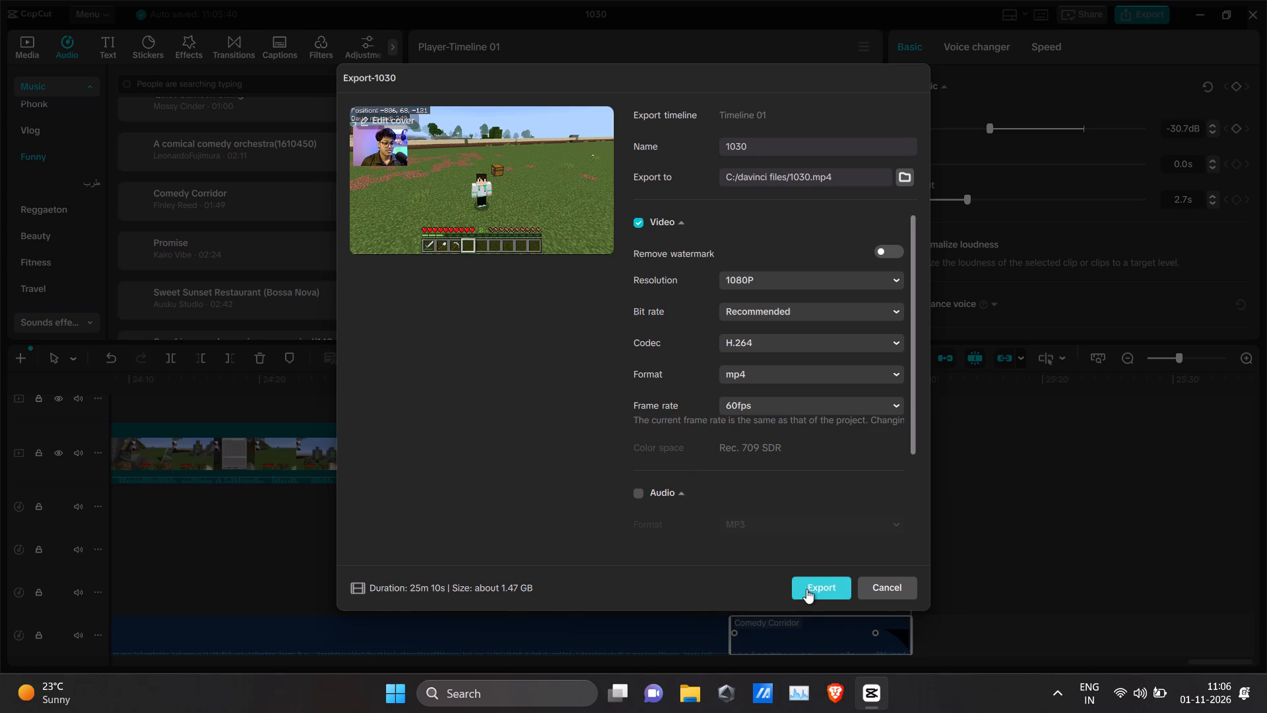
{"action": "left_click", "coordinate": [882, 257]}
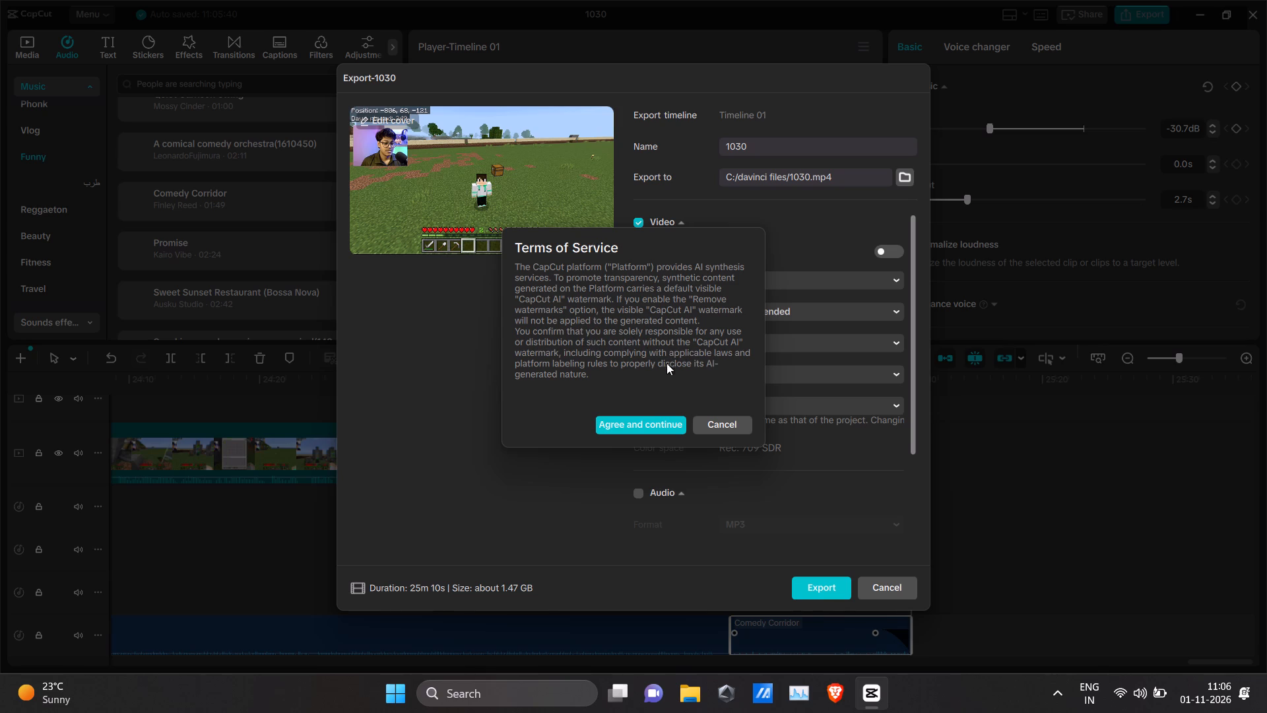
{"action": "left_click", "coordinate": [732, 421]}
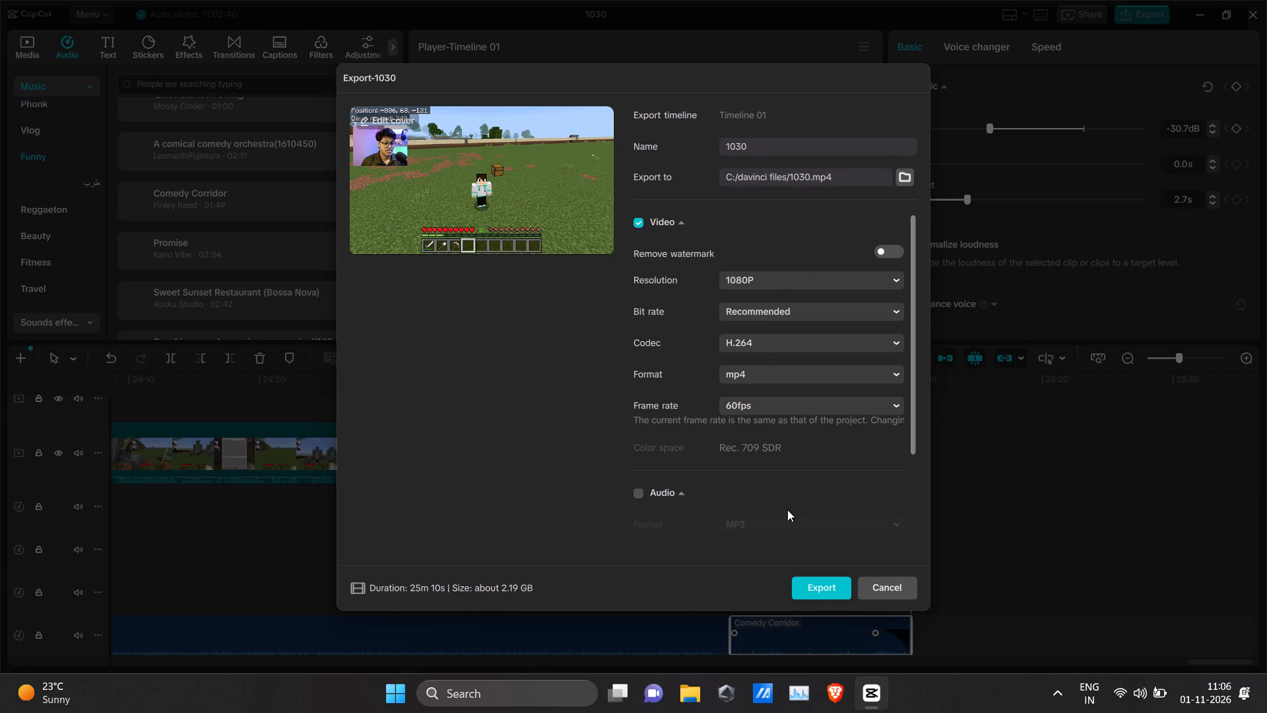
{"action": "left_click", "coordinate": [844, 599]}
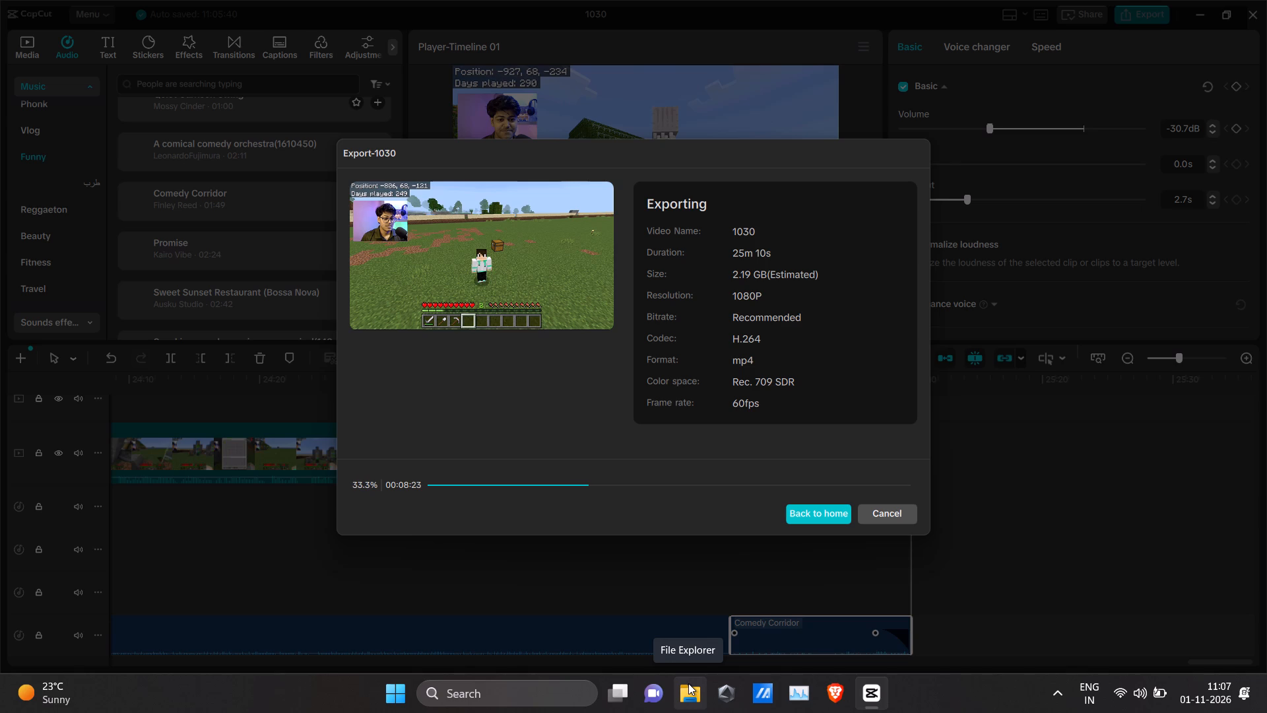
Switch to File Explorer while the video exports.
{"action": "left_click", "coordinate": [688, 683]}
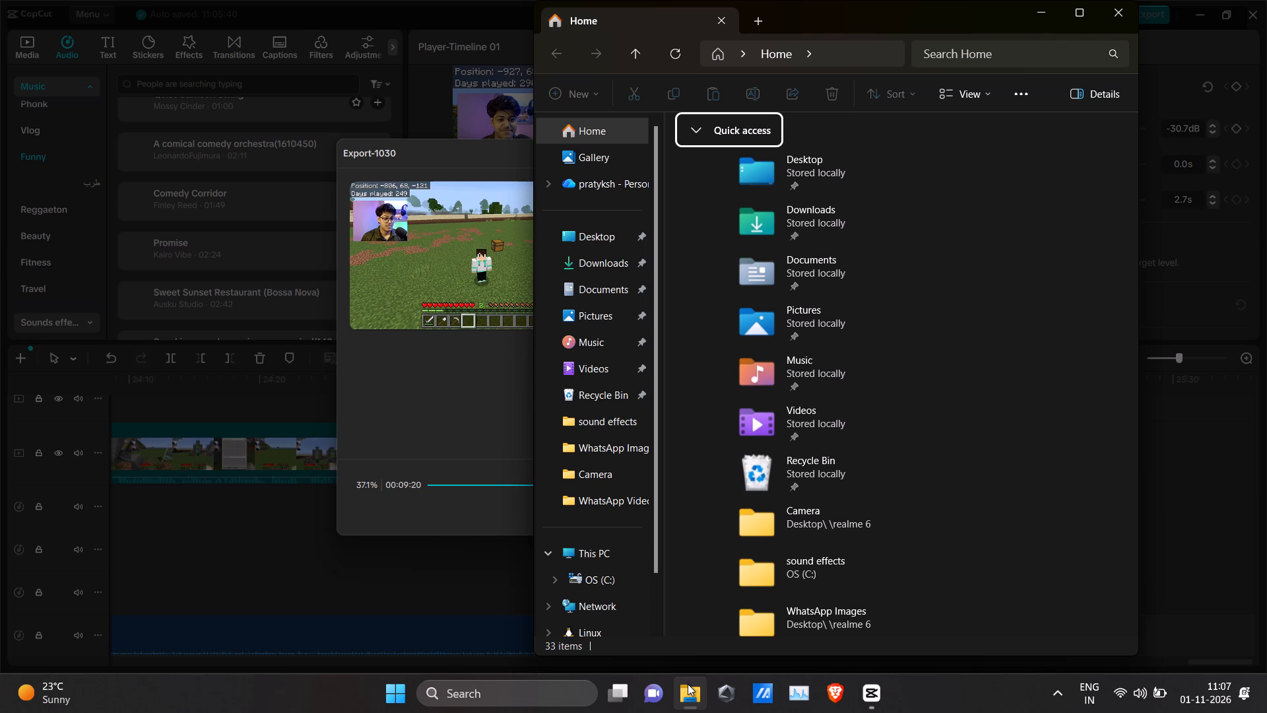
{"action": "left_click_drag", "start_coordinate": [690, 695], "coordinate": [691, 712]}
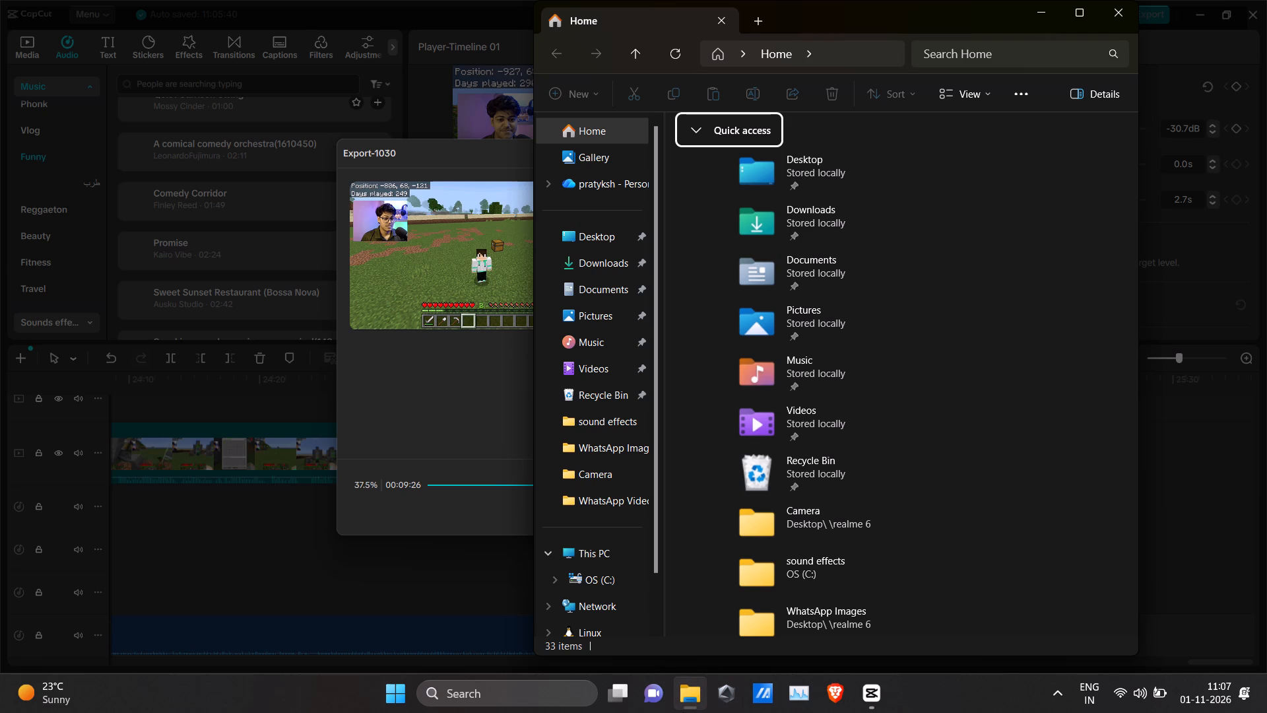
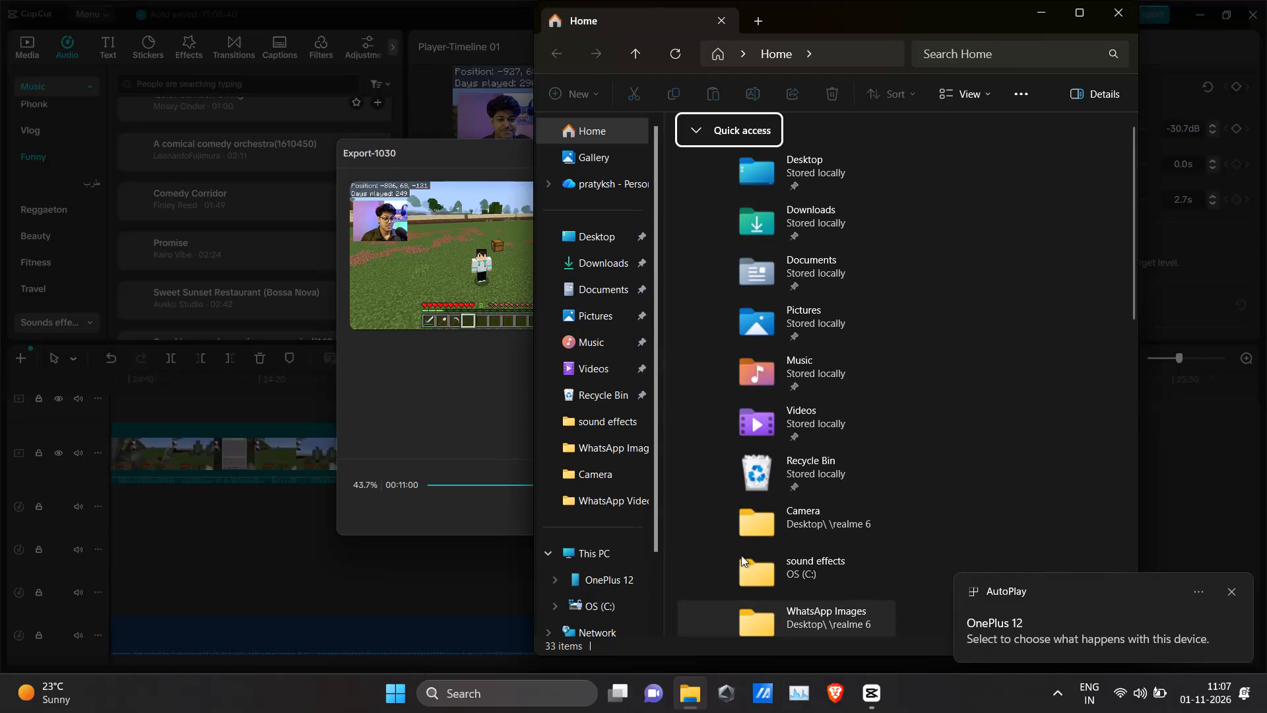
Open the davinci files folder on the OS (C:) drive.
{"action": "left_click", "coordinate": [591, 584]}
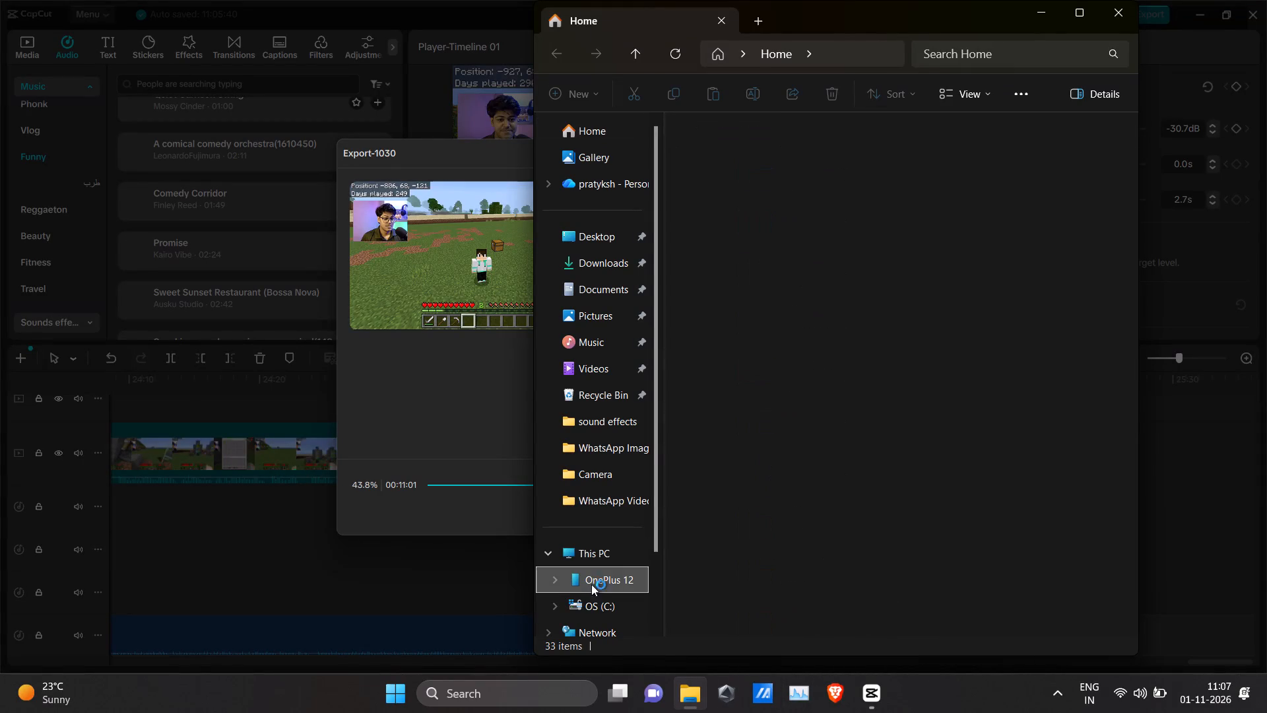
{"action": "left_click", "coordinate": [608, 602]}
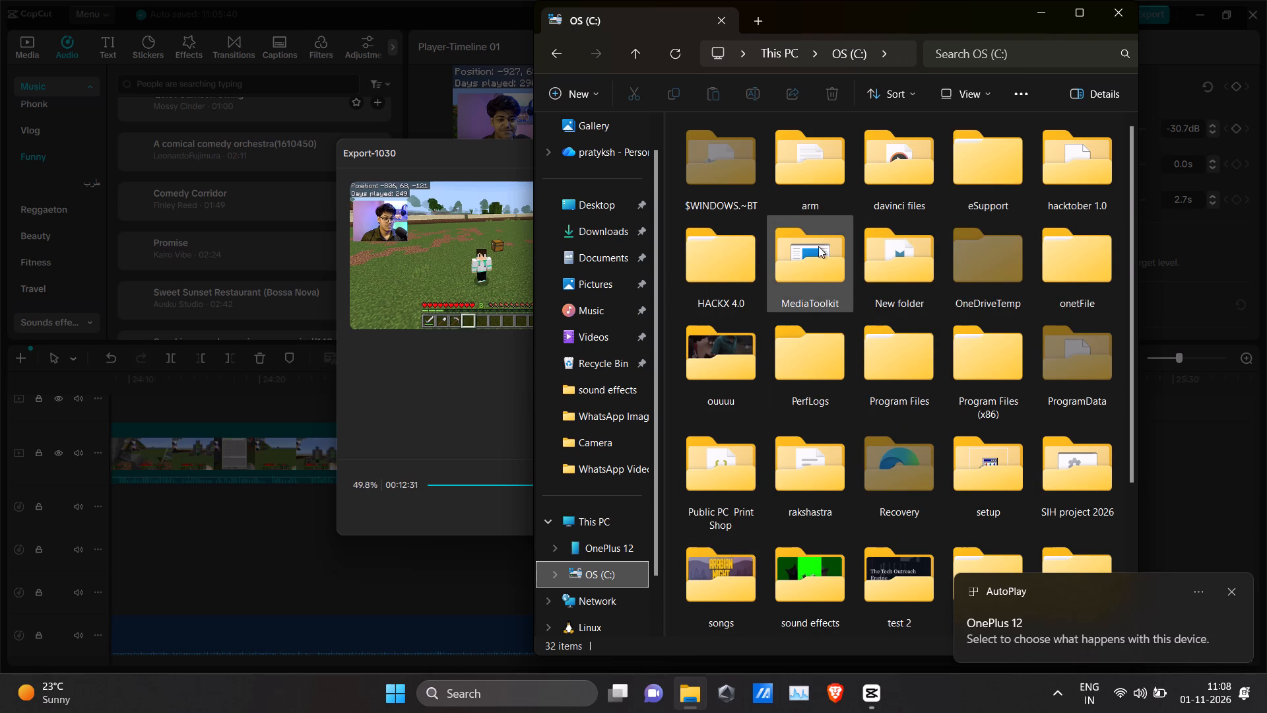
{"action": "double_click", "coordinate": [899, 195]}
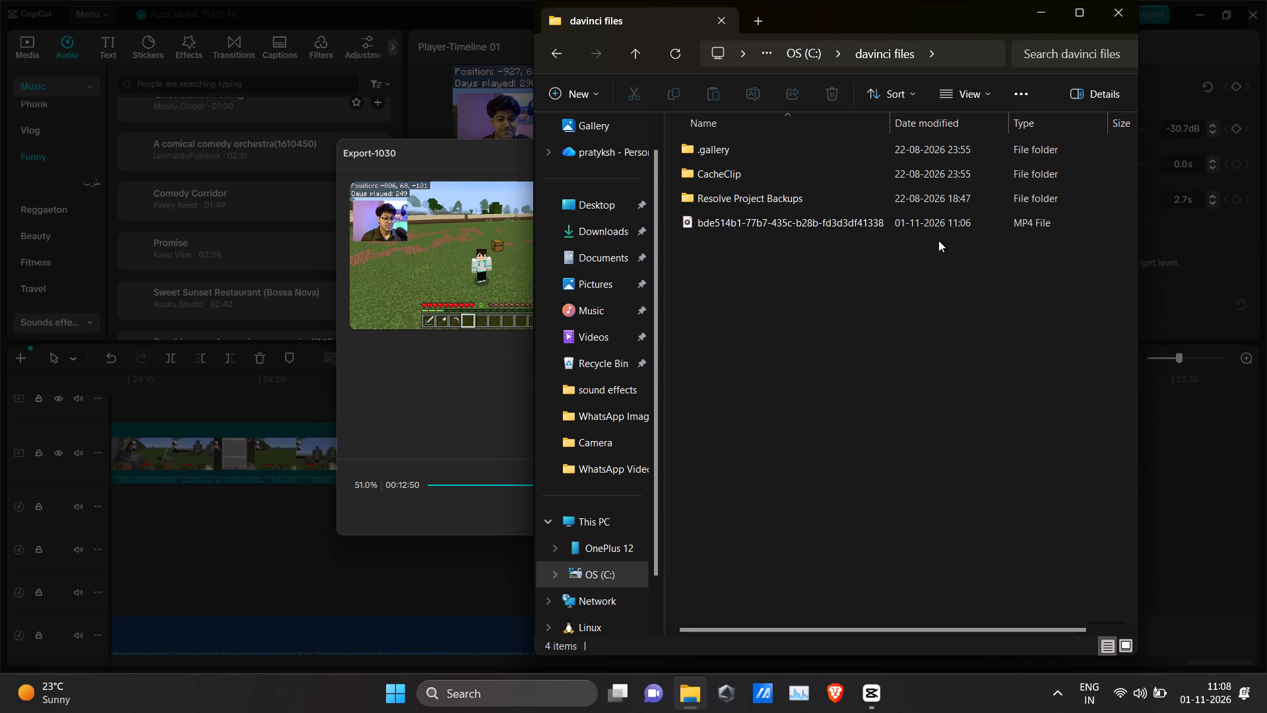
Move the davinci files window clear of the Export-1030 dialog so the whole export progress can be seen.
{"action": "left_click_drag", "start_coordinate": [881, 20], "coordinate": [915, 40]}
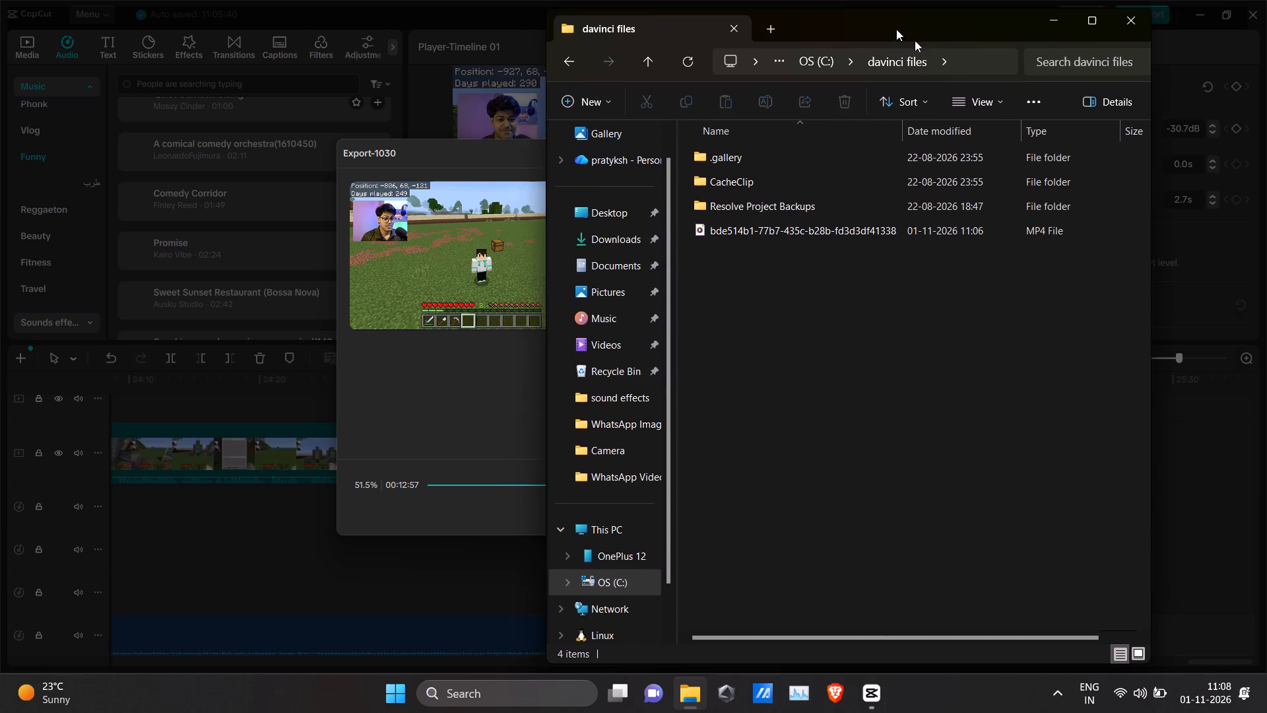
{"action": "left_click_drag", "start_coordinate": [915, 40], "coordinate": [831, 580]}
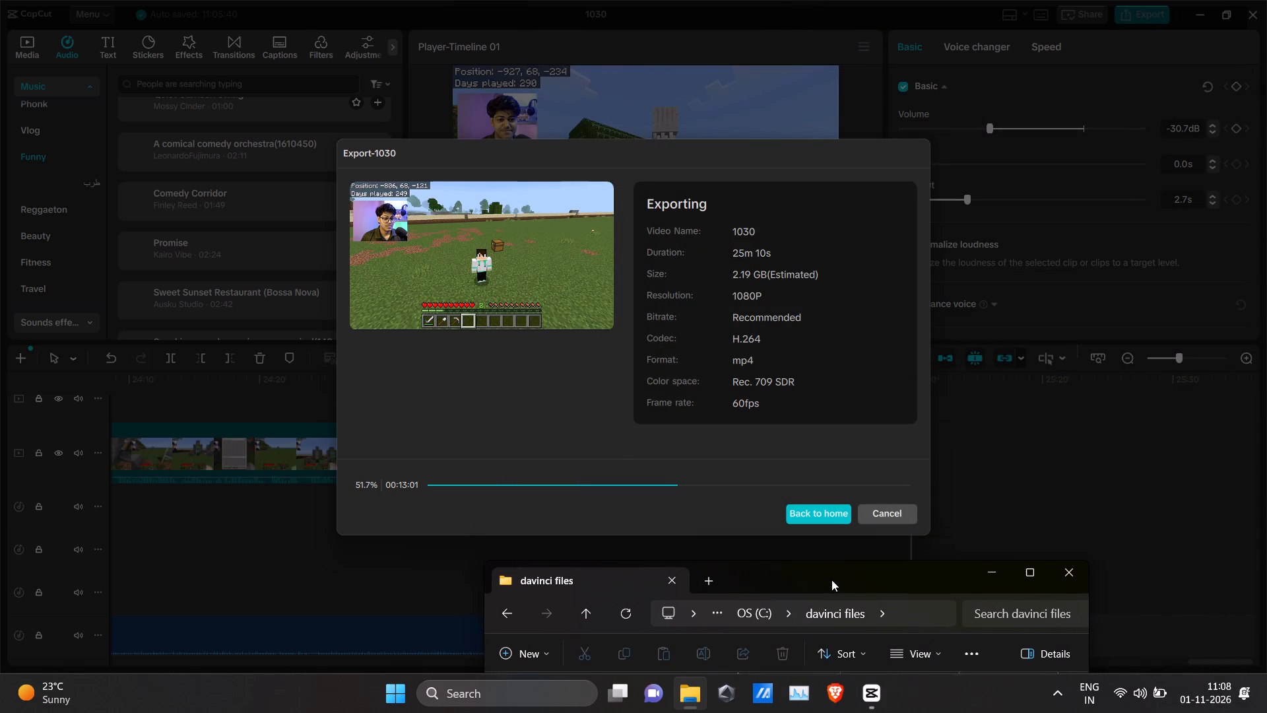
{"action": "left_click_drag", "start_coordinate": [831, 580], "coordinate": [829, 566]}
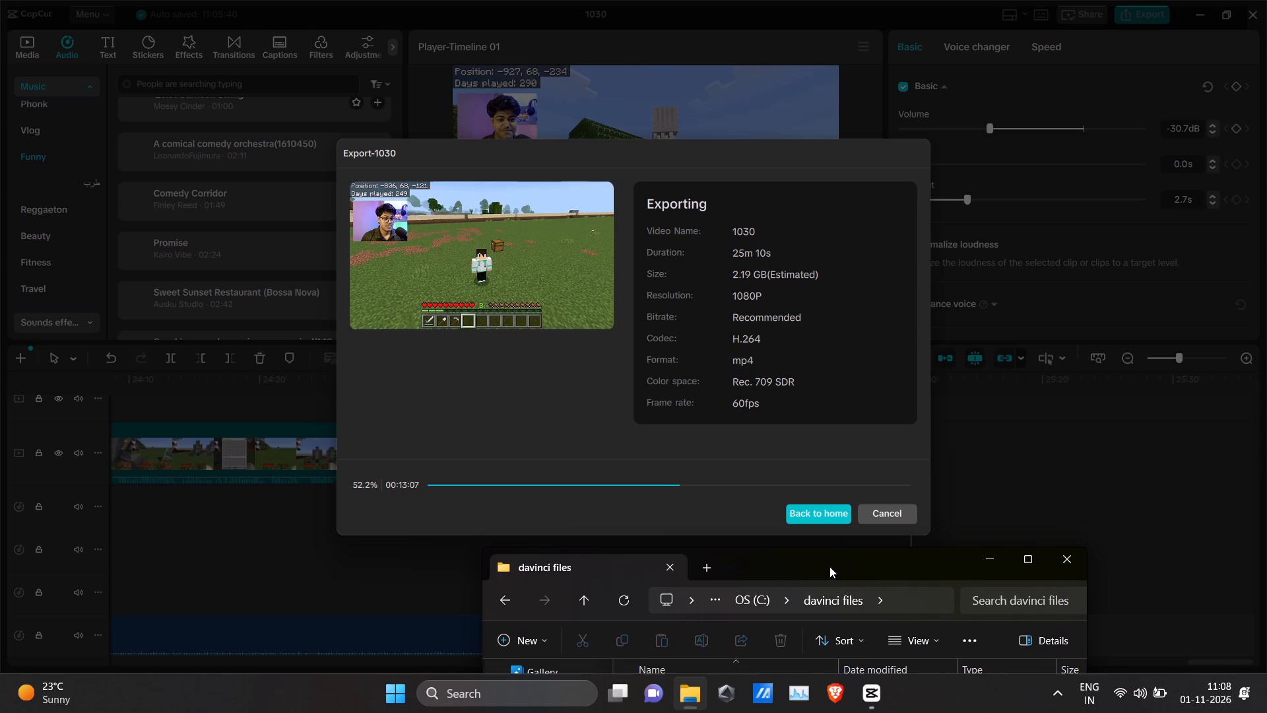
Switch to Armoury Crate to check CPU, GPU, fan and memory usage plus the operating mode, and minimize it again.
{"action": "left_click", "coordinate": [729, 693]}
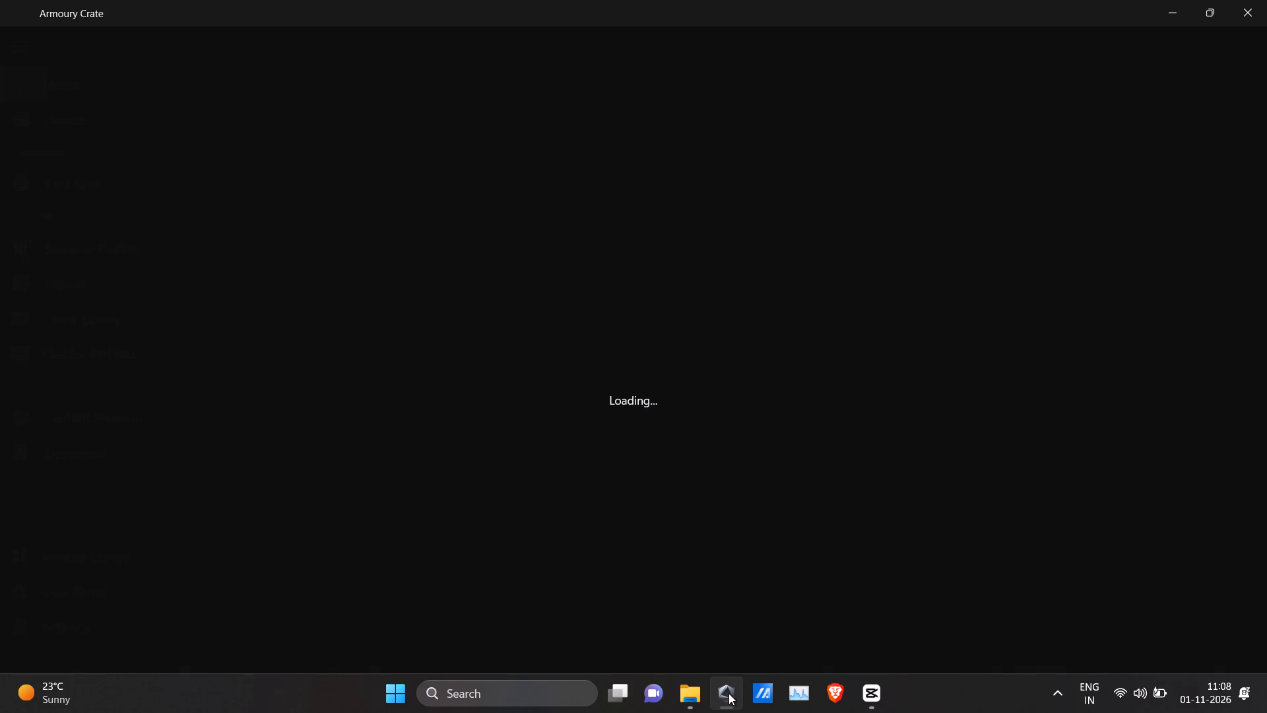
{"action": "type", "text": "14"}
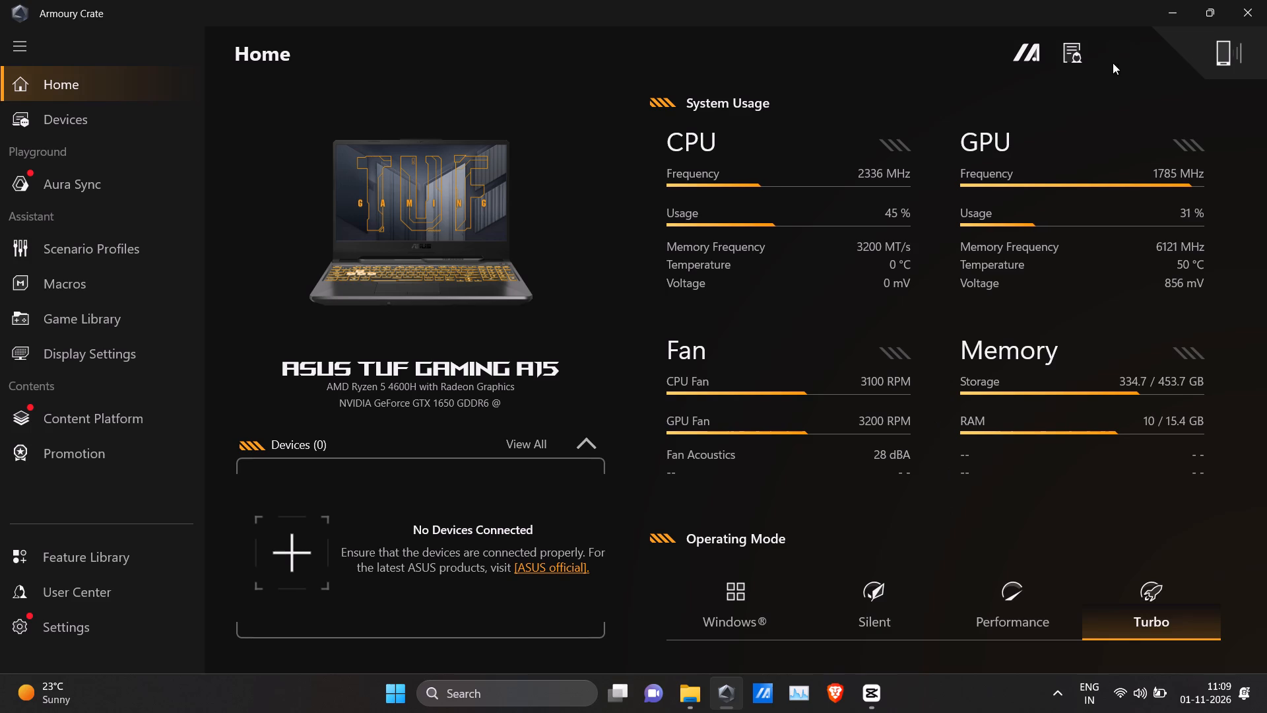
{"action": "left_click", "coordinate": [1173, 15]}
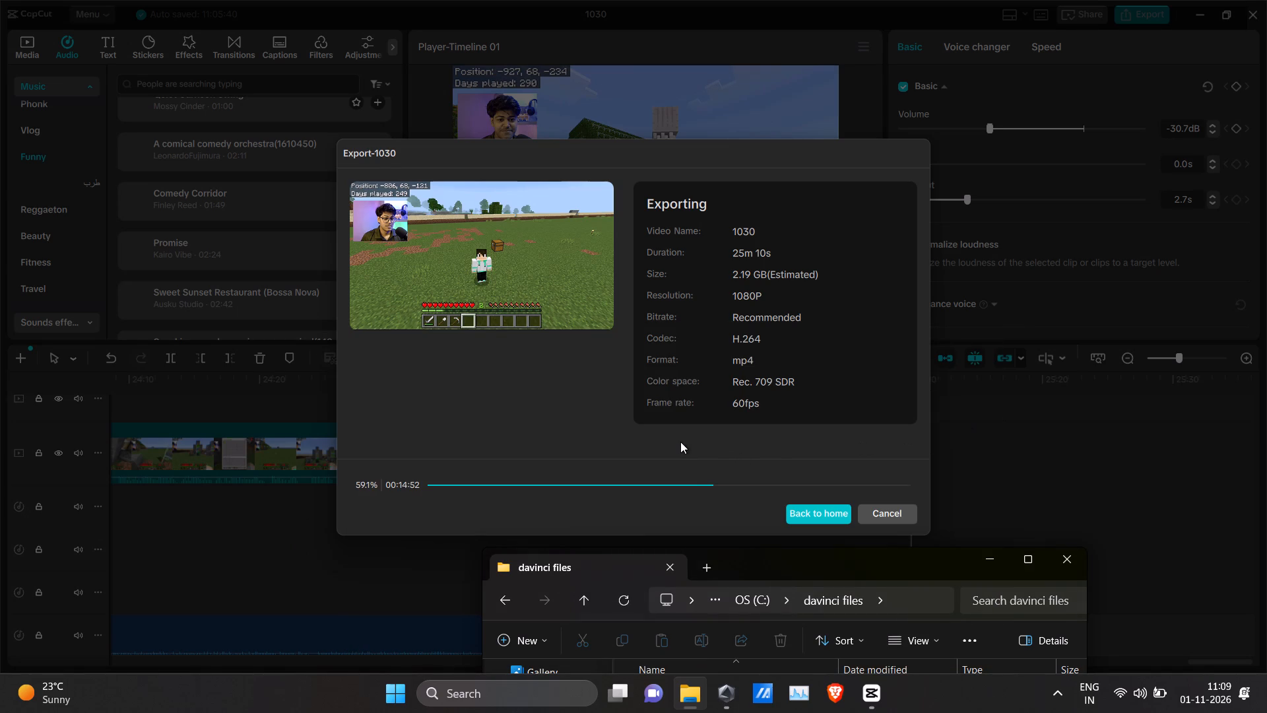
{"action": "left_click", "coordinate": [722, 689]}
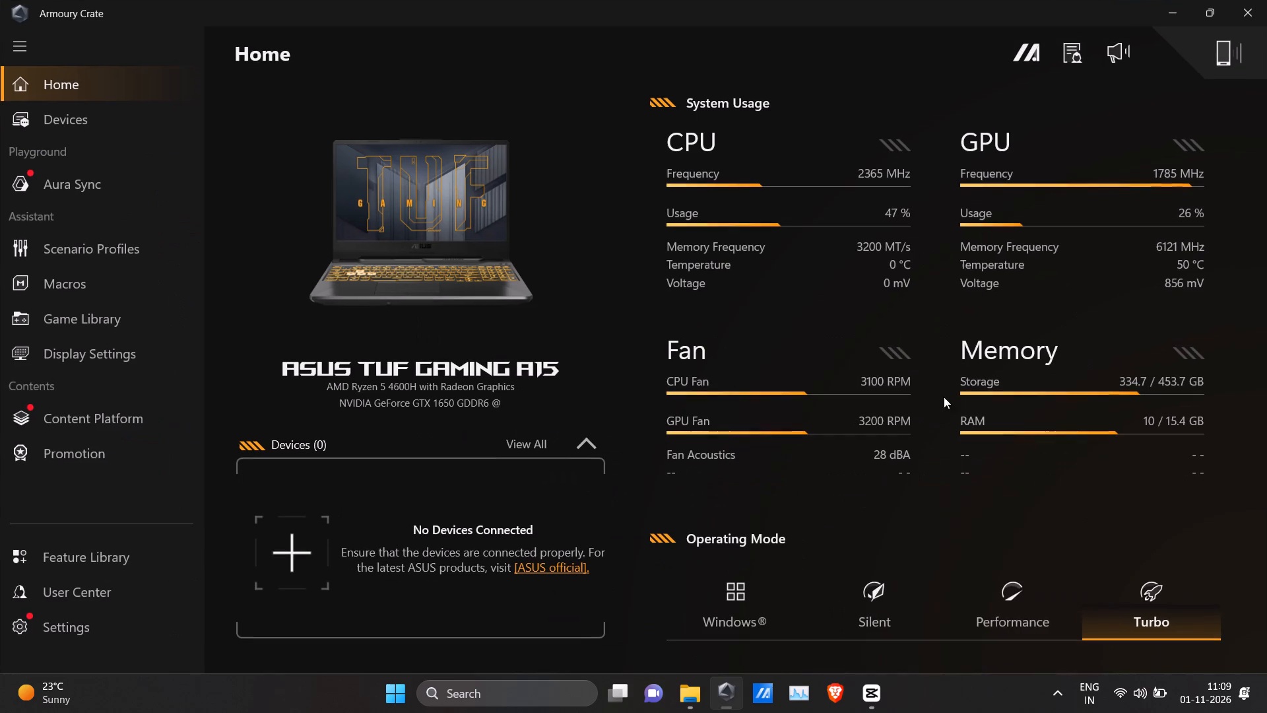
{"action": "left_click", "coordinate": [1183, 13]}
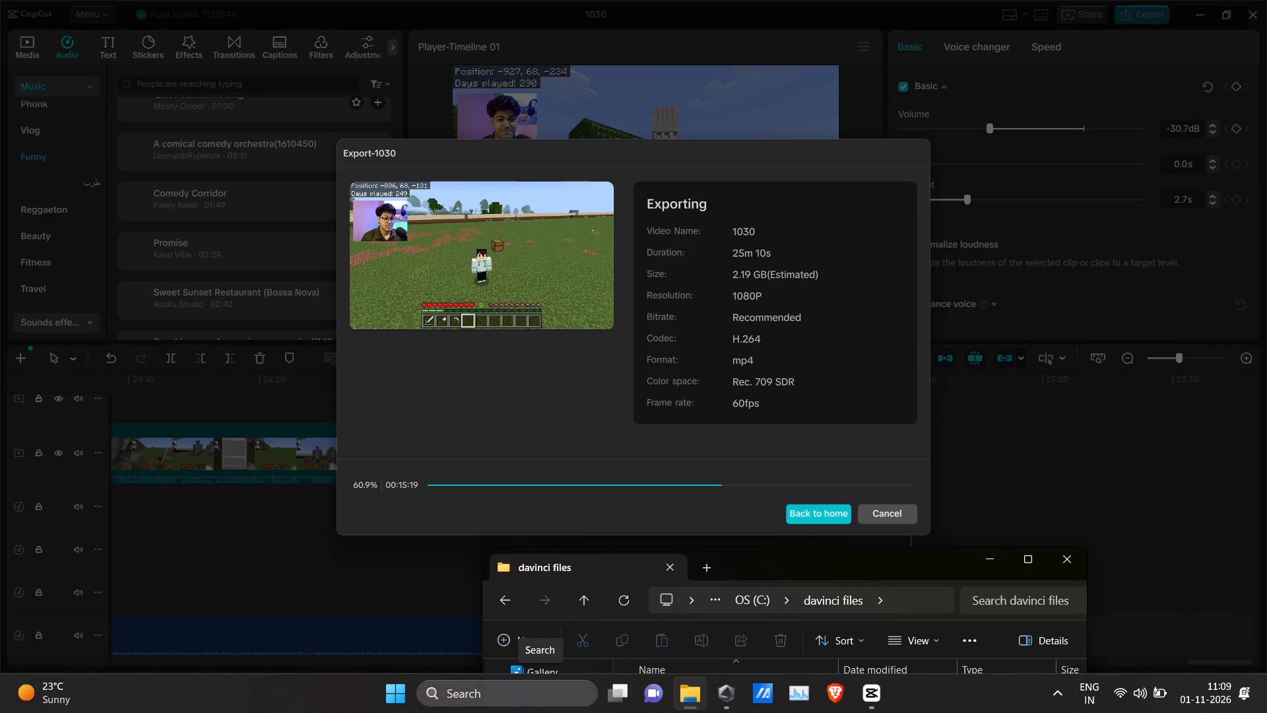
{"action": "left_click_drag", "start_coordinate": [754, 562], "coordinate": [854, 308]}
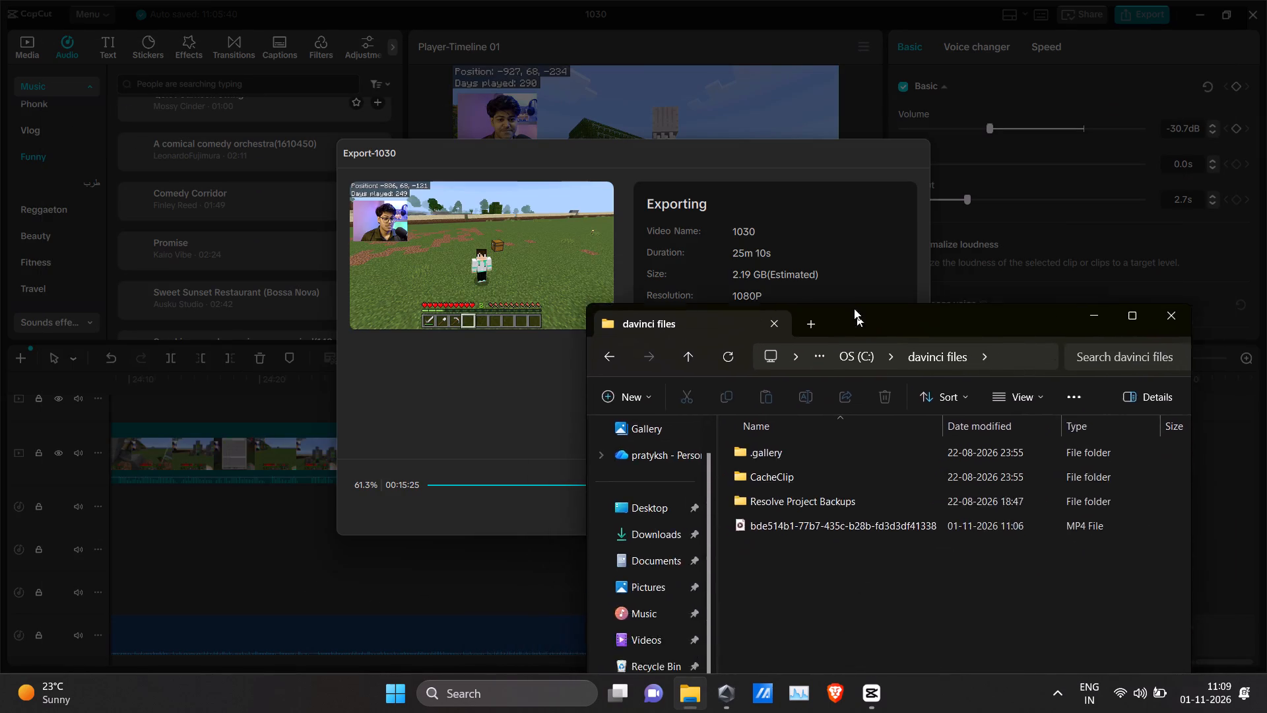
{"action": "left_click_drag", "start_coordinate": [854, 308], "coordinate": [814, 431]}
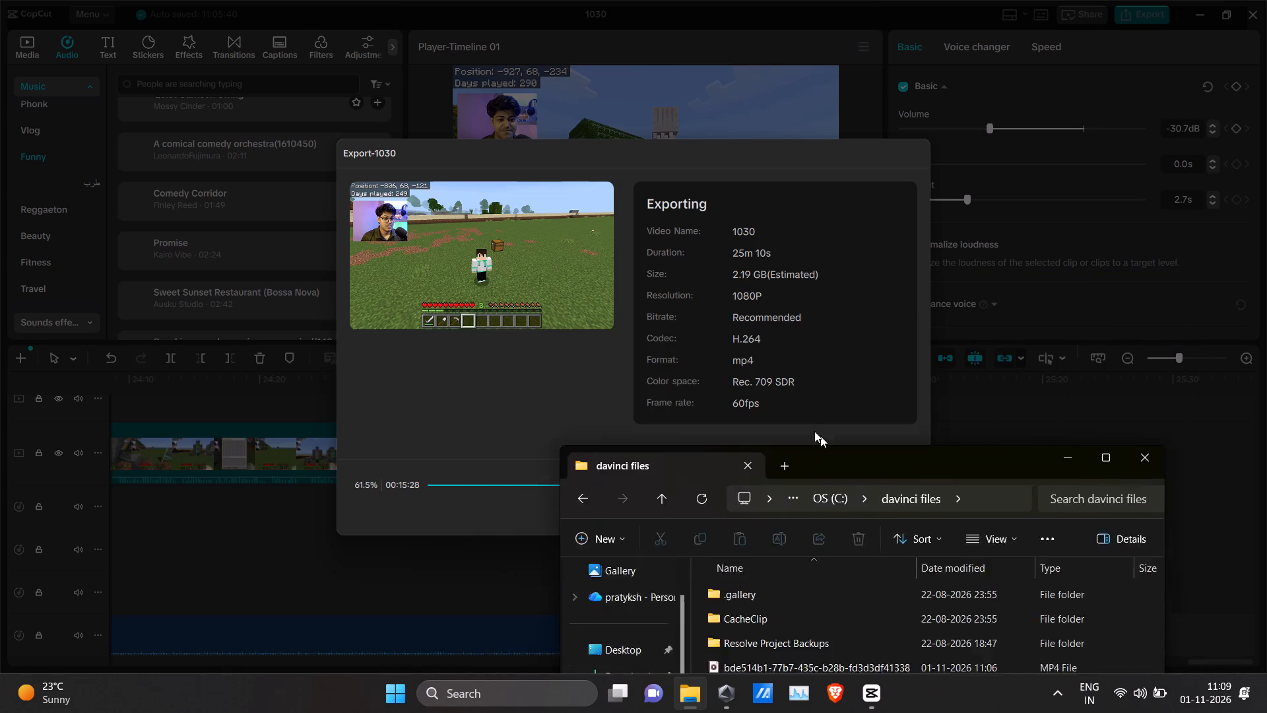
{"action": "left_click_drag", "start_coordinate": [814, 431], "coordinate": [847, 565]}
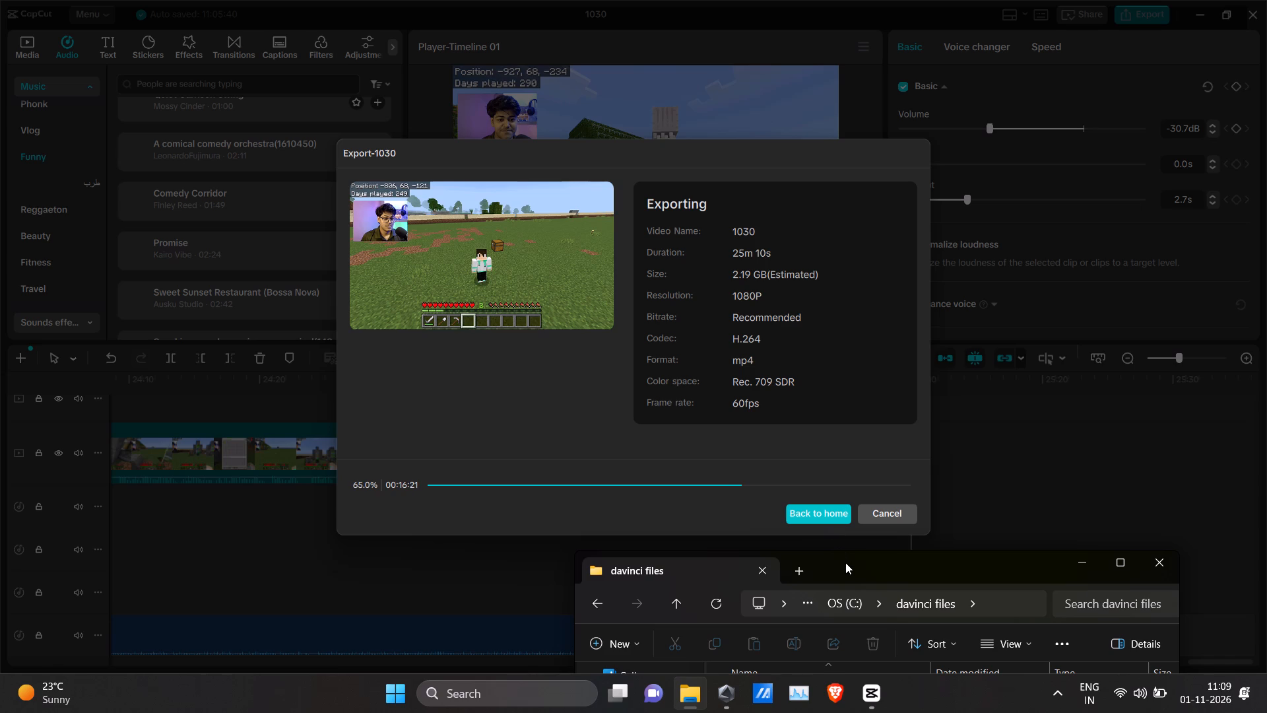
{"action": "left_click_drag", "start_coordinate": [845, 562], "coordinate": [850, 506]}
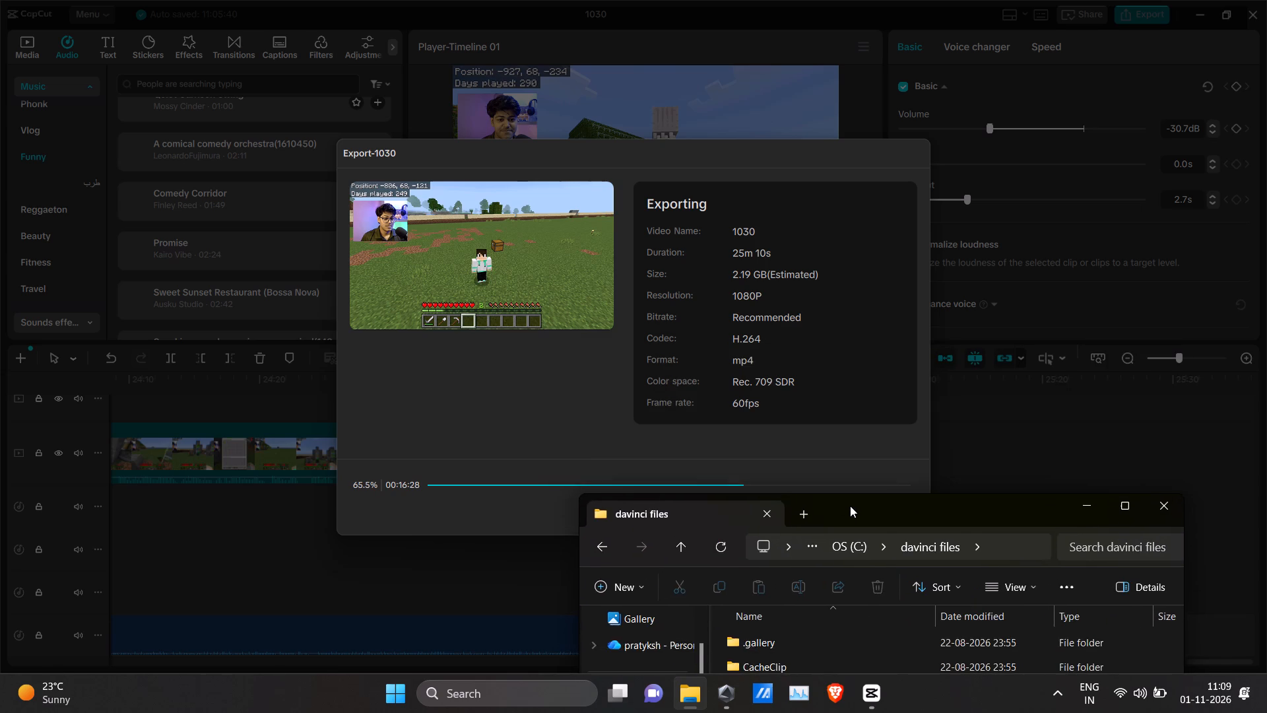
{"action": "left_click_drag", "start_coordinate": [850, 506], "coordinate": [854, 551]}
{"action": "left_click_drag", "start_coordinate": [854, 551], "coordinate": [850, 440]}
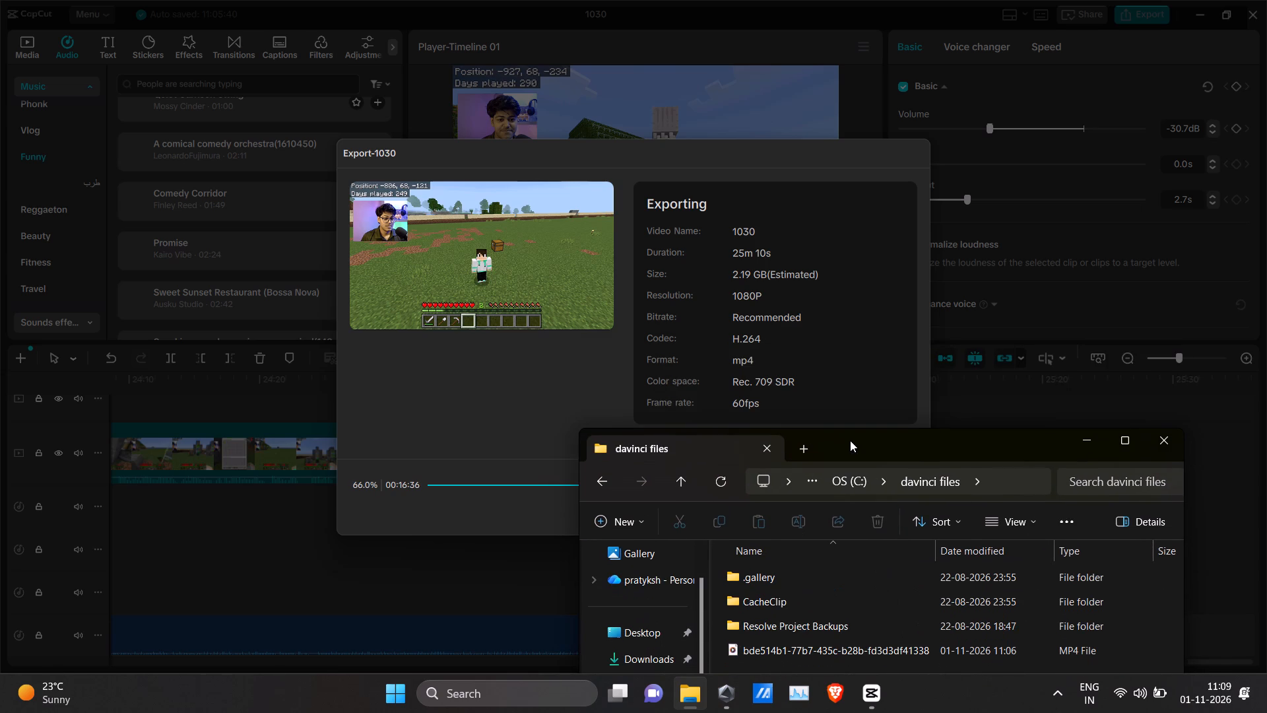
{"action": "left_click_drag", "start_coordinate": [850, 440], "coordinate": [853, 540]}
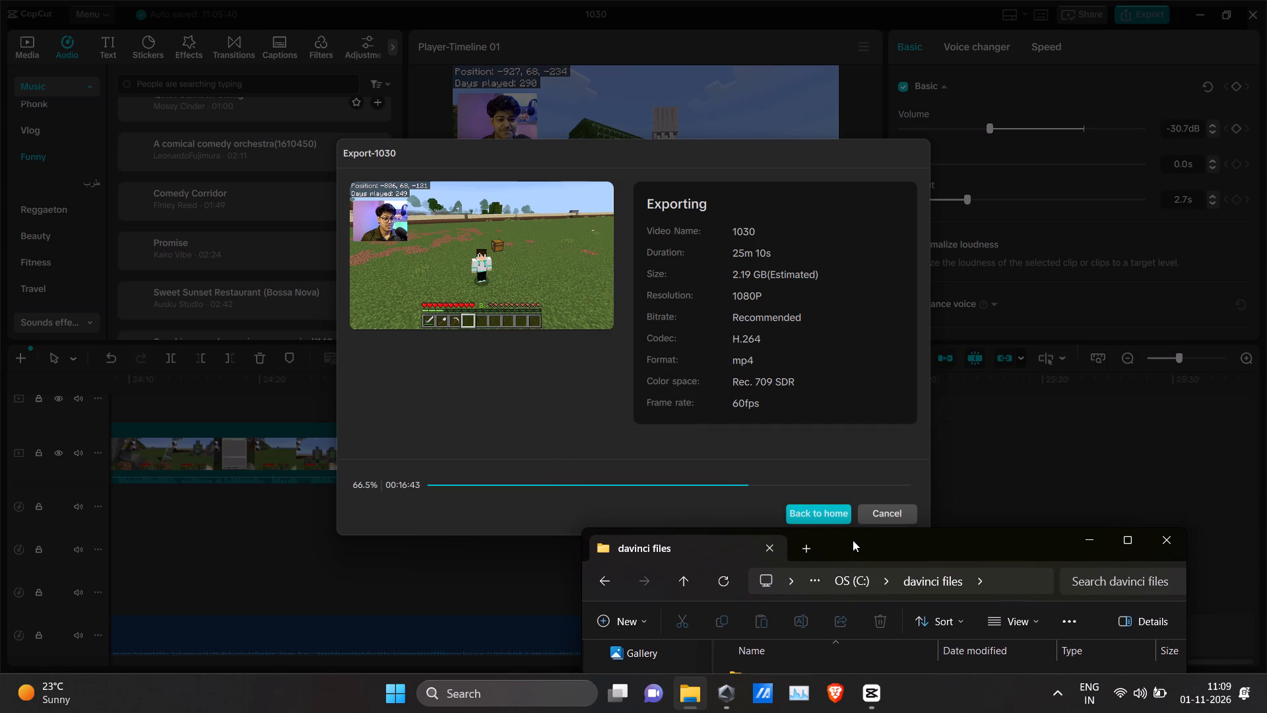
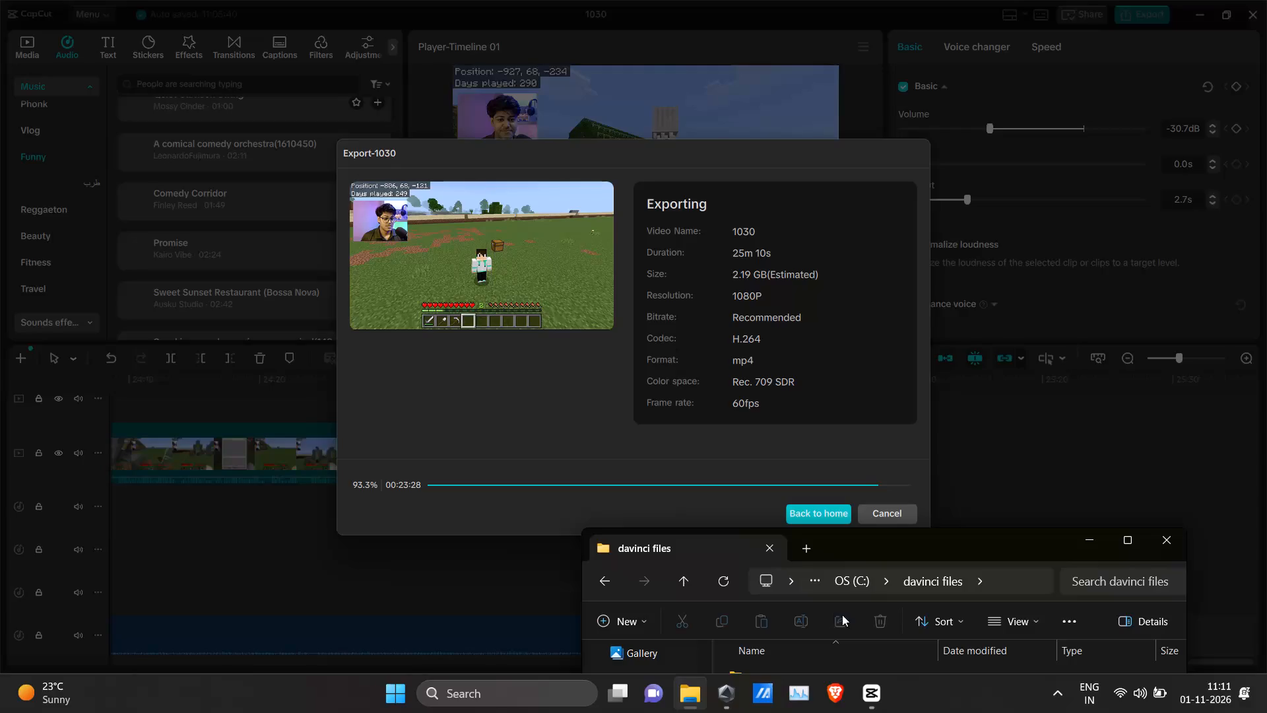
Reposition the davinci files window around the Export-1030 dialog and select the exported 1030 MP4 to check it.
{"action": "left_click_drag", "start_coordinate": [877, 545], "coordinate": [961, 421]}
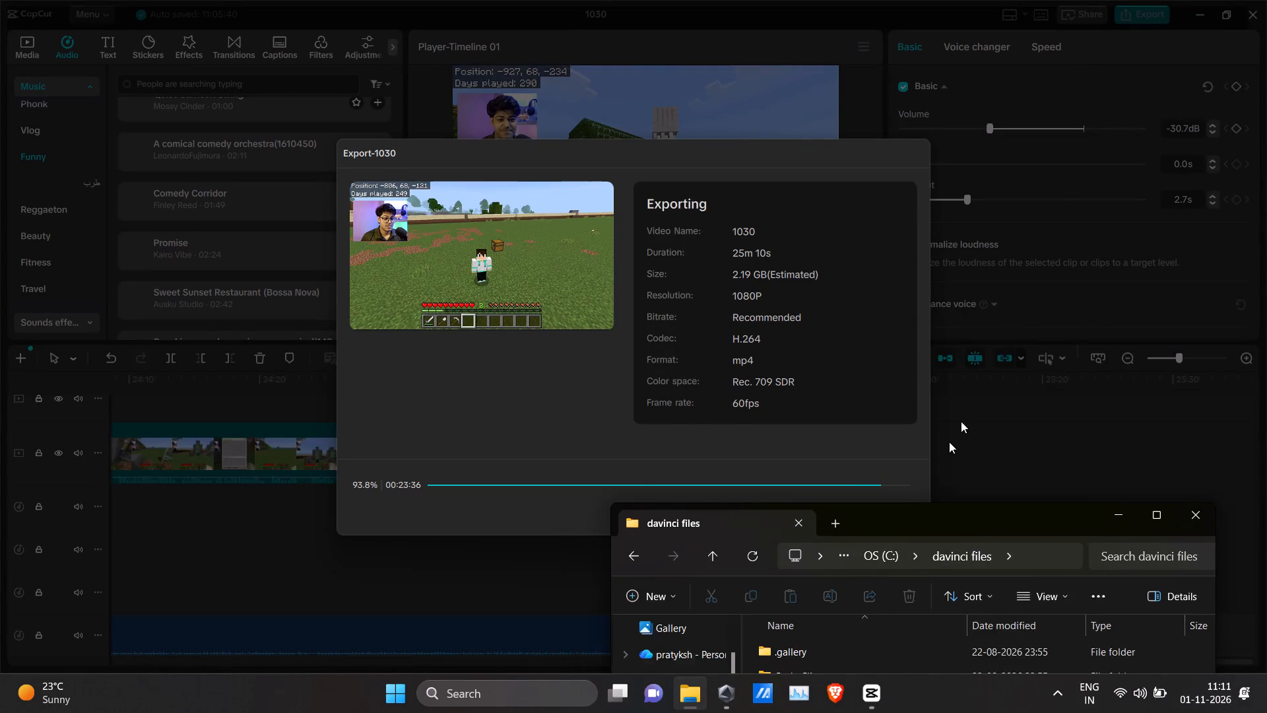
{"action": "left_click_drag", "start_coordinate": [961, 421], "coordinate": [861, 551]}
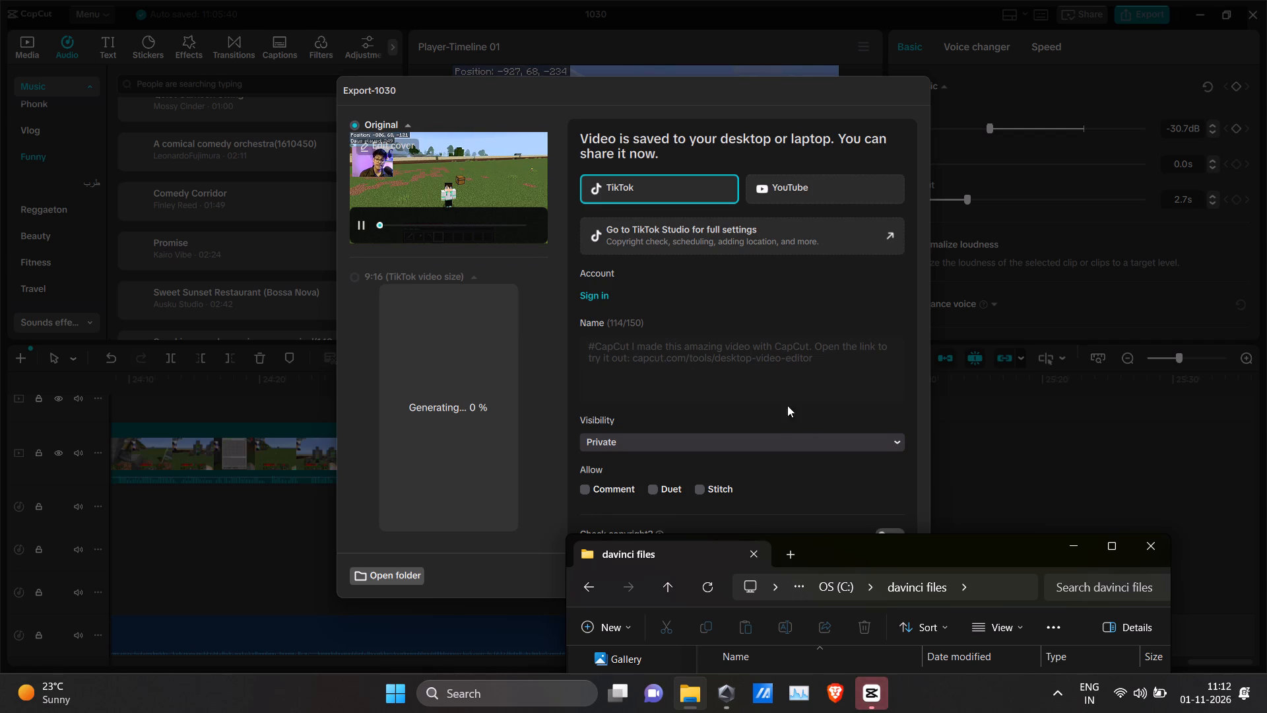
{"action": "left_click_drag", "start_coordinate": [796, 548], "coordinate": [822, 590]}
{"action": "left_click_drag", "start_coordinate": [828, 556], "coordinate": [863, 355]}
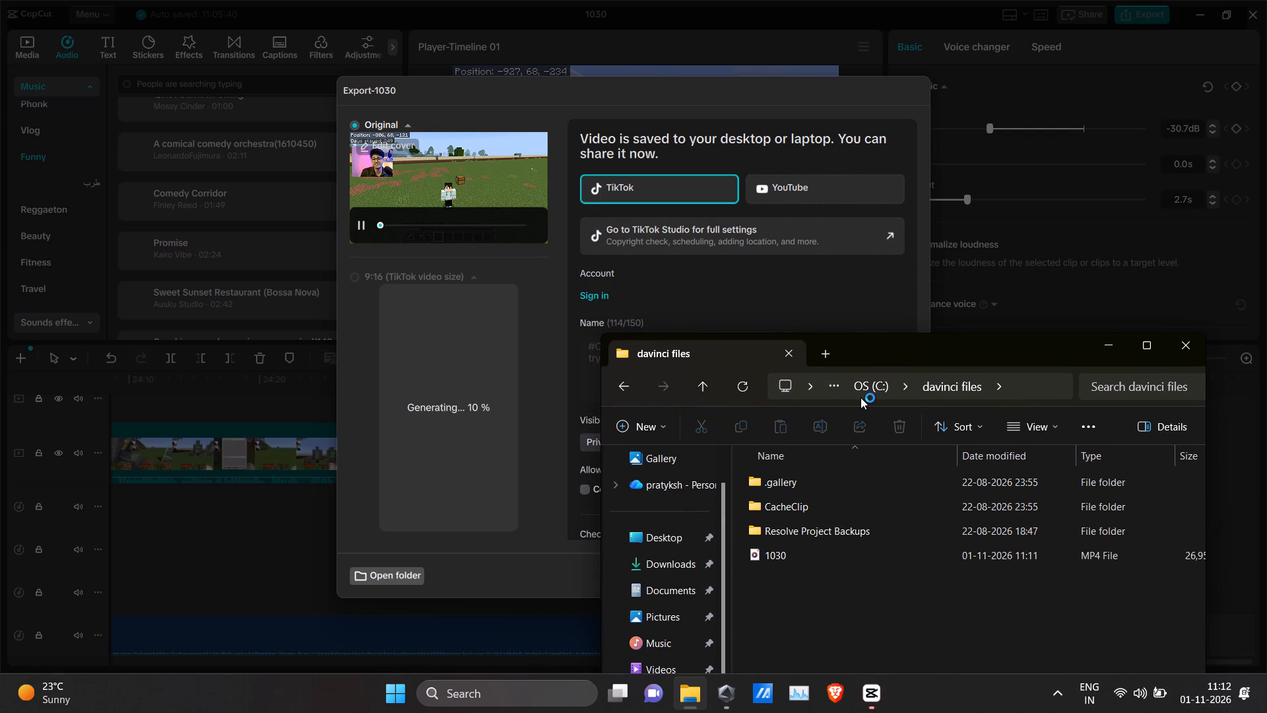
{"action": "left_click", "coordinate": [840, 550]}
Close the Export-1030 dialog without sharing the video, and minimize CapCut.
{"action": "left_click", "coordinate": [844, 123]}
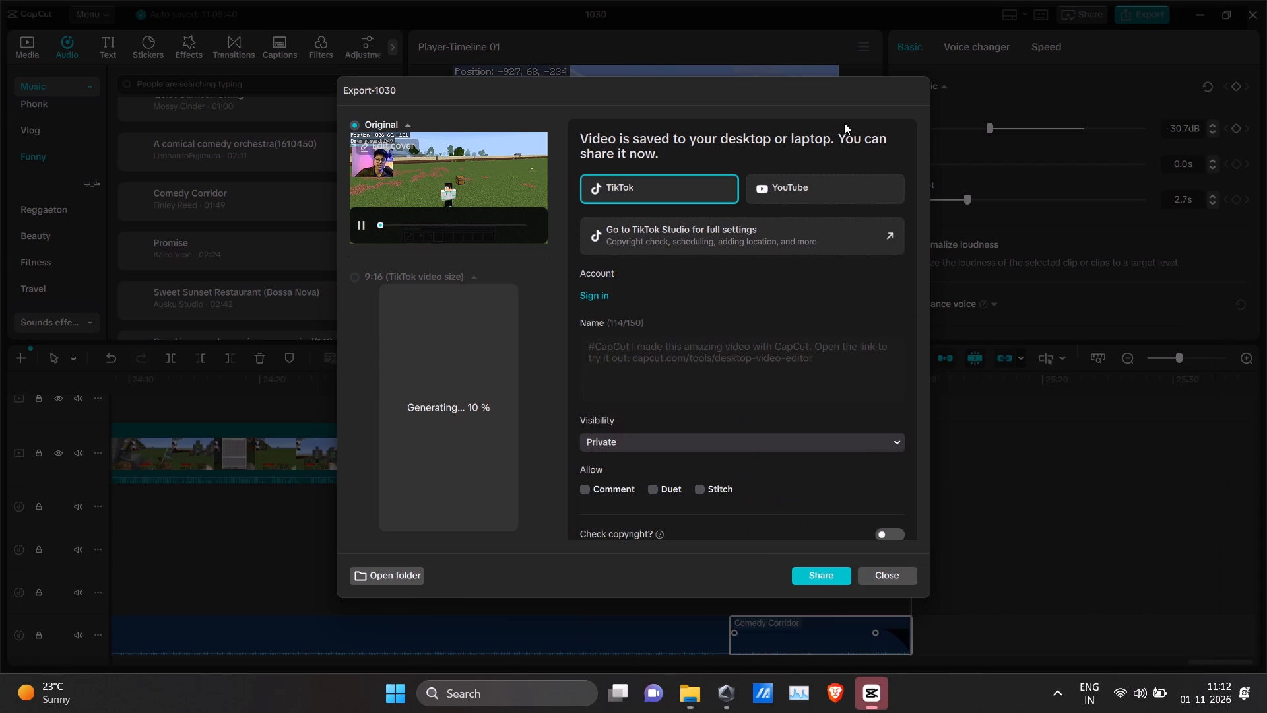
{"action": "left_click", "coordinate": [882, 572]}
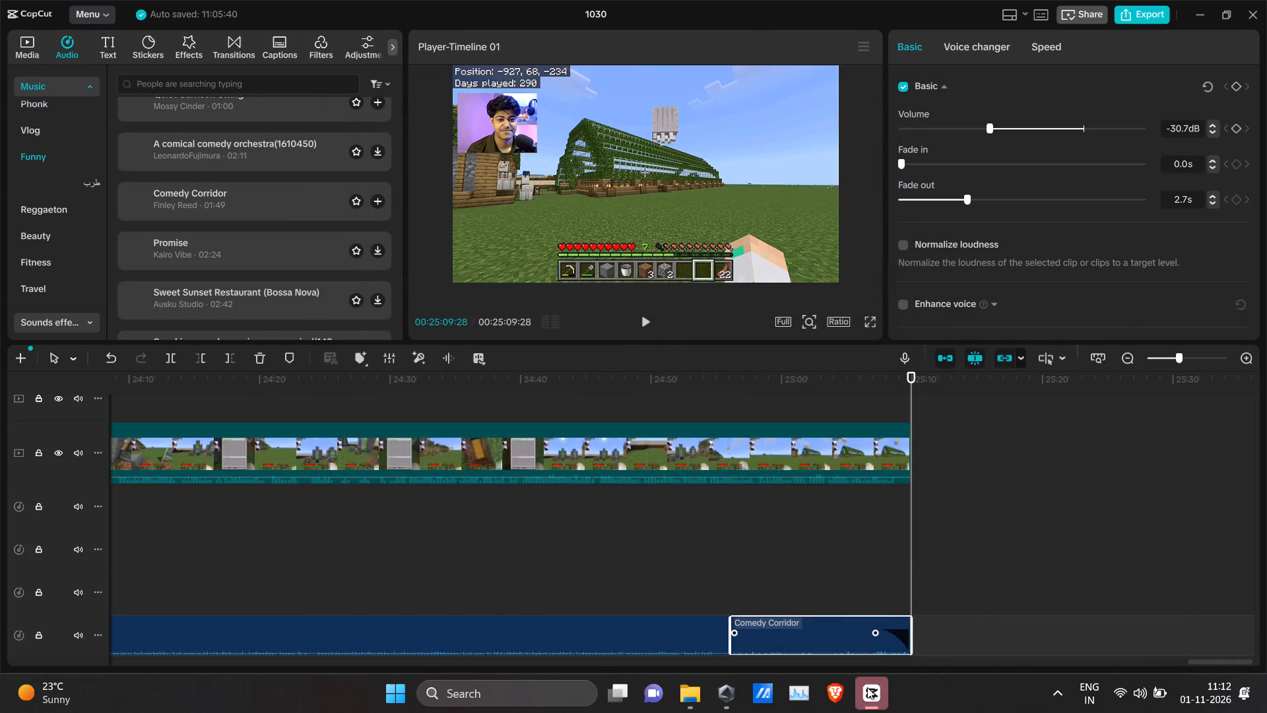
{"action": "left_click", "coordinate": [866, 687]}
{"action": "left_click", "coordinate": [866, 687]}
{"action": "left_click", "coordinate": [866, 687]}
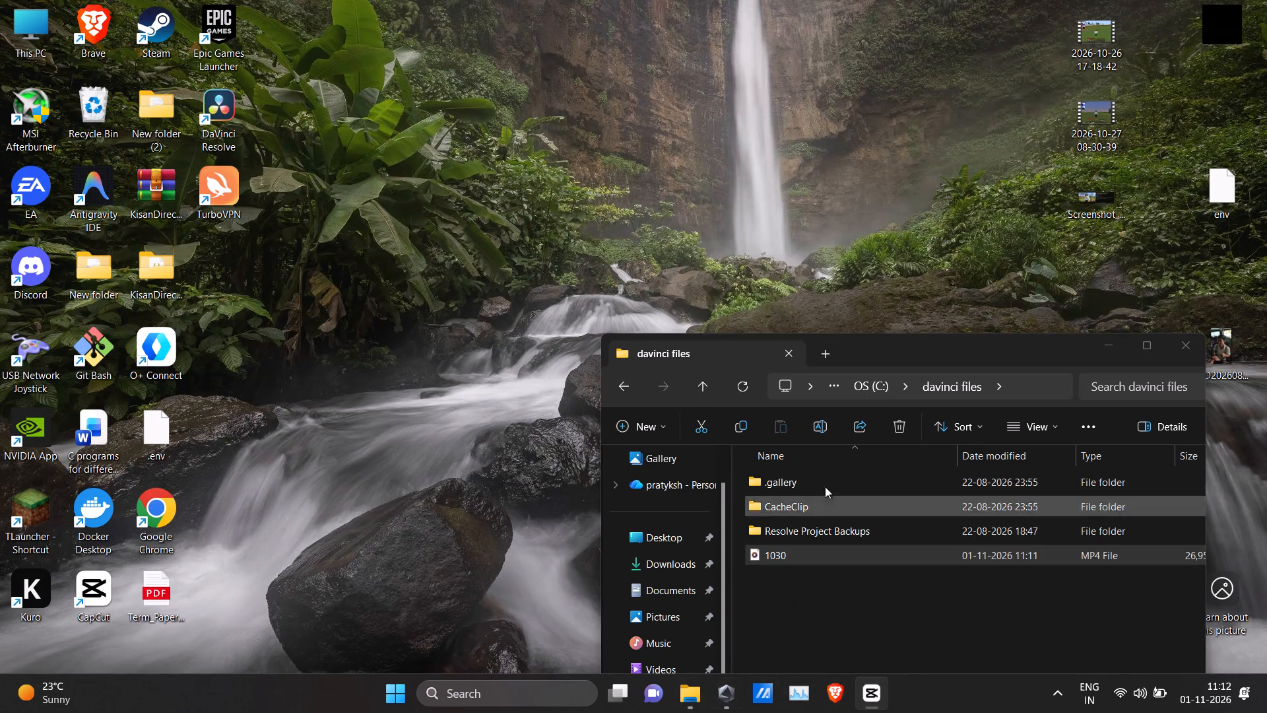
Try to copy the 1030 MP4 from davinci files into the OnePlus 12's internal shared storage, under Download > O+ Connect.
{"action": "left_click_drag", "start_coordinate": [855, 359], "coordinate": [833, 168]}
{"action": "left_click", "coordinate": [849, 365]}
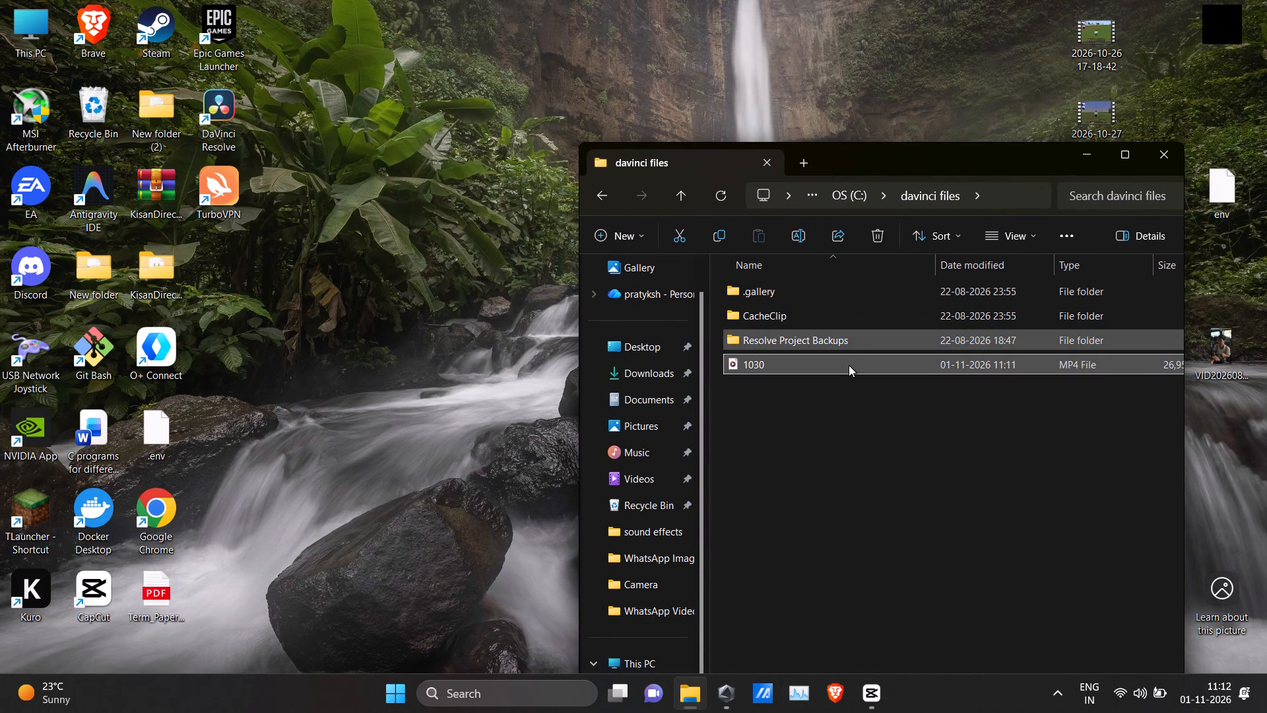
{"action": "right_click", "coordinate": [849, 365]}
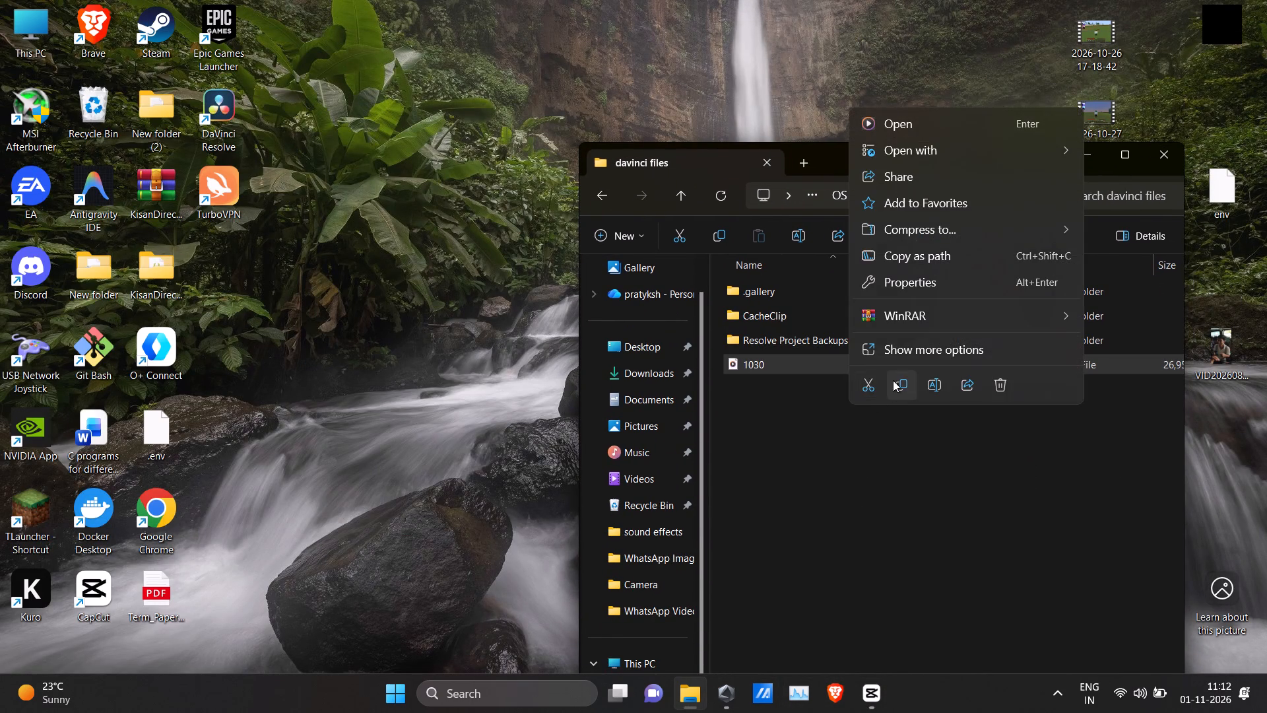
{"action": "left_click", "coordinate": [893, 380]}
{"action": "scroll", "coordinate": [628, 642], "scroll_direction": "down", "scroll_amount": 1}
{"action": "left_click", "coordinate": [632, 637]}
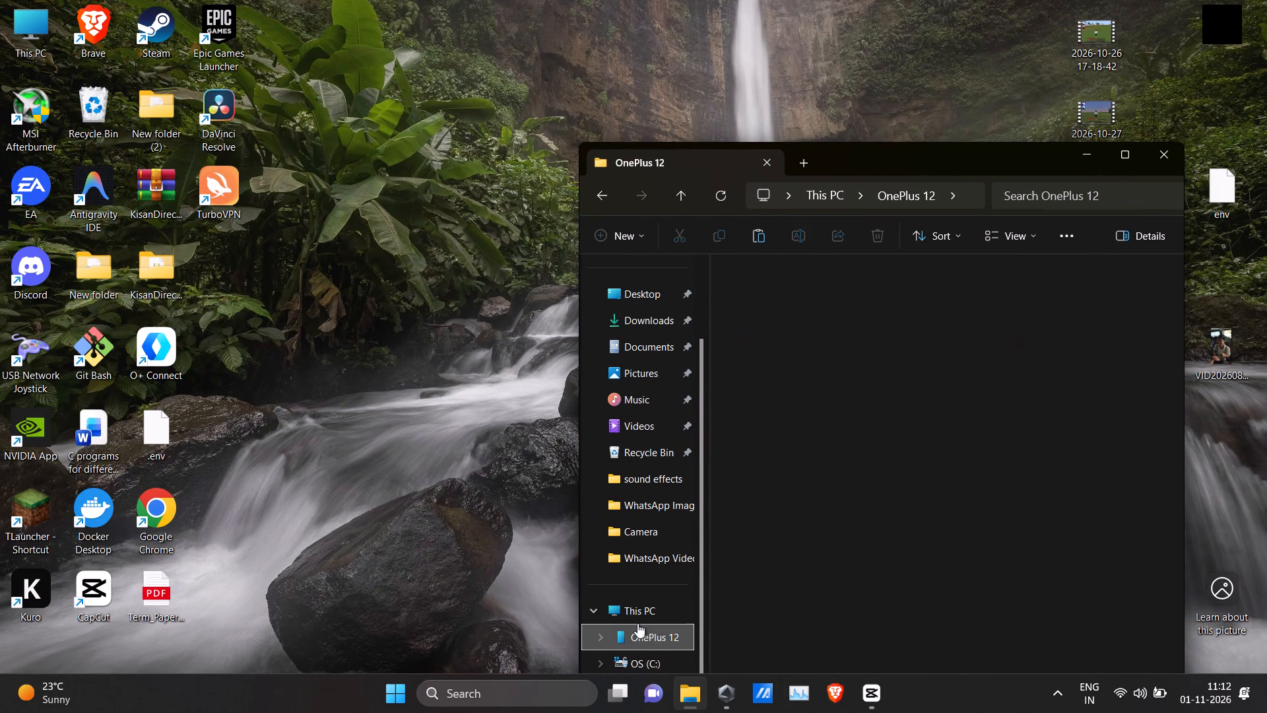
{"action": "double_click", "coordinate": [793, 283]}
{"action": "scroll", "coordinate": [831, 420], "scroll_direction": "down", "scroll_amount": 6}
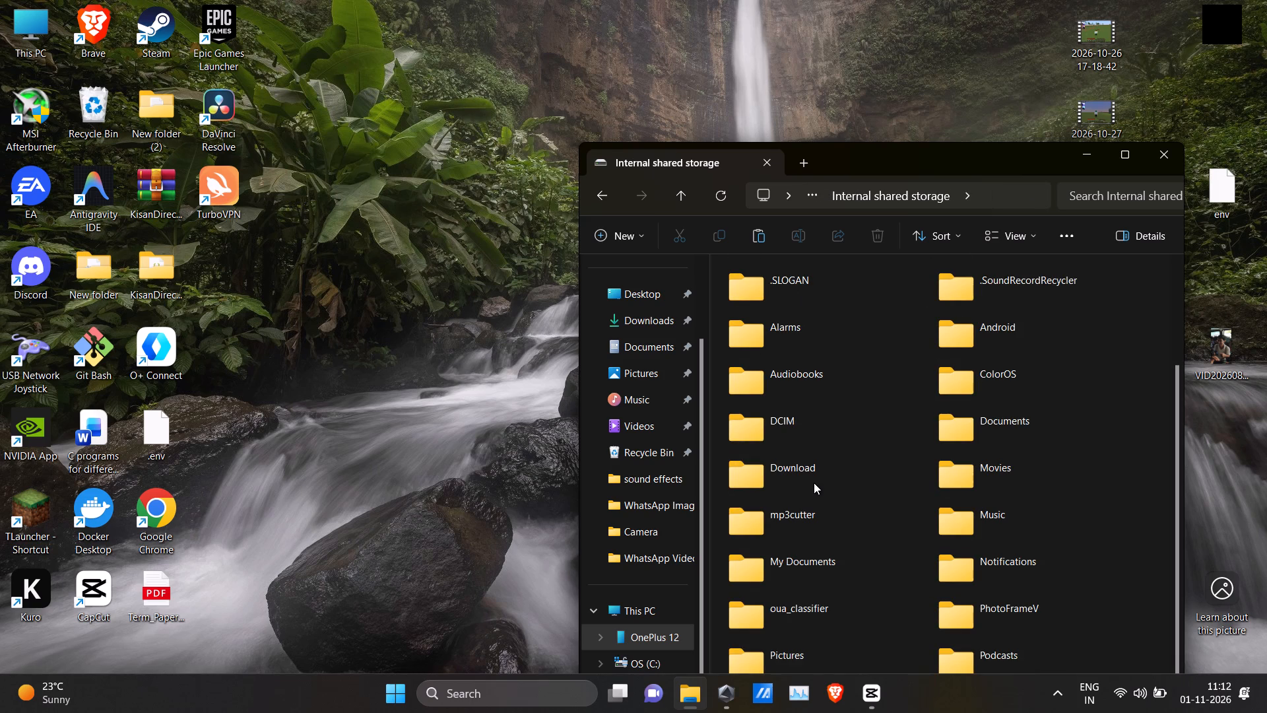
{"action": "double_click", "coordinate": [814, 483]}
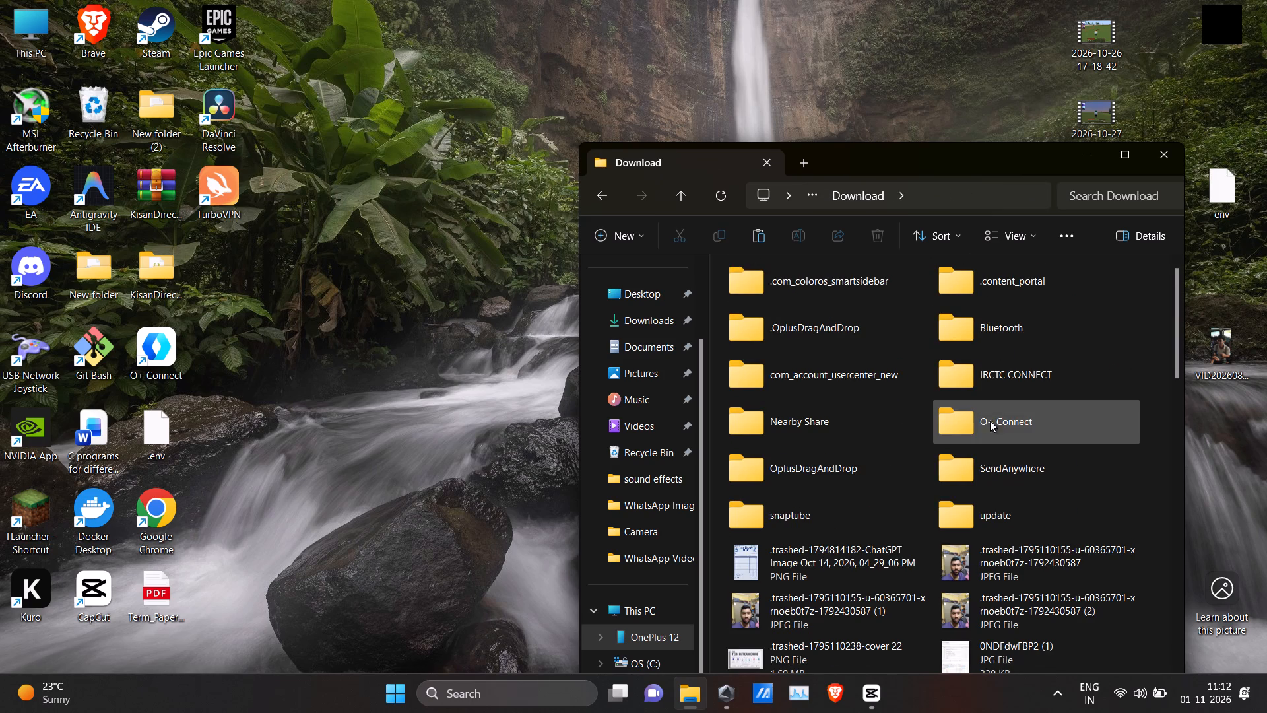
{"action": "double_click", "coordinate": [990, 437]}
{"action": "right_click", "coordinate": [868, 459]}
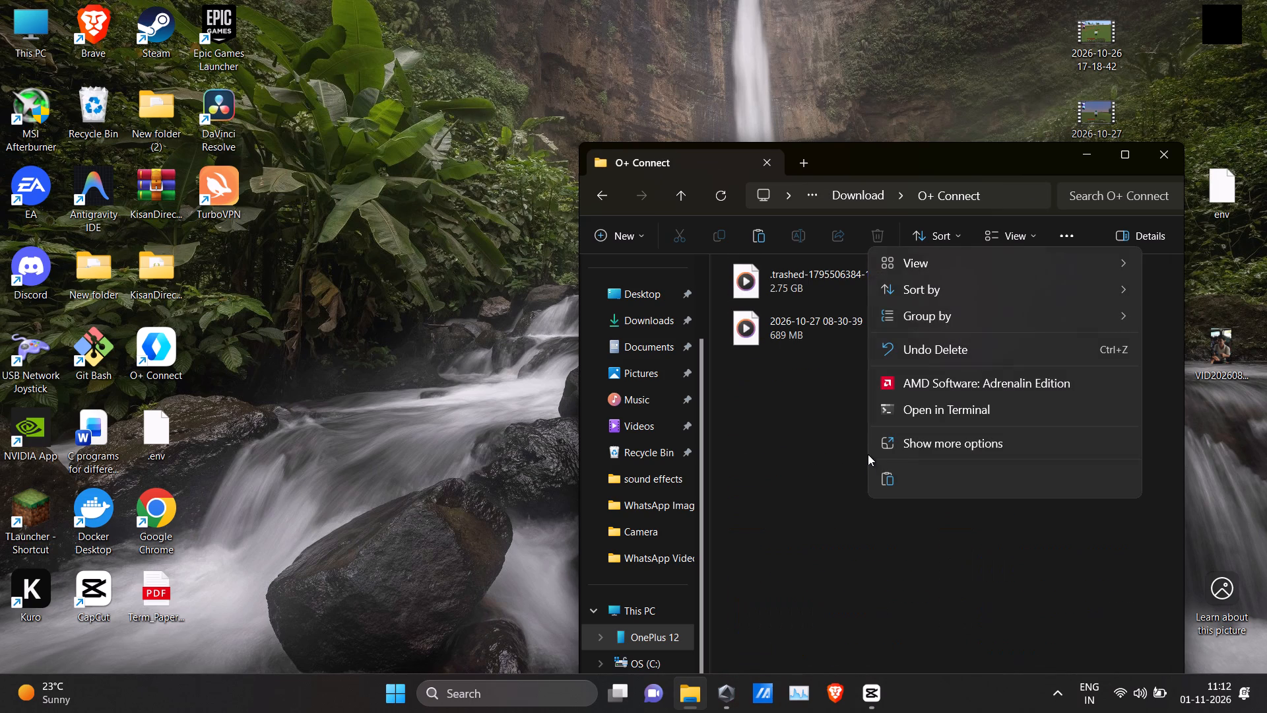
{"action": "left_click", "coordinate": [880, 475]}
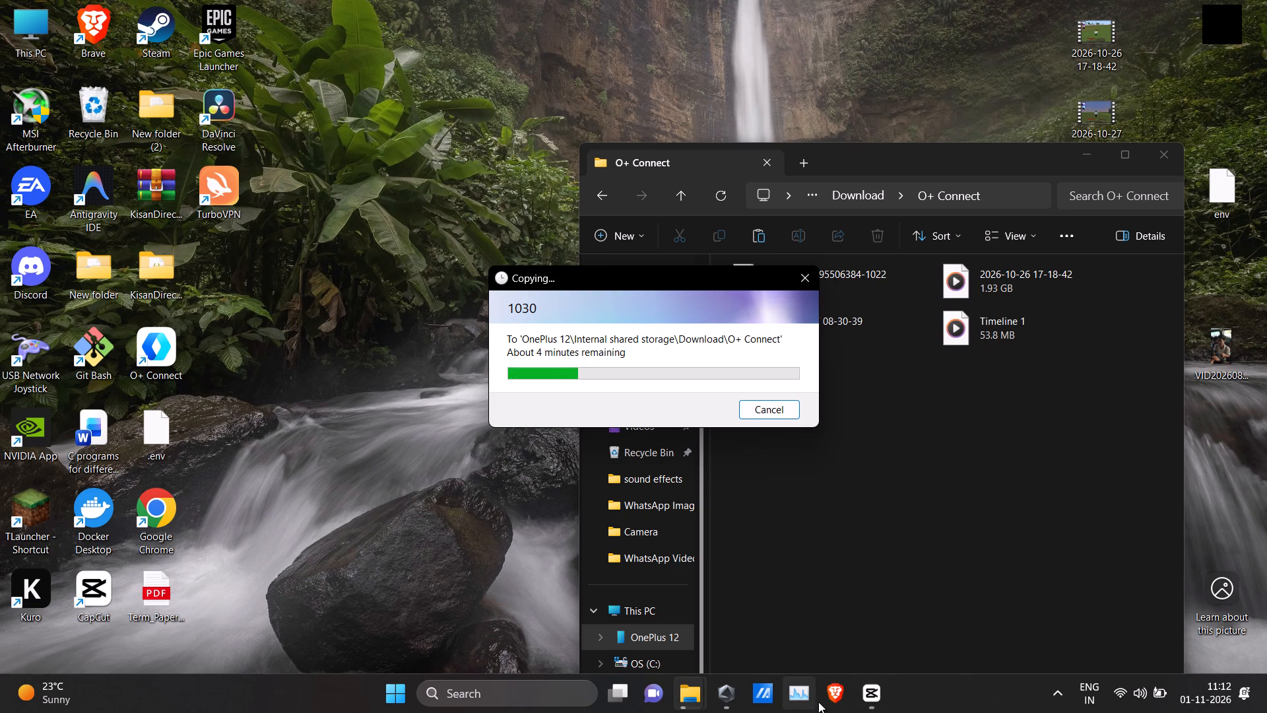
Switch to CapCut and close the 1030 project editor.
{"action": "left_click", "coordinate": [872, 695]}
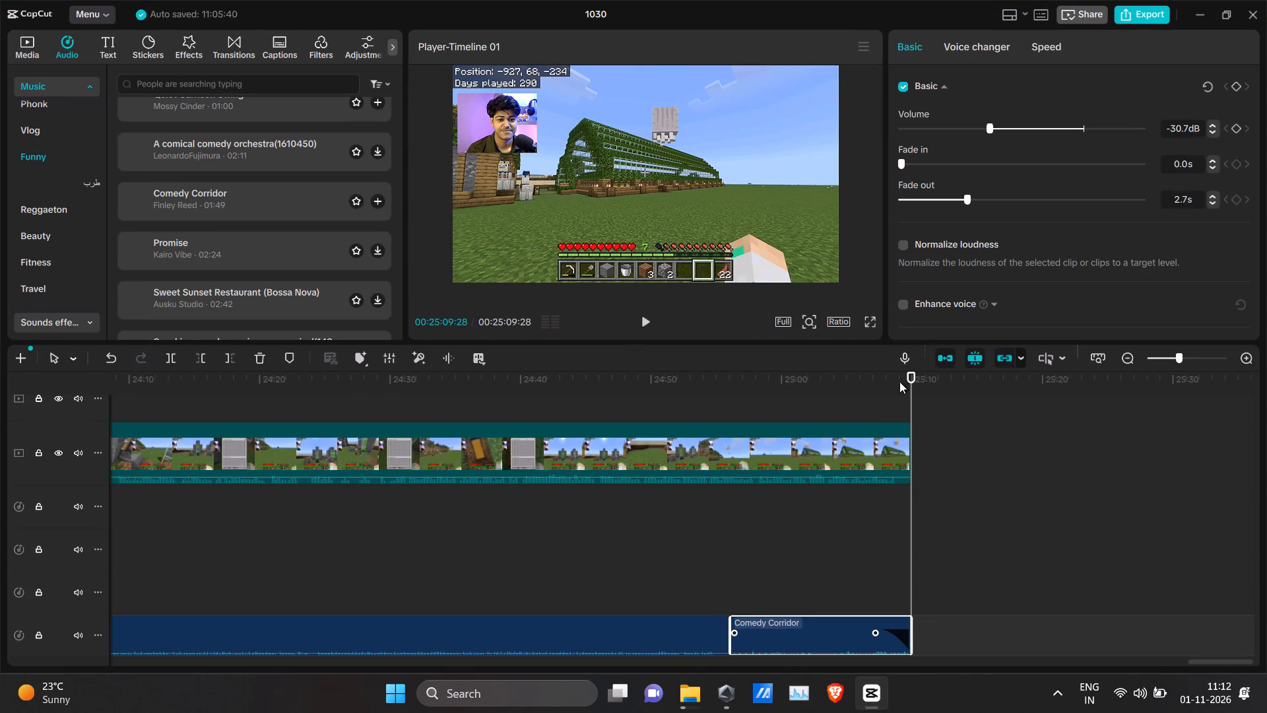
{"action": "left_click", "coordinate": [1252, 11]}
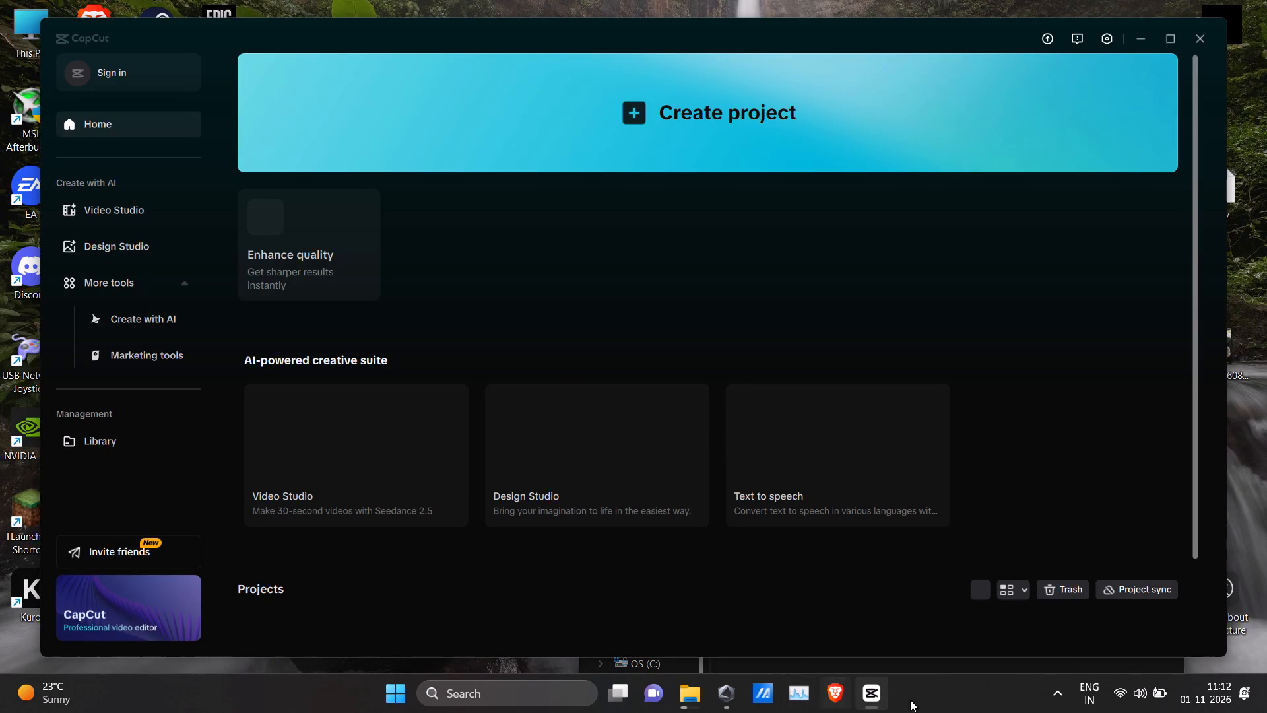
{"action": "left_click", "coordinate": [807, 693]}
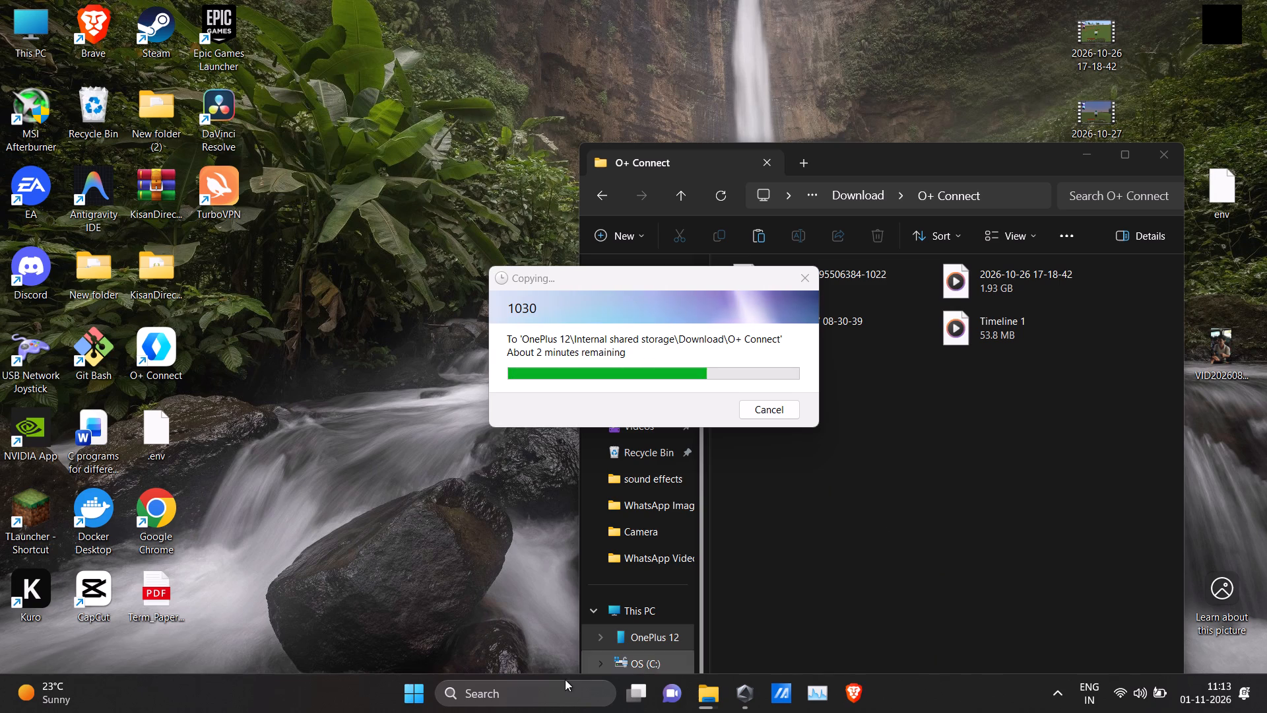
Search for the Settings app, check the Windows Update page, and close Settings.
{"action": "left_click", "coordinate": [550, 698]}
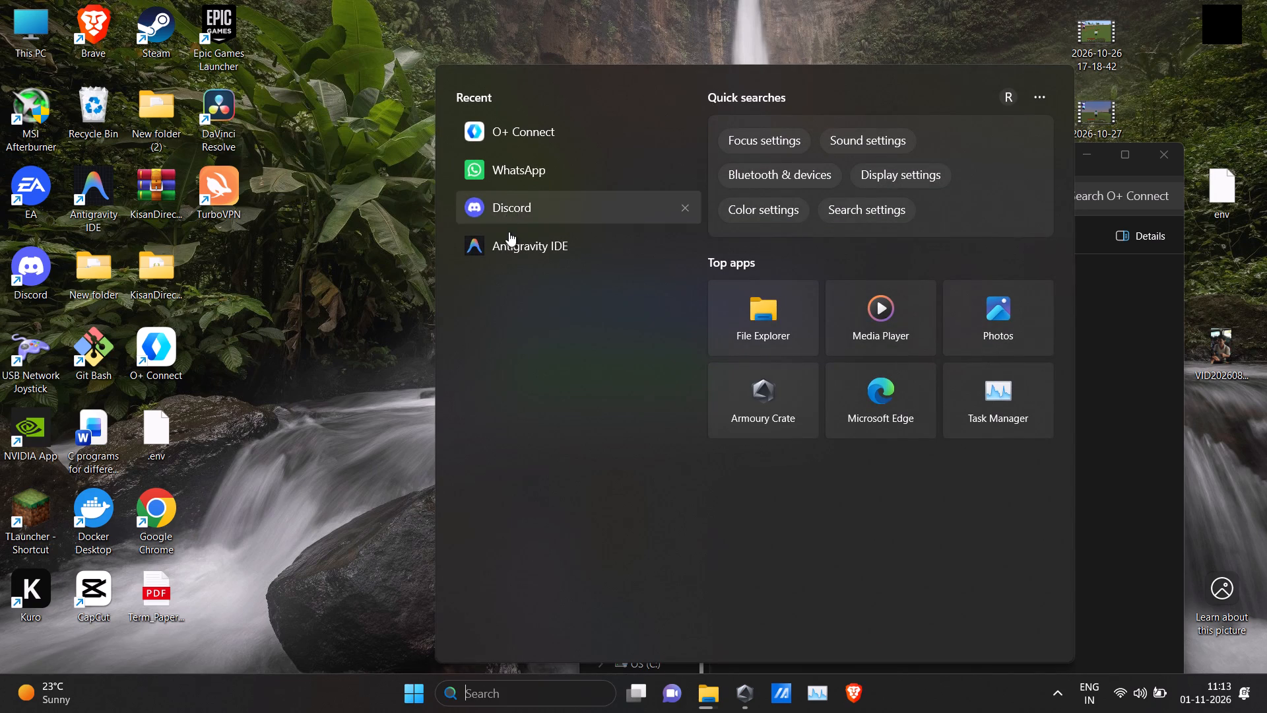
{"action": "type", "text": "sett"}
{"action": "left_click", "coordinate": [641, 201]}
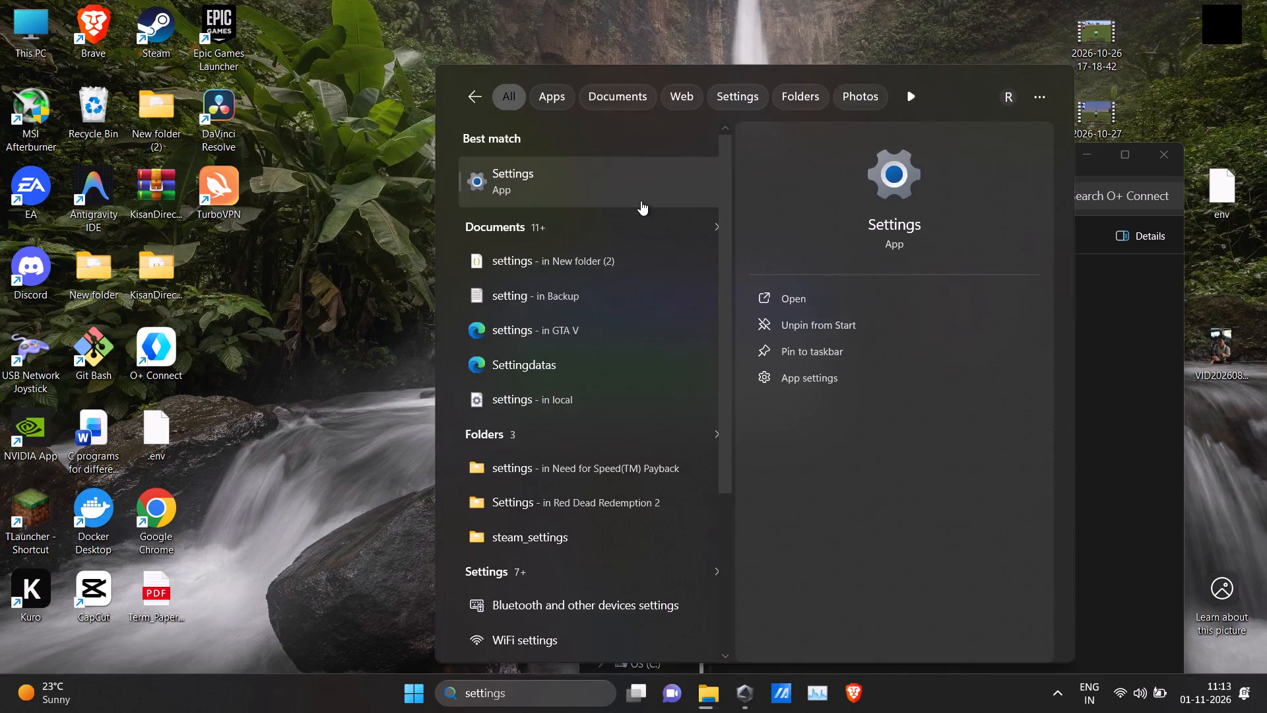
{"action": "left_click", "coordinate": [128, 540]}
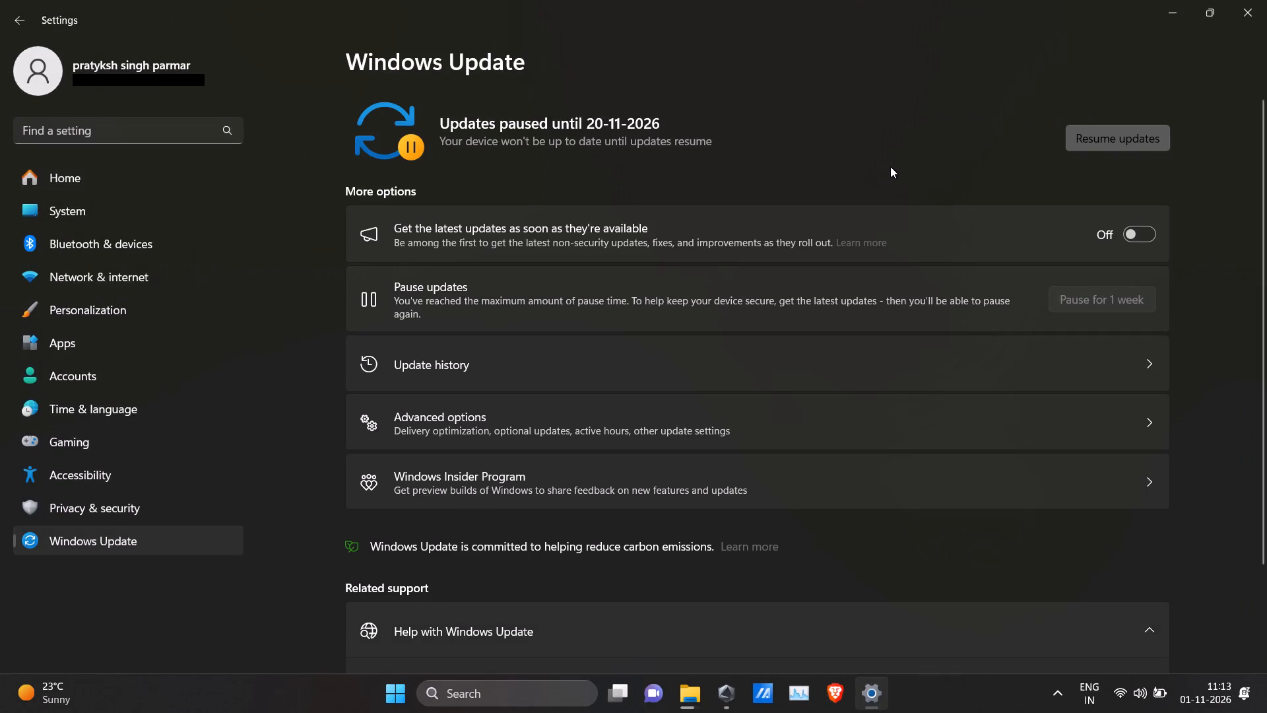
{"action": "left_click", "coordinate": [1255, 11]}
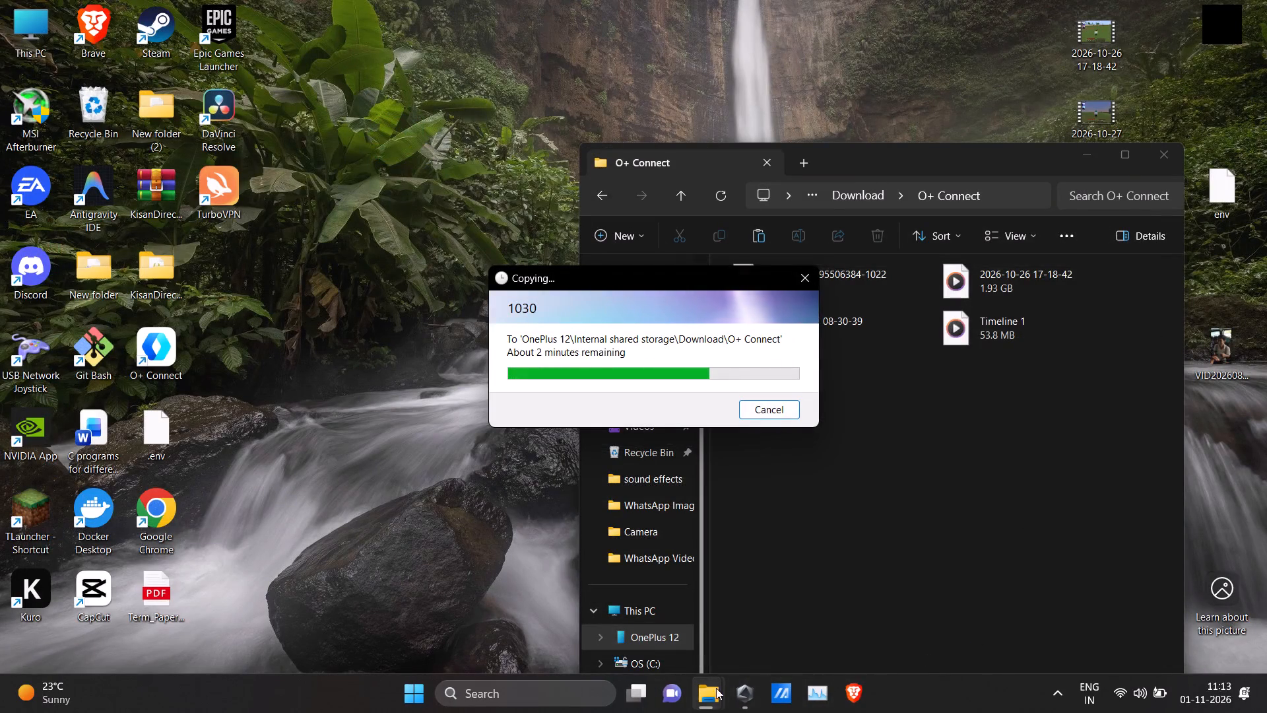
Bring the O+ Connect folder window forward and check whether the 1030 video is on the phone.
{"action": "left_click", "coordinate": [831, 687]}
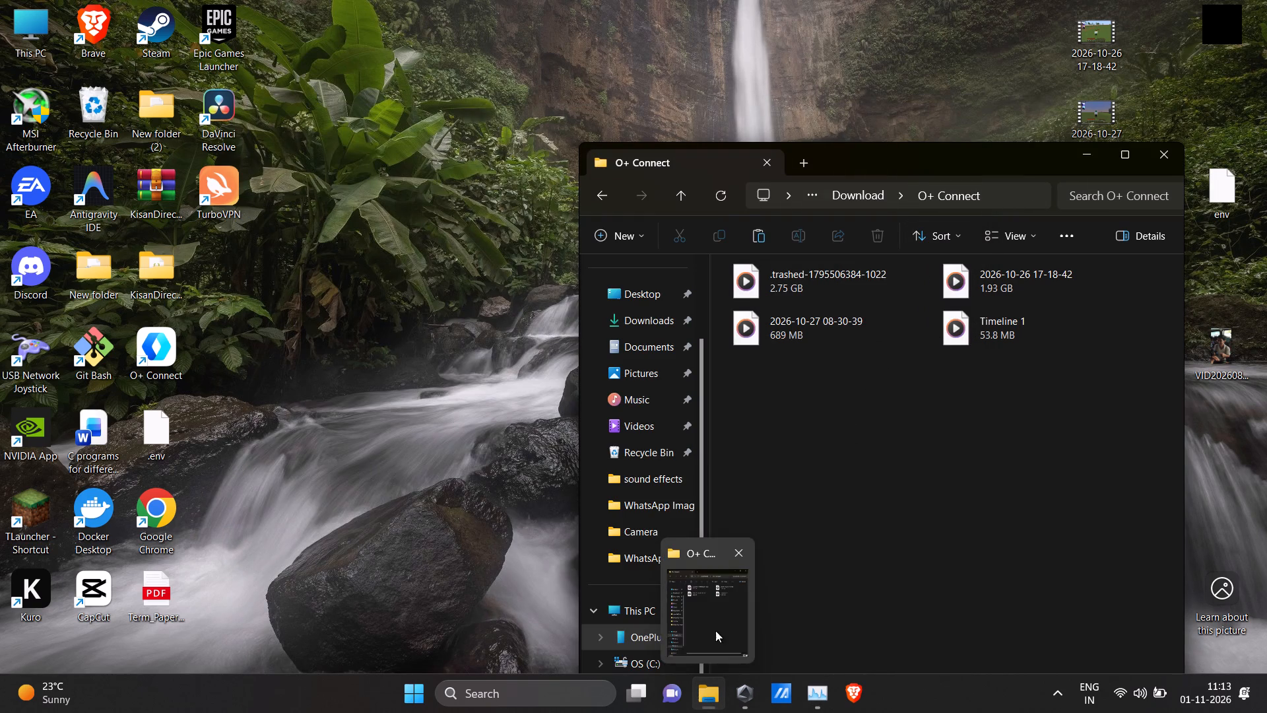
{"action": "left_click", "coordinate": [859, 566]}
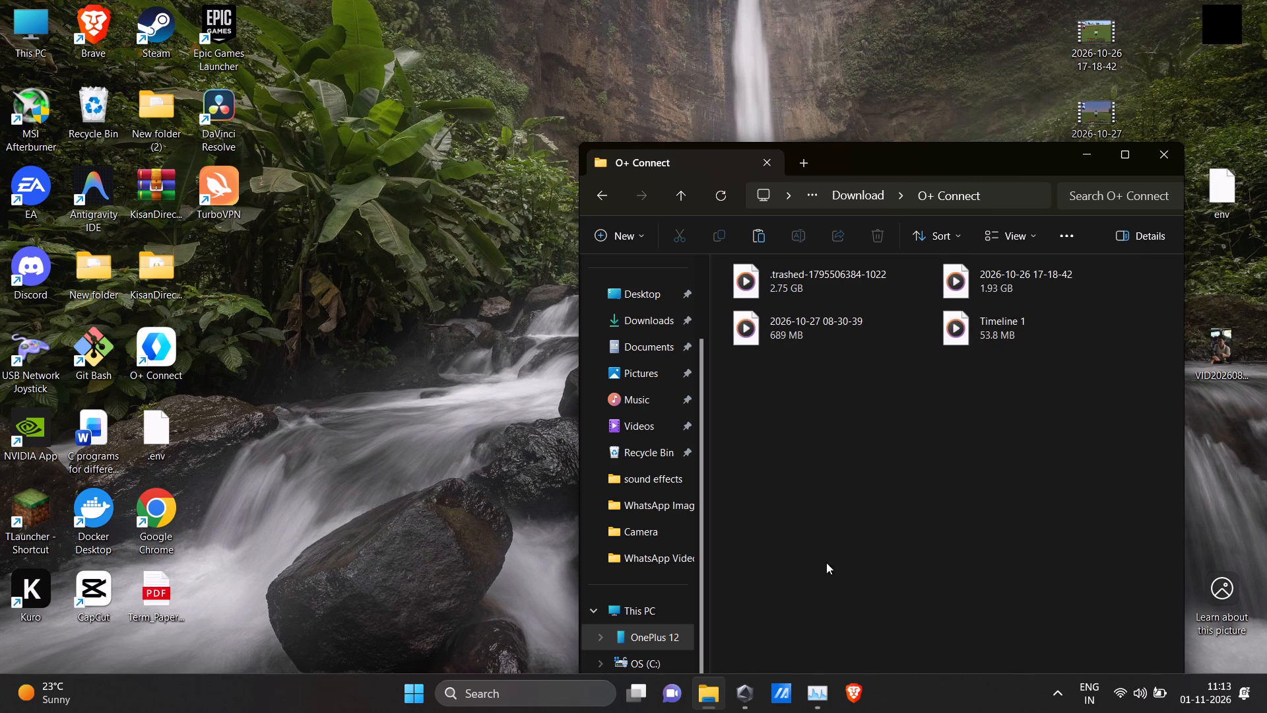
{"action": "left_click", "coordinate": [713, 685]}
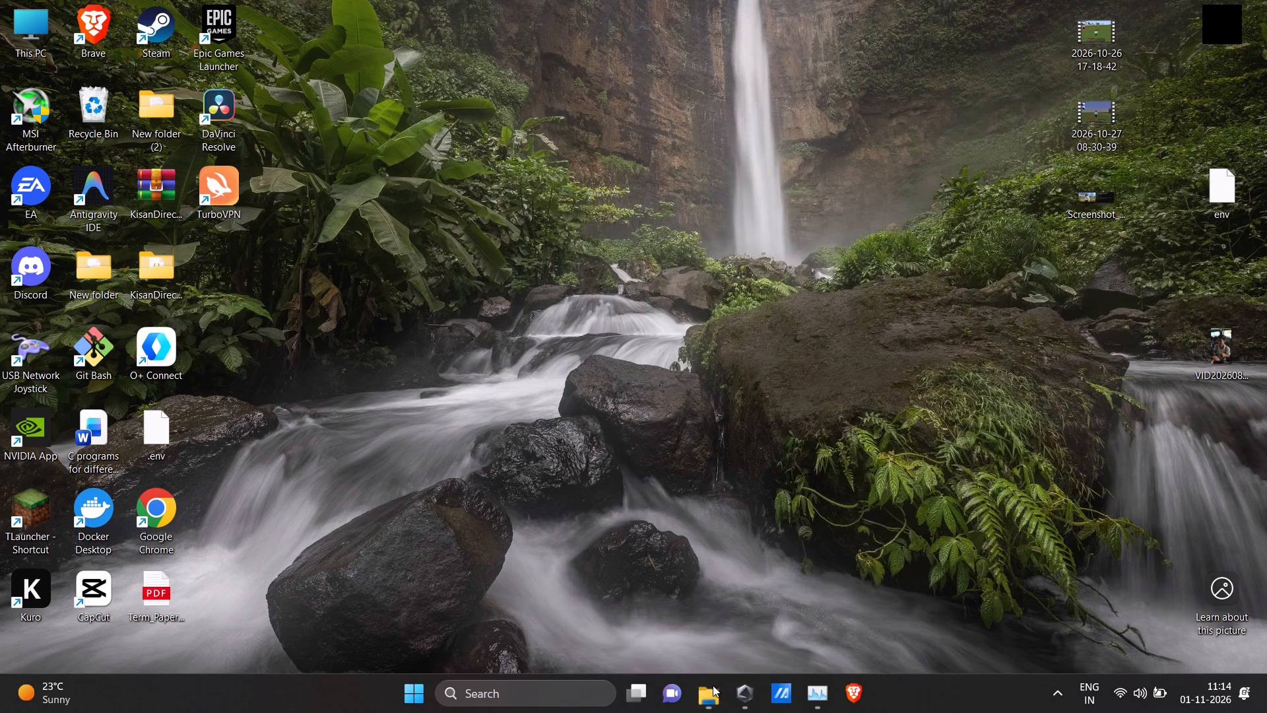
{"action": "left_click", "coordinate": [713, 685]}
{"action": "left_click_drag", "start_coordinate": [852, 162], "coordinate": [712, 56]}
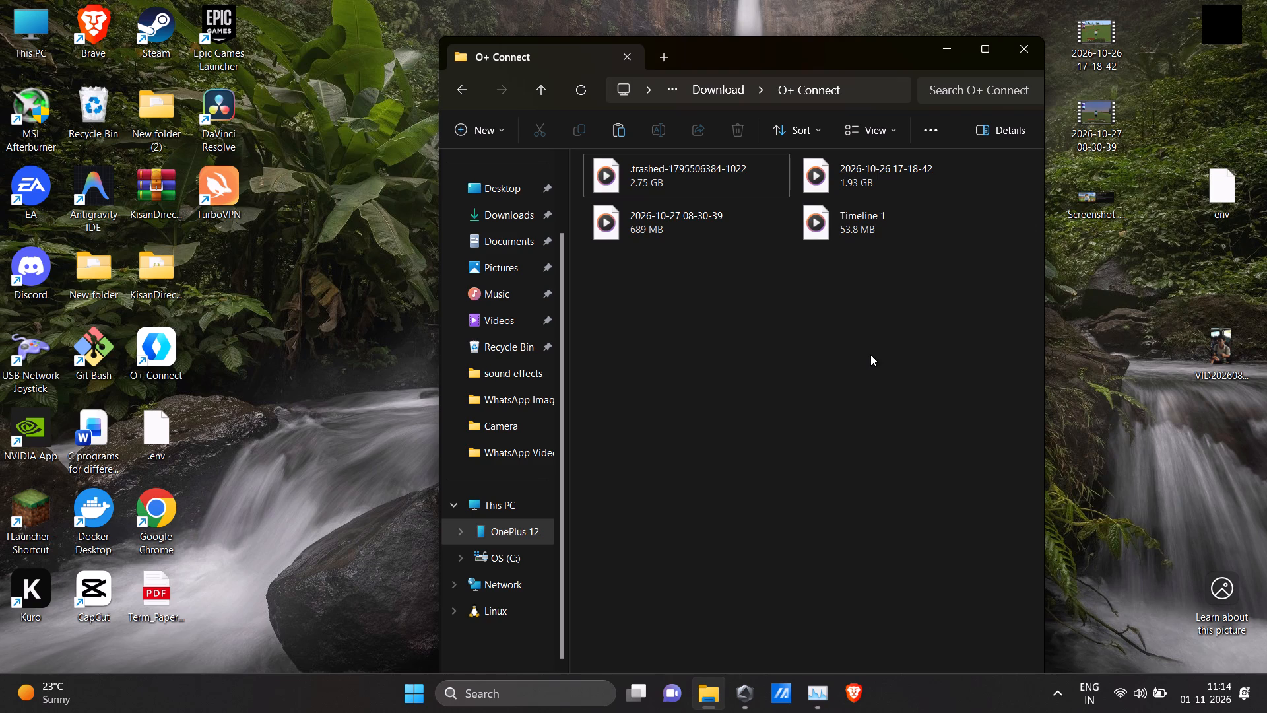
{"action": "left_click", "coordinate": [703, 703]}
{"action": "left_click", "coordinate": [701, 683]}
Copy the 1030 MP4 file from the davinci files folder on OS (C:) to the clipboard.
{"action": "left_click", "coordinate": [515, 508]}
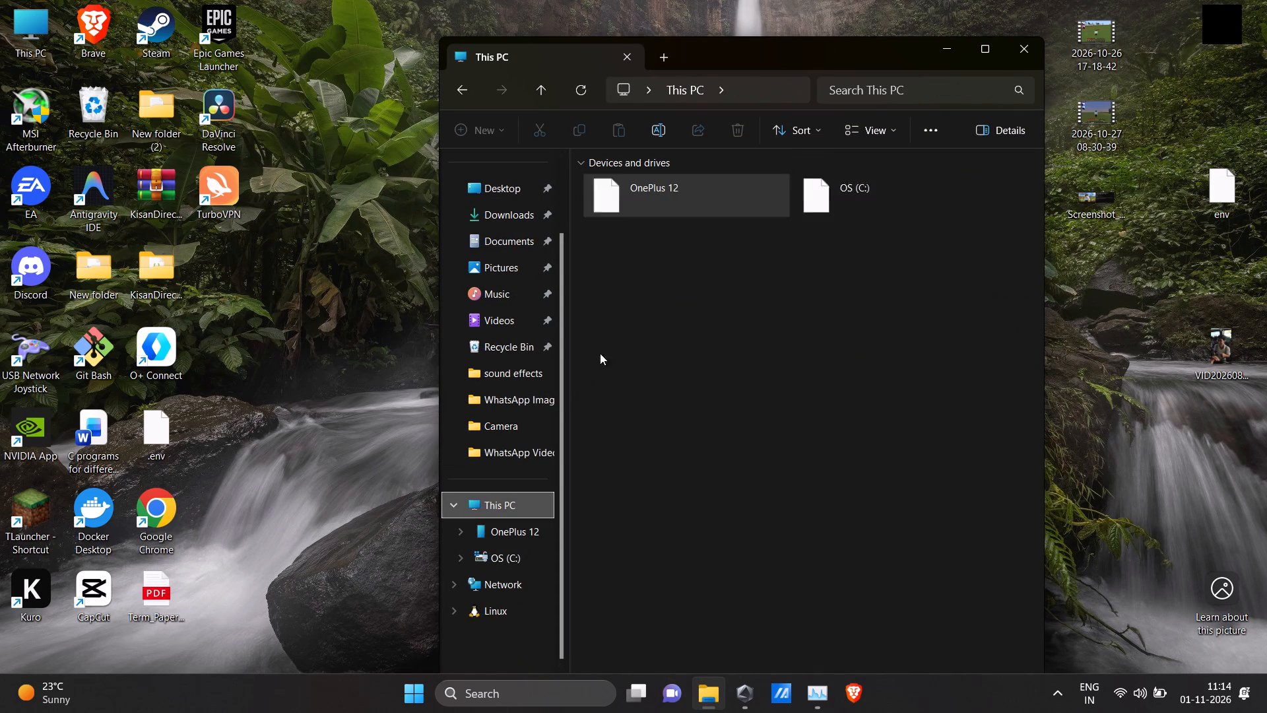
{"action": "double_click", "coordinate": [913, 183]}
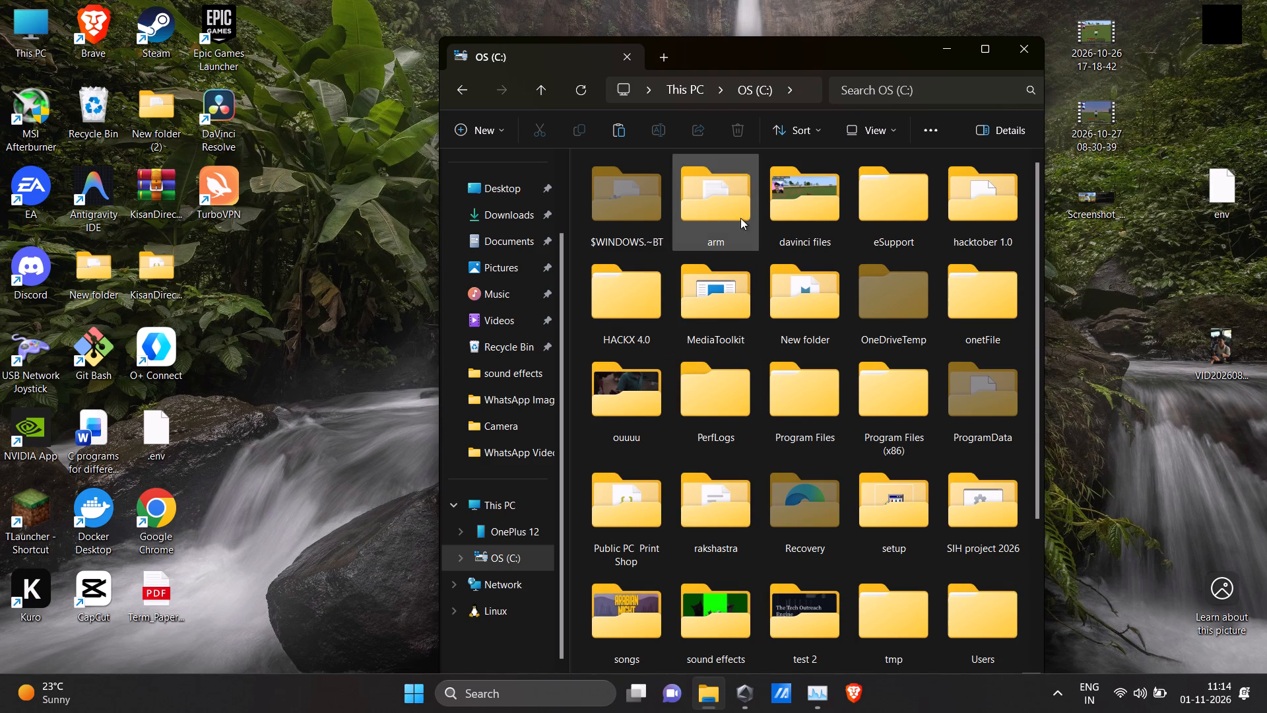
{"action": "double_click", "coordinate": [828, 205]}
{"action": "left_click", "coordinate": [765, 249]}
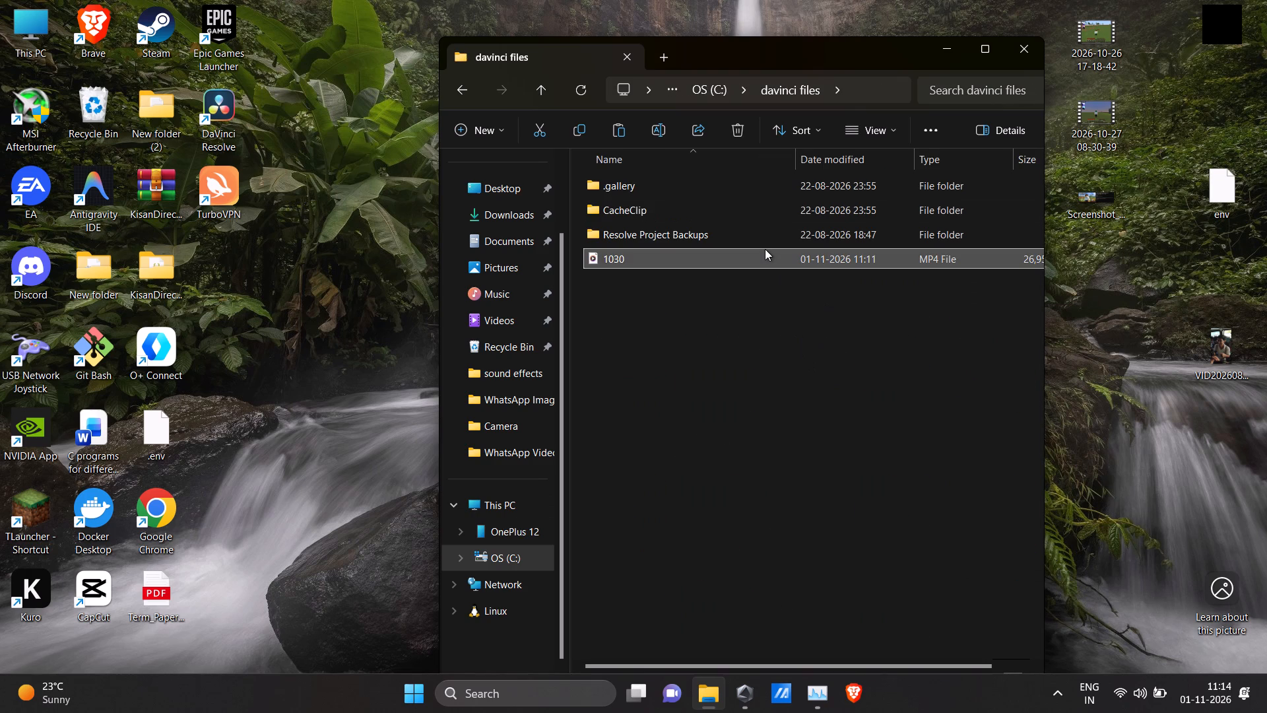
{"action": "key", "text": "ctrl+c"}
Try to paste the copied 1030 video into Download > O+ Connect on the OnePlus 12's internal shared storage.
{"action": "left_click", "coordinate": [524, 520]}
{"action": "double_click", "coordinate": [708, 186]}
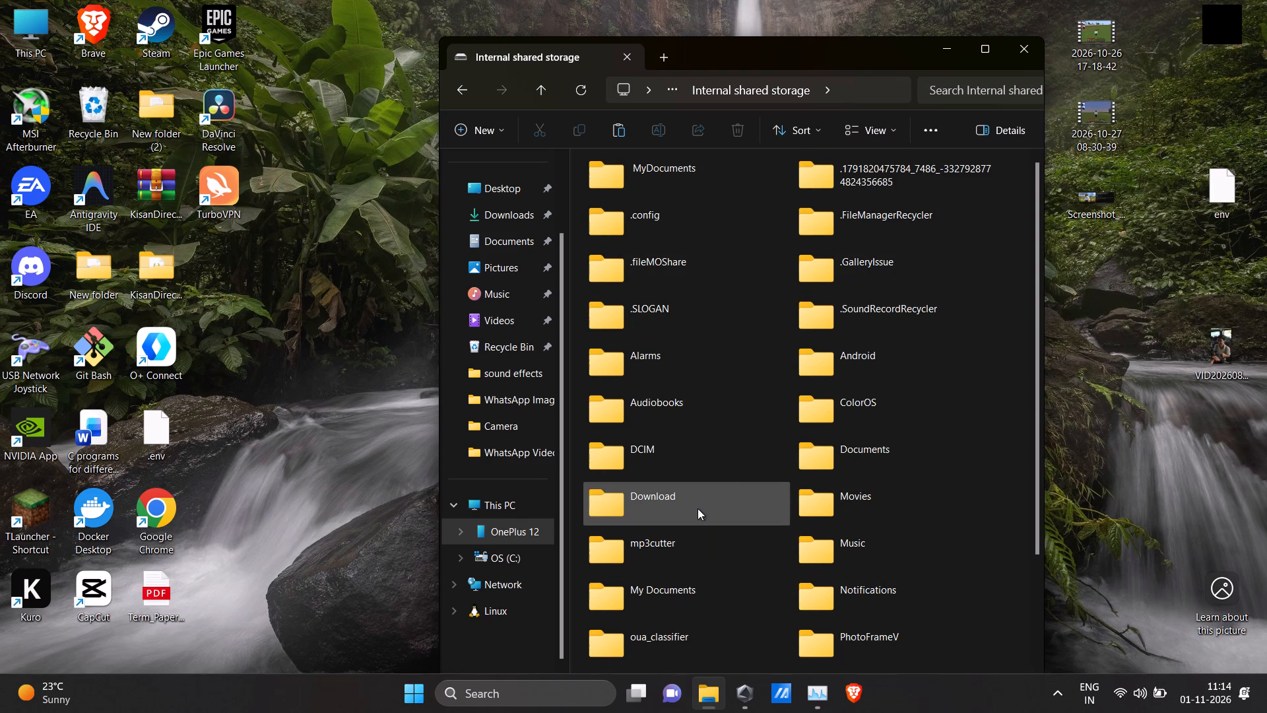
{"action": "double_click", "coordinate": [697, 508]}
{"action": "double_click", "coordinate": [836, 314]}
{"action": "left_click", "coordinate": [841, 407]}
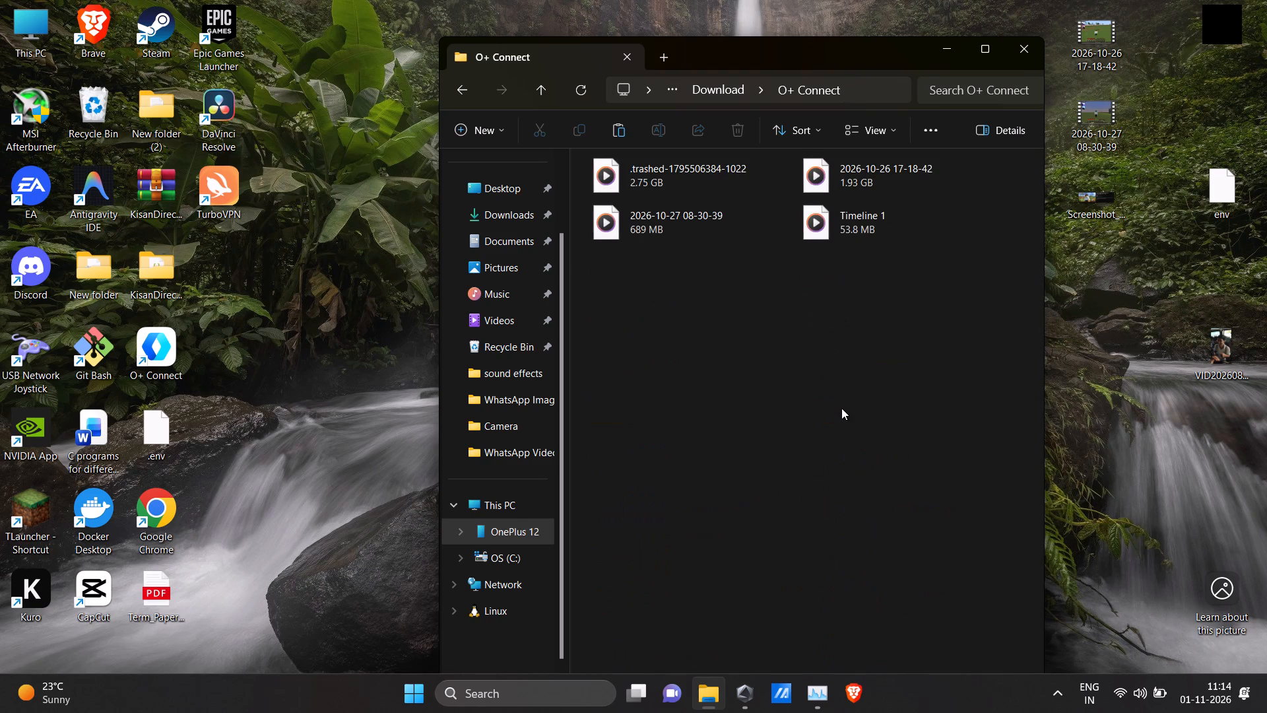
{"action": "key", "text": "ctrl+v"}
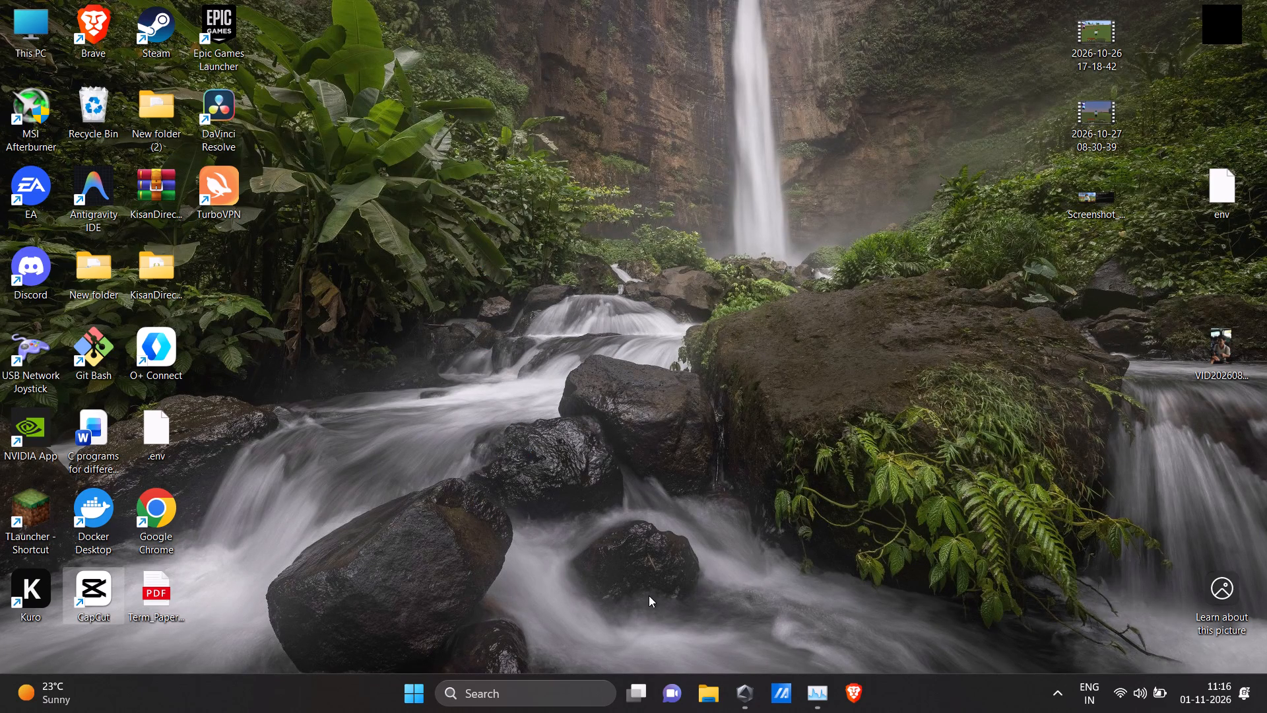
Reopen File Explorer and paste the copied 1030 video into the OnePlus 12's Download > O+ Connect folder.
{"action": "left_click", "coordinate": [699, 685]}
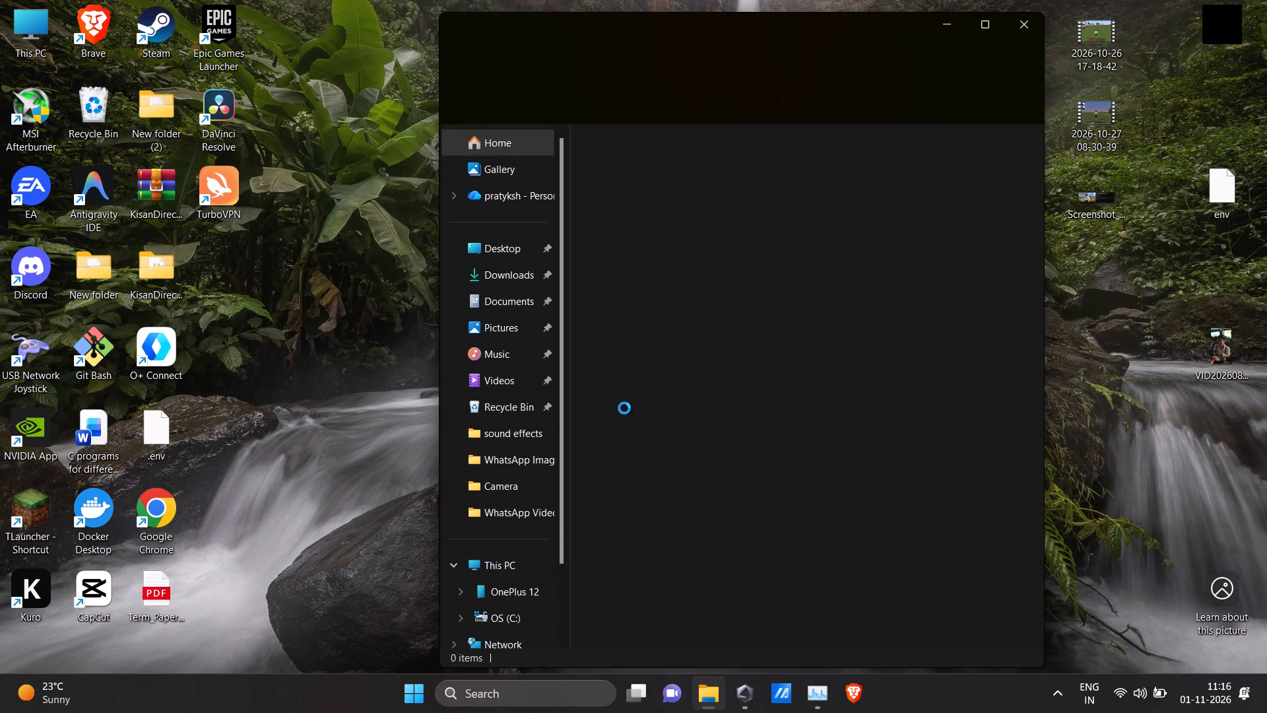
{"action": "left_click", "coordinate": [538, 578]}
{"action": "double_click", "coordinate": [630, 137]}
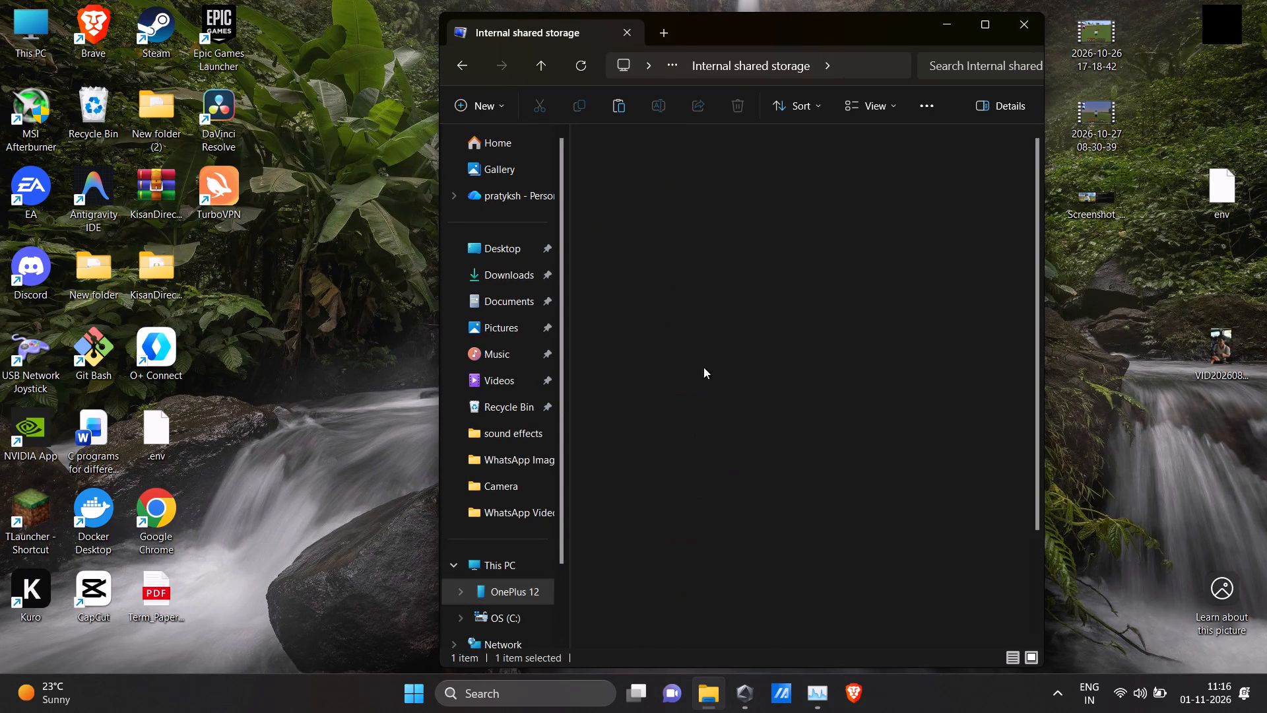
{"action": "double_click", "coordinate": [682, 482]}
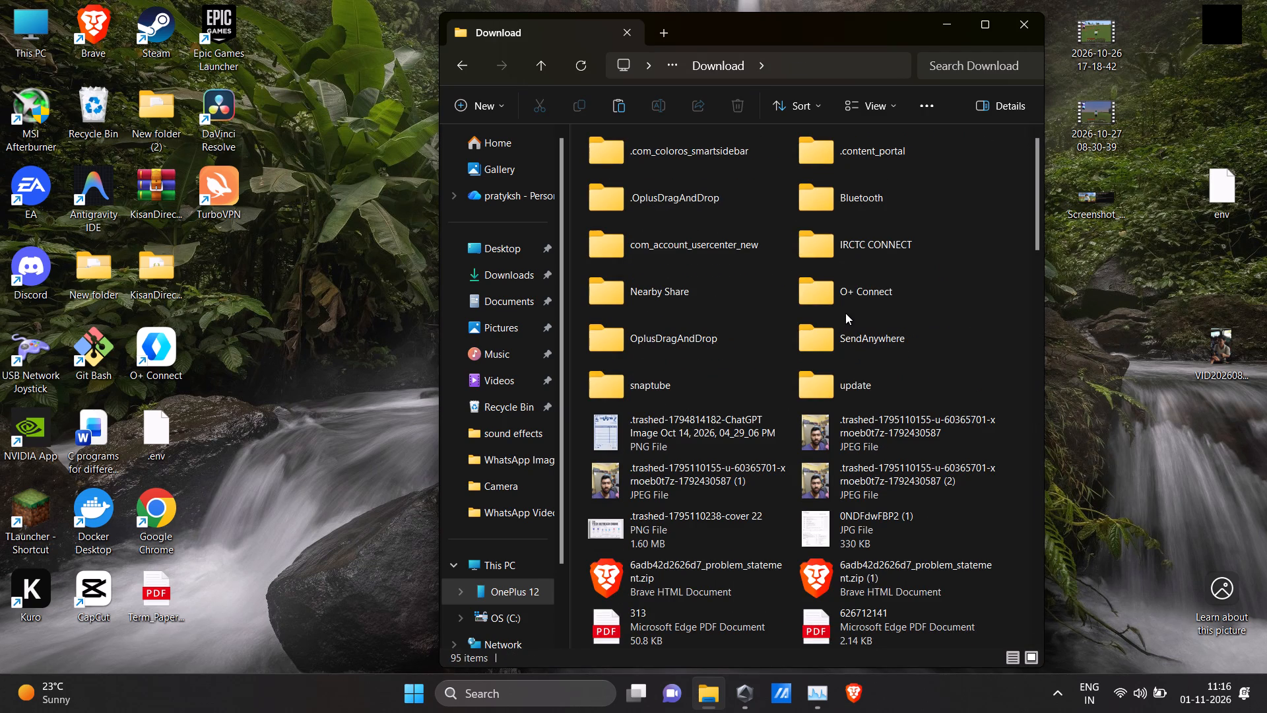
{"action": "double_click", "coordinate": [845, 313]}
{"action": "key", "text": "ctrl+v"}
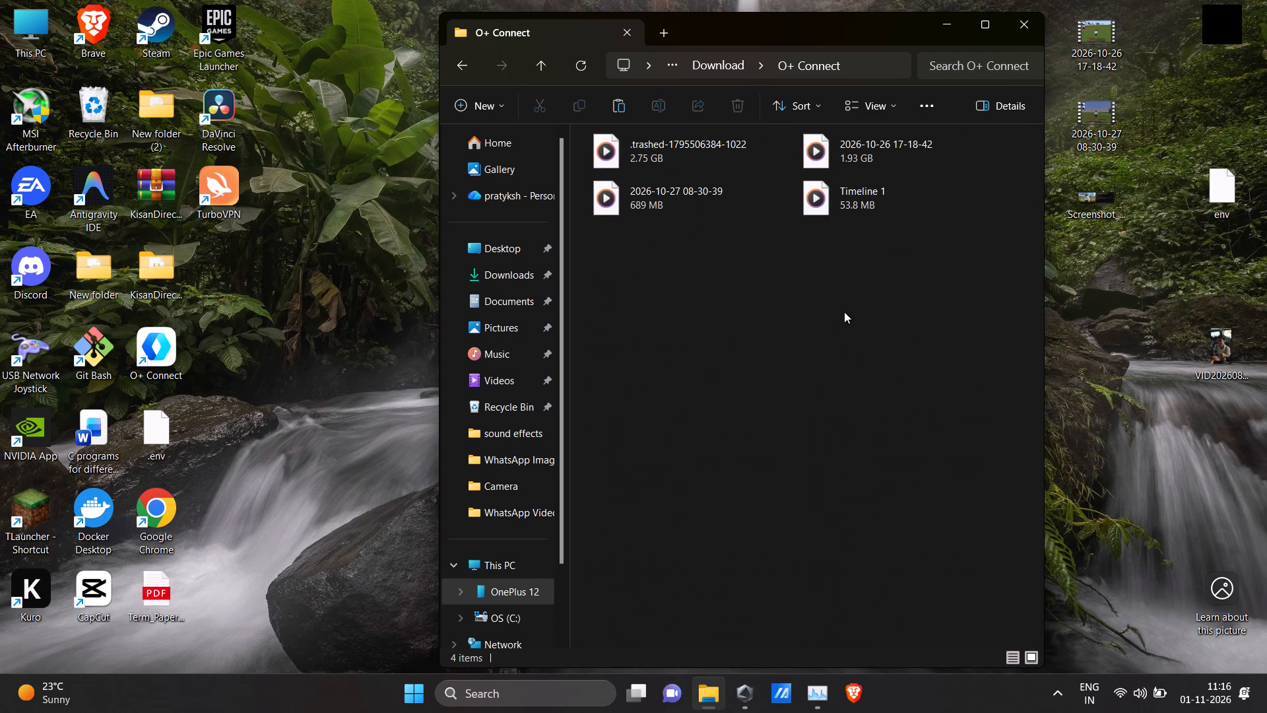